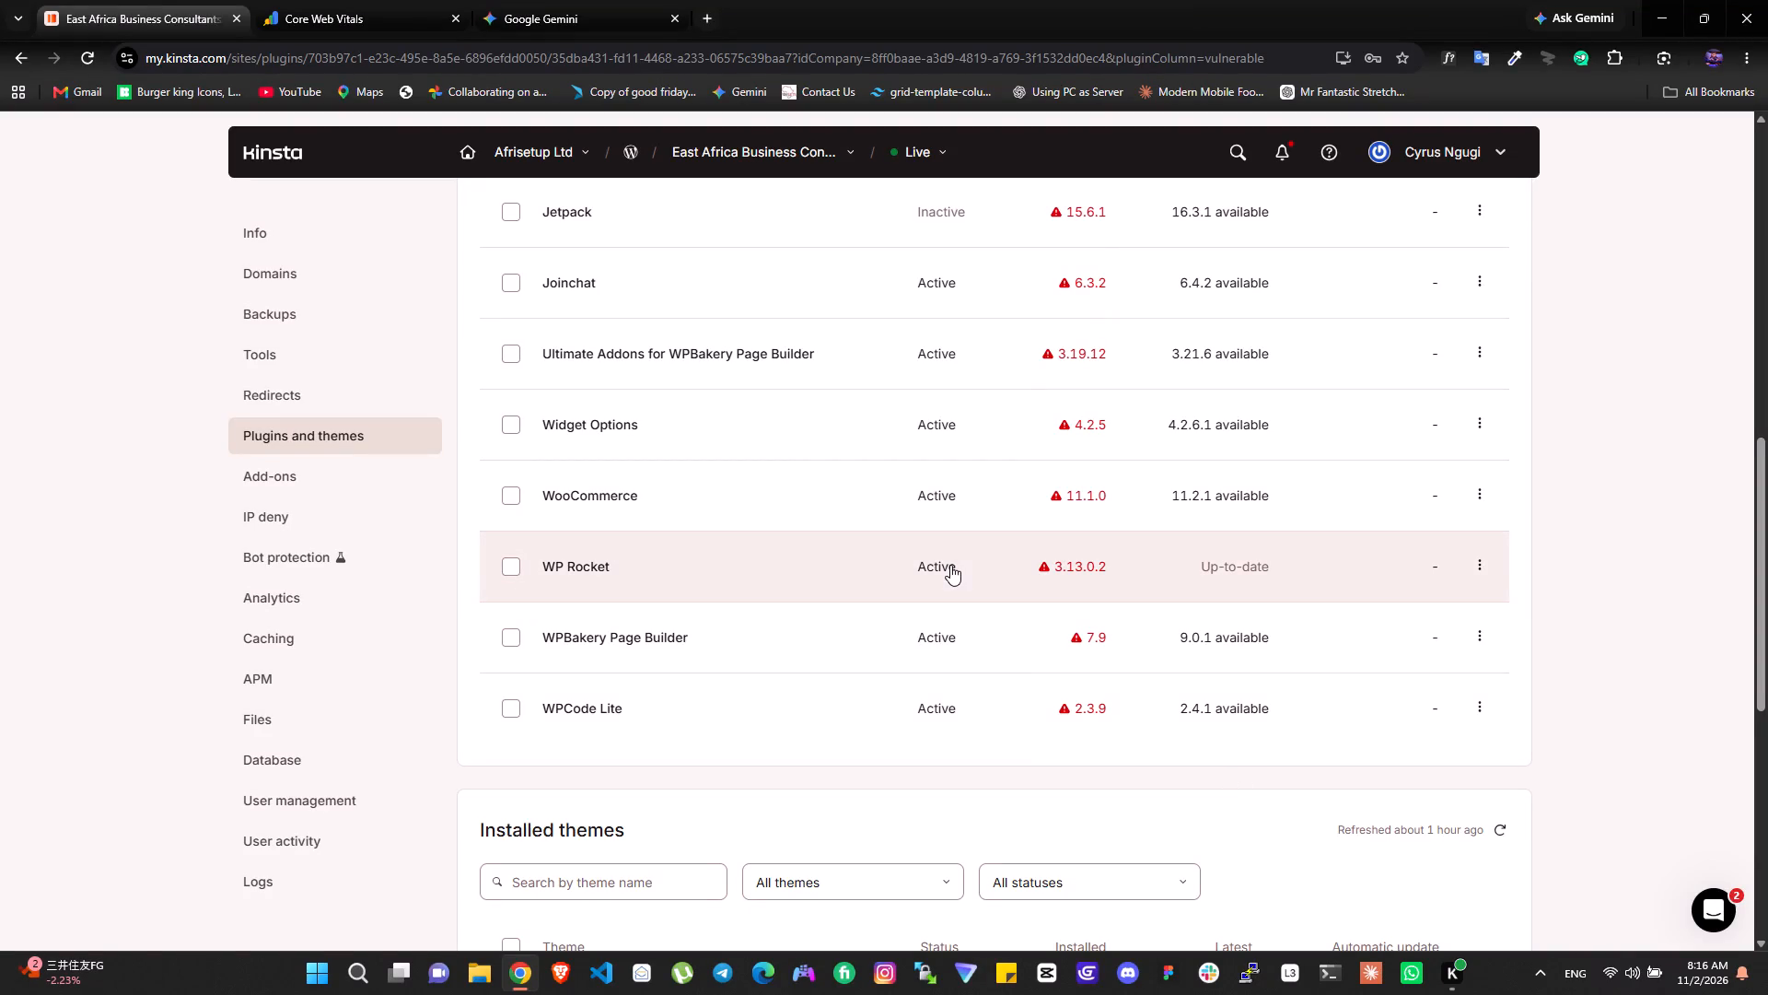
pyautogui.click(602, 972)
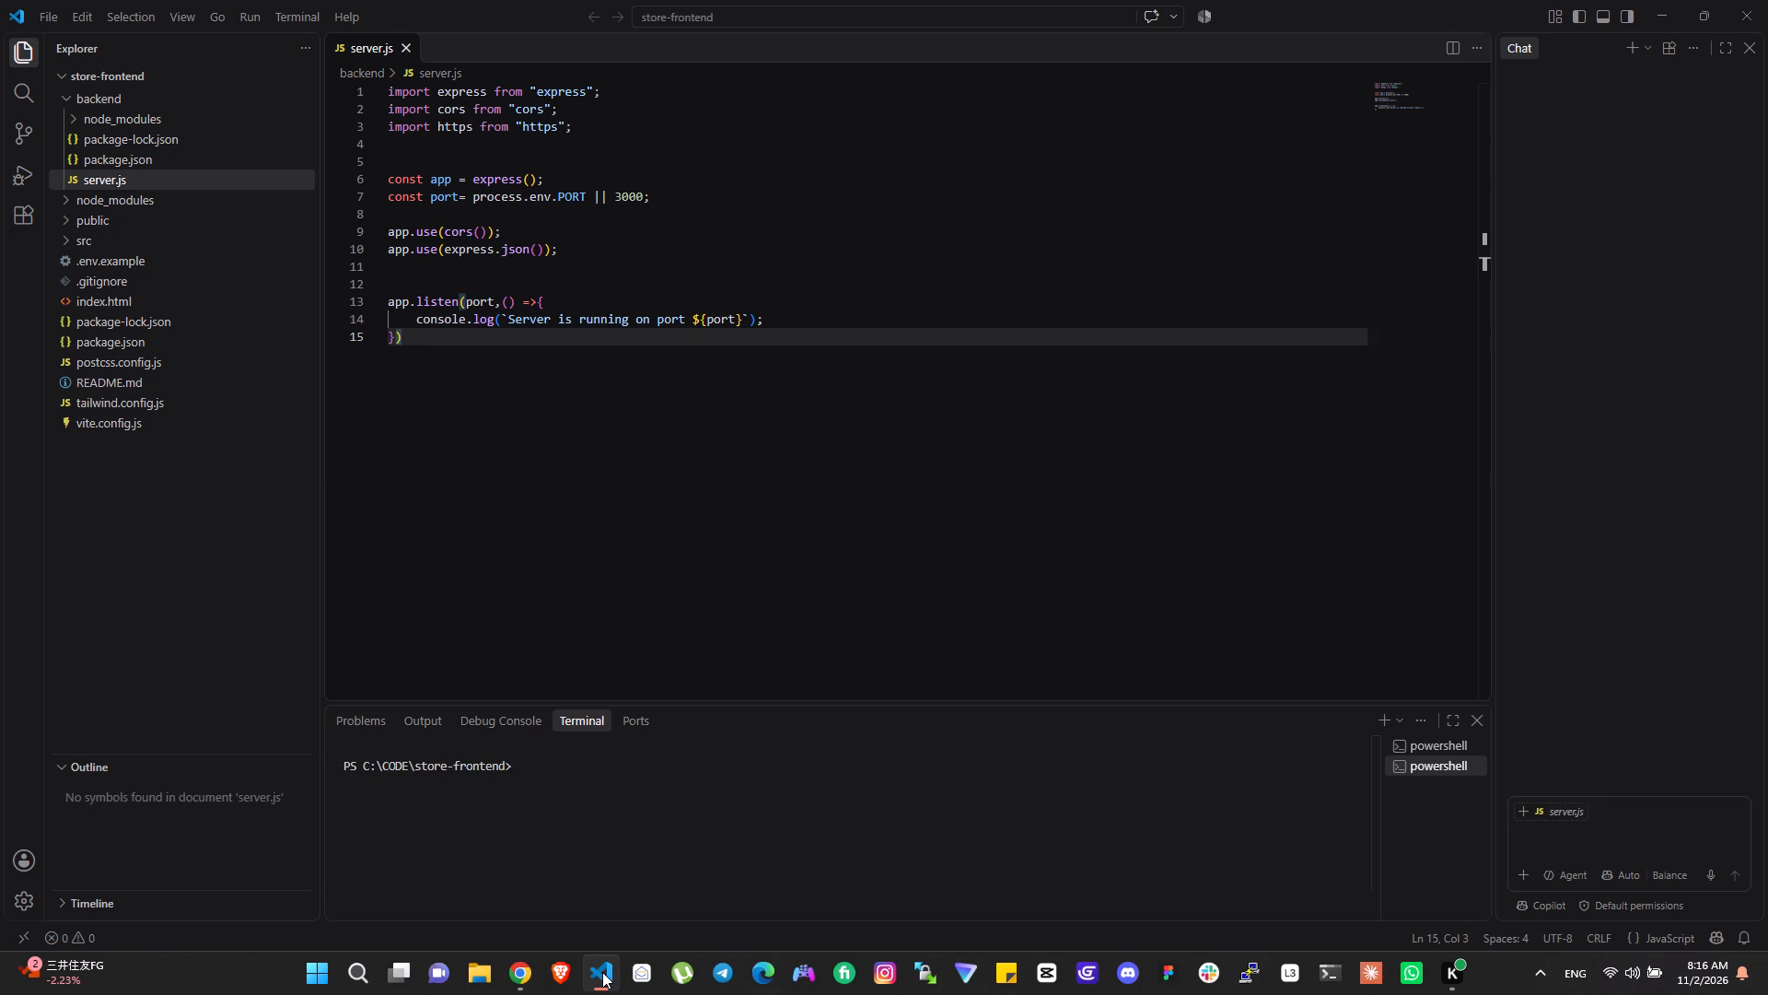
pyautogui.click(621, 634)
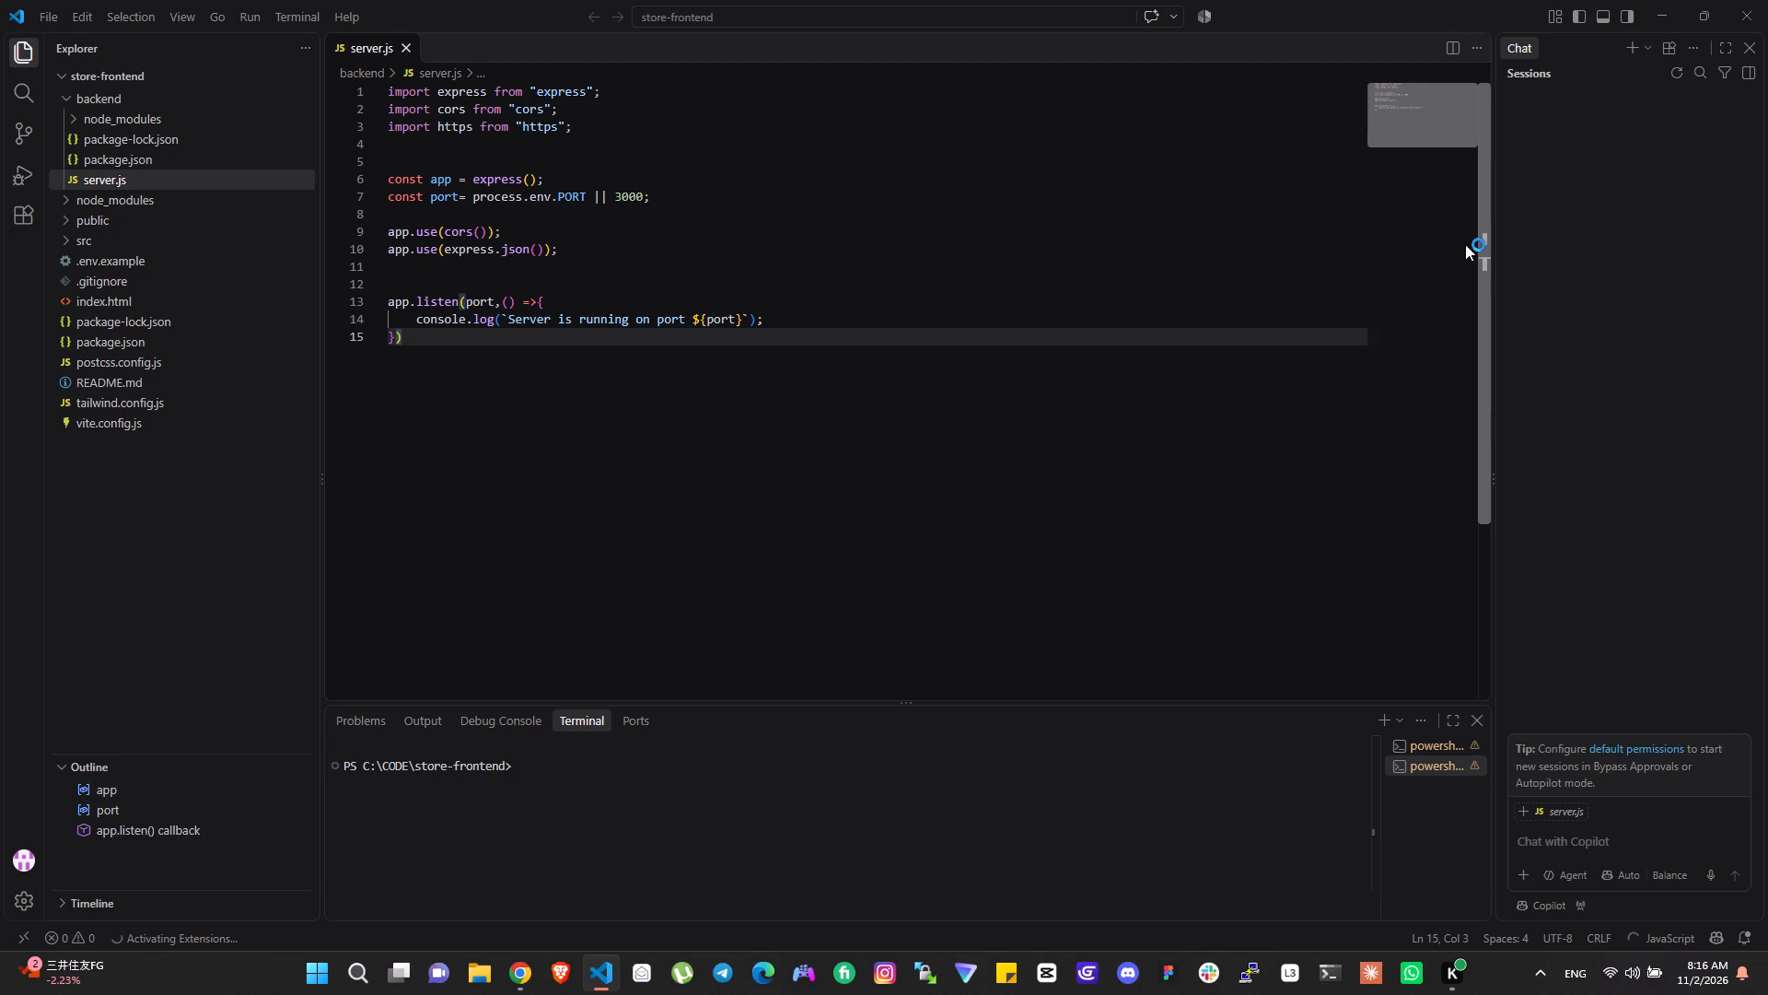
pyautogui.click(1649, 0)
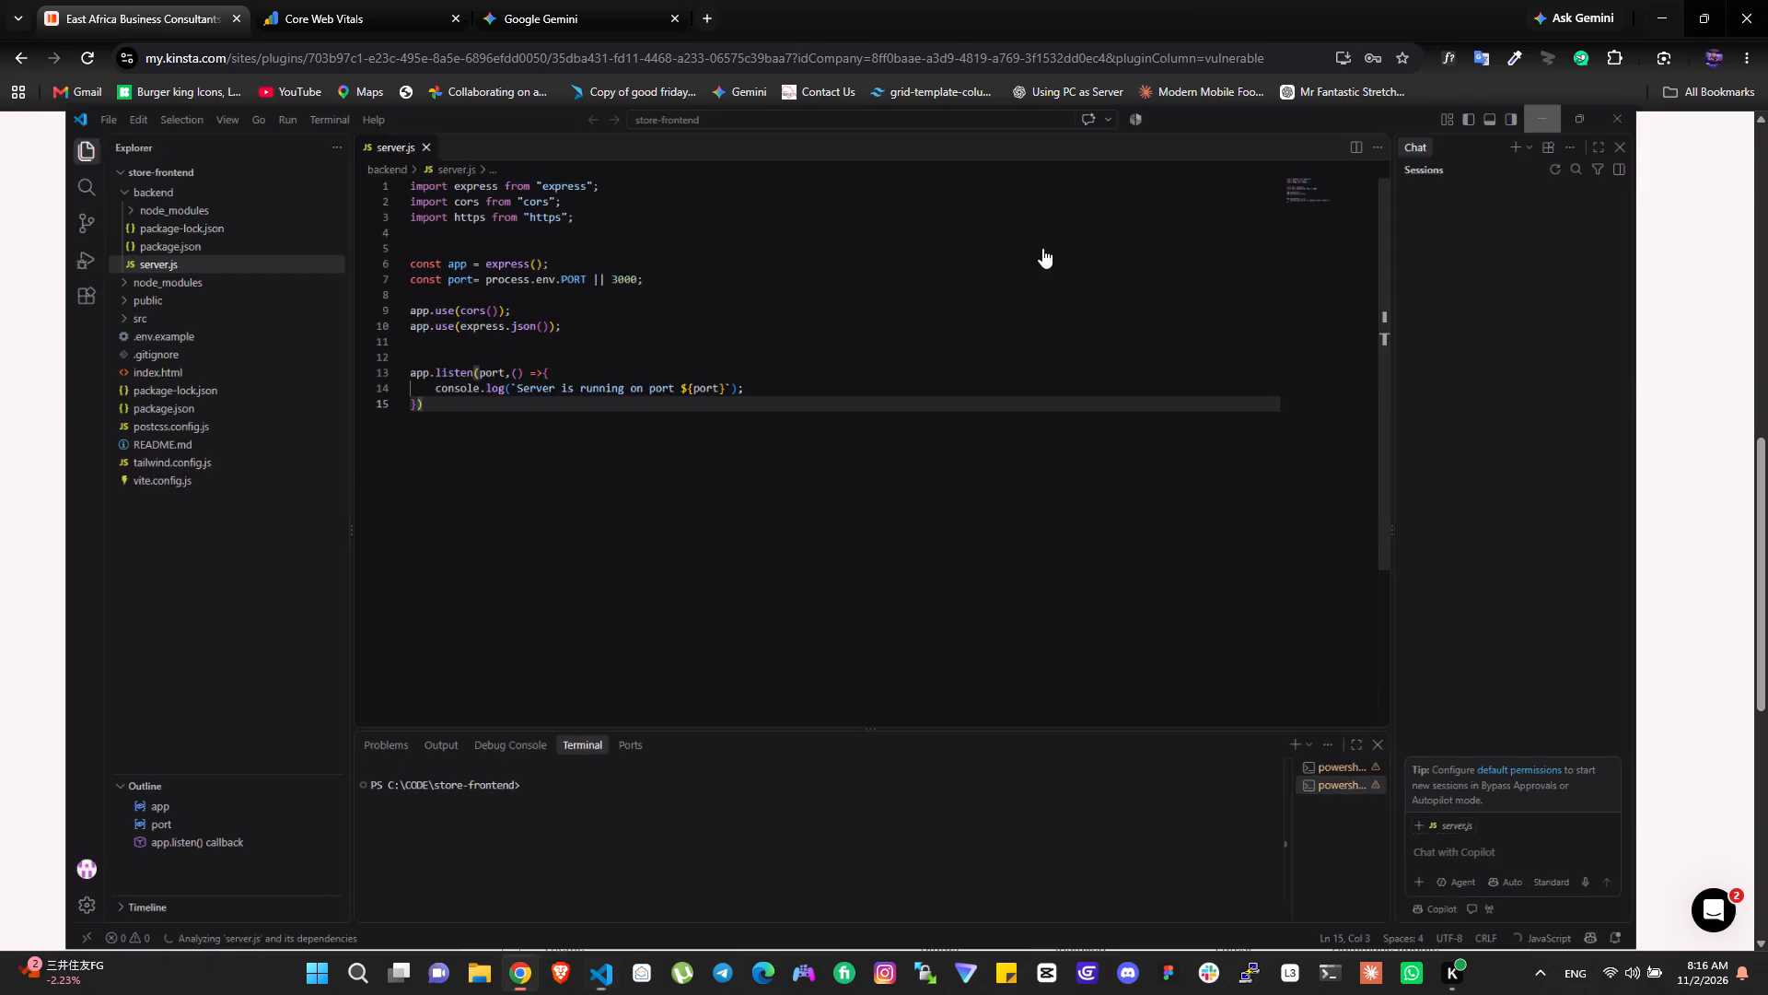
# Open the eastafricabusinessconsultants.com website in a new browser tab.
pyautogui.click(703, 17)
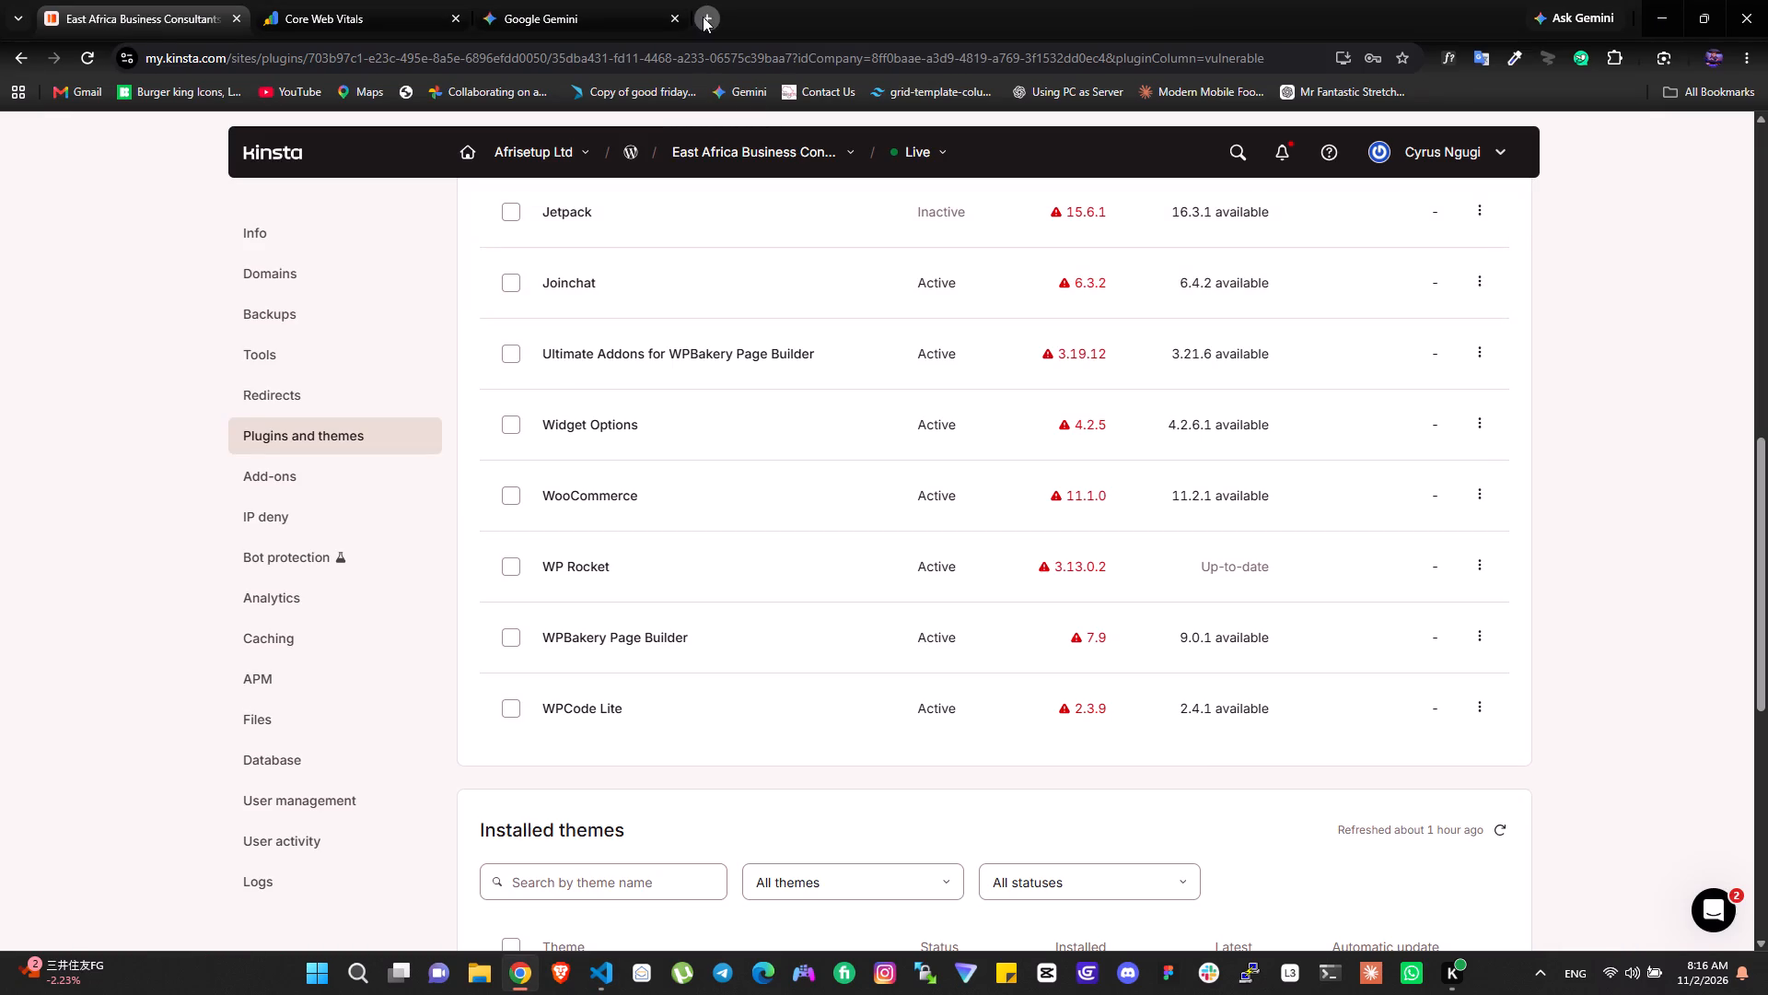
pyautogui.write('ea')
pyautogui.press('Return')
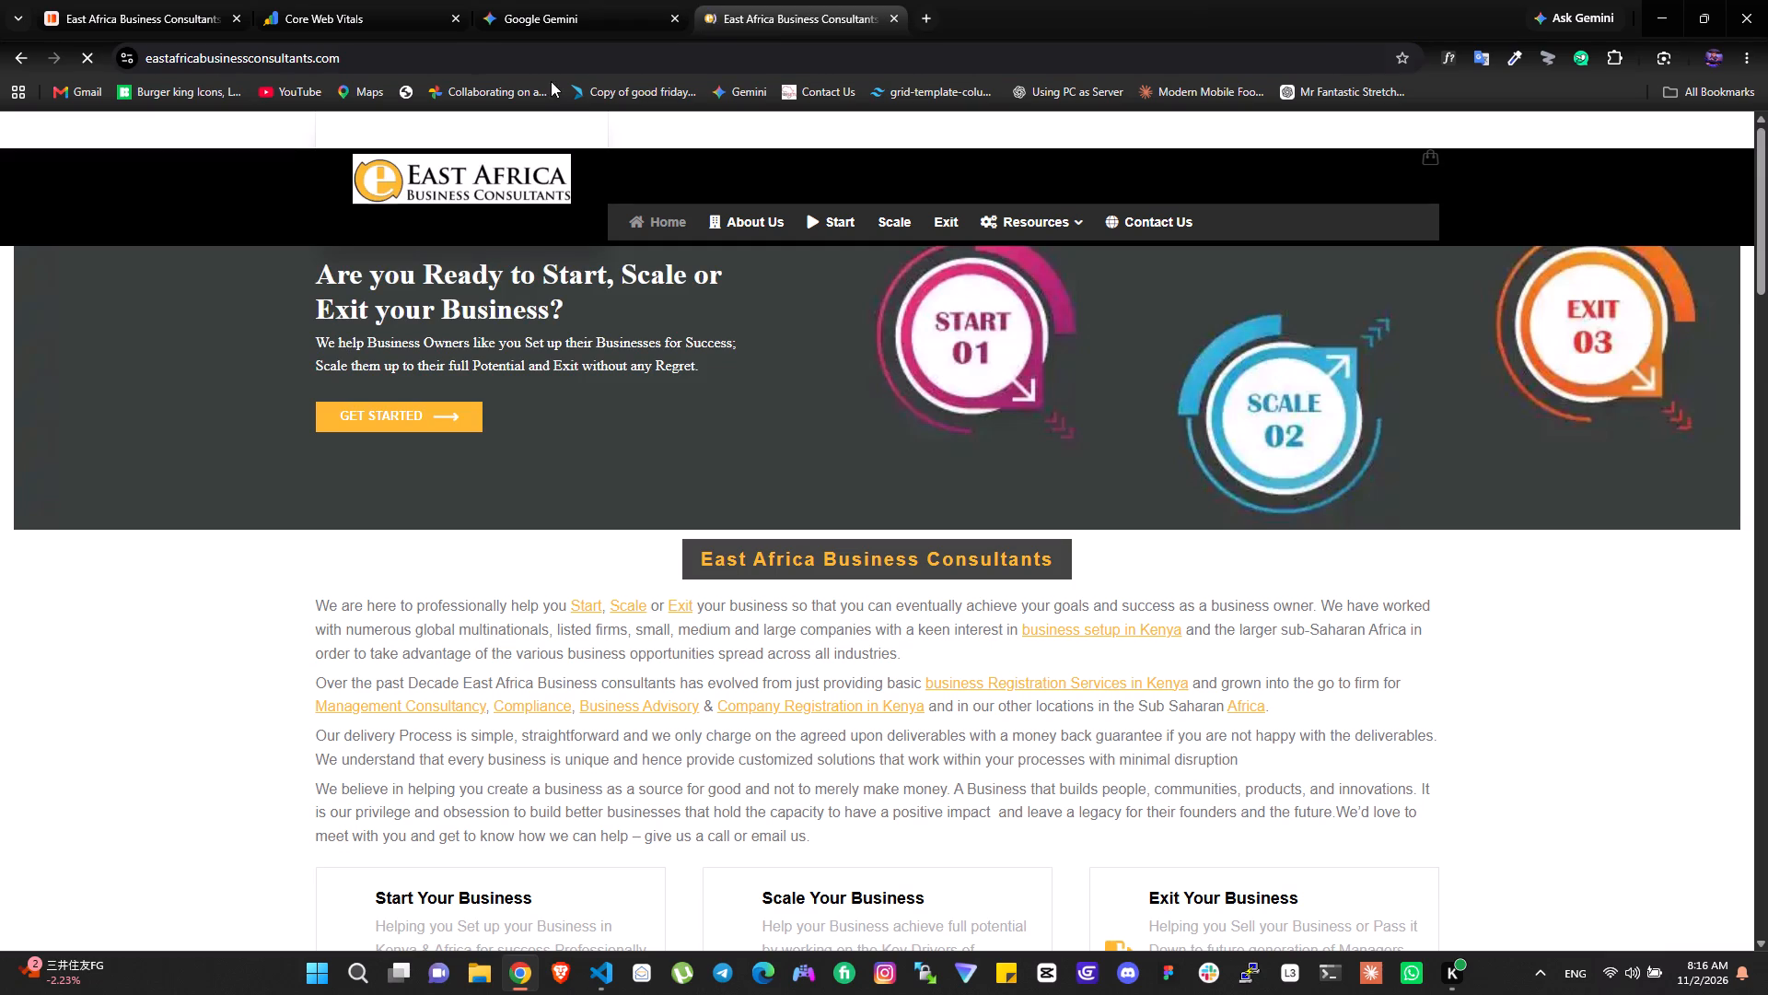
# Open the eastafricabusinessconsultants.com page address for editing.
pyautogui.click(500, 53)
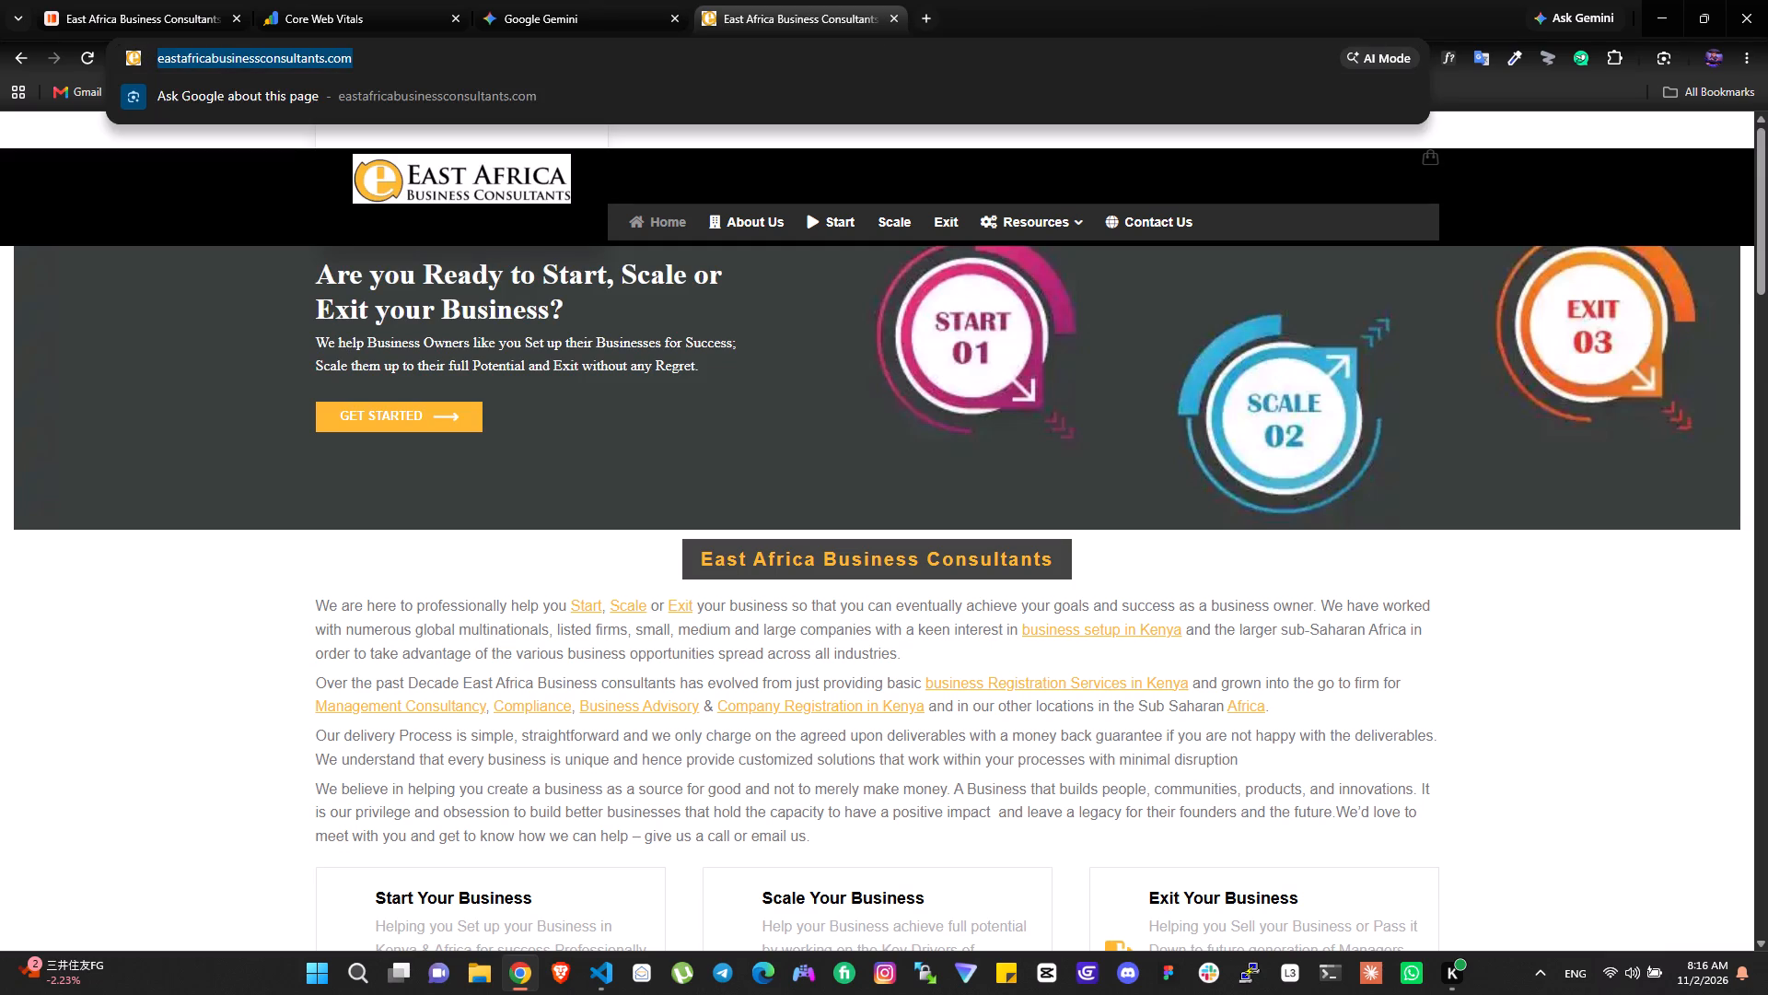
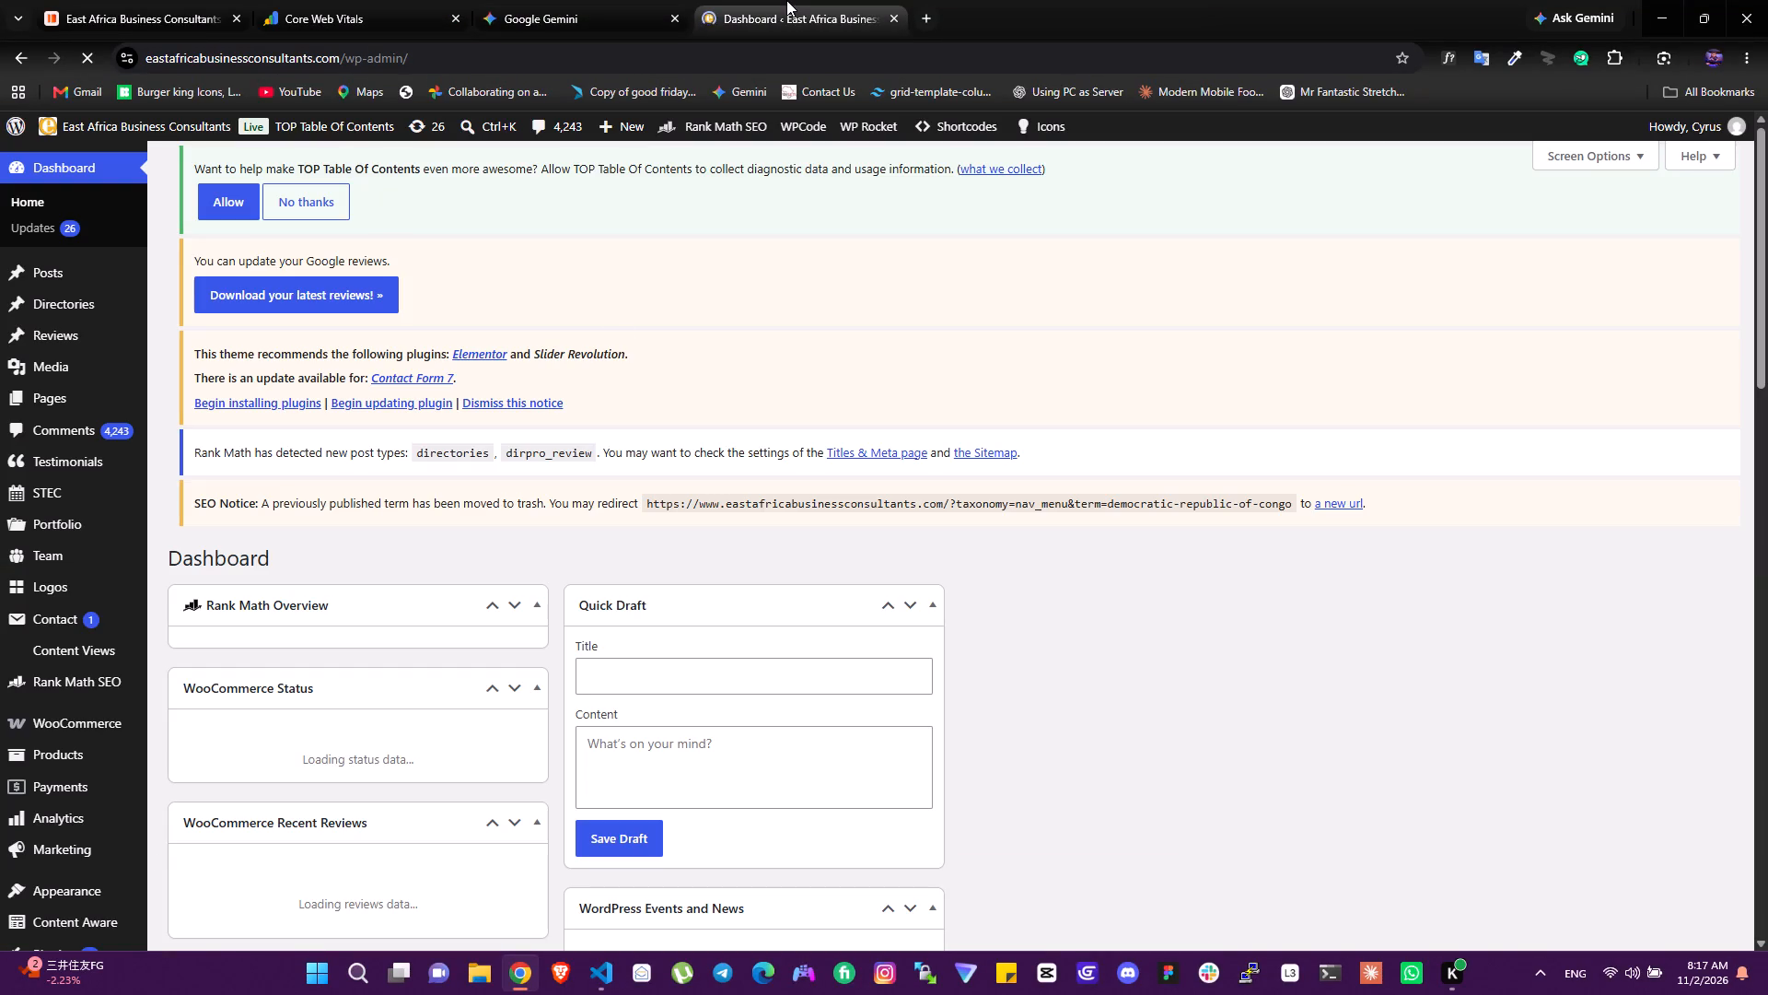
pyautogui.click(568, 0)
pyautogui.click(410, 0)
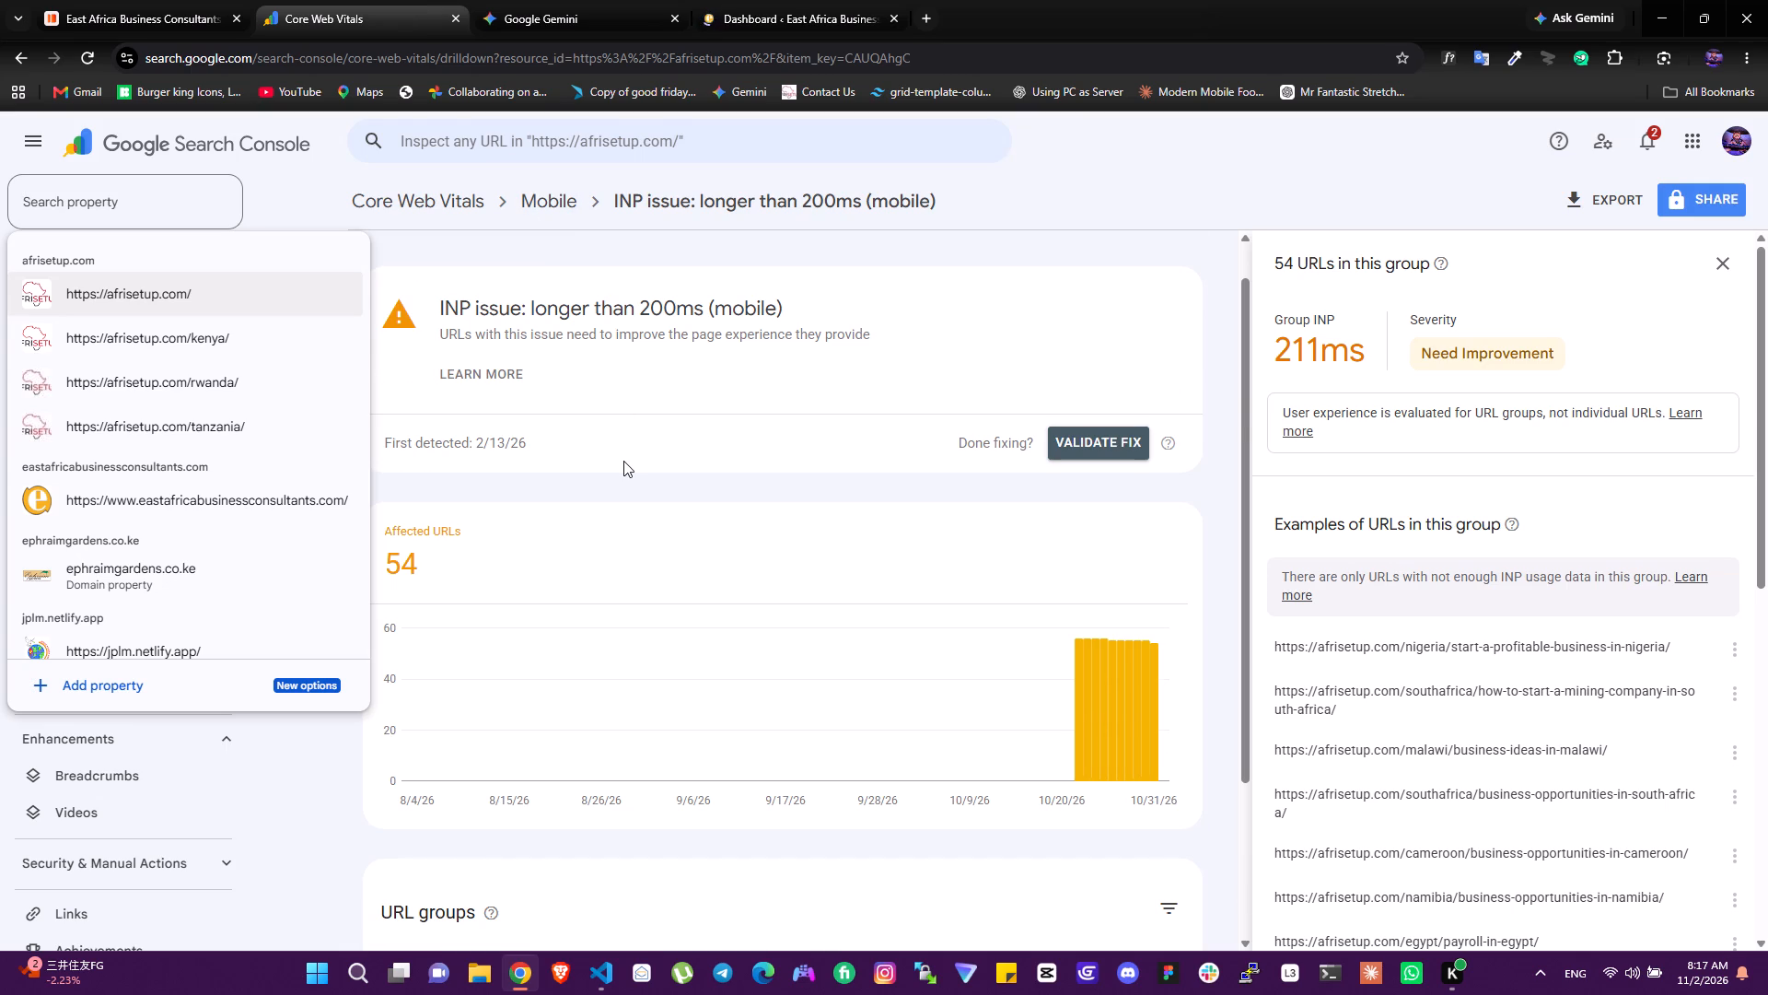
pyautogui.scroll(-2, 623, 461)
pyautogui.click(623, 461)
pyautogui.scroll(4, 623, 461)
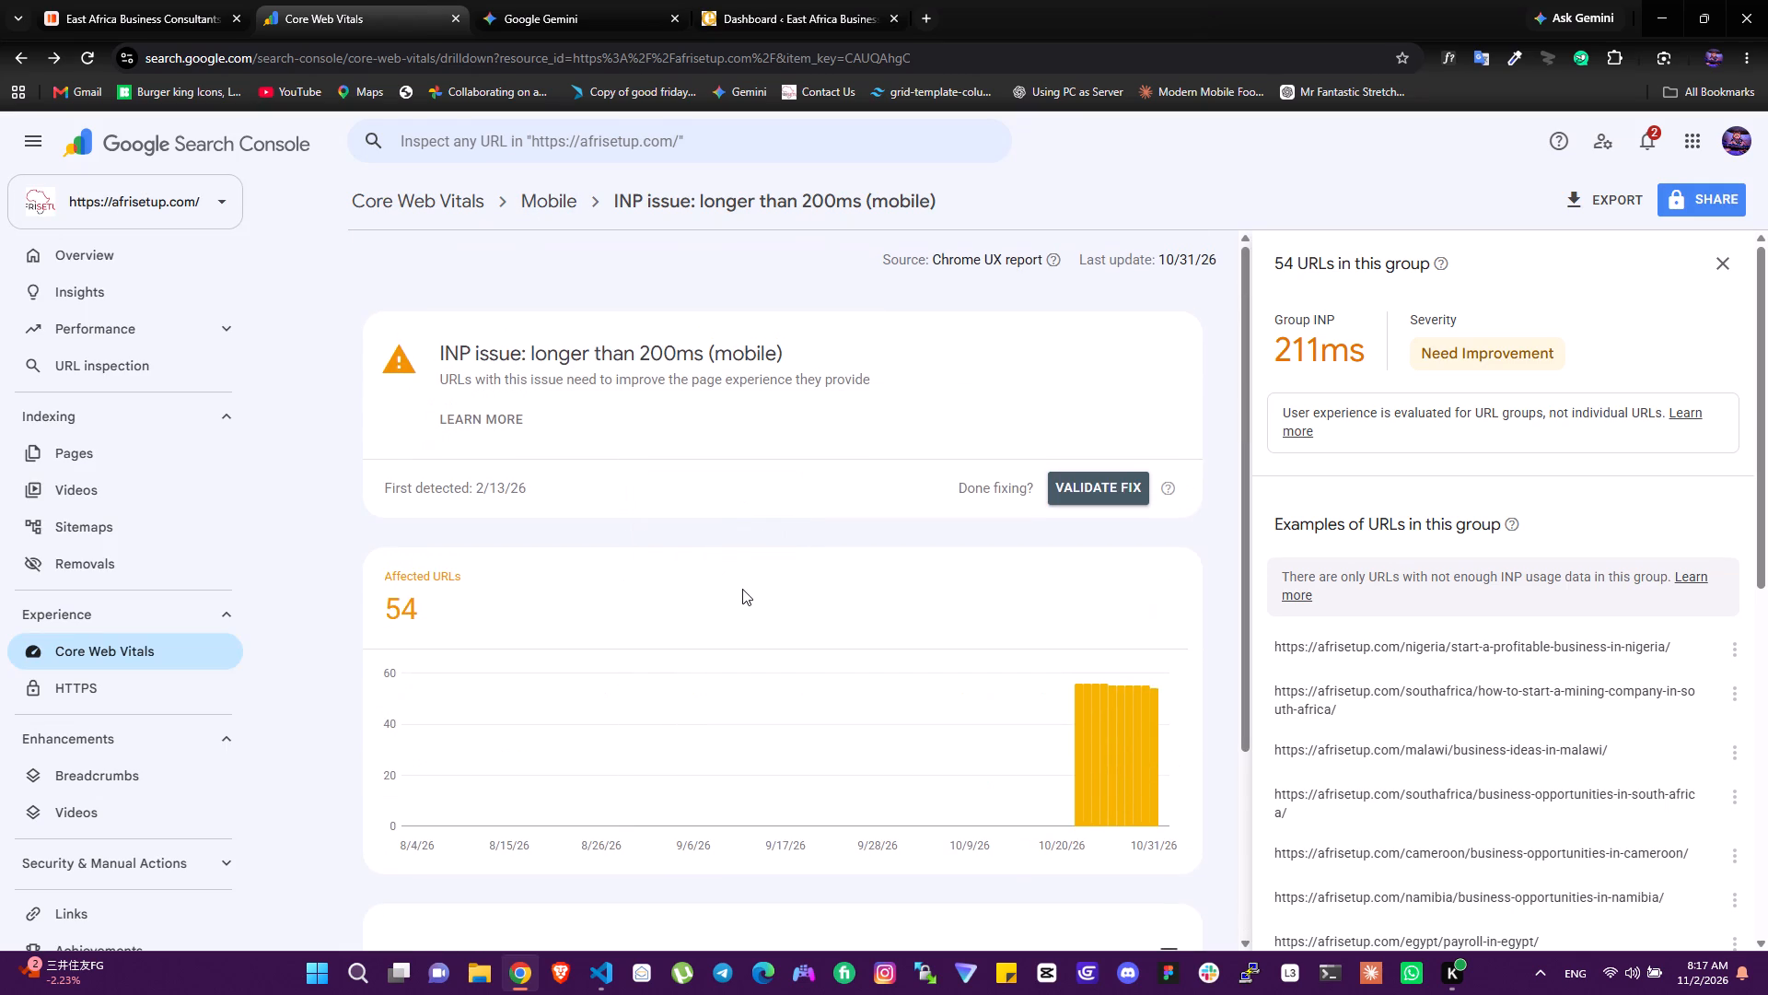
pyautogui.click(215, 210)
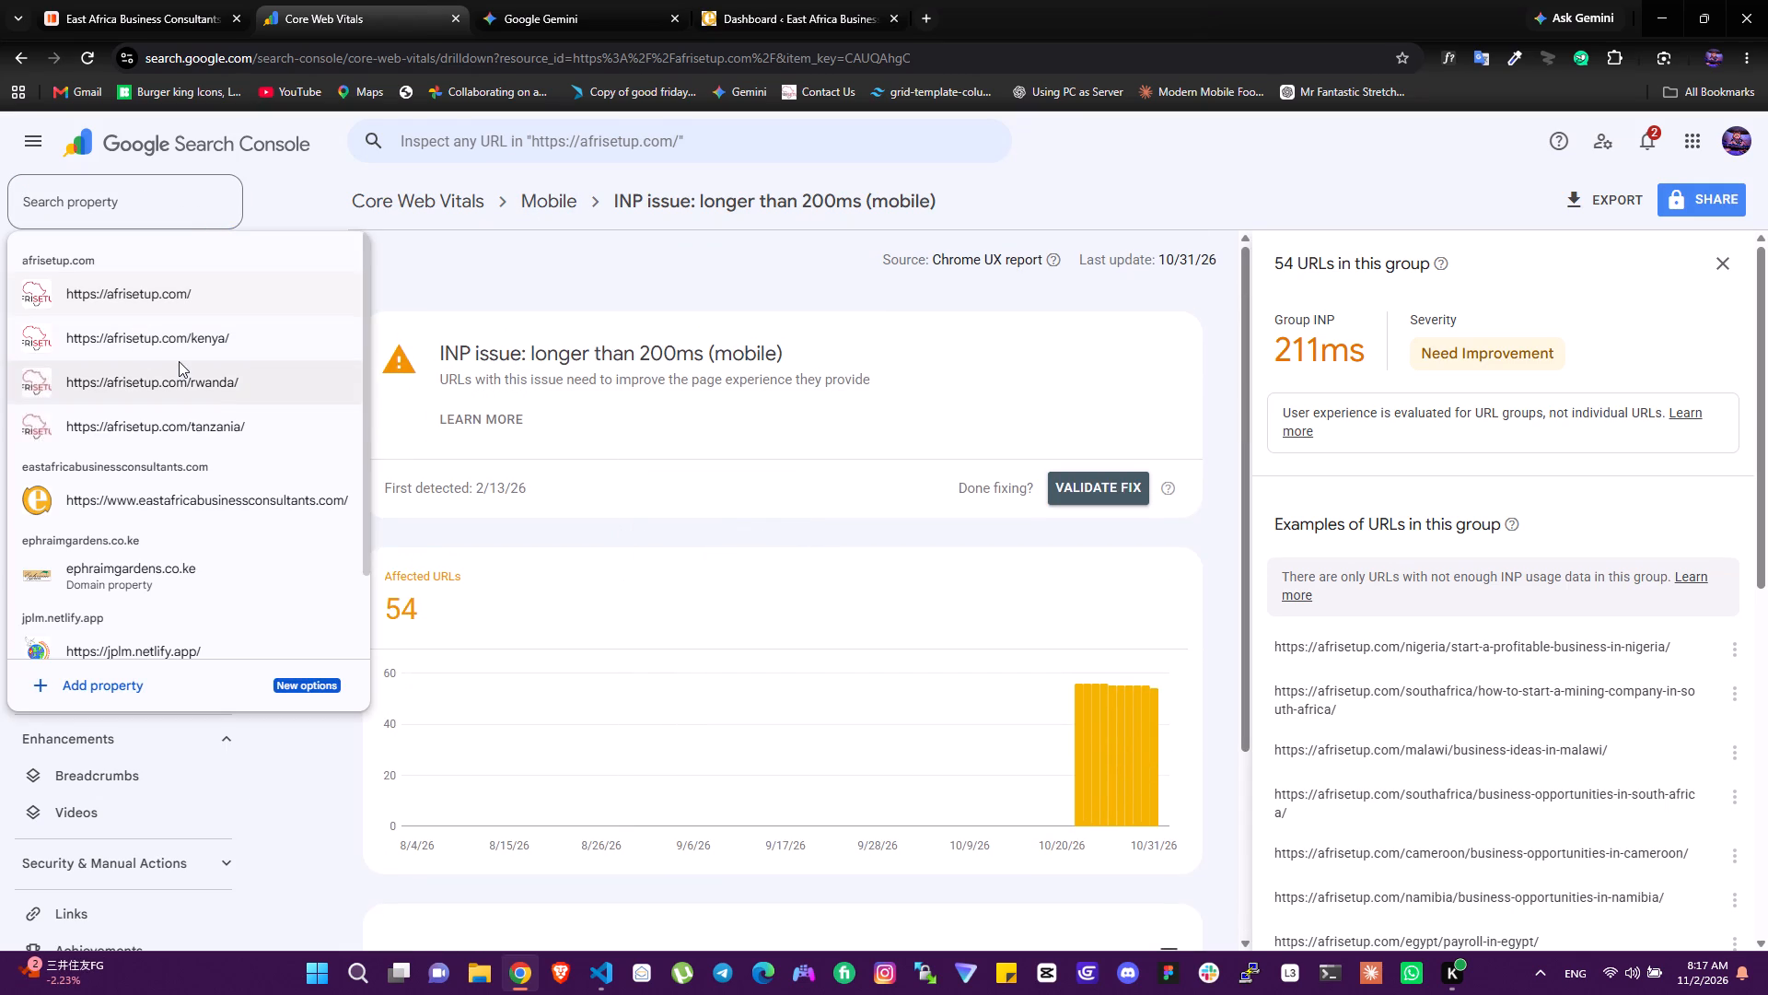
pyautogui.click(206, 354)
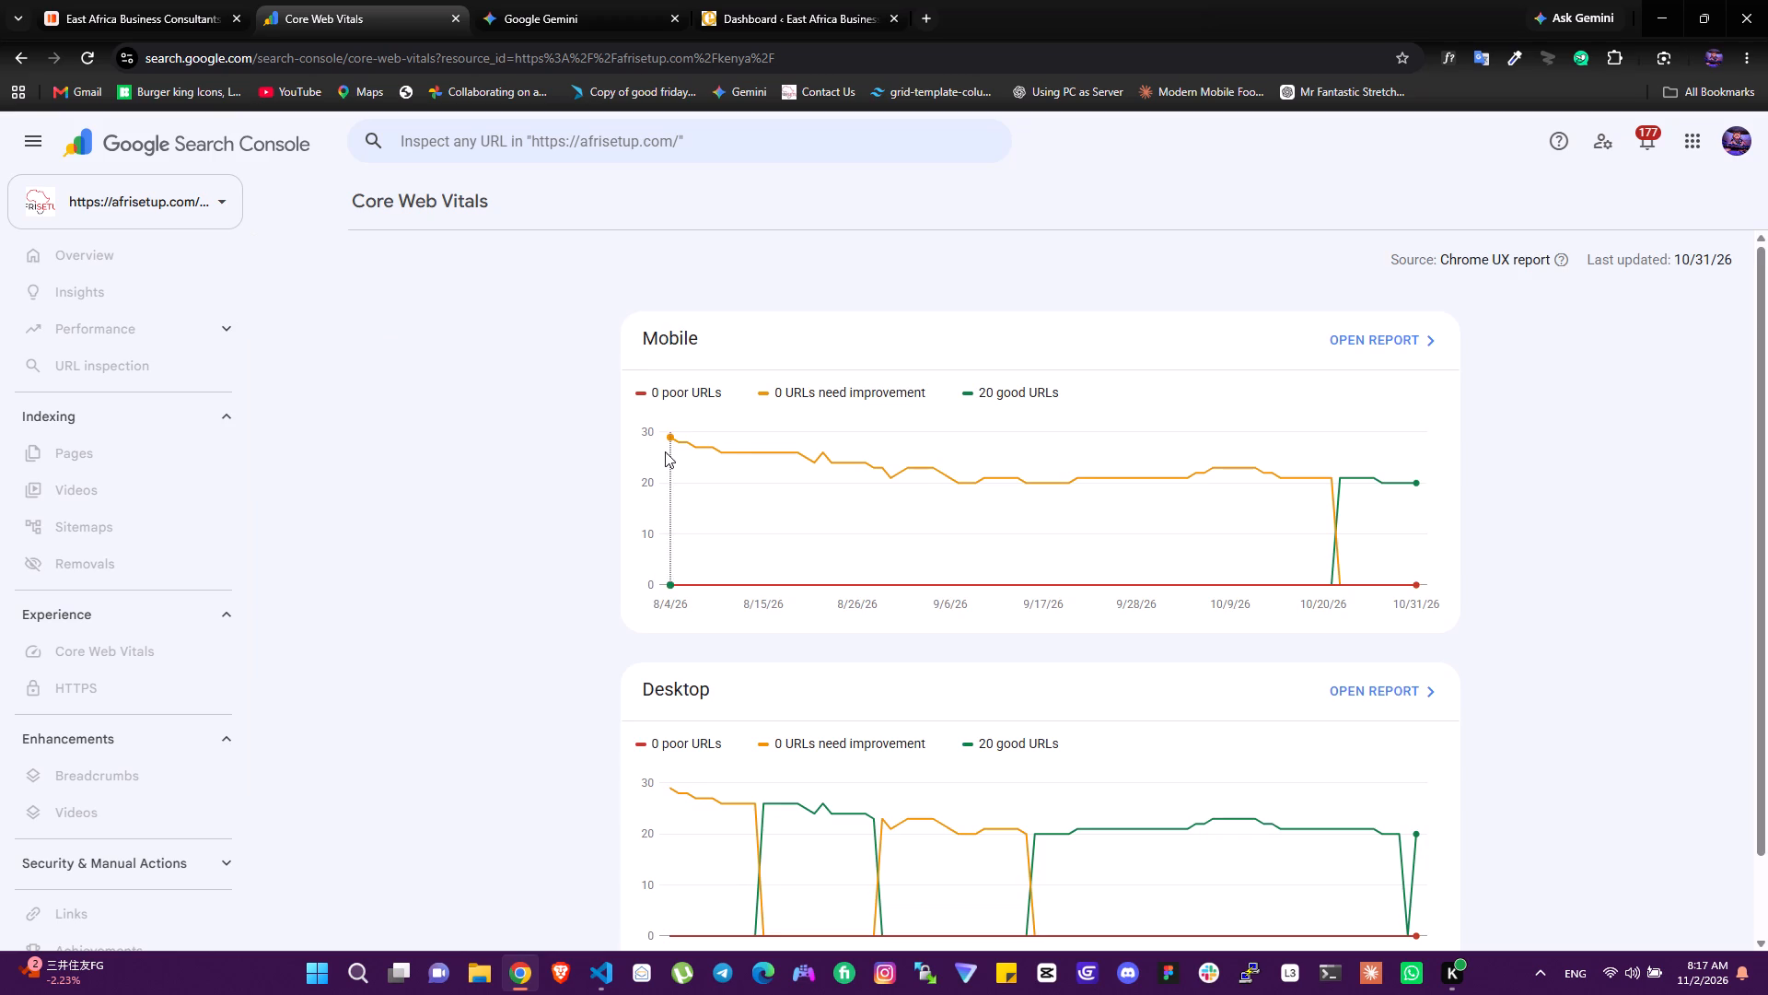
pyautogui.scroll(-1, 665, 451)
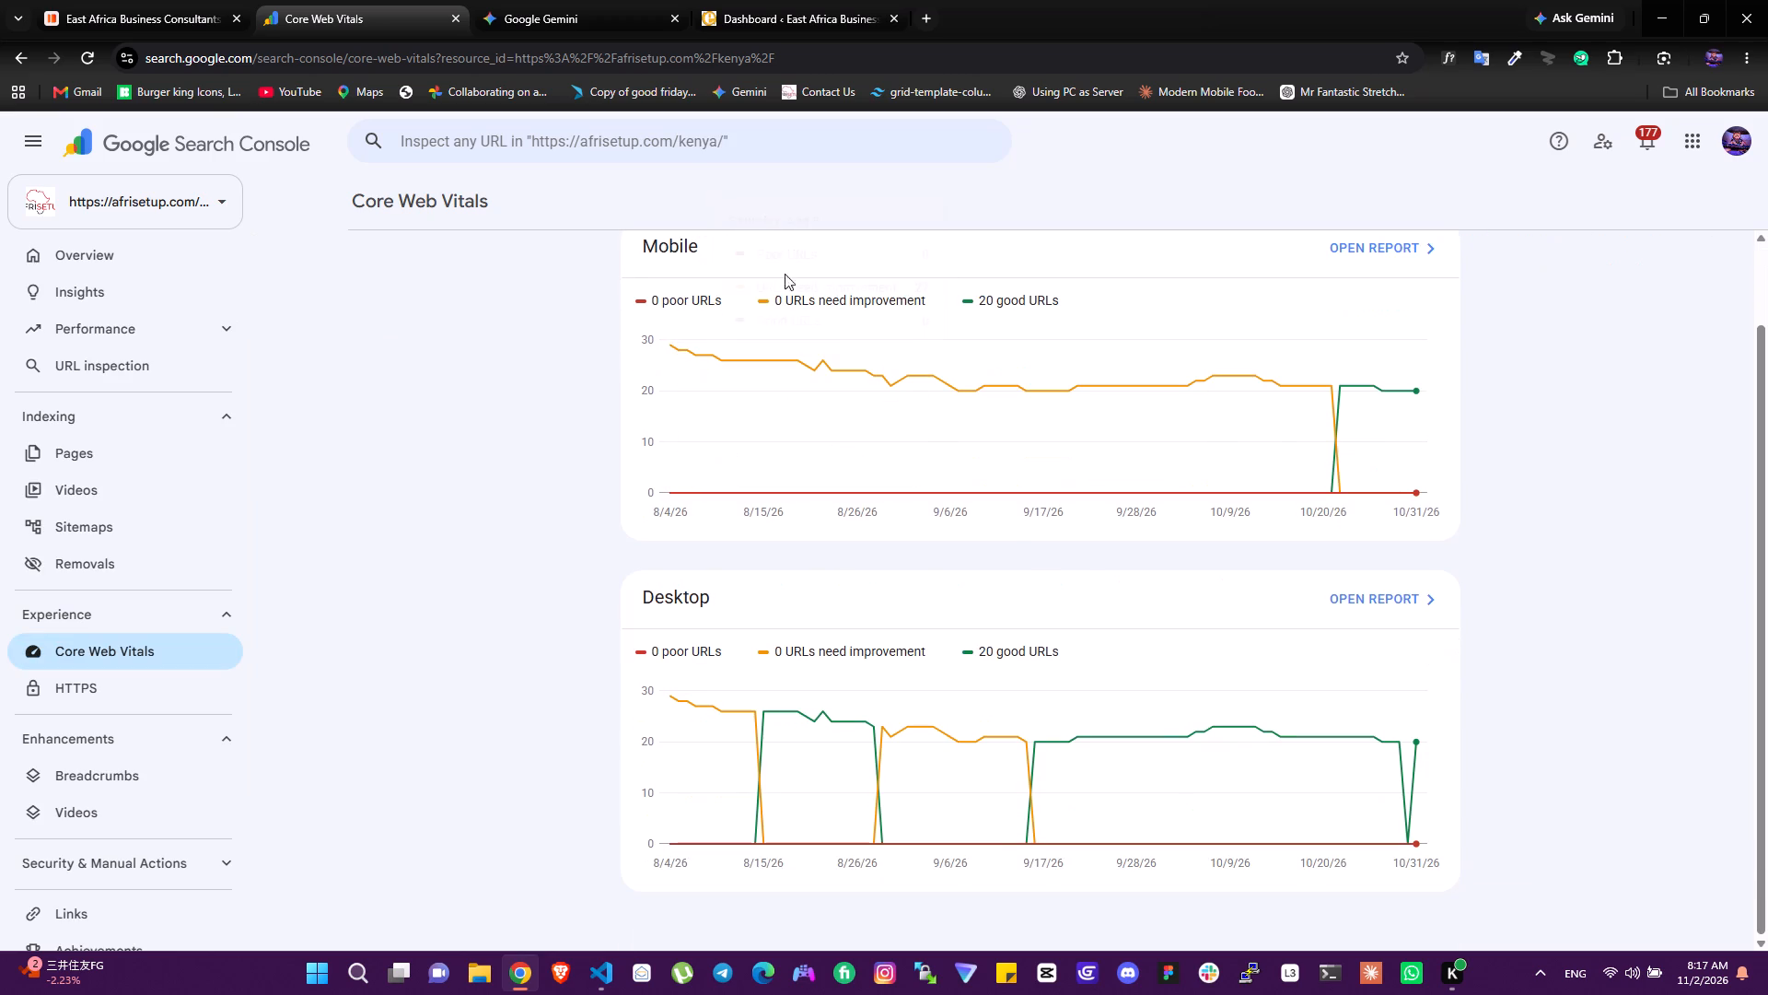
# Open the afrisetup.com website in a new browser tab.
pyautogui.click(928, 19)
pyautogui.write('af')
pyautogui.press('Return')
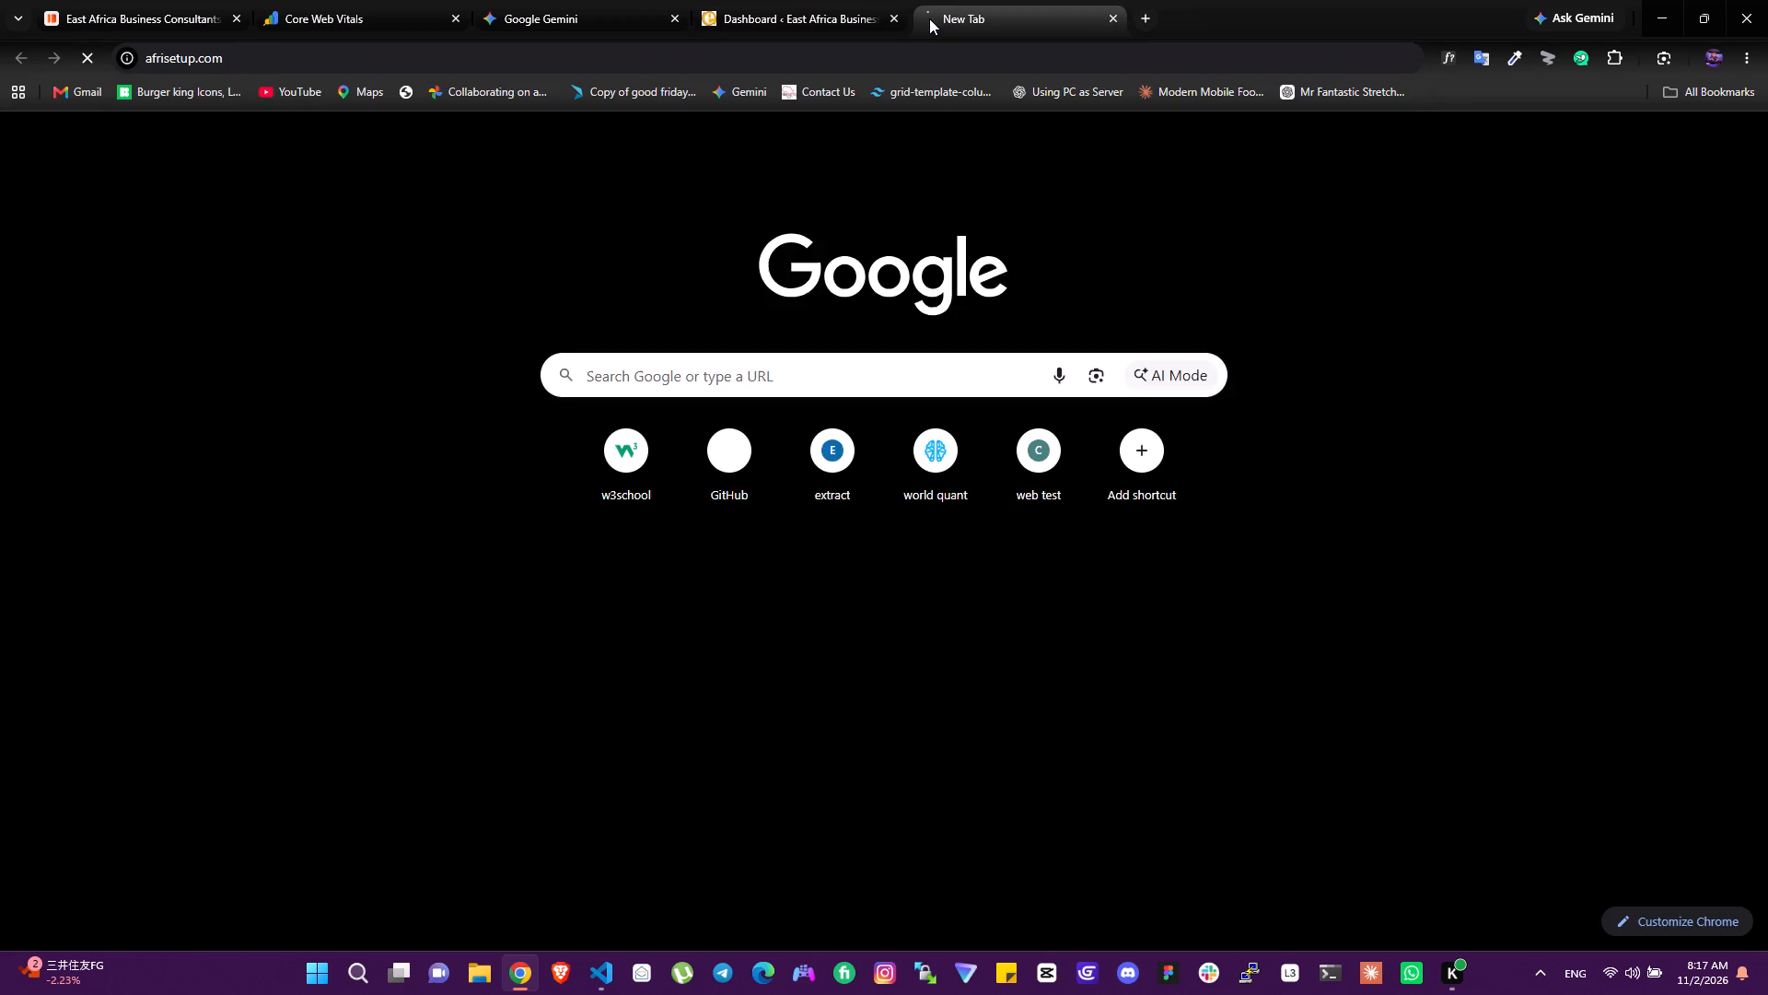
# Open the Kenya page from the Countries section of the Afrisetup homepage.
pyautogui.scroll(-5, 564, 722)
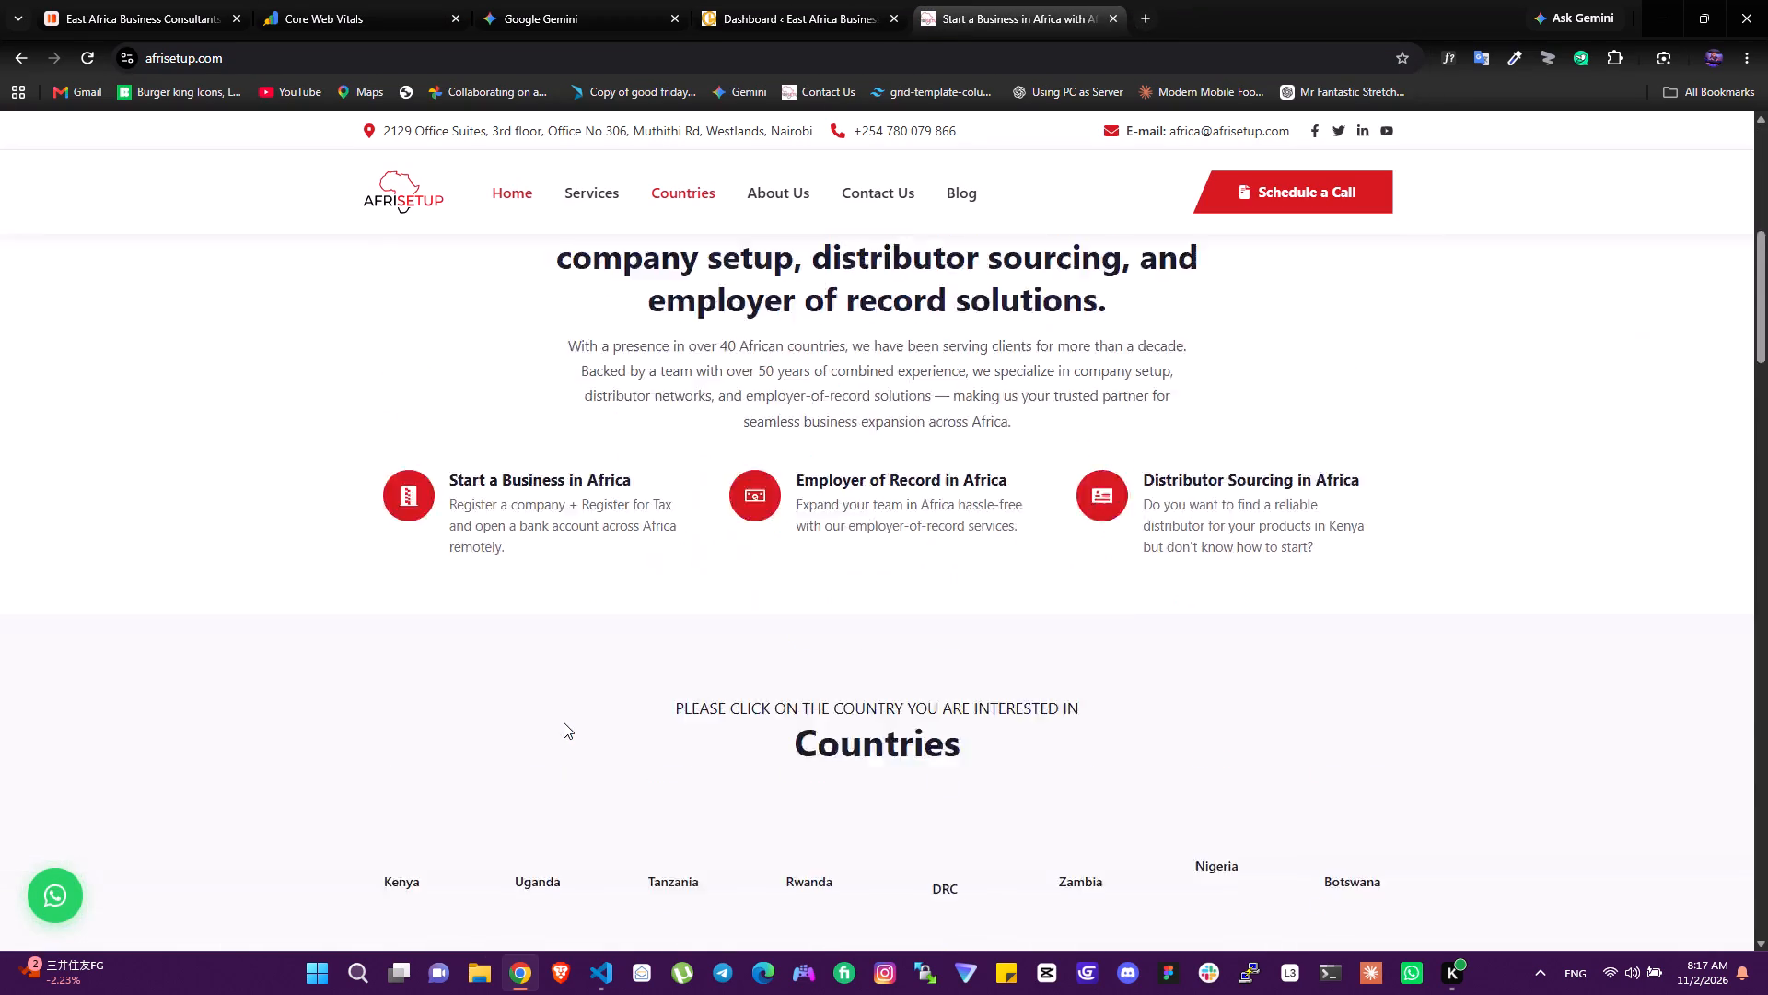
pyautogui.scroll(-4, 564, 722)
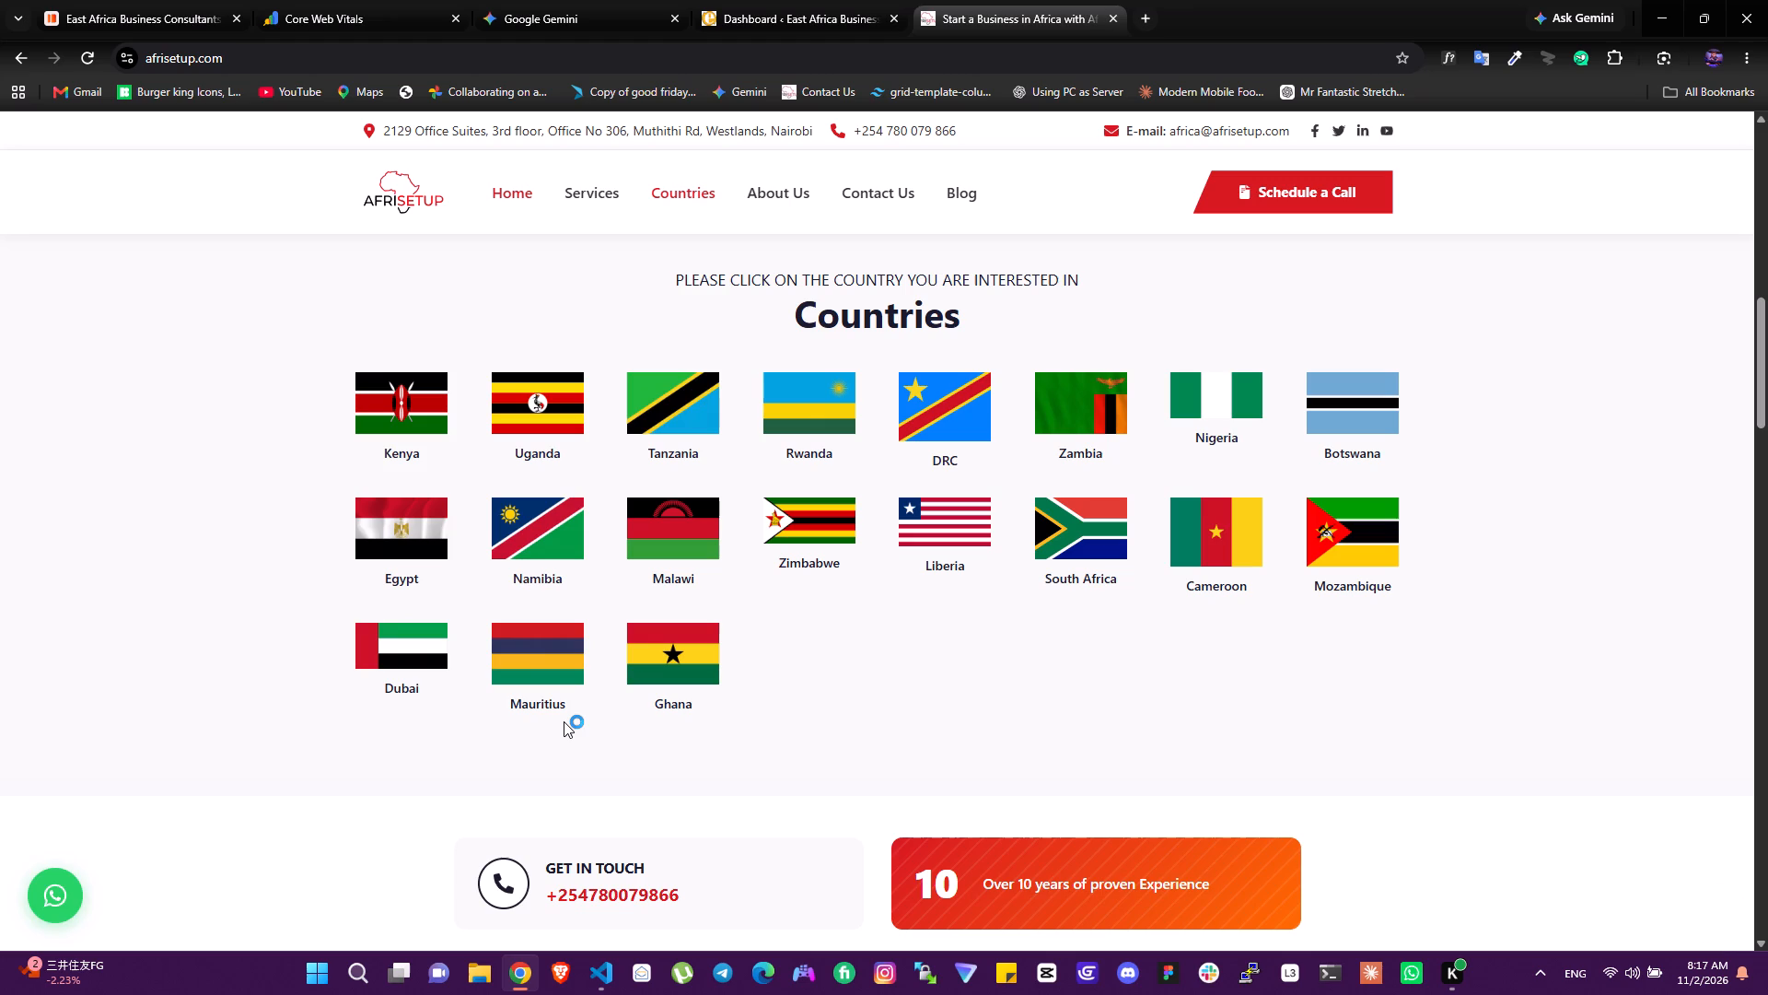
pyautogui.scroll(2, 575, 798)
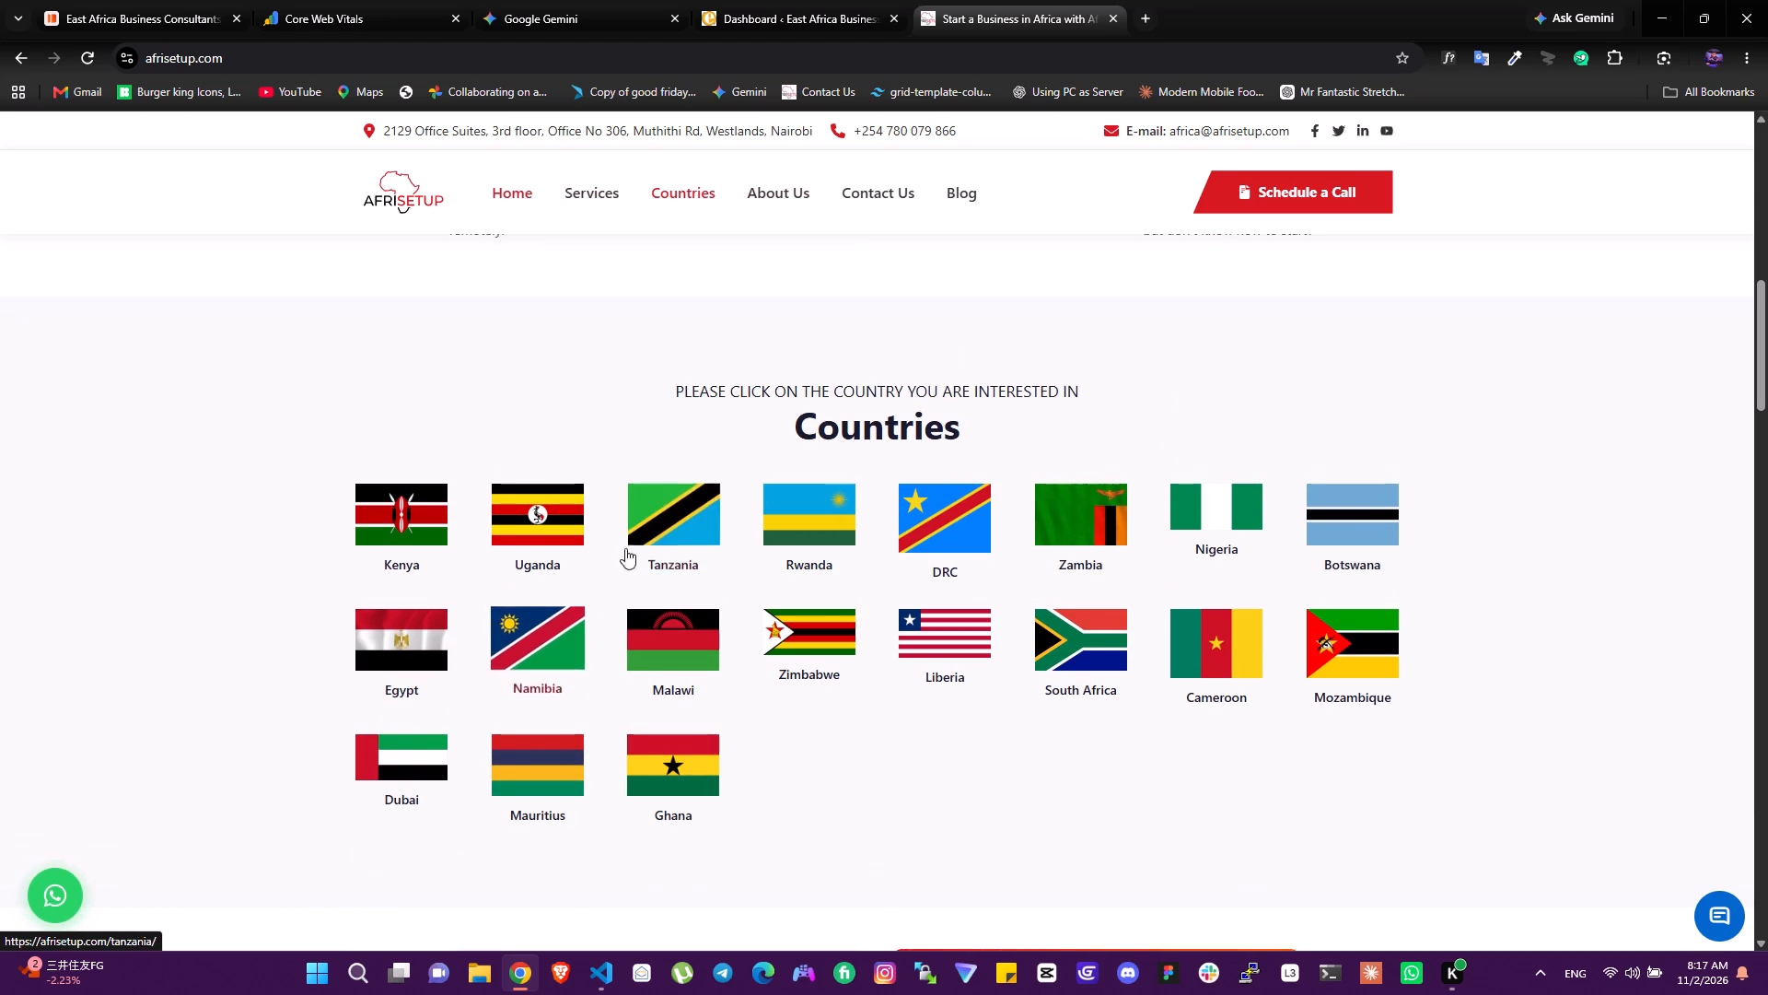
pyautogui.click(403, 514)
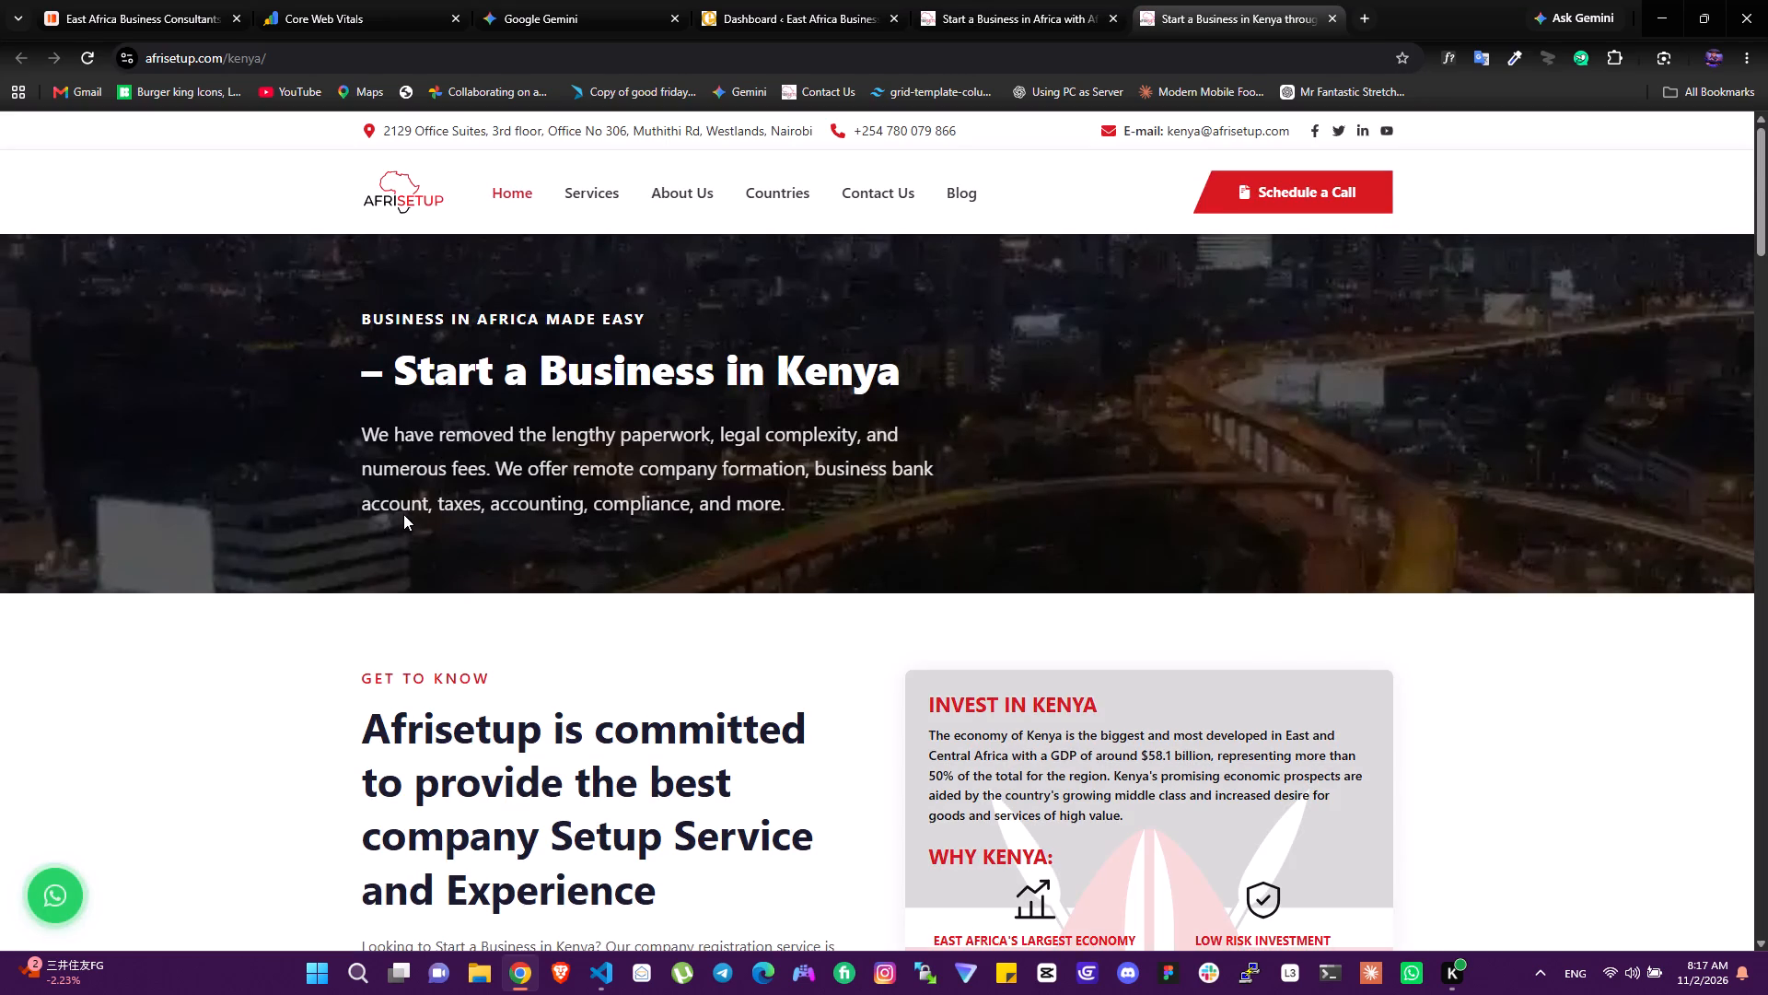
# Examine the Kenya page's sections from the hero banner through services, process steps, FAQs and contact form to the footer.
pyautogui.scroll(-4, 403, 514)
pyautogui.scroll(4, 403, 514)
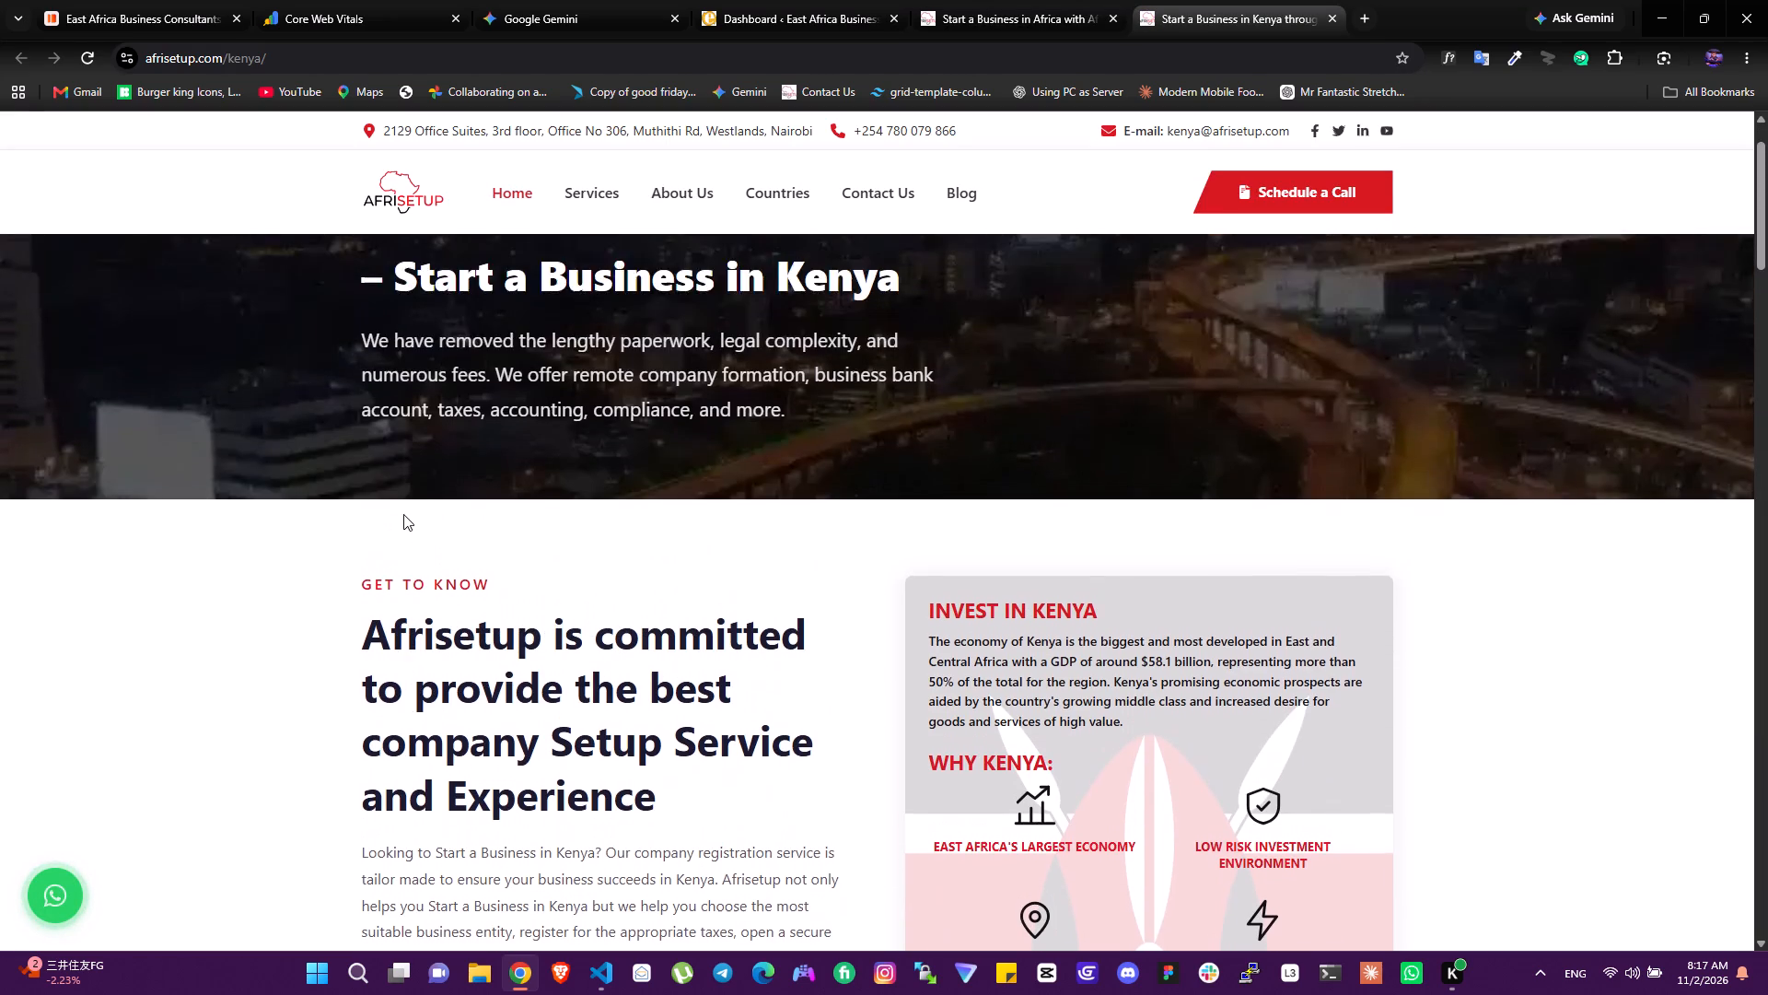
pyautogui.scroll(1, 403, 514)
pyautogui.scroll(-8, 403, 514)
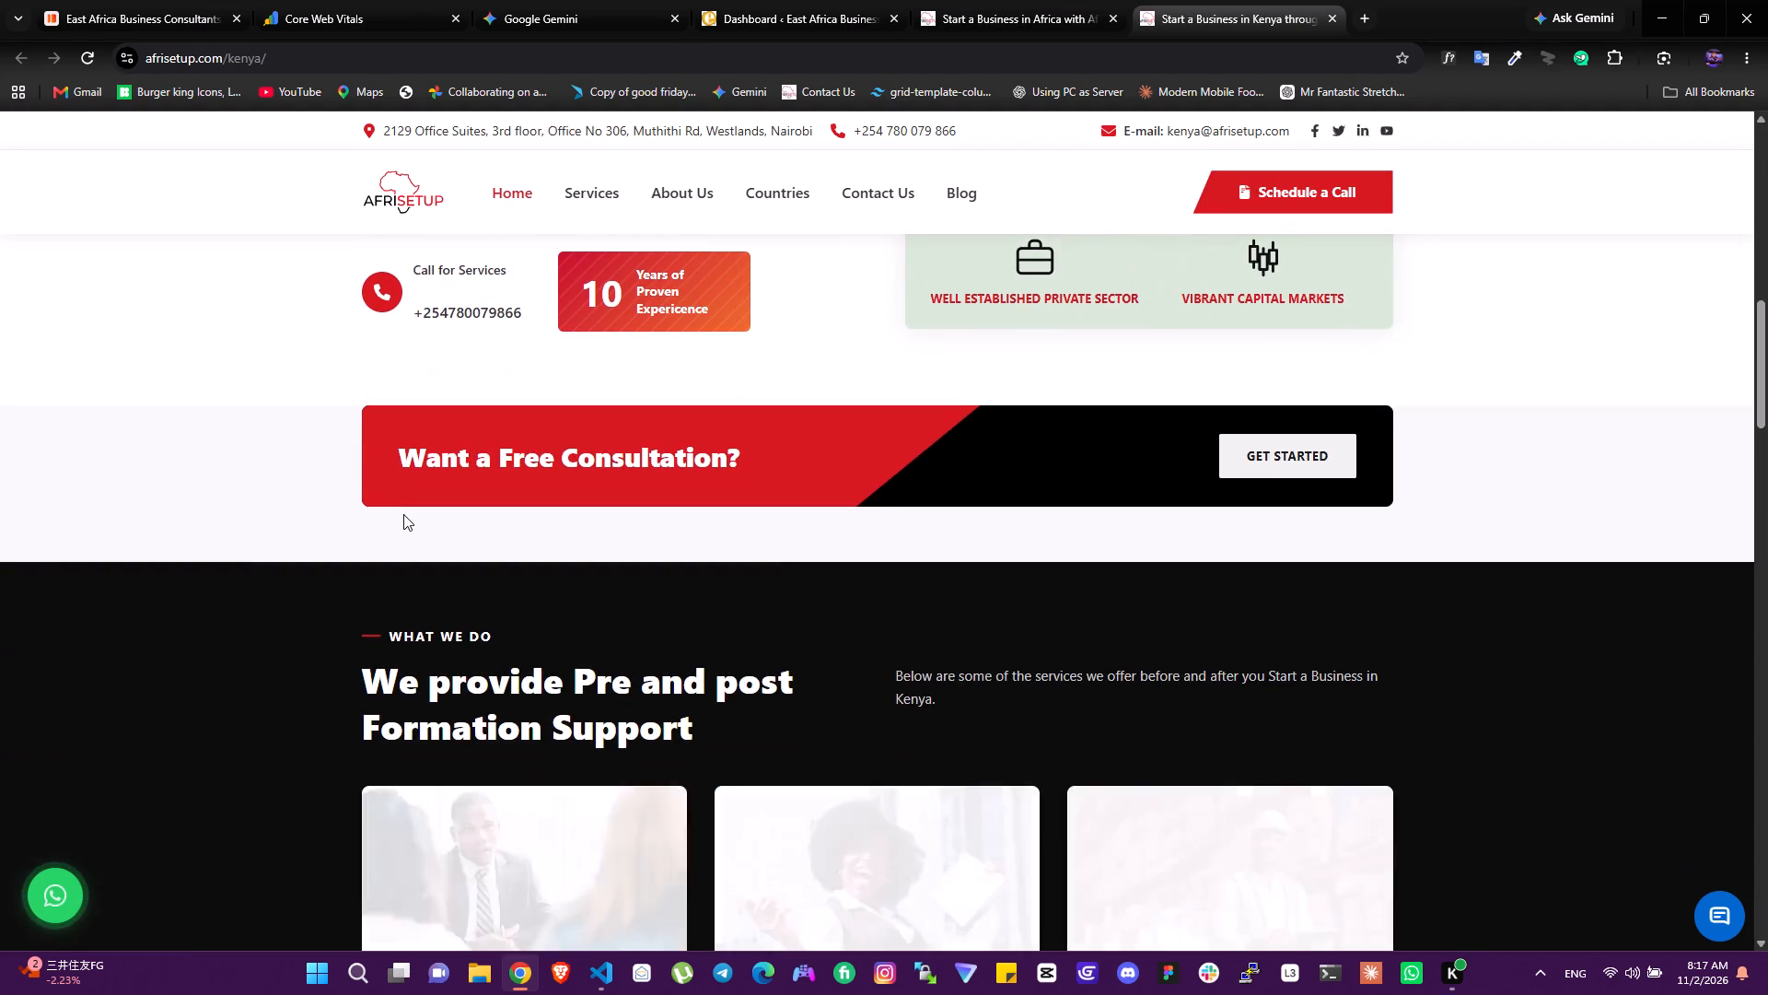
pyautogui.scroll(-2, 403, 514)
pyautogui.scroll(2, 403, 514)
pyautogui.scroll(-5, 403, 514)
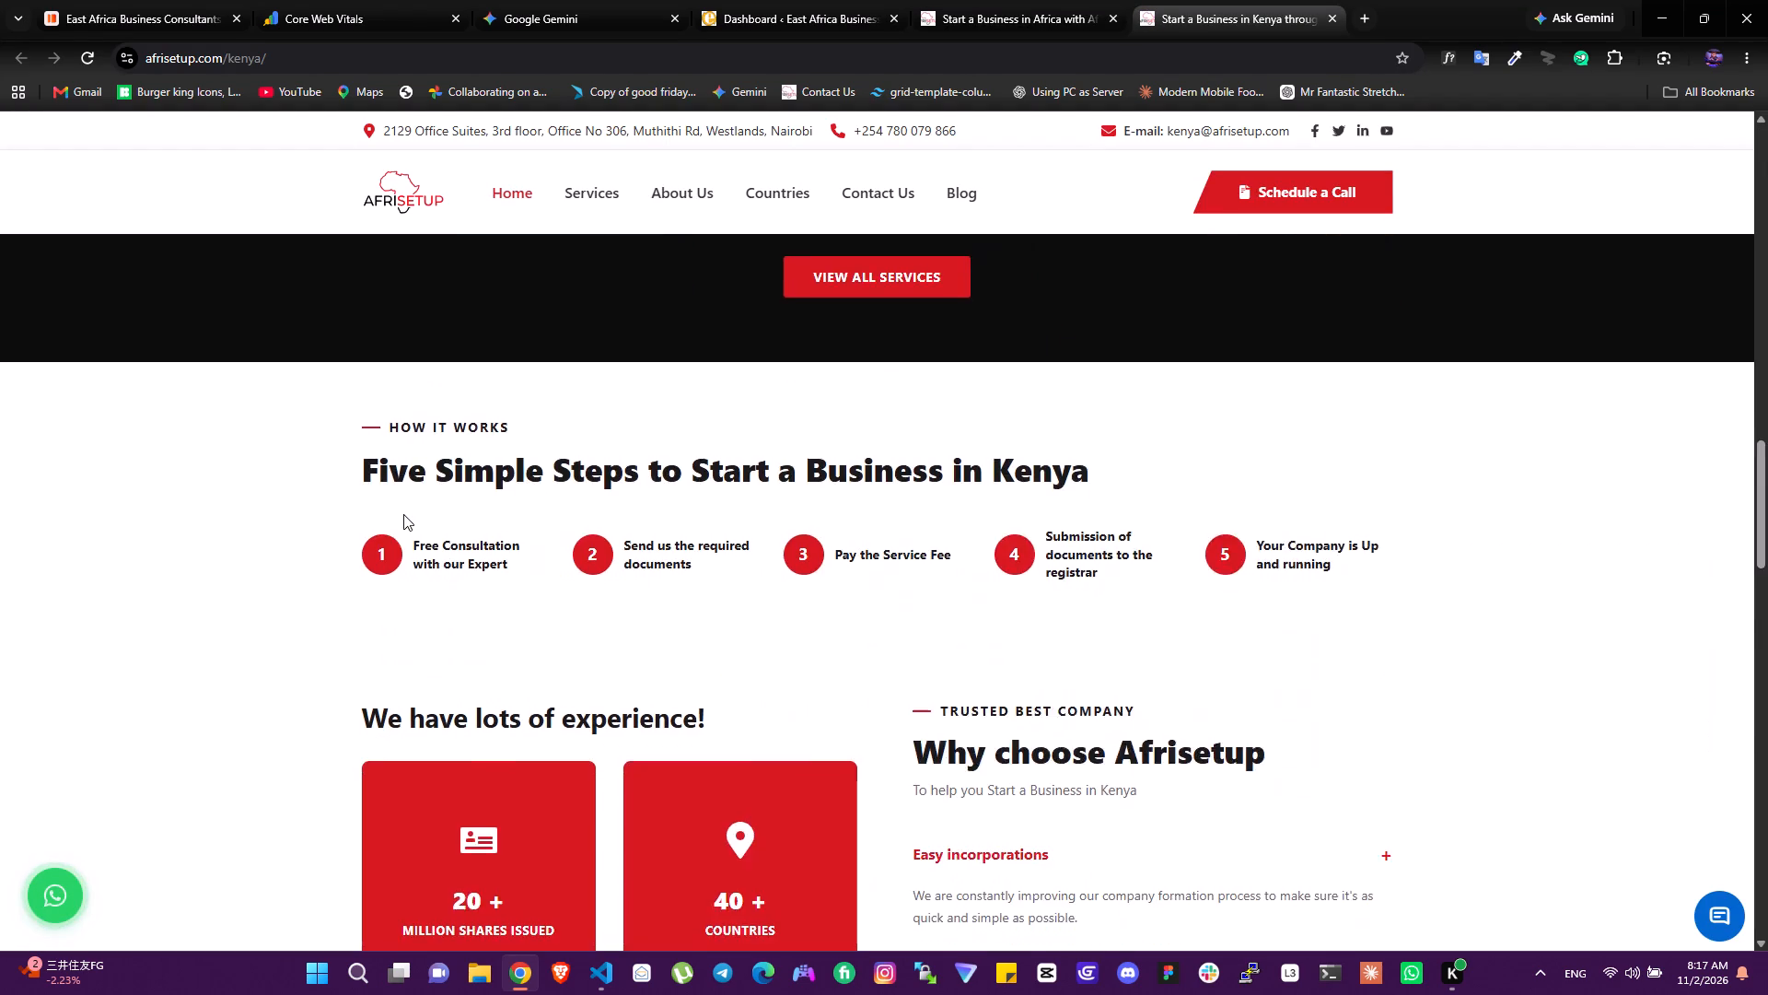
pyautogui.scroll(-12, 403, 514)
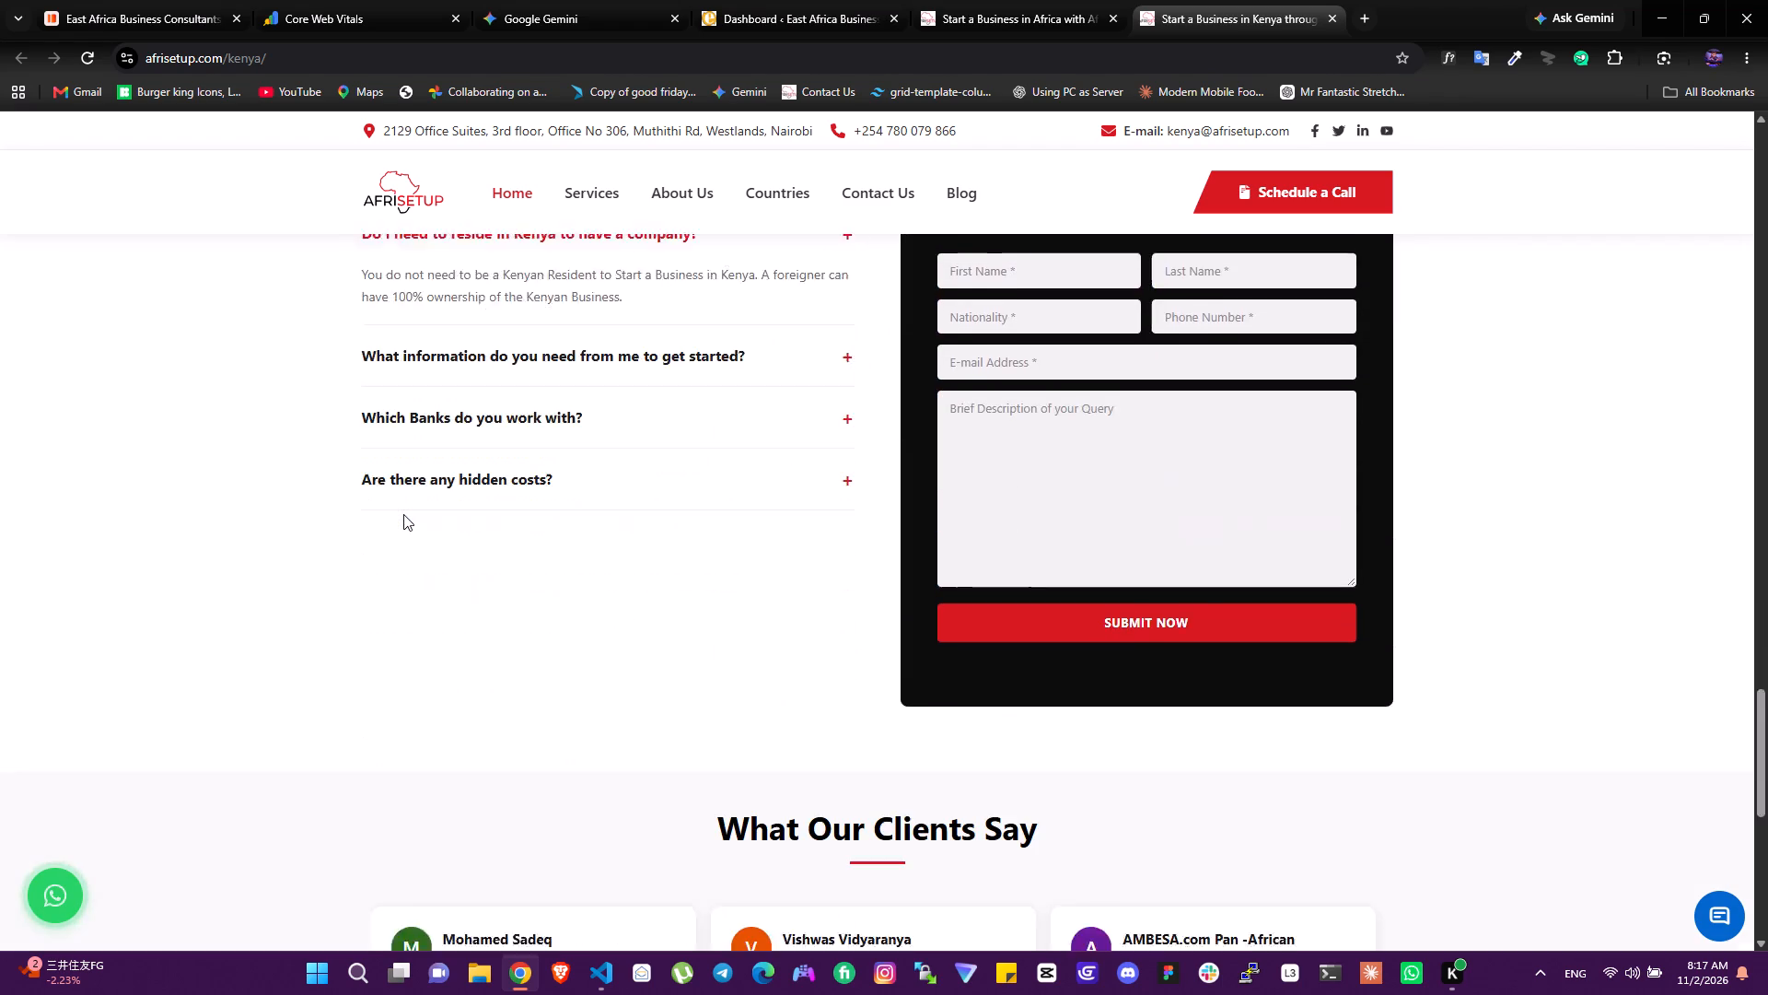
pyautogui.scroll(-6, 403, 514)
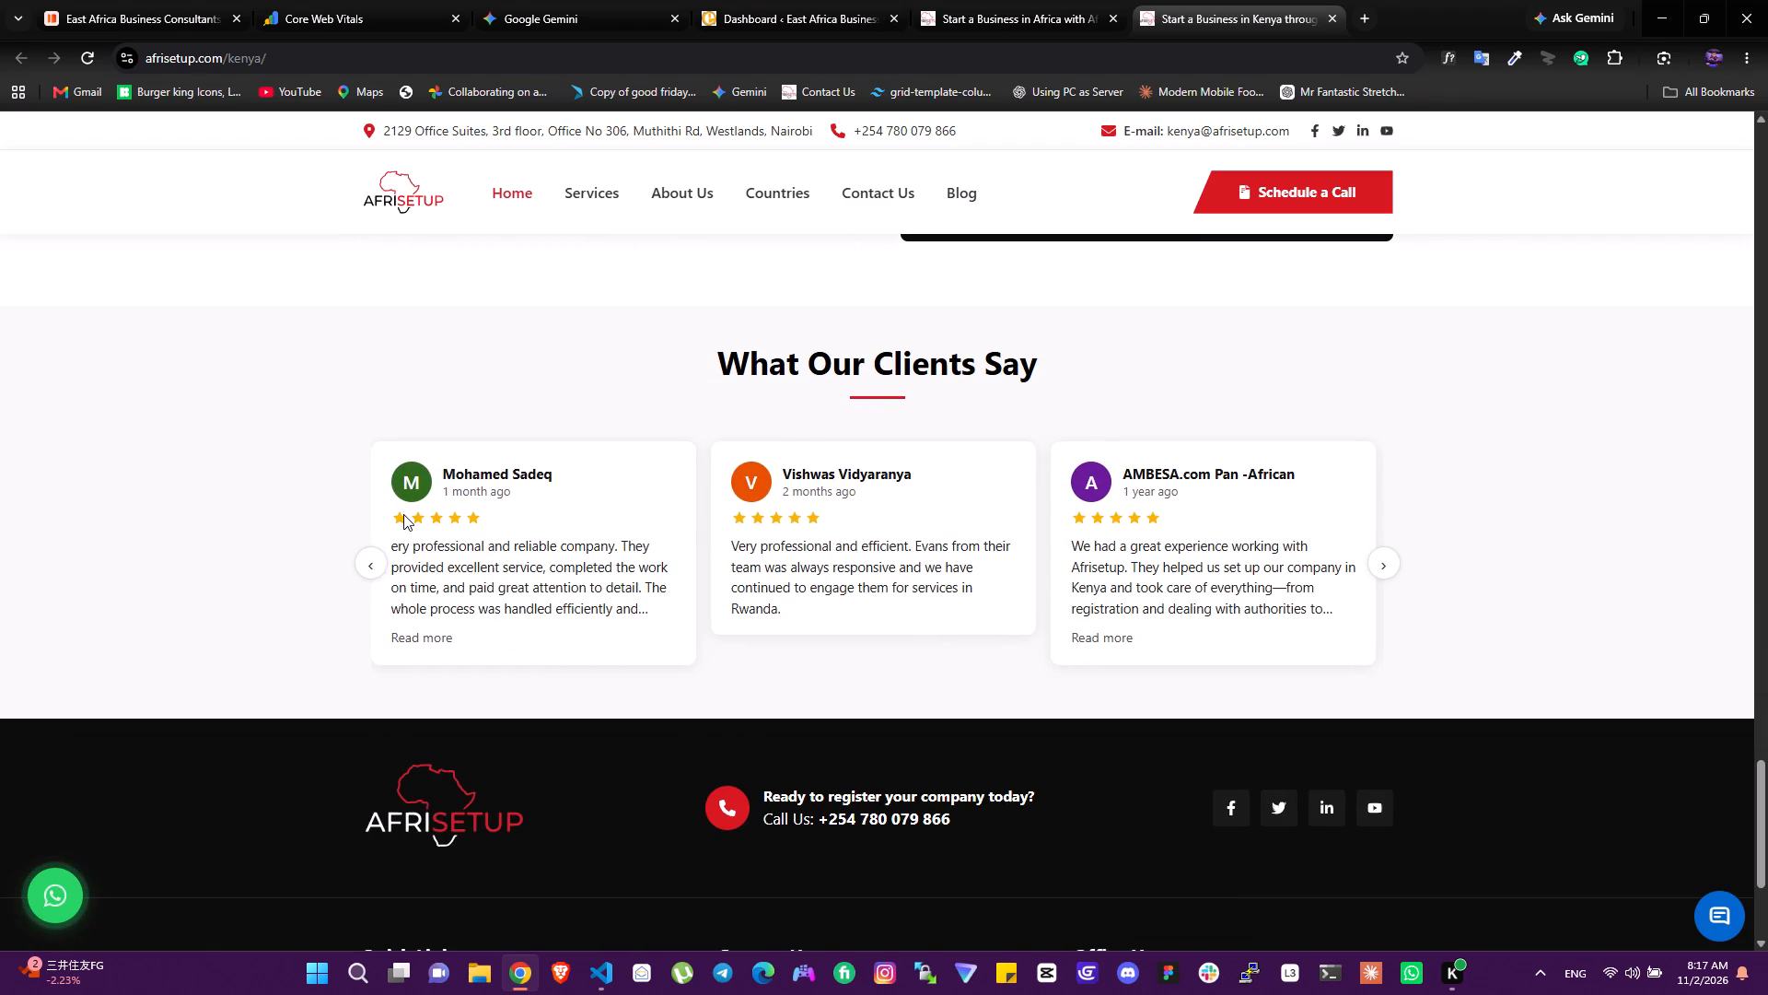
pyautogui.scroll(-4, 611, 749)
# Advance the review carousel under What Our Clients Say on the Kenya page to check how it works.
pyautogui.scroll(1, 611, 749)
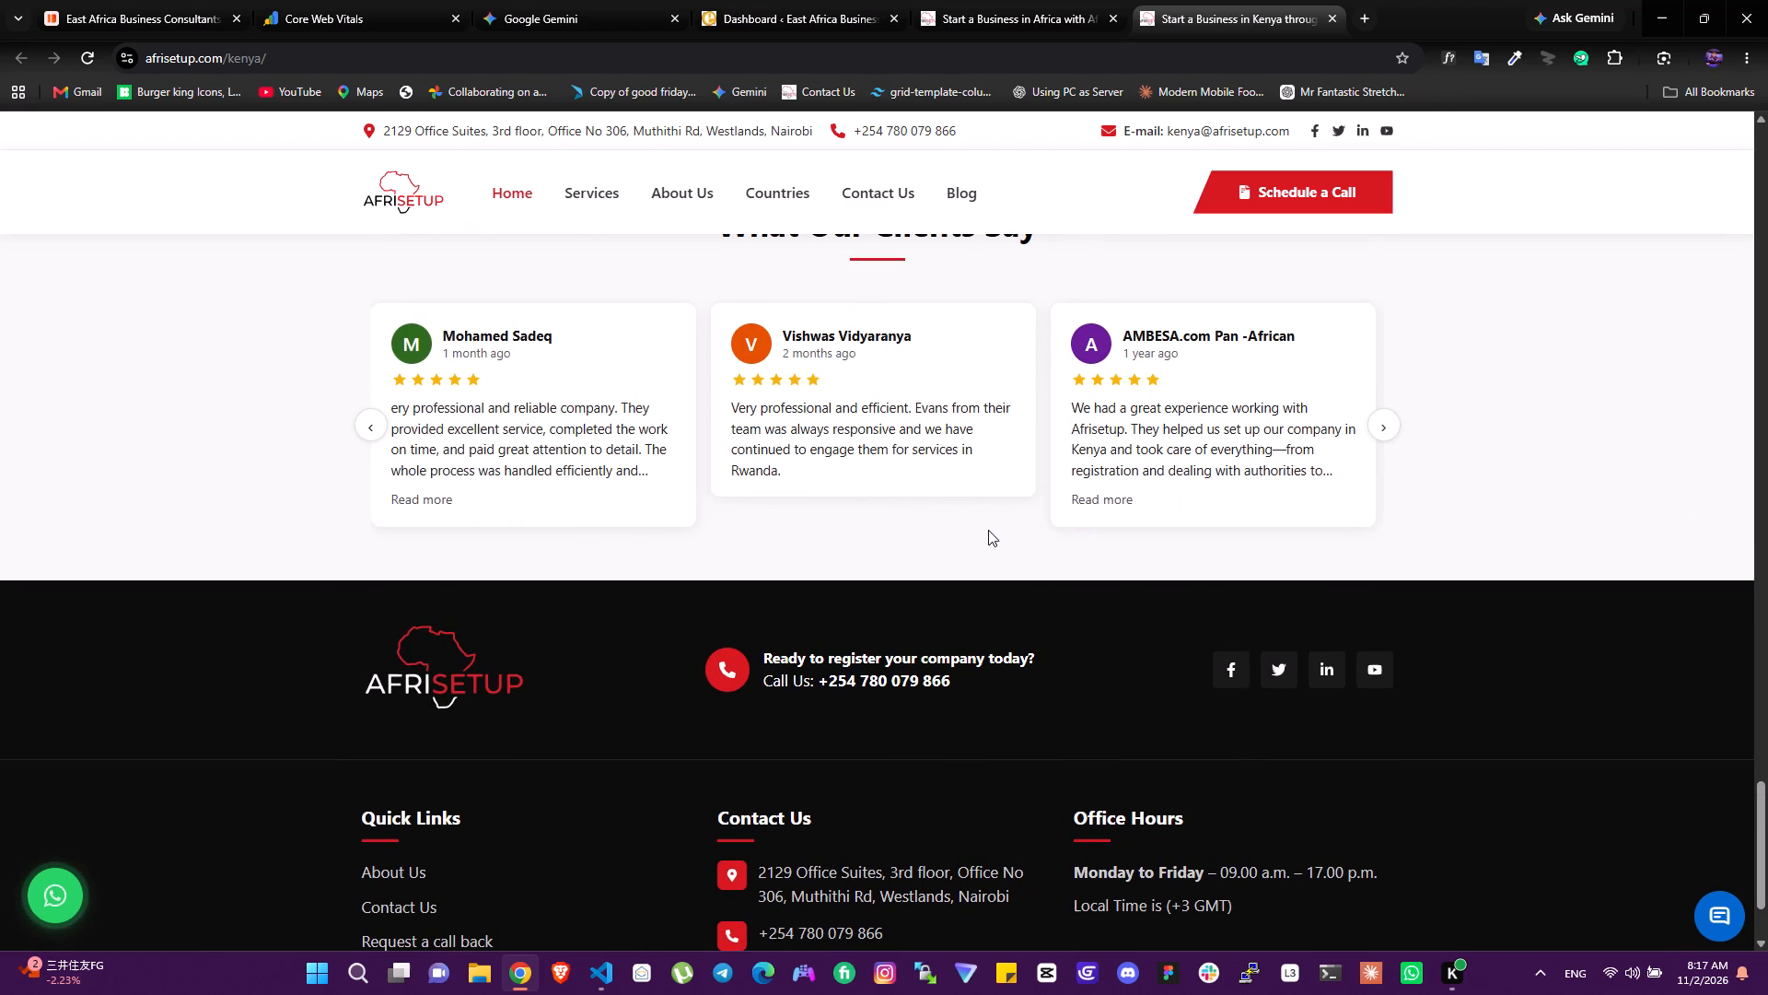
pyautogui.click(1386, 416)
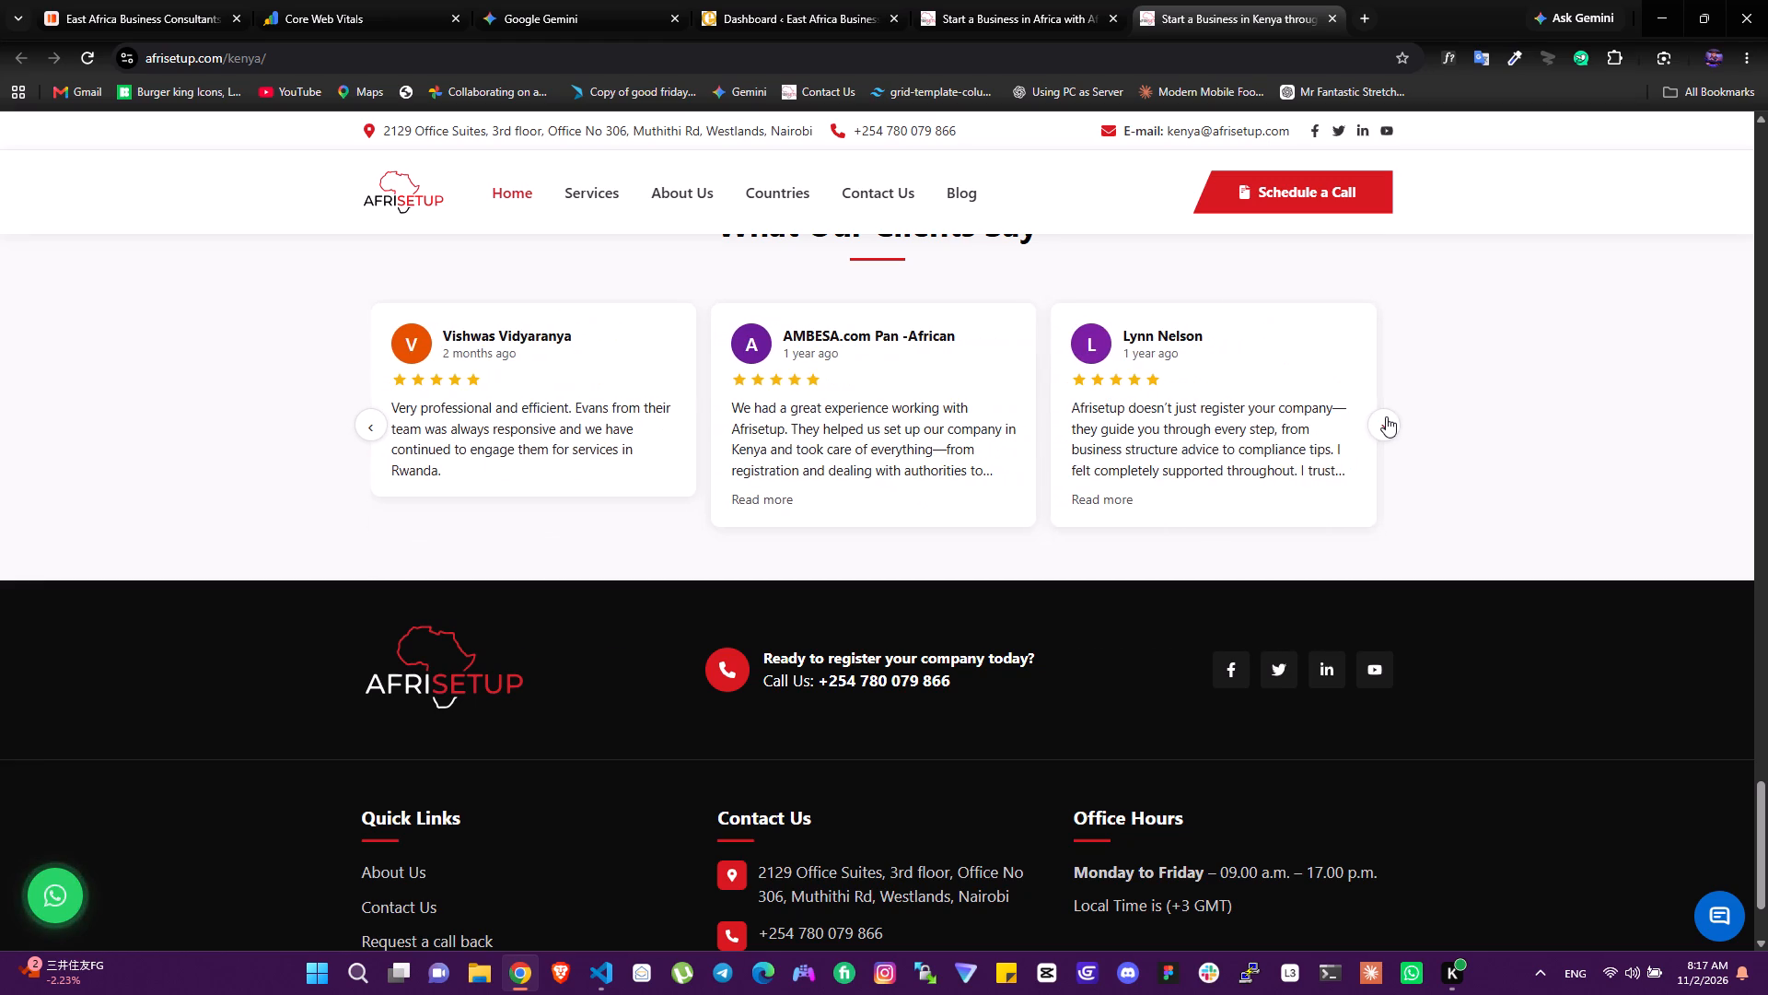
pyautogui.click(1386, 416)
pyautogui.click(1386, 416)
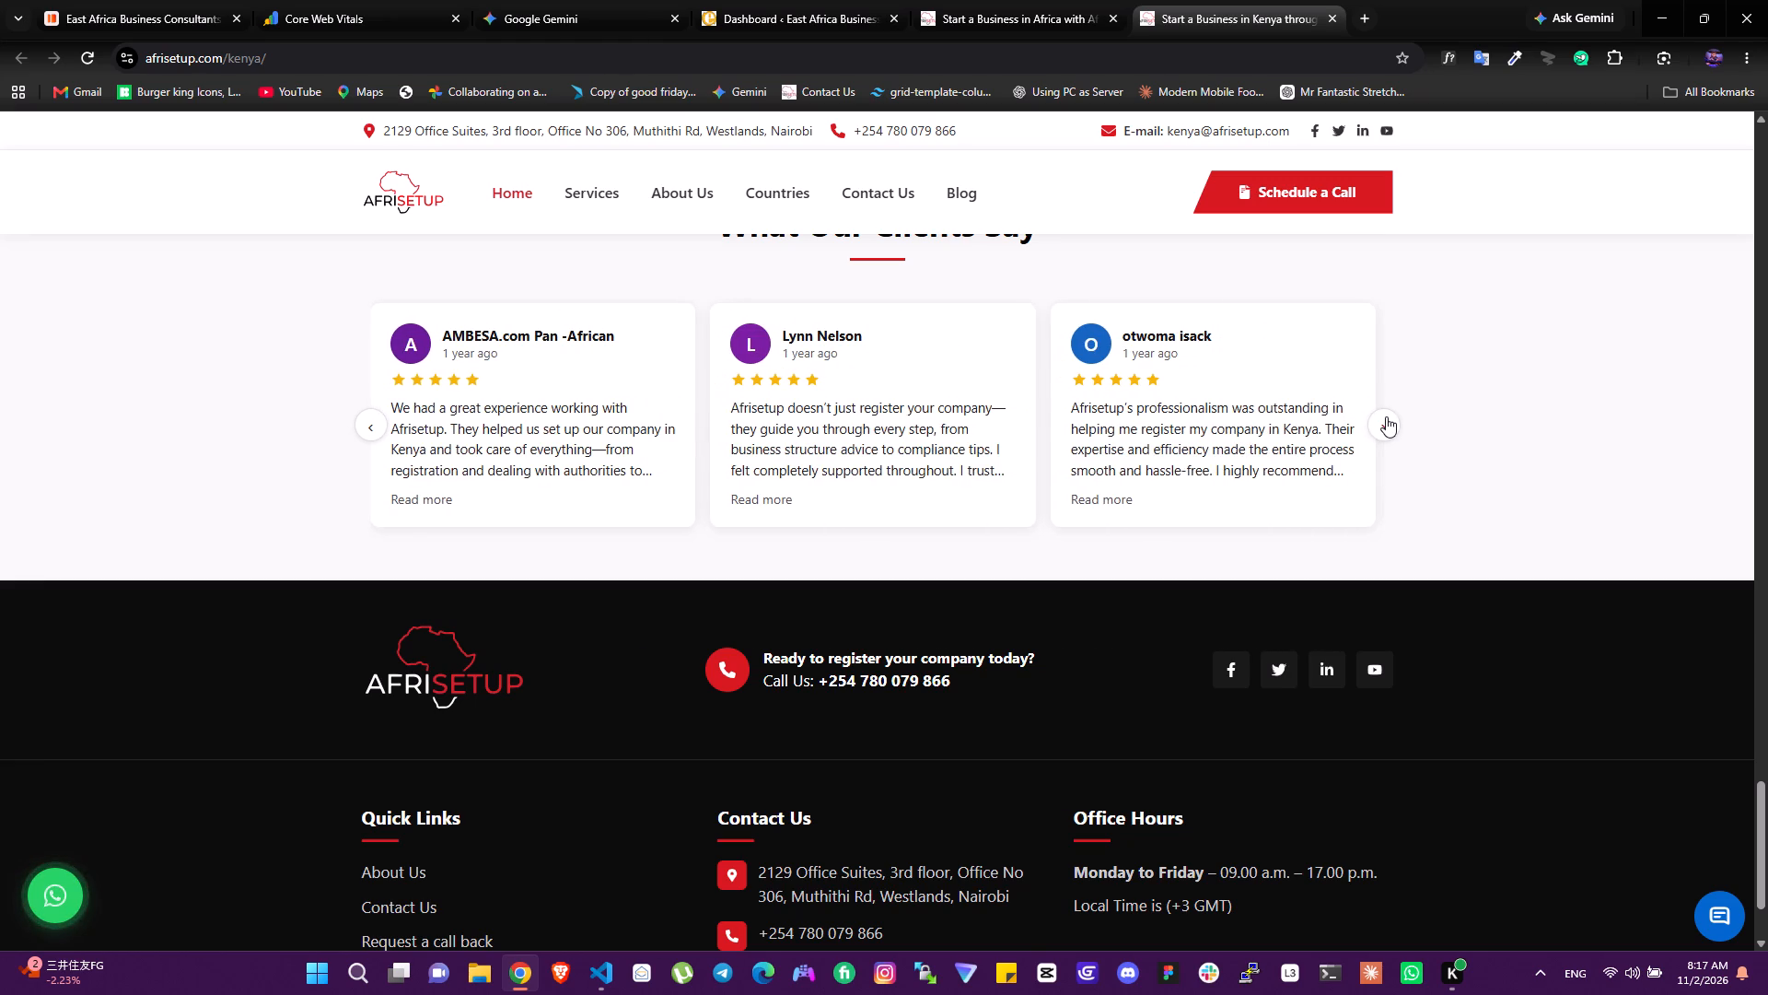
# Recheck the Kenya page from the client reviews back up to the hero banner, and close its tab.
pyautogui.scroll(13, 1386, 416)
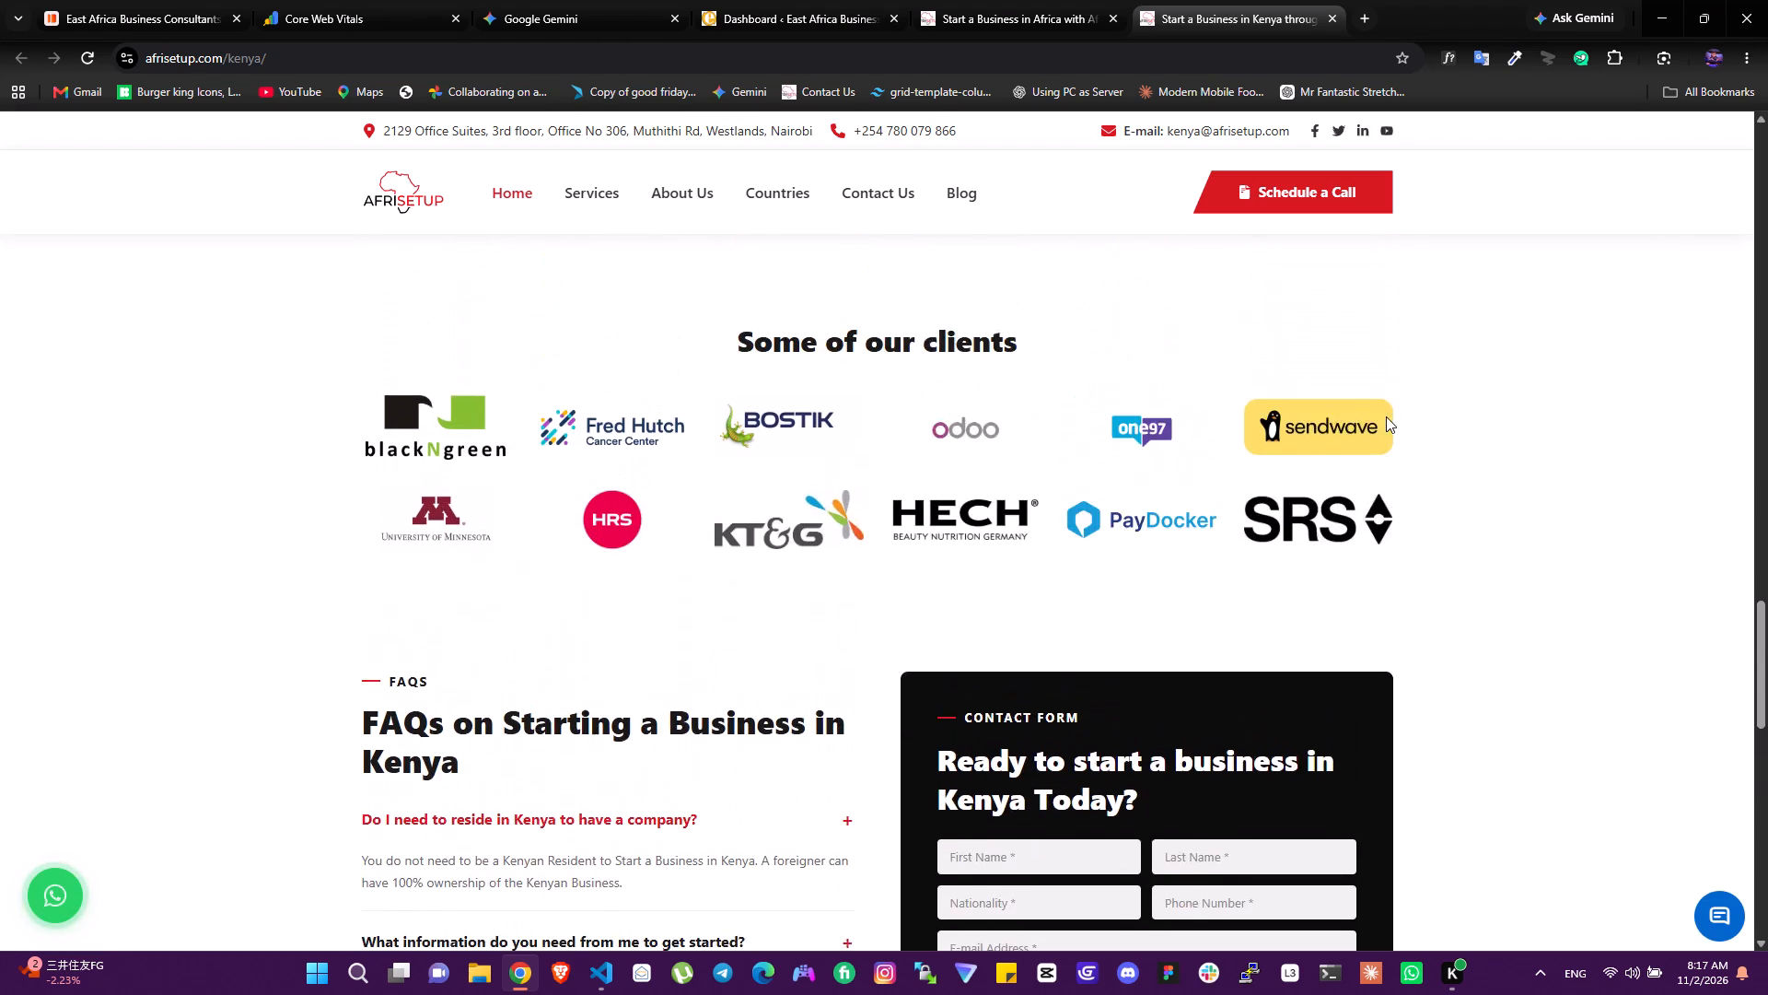
pyautogui.scroll(12, 1421, 508)
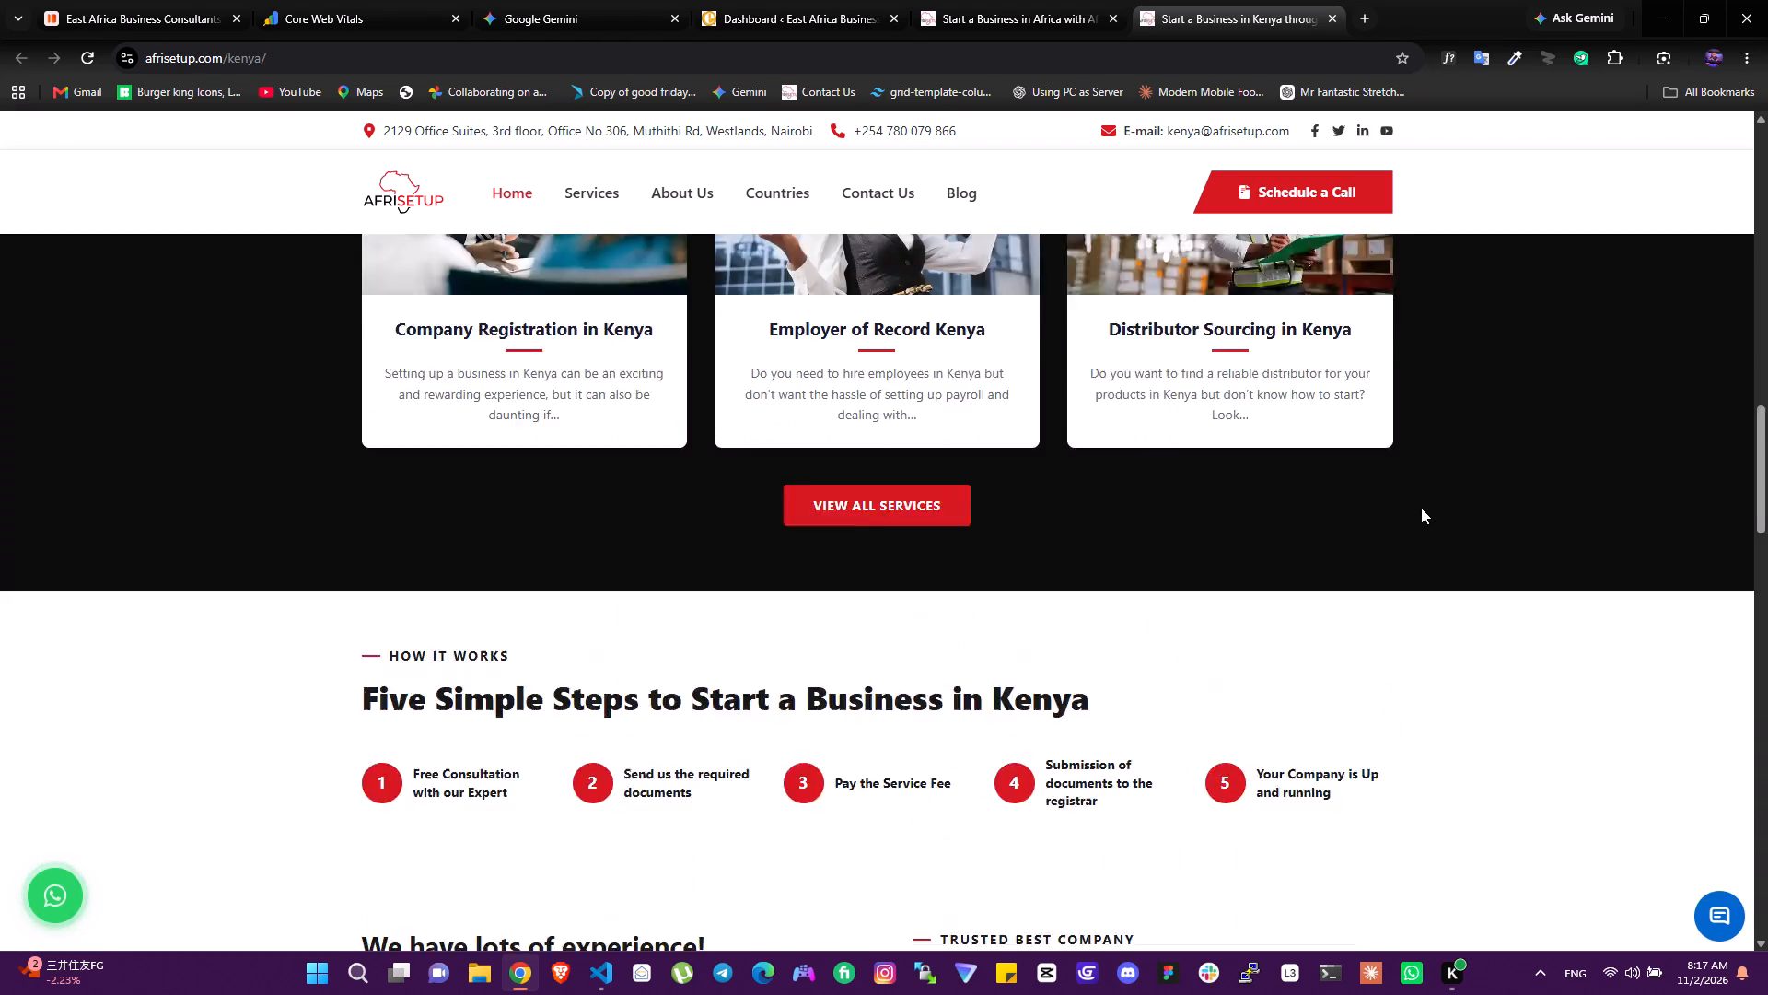
pyautogui.scroll(13, 1421, 508)
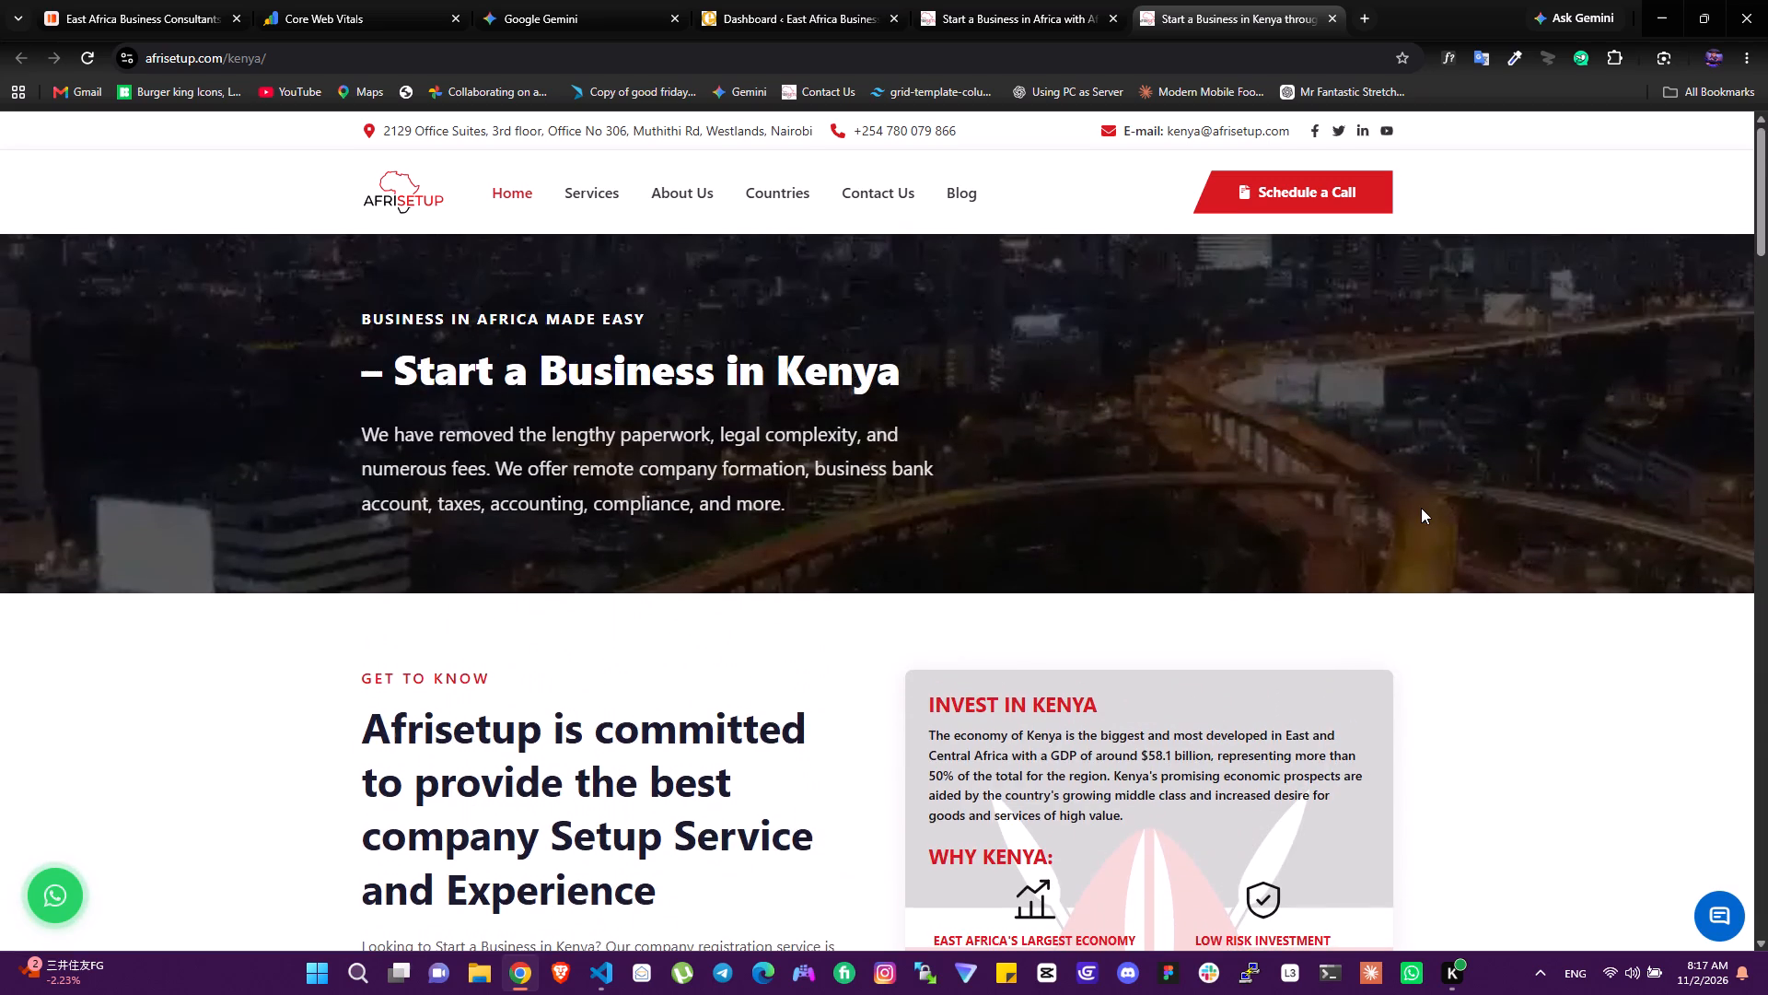
pyautogui.scroll(3, 1421, 508)
pyautogui.click(1332, 23)
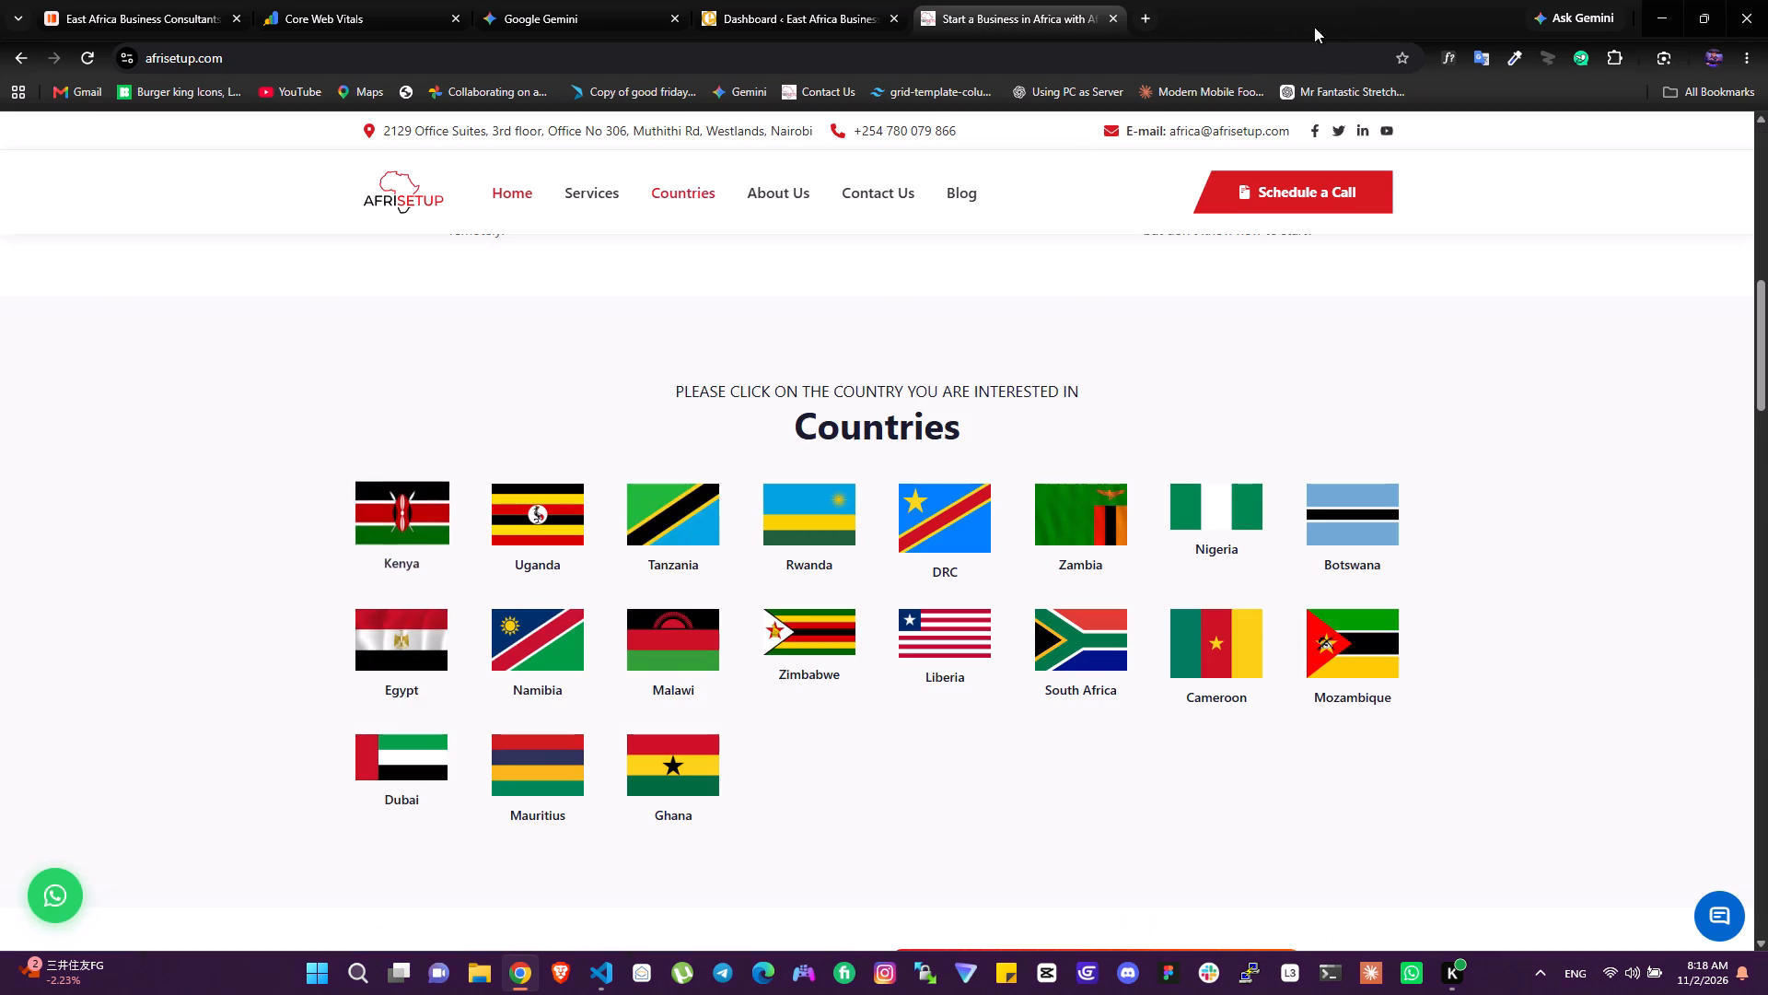
# Examine the services, client logos and client reviews sections on the Afrisetup homepage.
pyautogui.scroll(-8, 1127, 366)
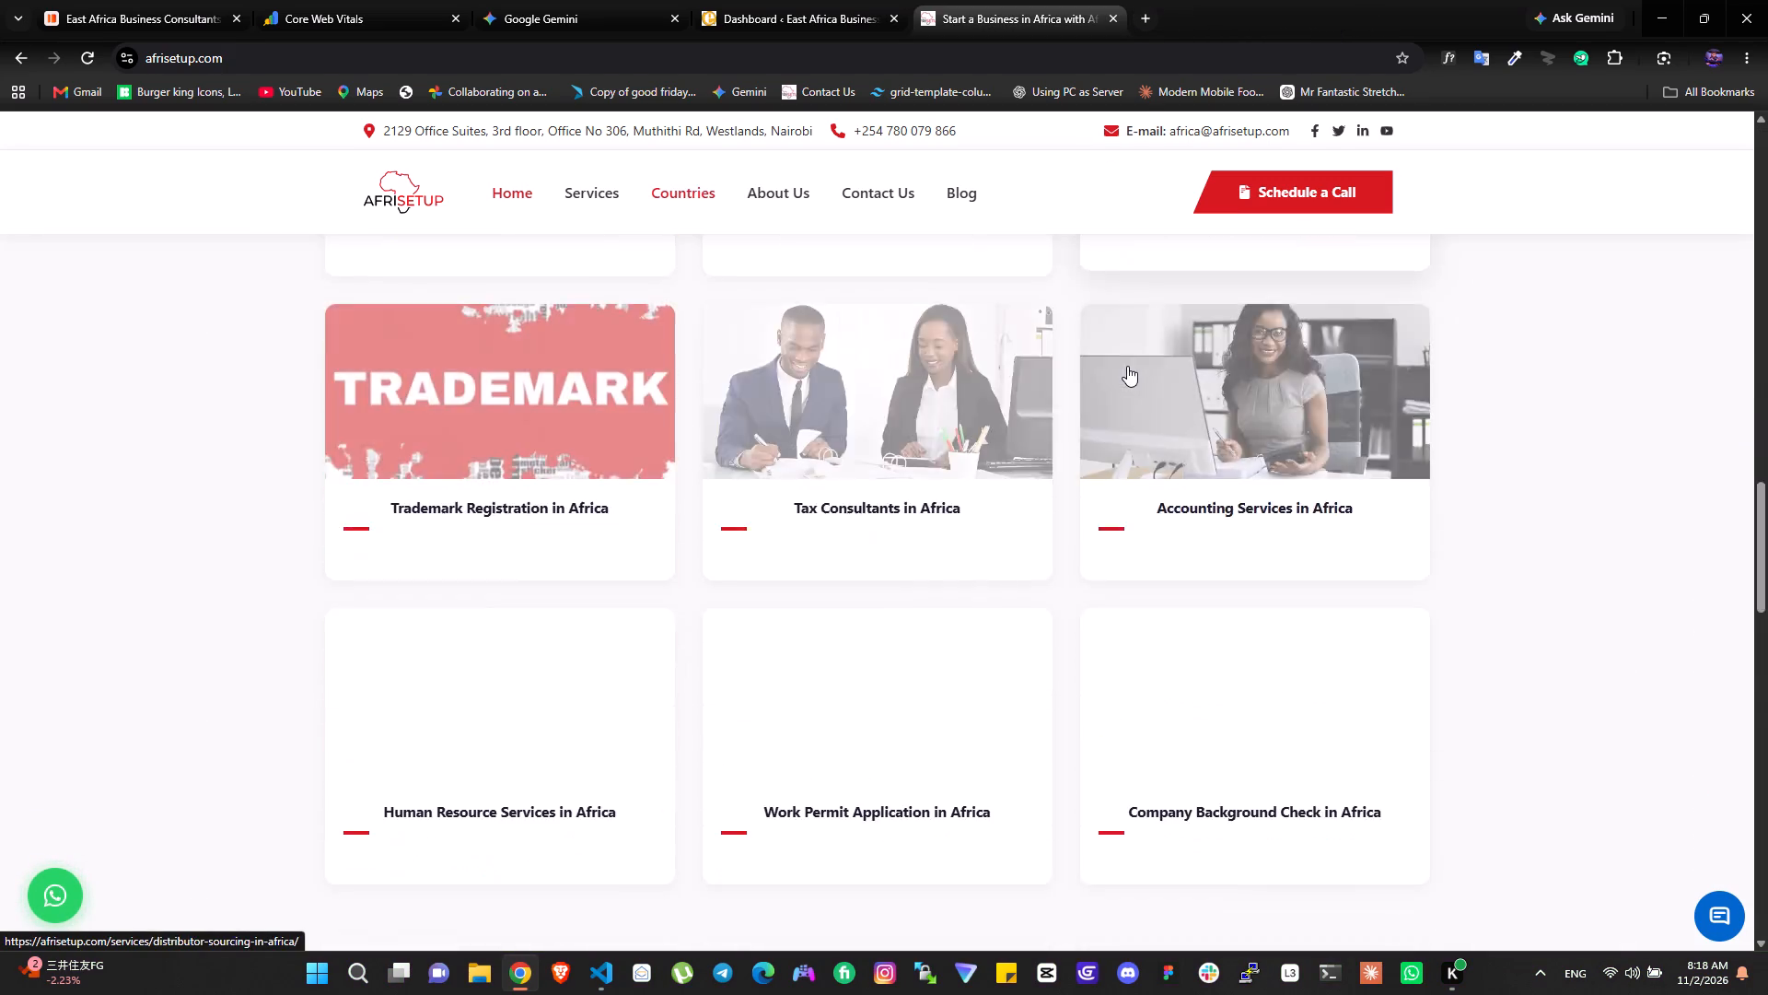
pyautogui.scroll(-8, 1127, 366)
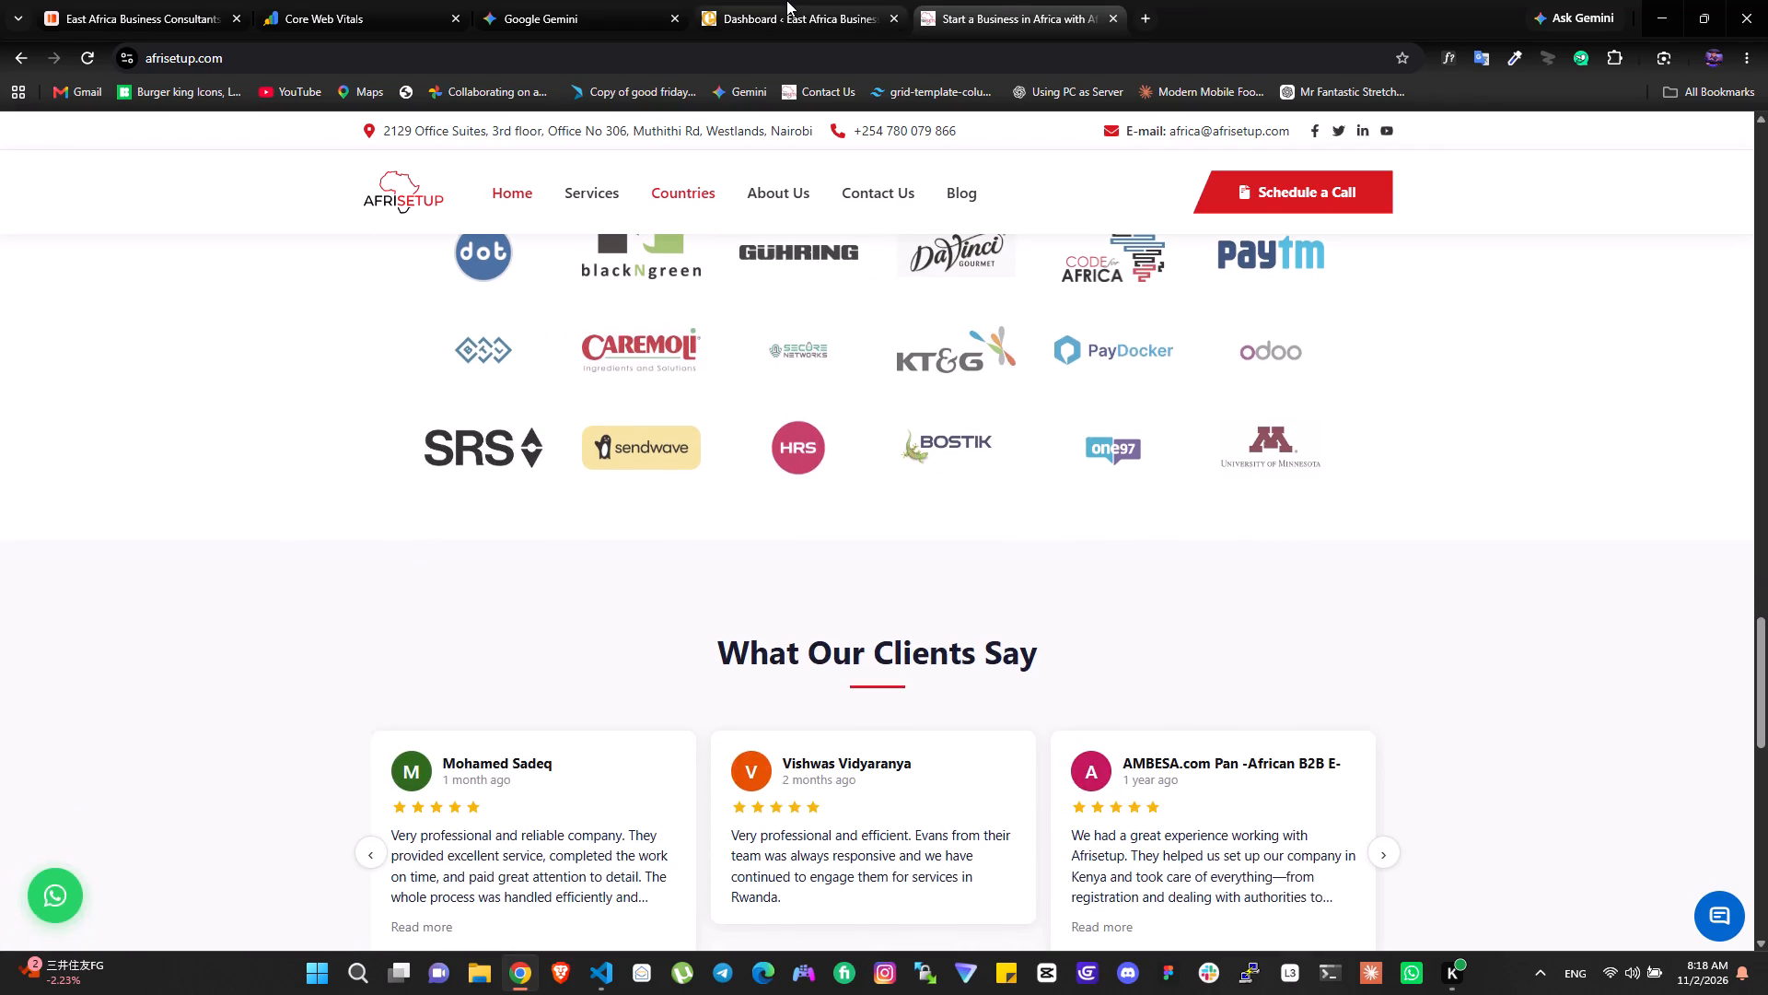
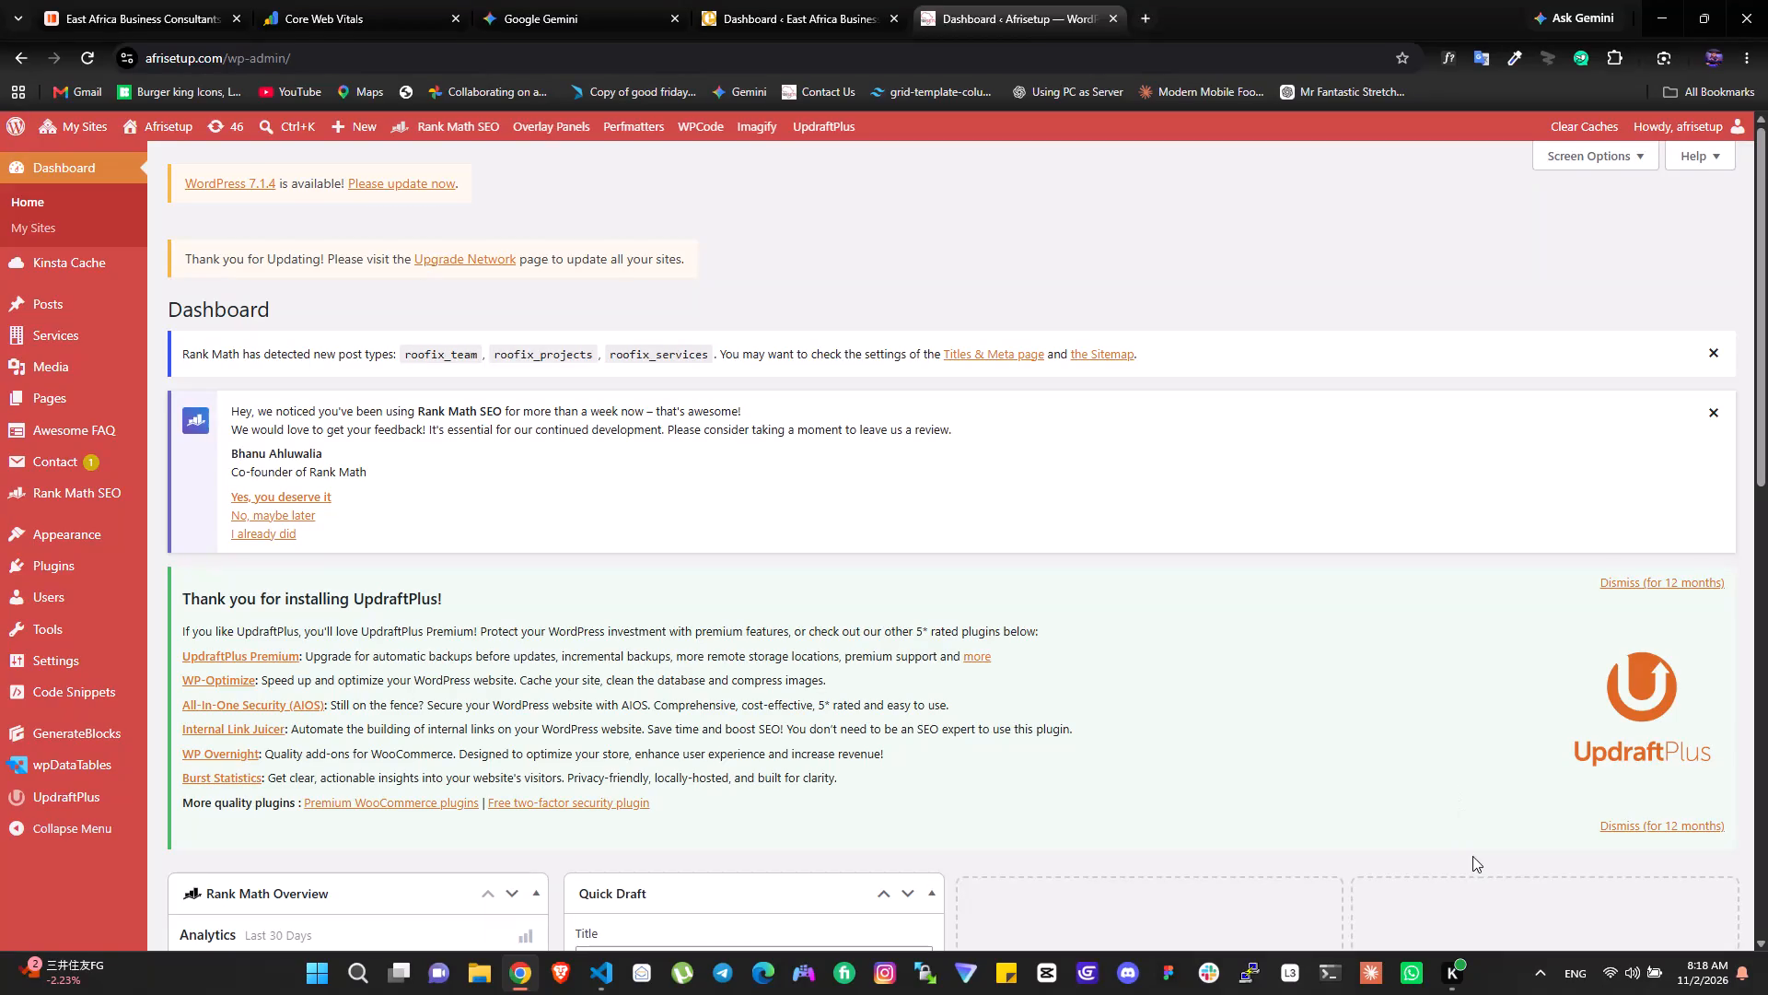
# Examine the notices and widgets on the Afrisetup WordPress dashboard, from the update notices down to Site Health Status and Activity.
pyautogui.scroll(-1, 1332, 755)
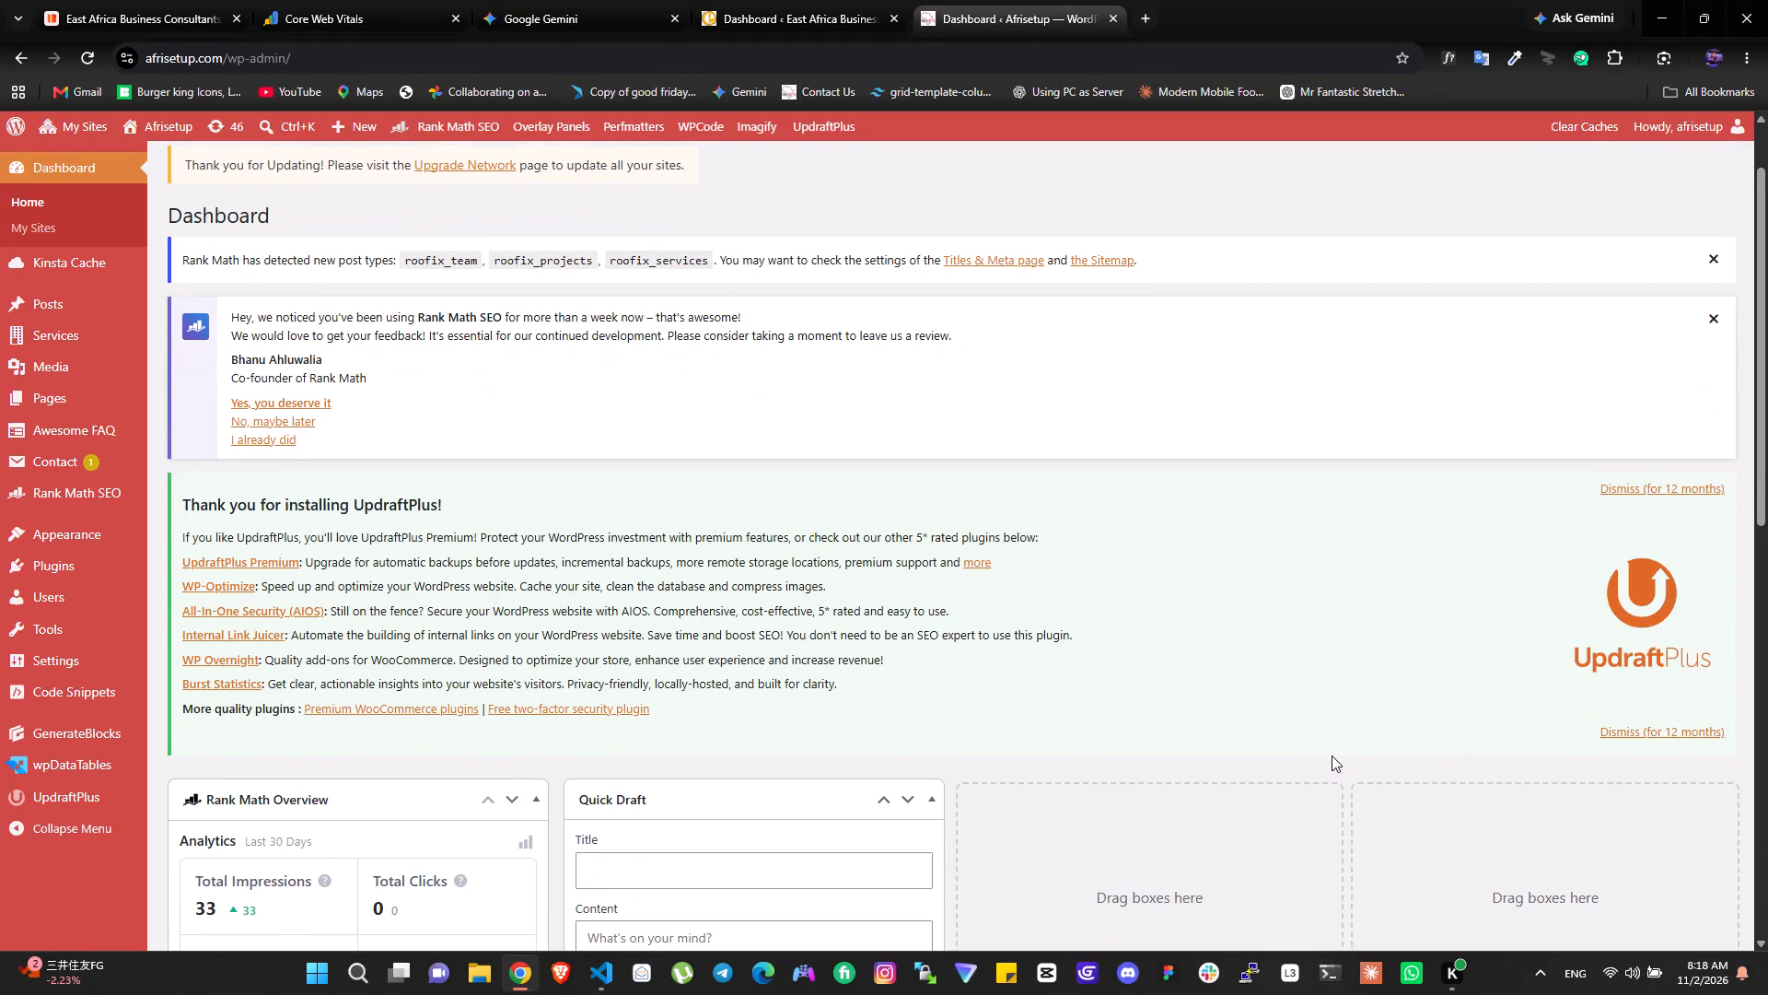
pyautogui.scroll(-2, 1332, 755)
pyautogui.scroll(4, 1332, 755)
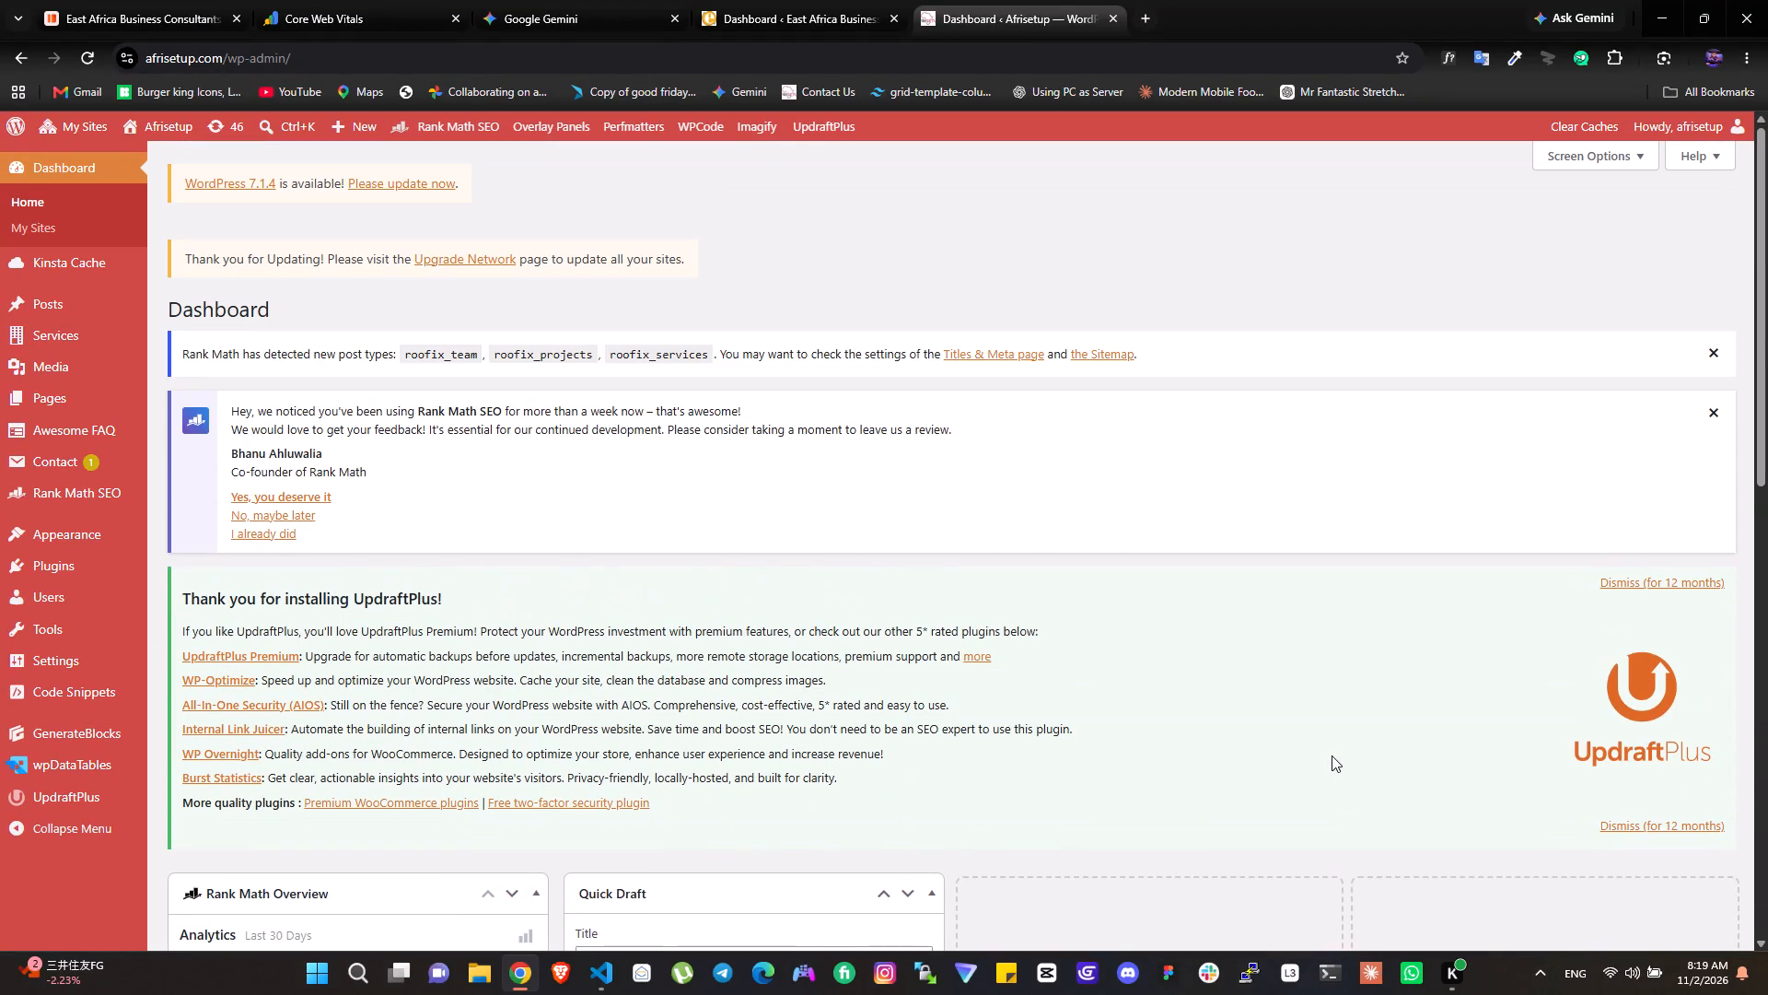
pyautogui.scroll(1, 1332, 755)
pyautogui.scroll(-12, 1332, 755)
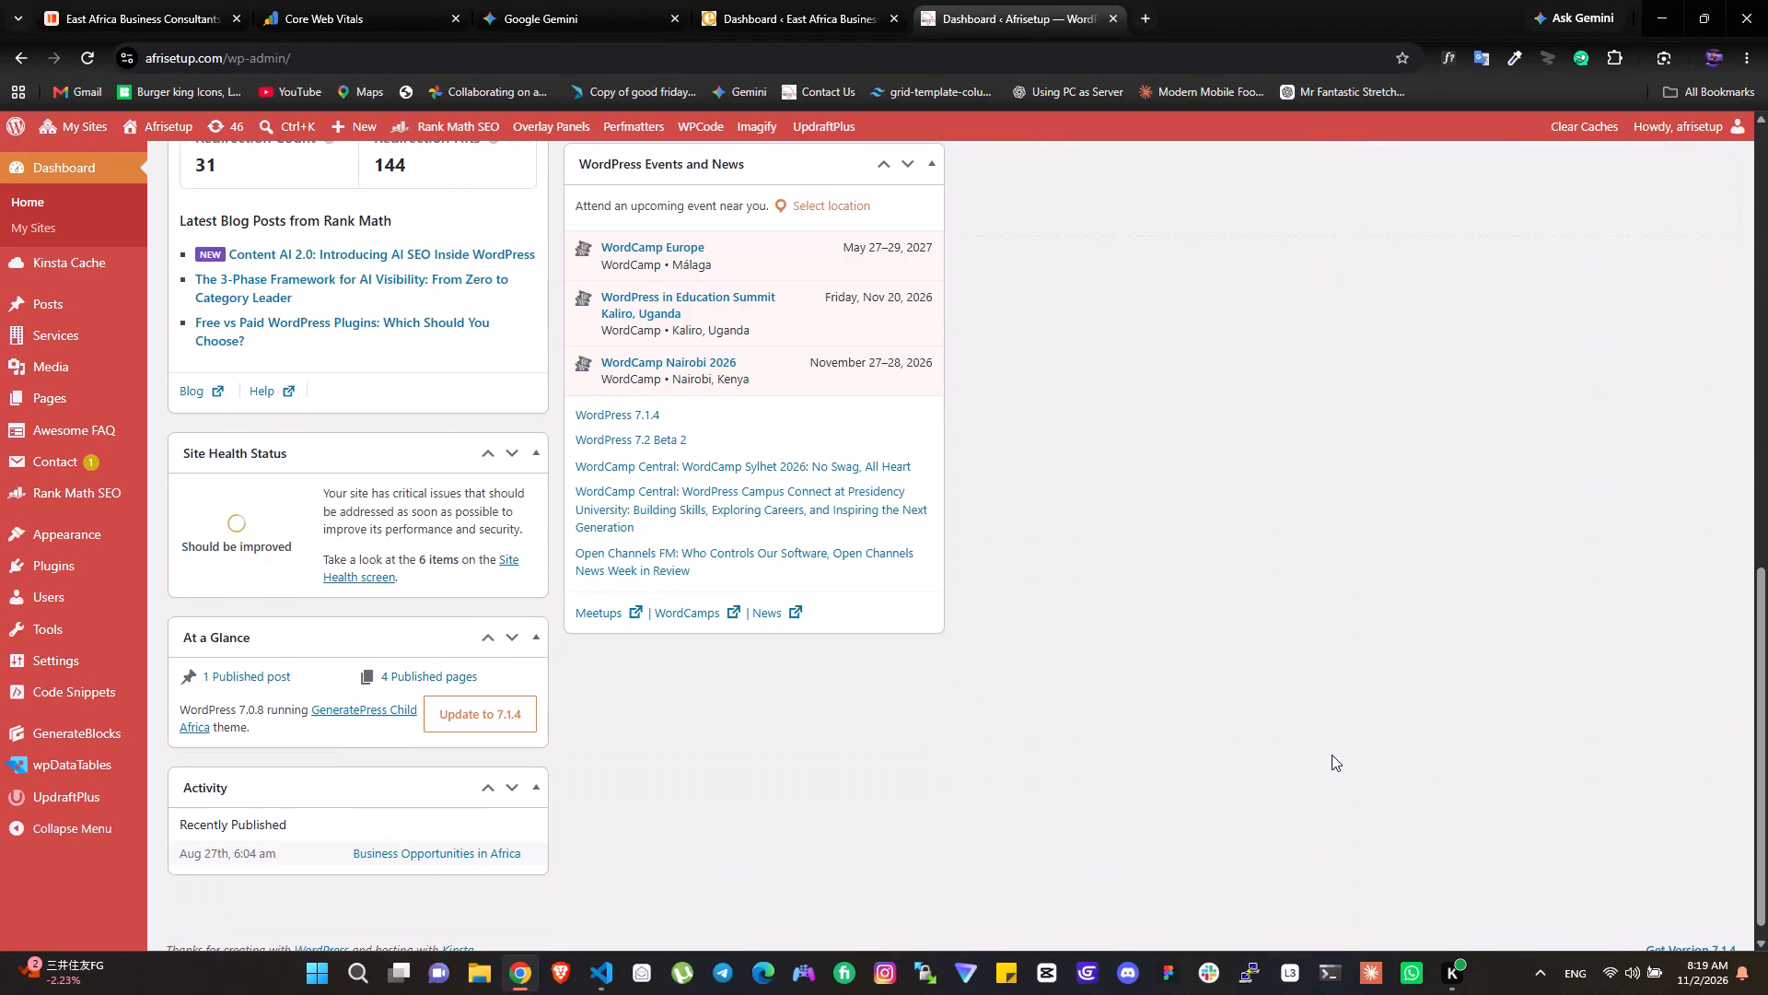
pyautogui.scroll(8, 1332, 755)
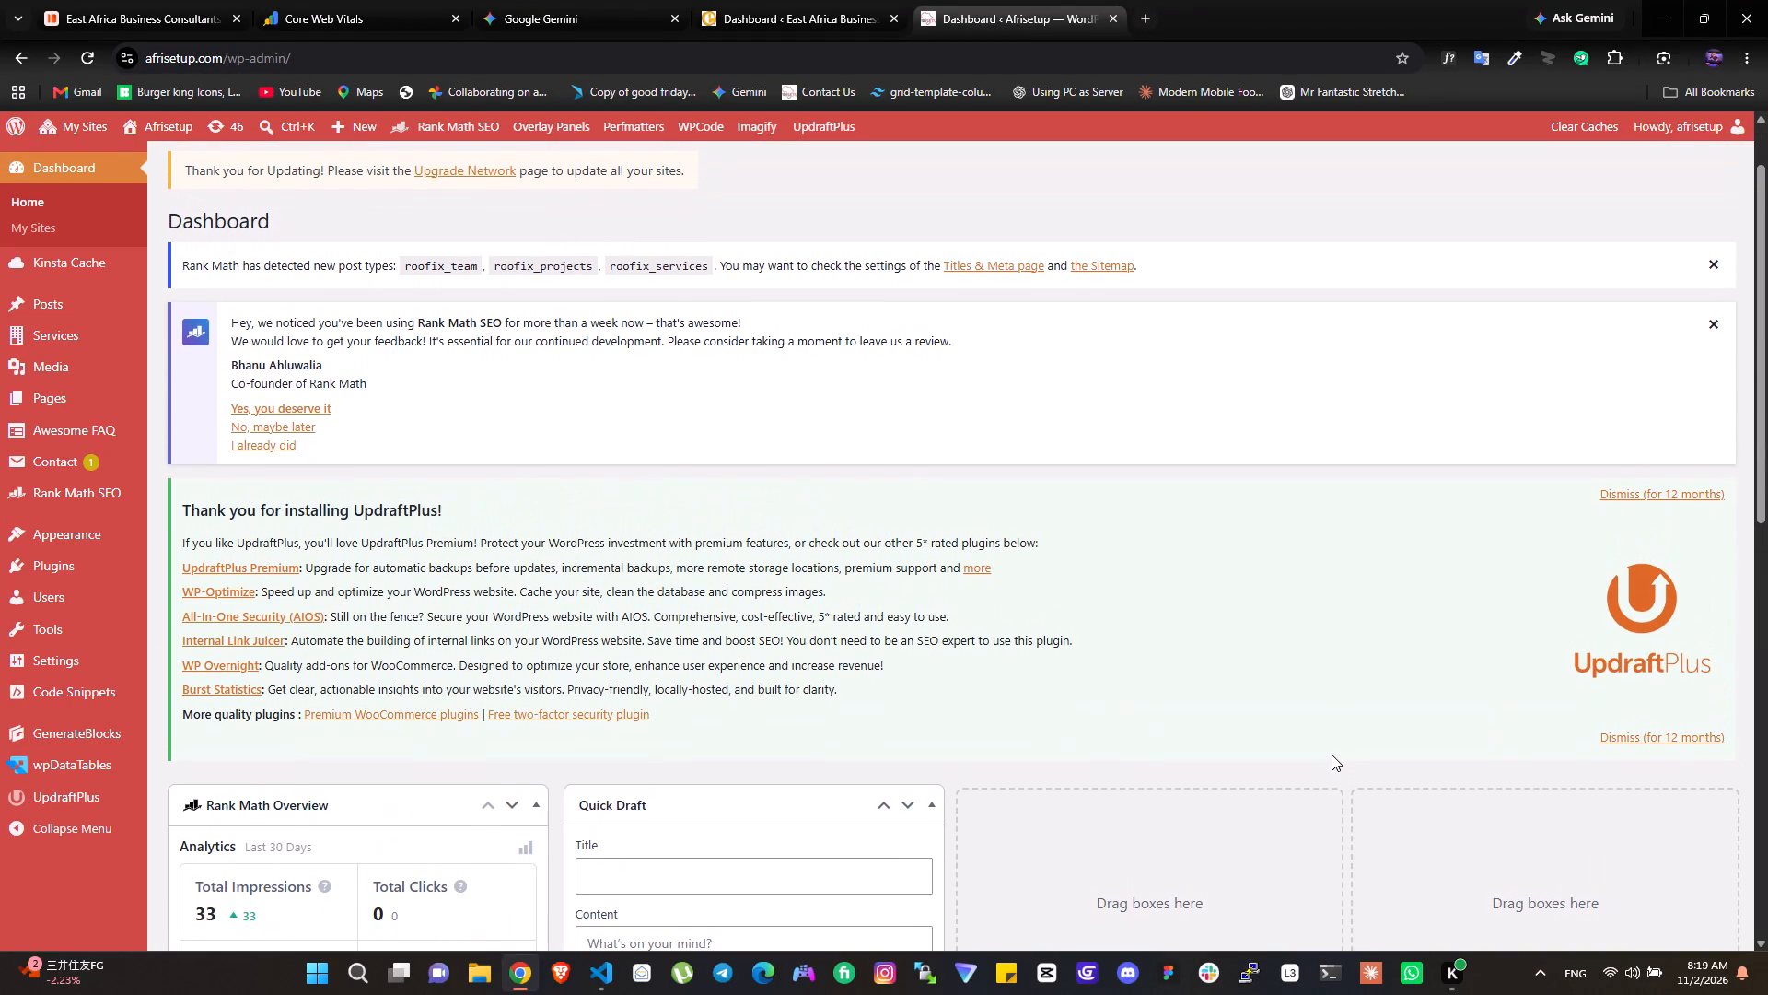
pyautogui.click(1158, 715)
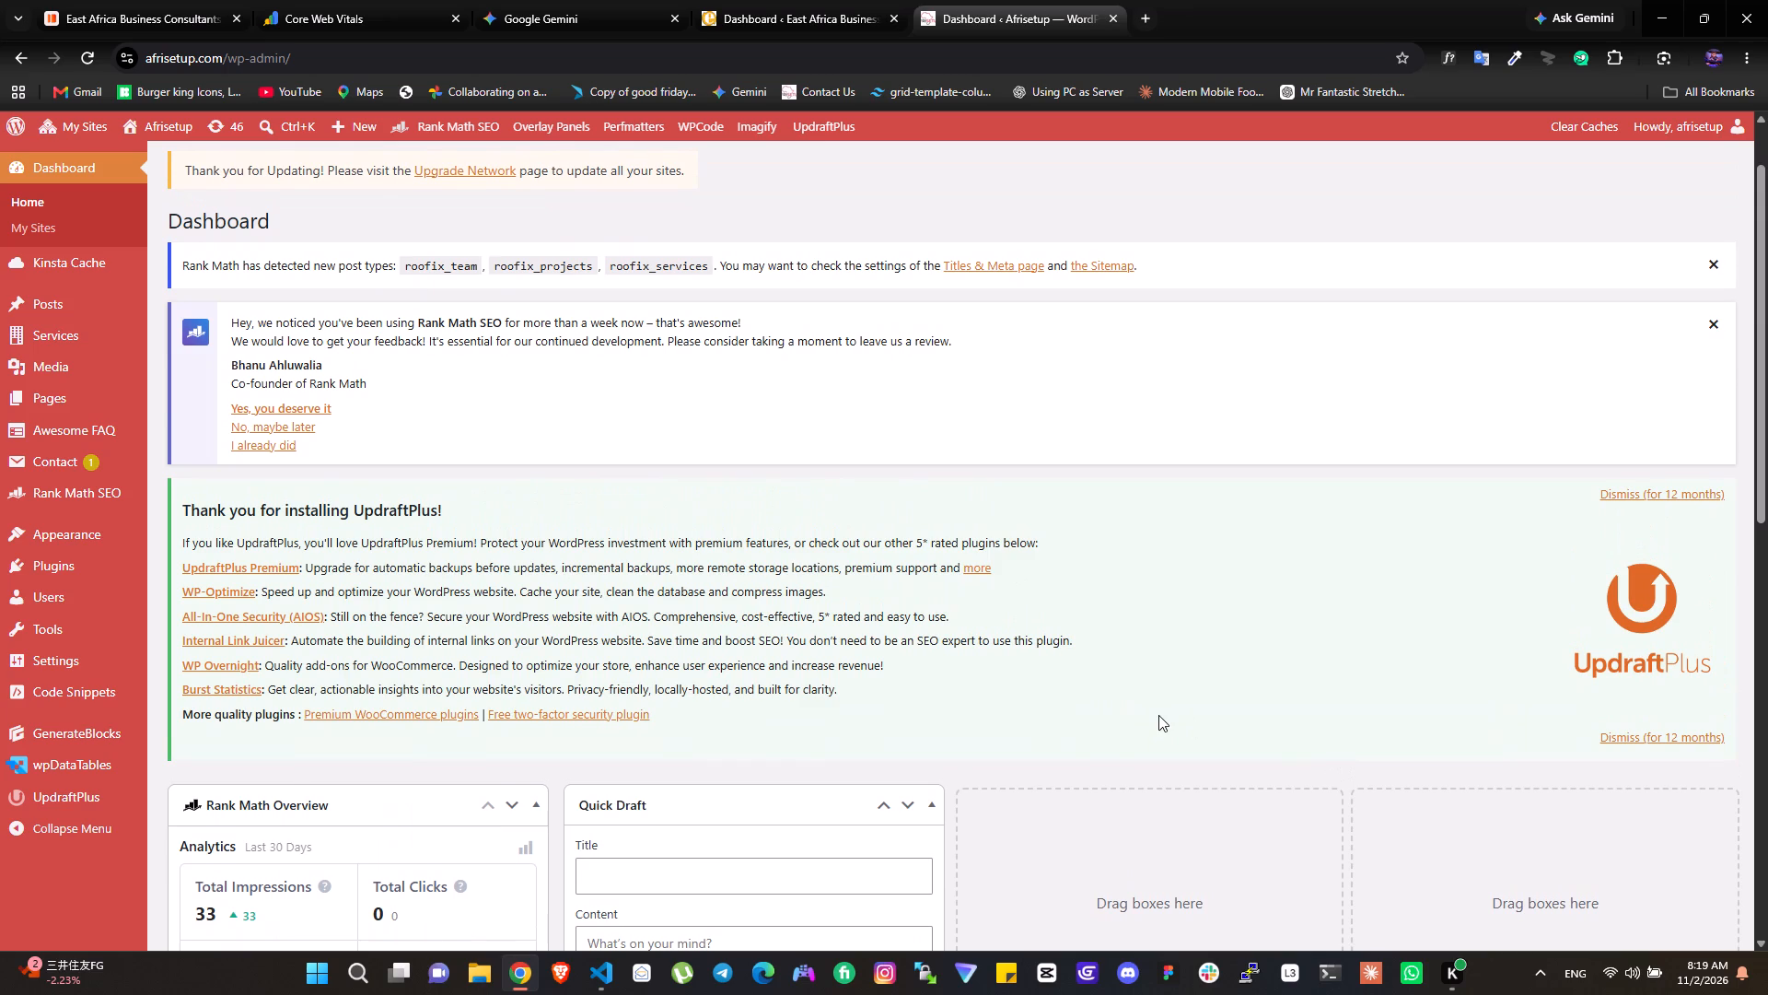
pyautogui.scroll(1, 1158, 715)
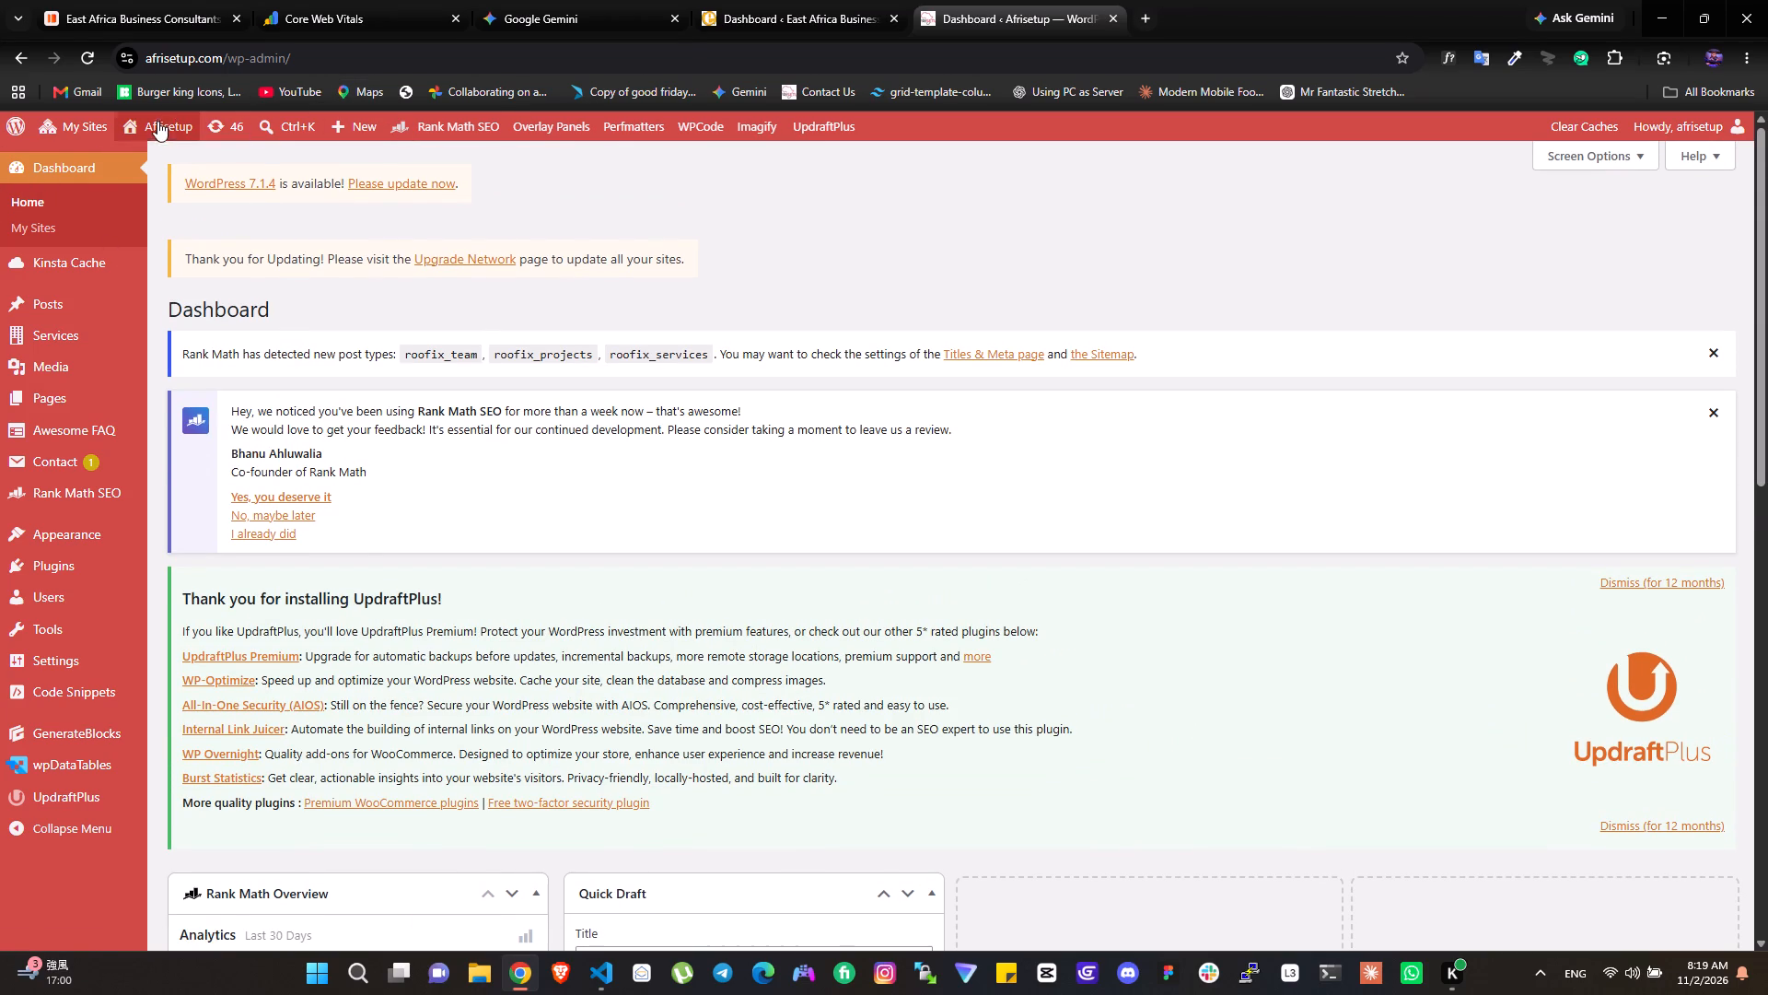
# Visit the live Afrisetup site from its dashboard and open the Kenya page from the homepage's Countries section.
pyautogui.click(165, 155)
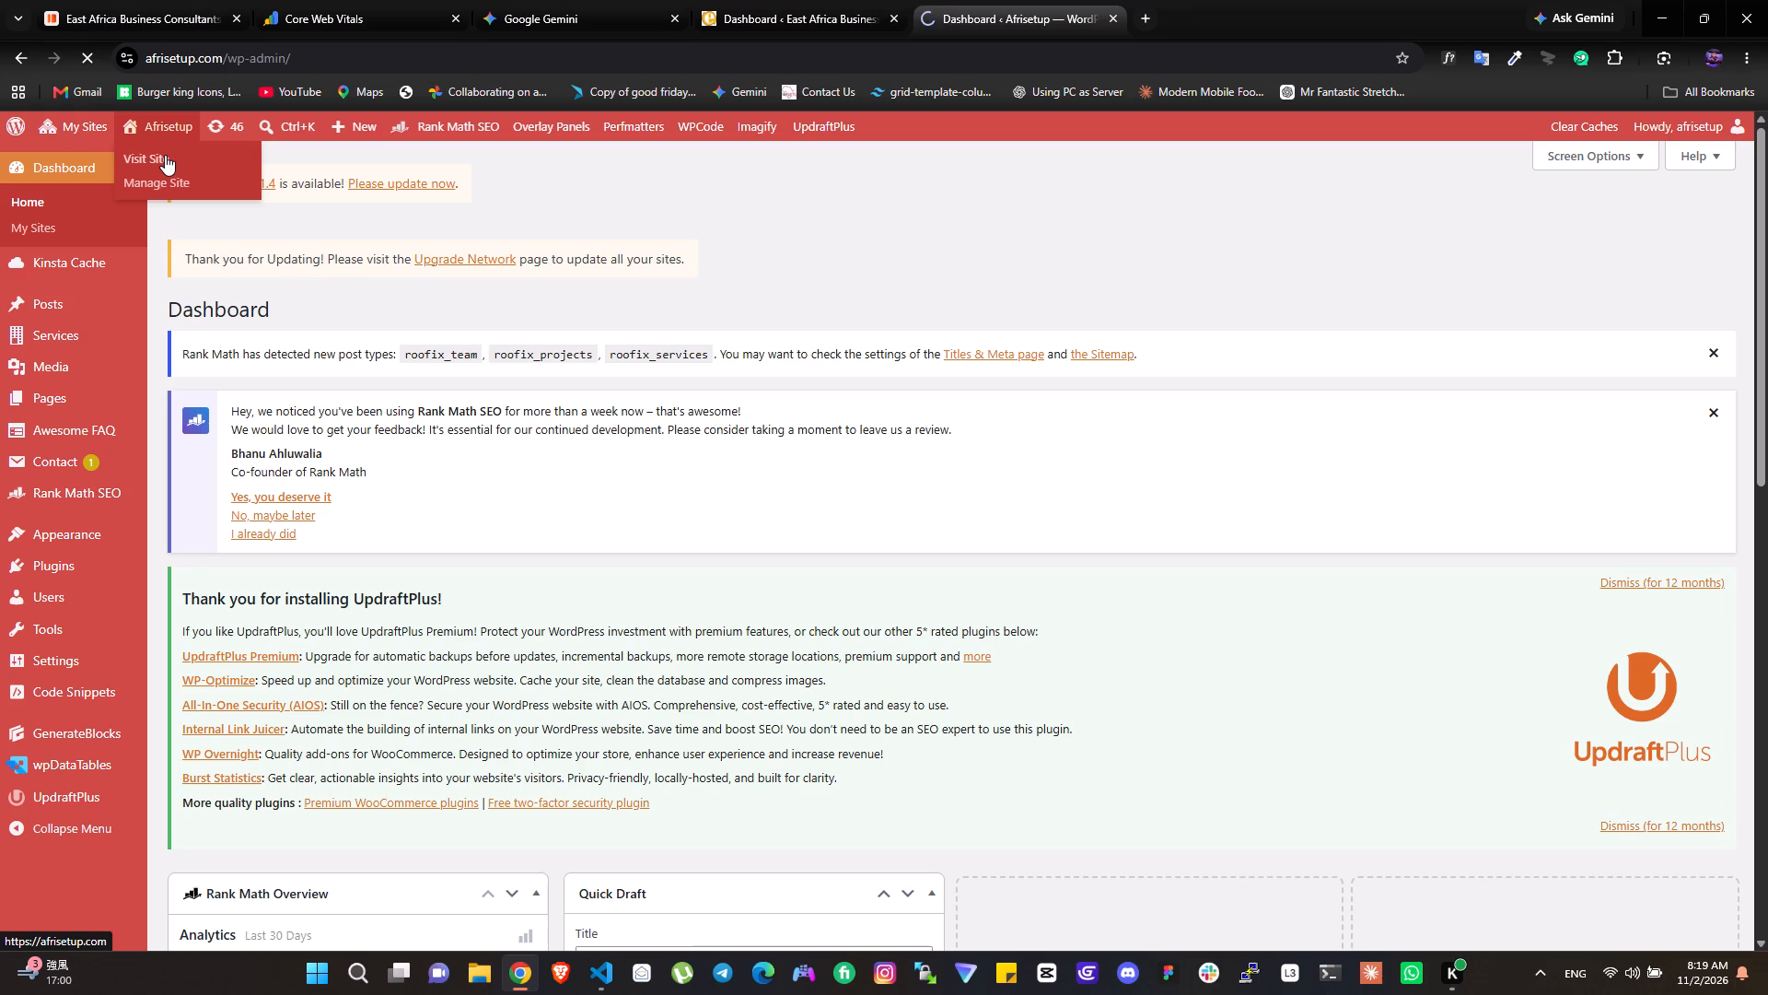
pyautogui.scroll(-7, 461, 412)
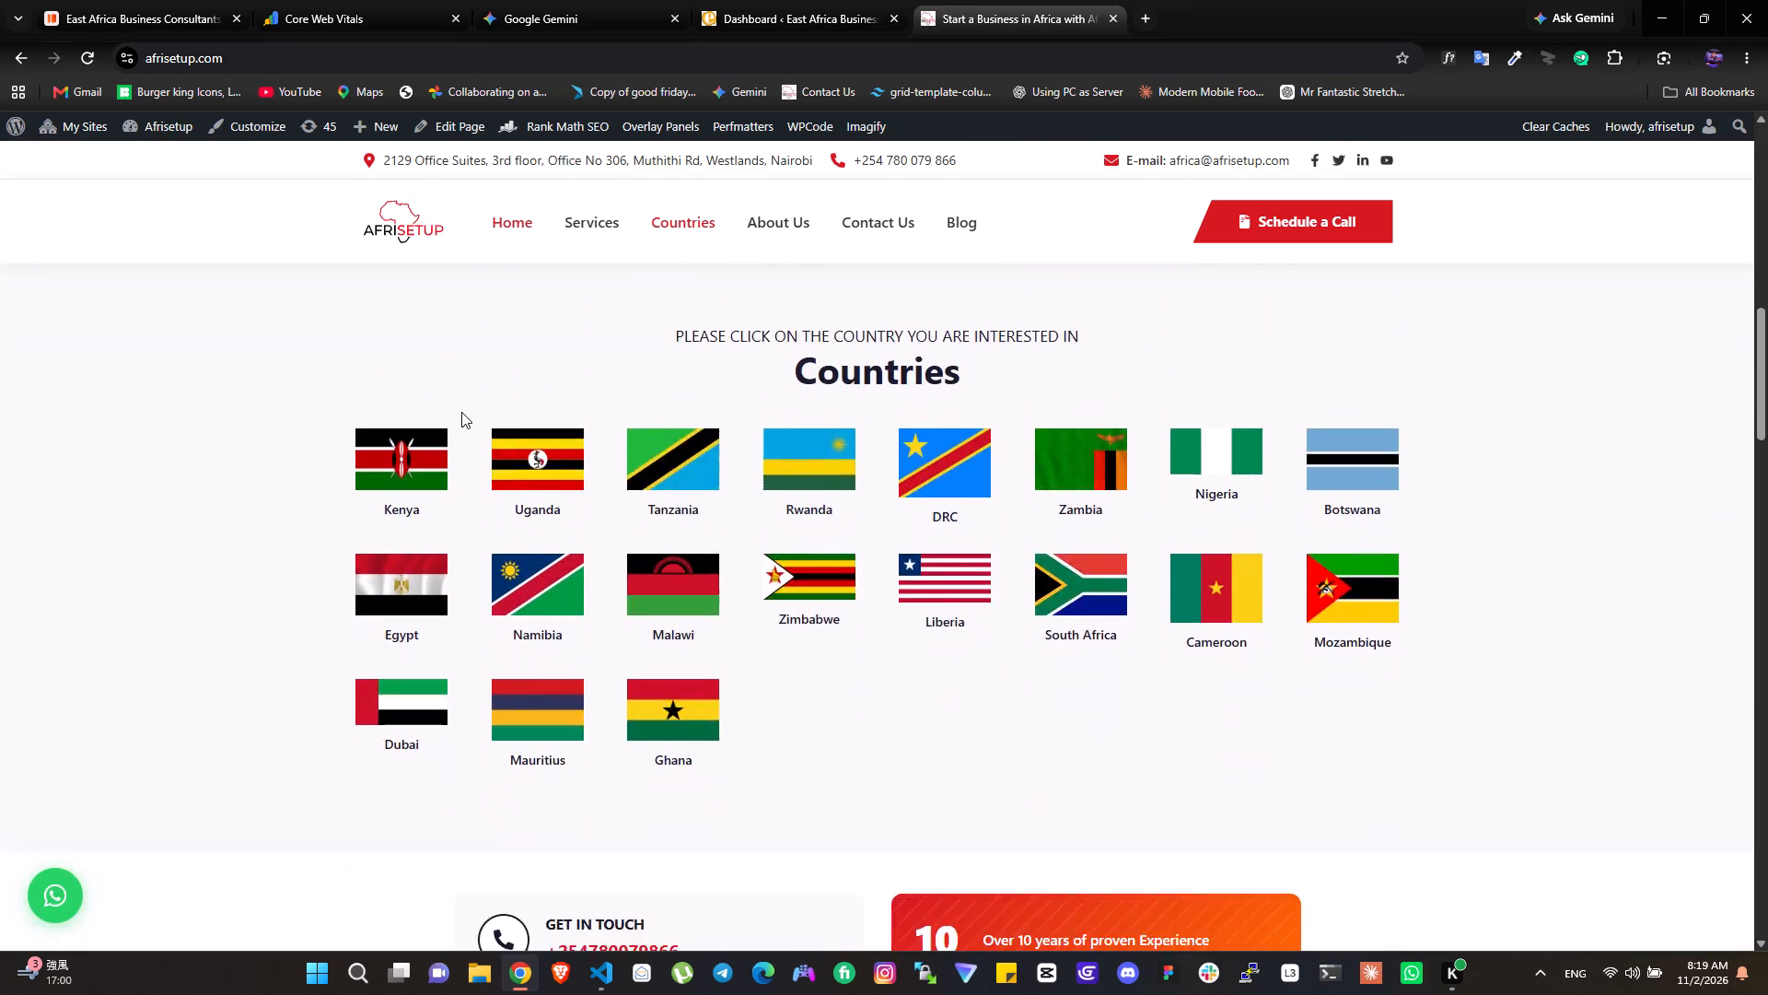
pyautogui.scroll(-3, 461, 412)
pyautogui.scroll(1, 461, 412)
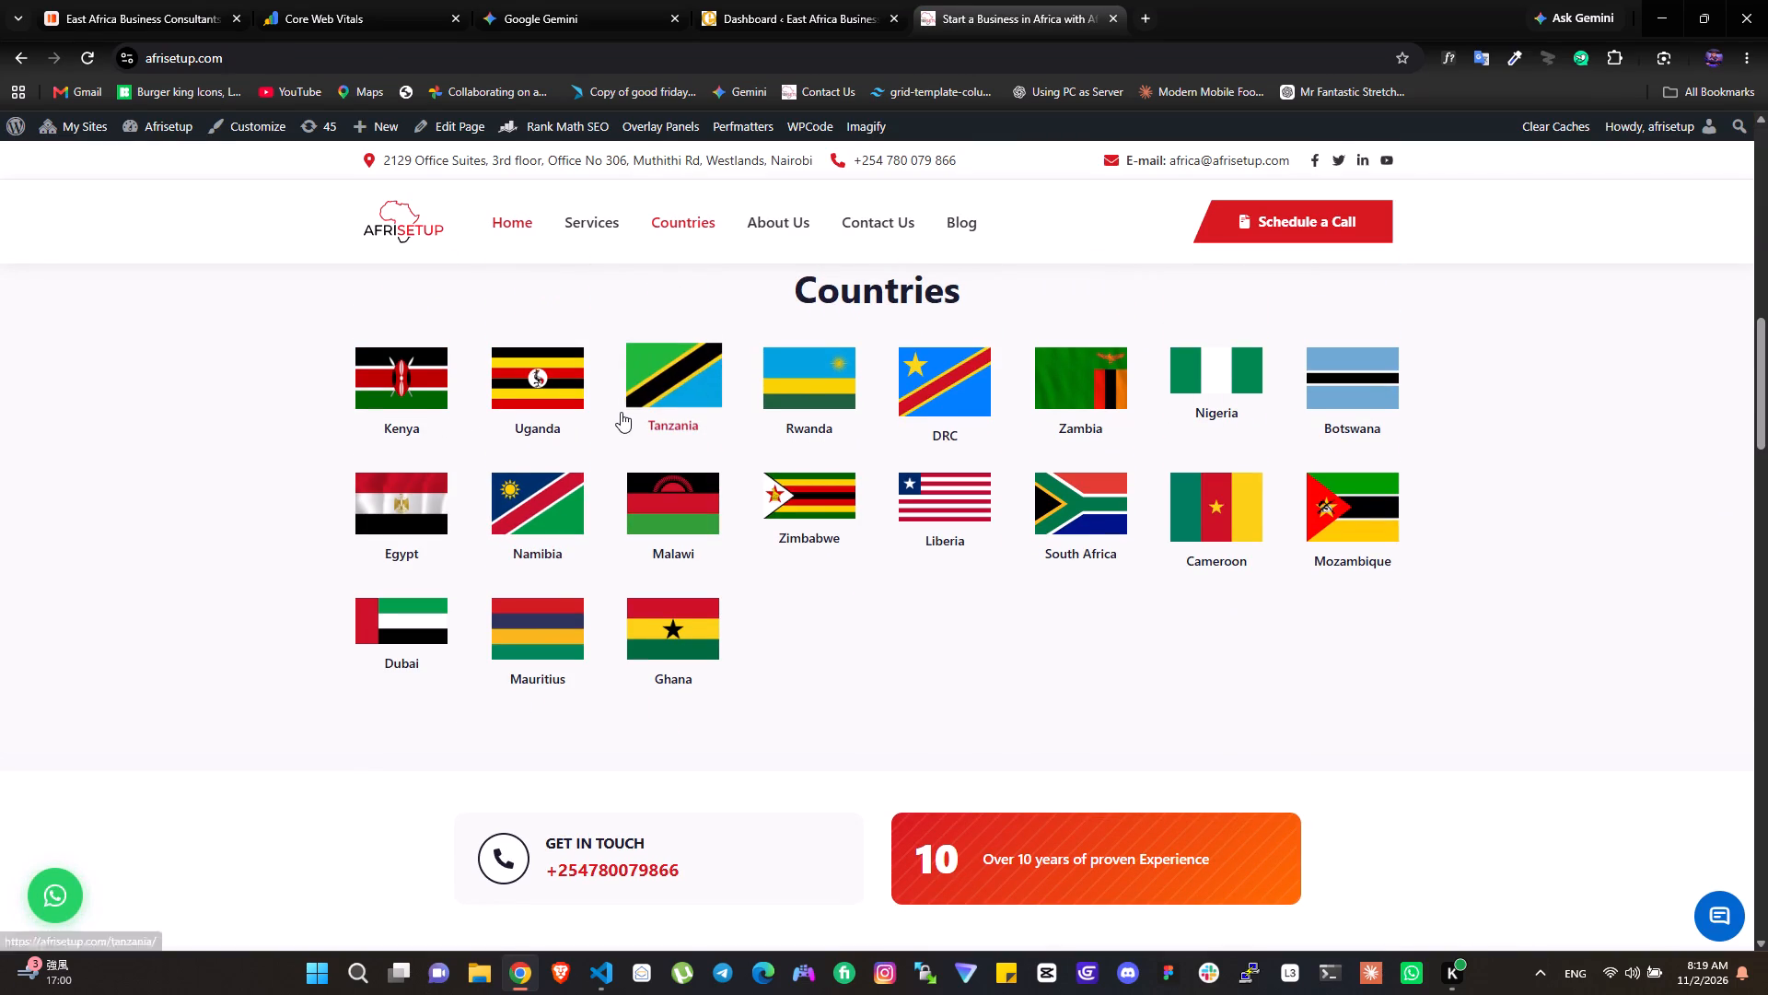
pyautogui.click(422, 412)
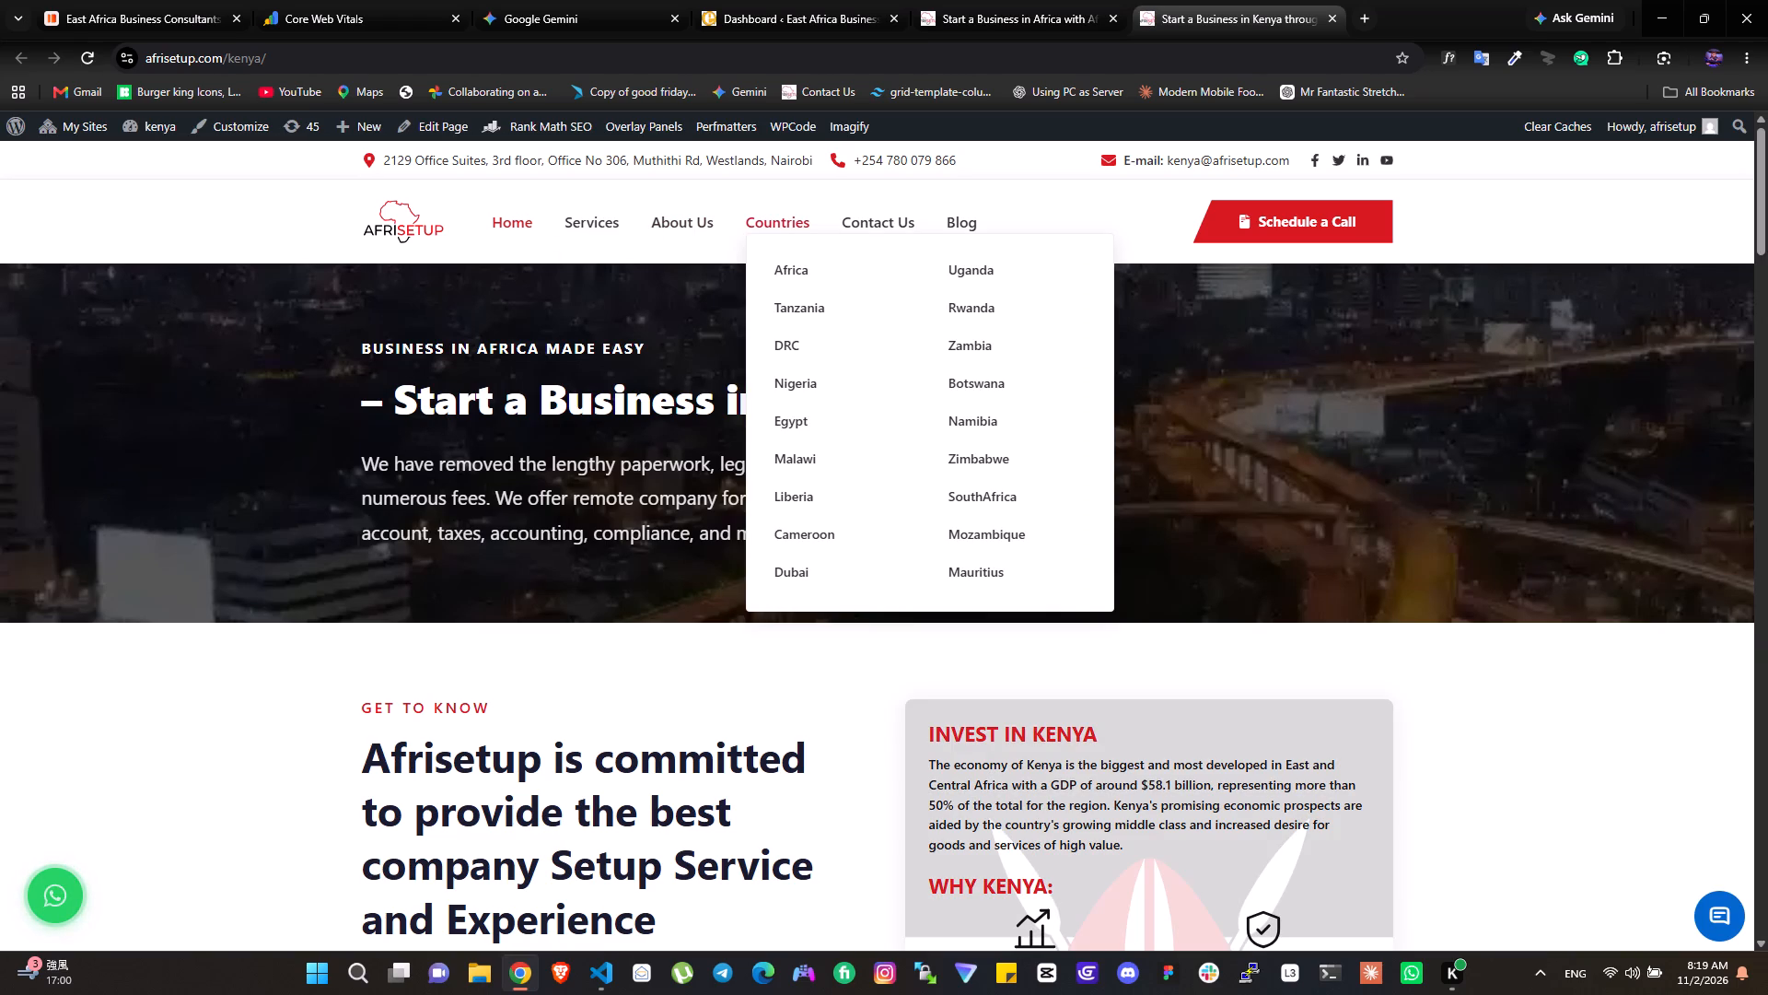
# Look through the Kenya page's services, FAQs, contact form and client logos.
pyautogui.scroll(-6, 867, 618)
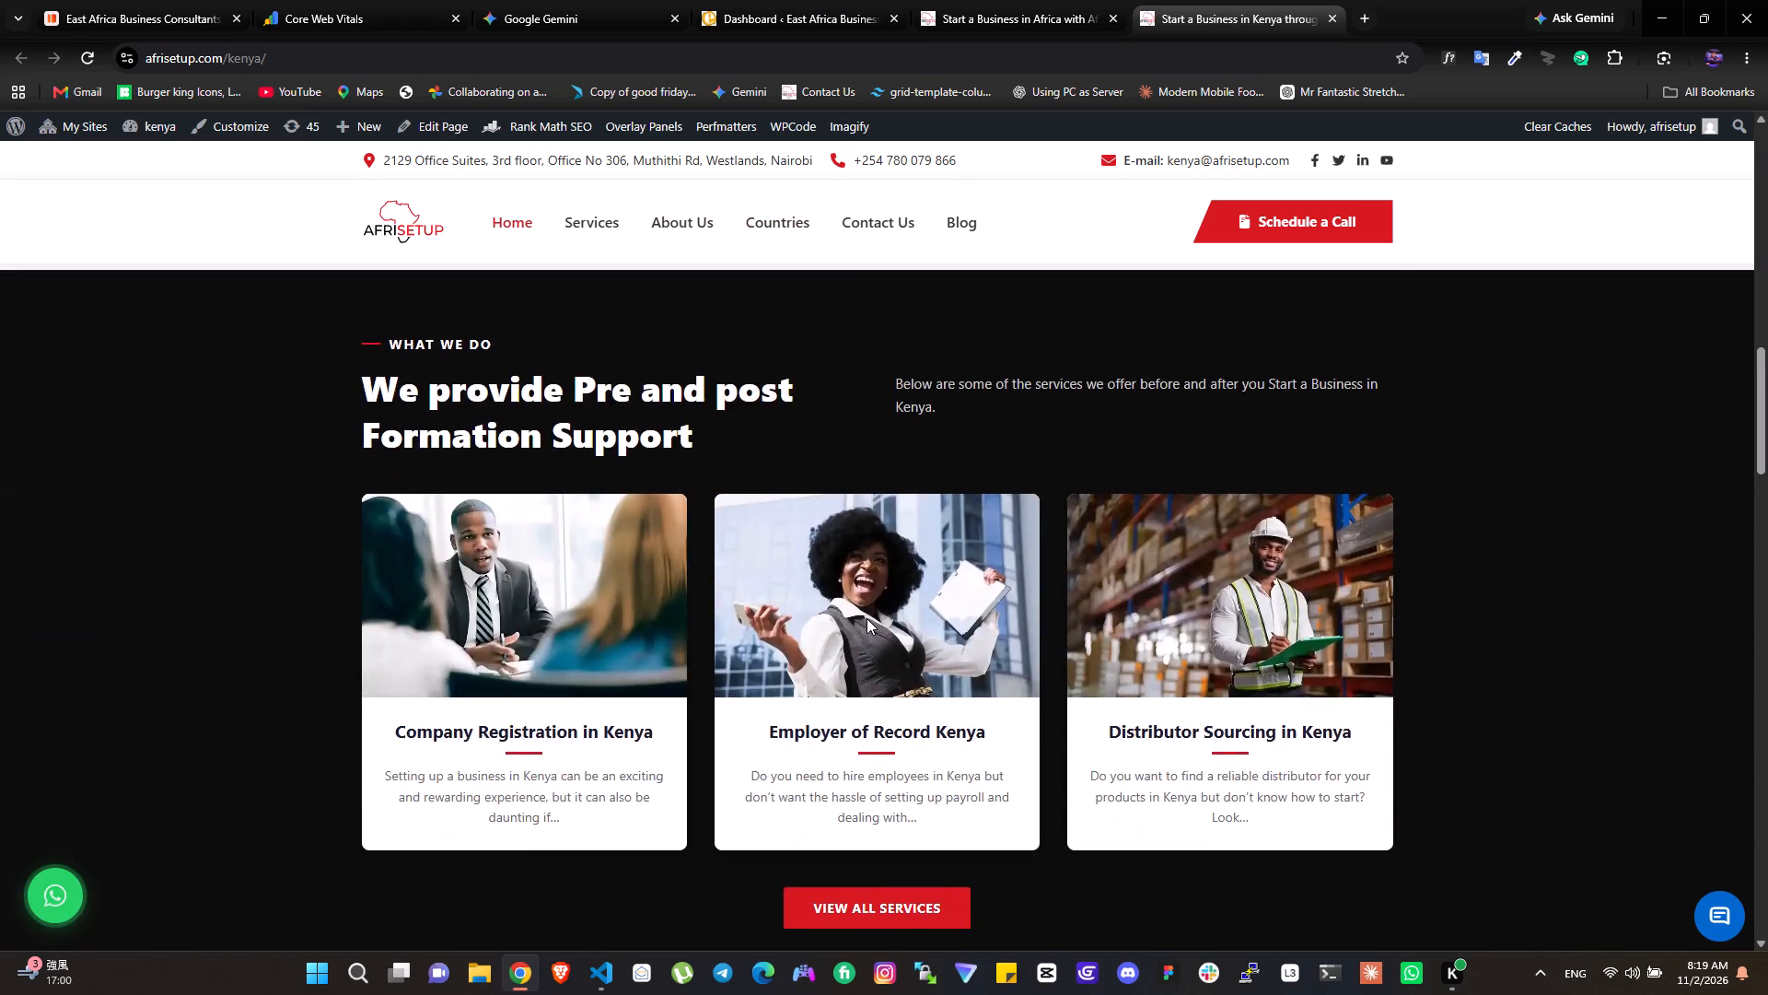
pyautogui.scroll(-18, 867, 618)
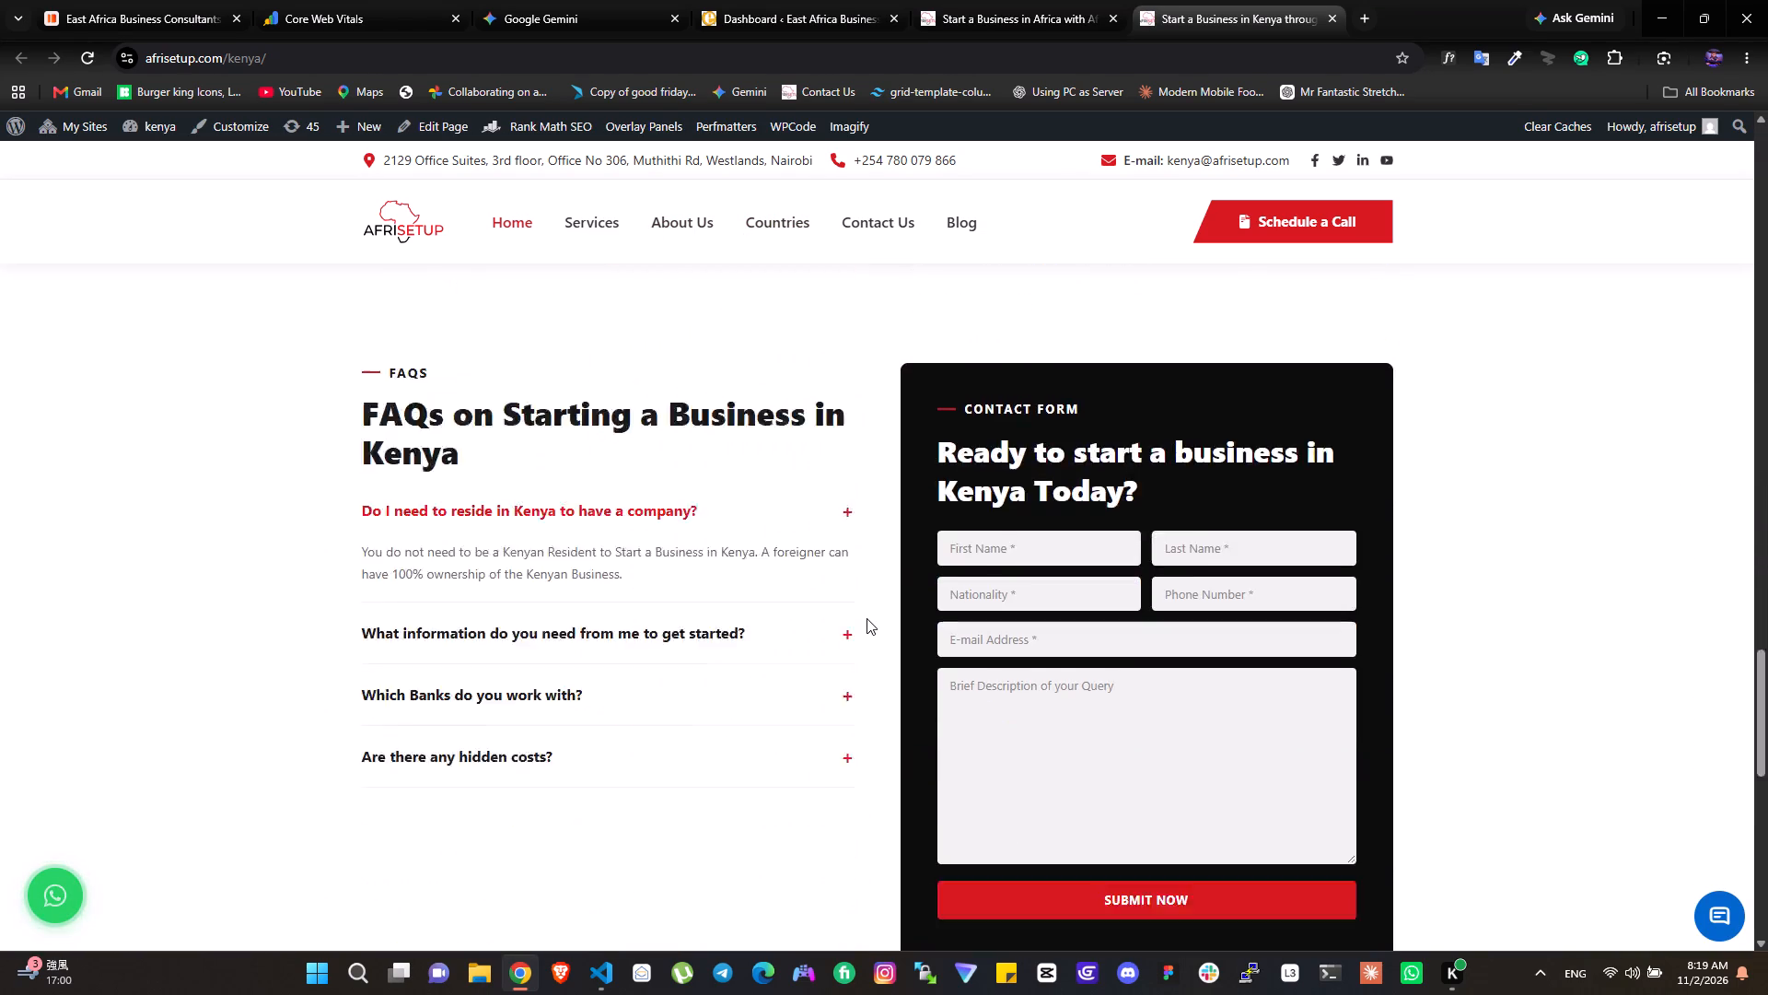
pyautogui.scroll(-8, 867, 618)
pyautogui.scroll(9, 867, 618)
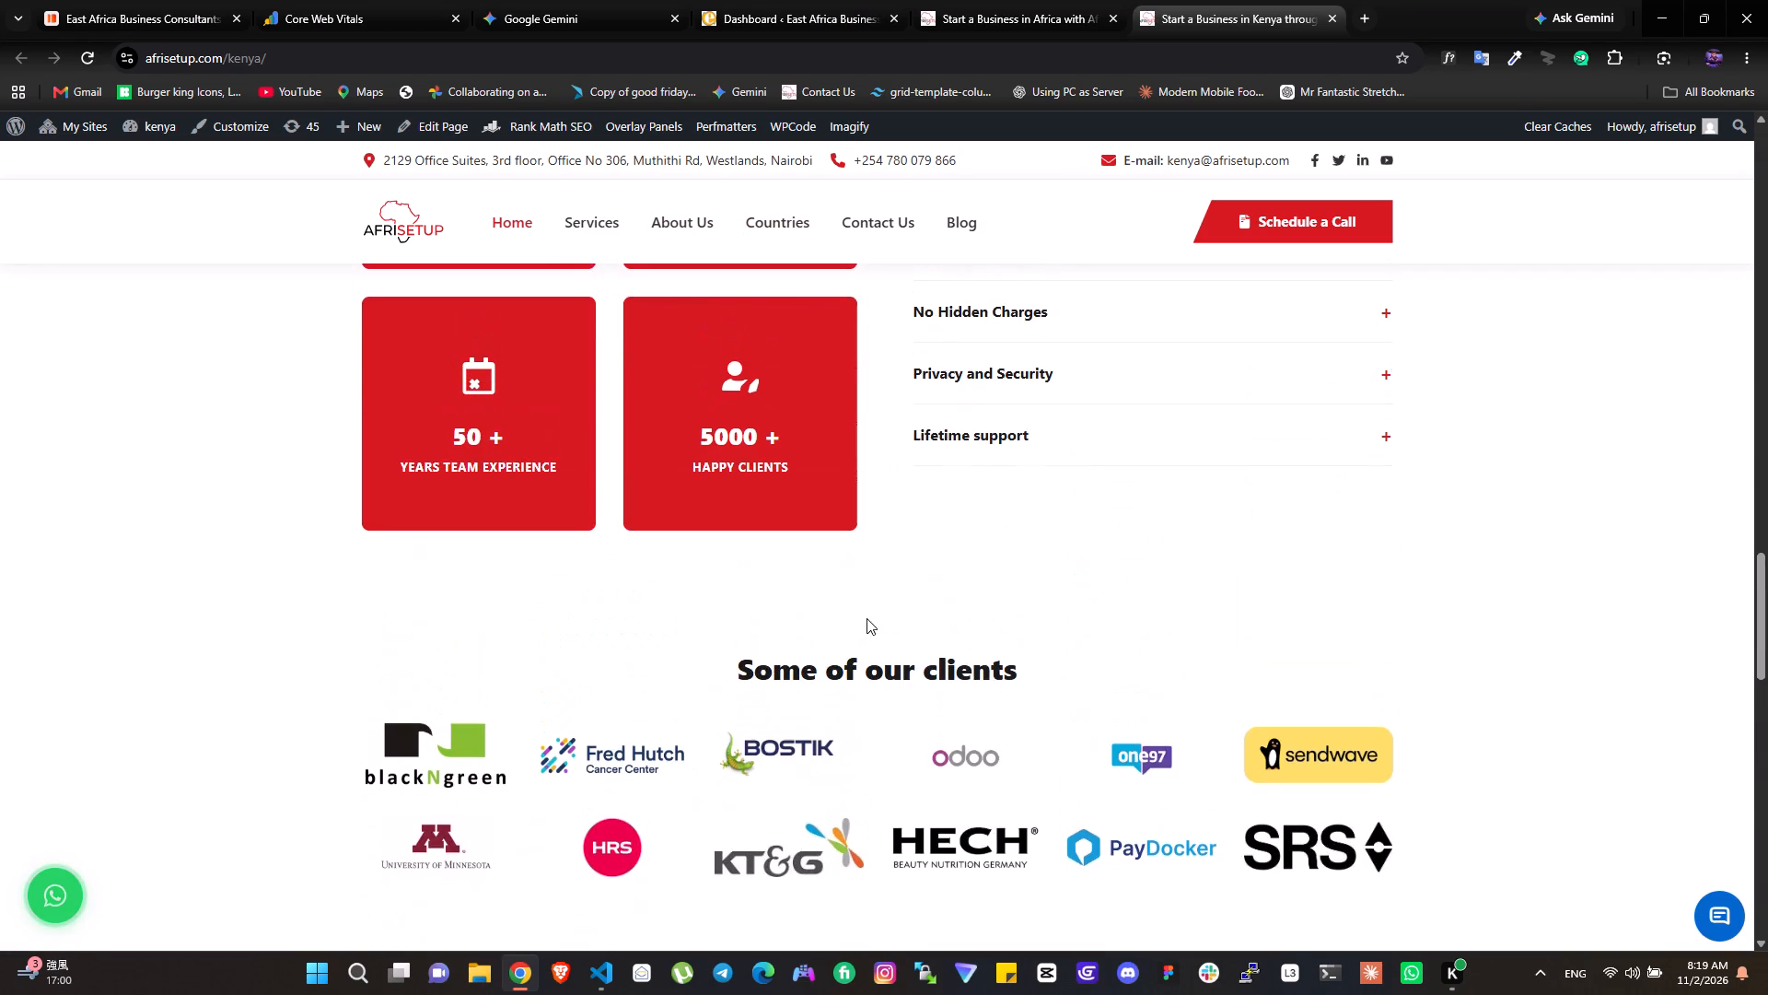
# Open the Ghana page from the Countries section of the Afrisetup homepage and copy its page address.
pyautogui.click(943, 0)
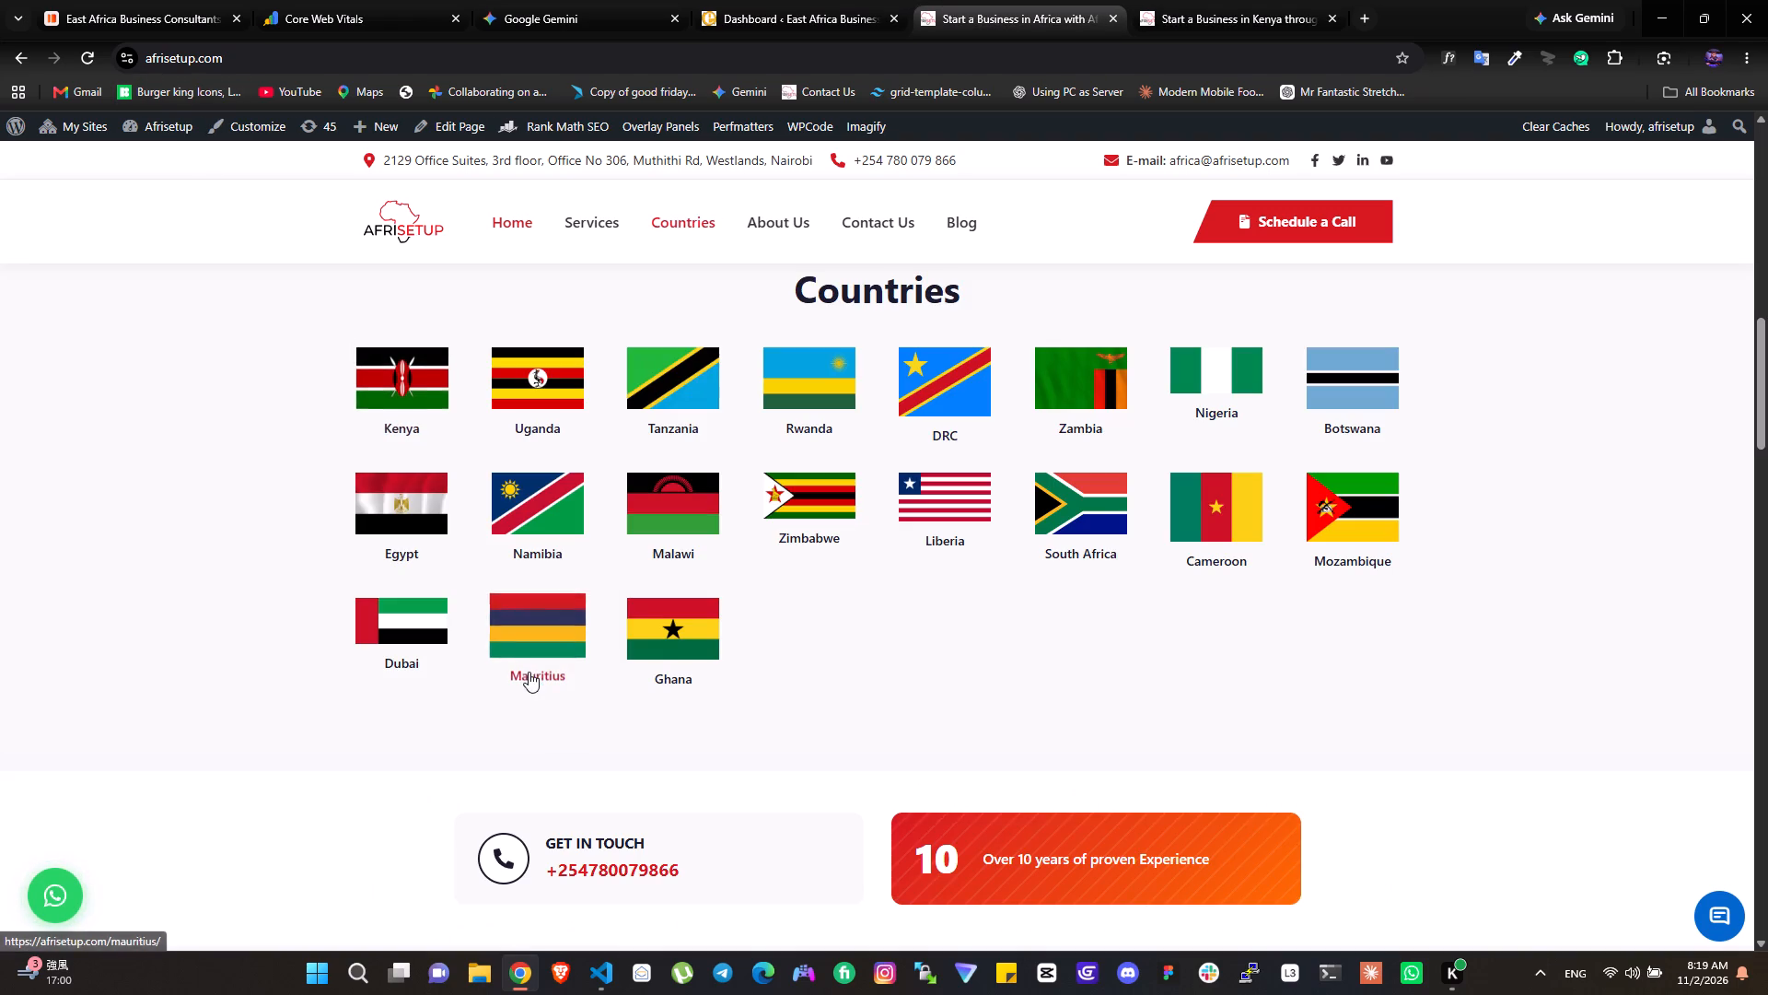
pyautogui.click(665, 634)
pyautogui.click(298, 59)
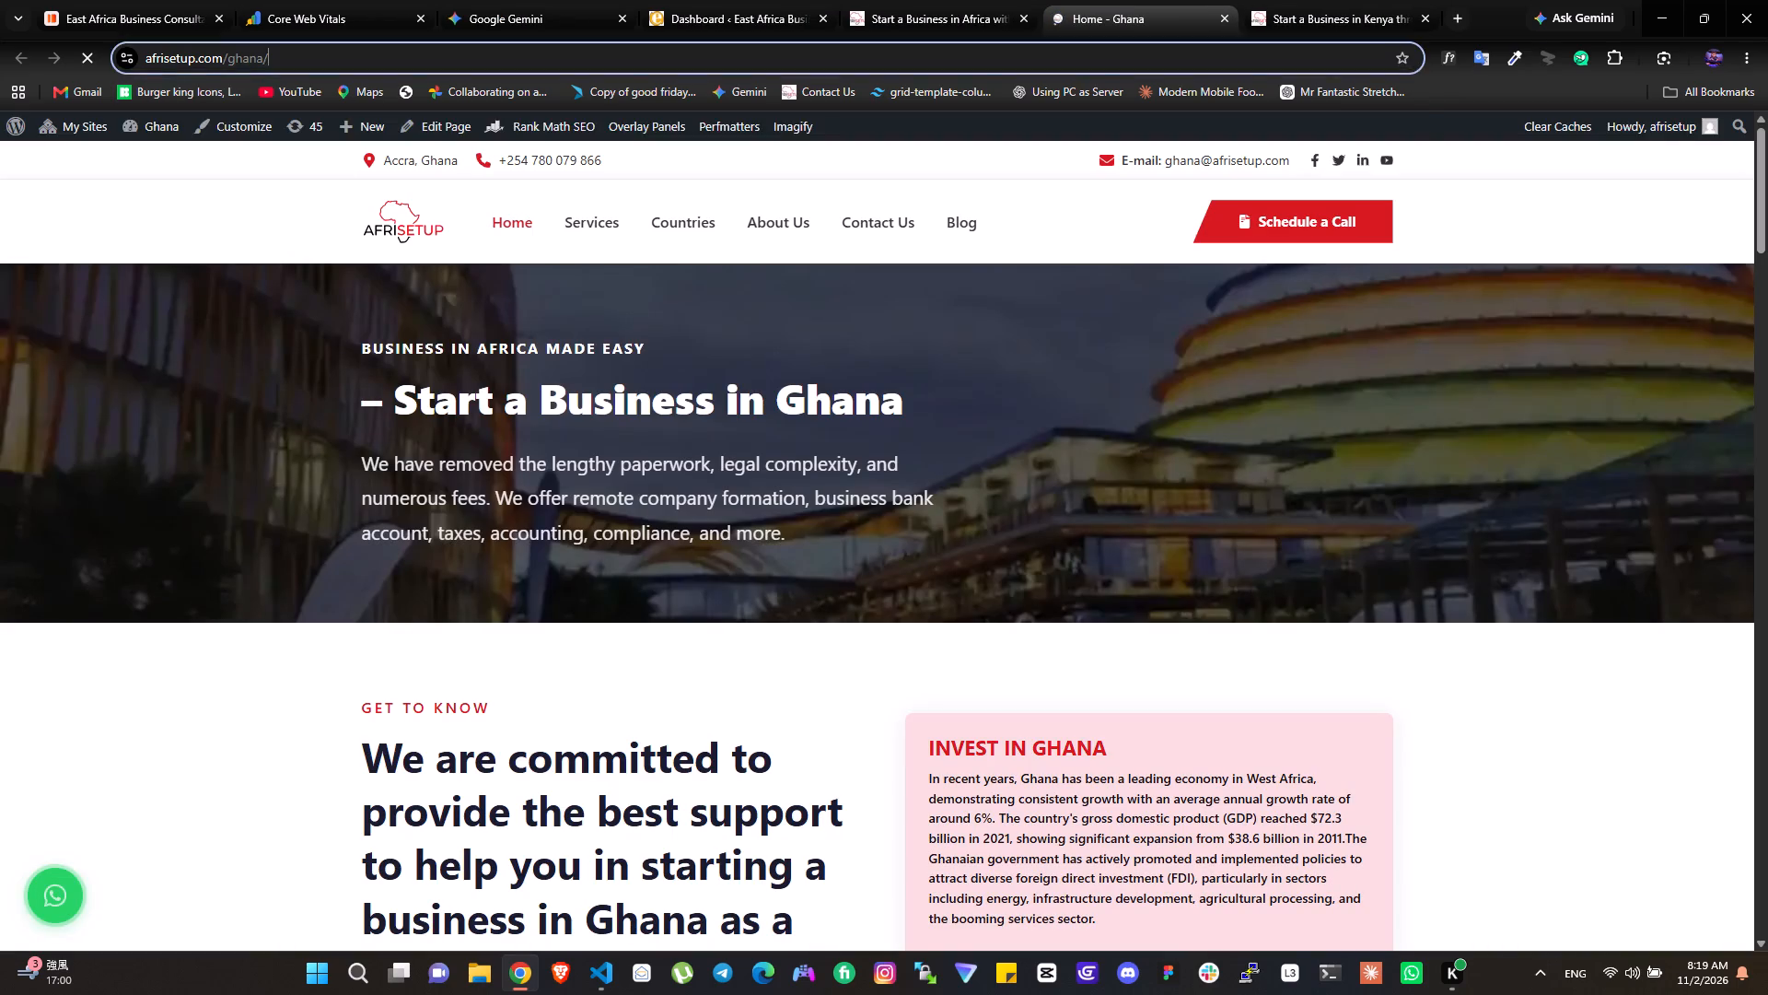
pyautogui.hotkey('ctrl', 'c')
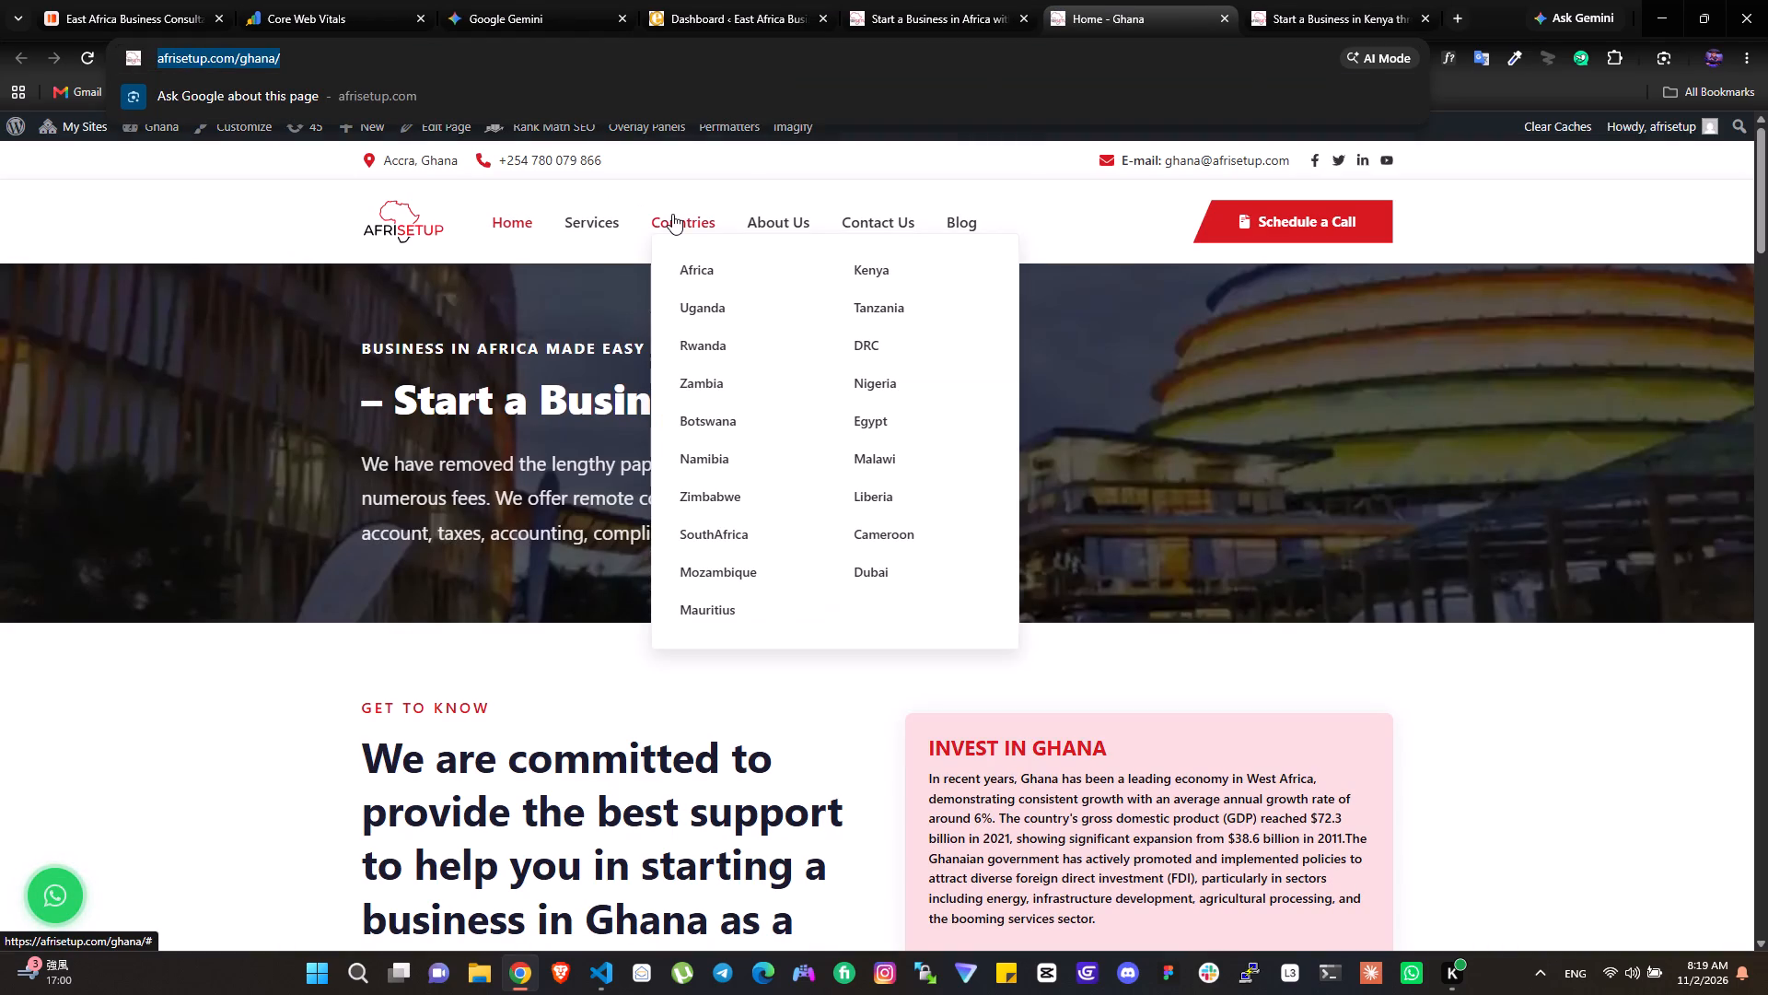
# Return to the Kenya page and open it in the theme Customizer.
pyautogui.click(1307, 0)
pyautogui.scroll(8, 802, 178)
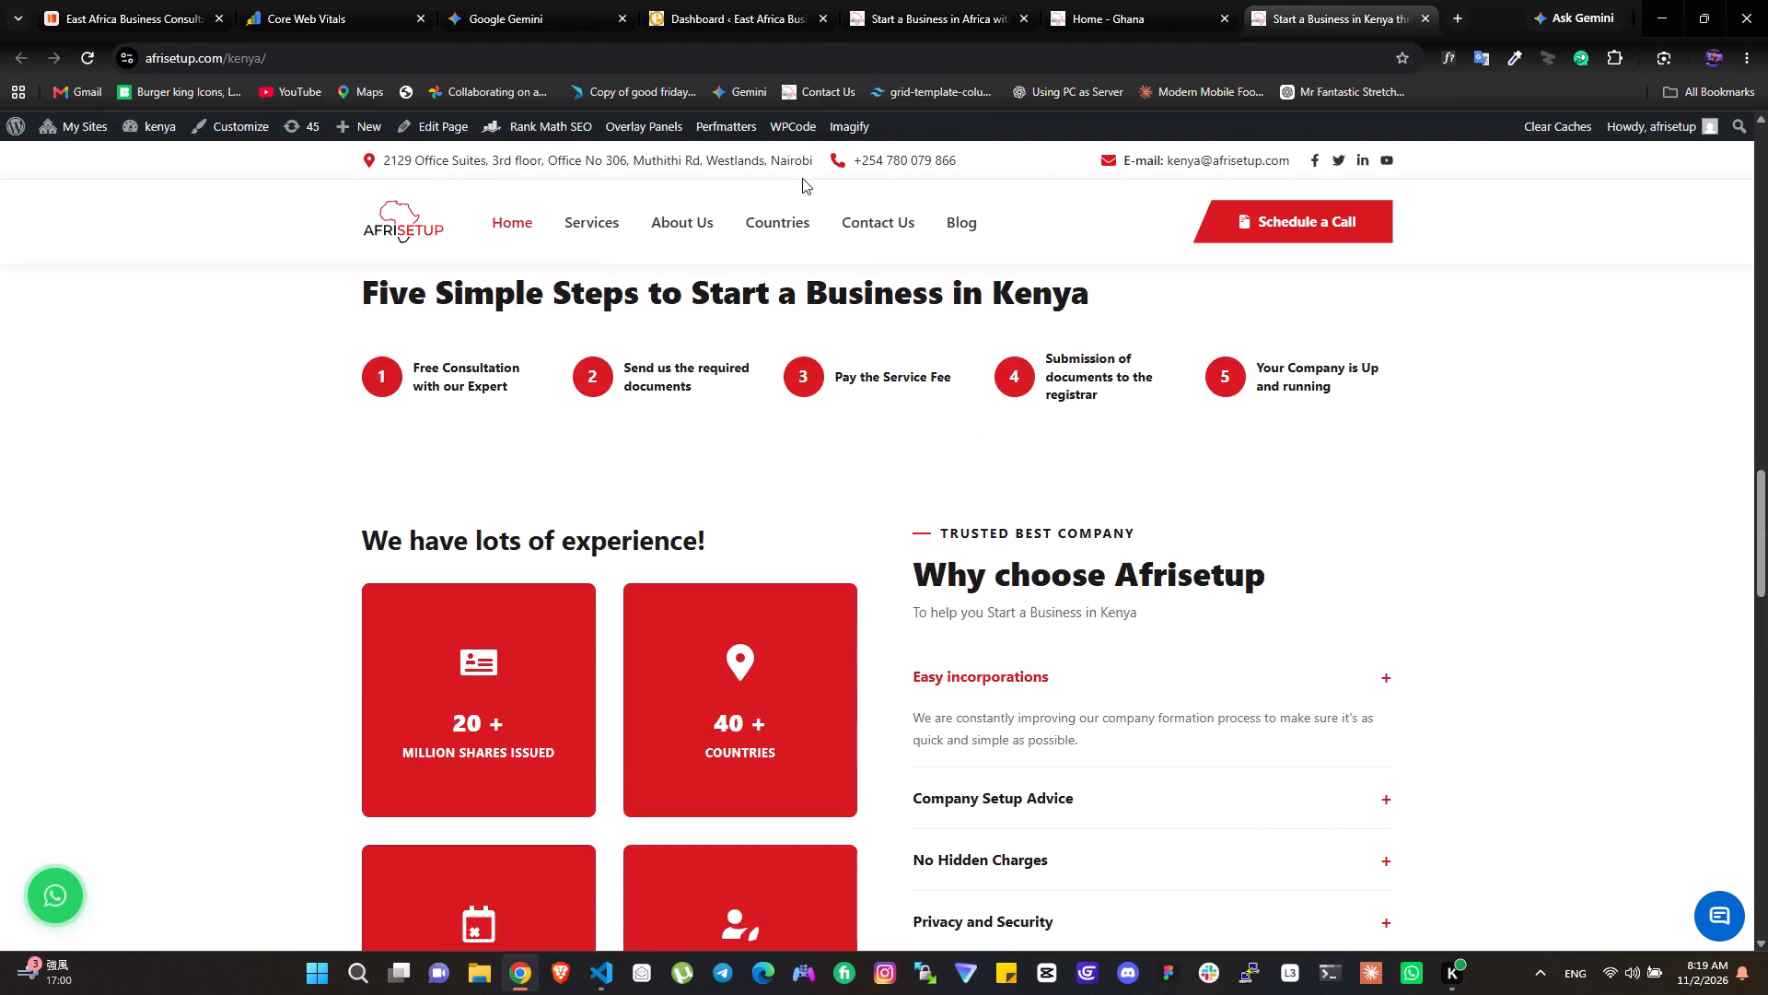
pyautogui.scroll(20, 802, 178)
pyautogui.scroll(9, 802, 178)
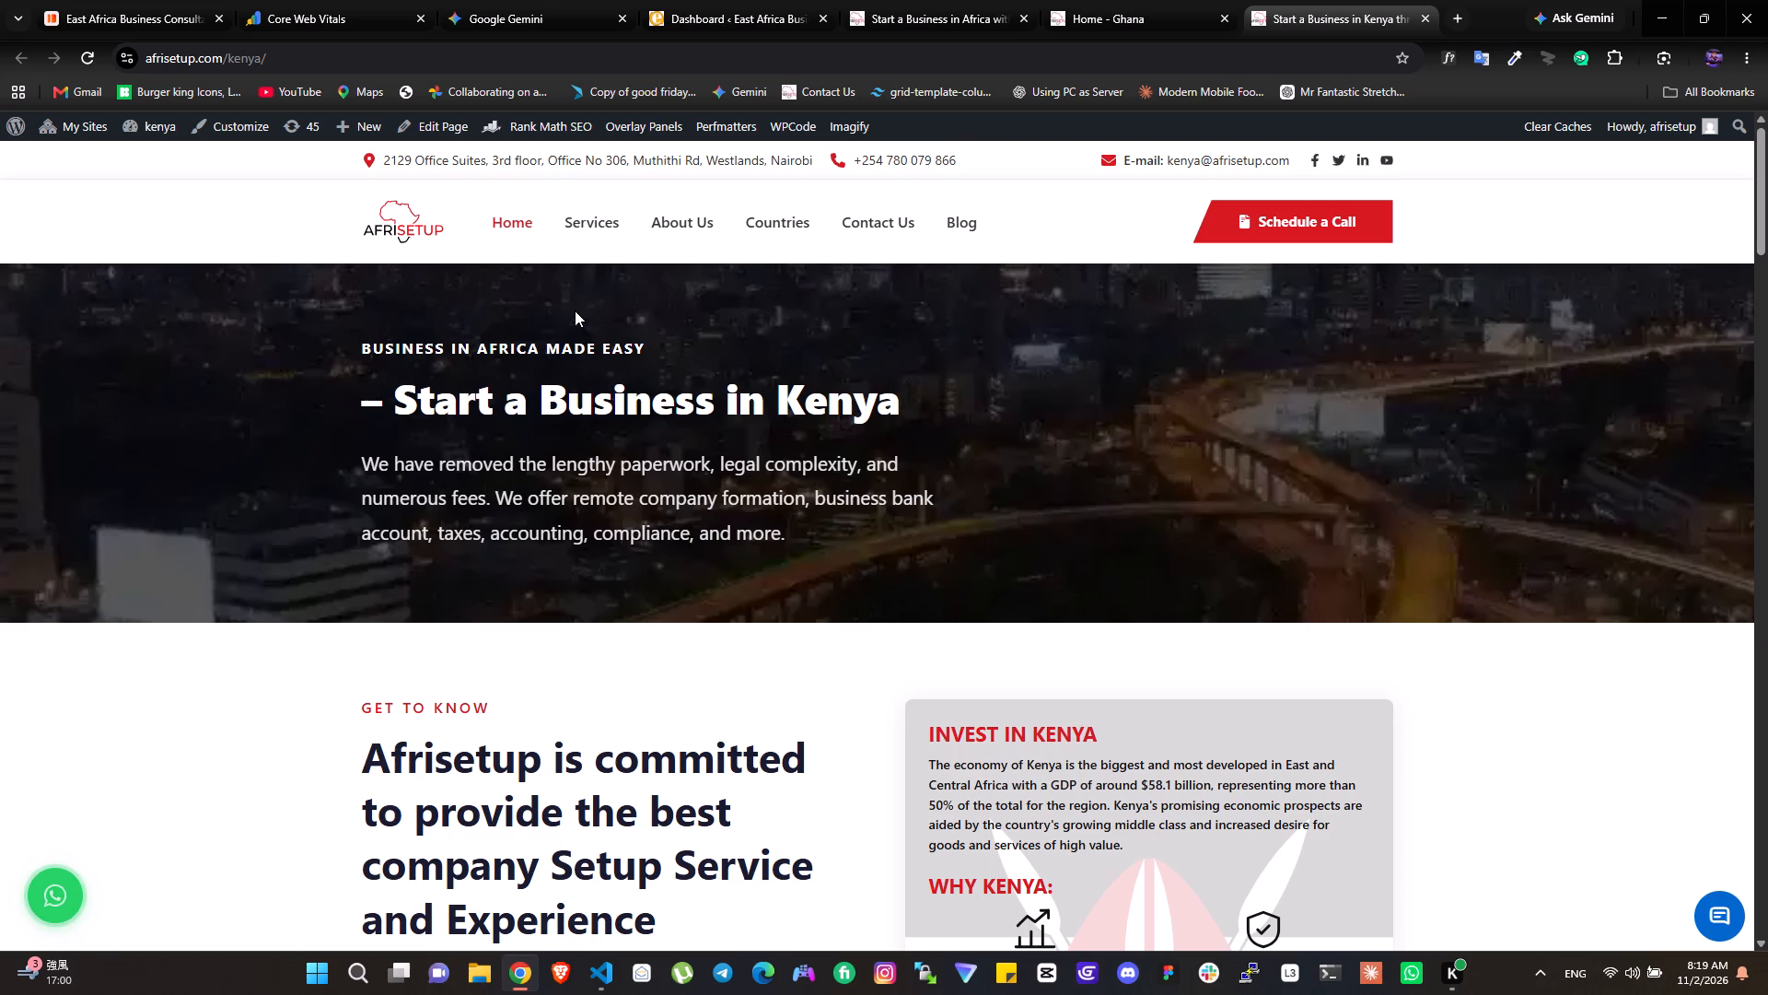
pyautogui.click(227, 129)
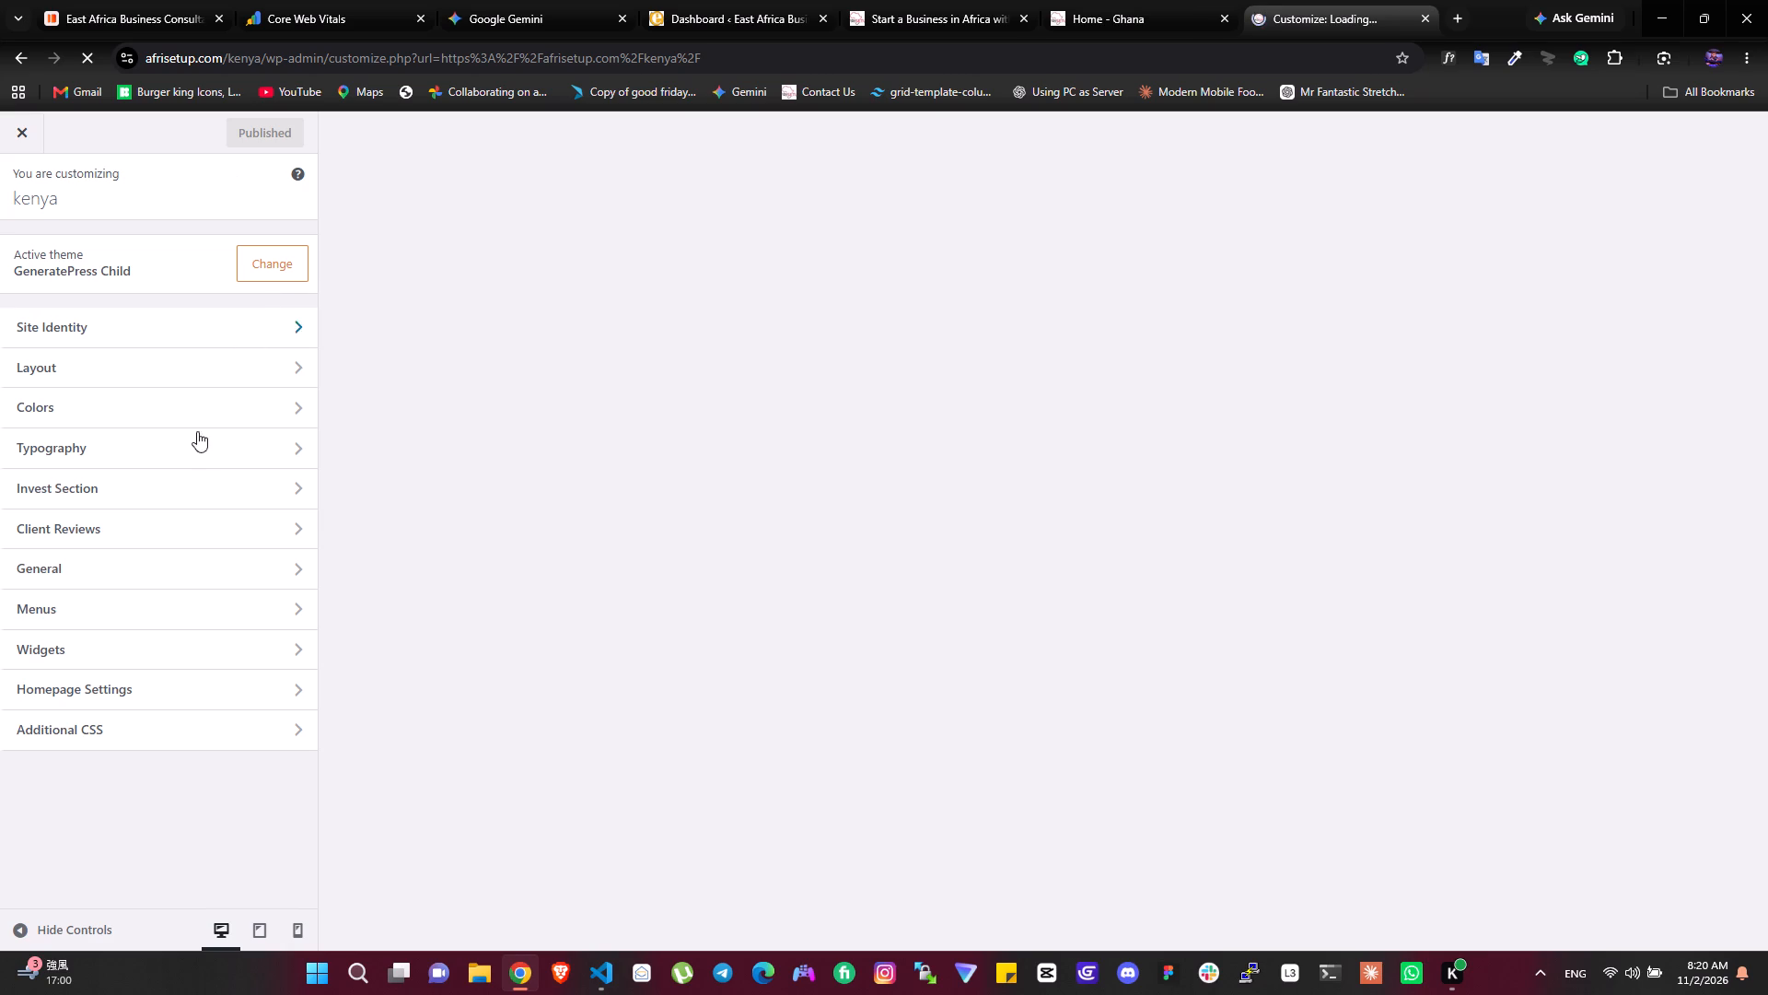
# View the Kenya site's Additional CSS and return to the main Customizer sections.
pyautogui.click(137, 722)
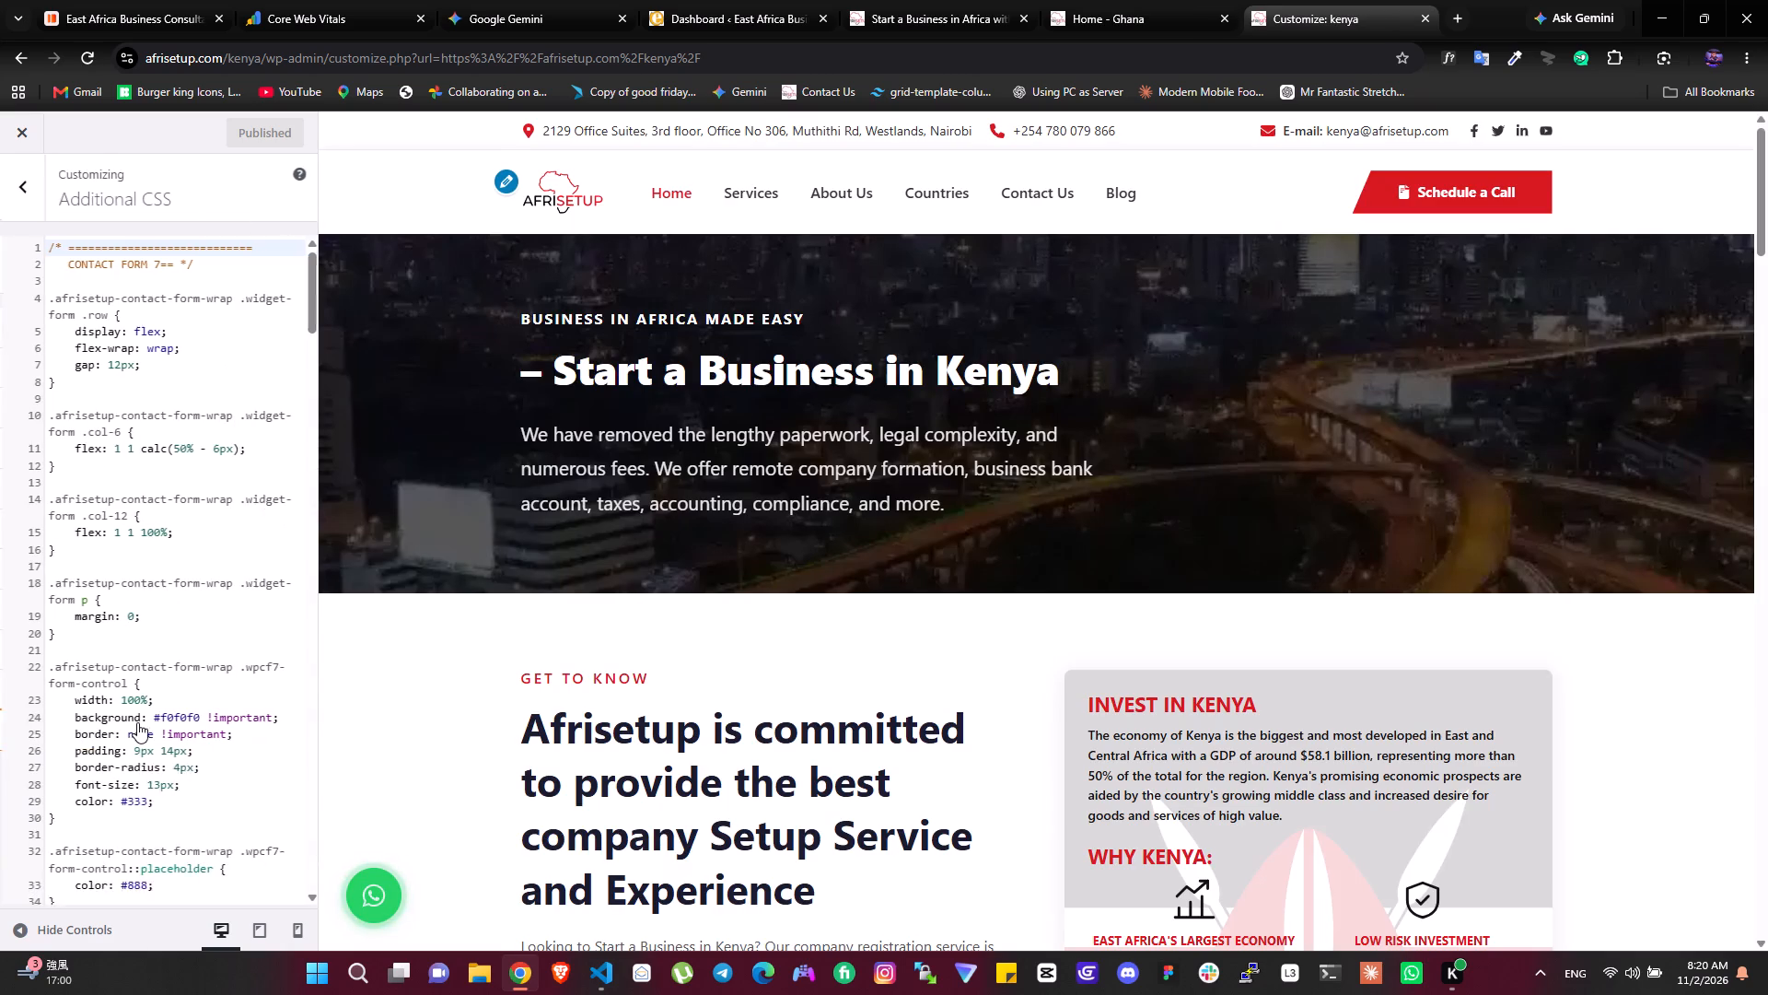
pyautogui.click(34, 192)
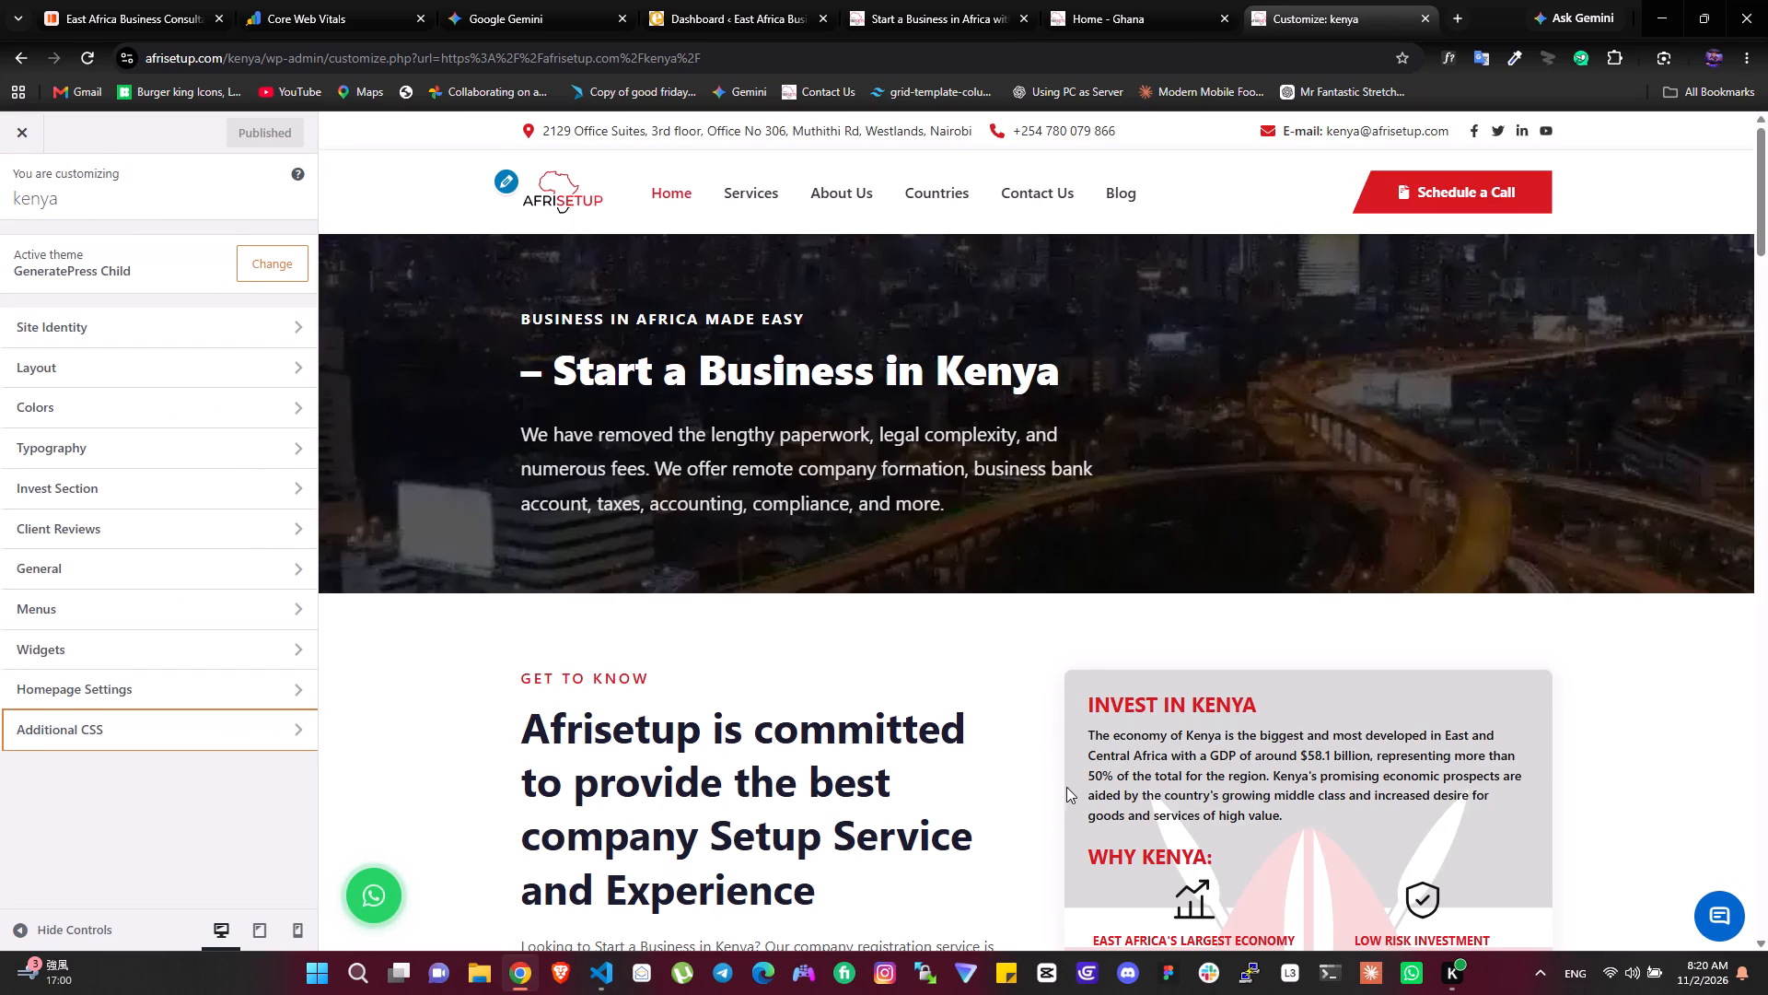
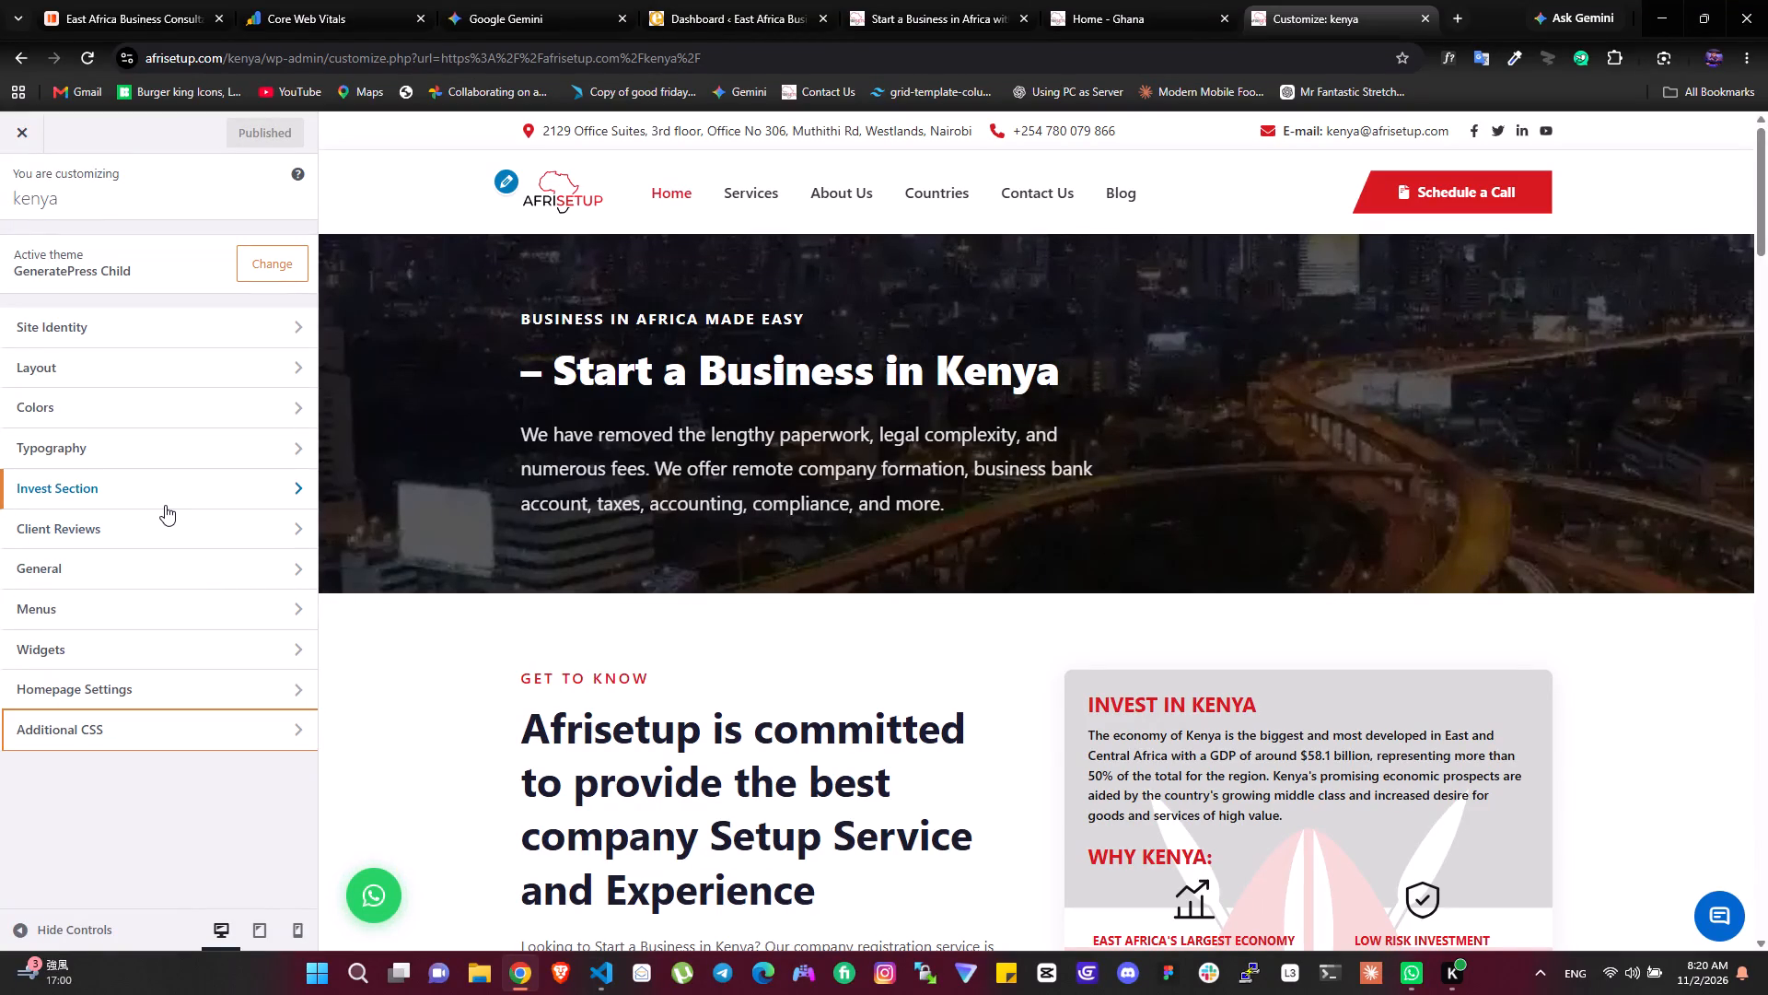
# Check the Kenya site's Site Identity and Layout settings, returning to the main Customizer sections.
pyautogui.click(65, 336)
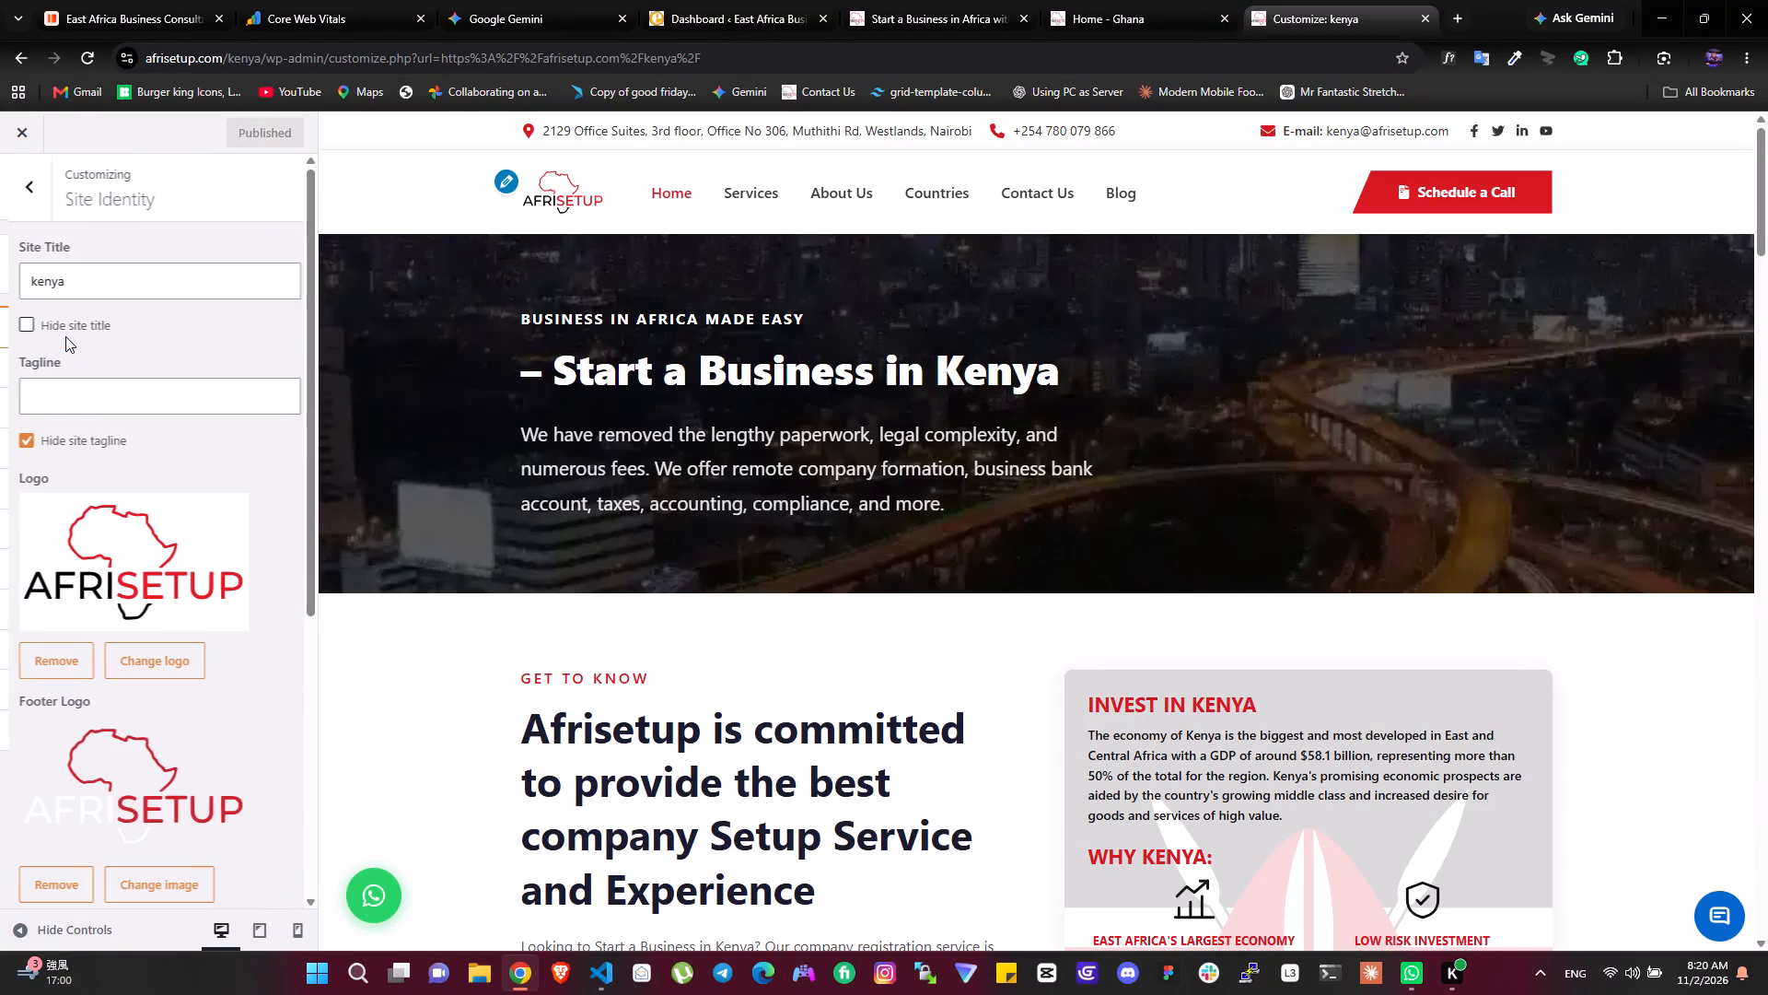
pyautogui.click(24, 173)
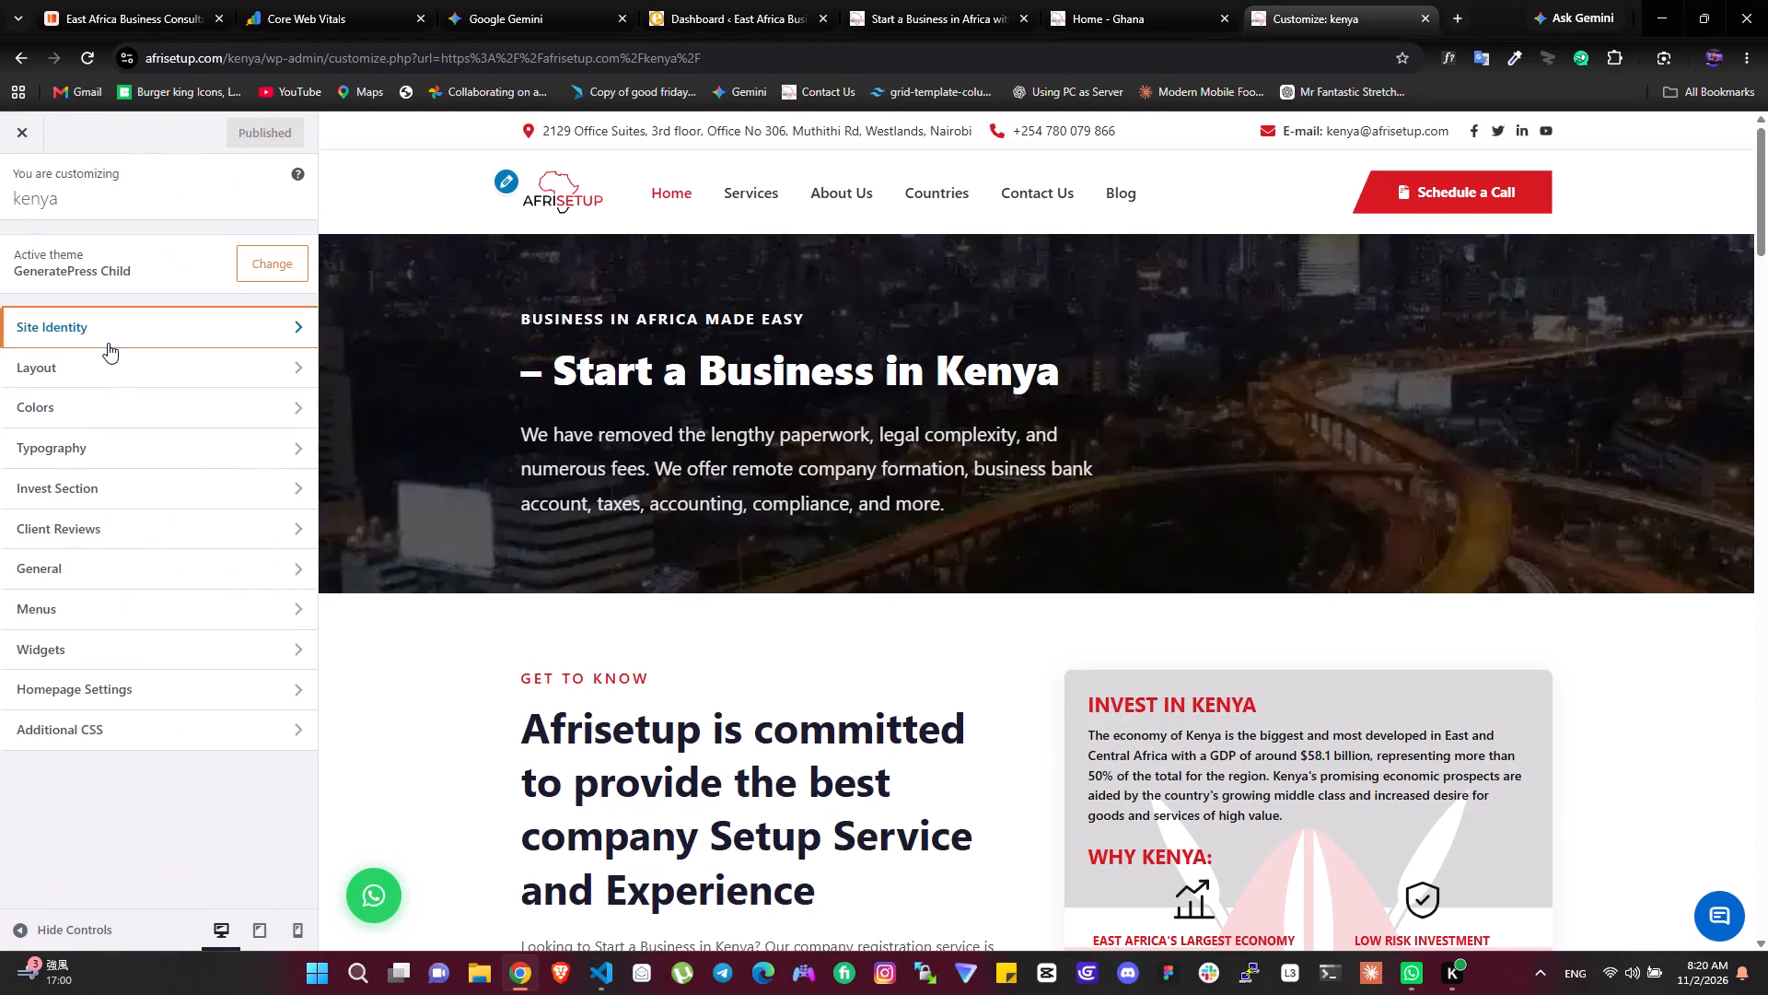
pyautogui.click(99, 378)
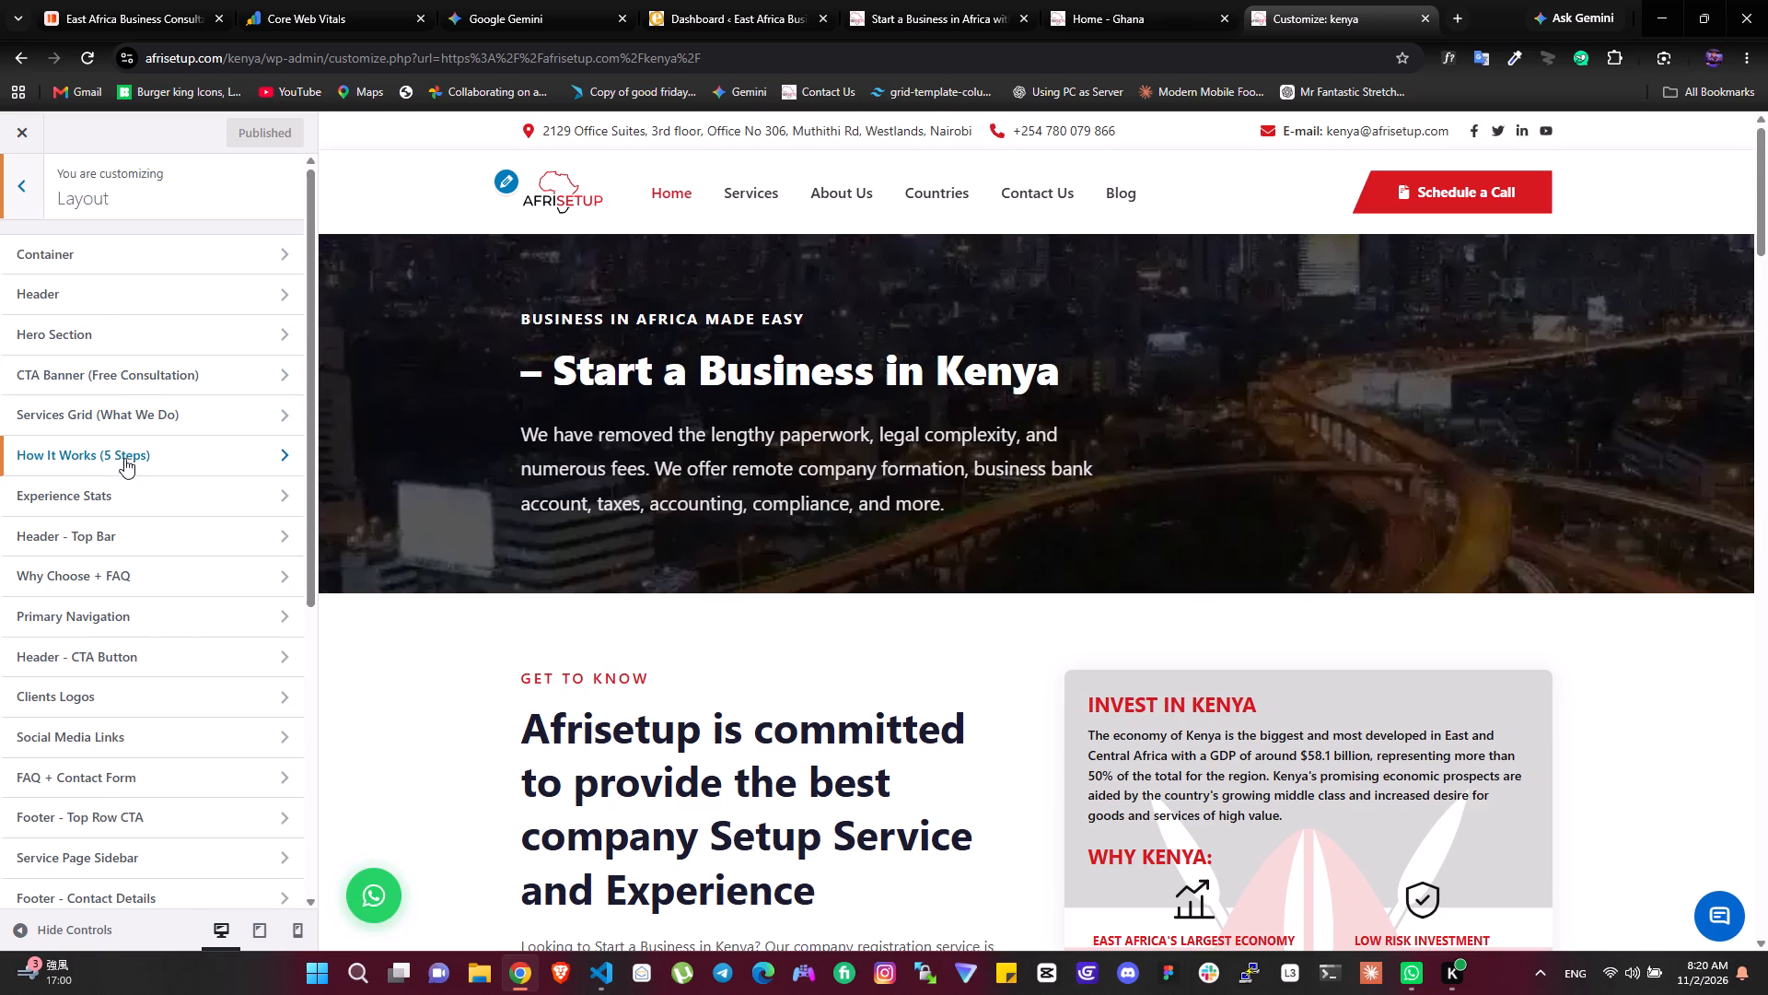
pyautogui.click(30, 182)
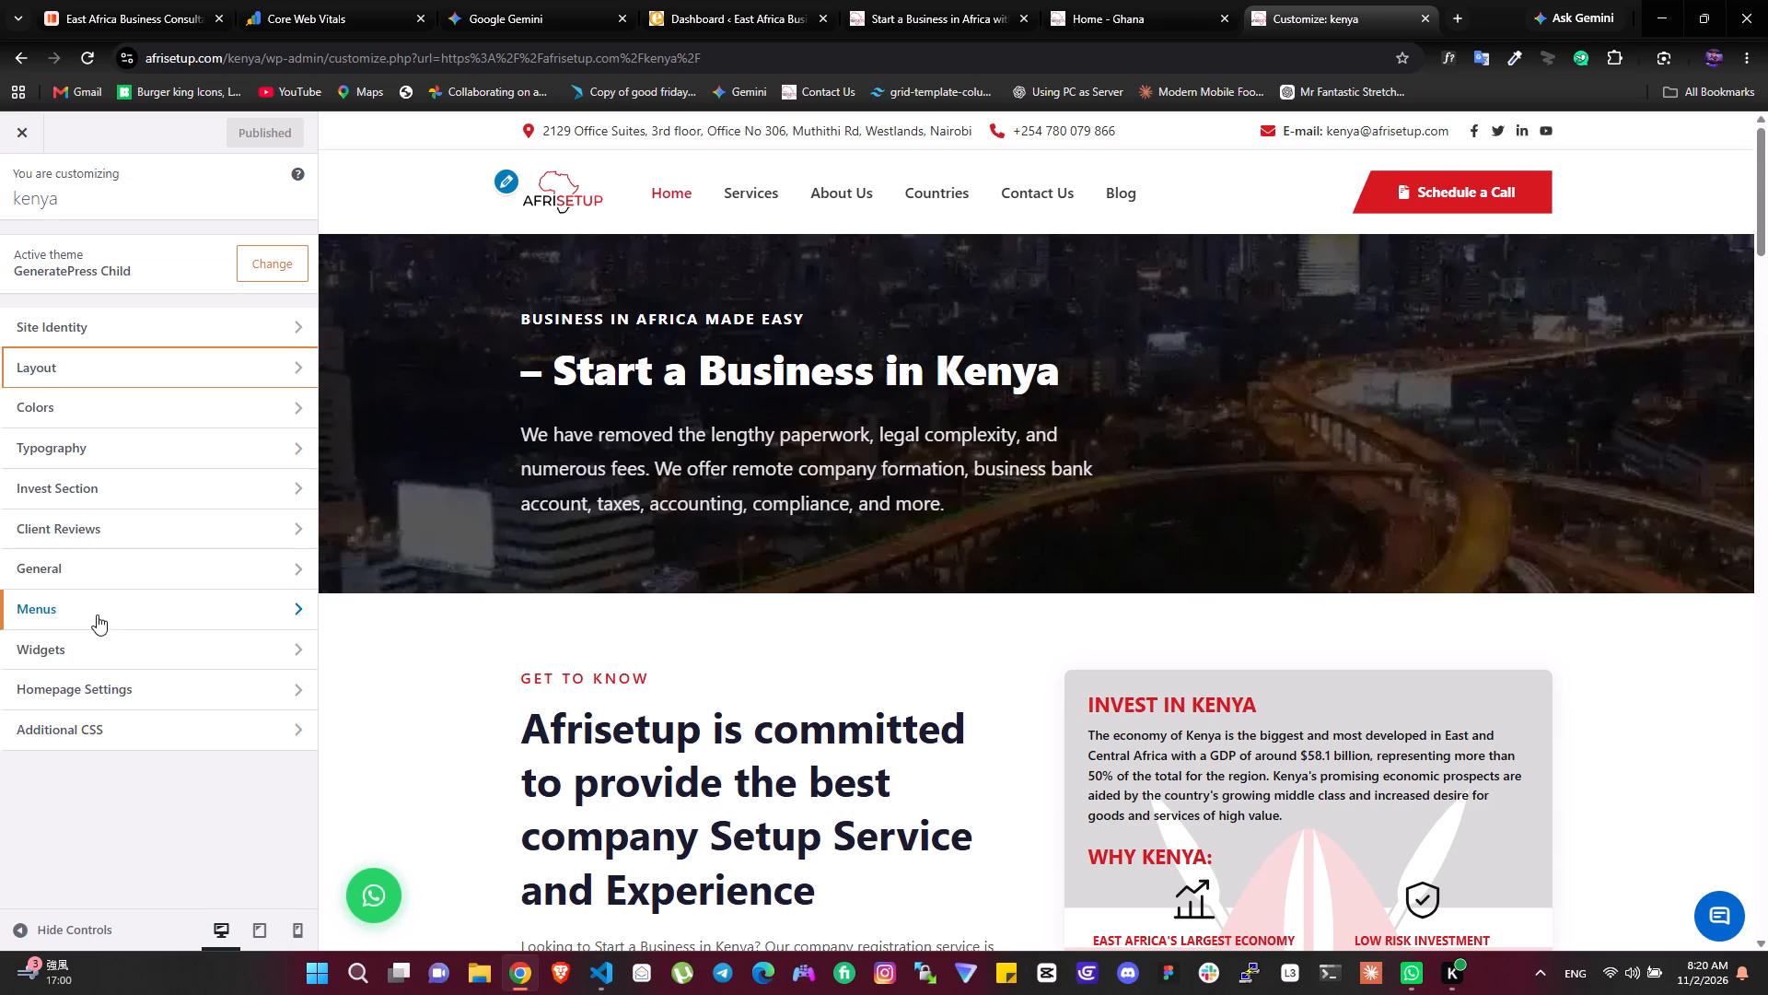
pyautogui.click(97, 615)
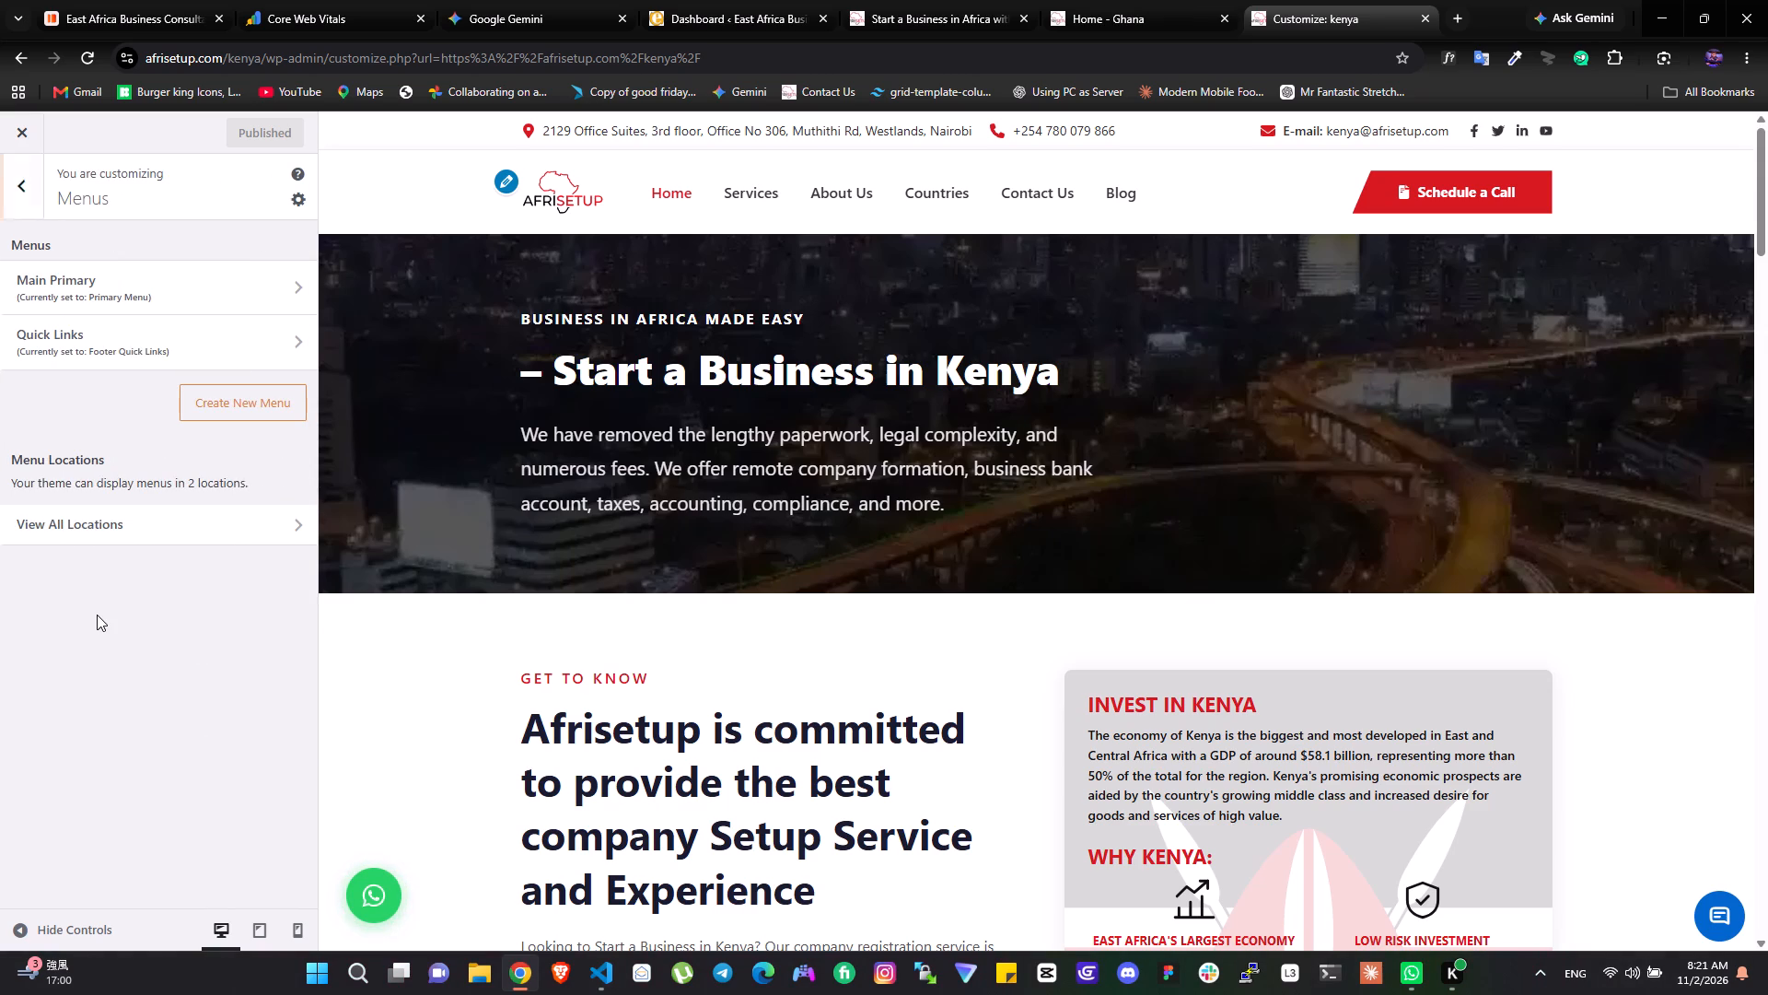
pyautogui.click(145, 307)
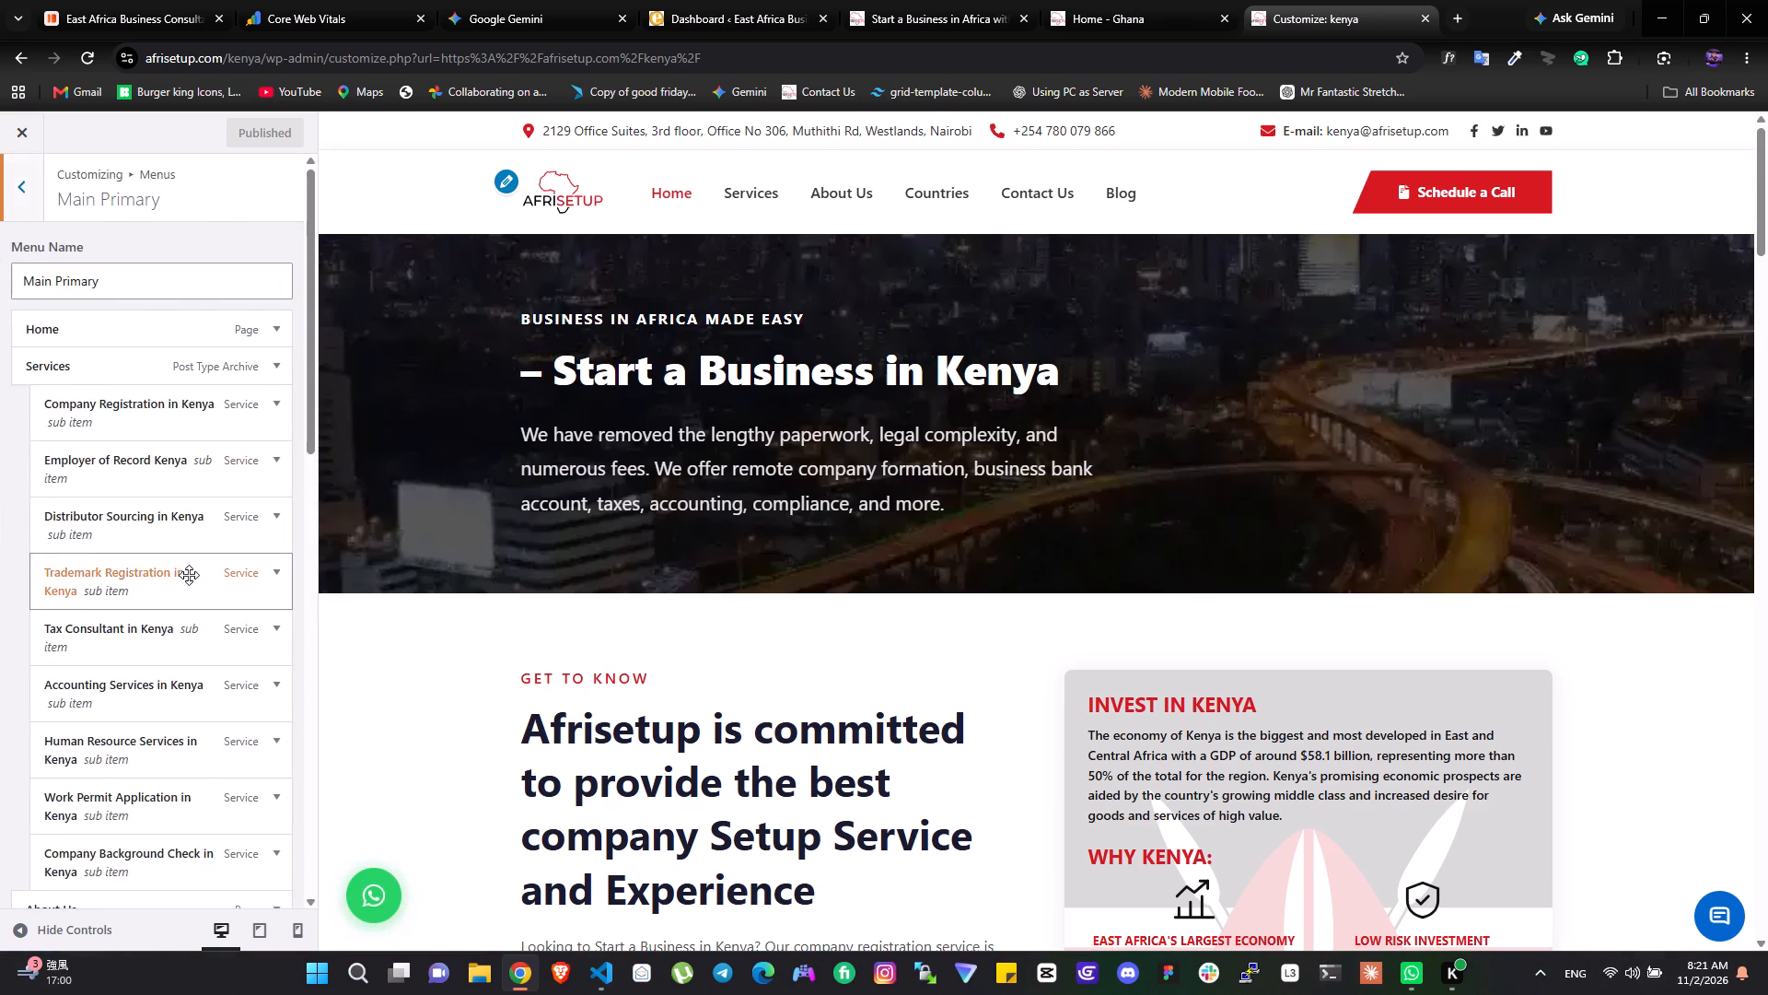
pyautogui.scroll(-9, 189, 575)
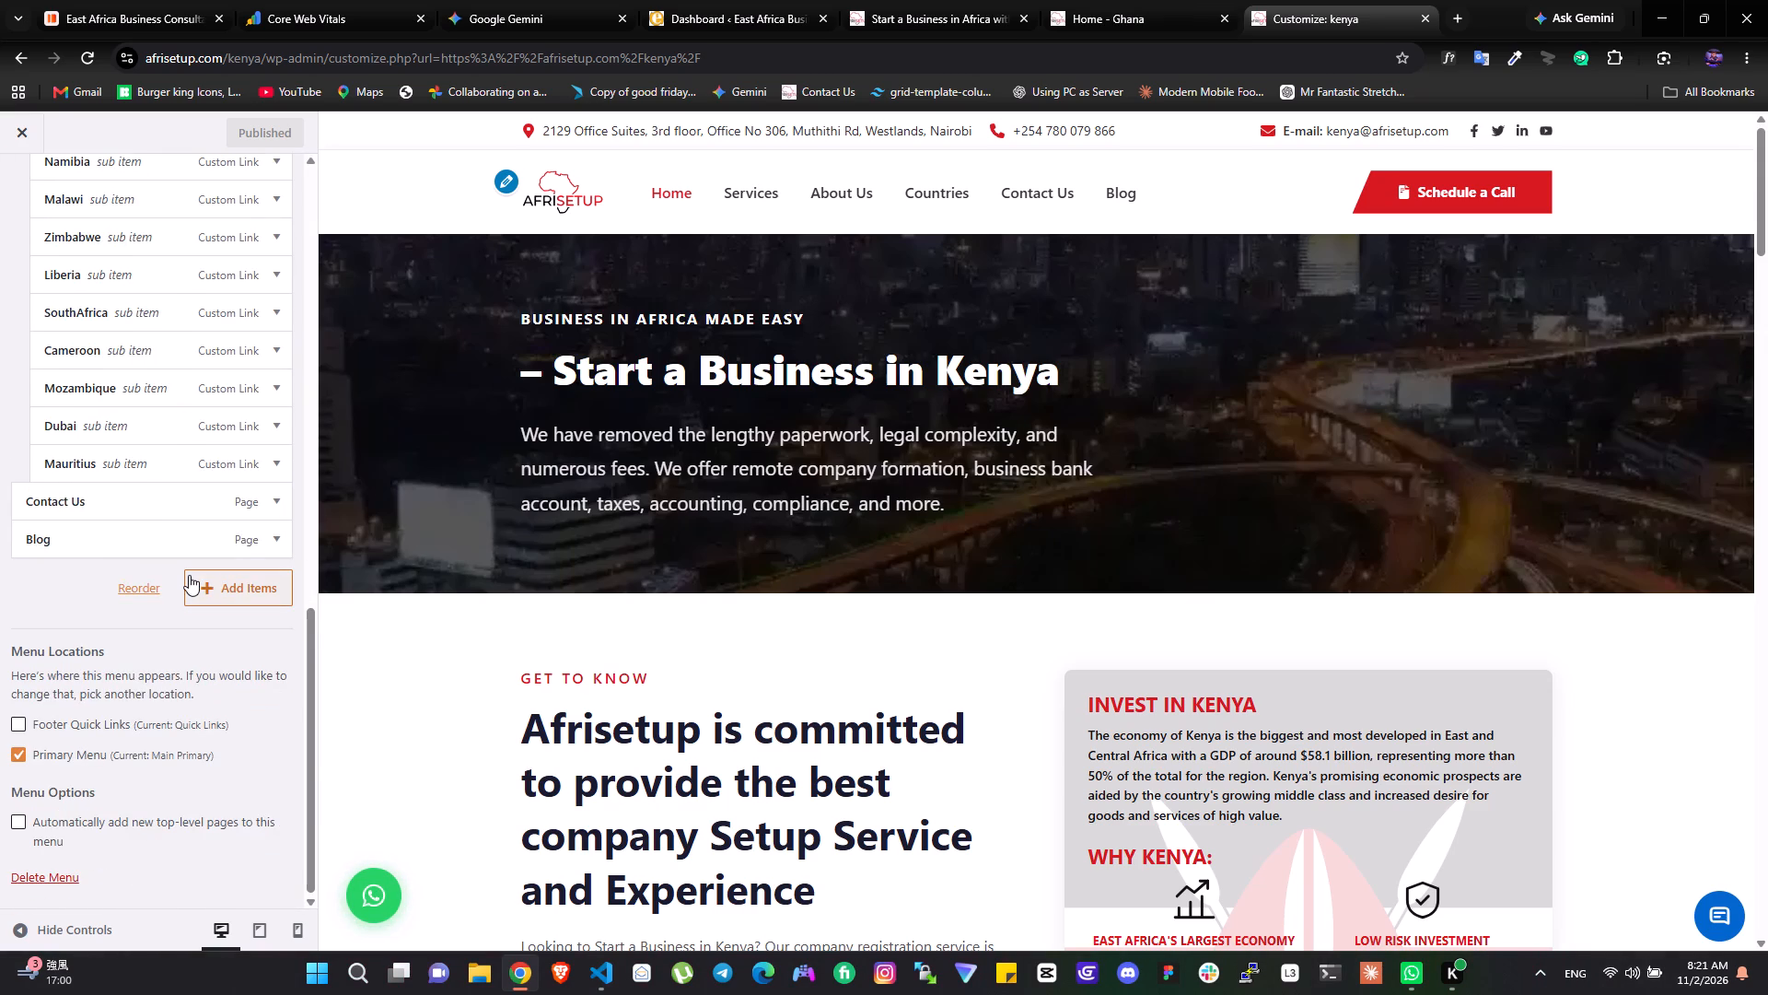
pyautogui.click(219, 602)
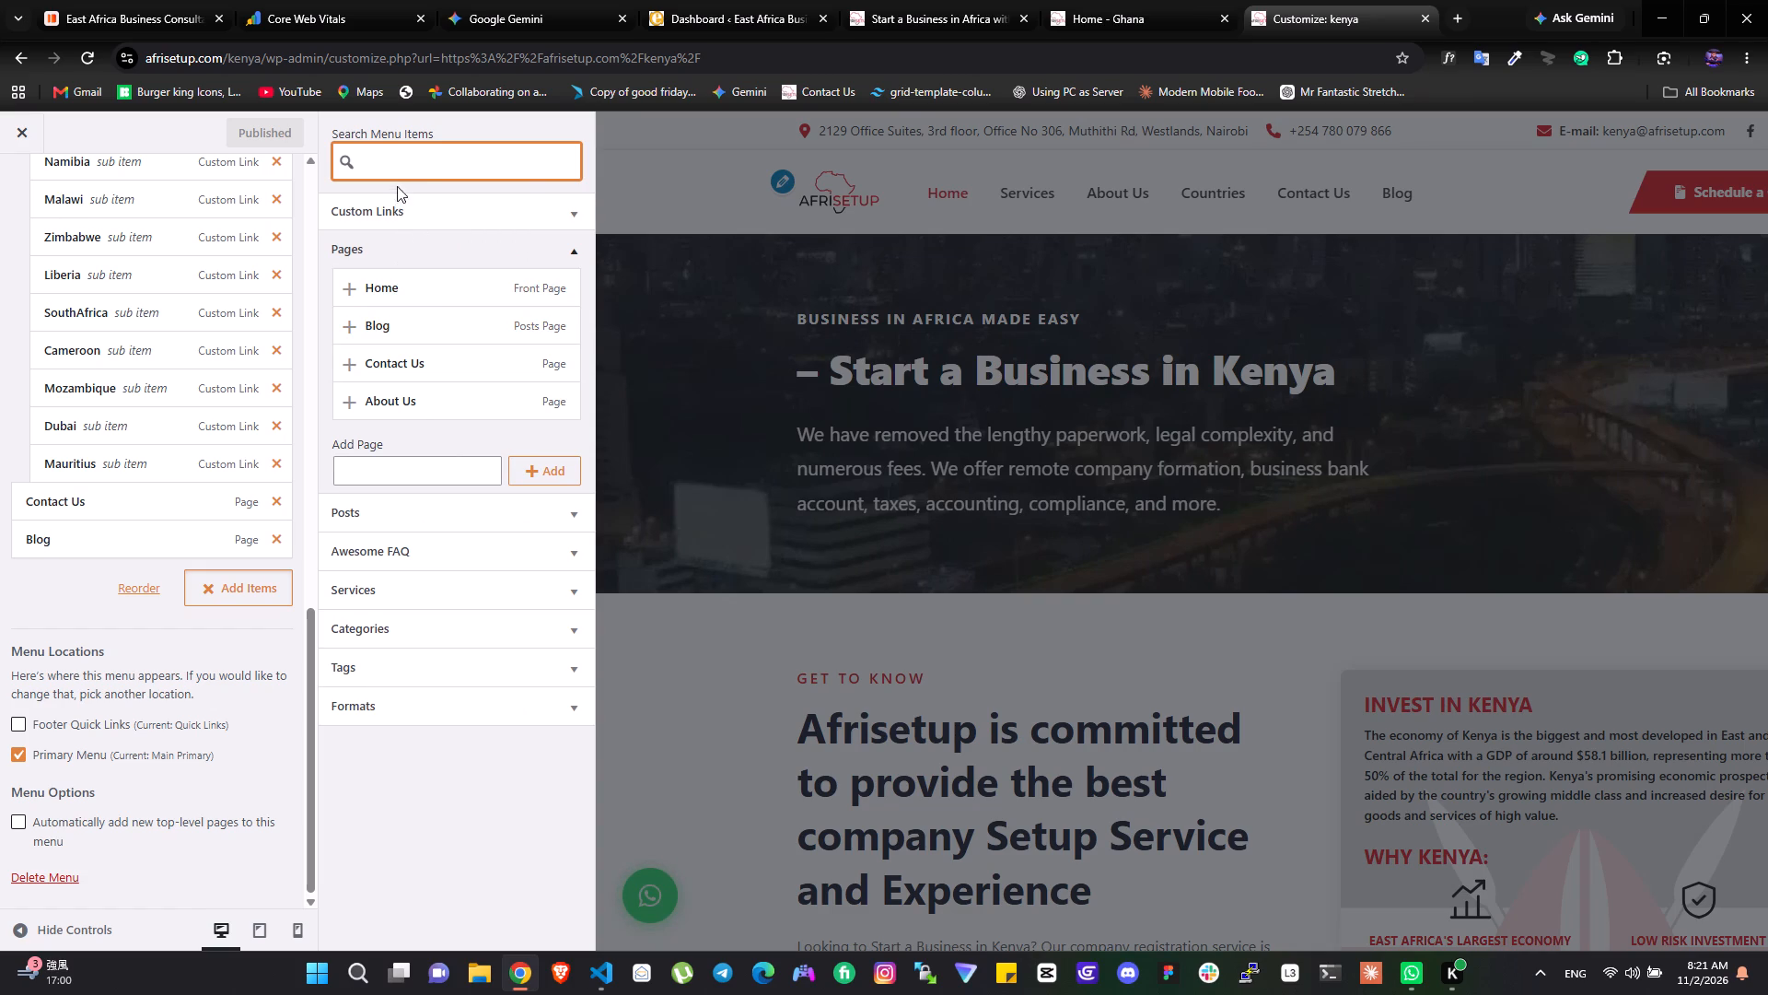
pyautogui.click(400, 203)
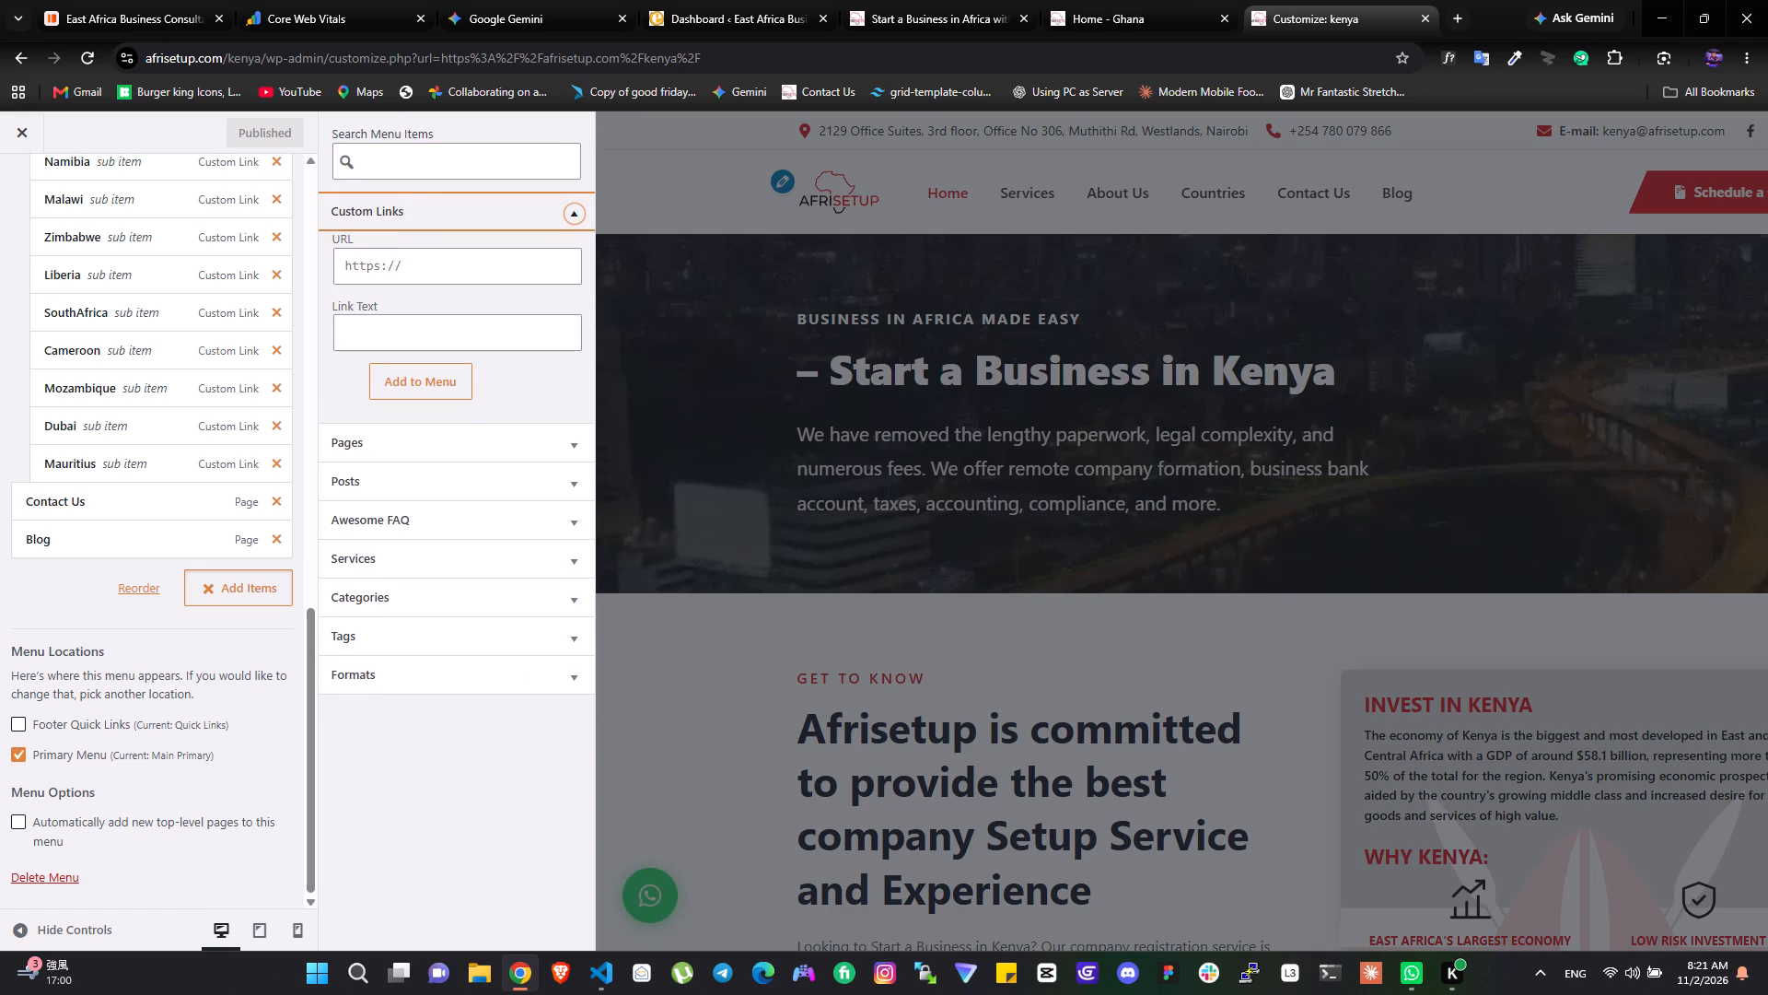
pyautogui.click(400, 266)
pyautogui.hotkey('ctrl', 'v')
pyautogui.click(400, 321)
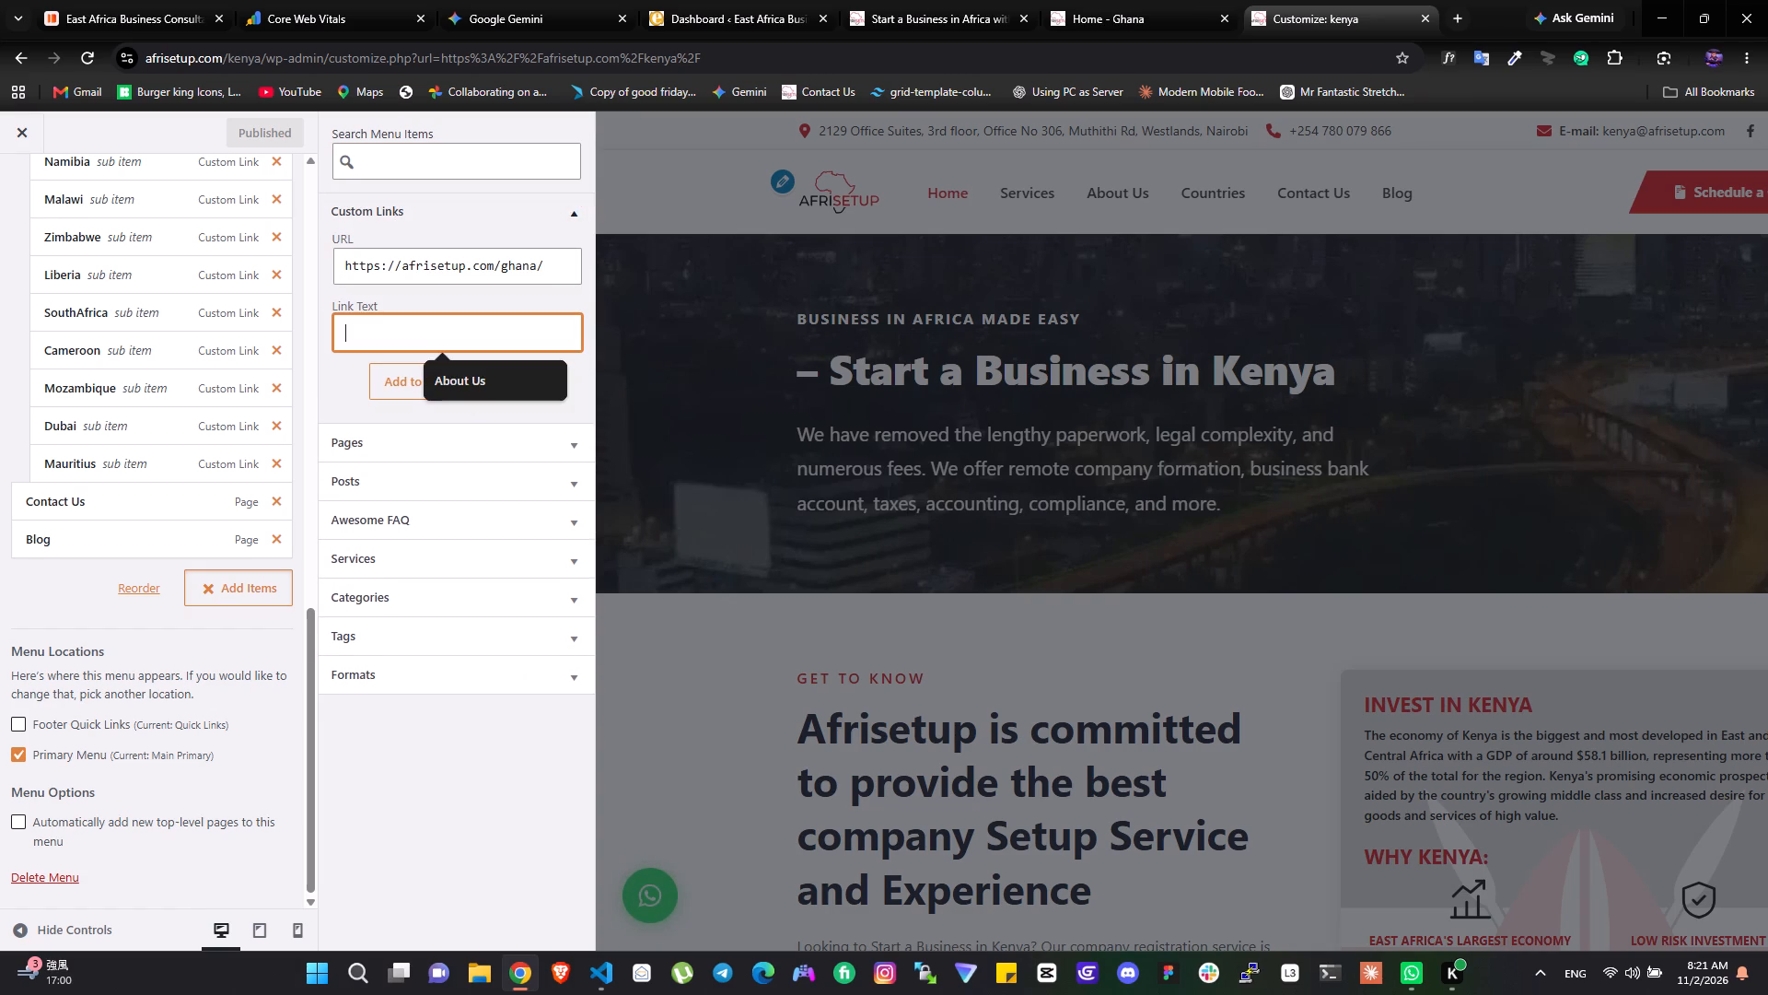
pyautogui.write('Ghana')
pyautogui.click(398, 380)
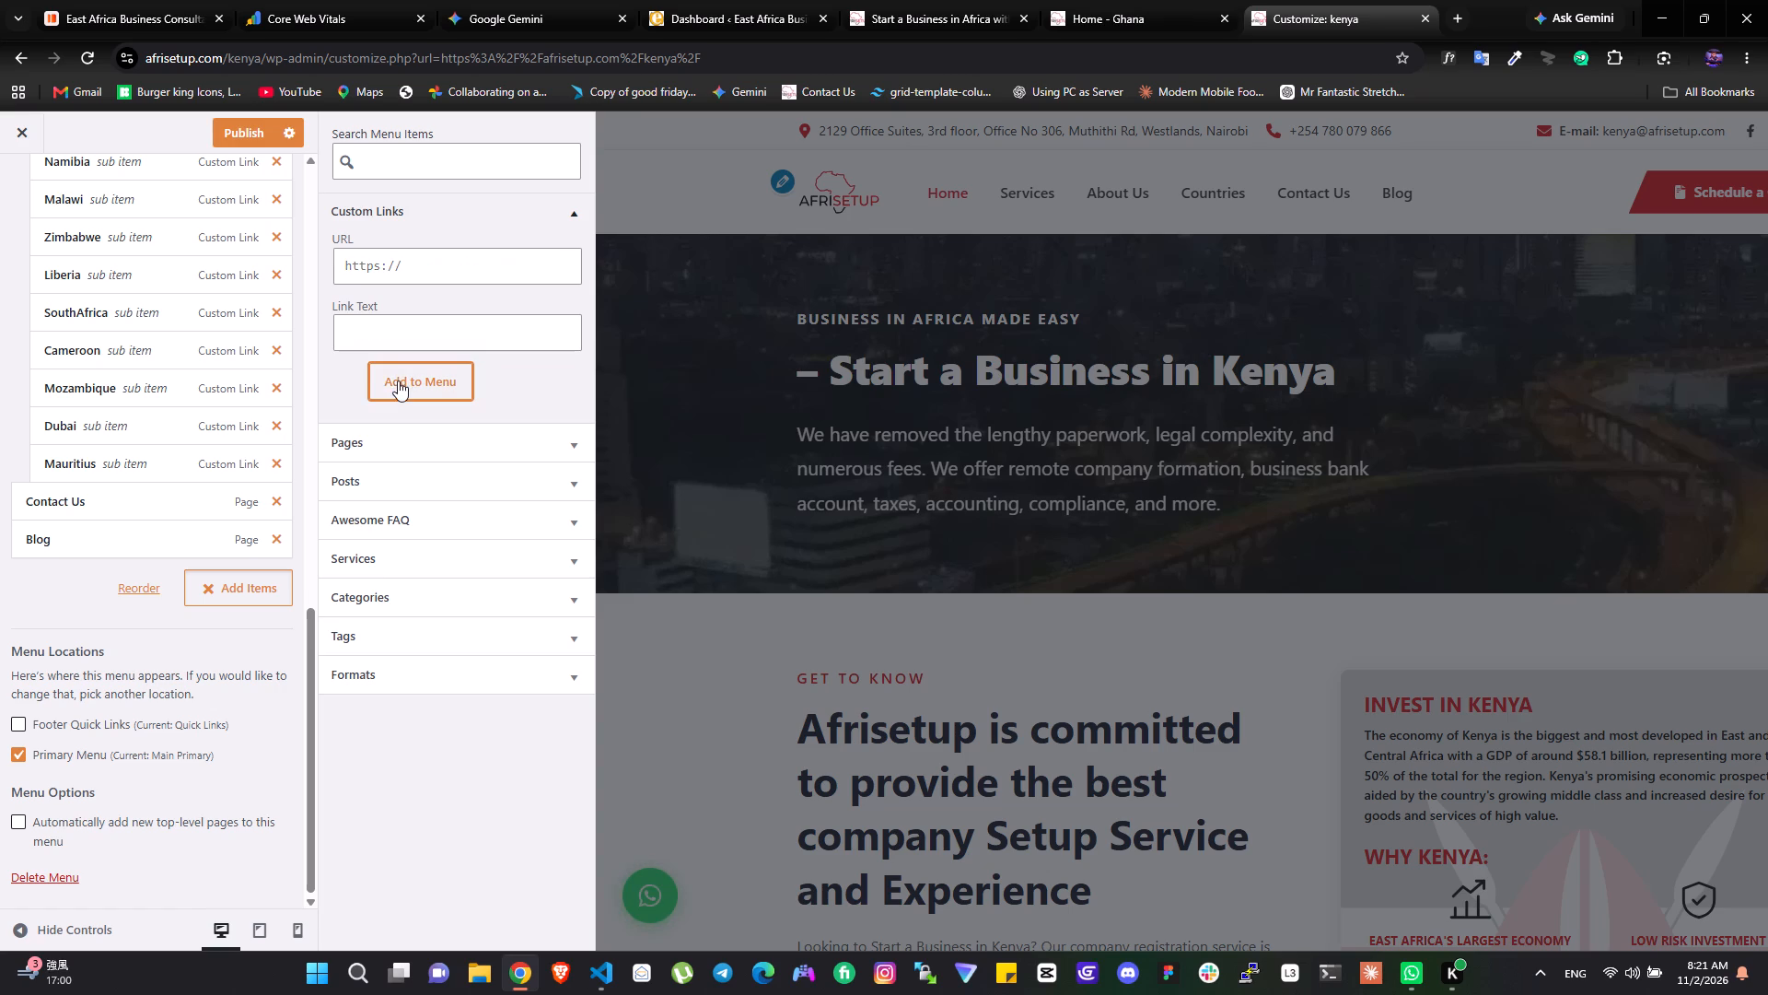
# Nest the Ghana link below Mauritius as a Countries sub item, publish the Kenya menu and leave the Customizer.
pyautogui.moveTo(110, 582); pyautogui.dragTo(128, 510)
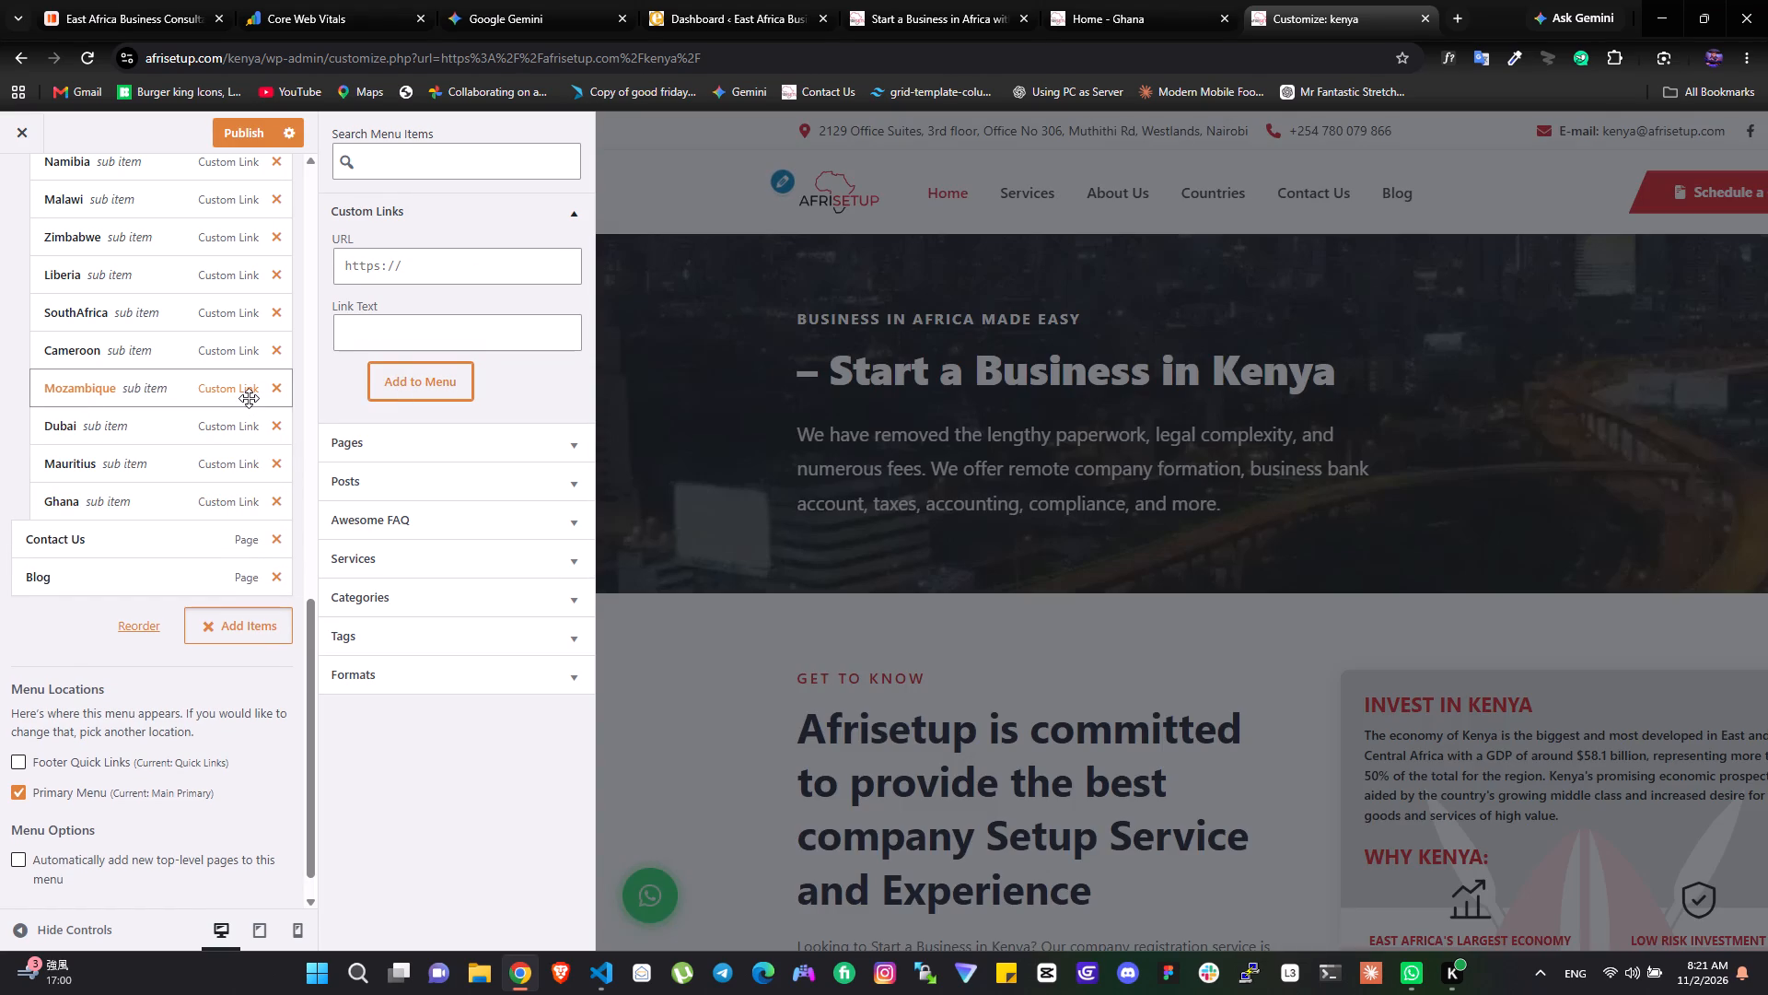
pyautogui.click(252, 137)
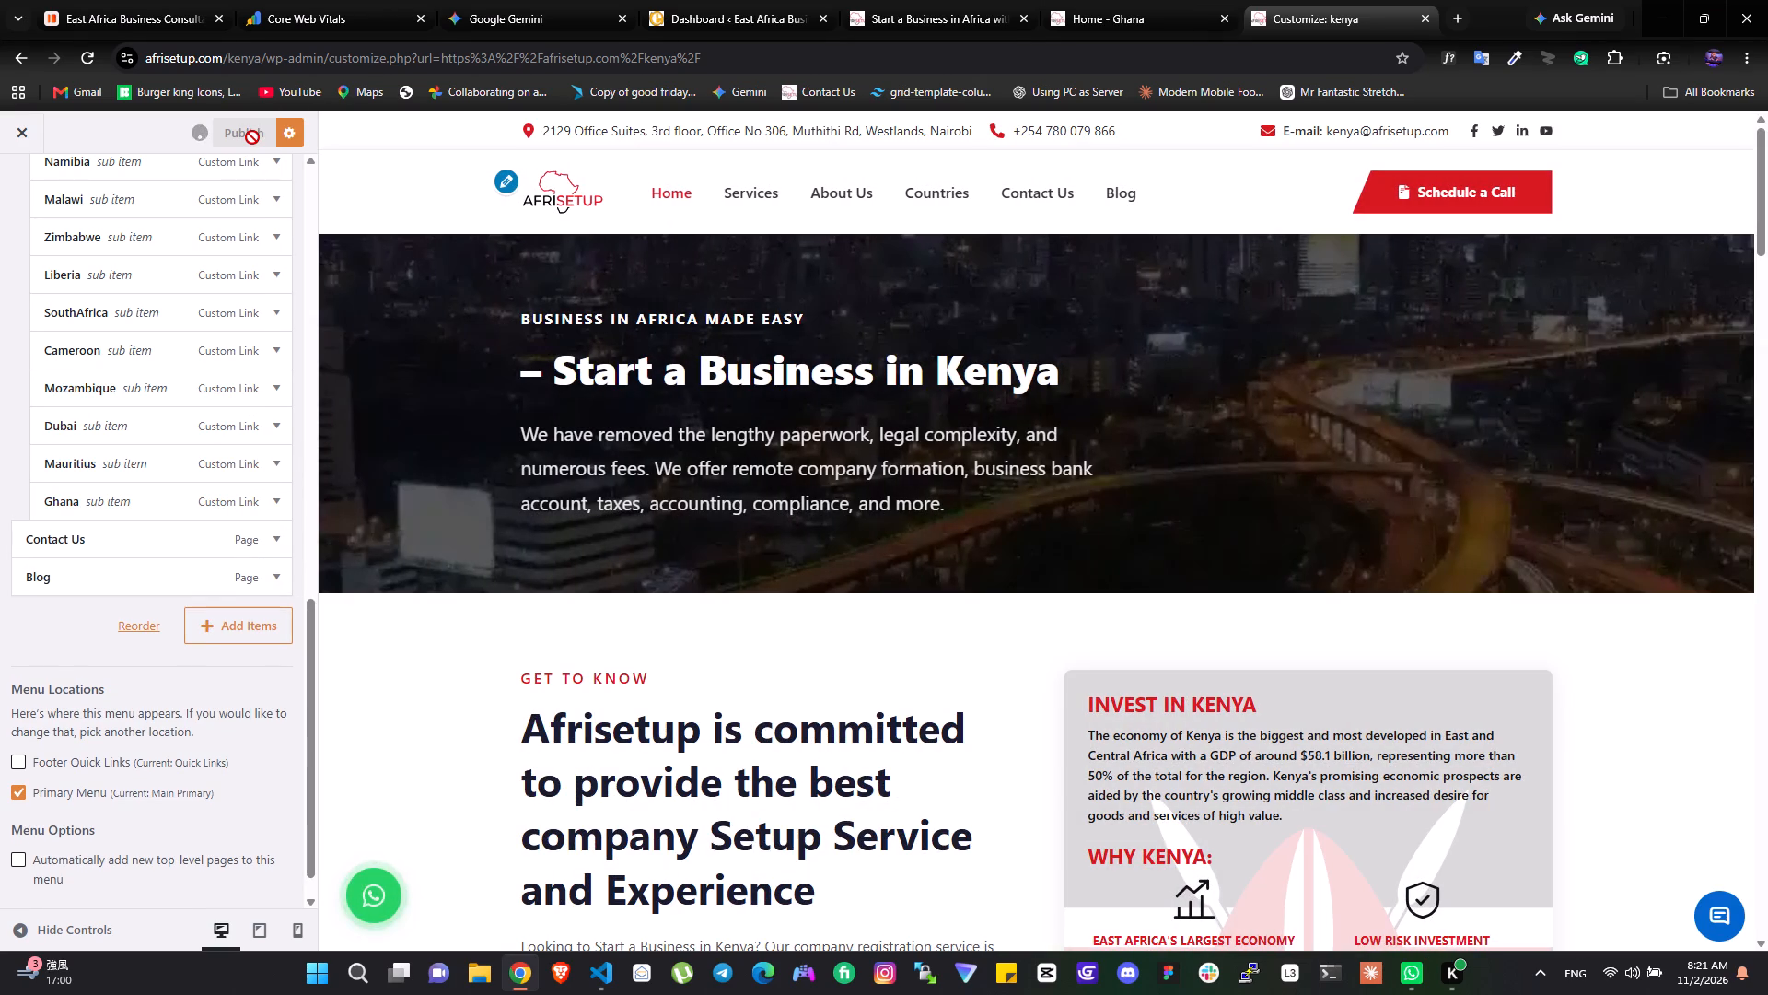
pyautogui.click(22, 136)
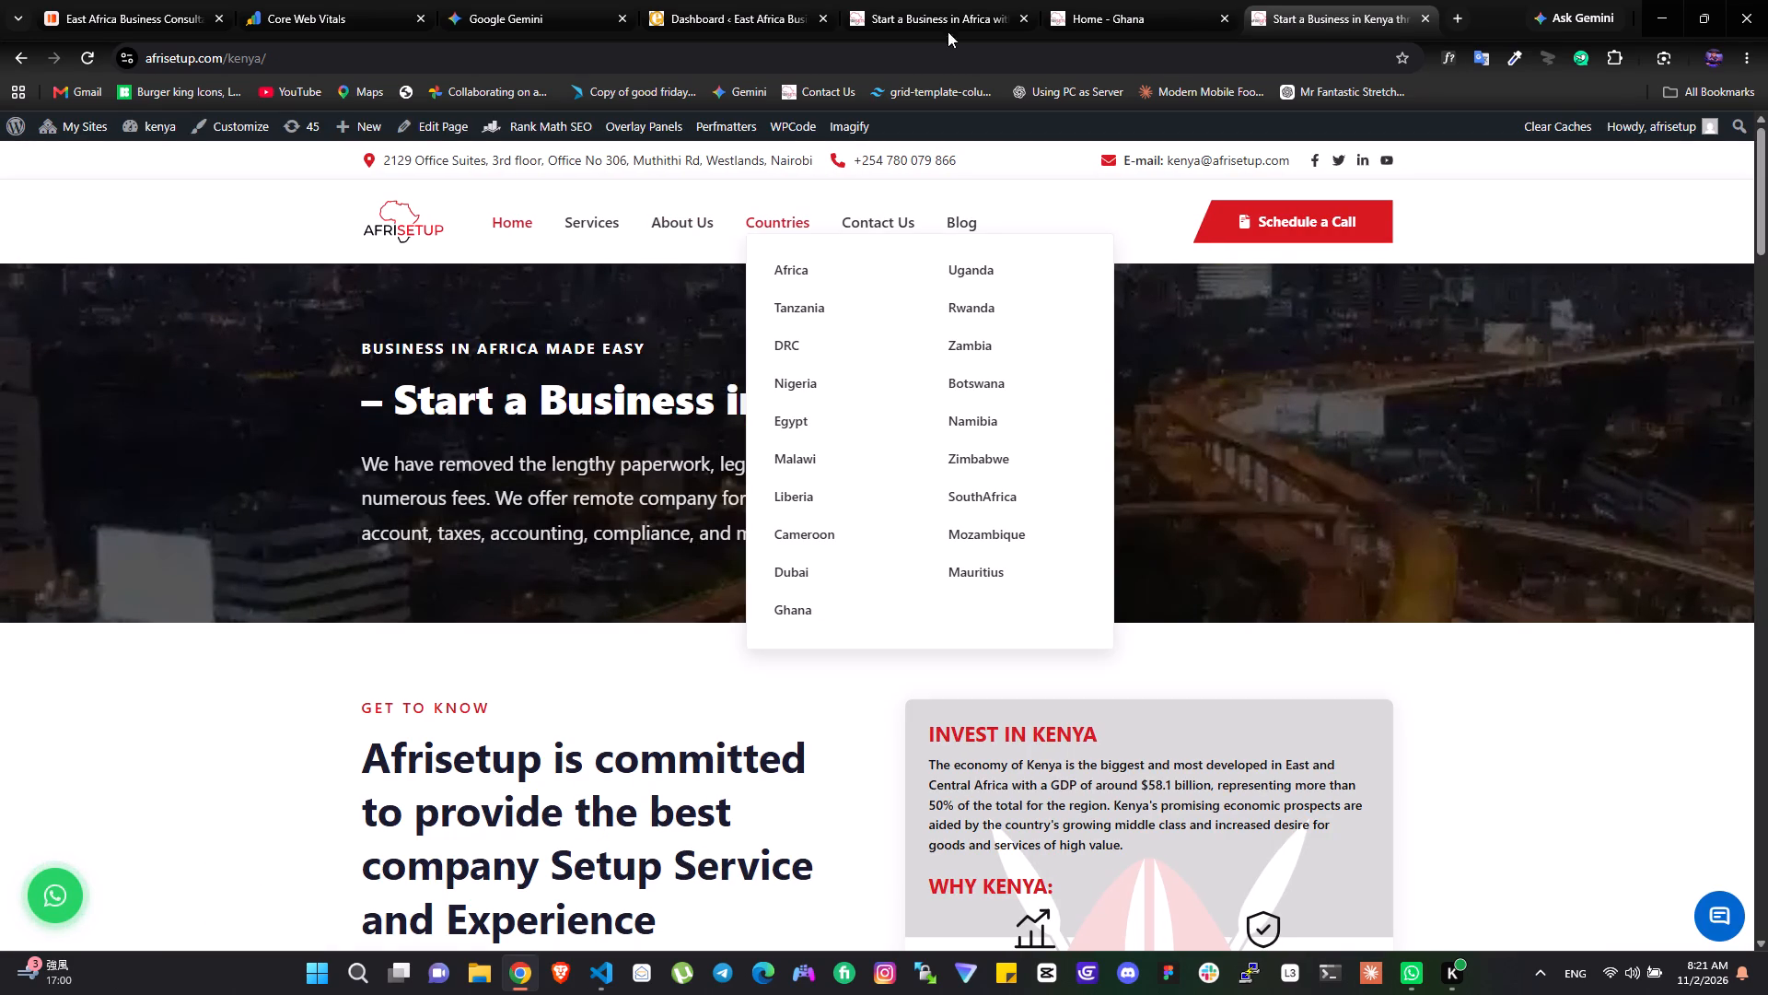
# Open the Uganda page from the Countries section of the Afrisetup homepage and close the Ghana and Kenya pages.
pyautogui.click(1088, 0)
pyautogui.click(961, 0)
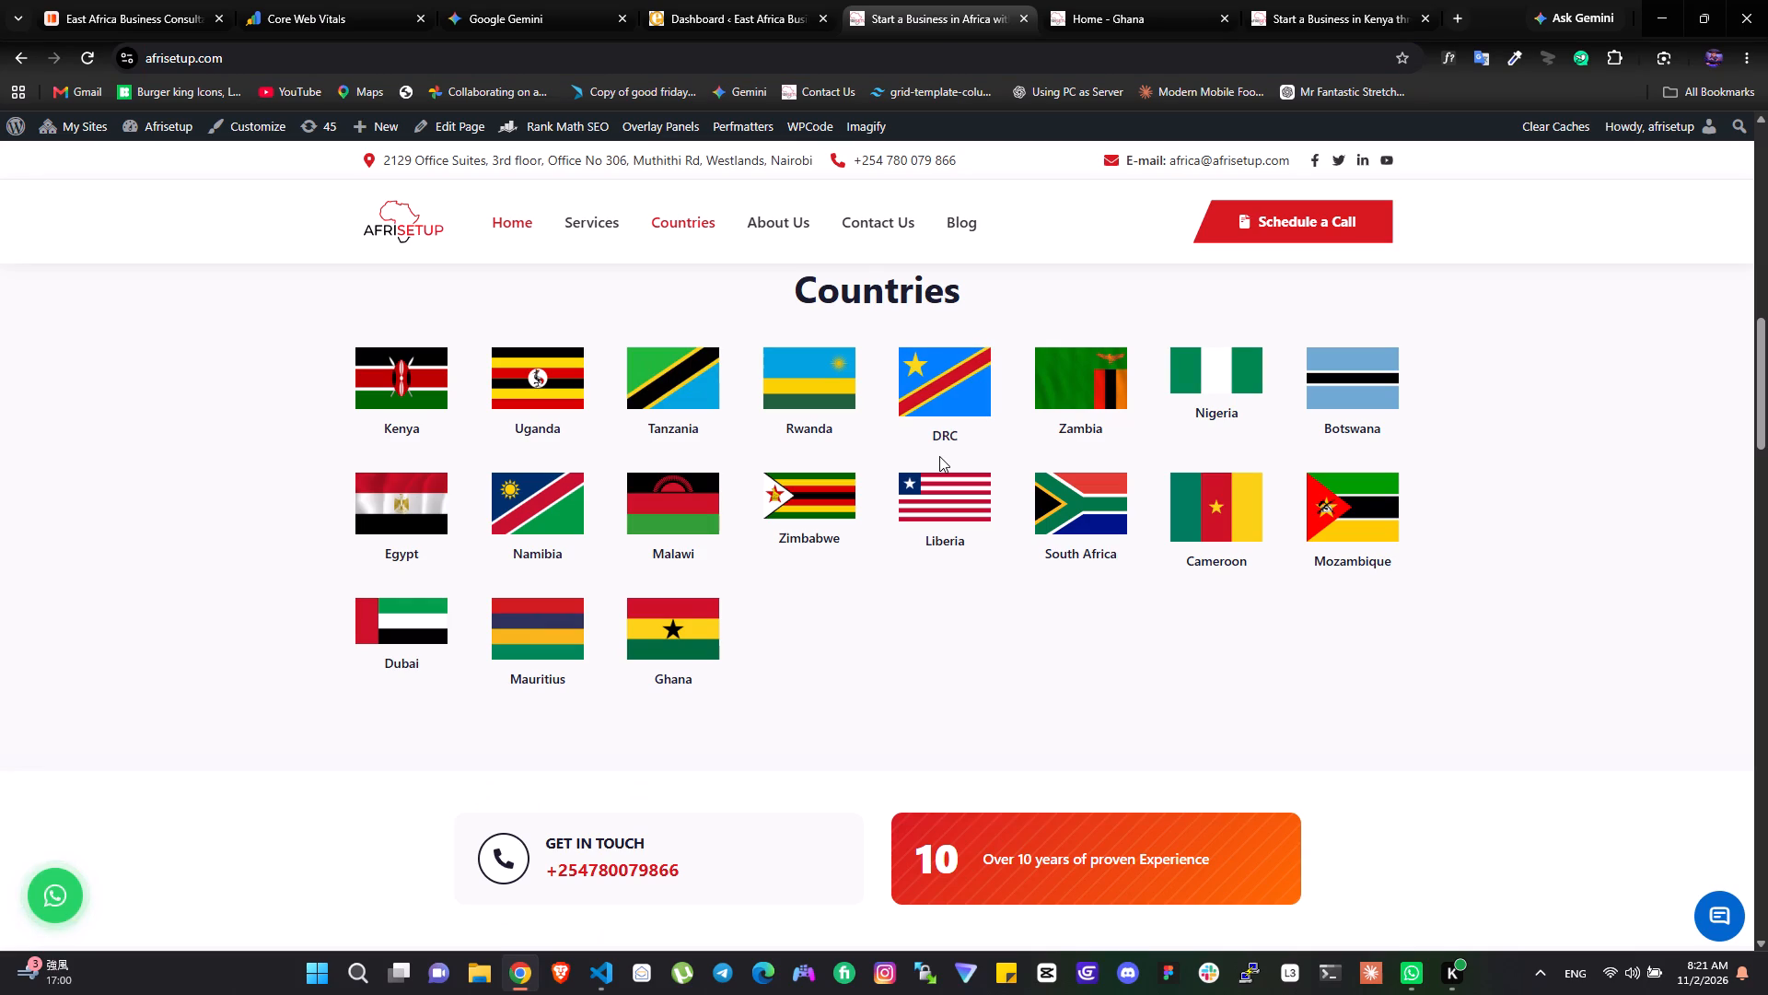
pyautogui.click(576, 399)
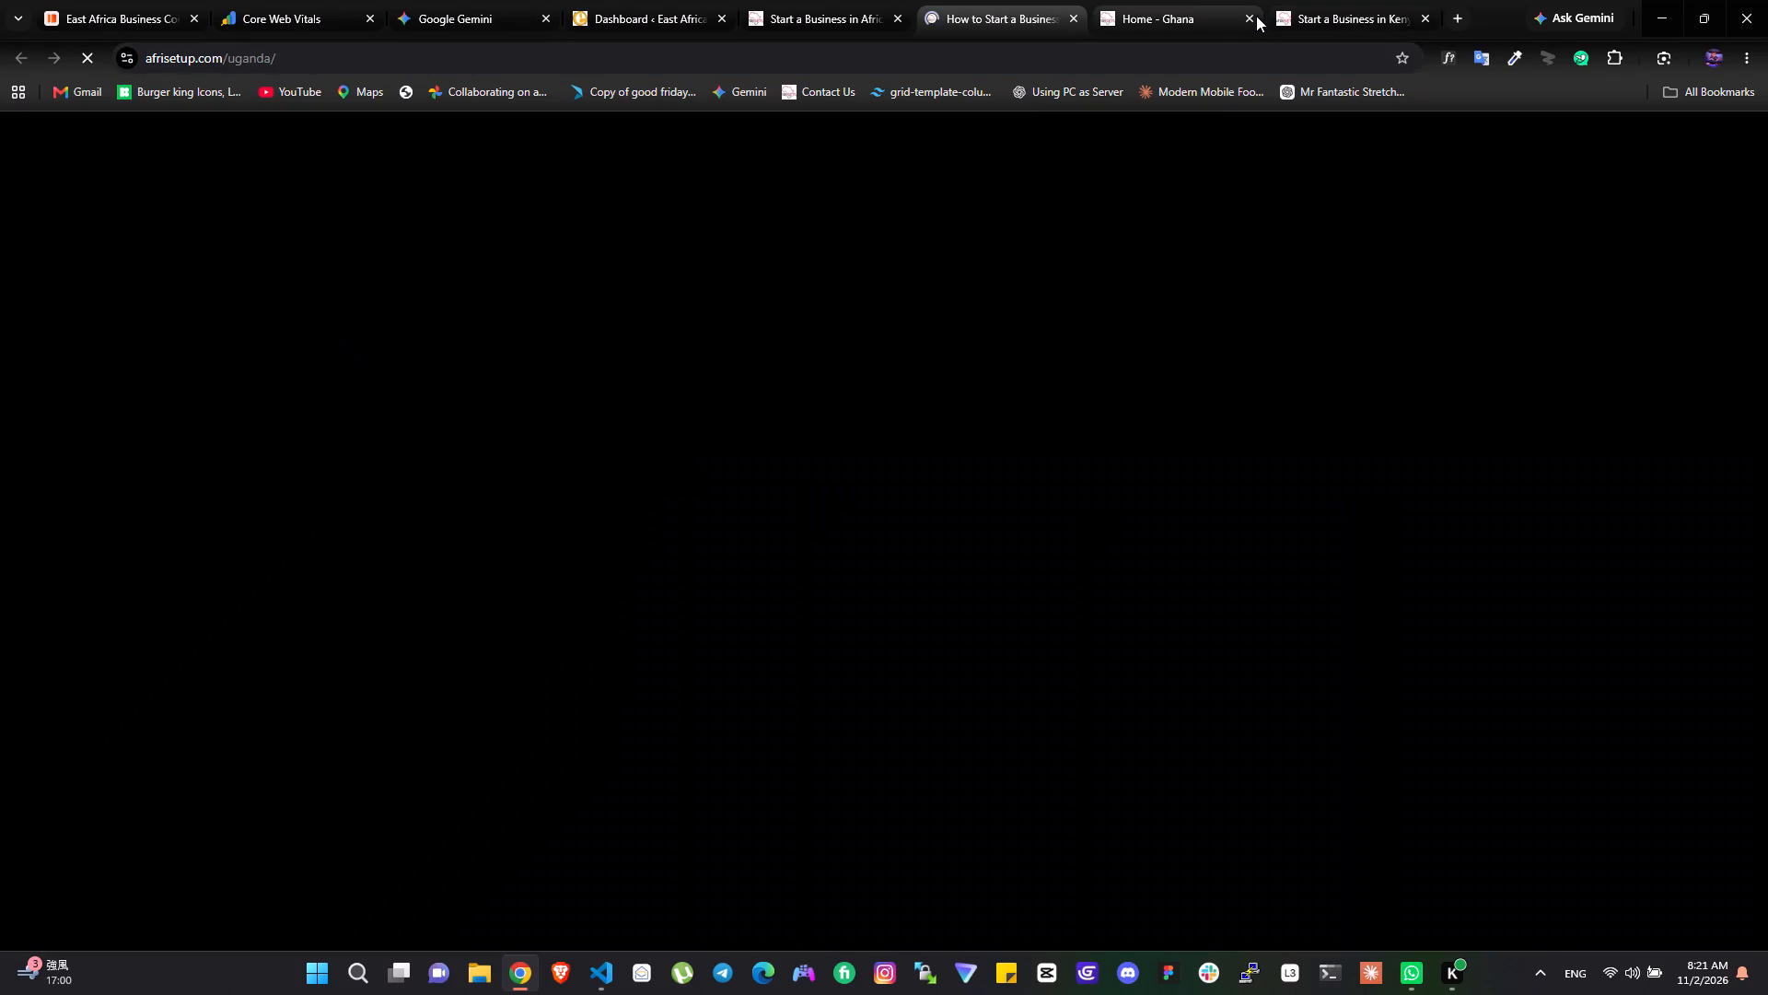
pyautogui.click(1256, 18)
pyautogui.click(1253, 18)
pyautogui.click(1252, 9)
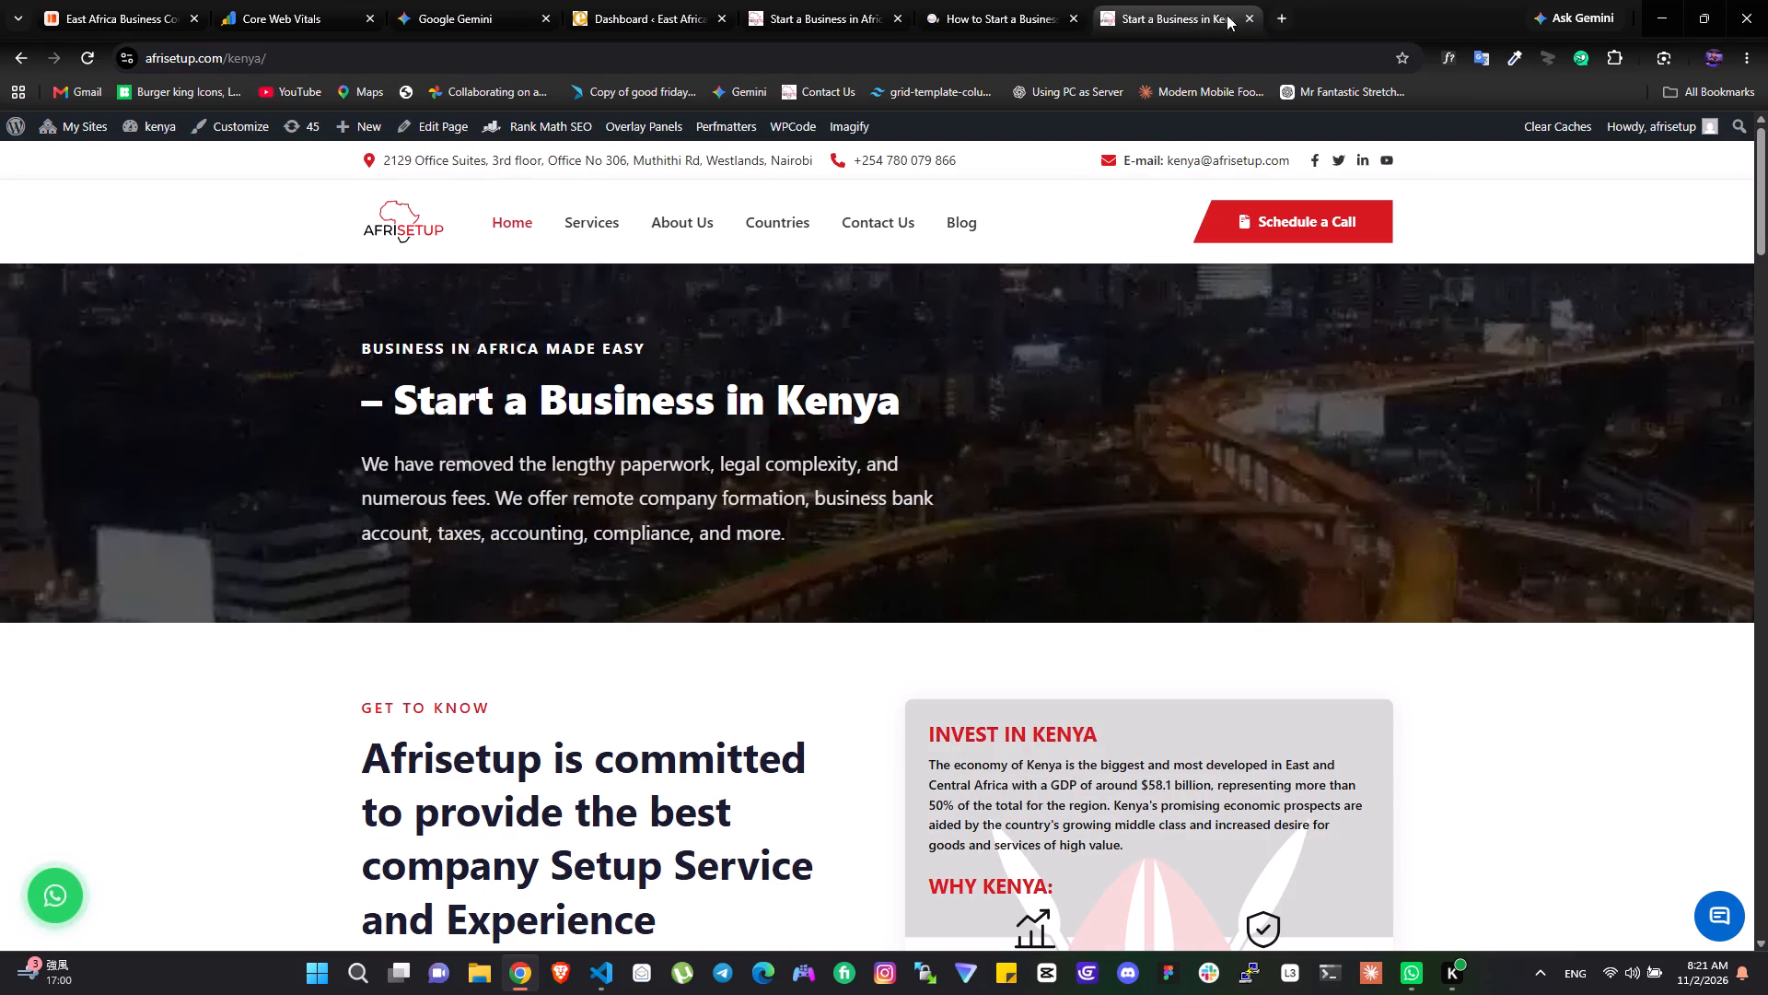
pyautogui.click(1249, 16)
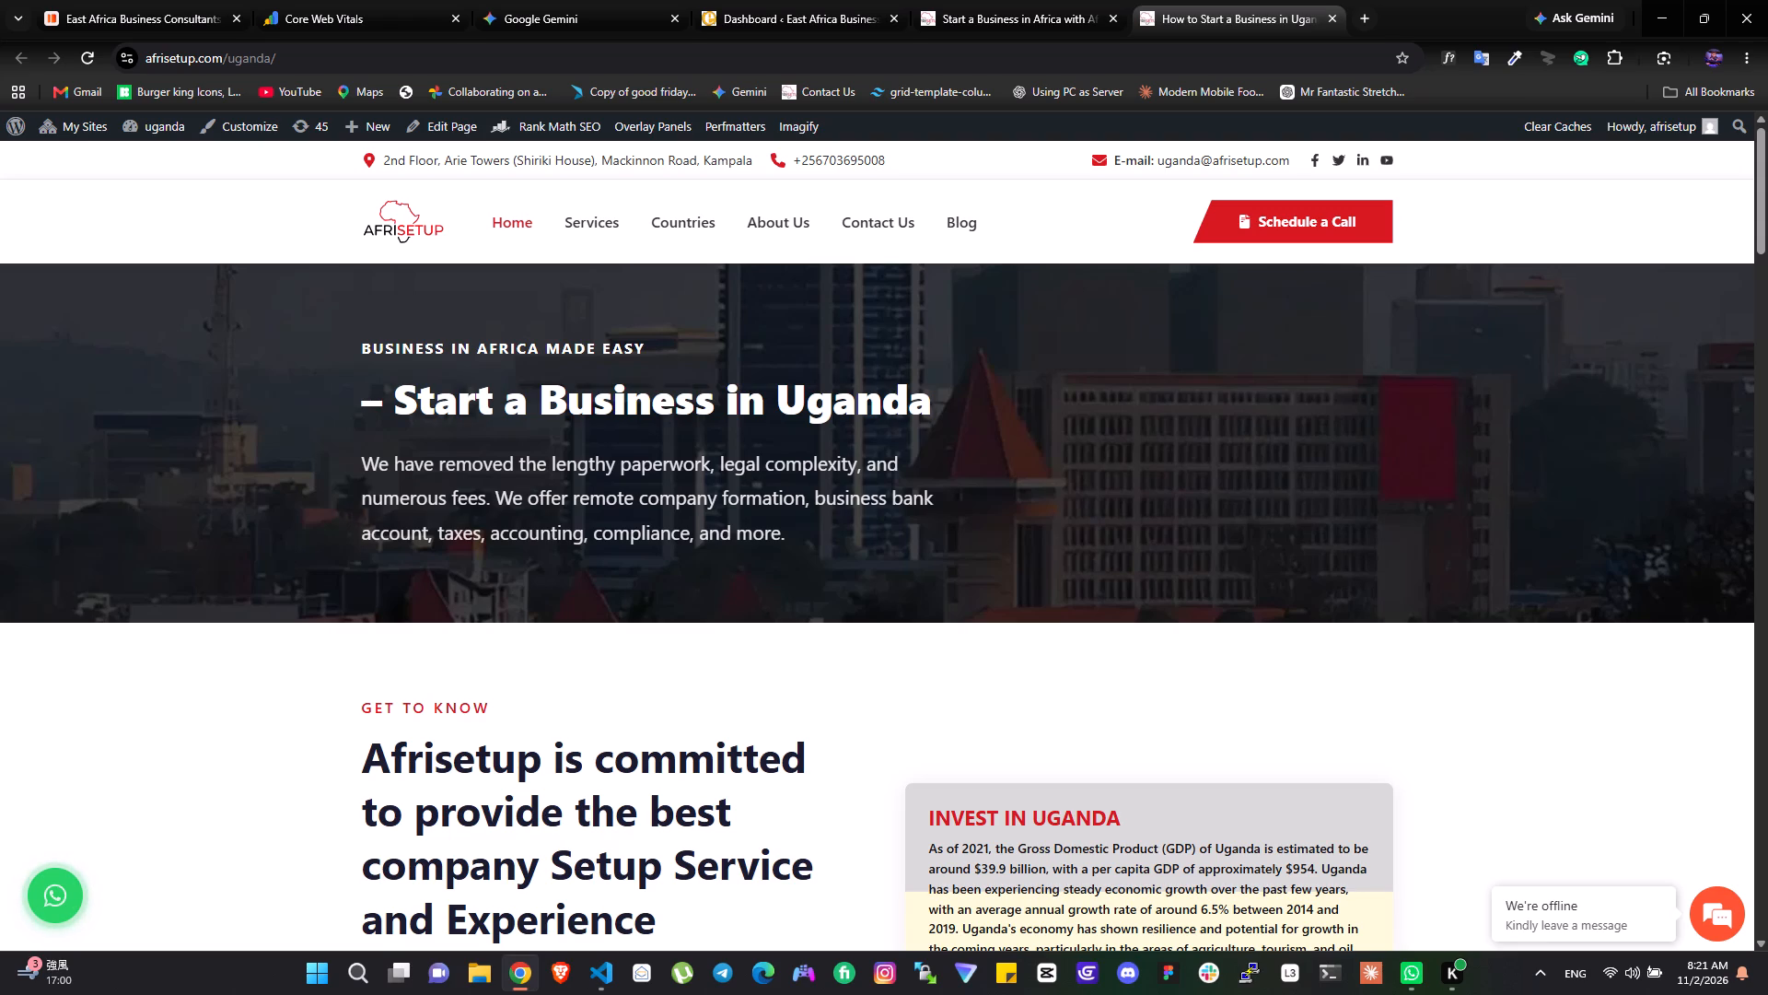
# Open the Uganda page in the theme Customizer and look through its preview down to the footer.
pyautogui.click(480, 712)
pyautogui.click(271, 130)
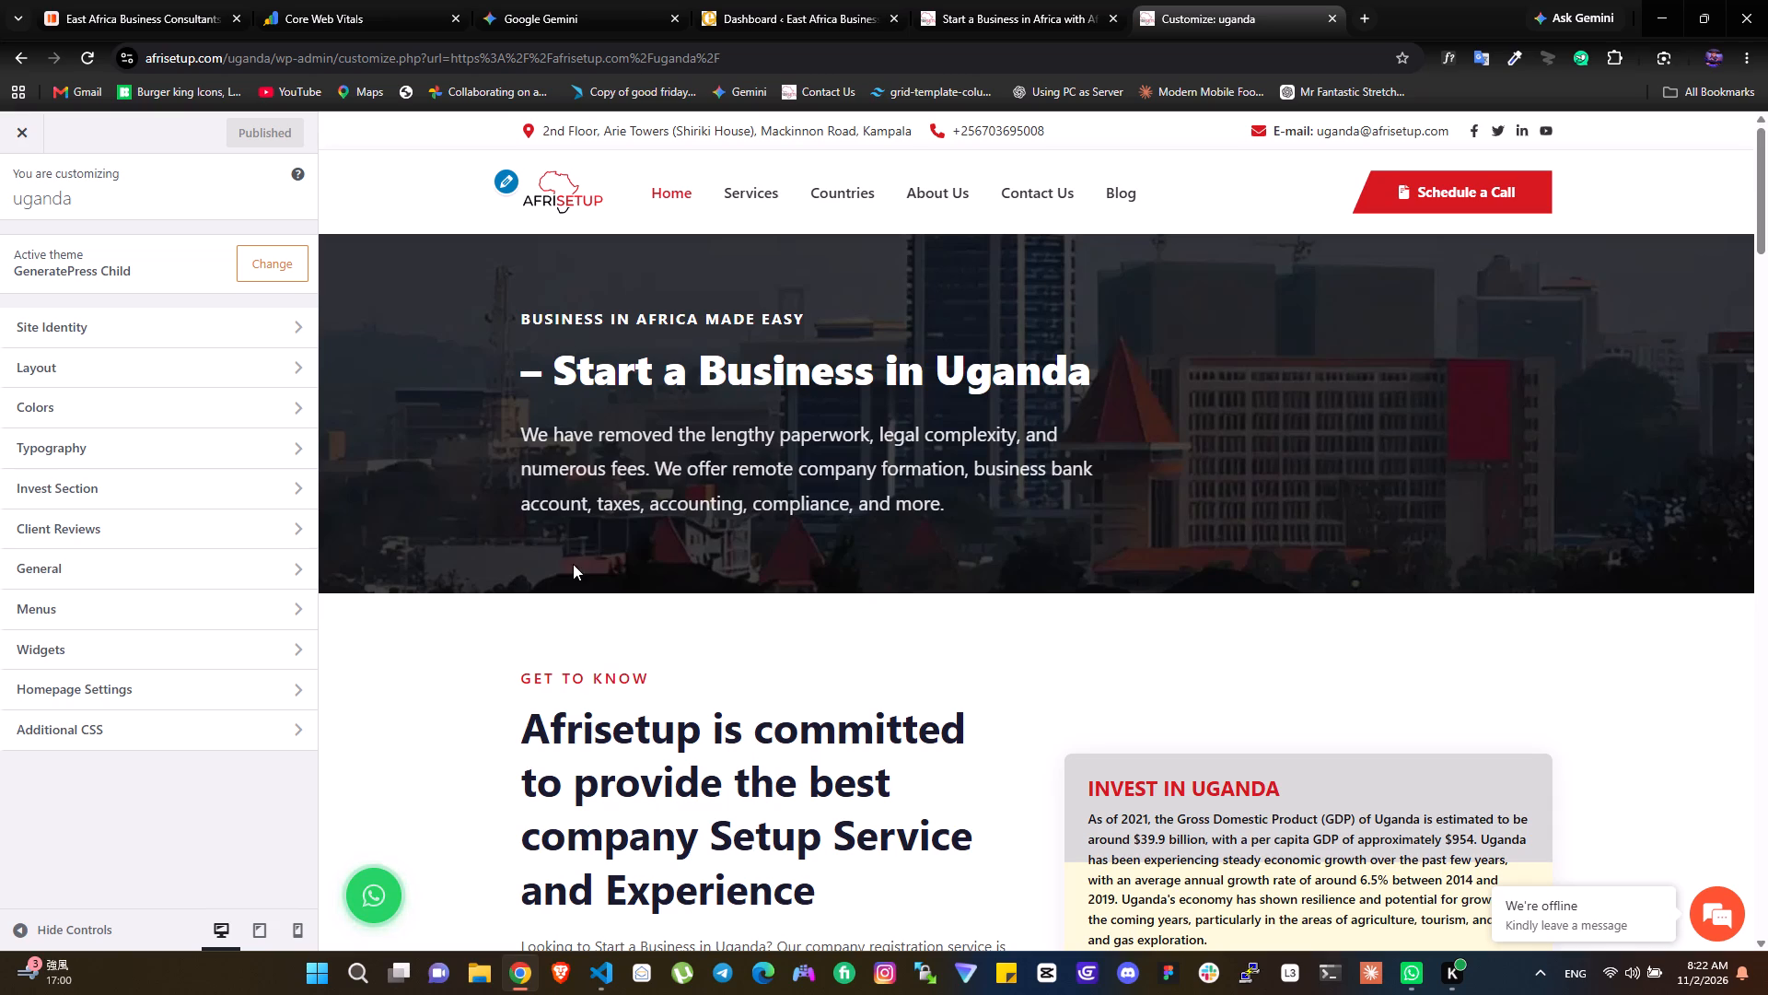
pyautogui.scroll(-14, 573, 564)
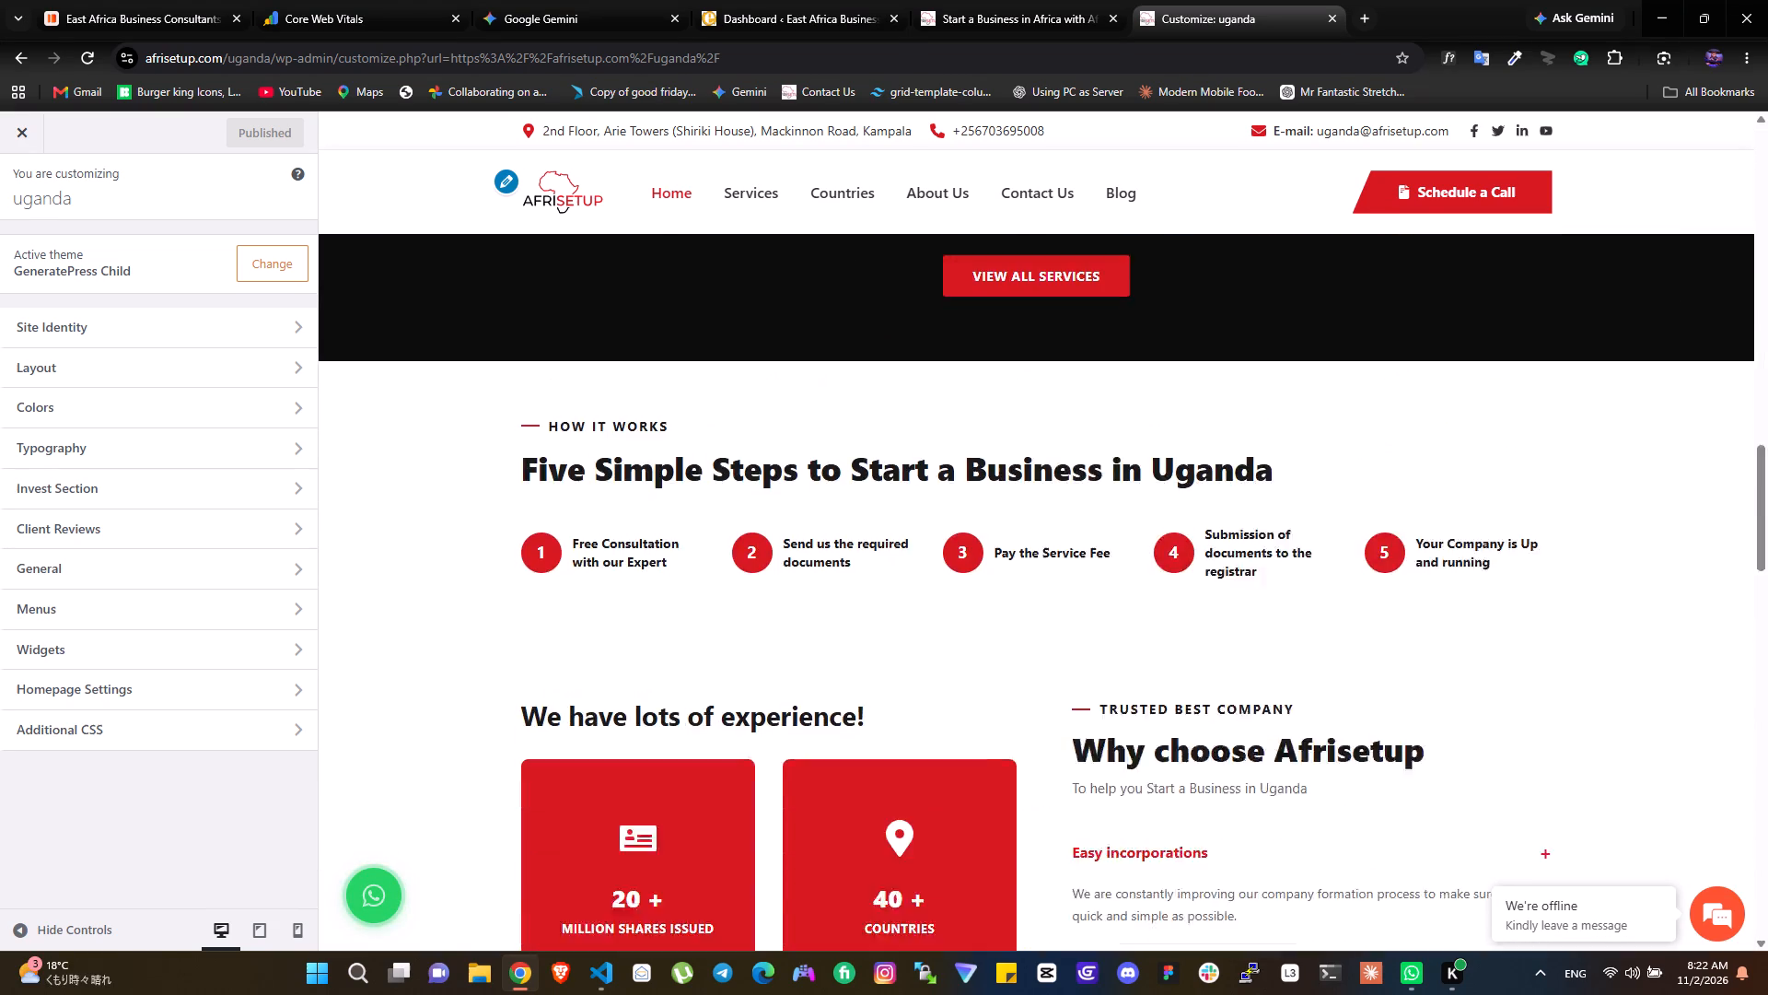
pyautogui.scroll(-15, 573, 564)
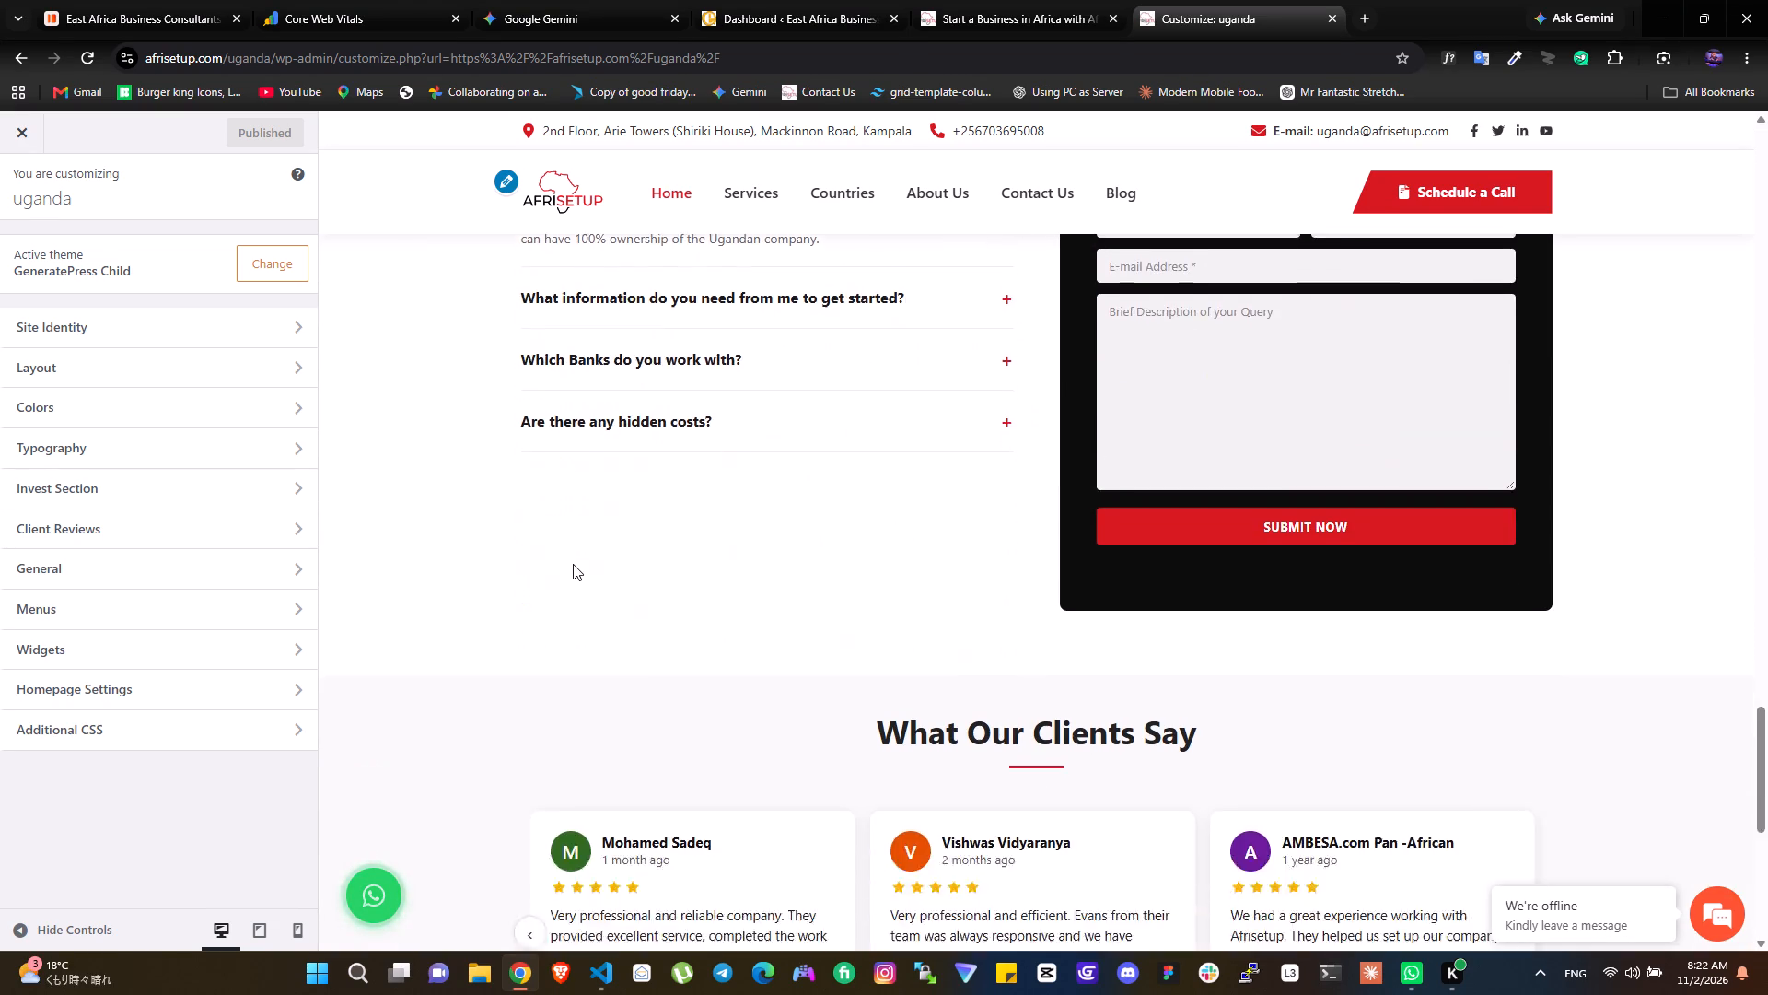
pyautogui.scroll(-11, 573, 564)
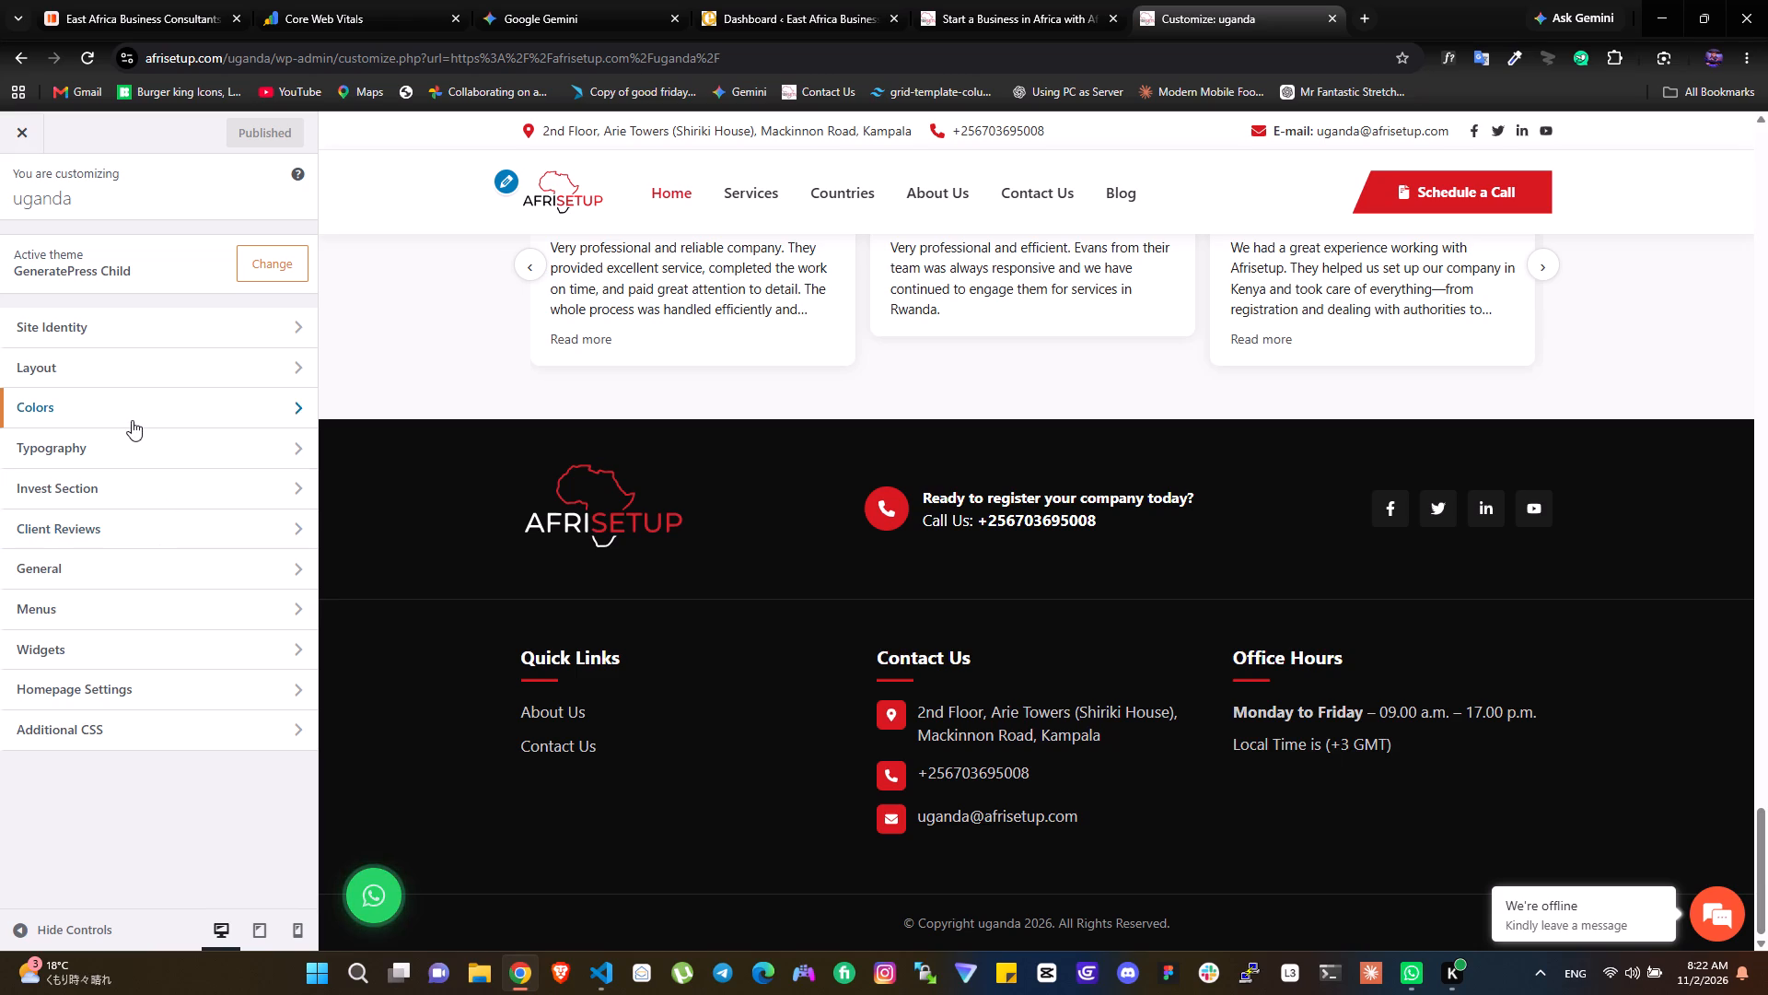
pyautogui.click(64, 603)
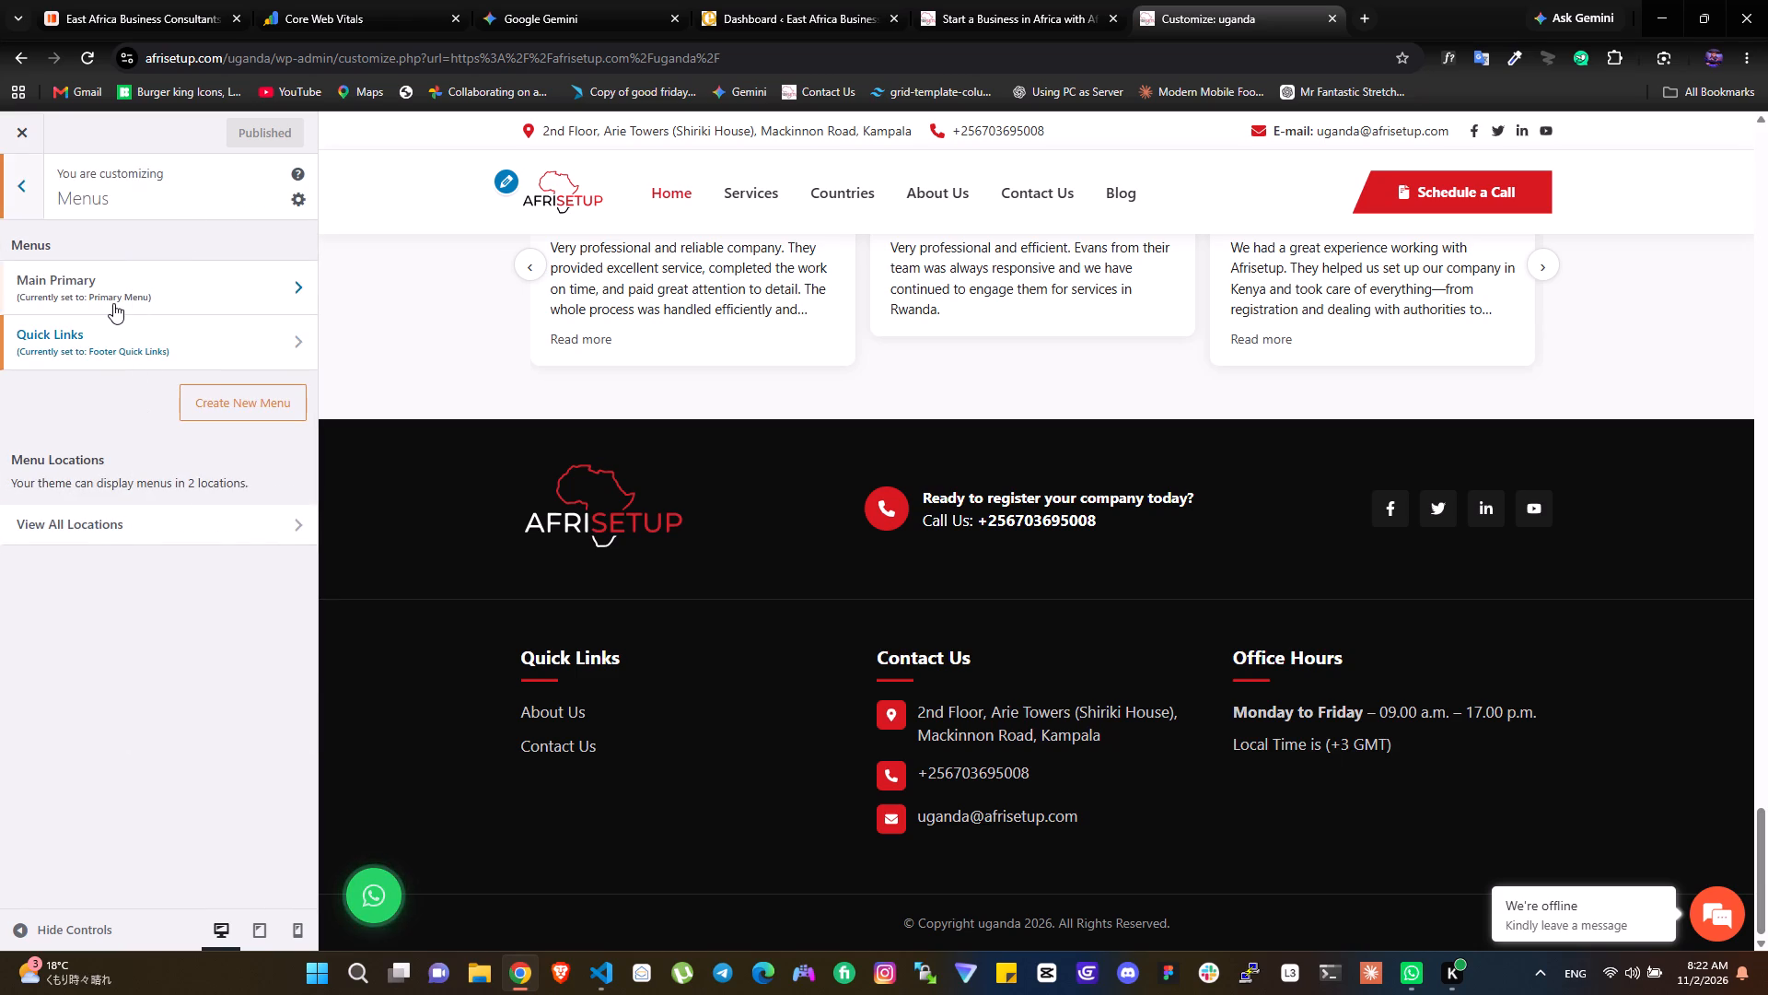
pyautogui.click(113, 301)
pyautogui.scroll(-11, 157, 535)
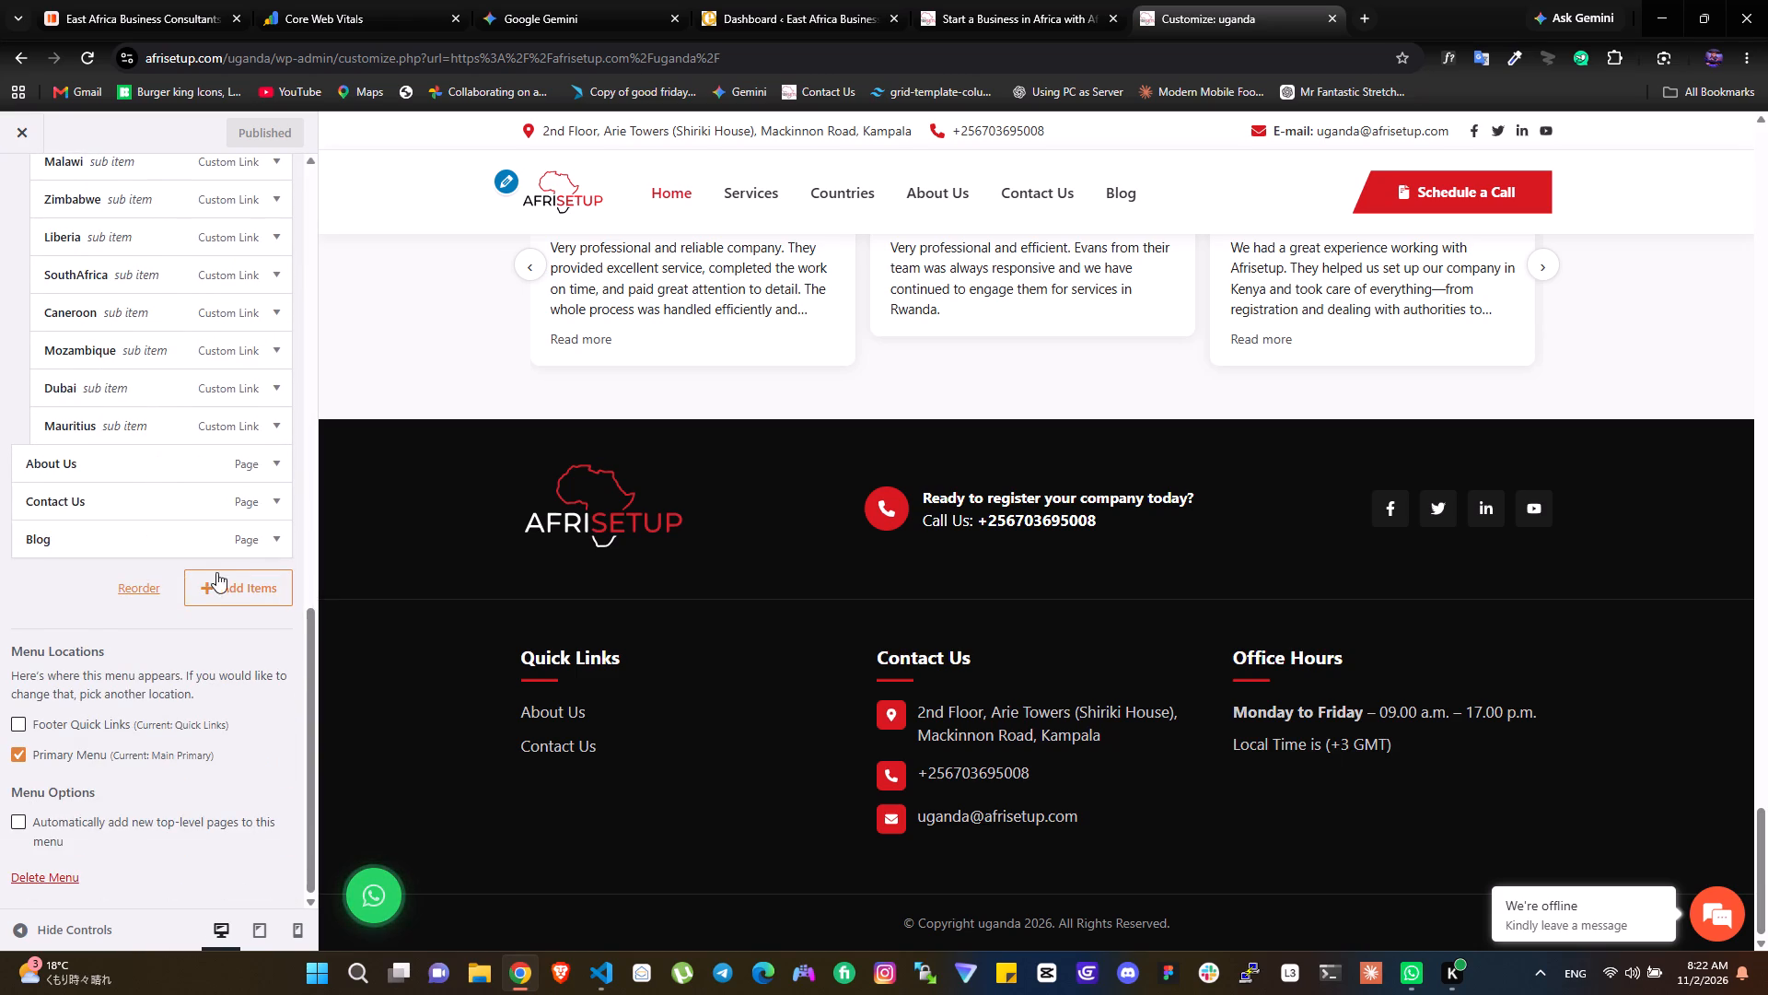
pyautogui.click(235, 593)
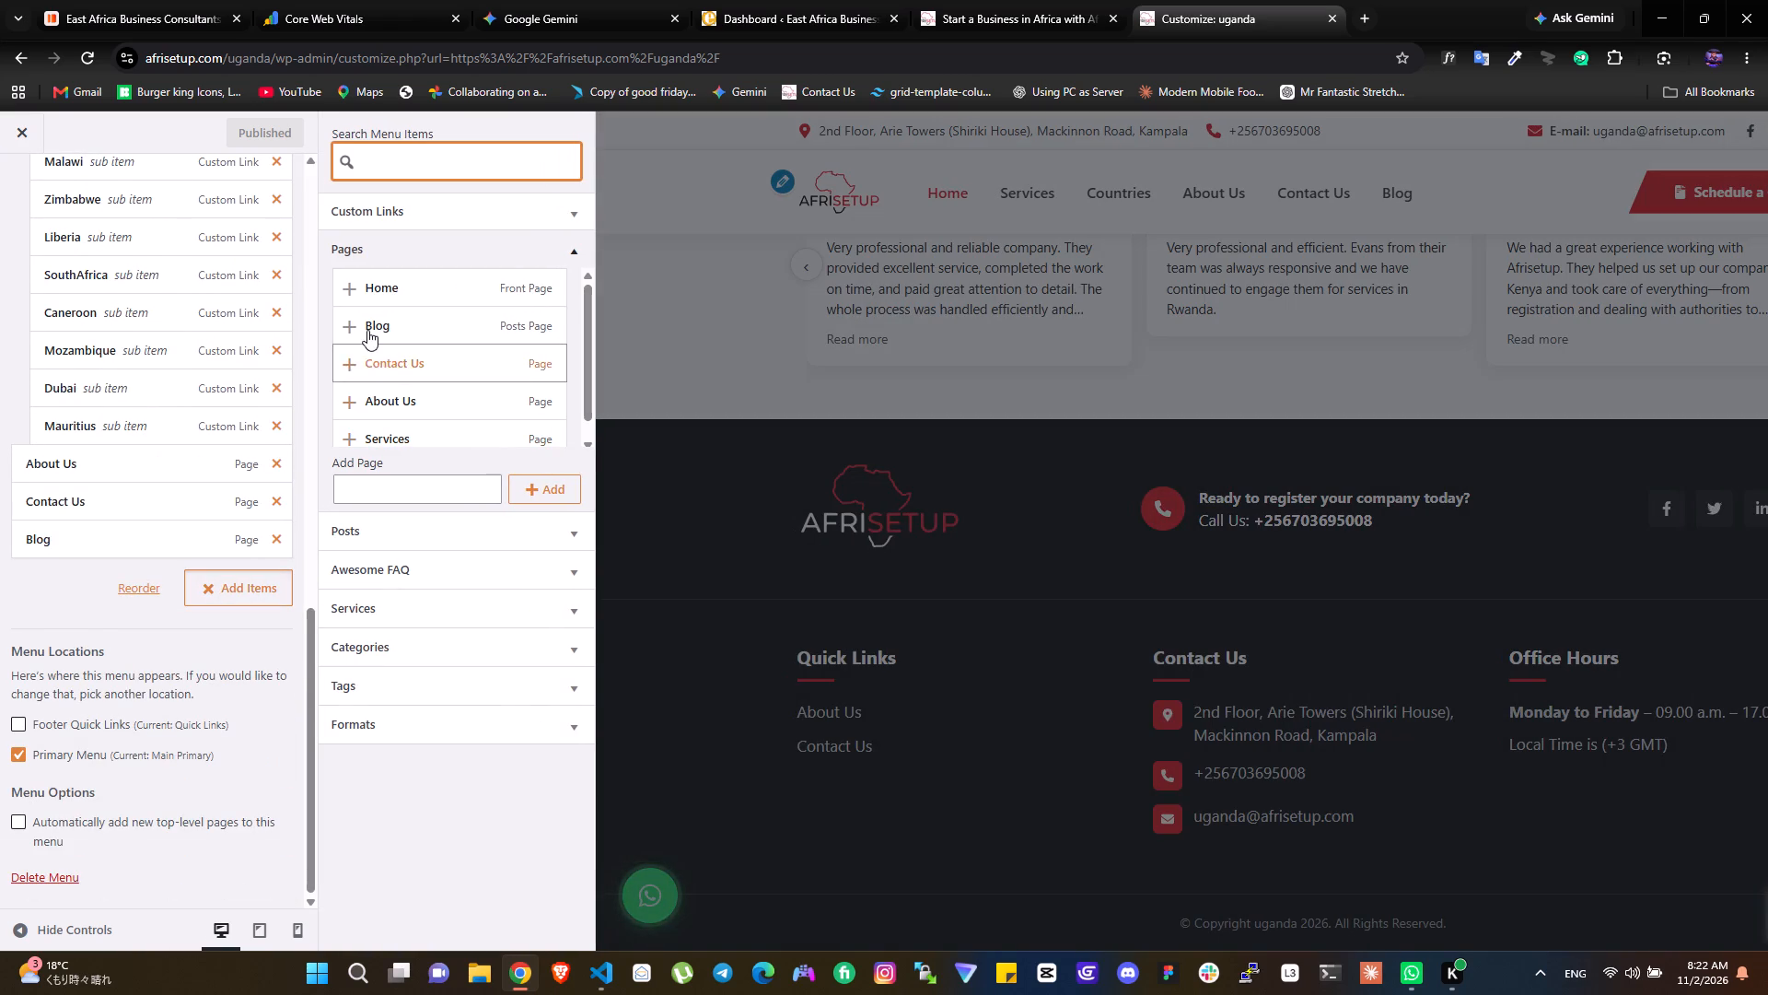
pyautogui.click(421, 212)
pyautogui.click(413, 237)
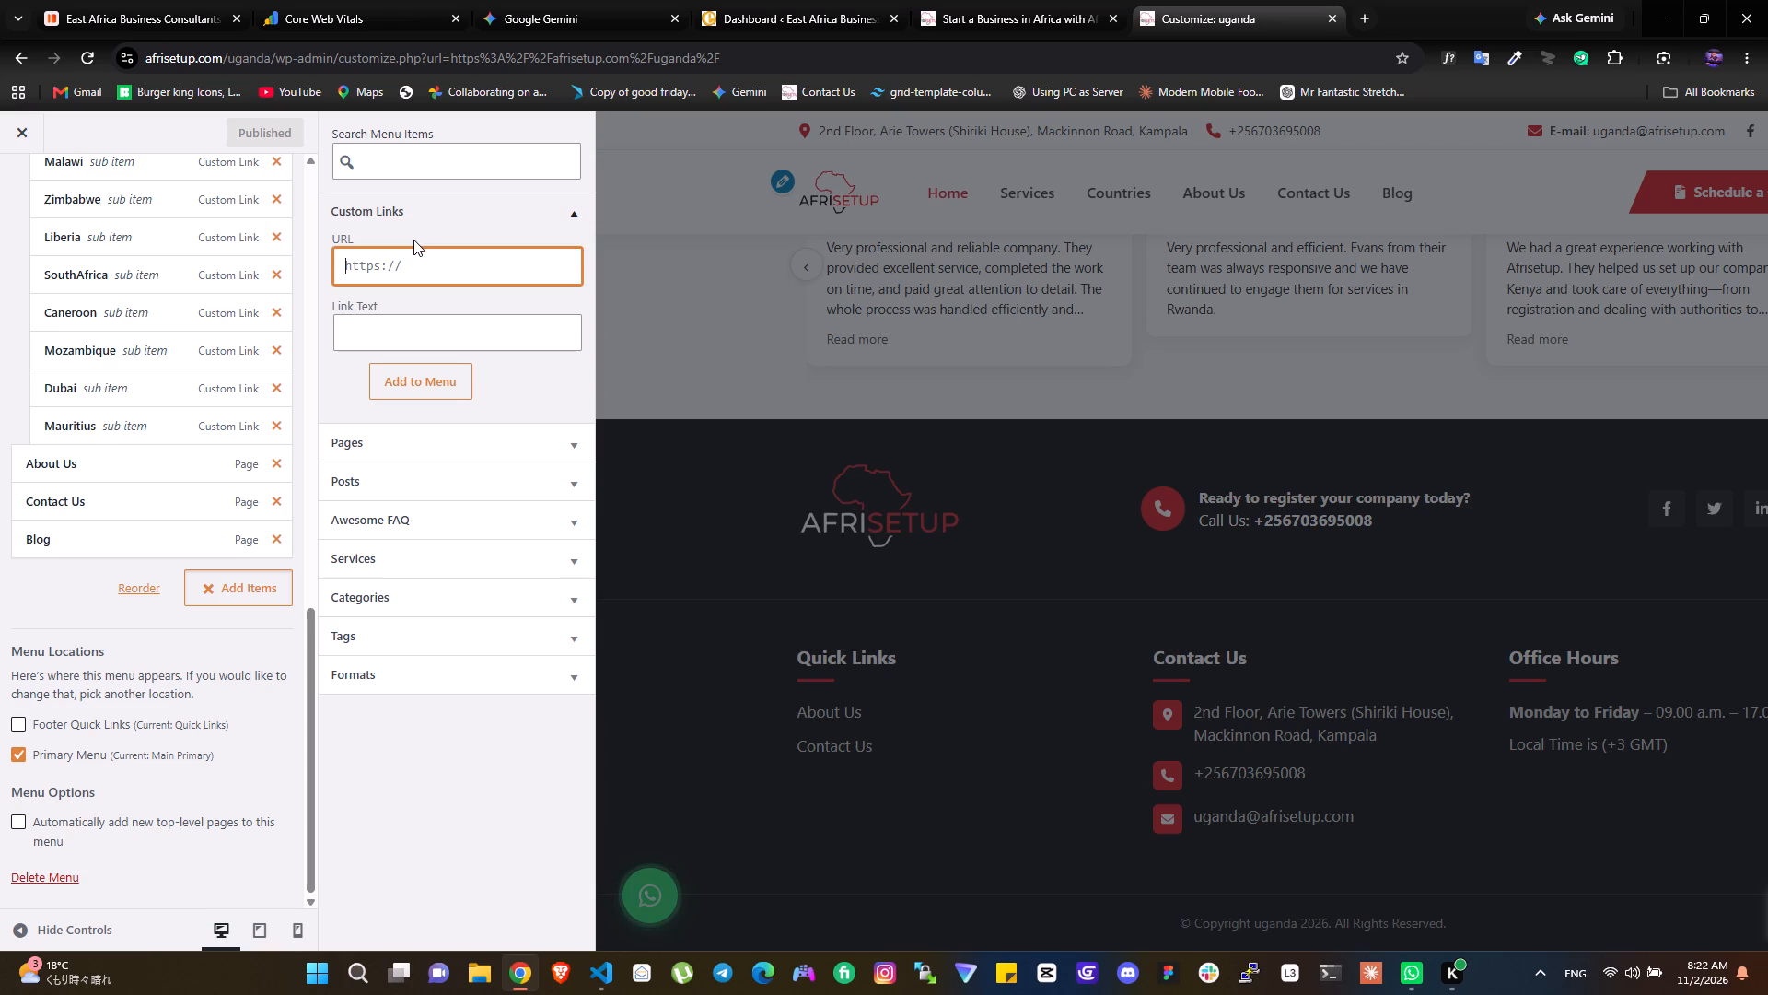
pyautogui.hotkey('ctrl', 'v')
pyautogui.click(382, 344)
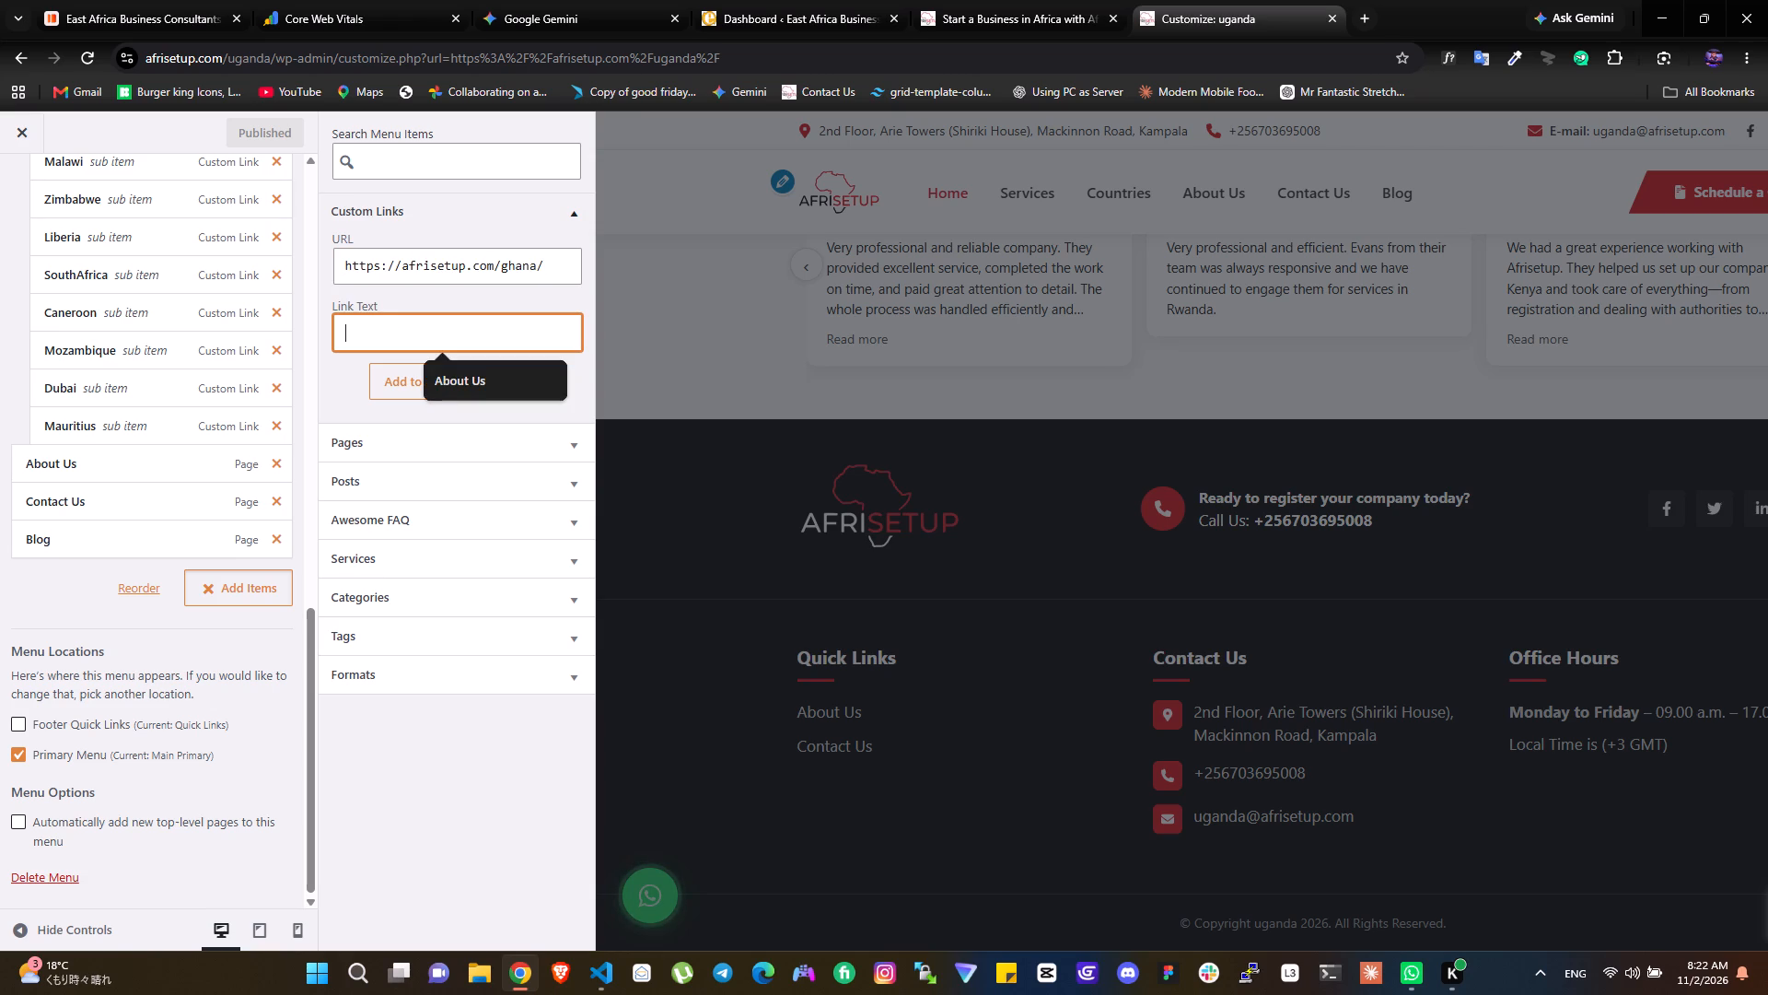
pyautogui.hotkey('shift', 'g')
pyautogui.press('h')
pyautogui.write('ana')
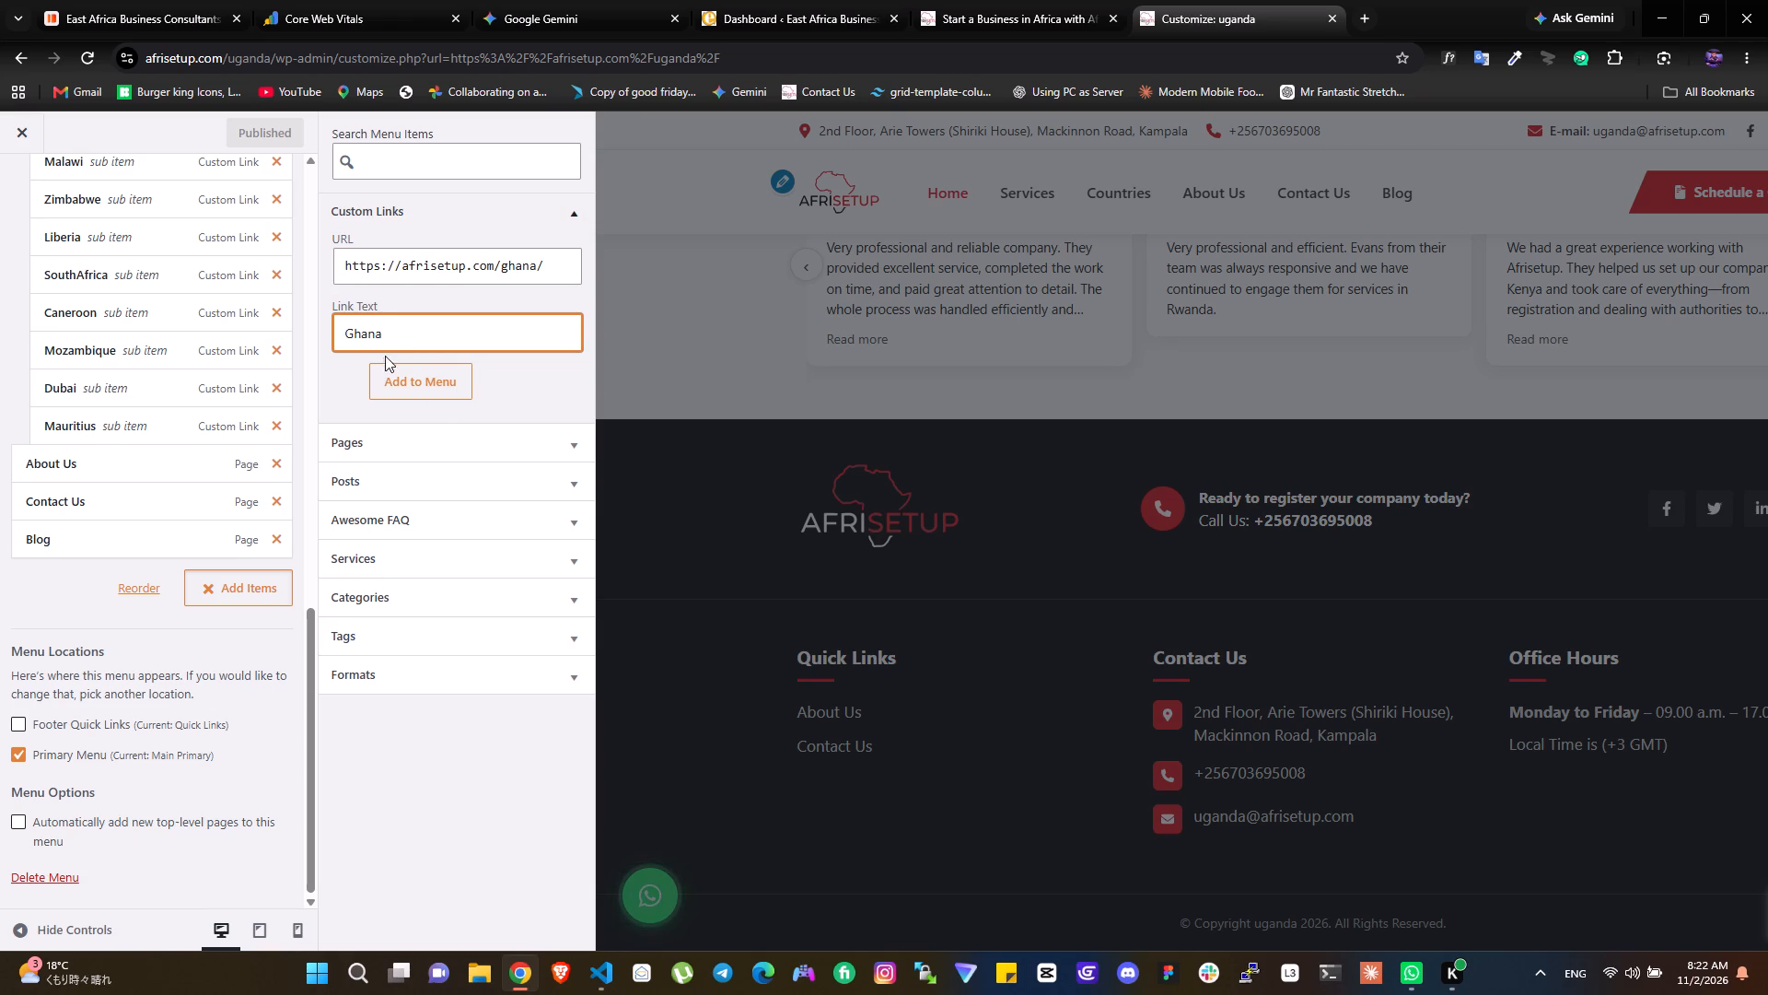
pyautogui.click(398, 372)
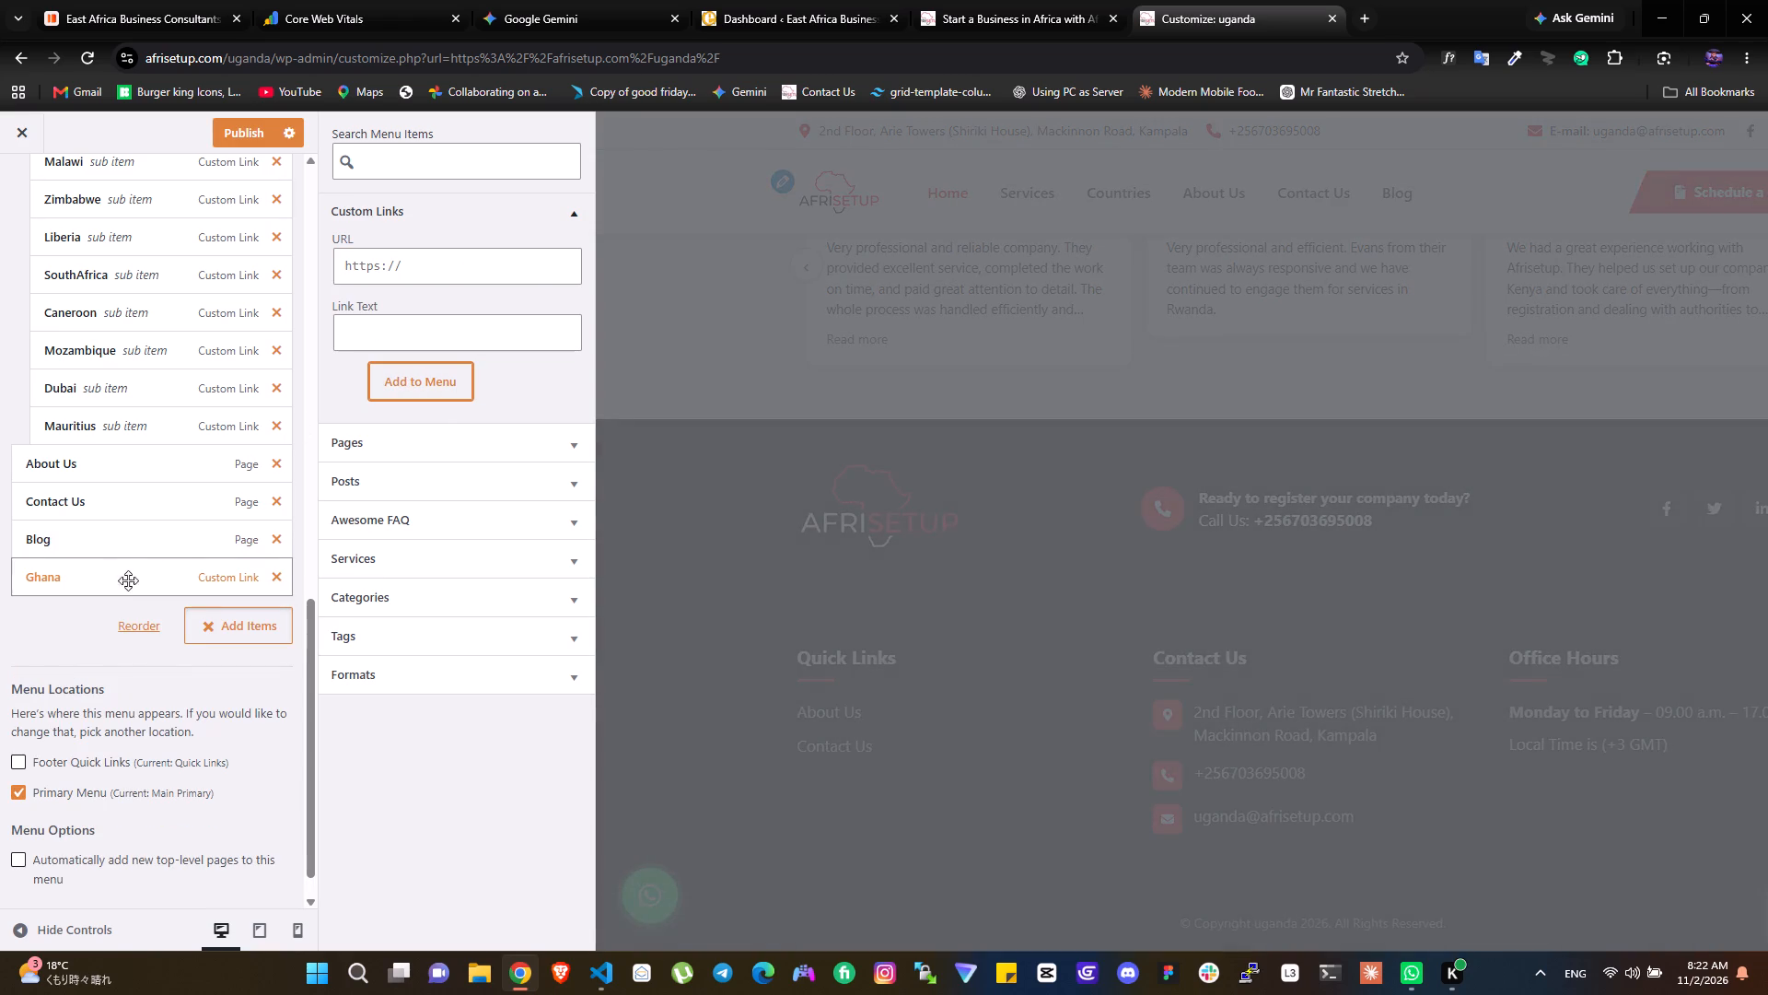
# Nest the Ghana link below Mauritius as a Countries sub item and publish the Uganda menu.
pyautogui.moveTo(119, 589); pyautogui.dragTo(134, 480)
pyautogui.click(239, 149)
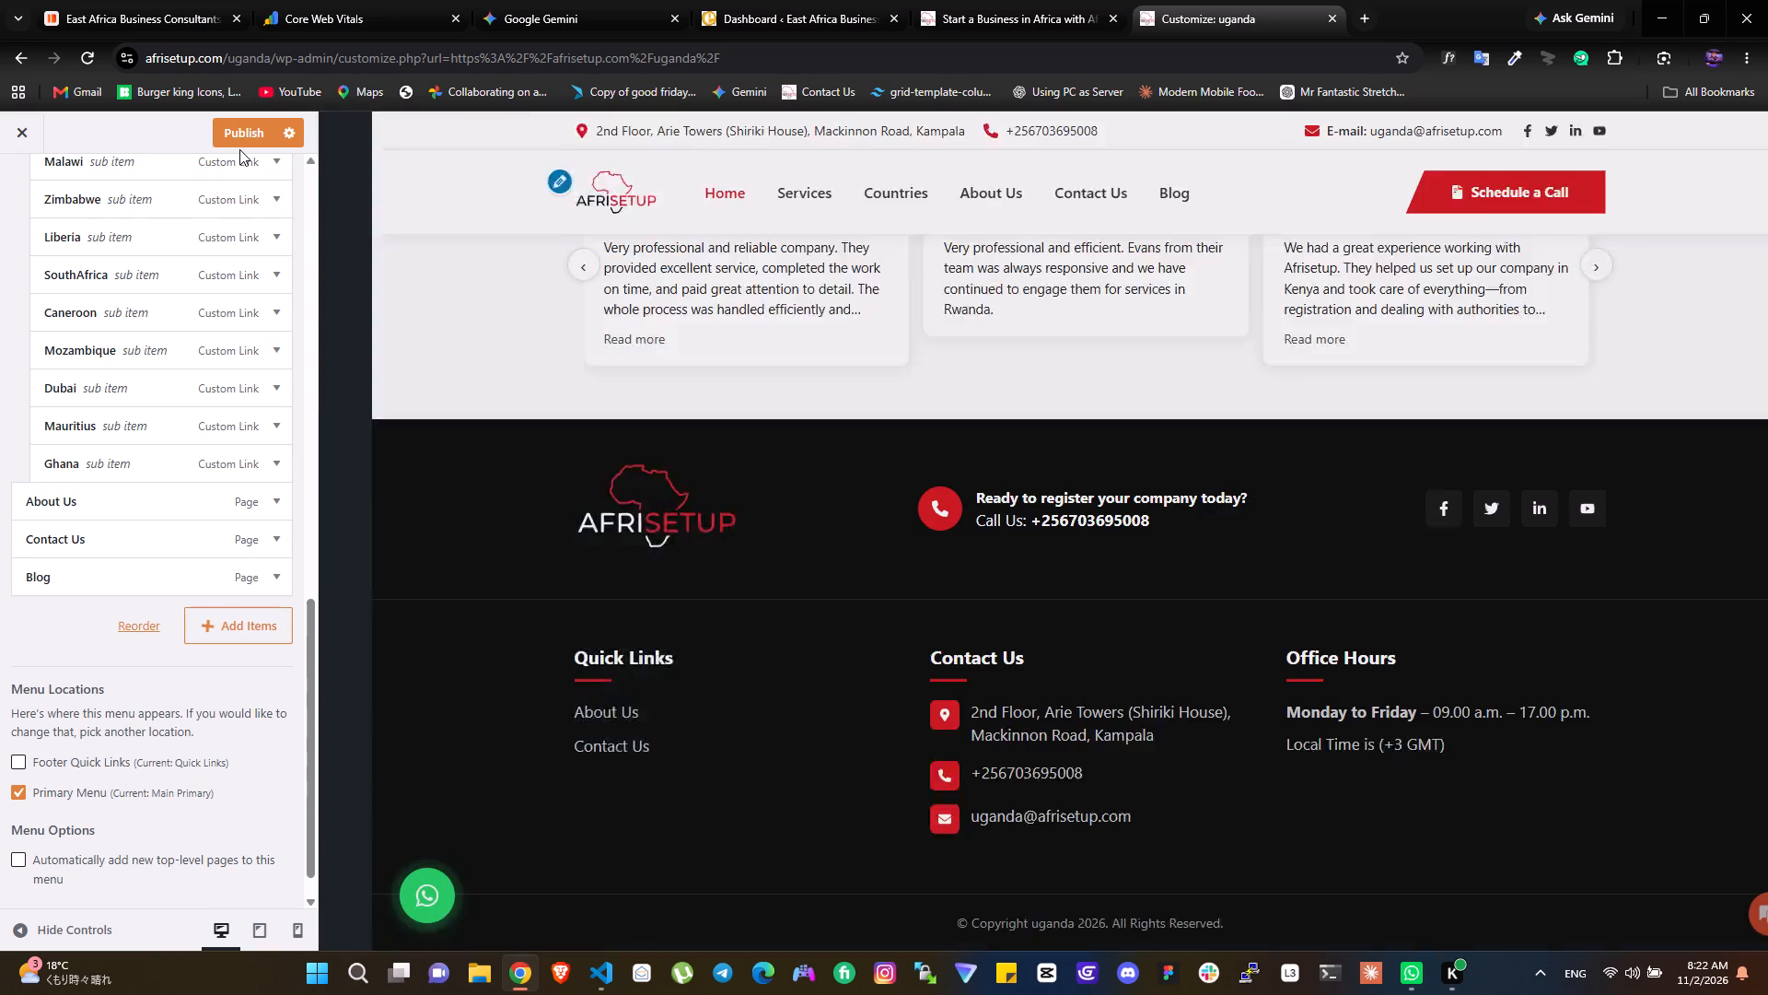
pyautogui.click(242, 142)
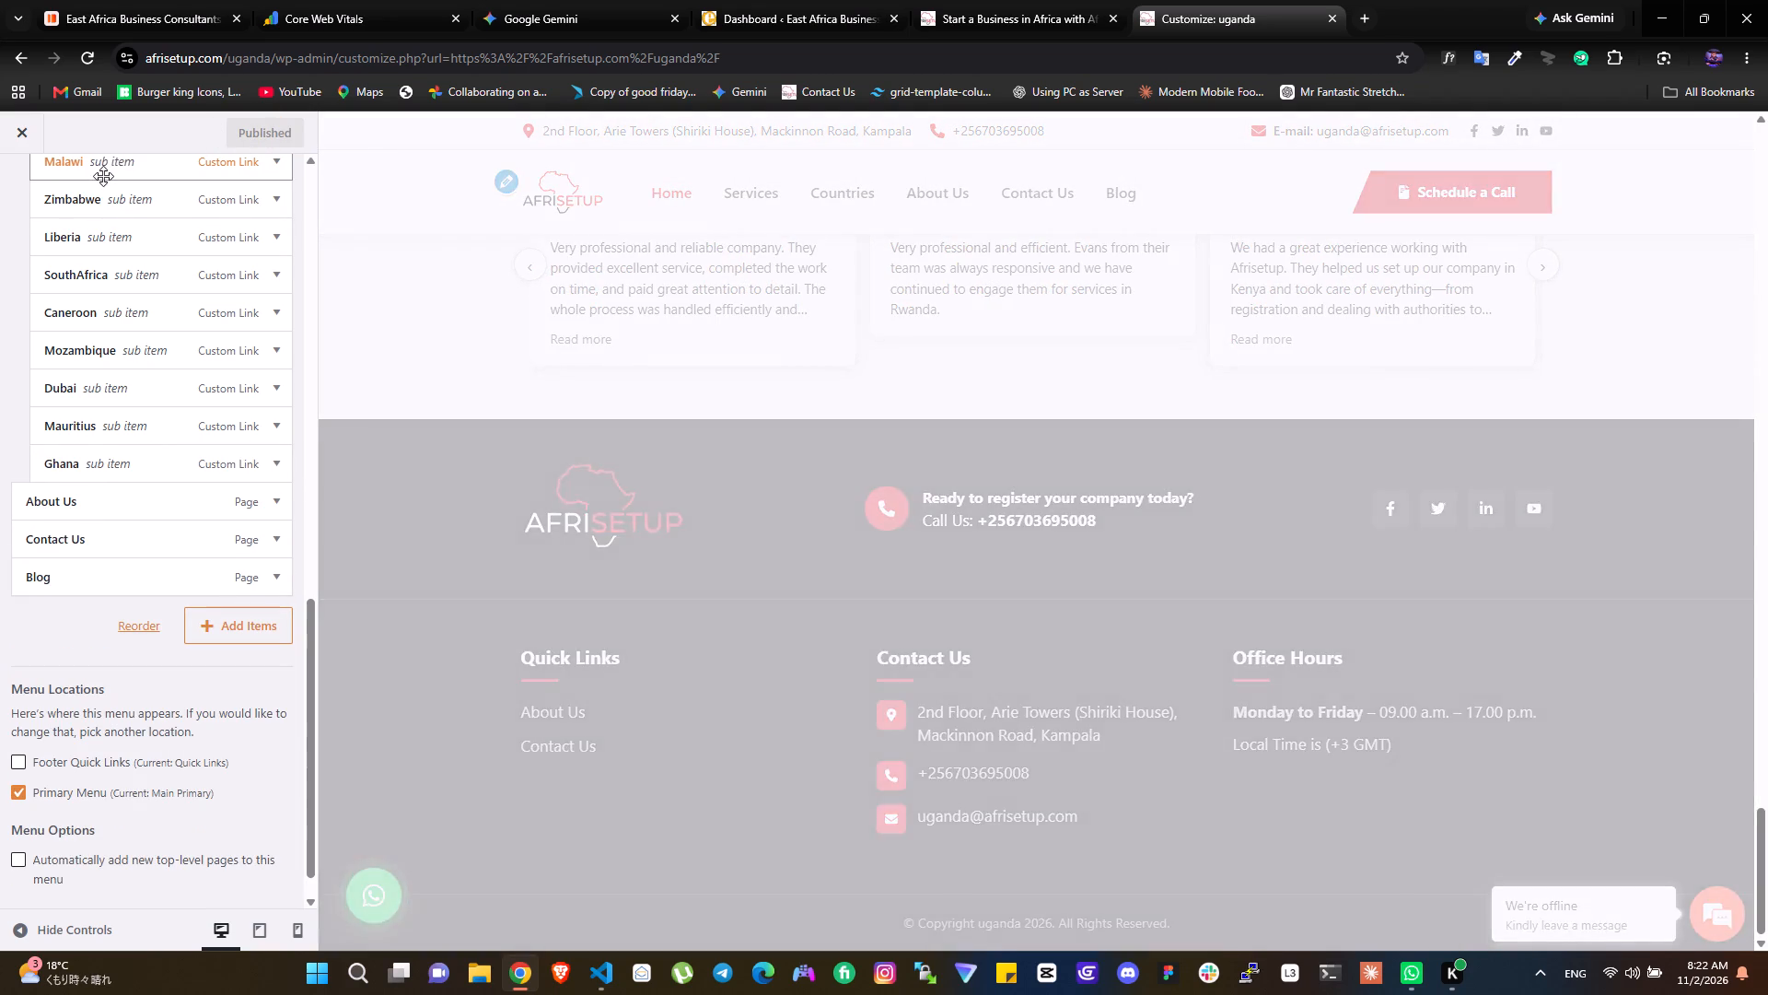
# Open the Tanzania page from the homepage's Countries section and close the Uganda Customizer.
pyautogui.click(1030, 0)
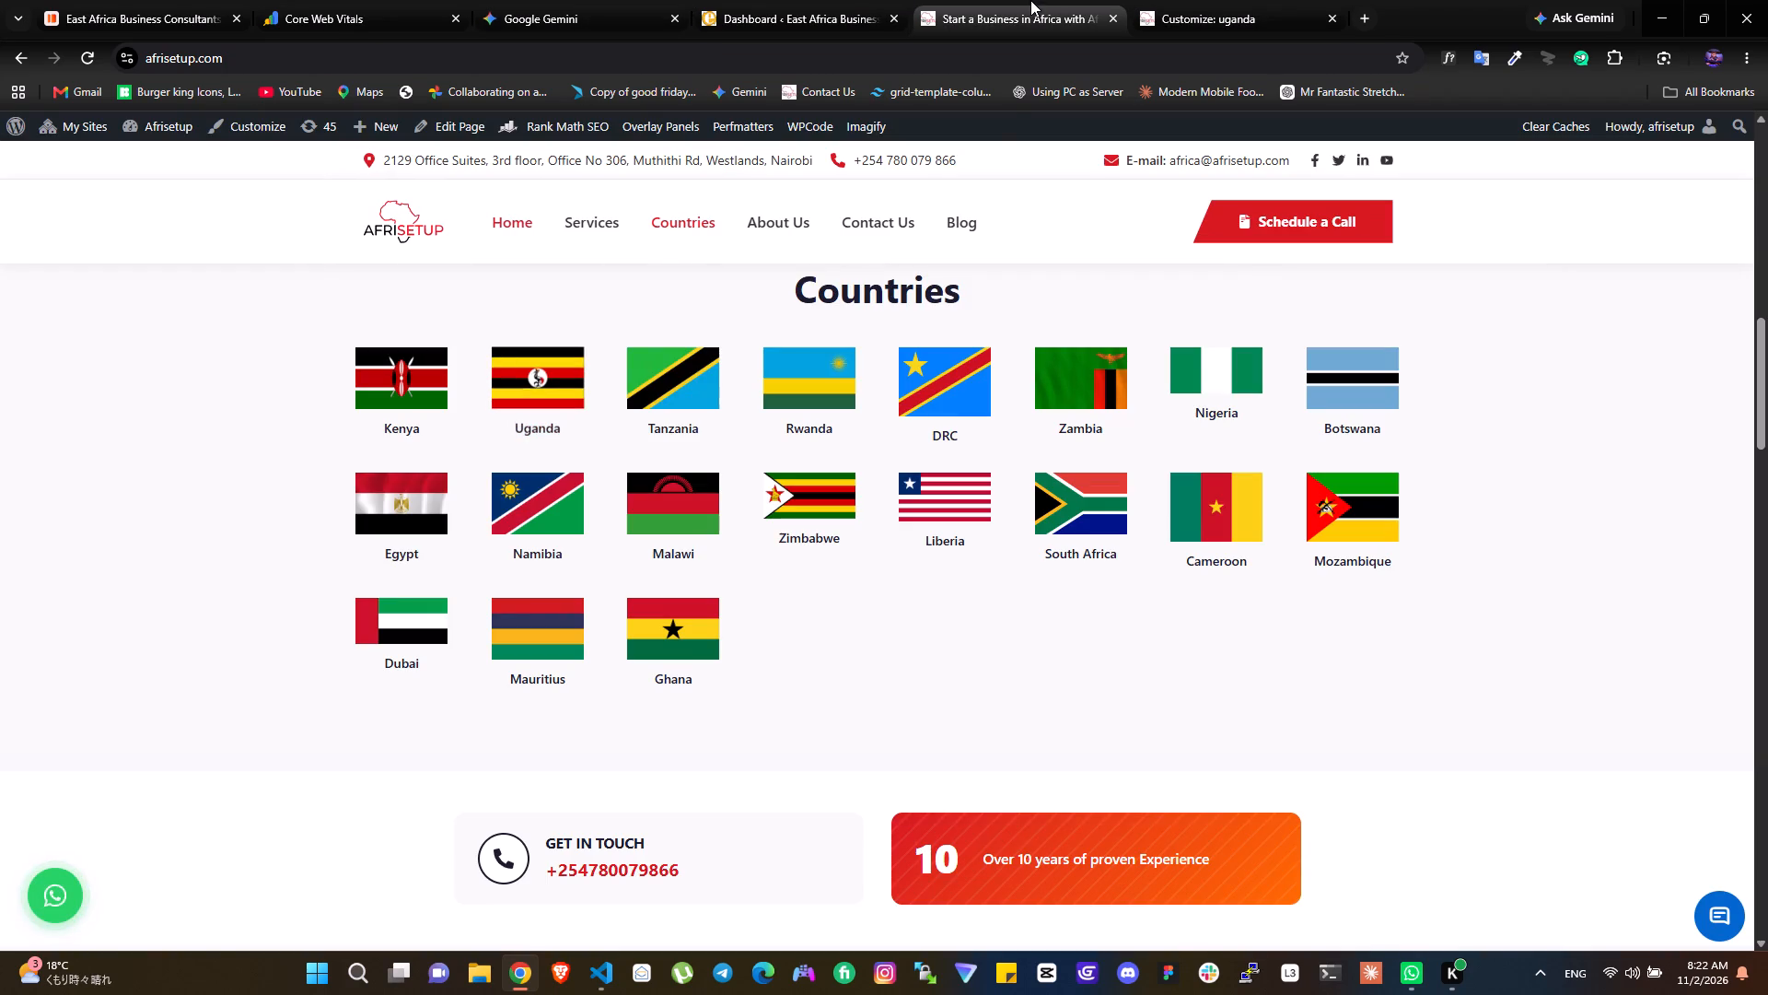
pyautogui.click(699, 387)
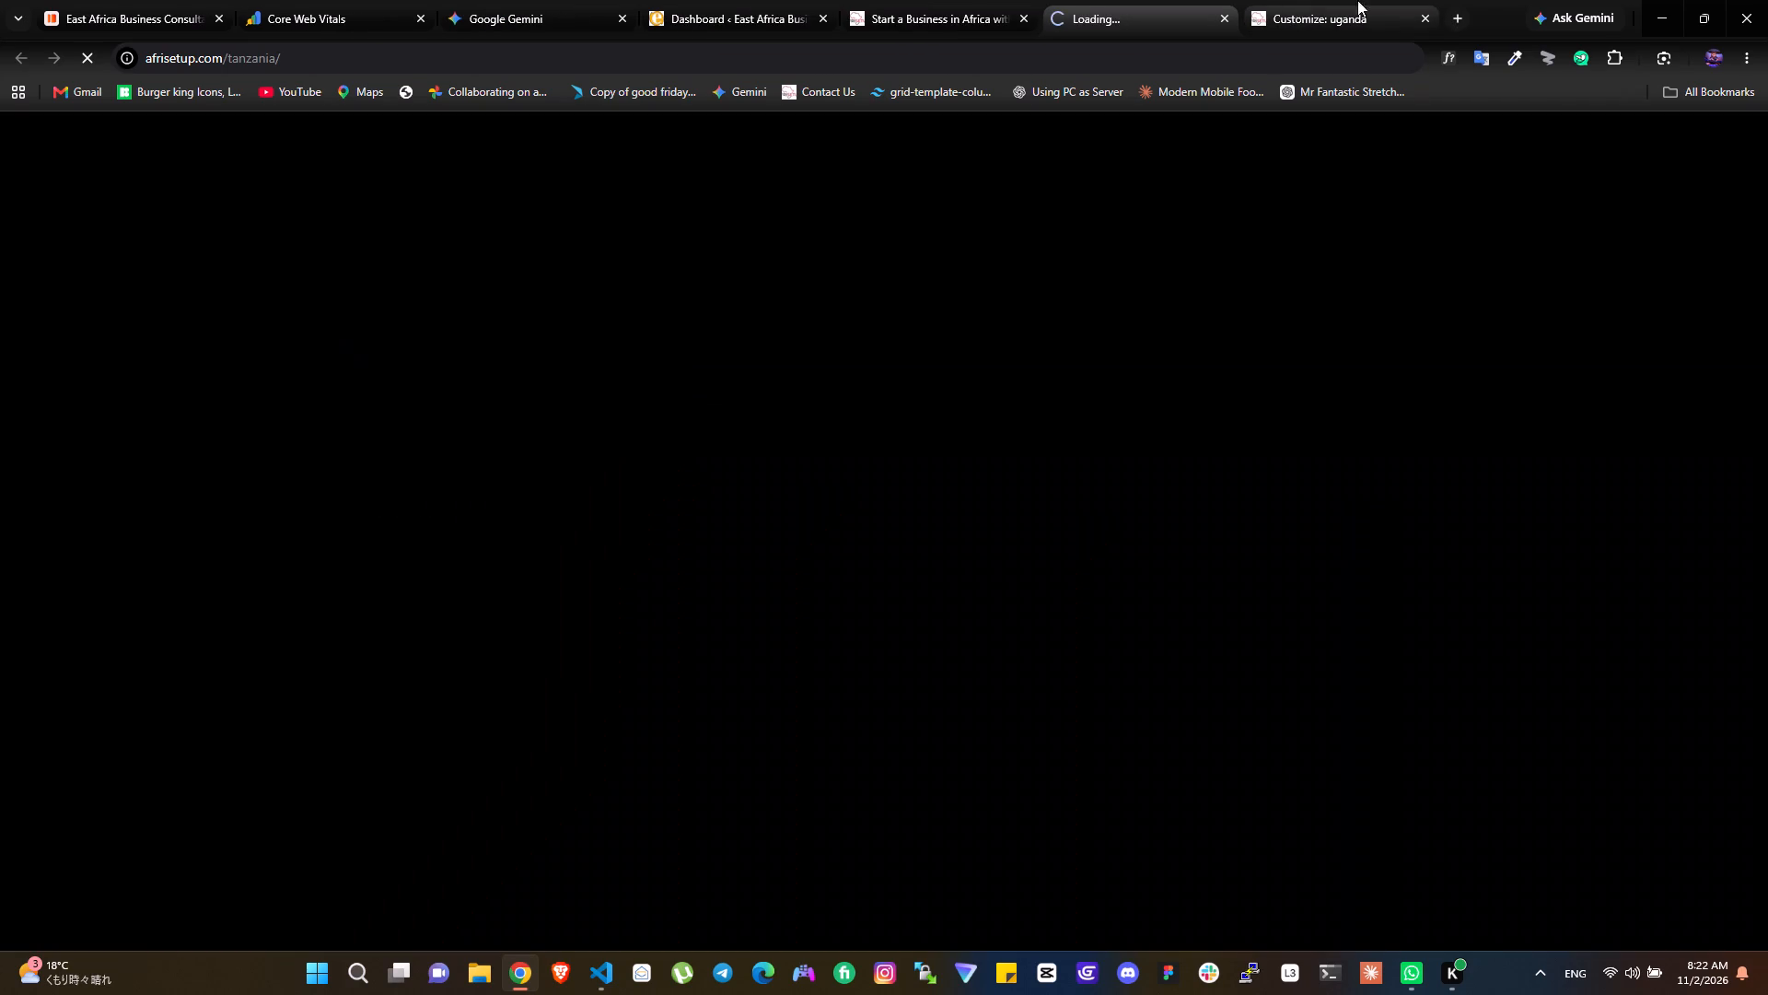
pyautogui.click(1419, 14)
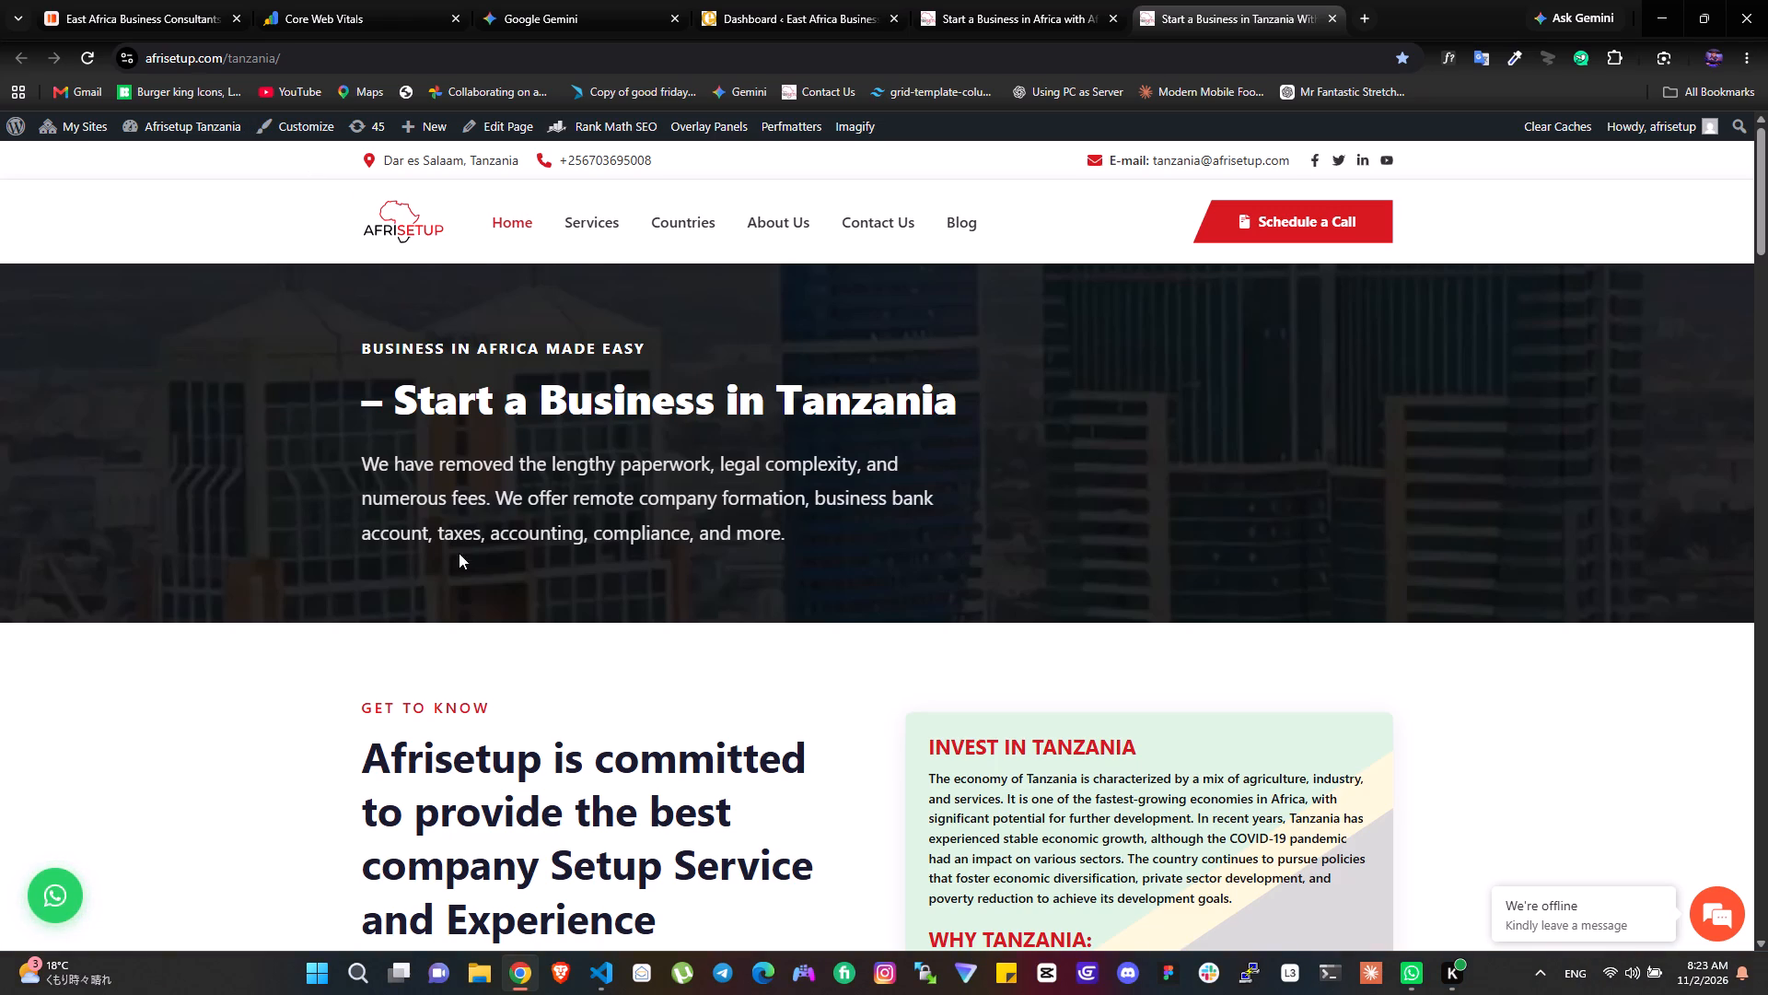
# Open the Tanzania site's Main Primary menu in the theme Customizer.
pyautogui.scroll(-15, 459, 553)
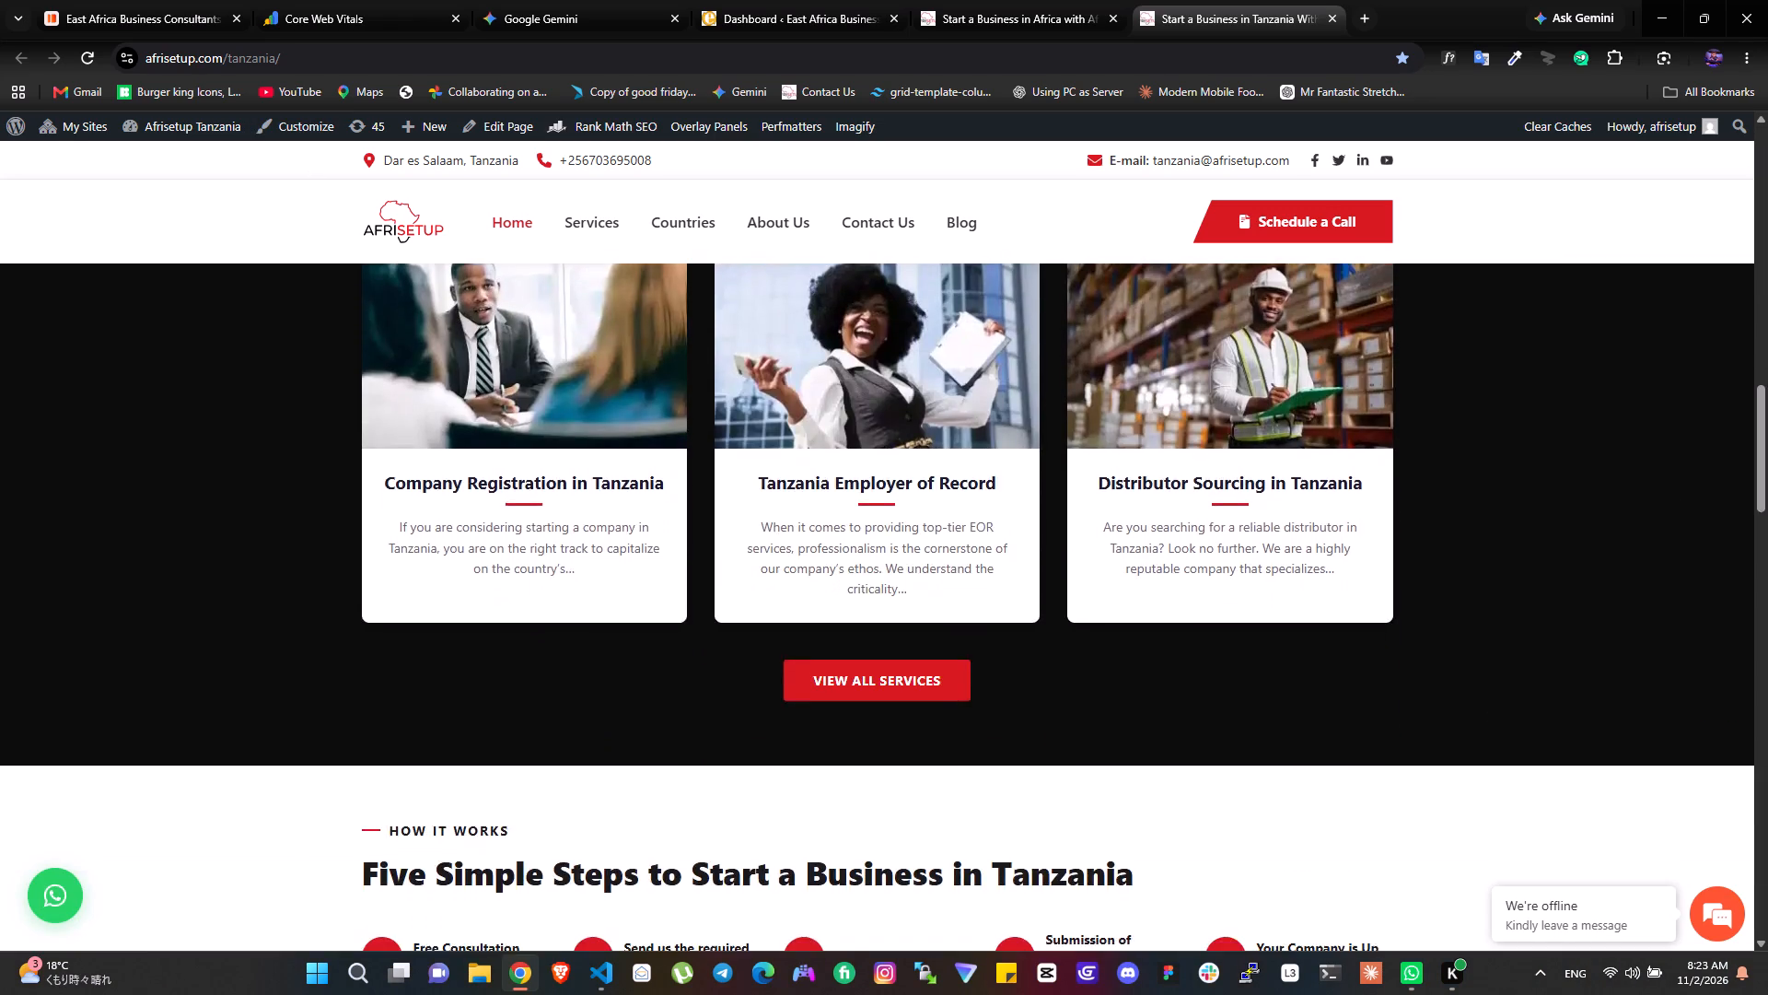
pyautogui.scroll(-6, 459, 551)
pyautogui.scroll(16, 460, 548)
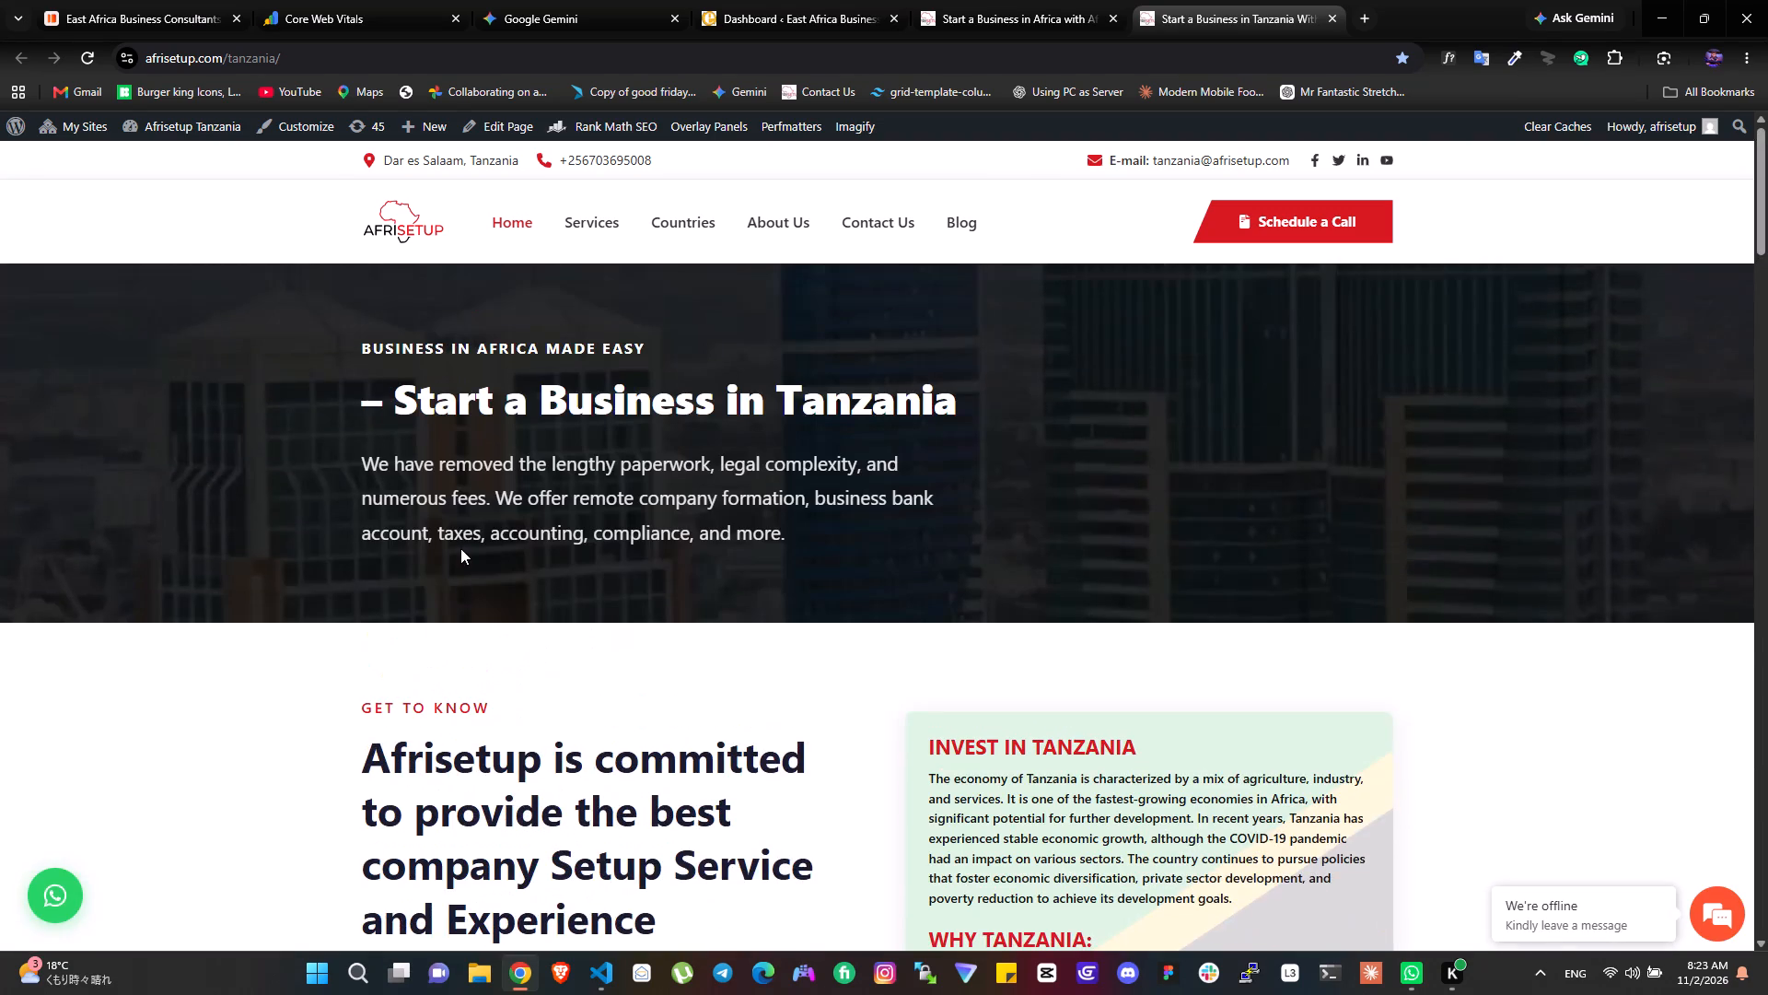
pyautogui.click(296, 126)
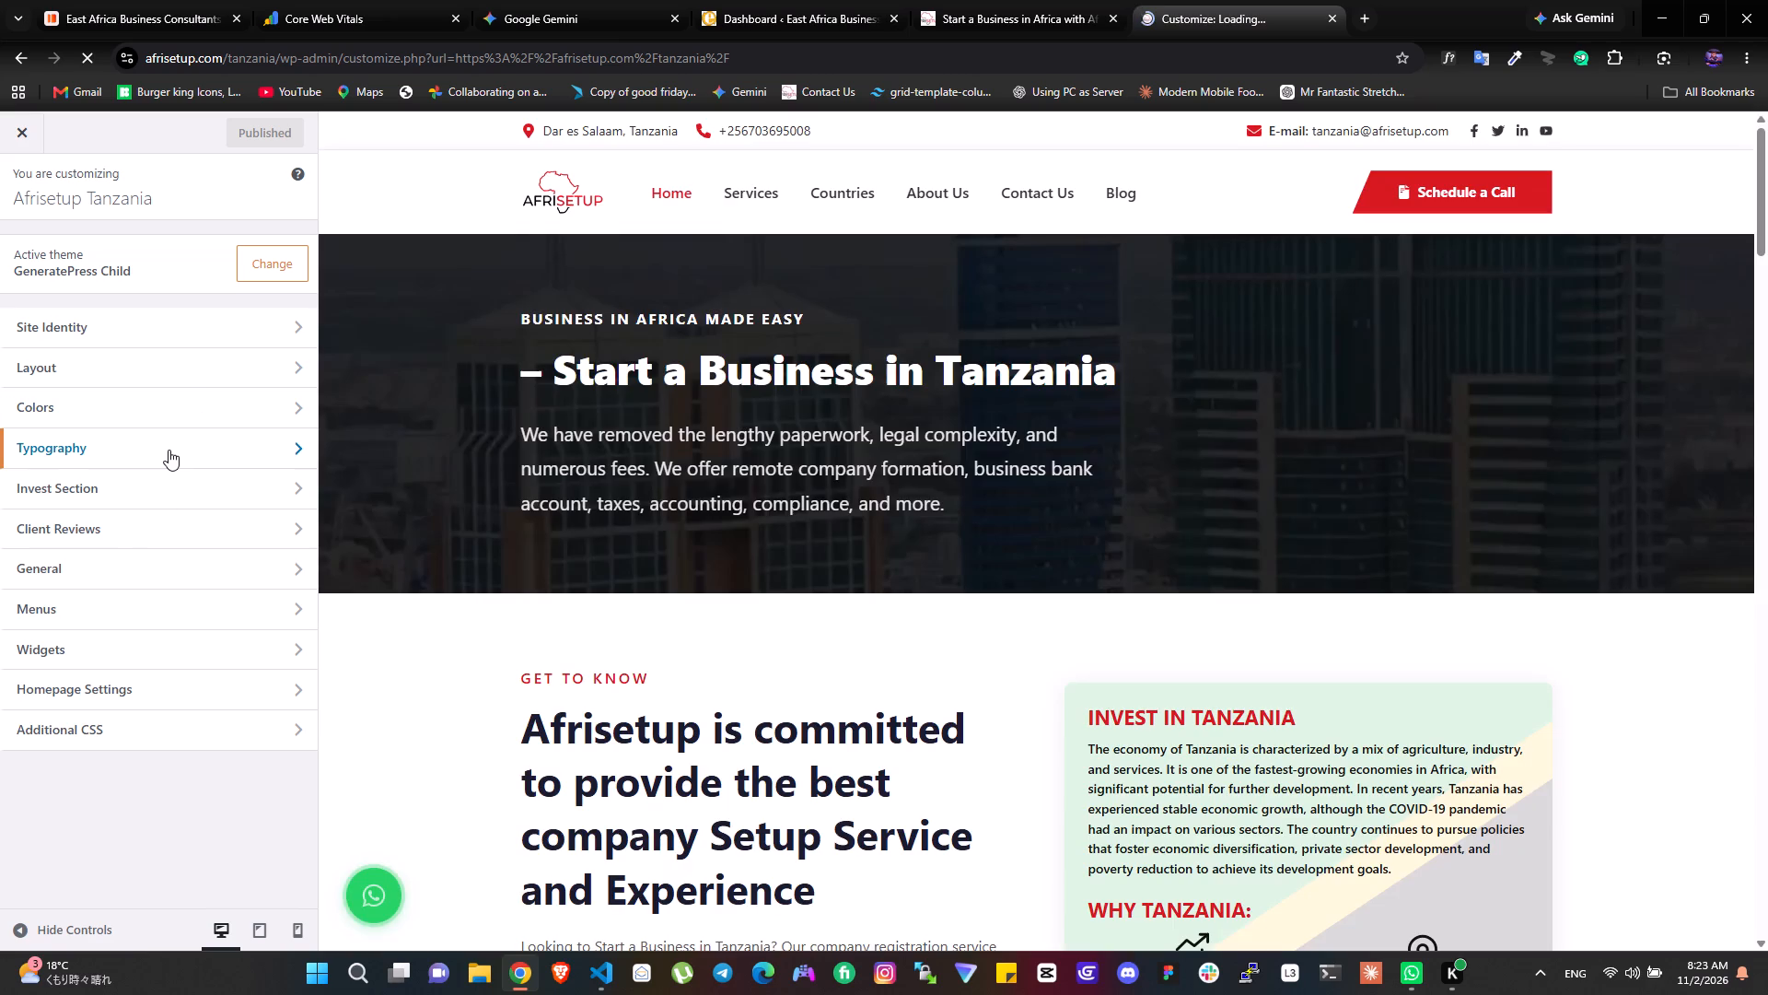
pyautogui.click(81, 602)
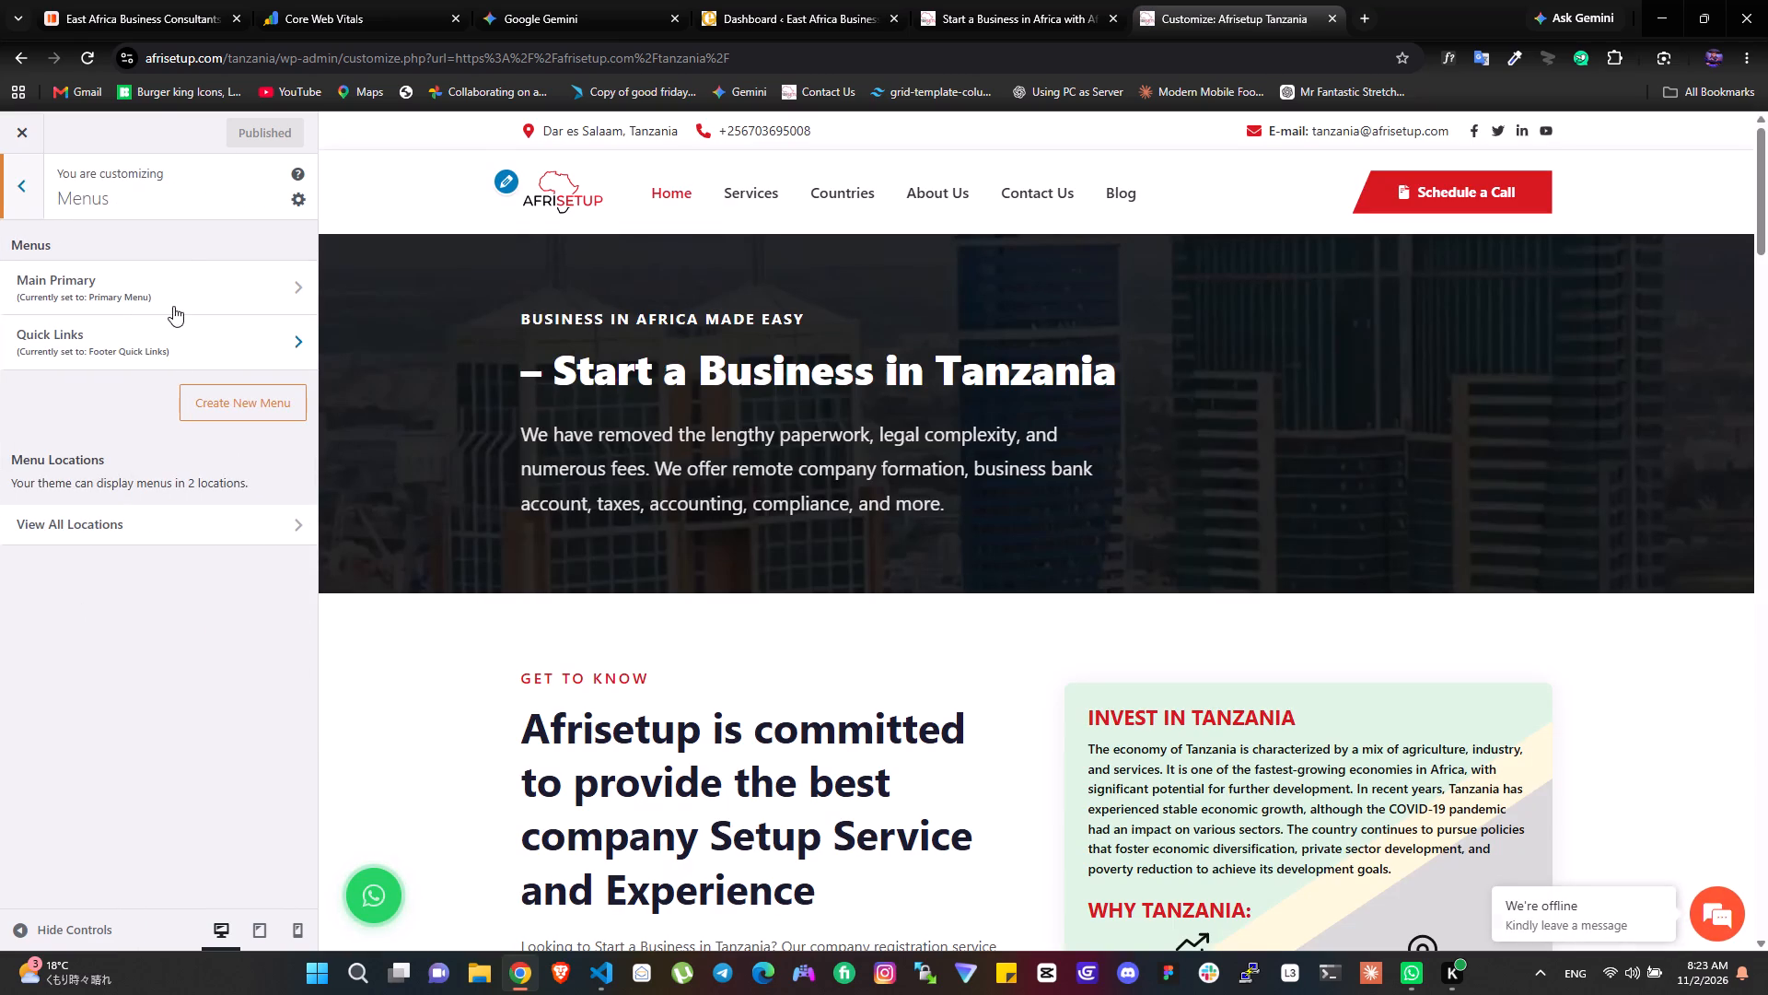
pyautogui.click(157, 263)
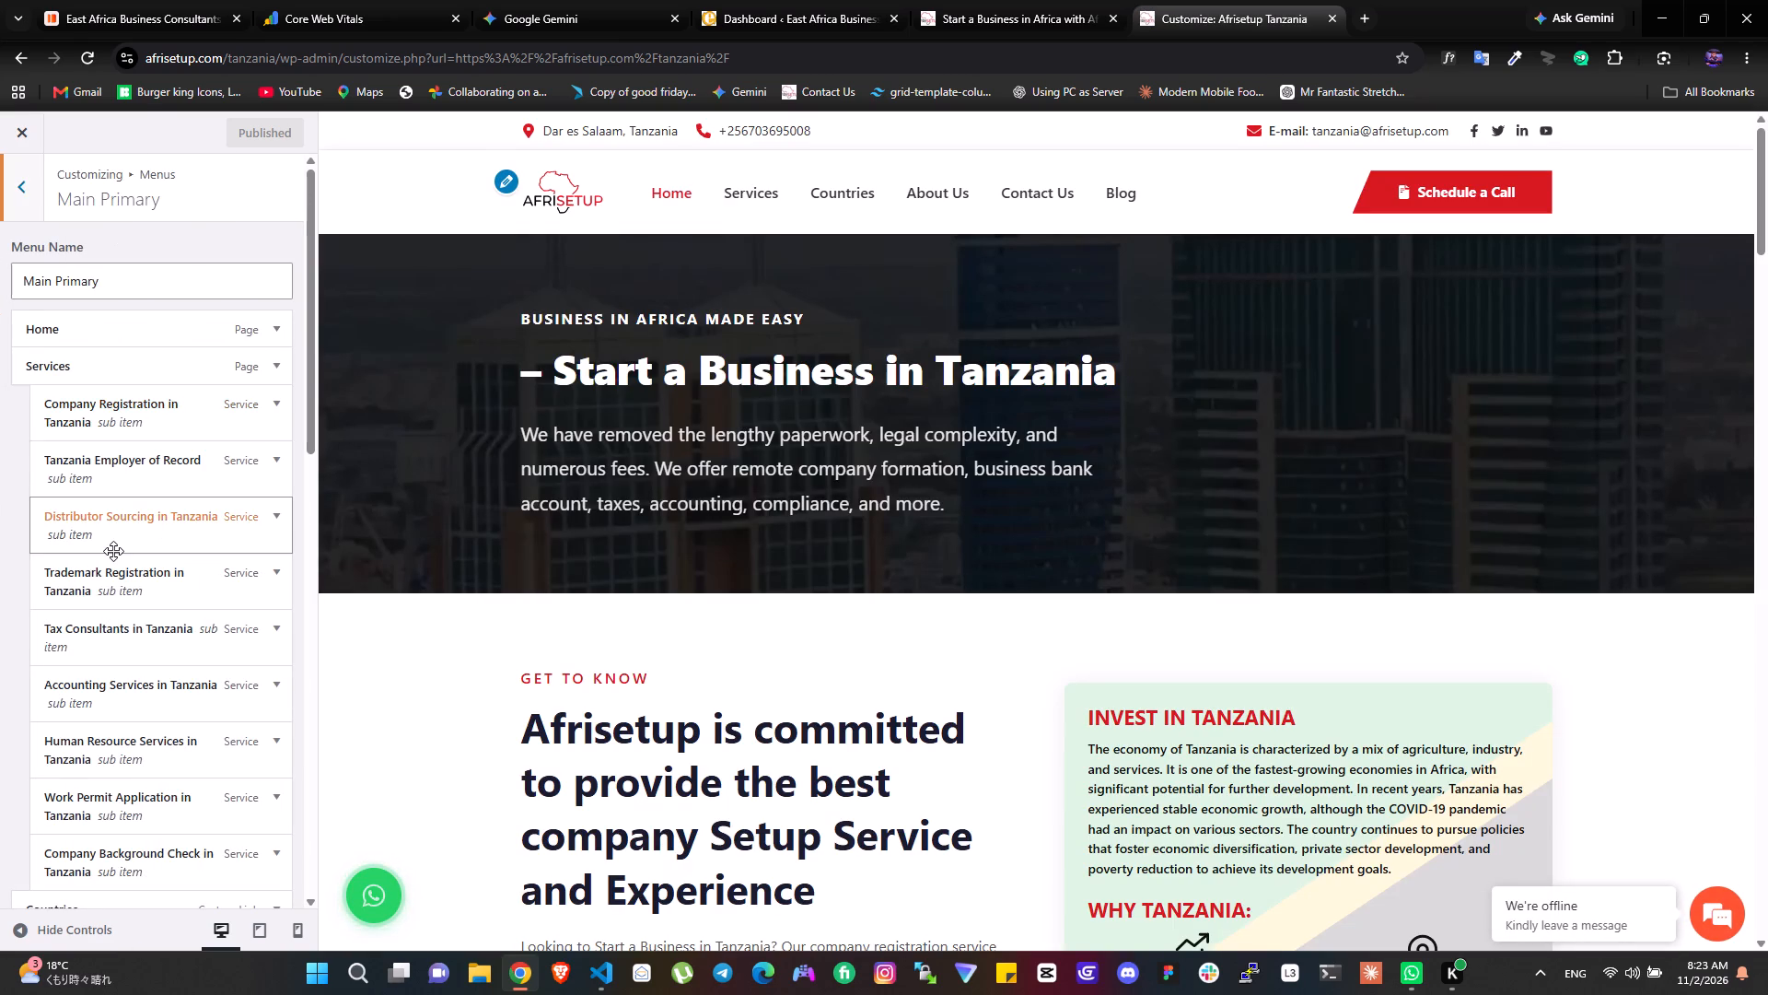
pyautogui.scroll(-9, 113, 551)
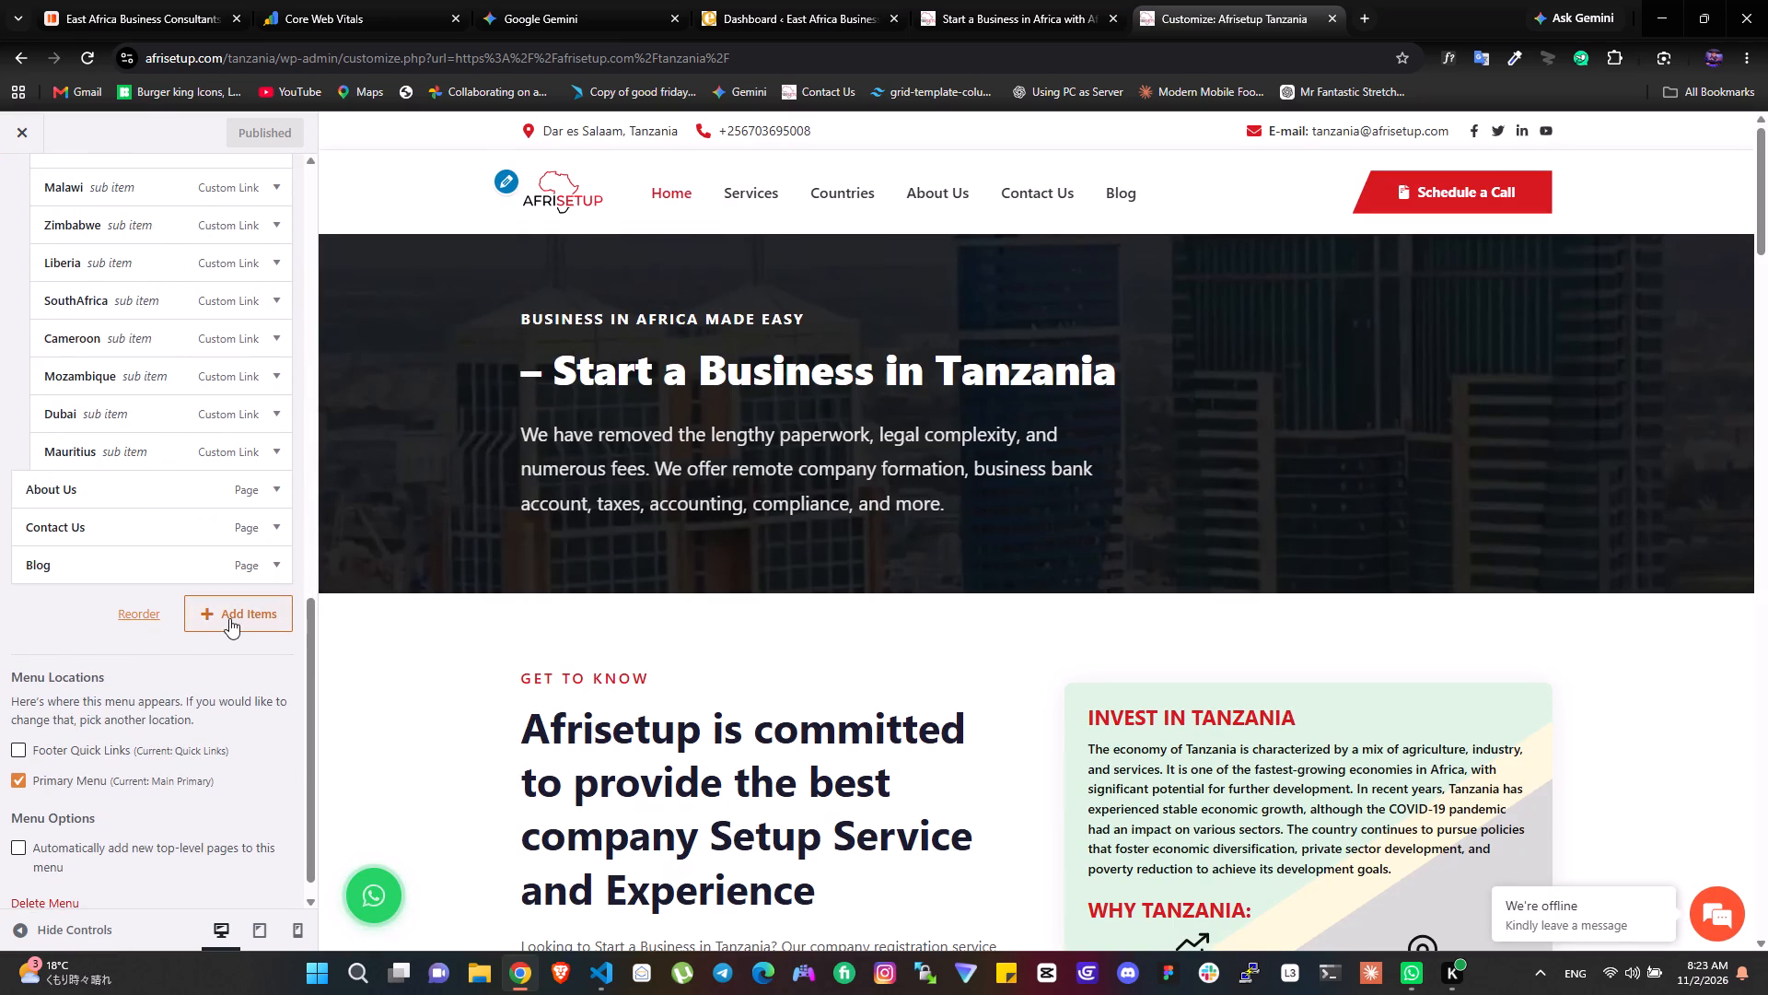
pyautogui.click(229, 618)
pyautogui.click(393, 217)
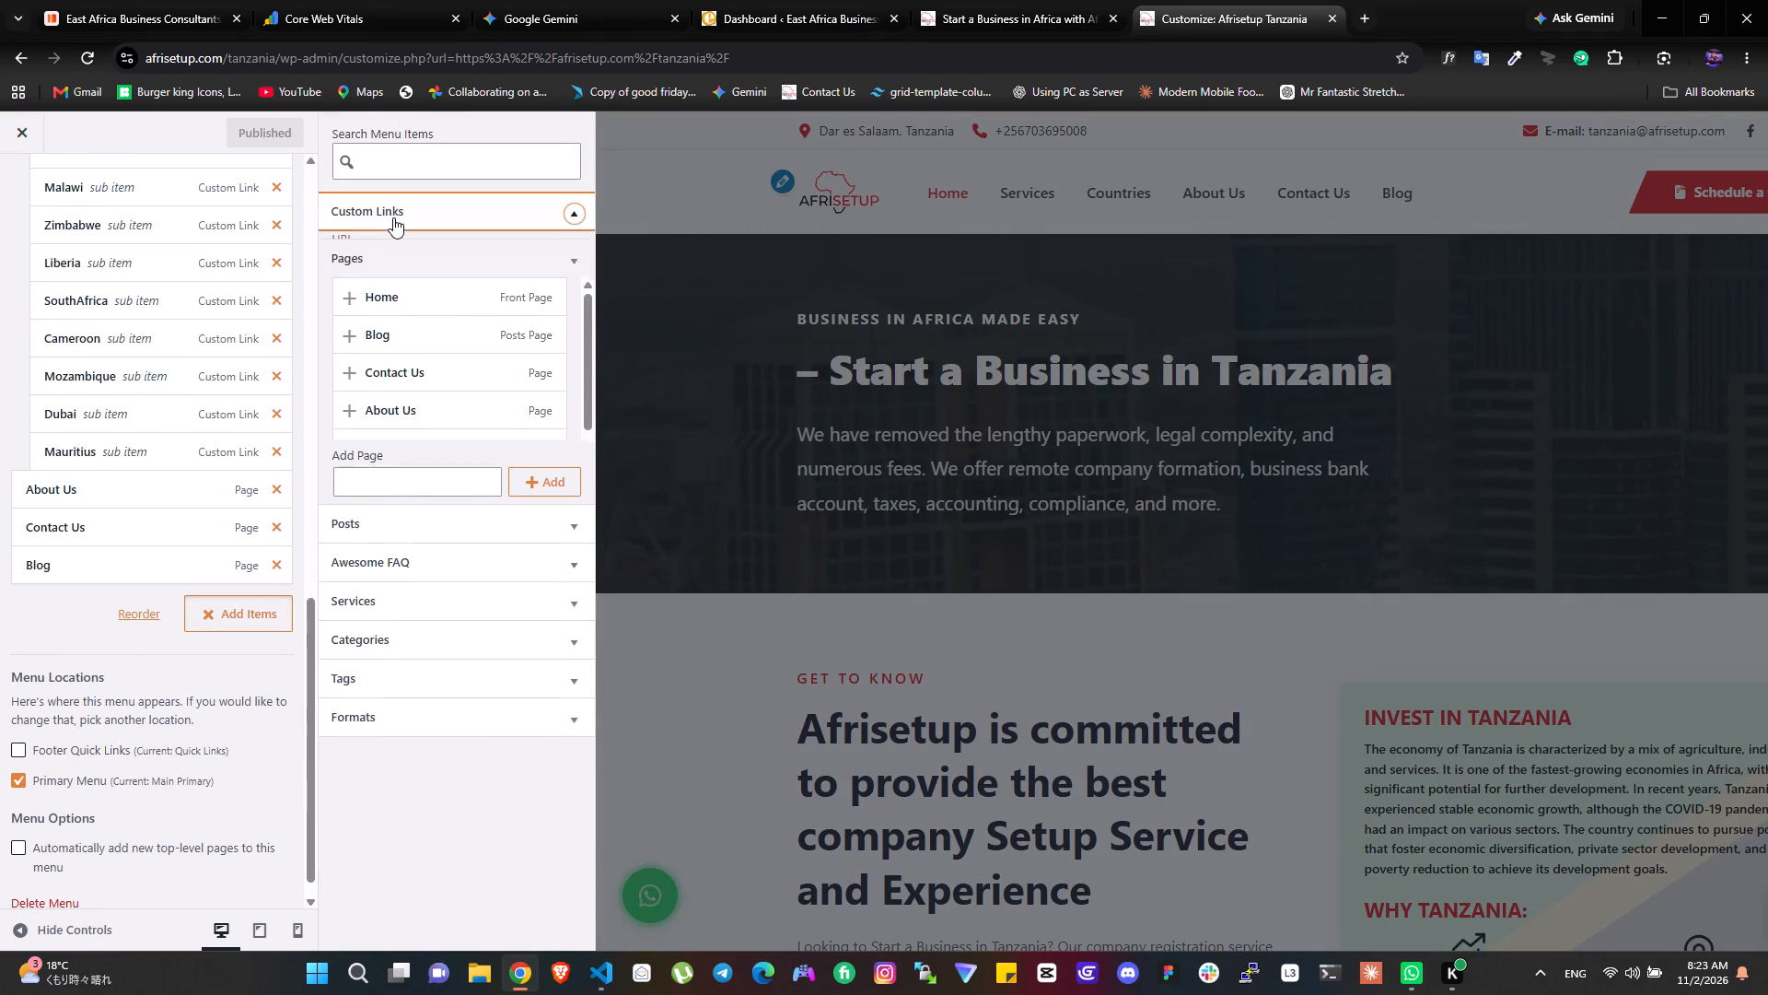
pyautogui.click(405, 271)
pyautogui.hotkey('ctrl', 'v')
pyautogui.click(402, 339)
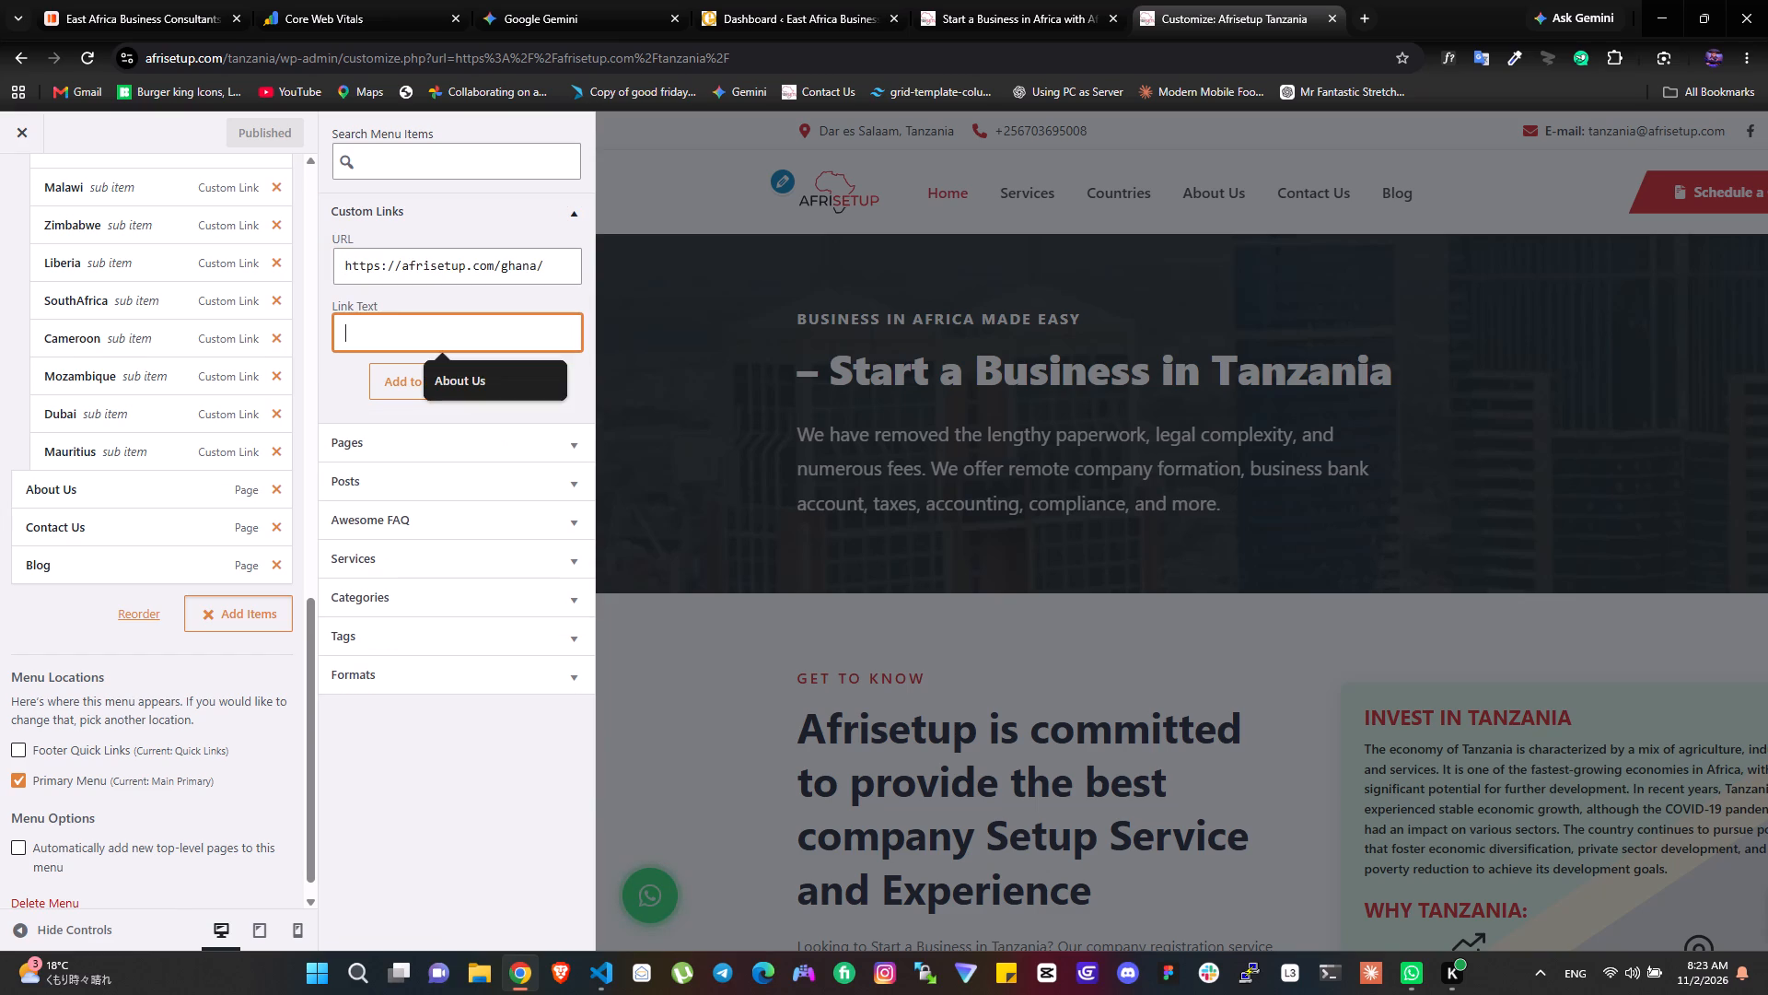
pyautogui.write('Ghana')
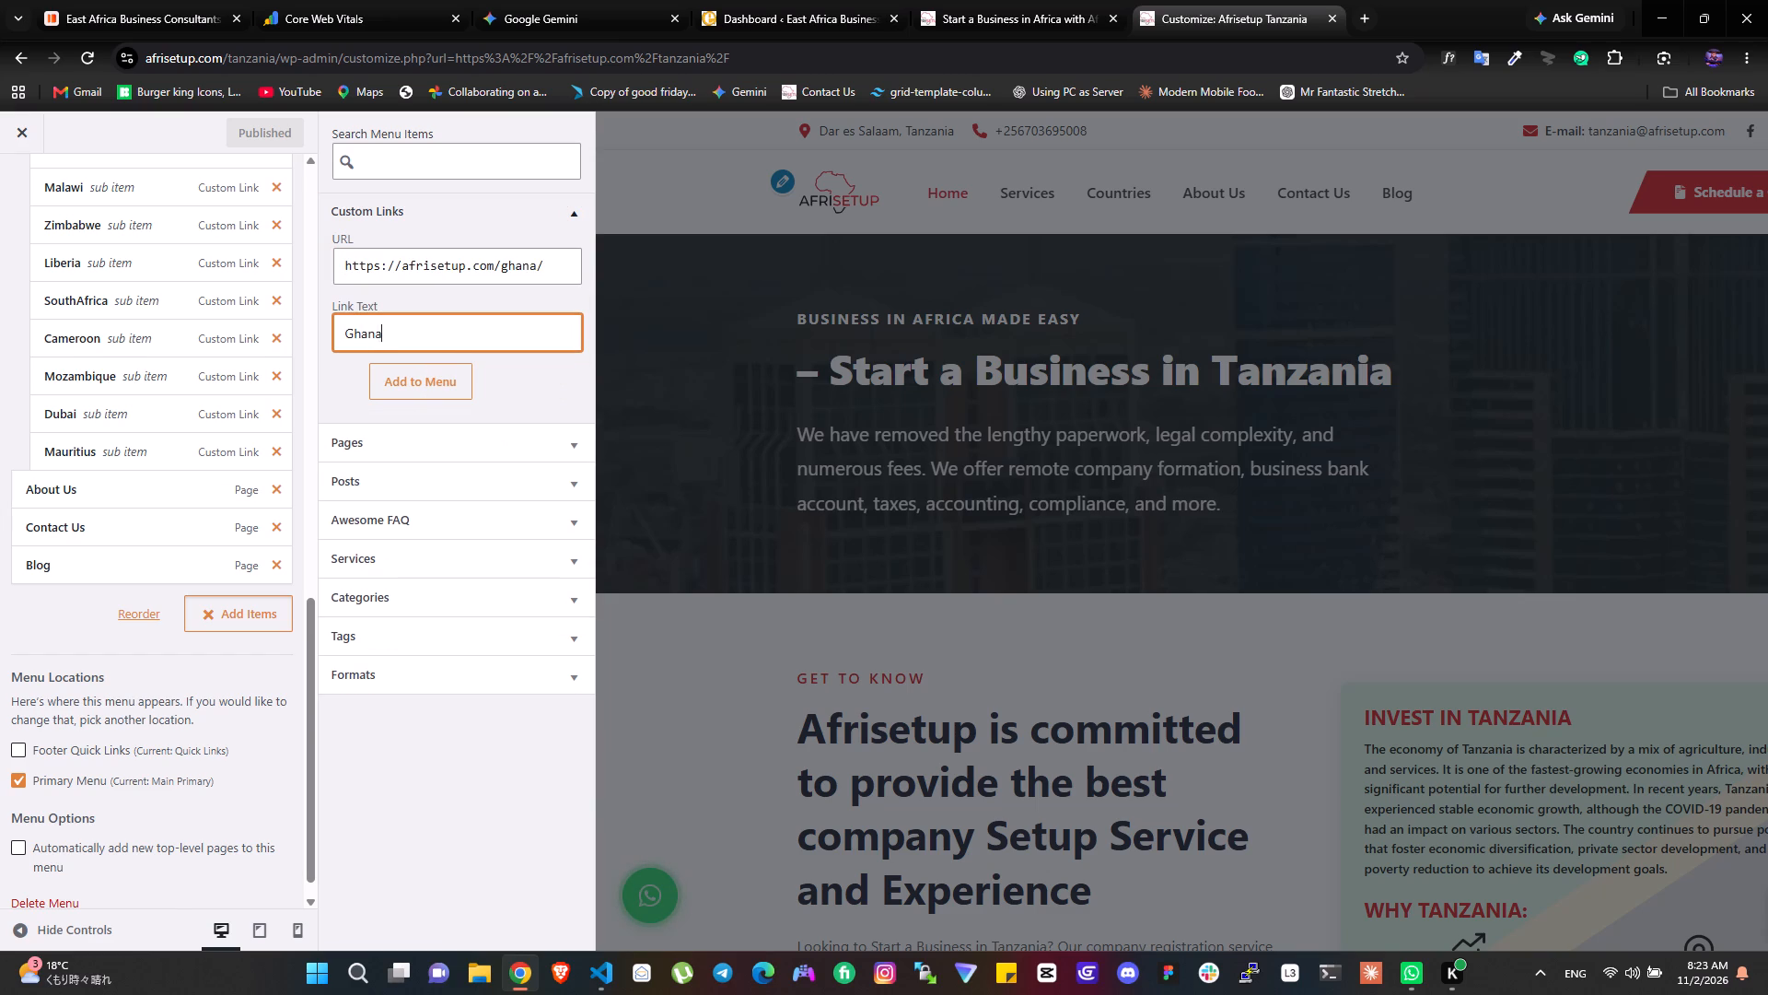
pyautogui.click(400, 377)
# Nest the Ghana link below Mauritius as a Countries sub item, publish the Tanzania menu and leave the Customizer.
pyautogui.moveTo(44, 614); pyautogui.dragTo(88, 486)
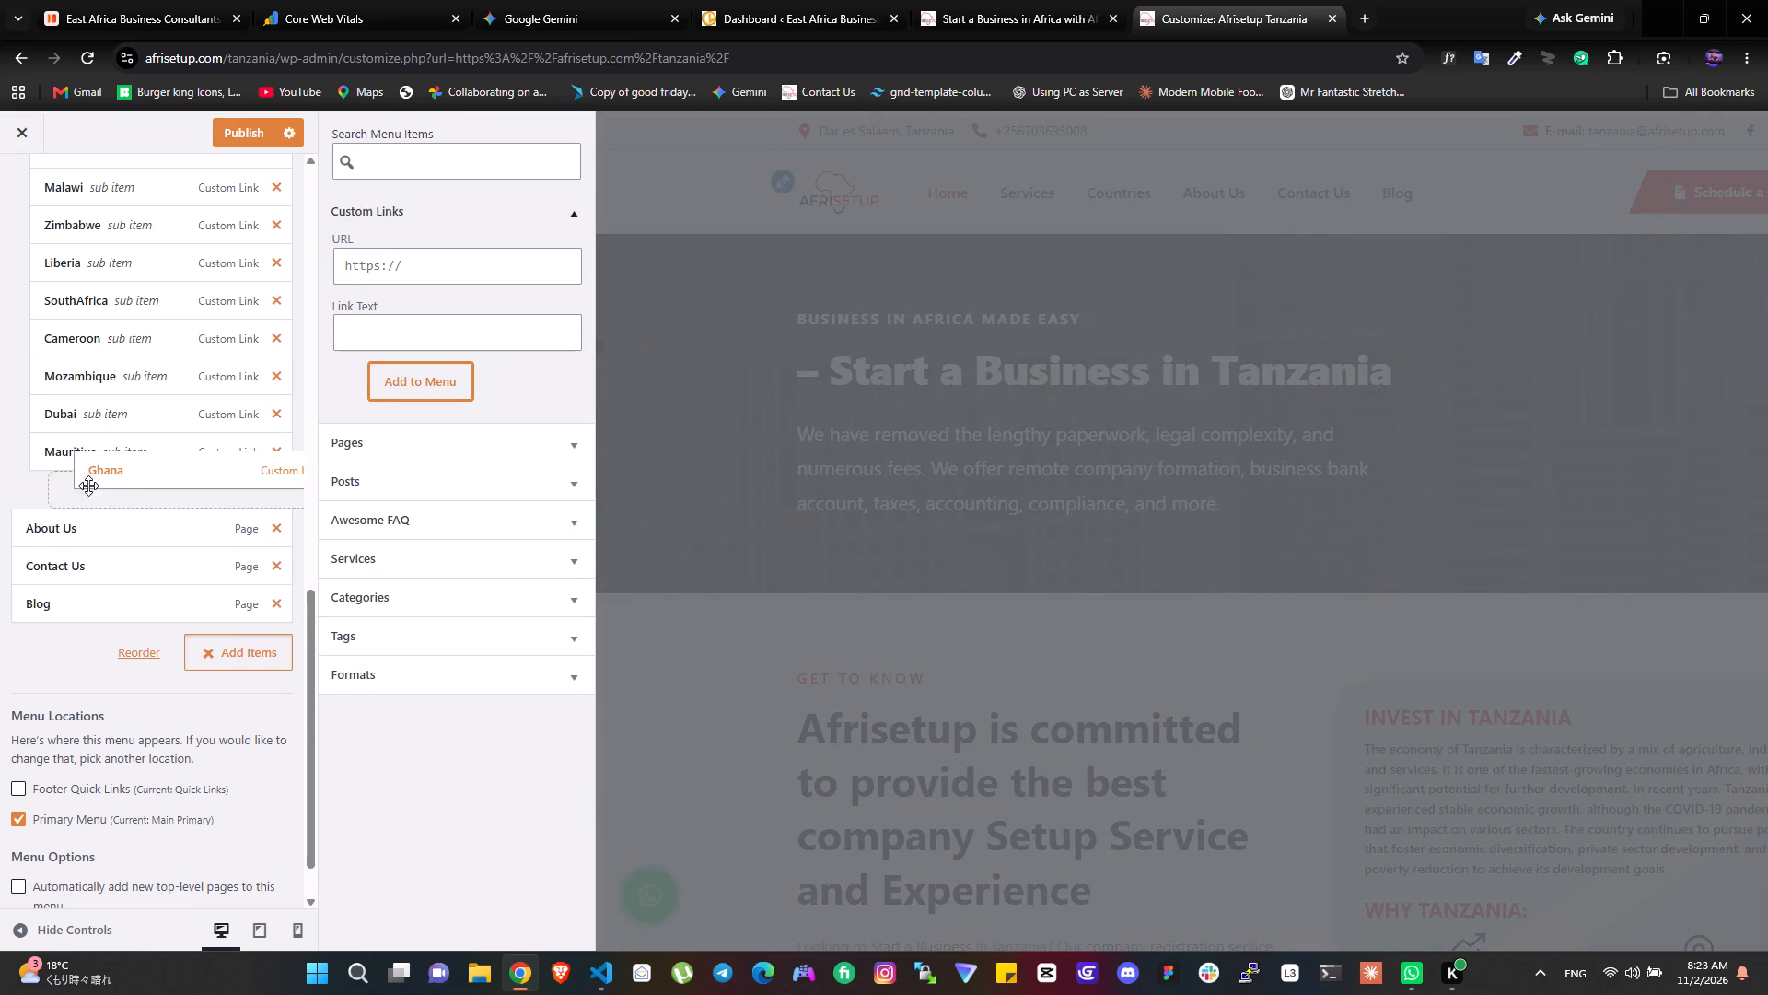
pyautogui.moveTo(88, 486); pyautogui.dragTo(59, 504)
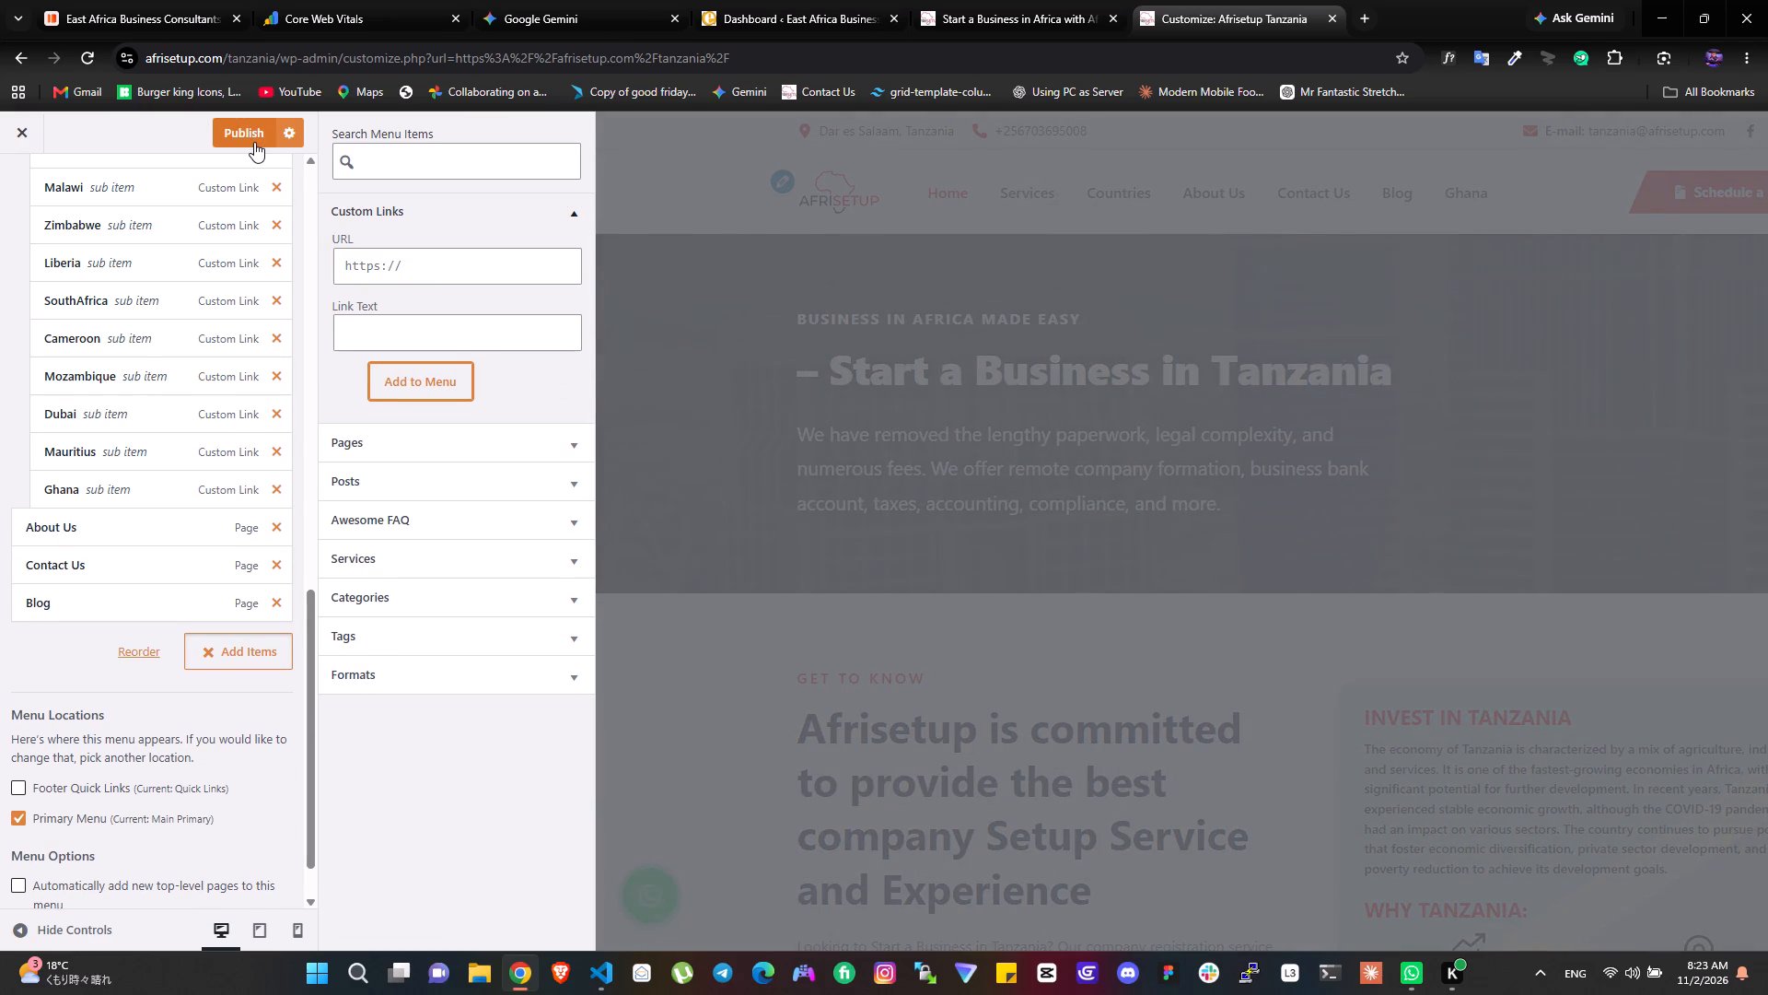
pyautogui.click(254, 142)
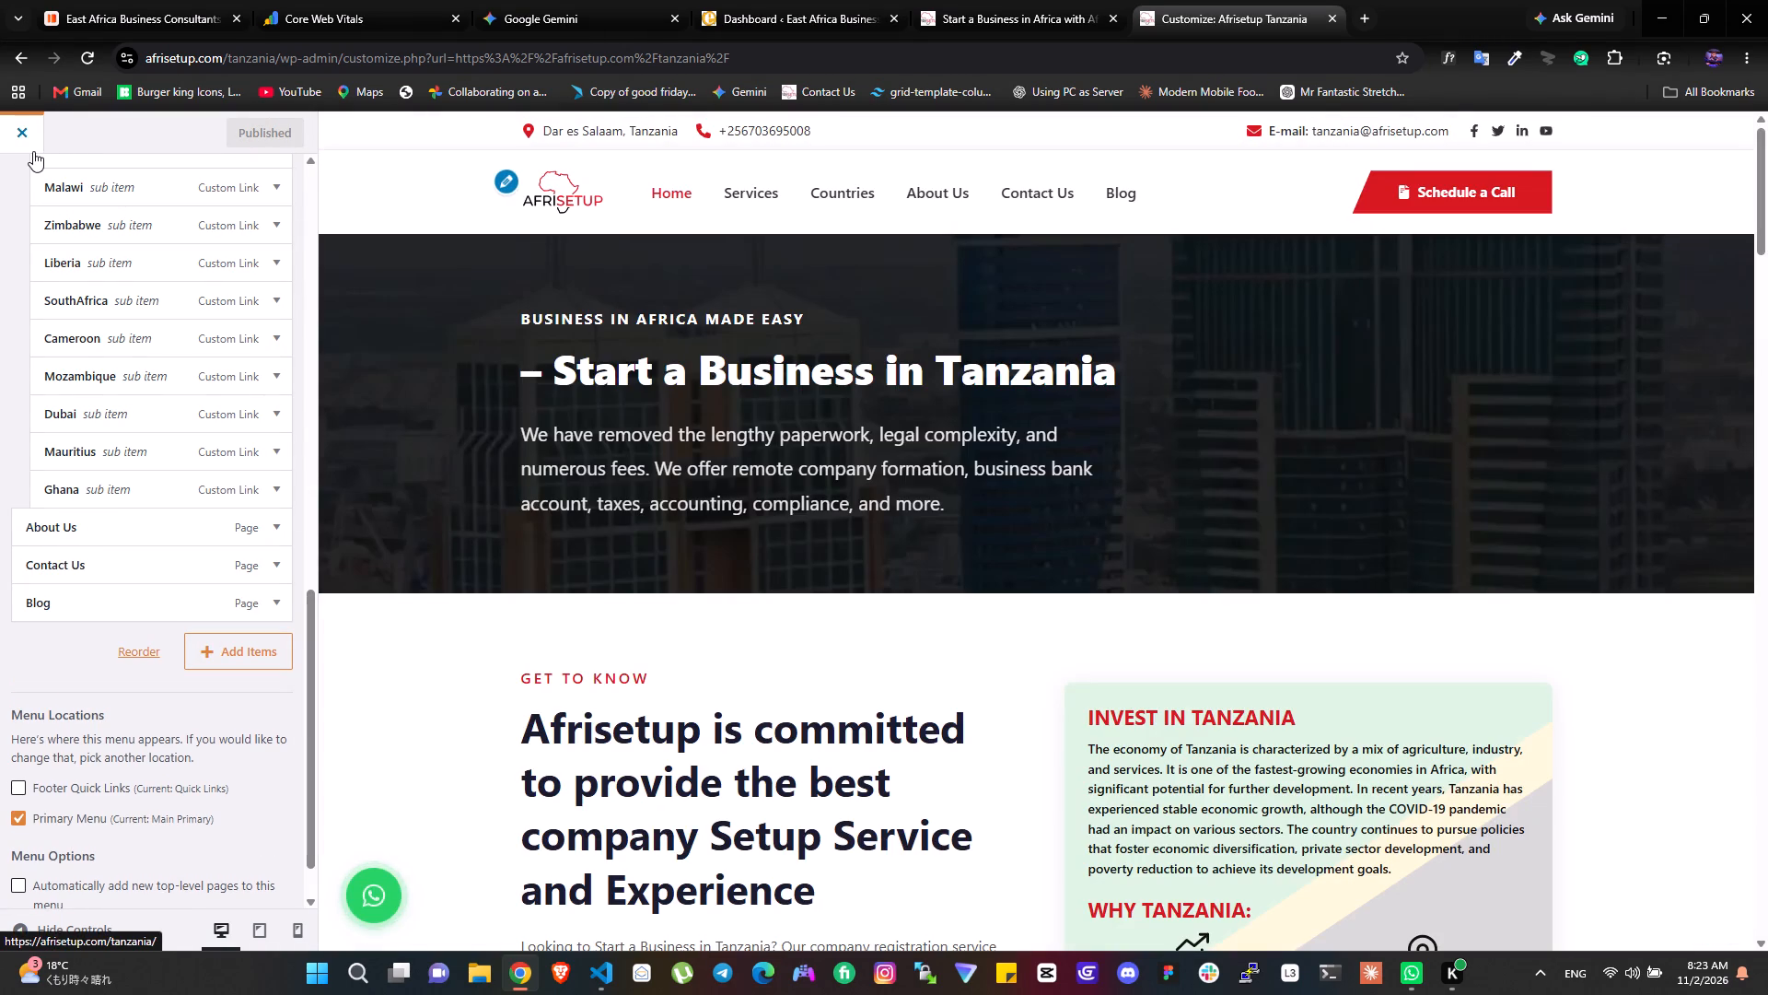
pyautogui.click(33, 151)
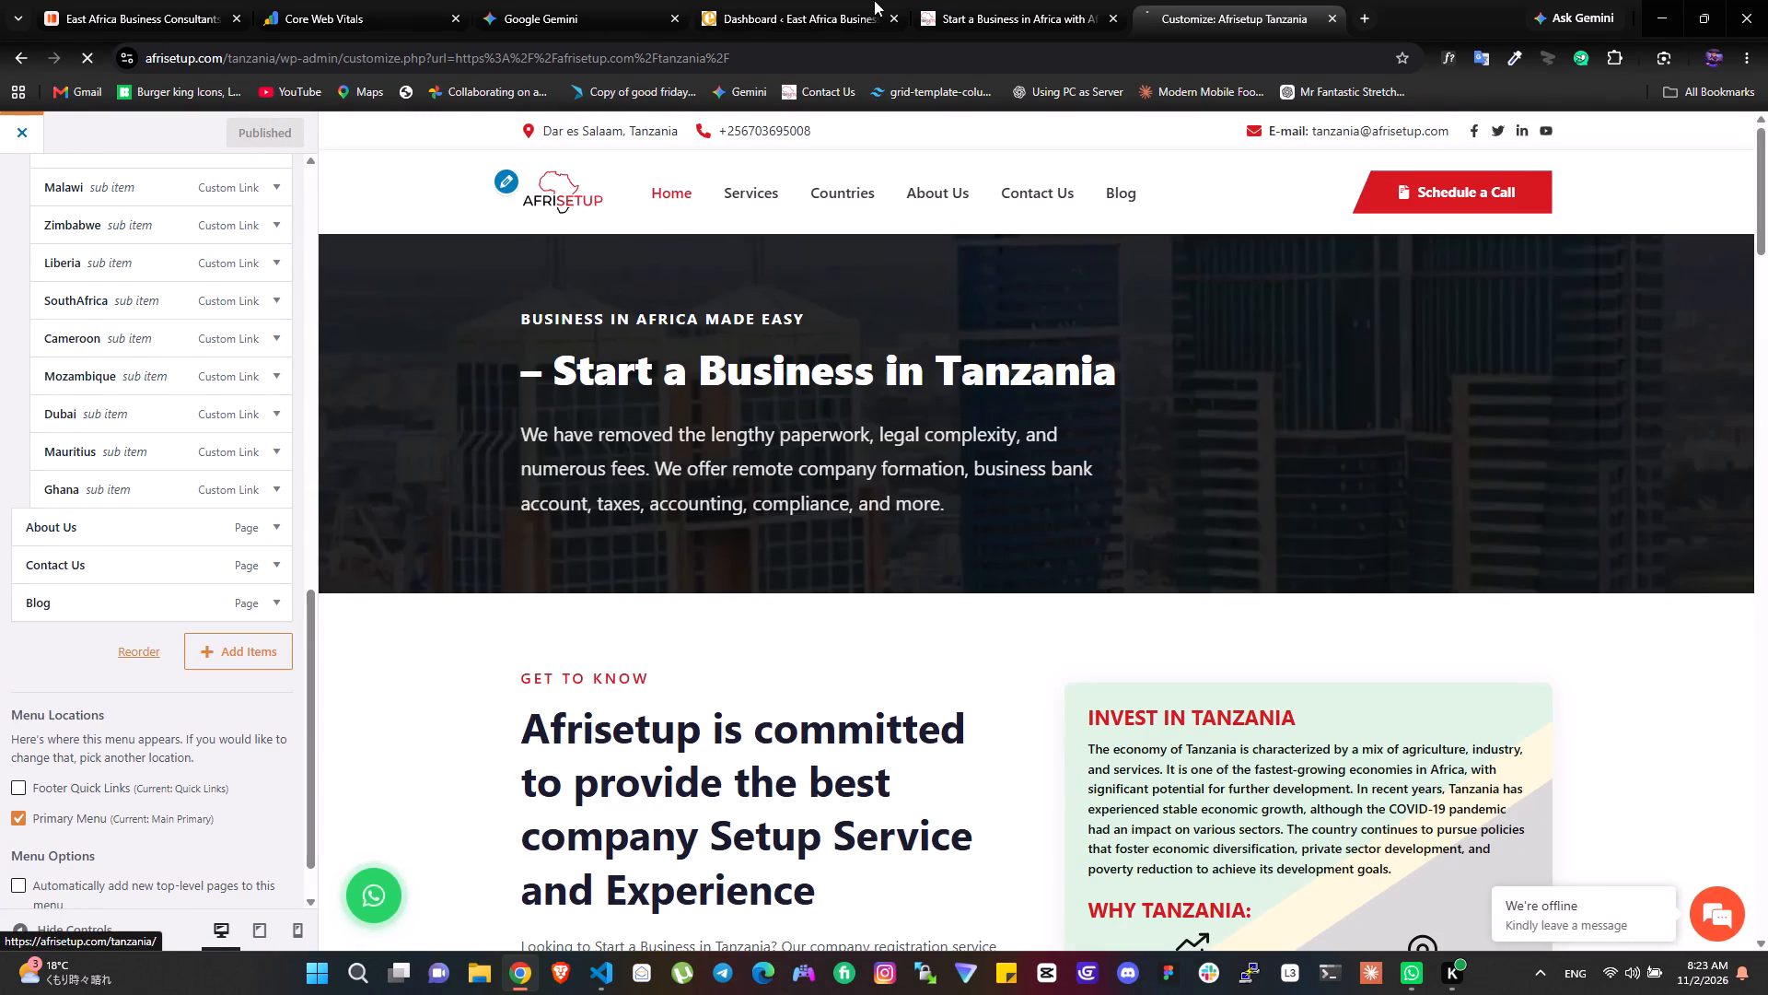
# Open the Rwanda site from the homepage's Countries section and bring up its Main Primary menu in the theme Customizer.
pyautogui.click(983, 0)
pyautogui.click(804, 366)
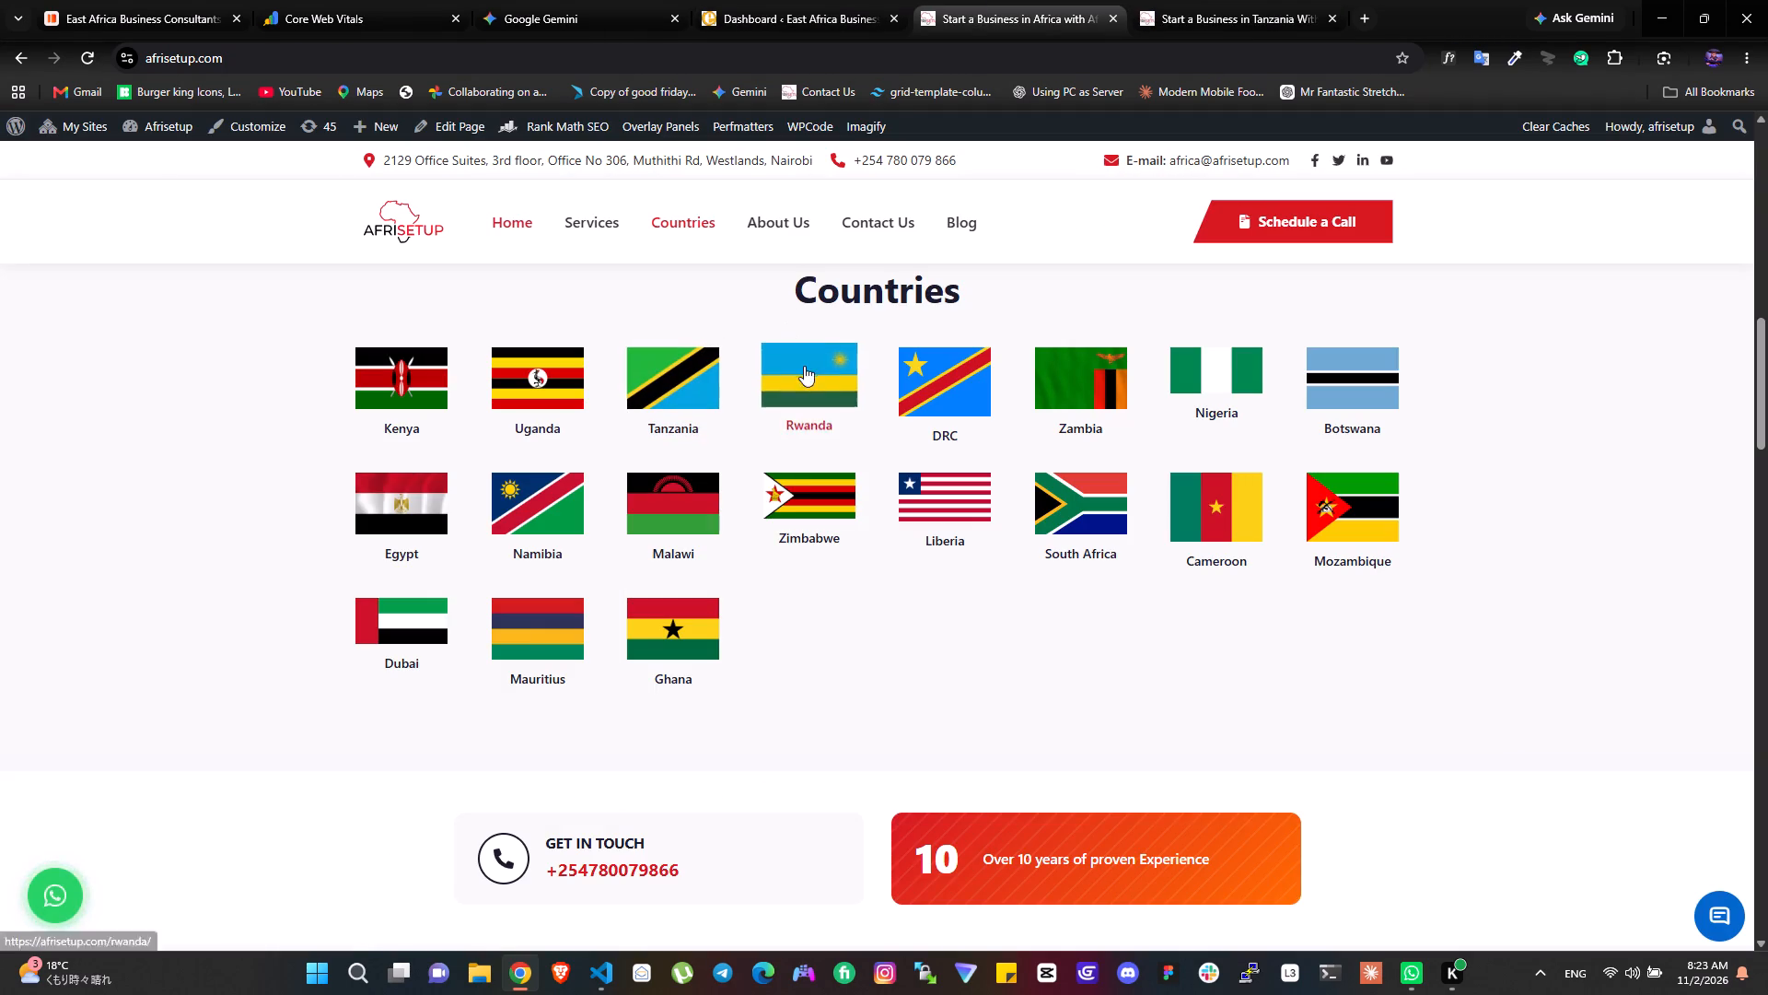
pyautogui.click(1424, 19)
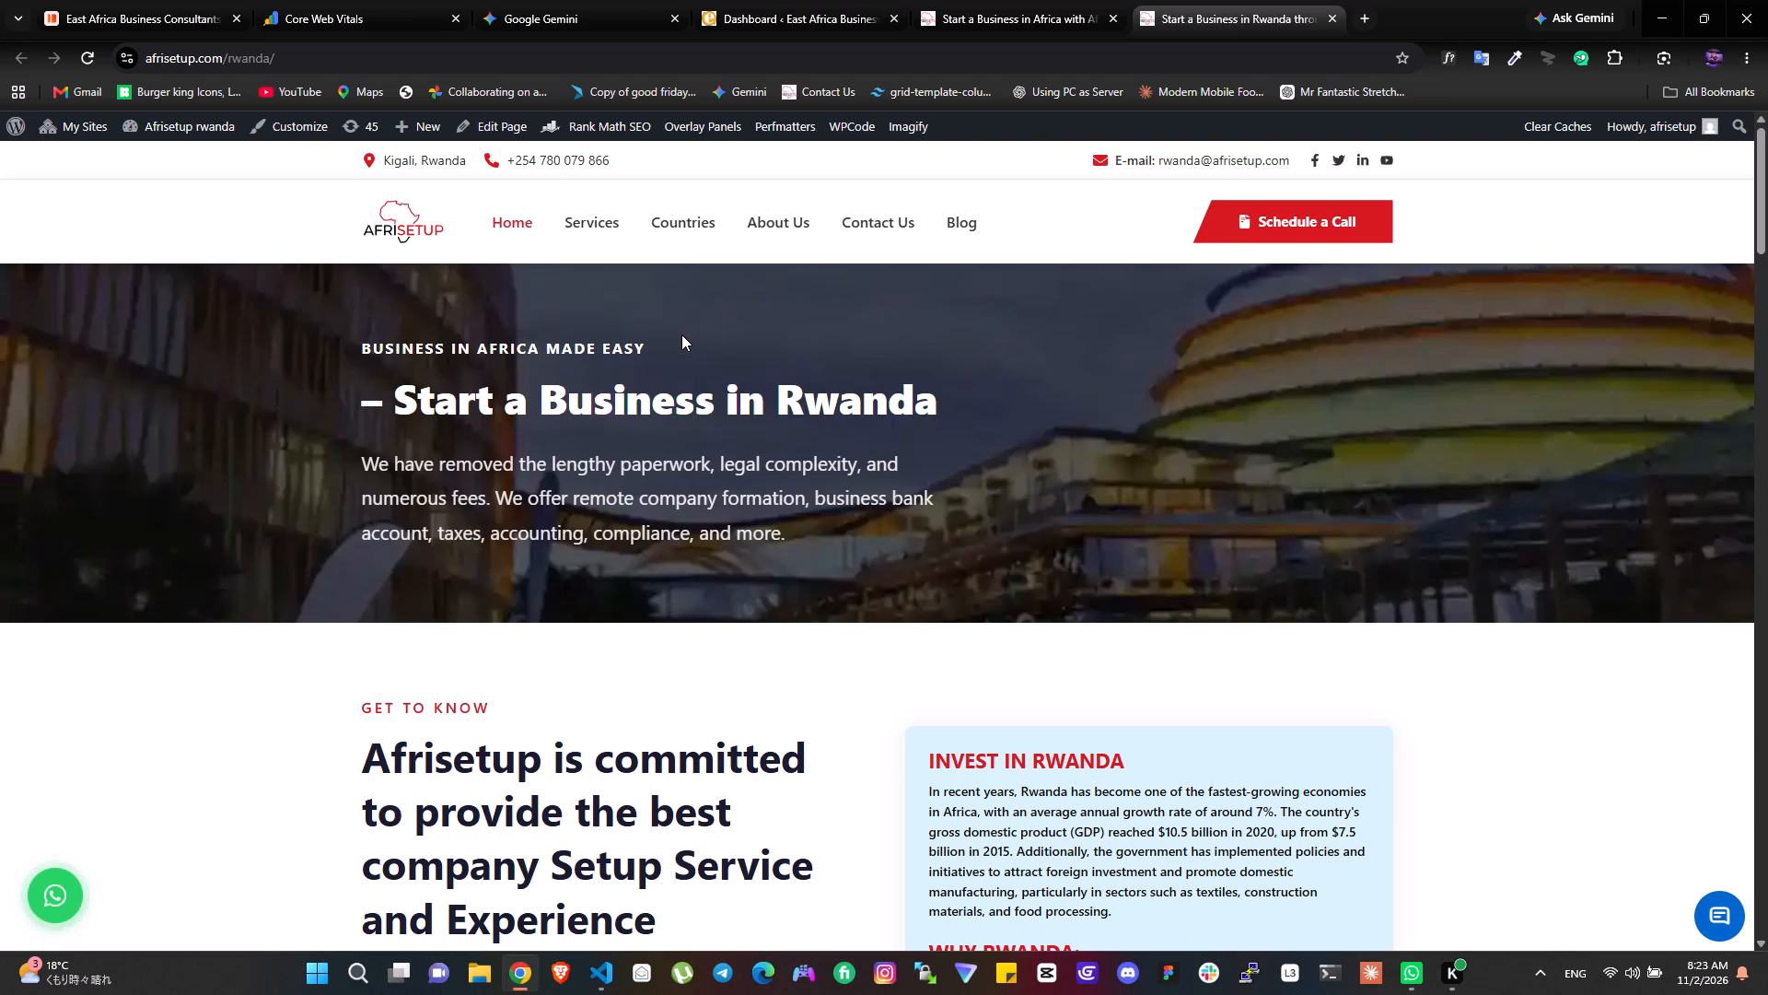
pyautogui.click(311, 131)
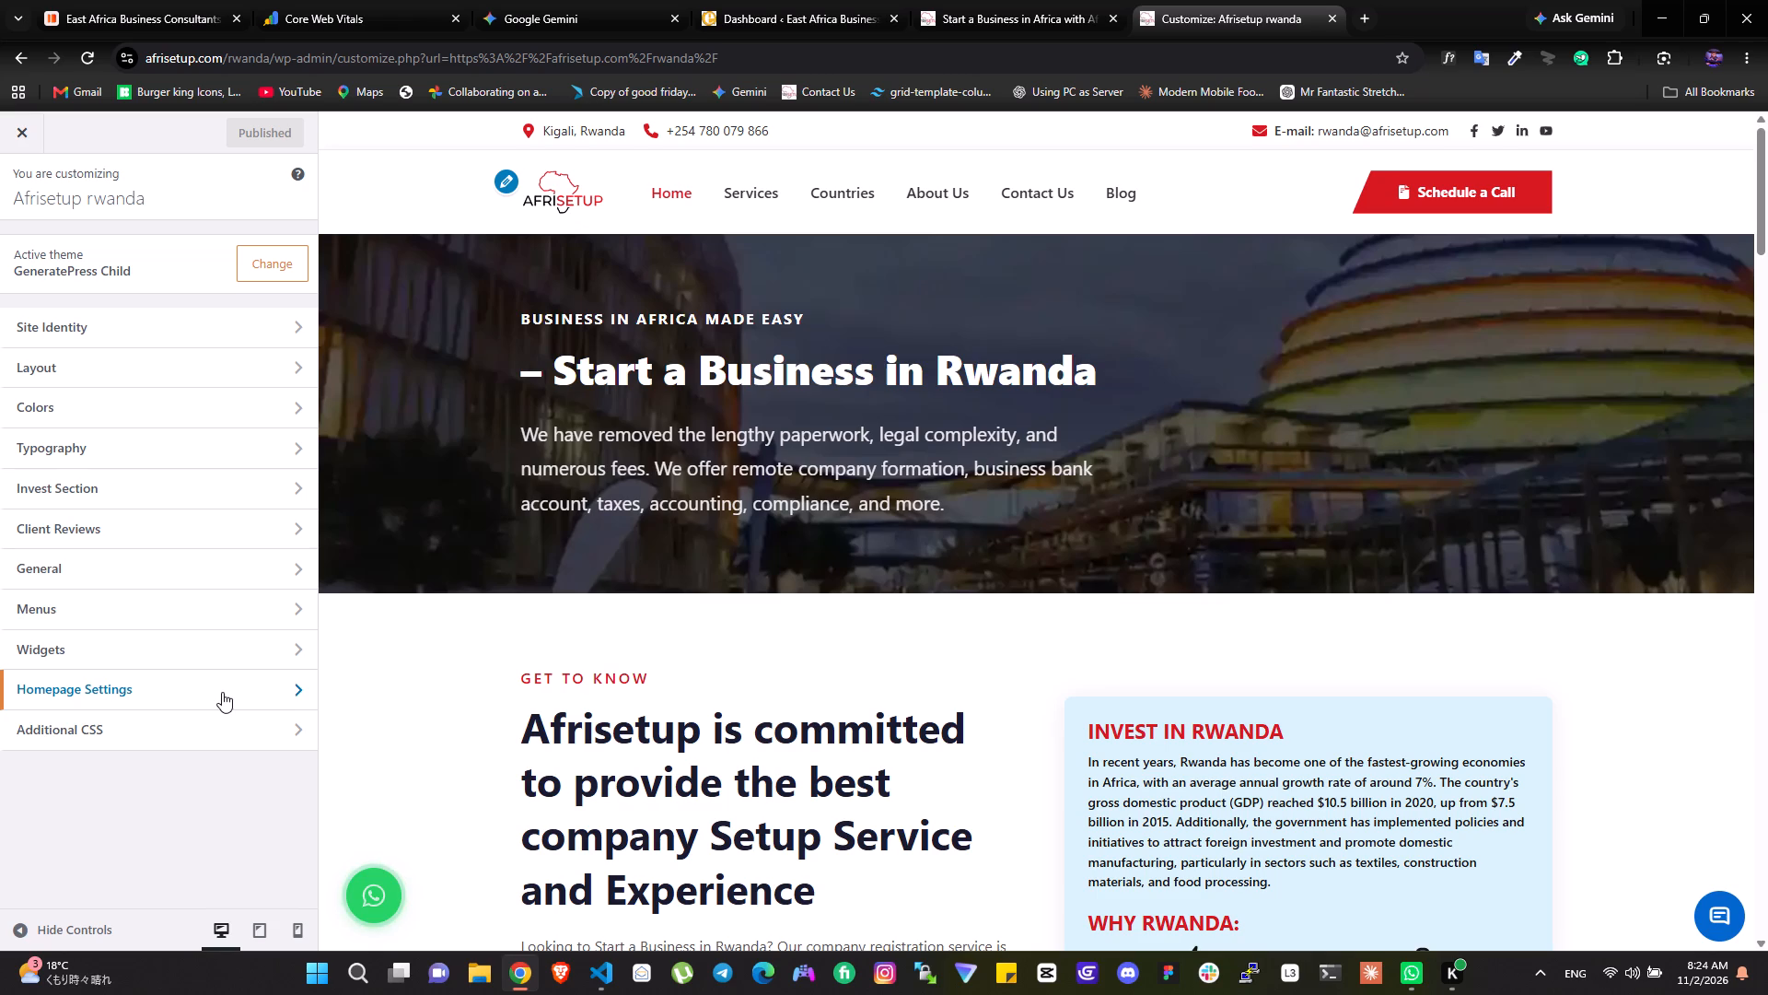
pyautogui.click(113, 612)
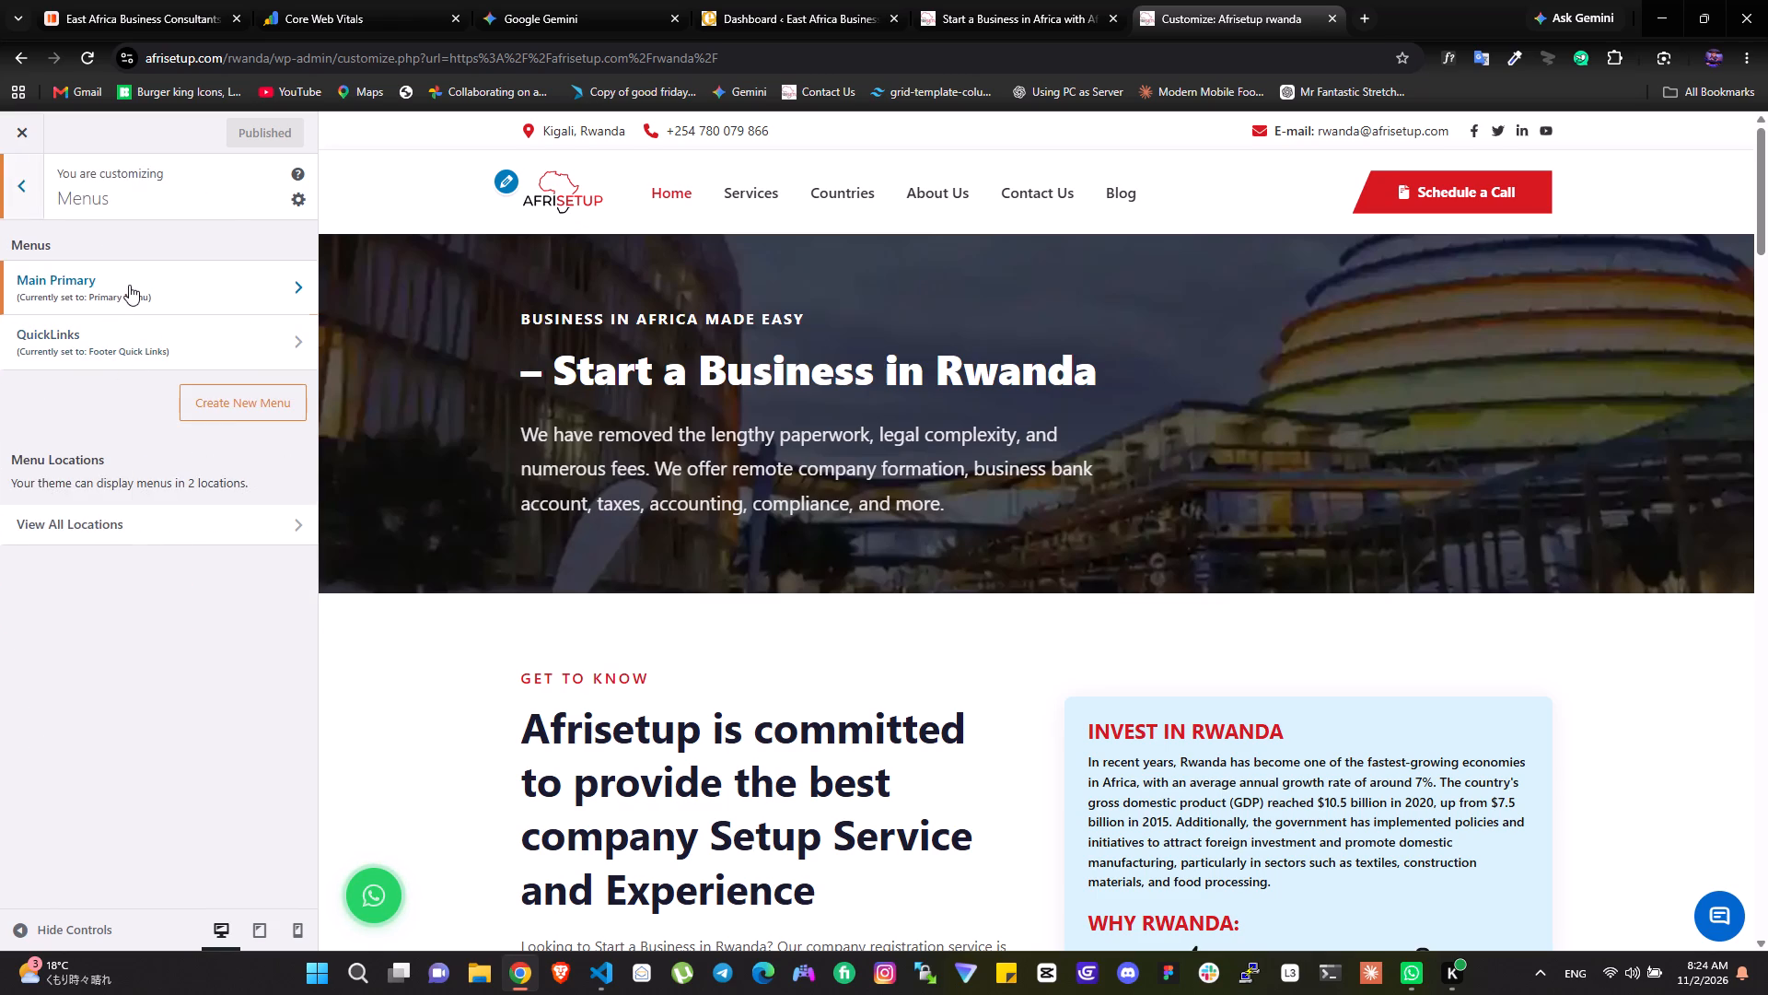
pyautogui.click(129, 285)
pyautogui.scroll(-5, 209, 500)
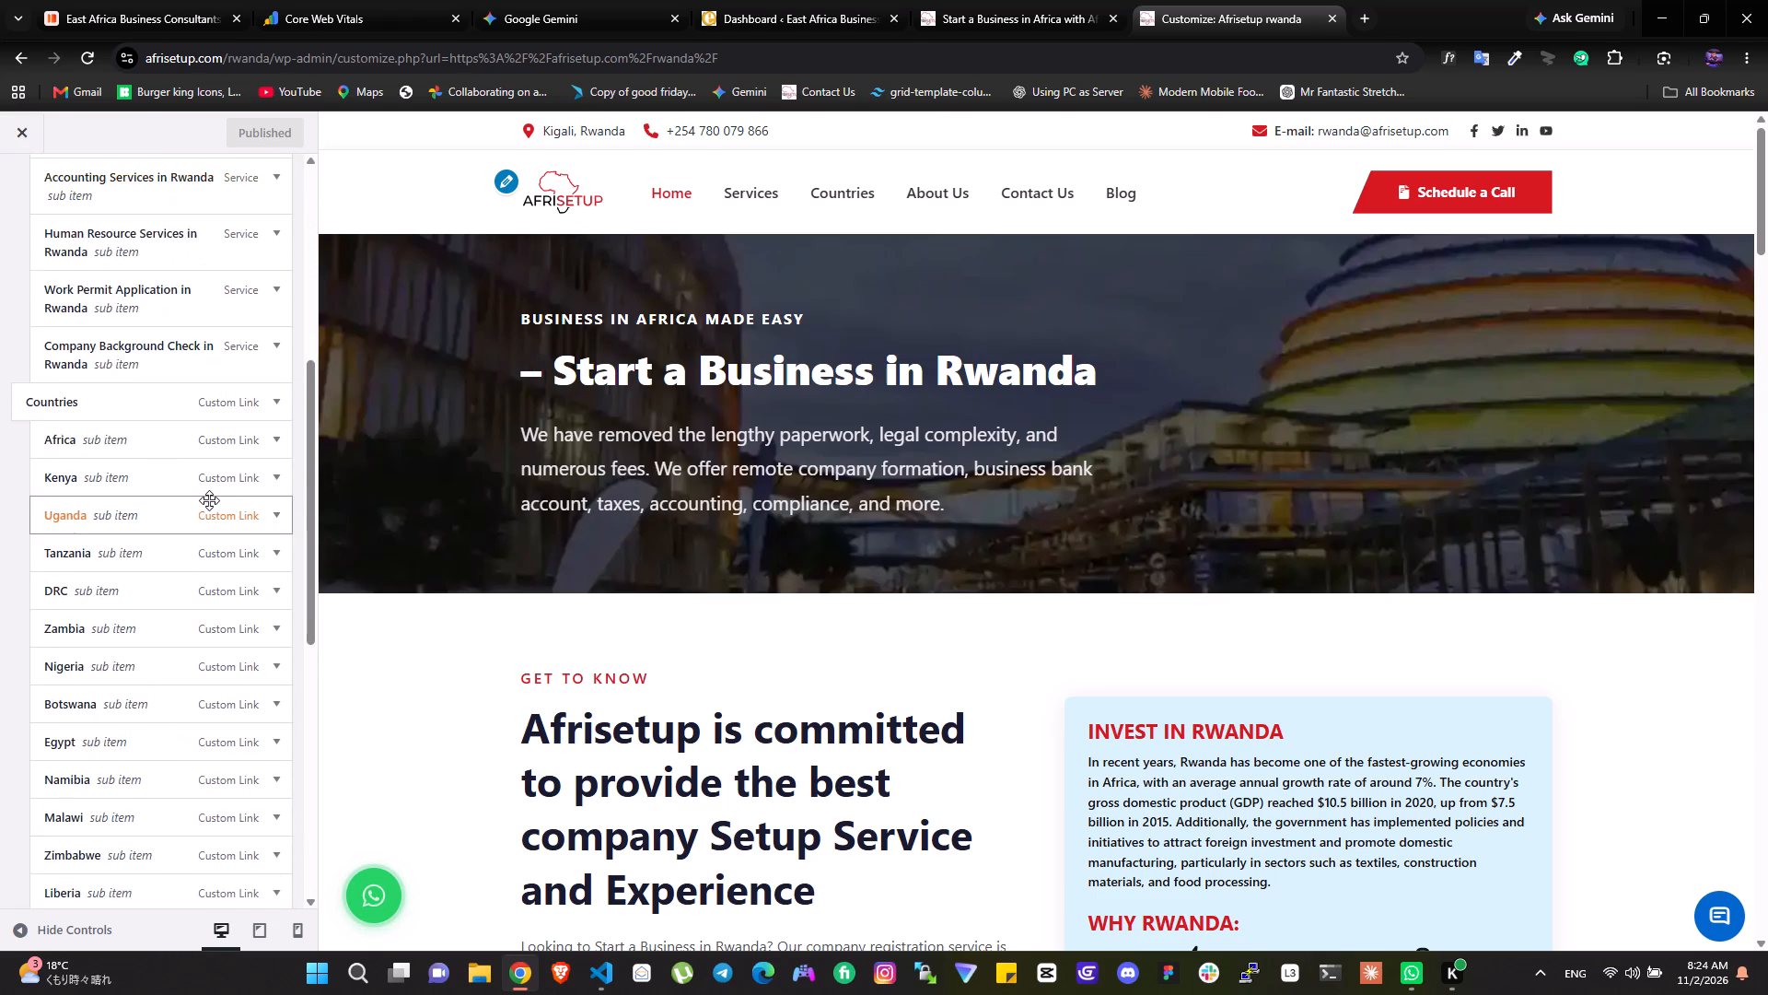
pyautogui.scroll(-4, 209, 500)
pyautogui.click(206, 677)
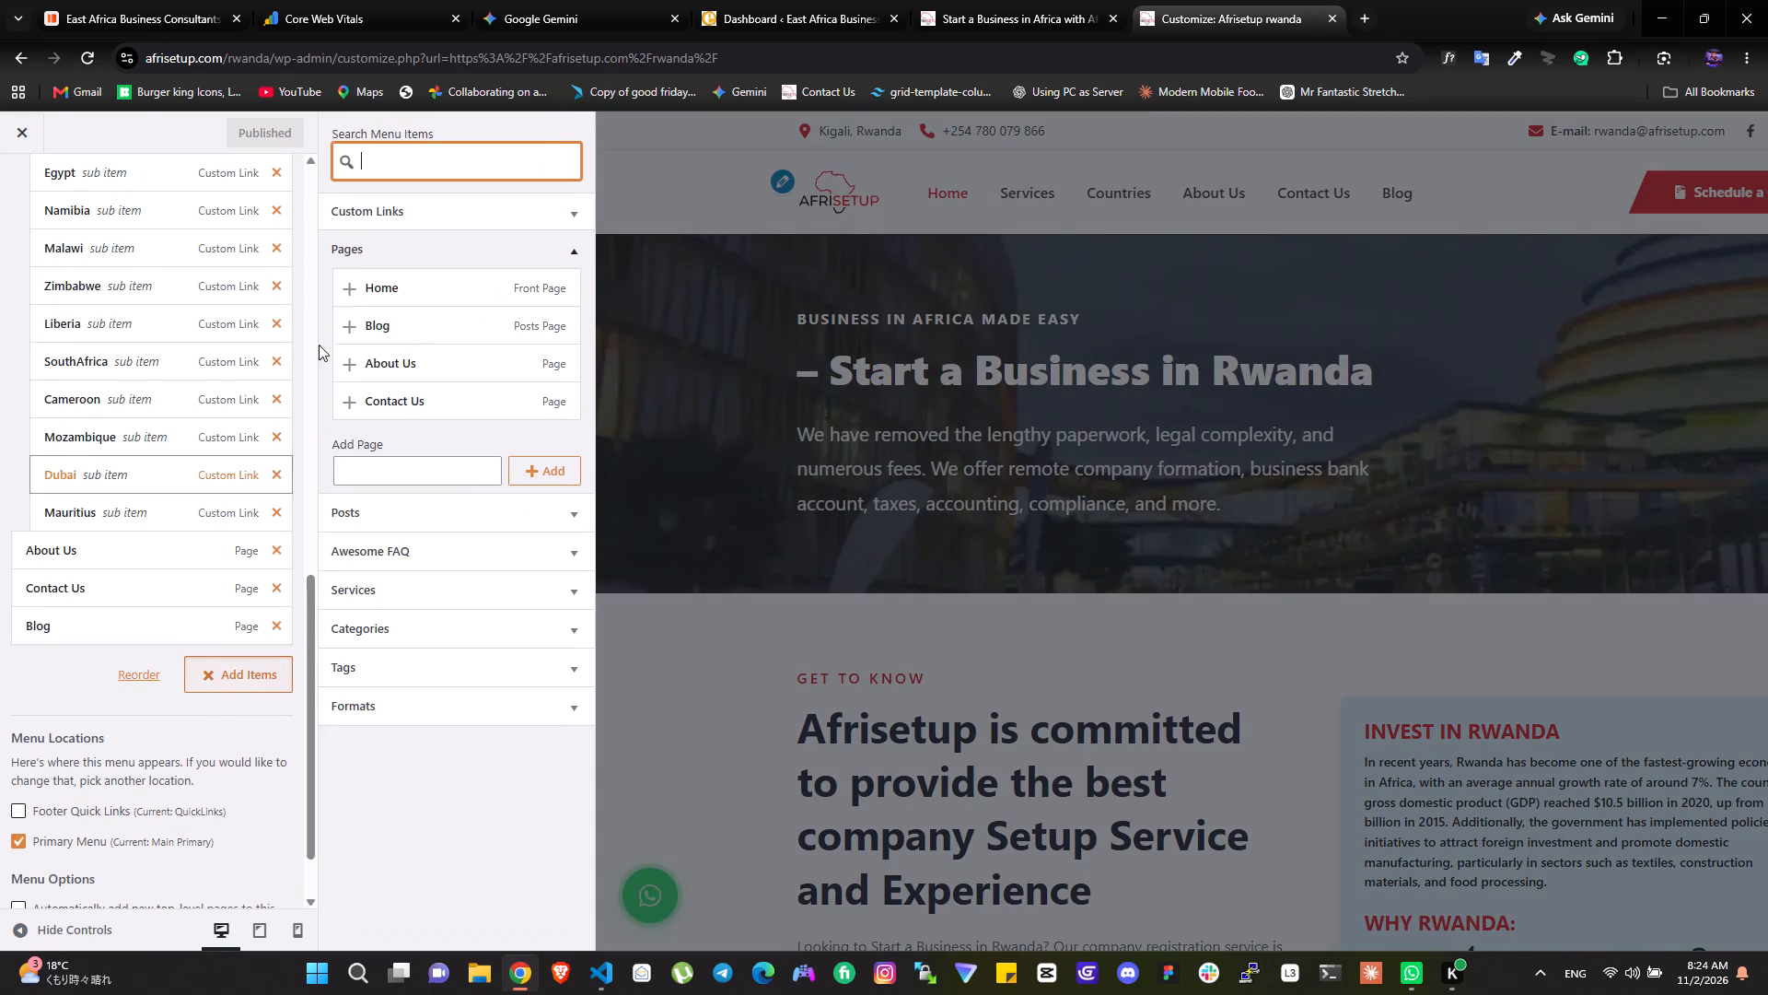
pyautogui.click(397, 404)
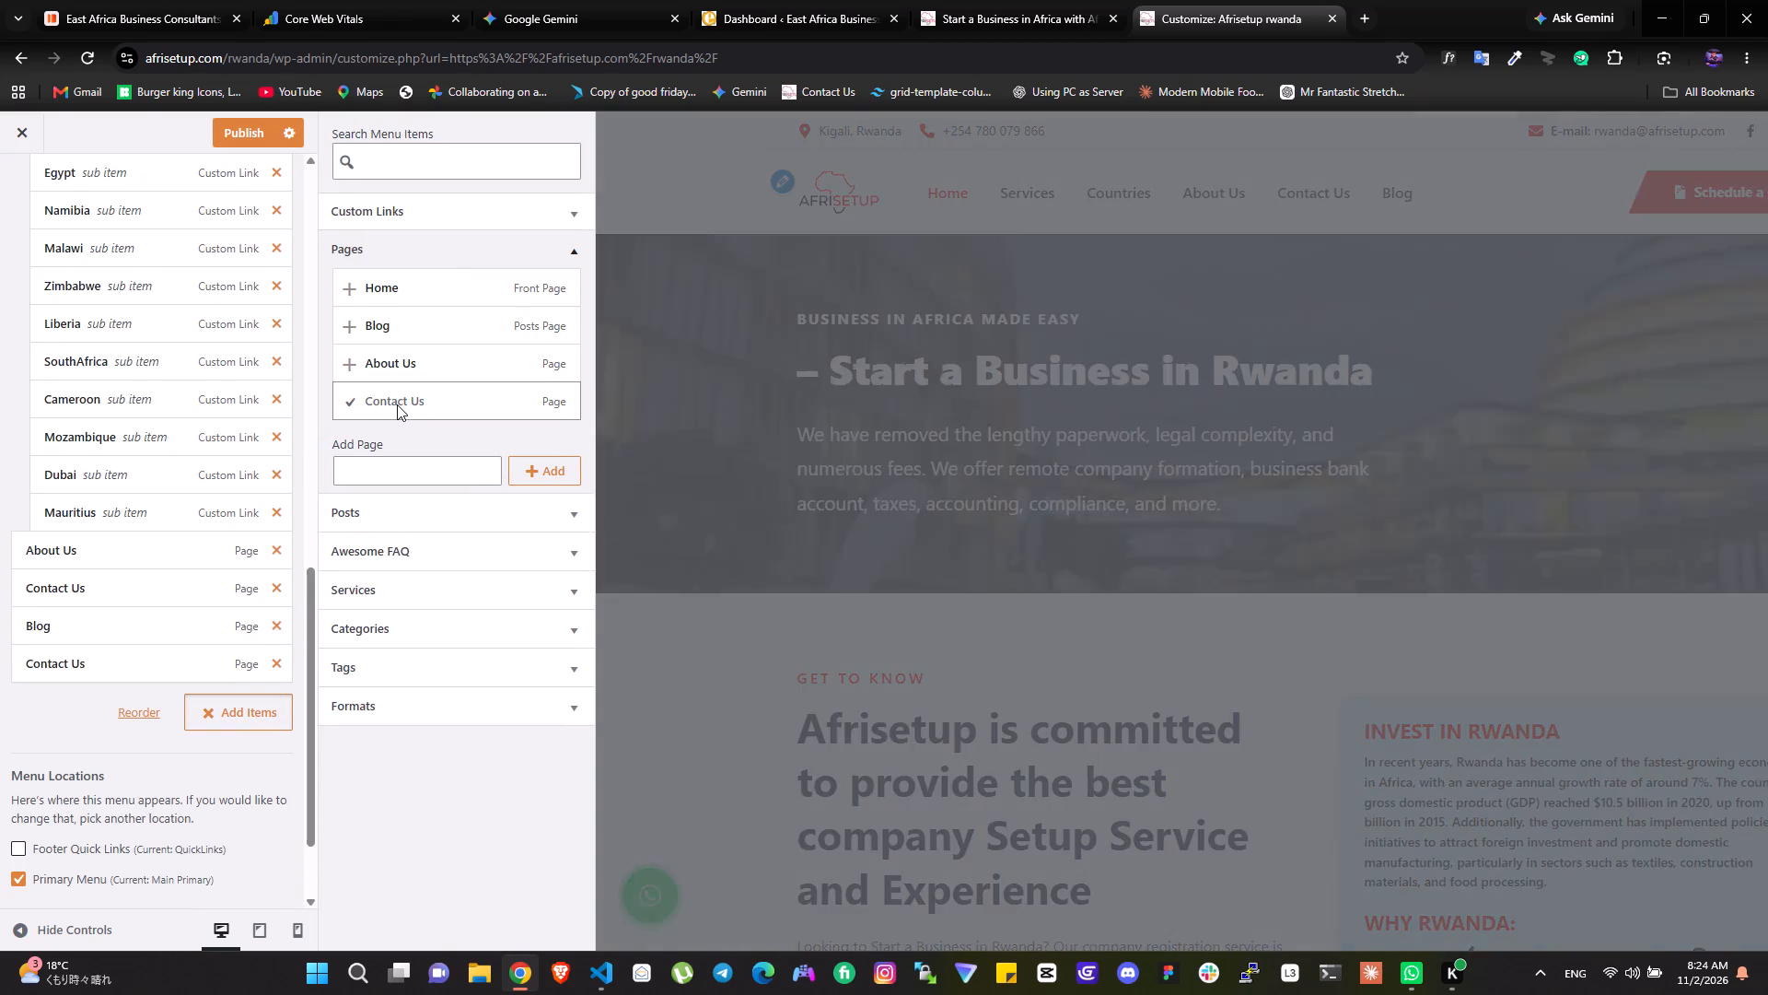
pyautogui.click(280, 658)
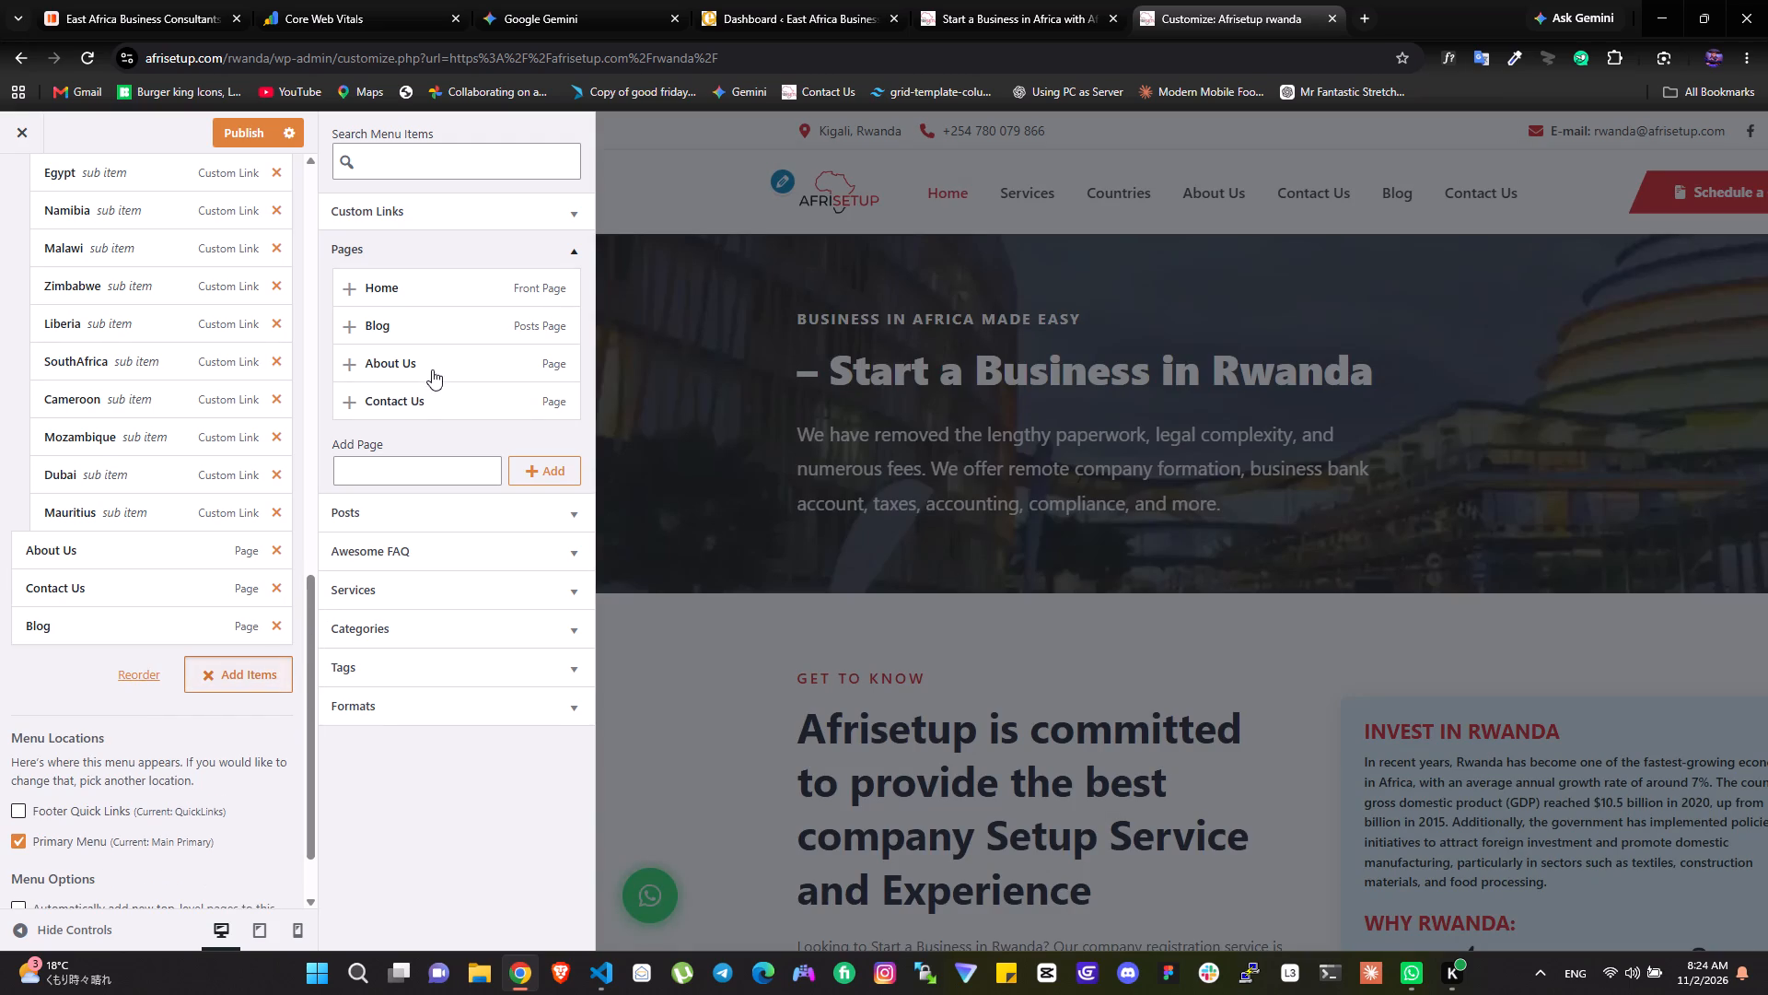
pyautogui.click(401, 201)
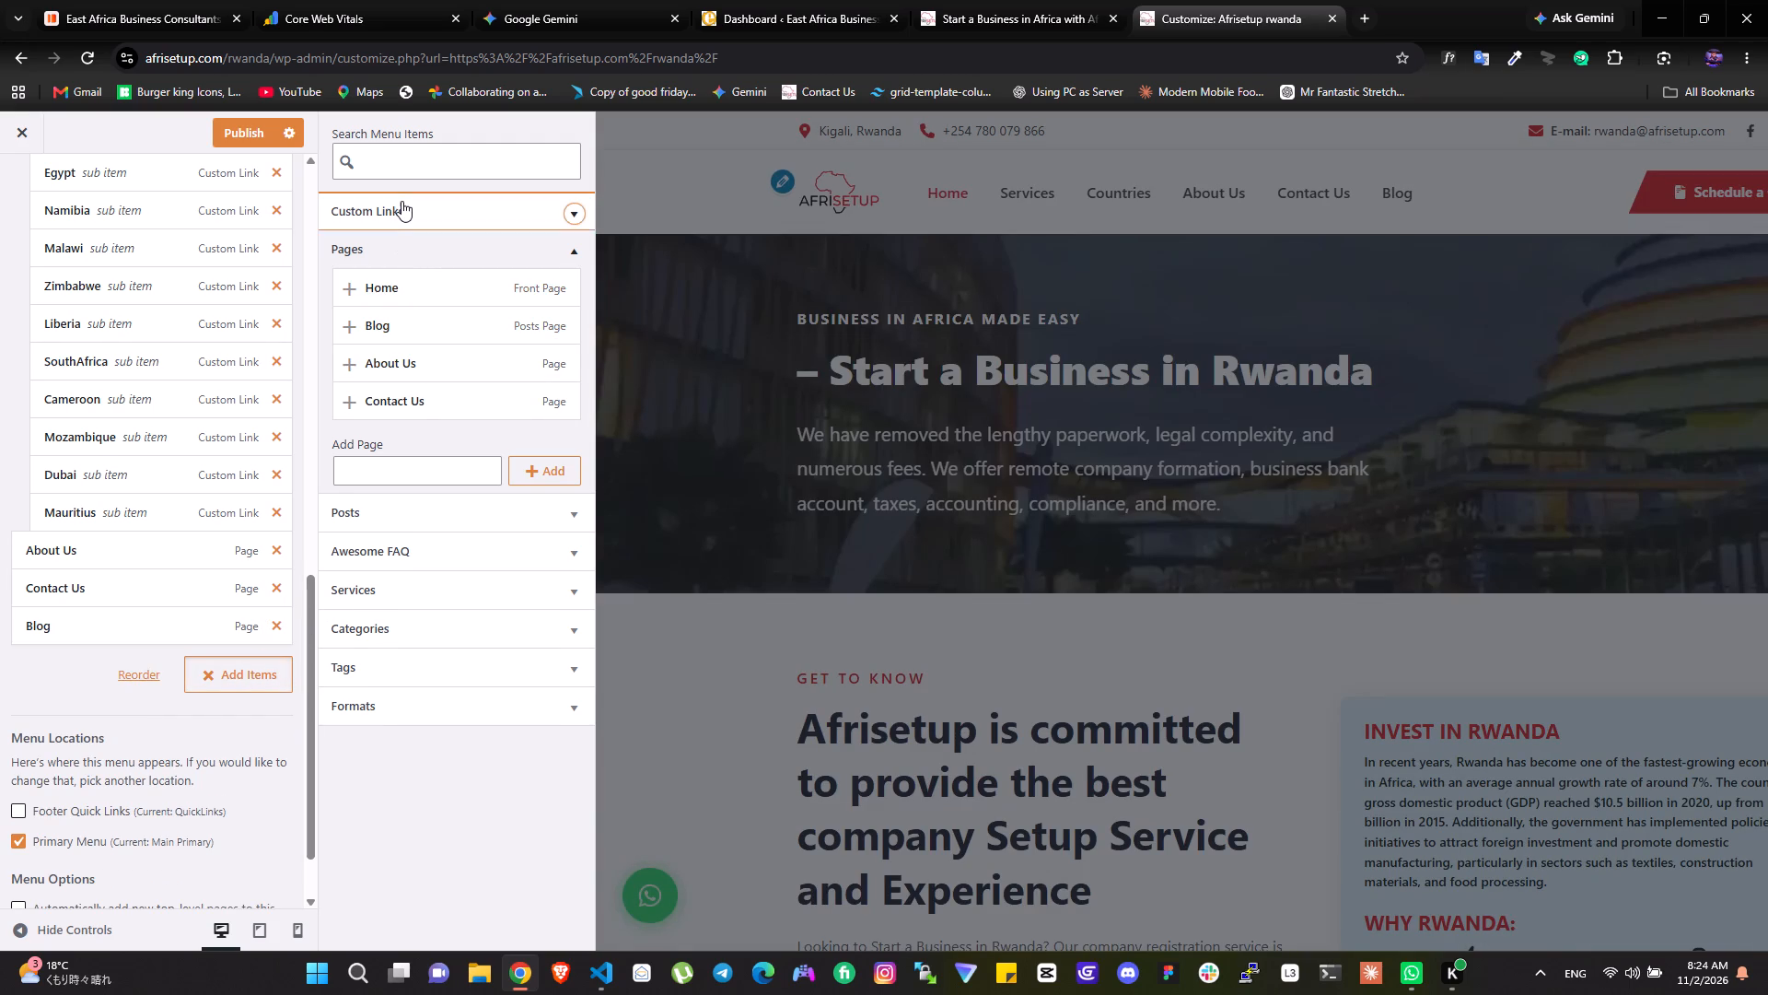
pyautogui.click(398, 265)
pyautogui.hotkey('ctrl', 'v')
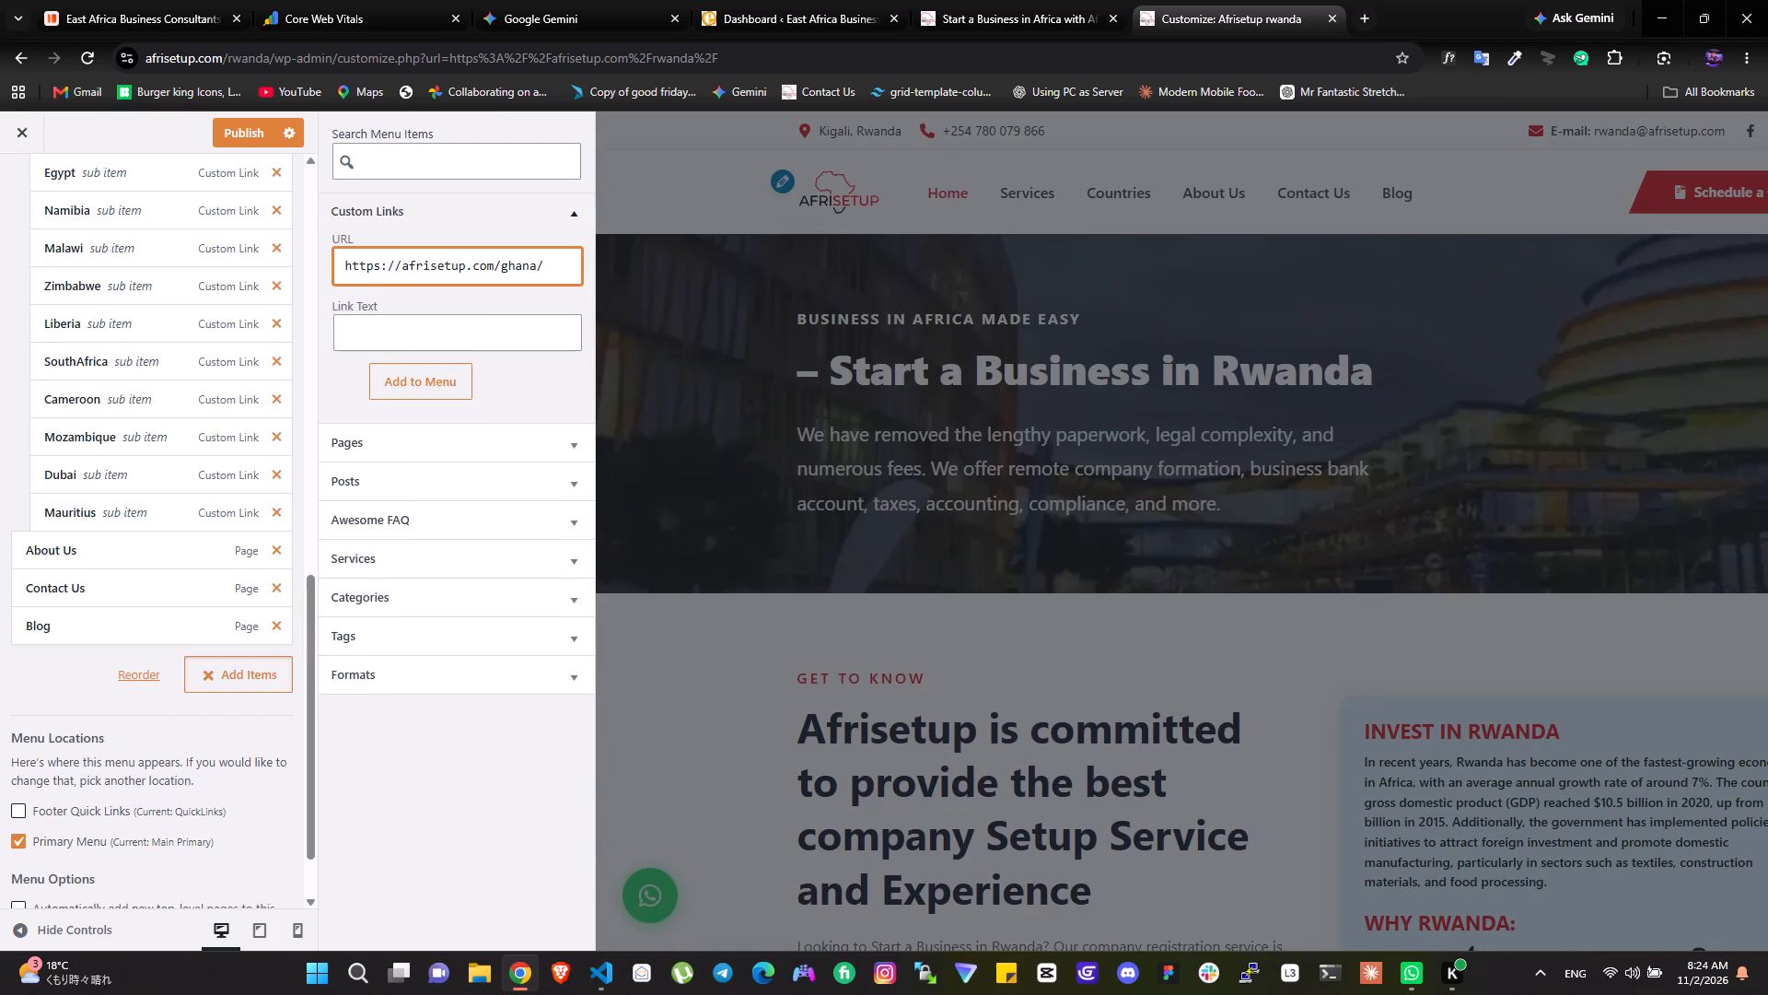
pyautogui.click(377, 333)
pyautogui.write('Gh')
pyautogui.write('ana')
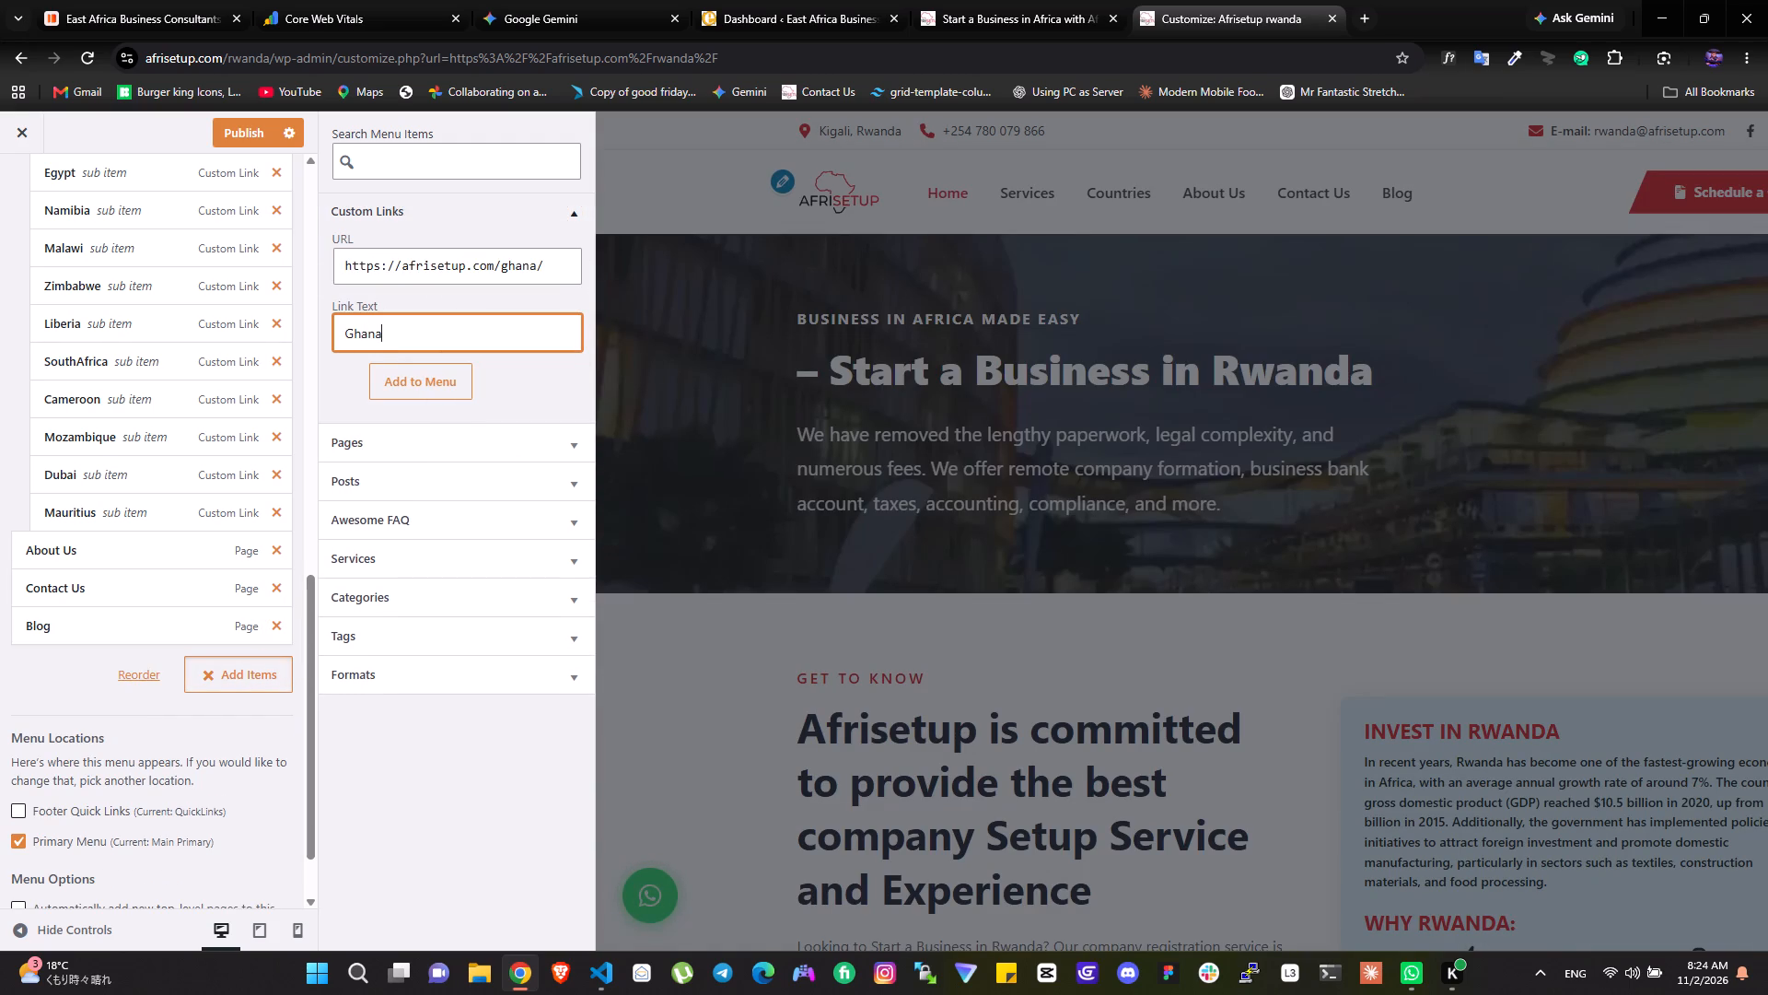
pyautogui.click(413, 381)
# Nest the Ghana link below Mauritius as a Countries sub item and publish the Rwanda menu.
pyautogui.moveTo(110, 667); pyautogui.dragTo(155, 611)
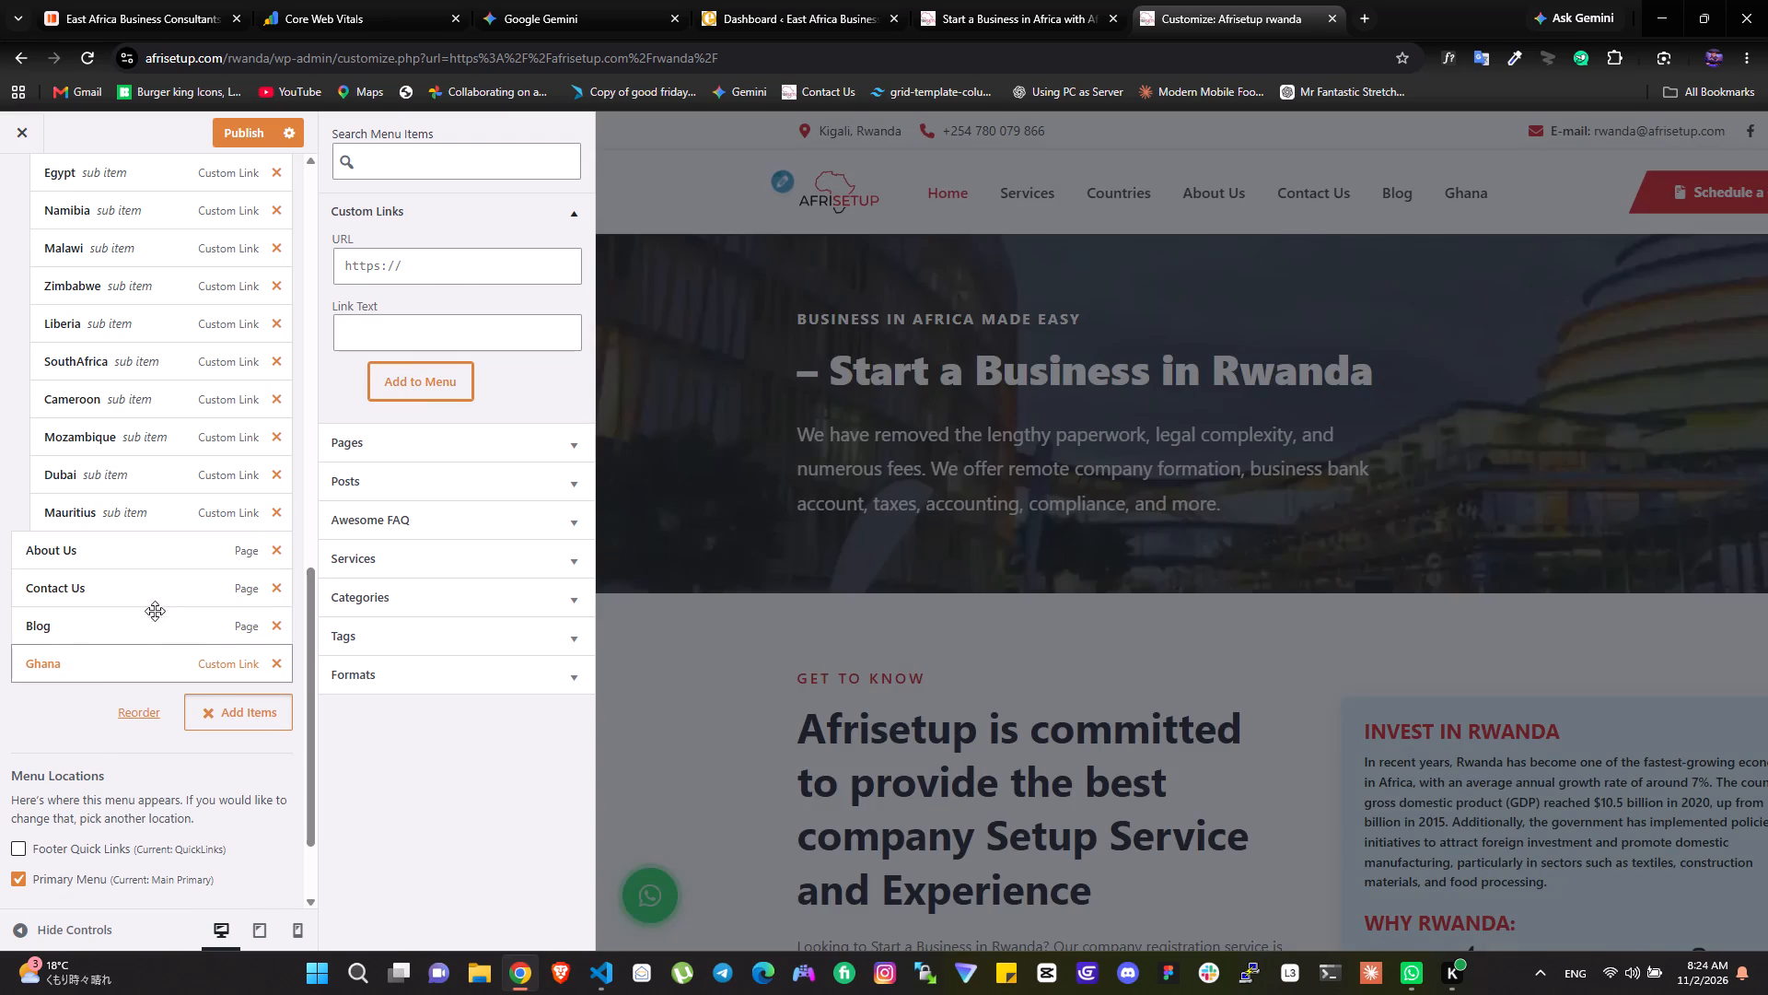
pyautogui.moveTo(155, 611); pyautogui.dragTo(121, 554)
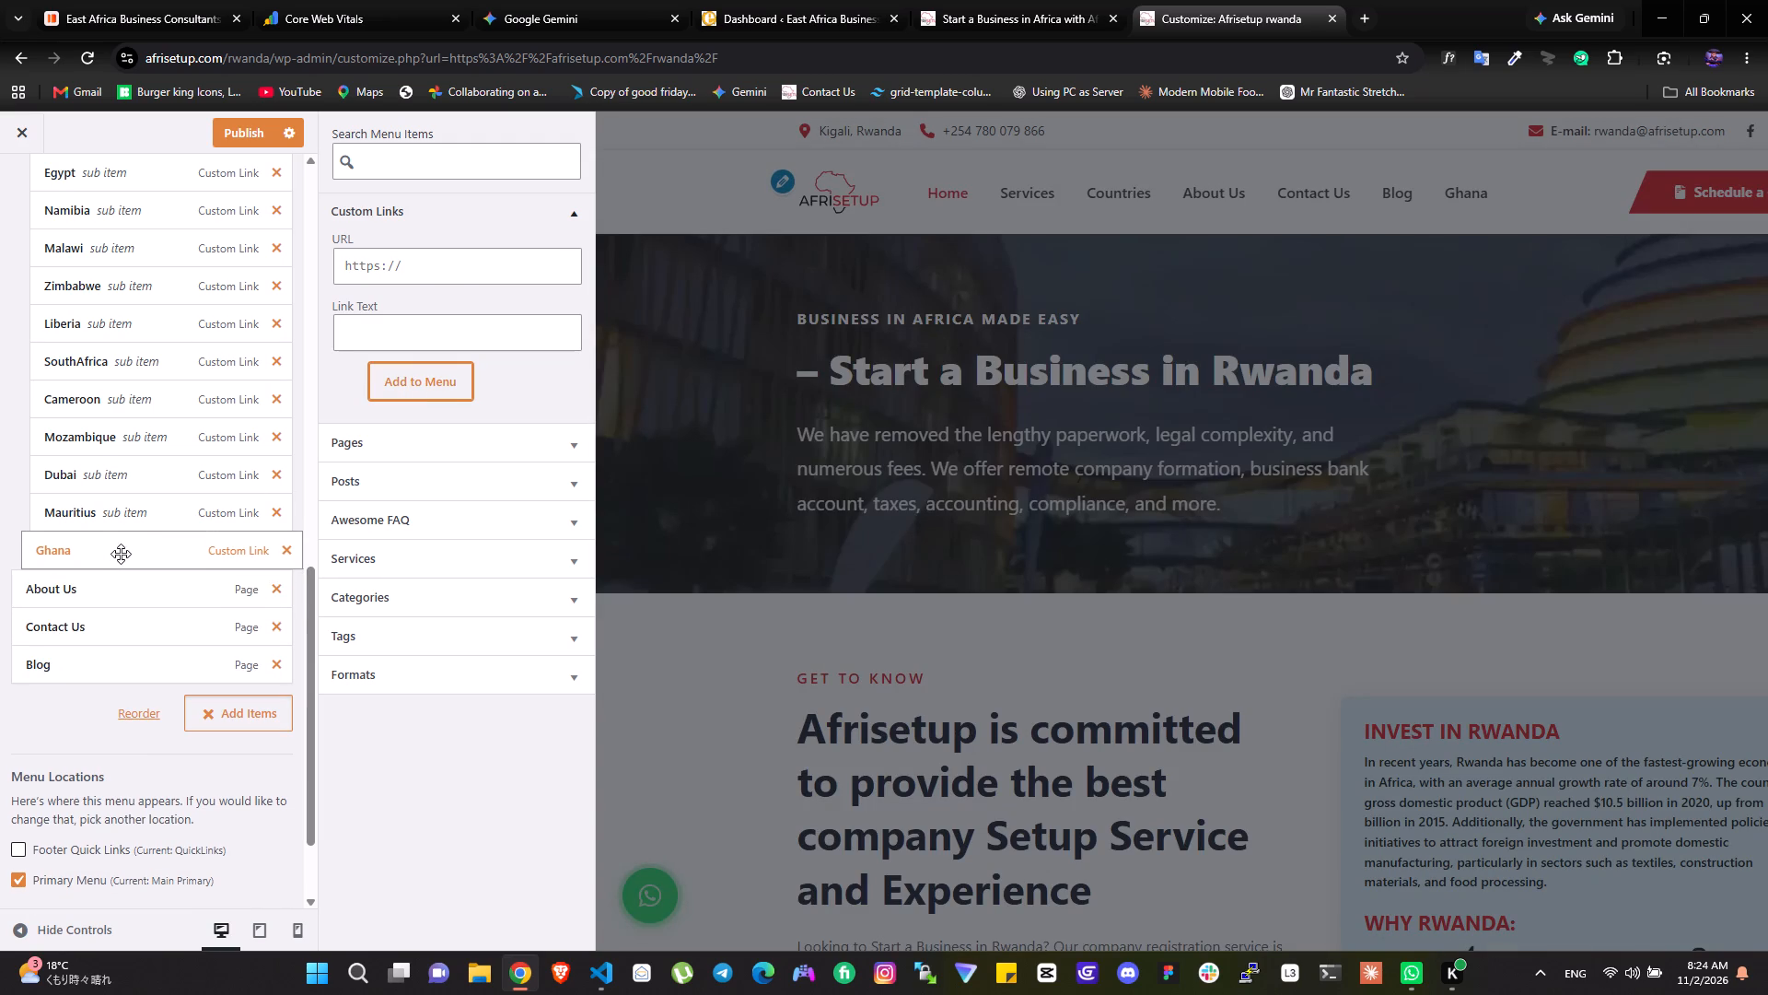
pyautogui.moveTo(121, 554); pyautogui.dragTo(127, 553)
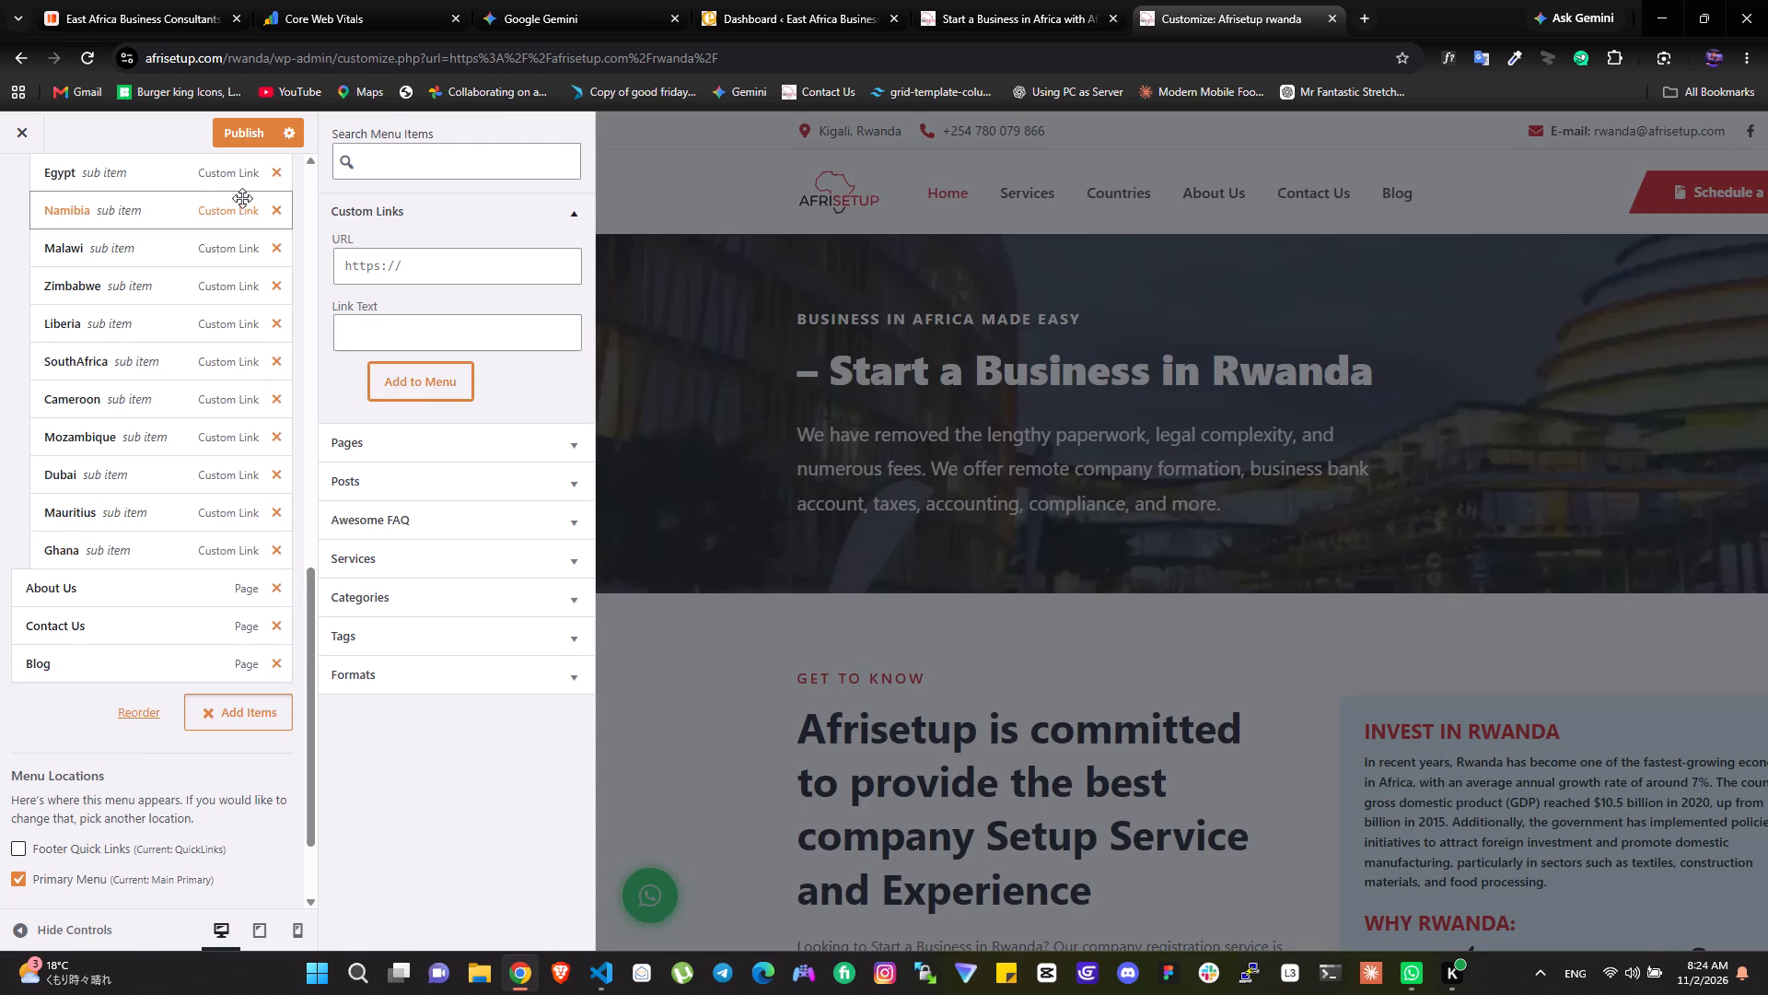
pyautogui.doubleClick(239, 138)
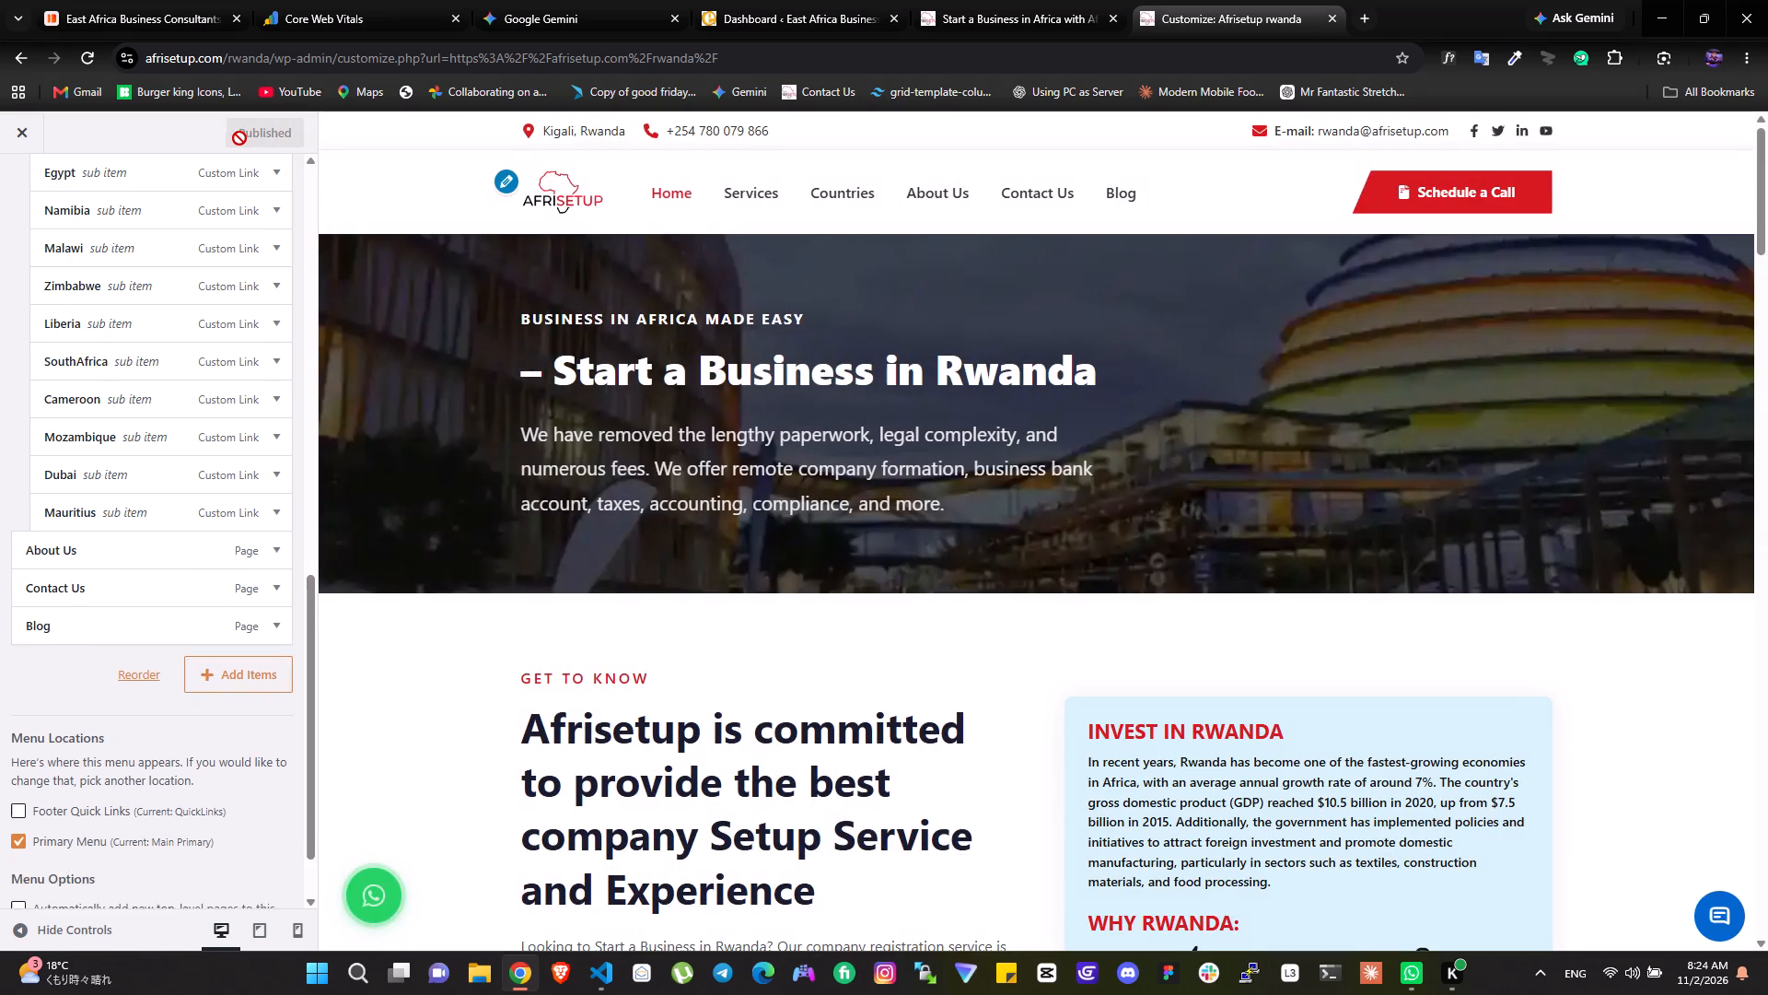
# Open the DRC site from the homepage's Countries section and bring up its Main Primary menu in the theme Customizer.
pyautogui.click(975, 0)
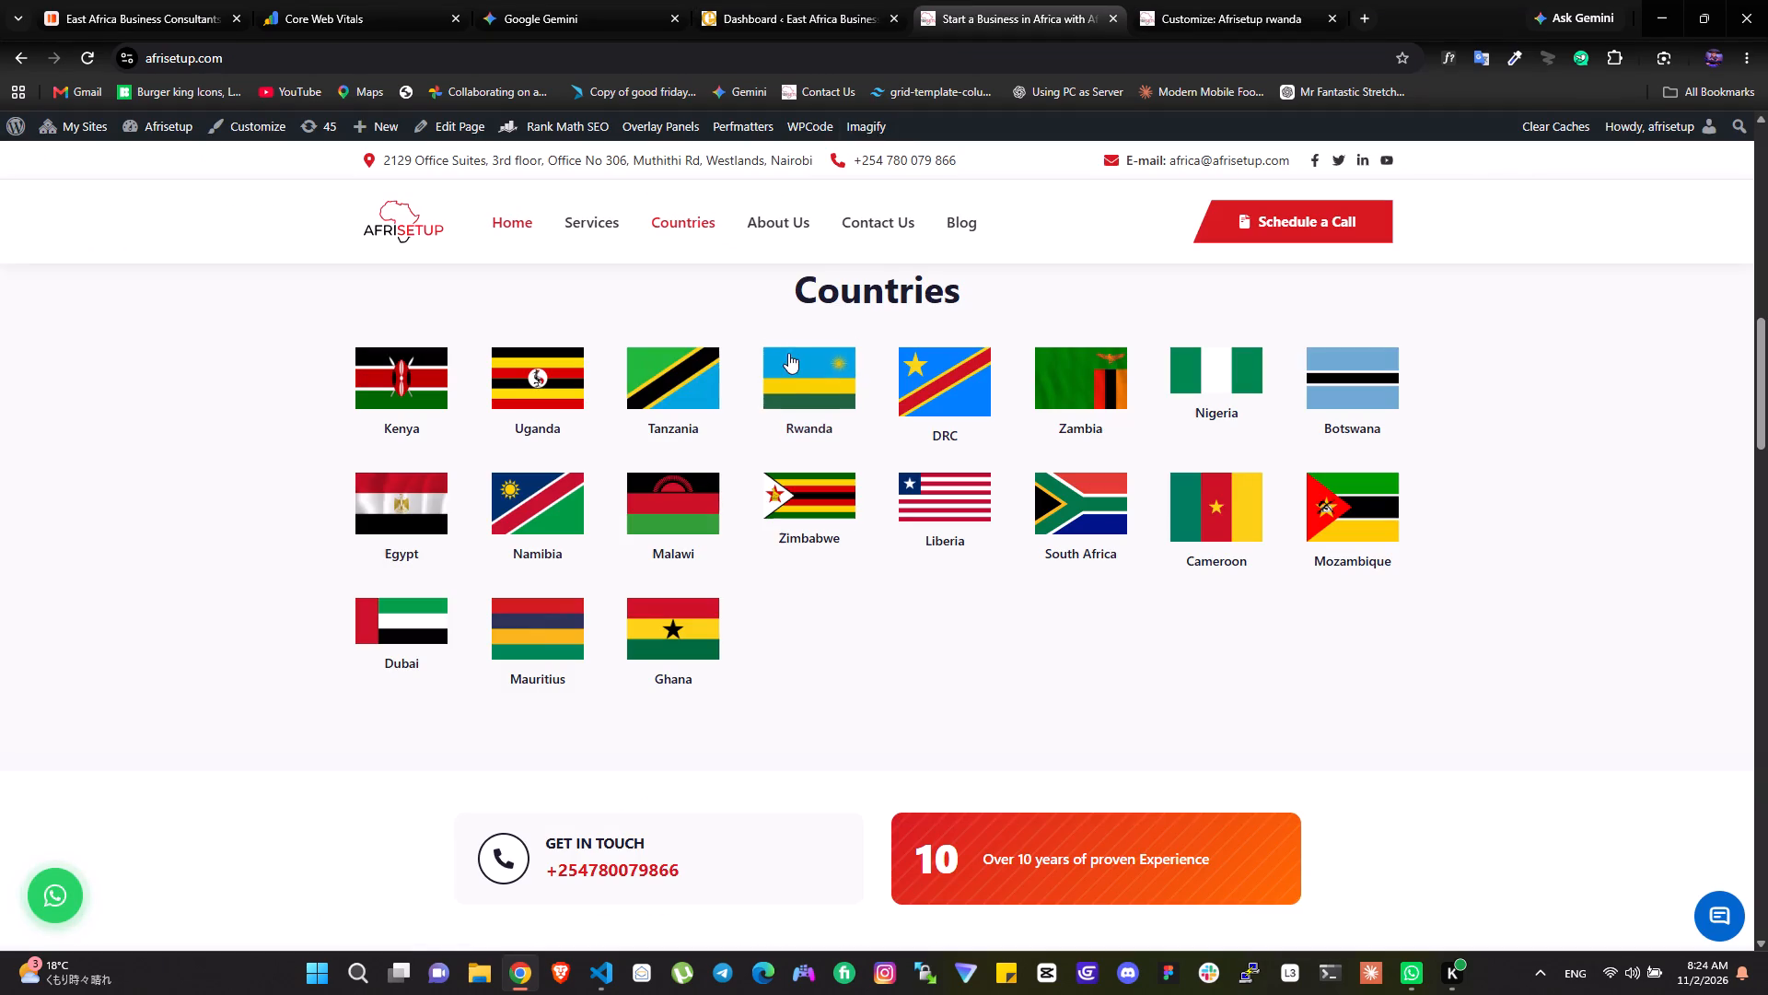
pyautogui.click(929, 359)
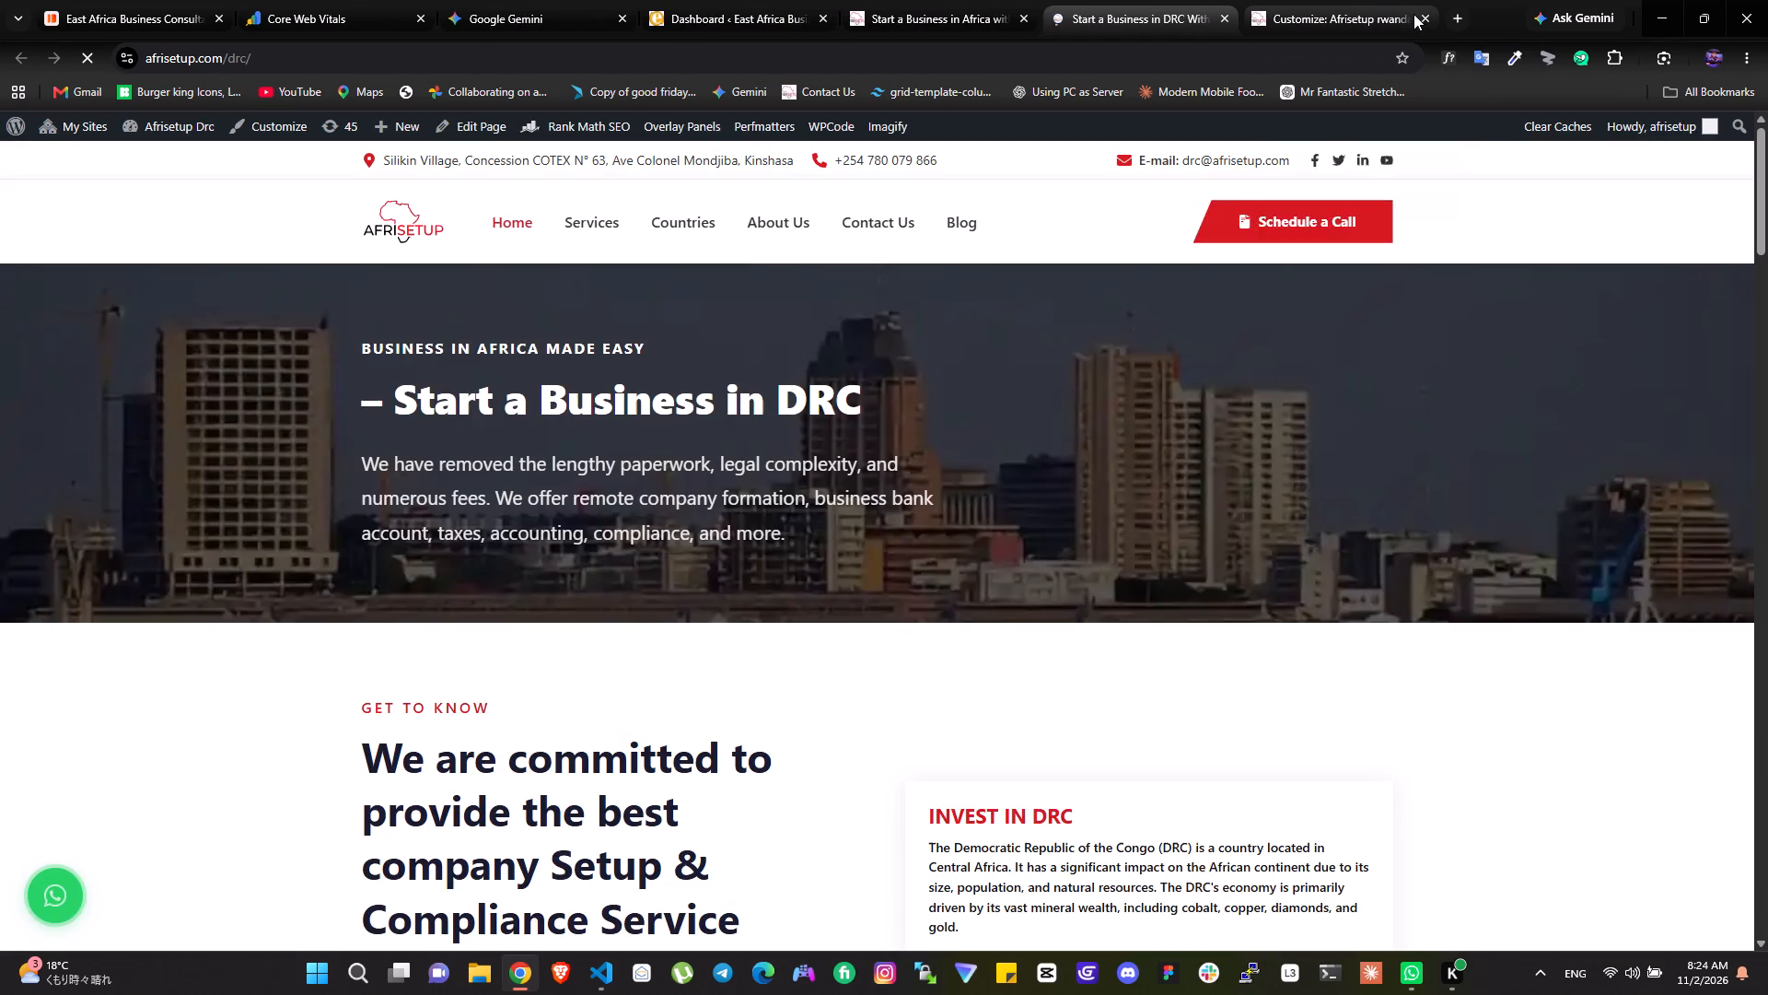
pyautogui.click(1421, 18)
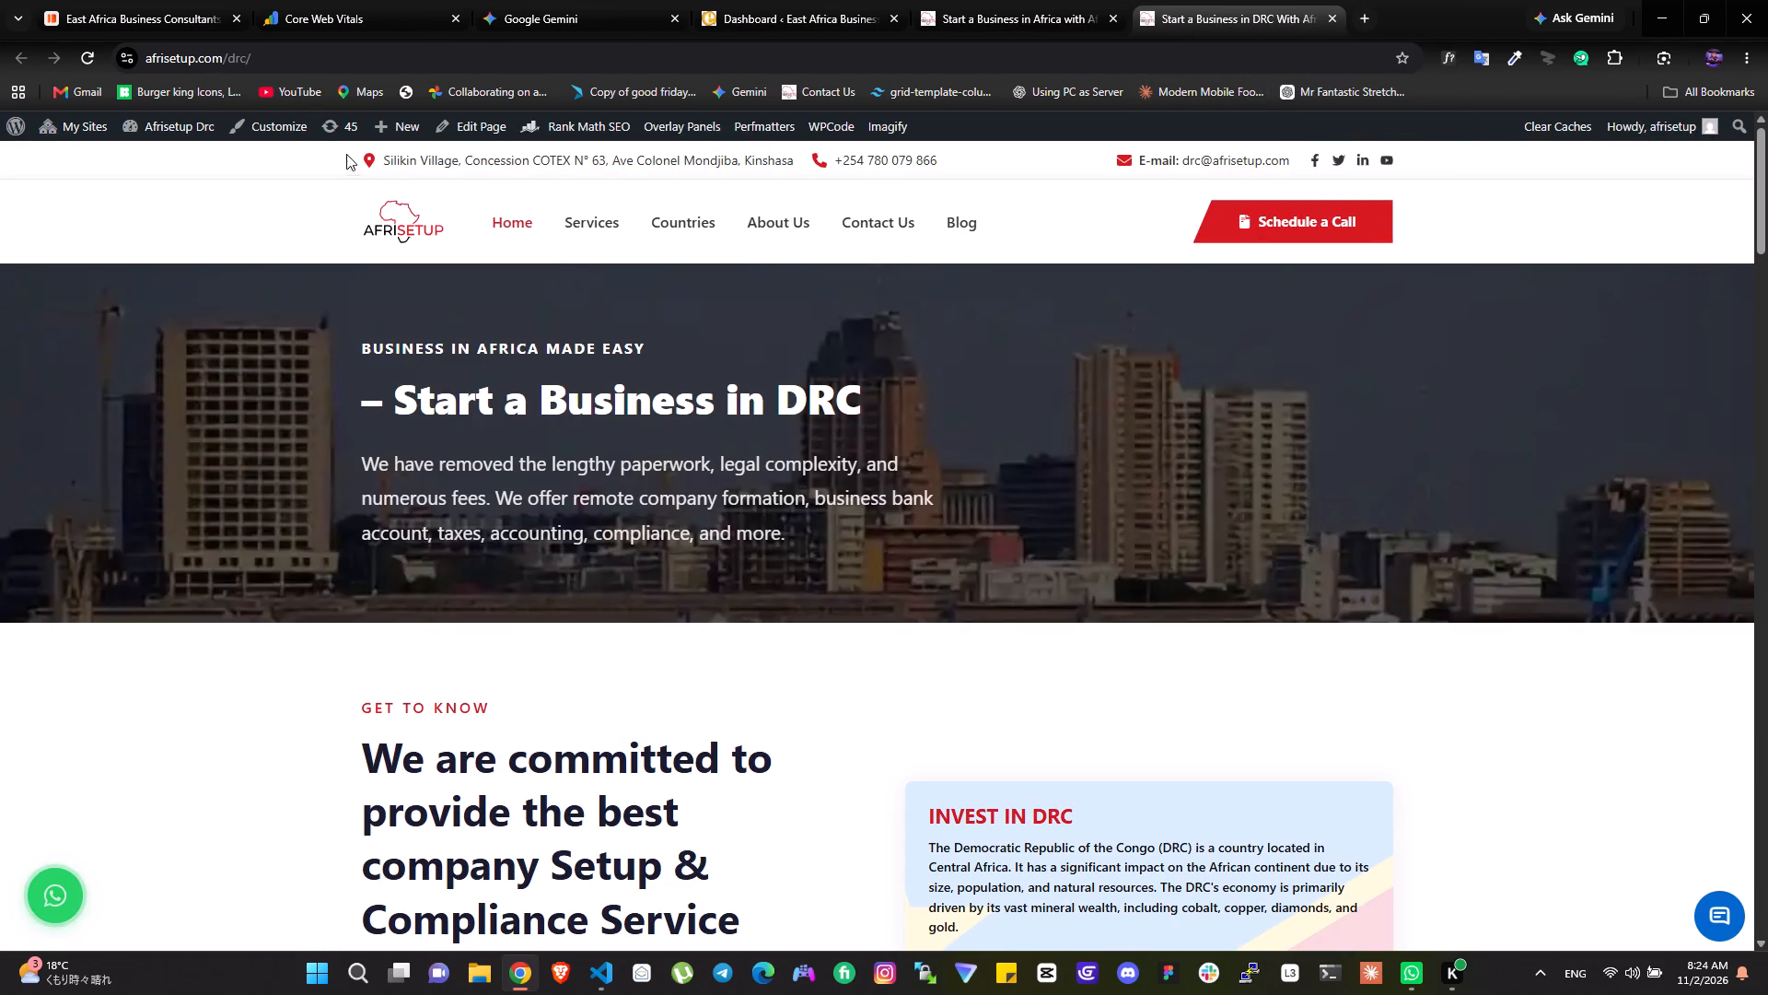
pyautogui.click(273, 125)
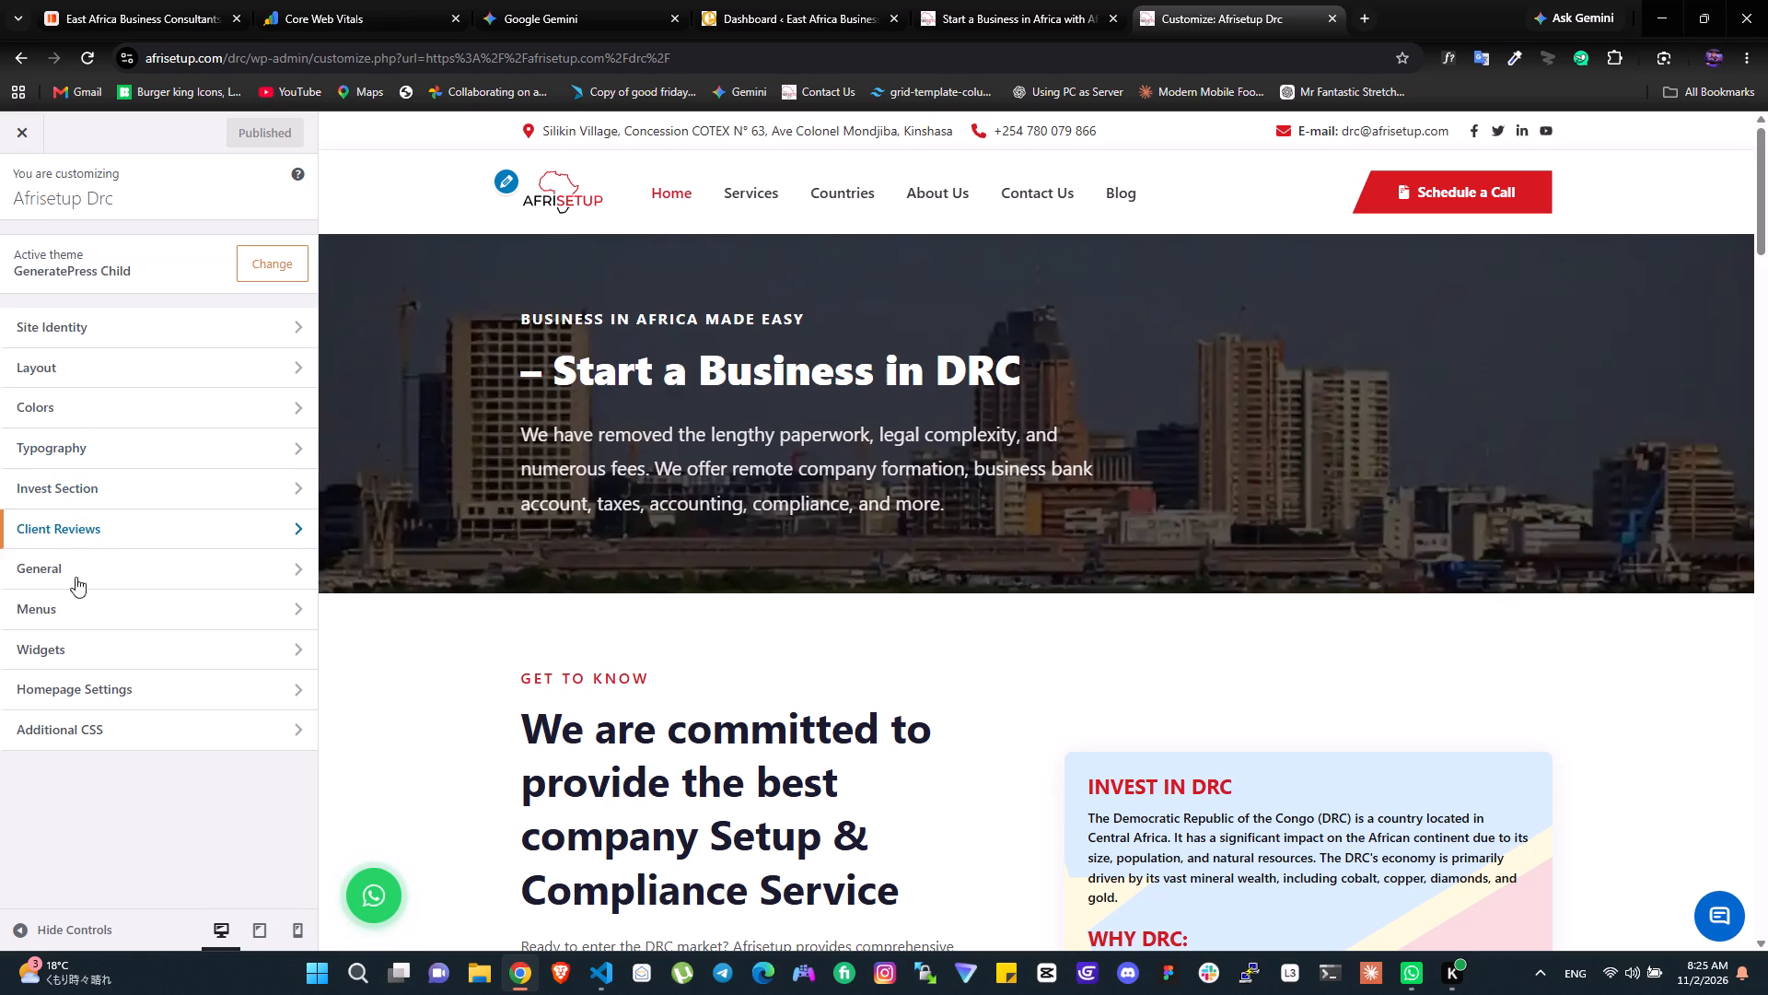
pyautogui.click(77, 610)
pyautogui.click(116, 310)
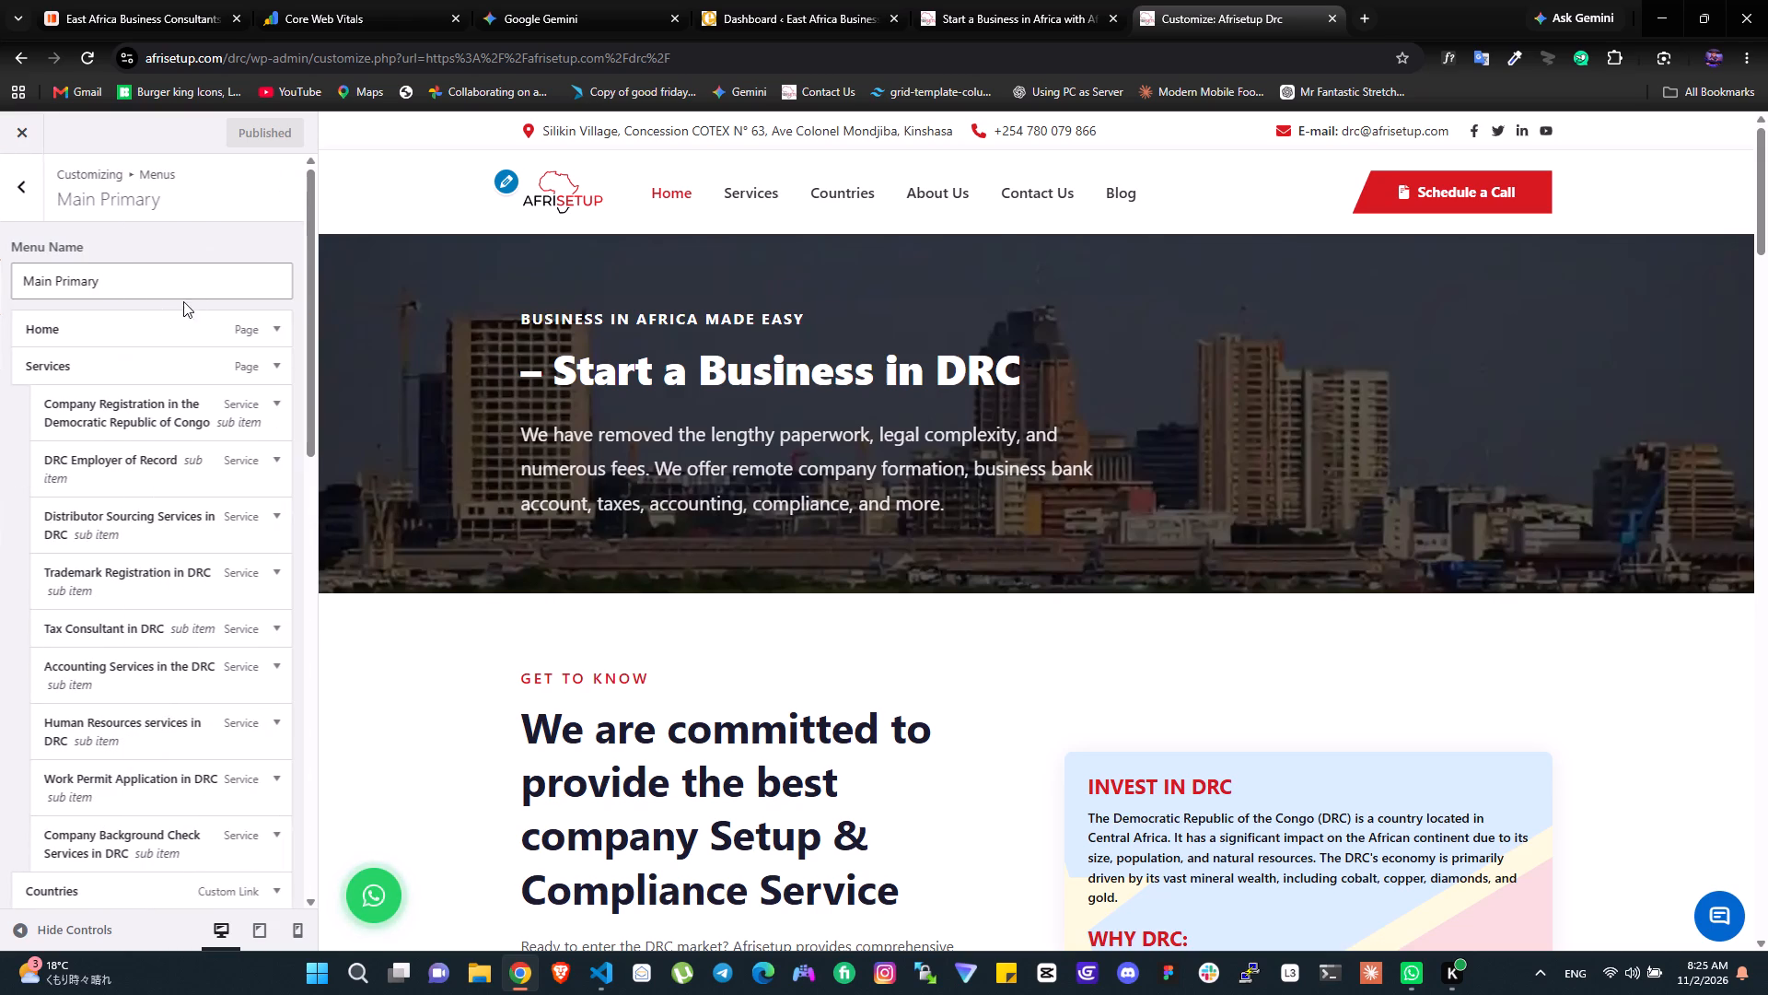
pyautogui.scroll(-11, 180, 536)
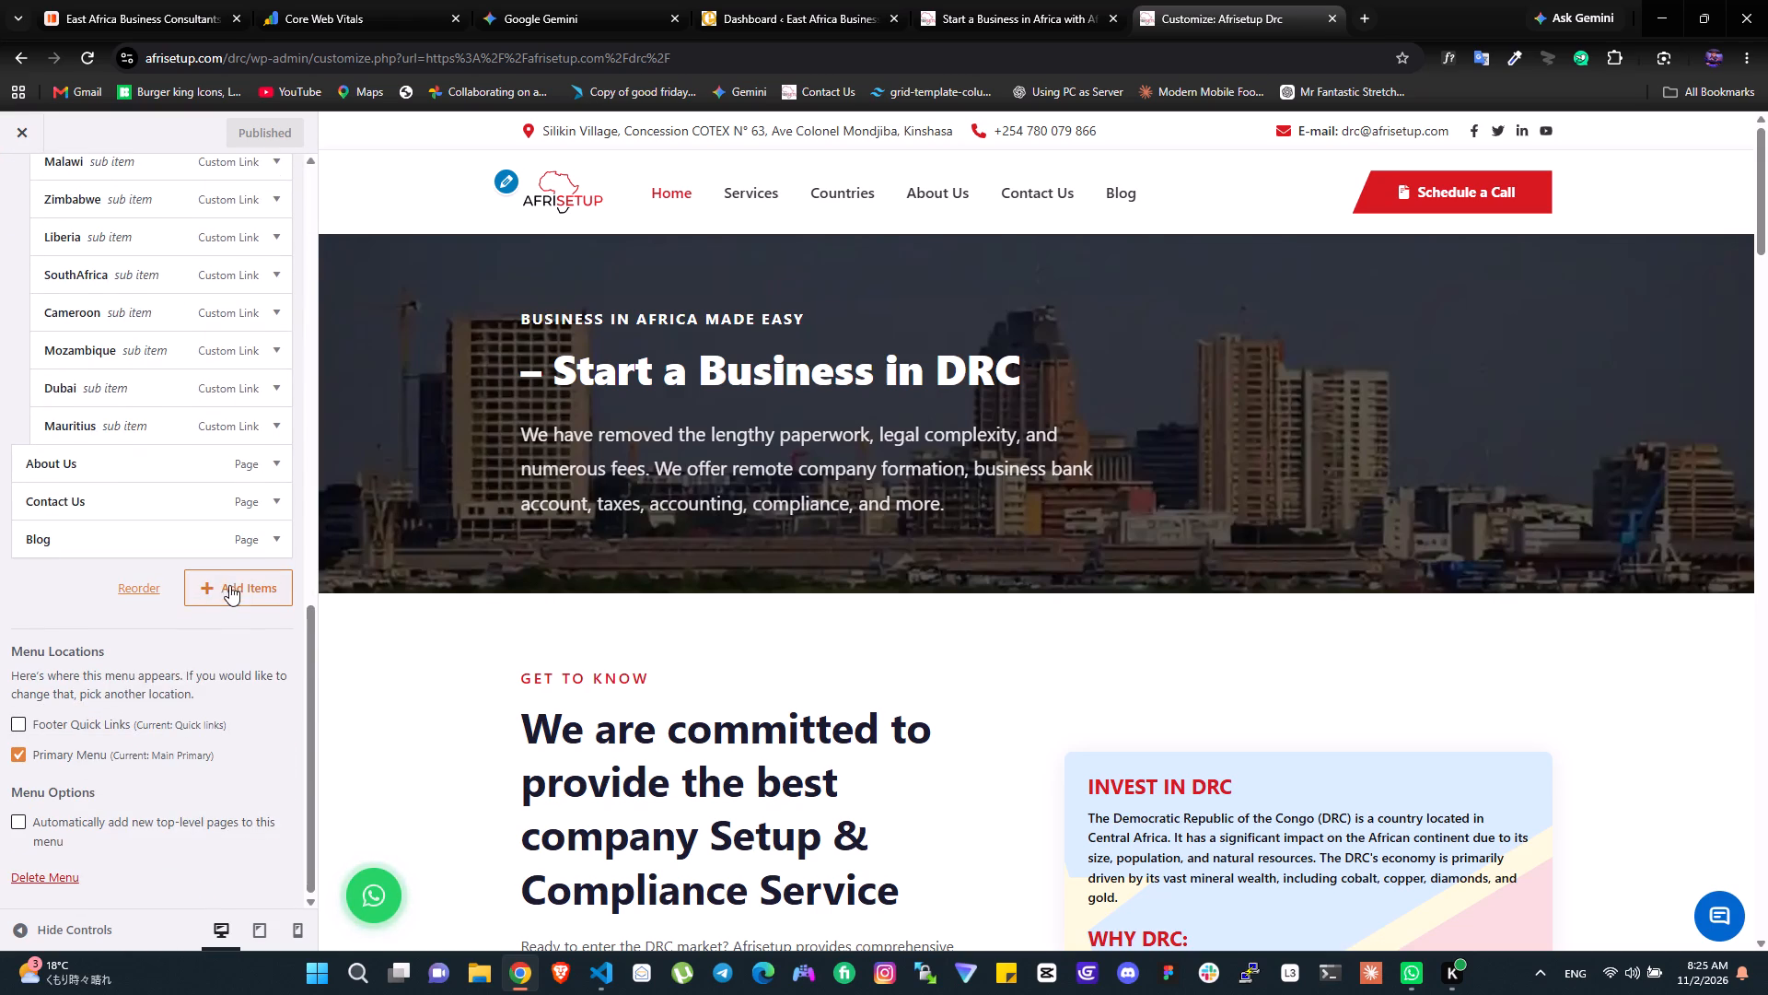
pyautogui.click(238, 592)
pyautogui.click(412, 217)
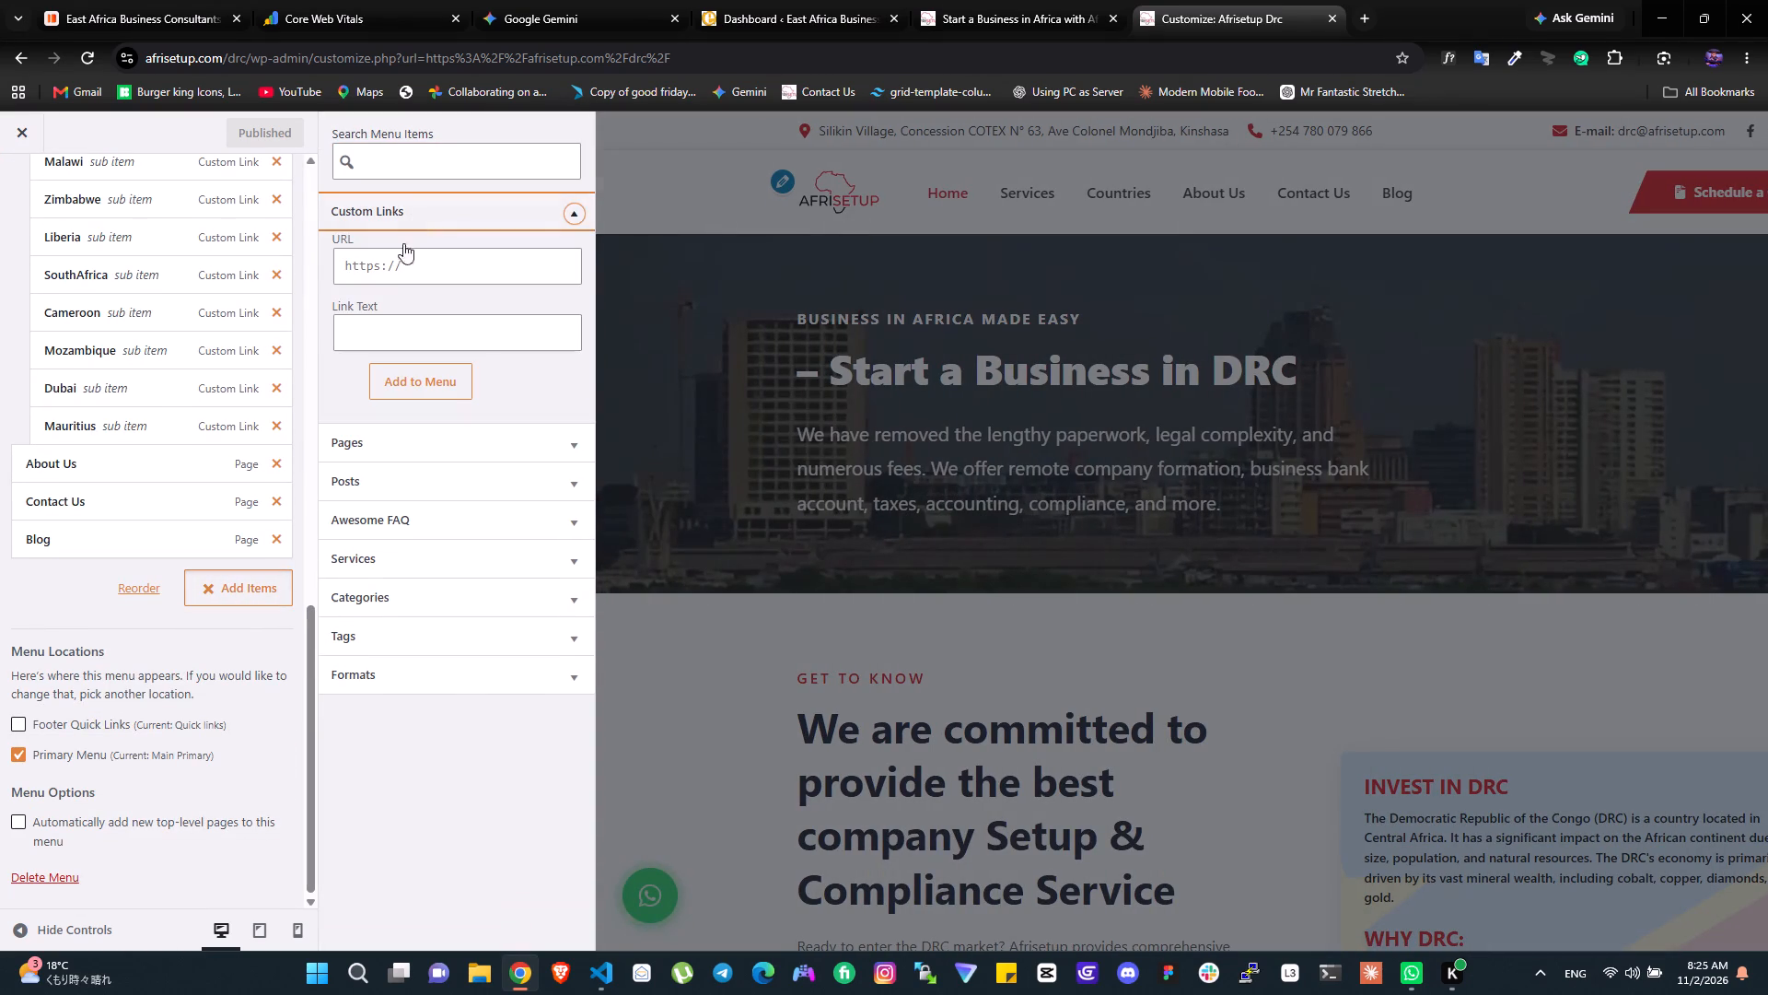
pyautogui.click(396, 284)
pyautogui.hotkey('ctrl', 'v')
pyautogui.click(383, 332)
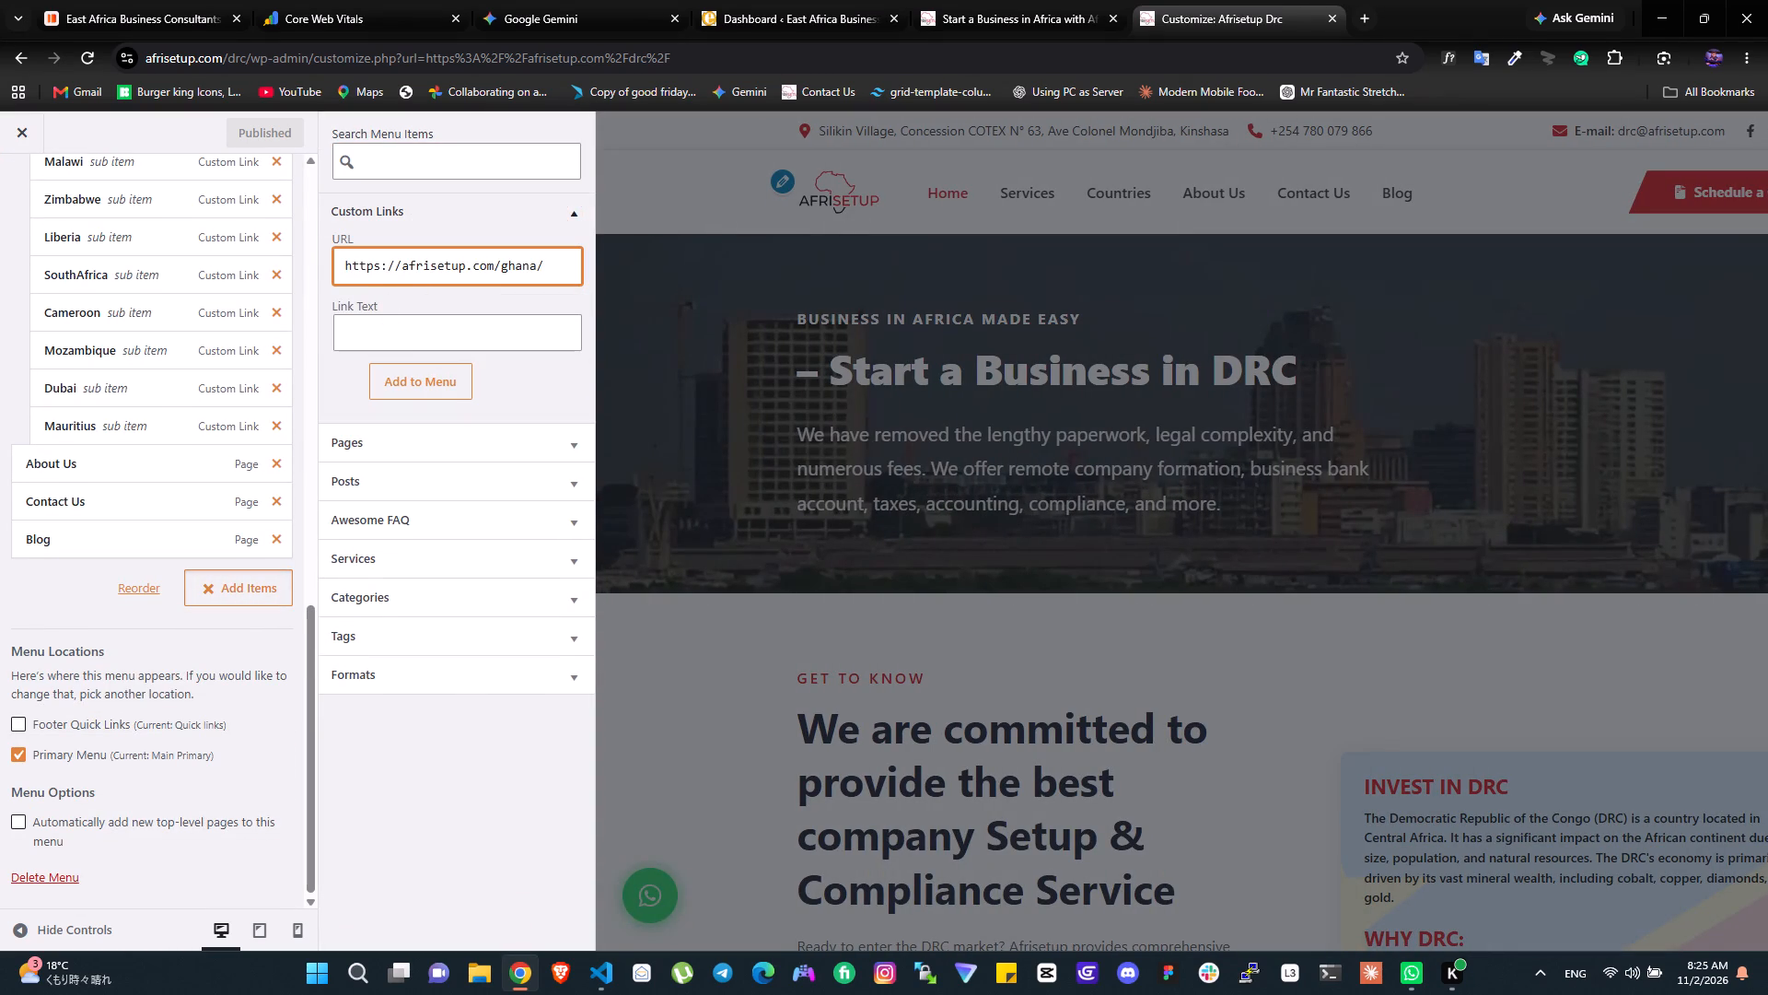
pyautogui.hotkey('shift', 'g')
pyautogui.press('h')
pyautogui.press('a')
pyautogui.press('n')
pyautogui.press('a')
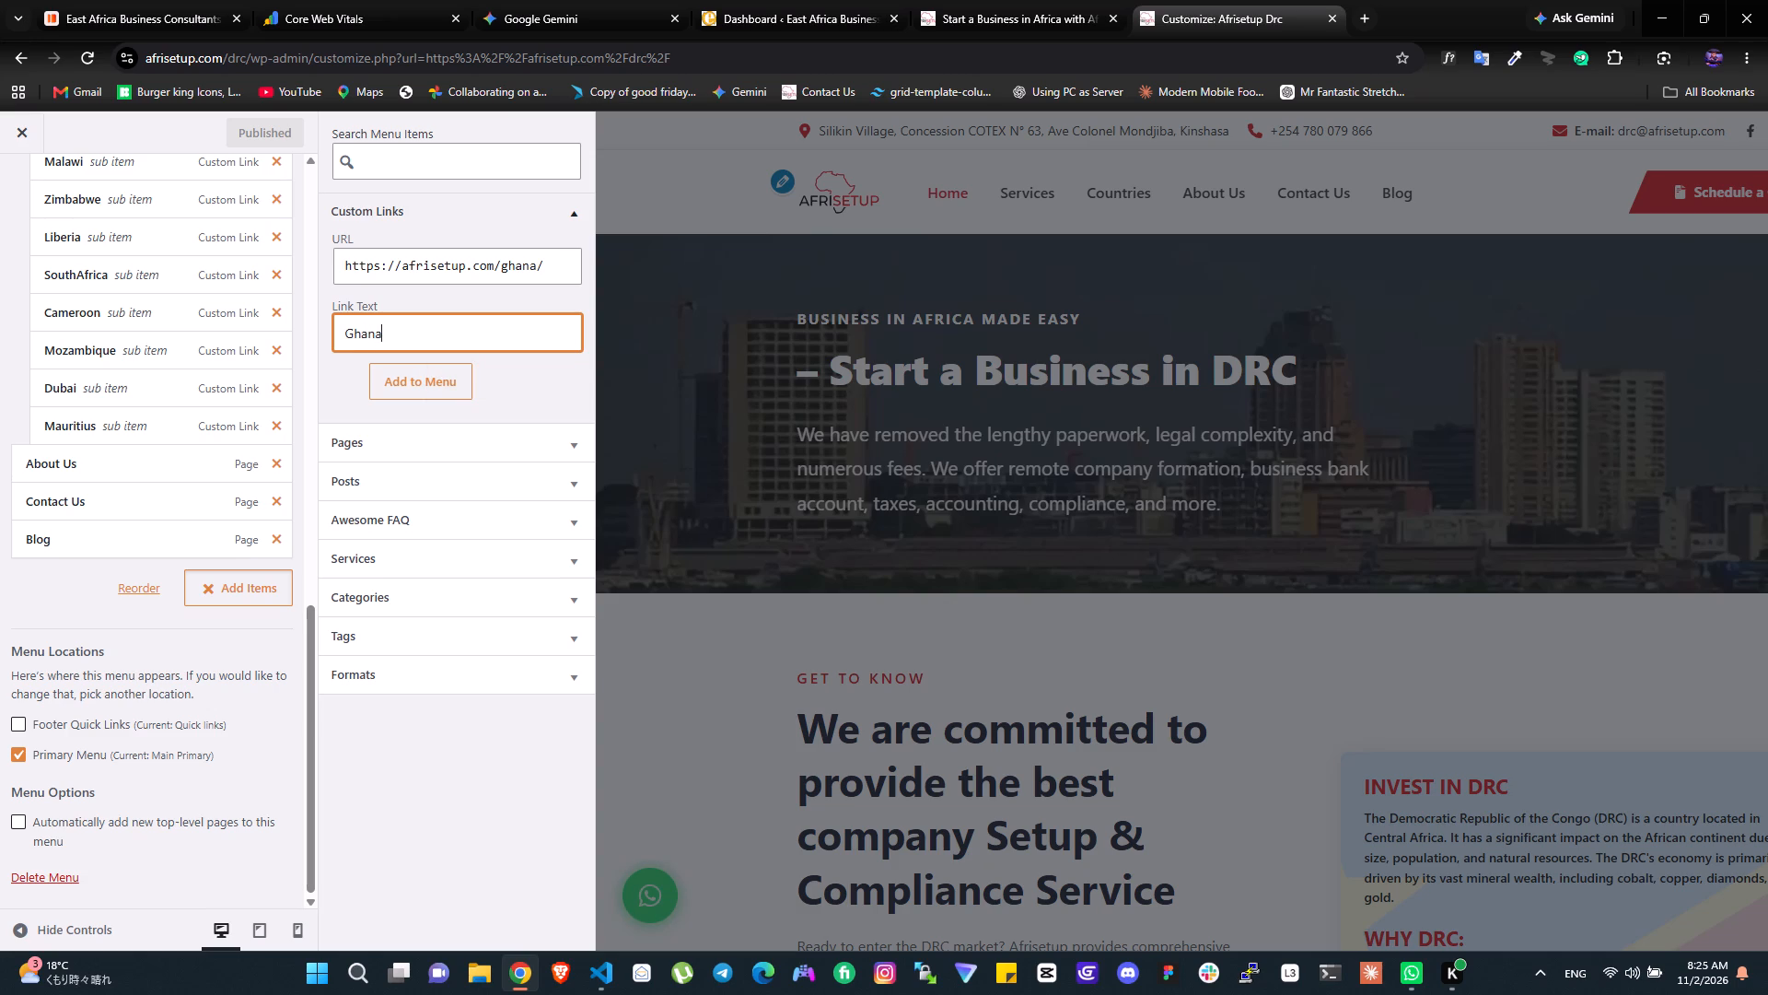
pyautogui.click(407, 369)
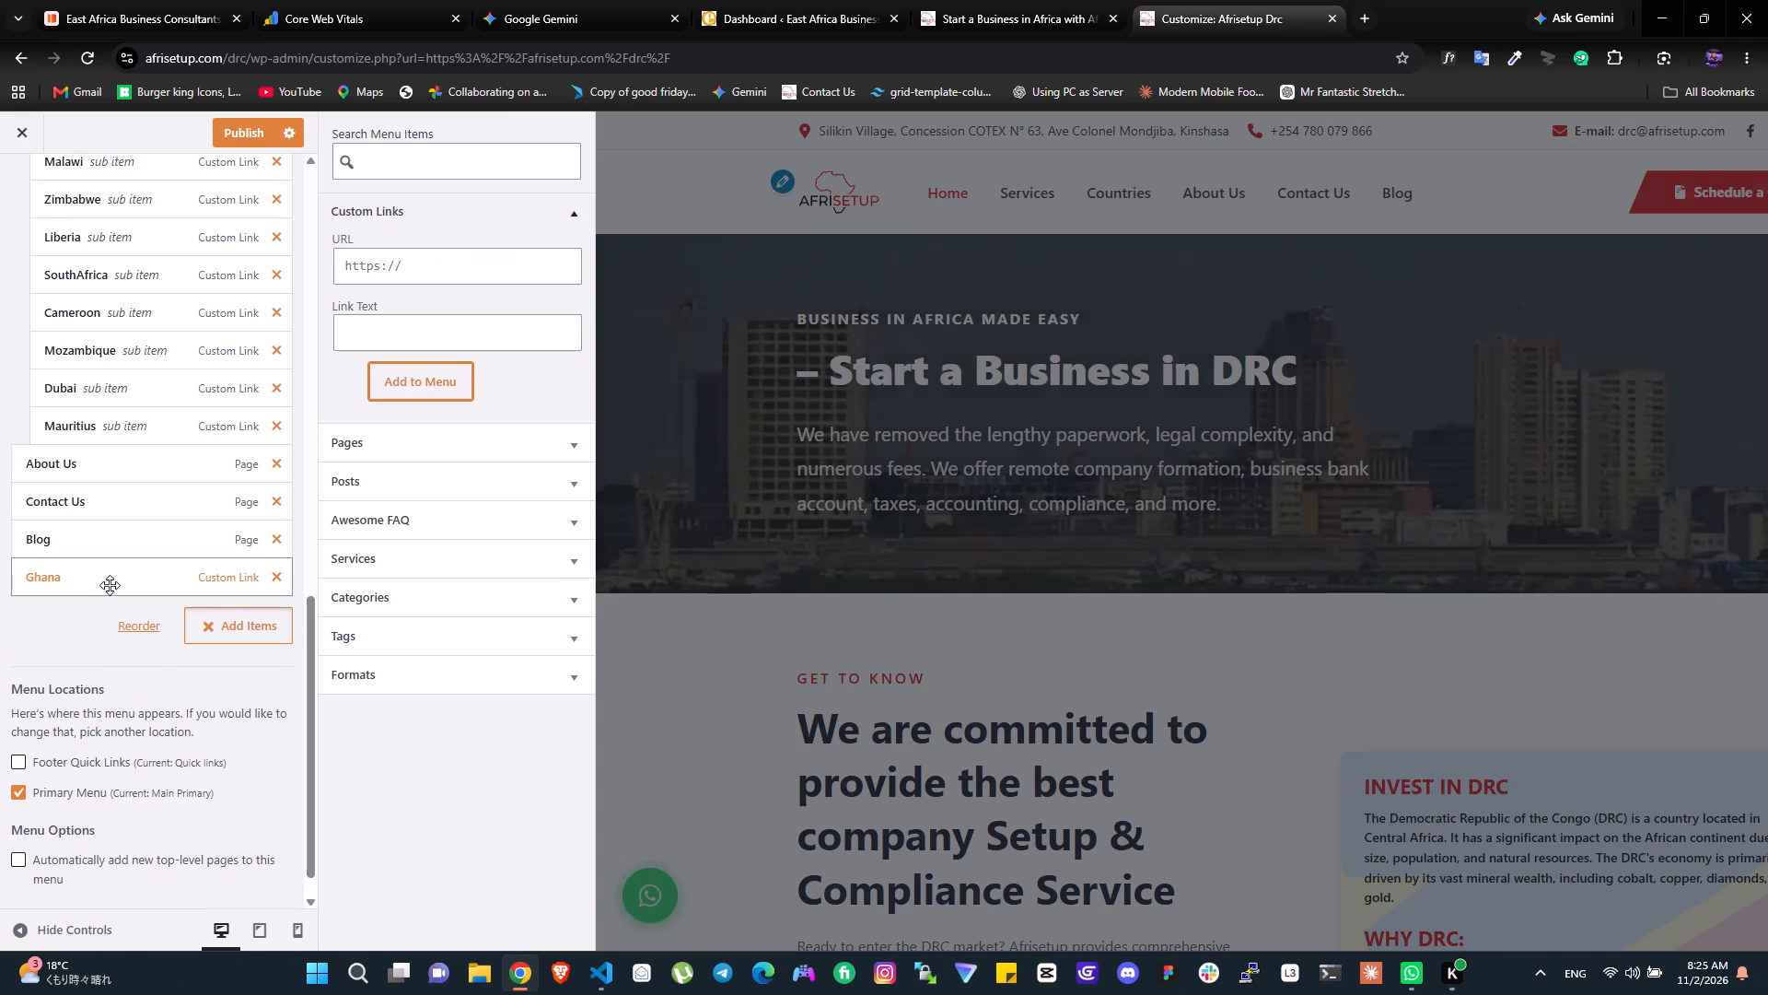
# Nest the Ghana link below Mauritius as a Countries sub item and publish the DRC menu.
pyautogui.moveTo(108, 588); pyautogui.dragTo(132, 475)
pyautogui.click(246, 134)
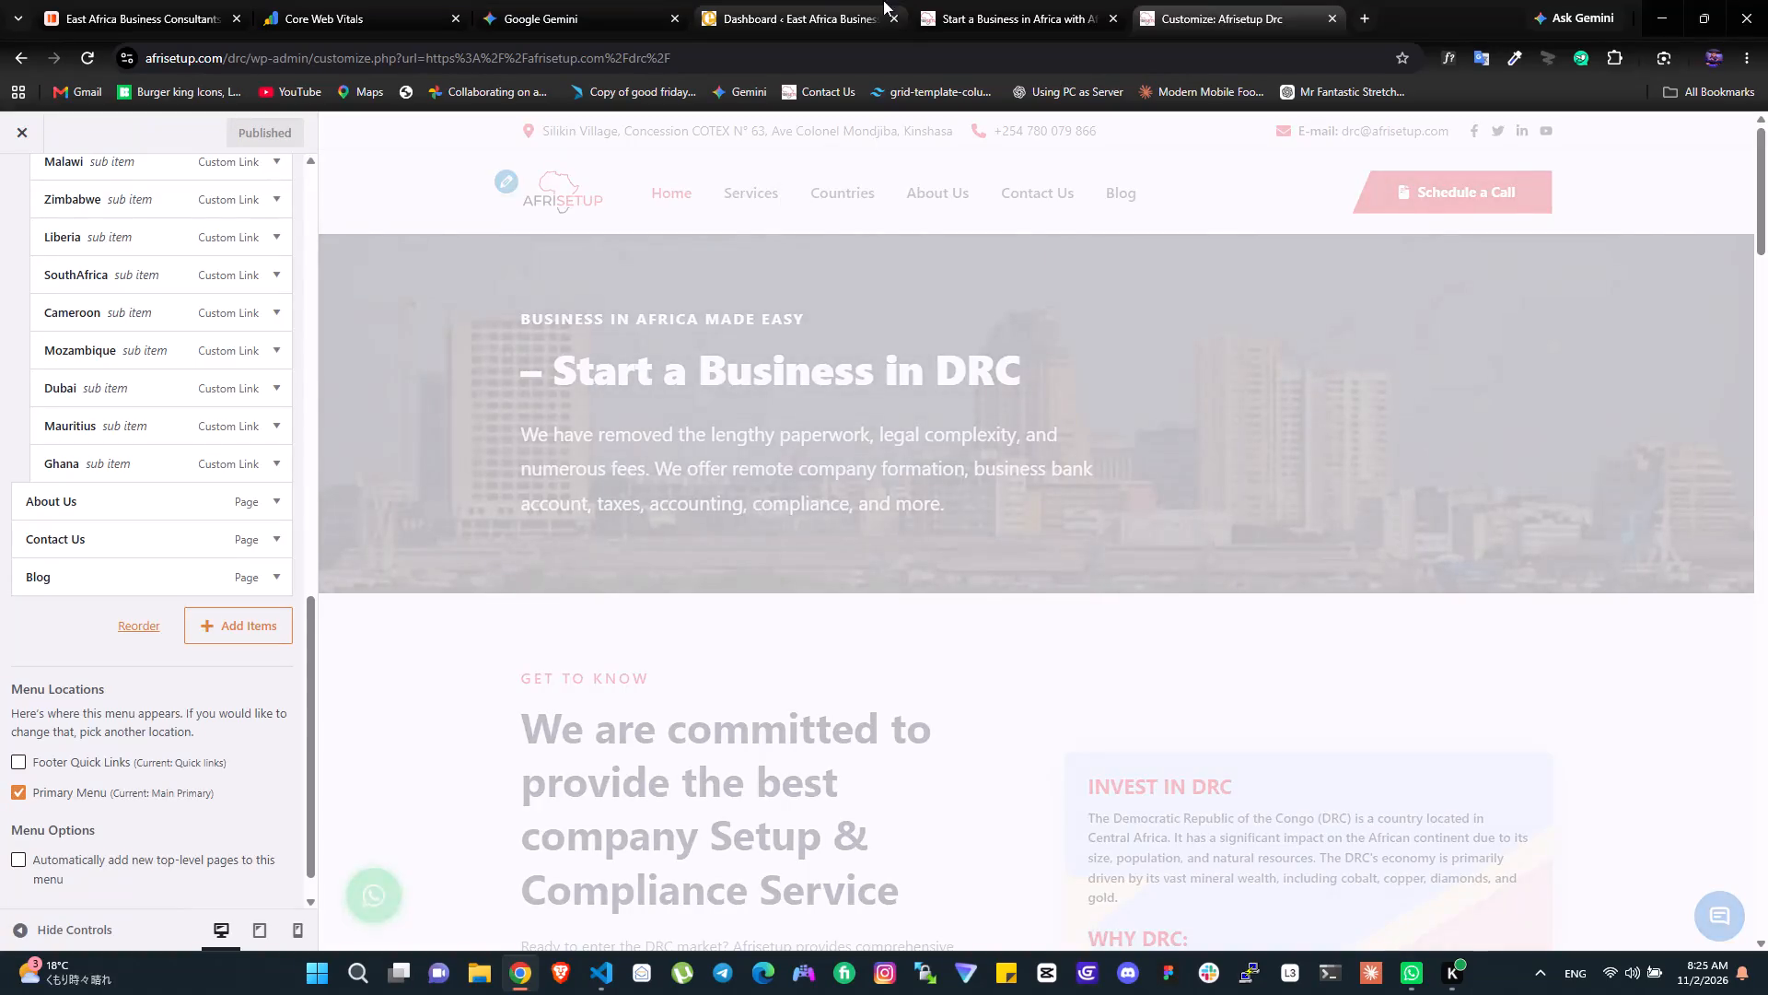
# Open the Zambia site from the homepage's Countries section and bring up its Main Primary menu in the theme Customizer.
pyautogui.click(1077, 0)
pyautogui.click(1092, 409)
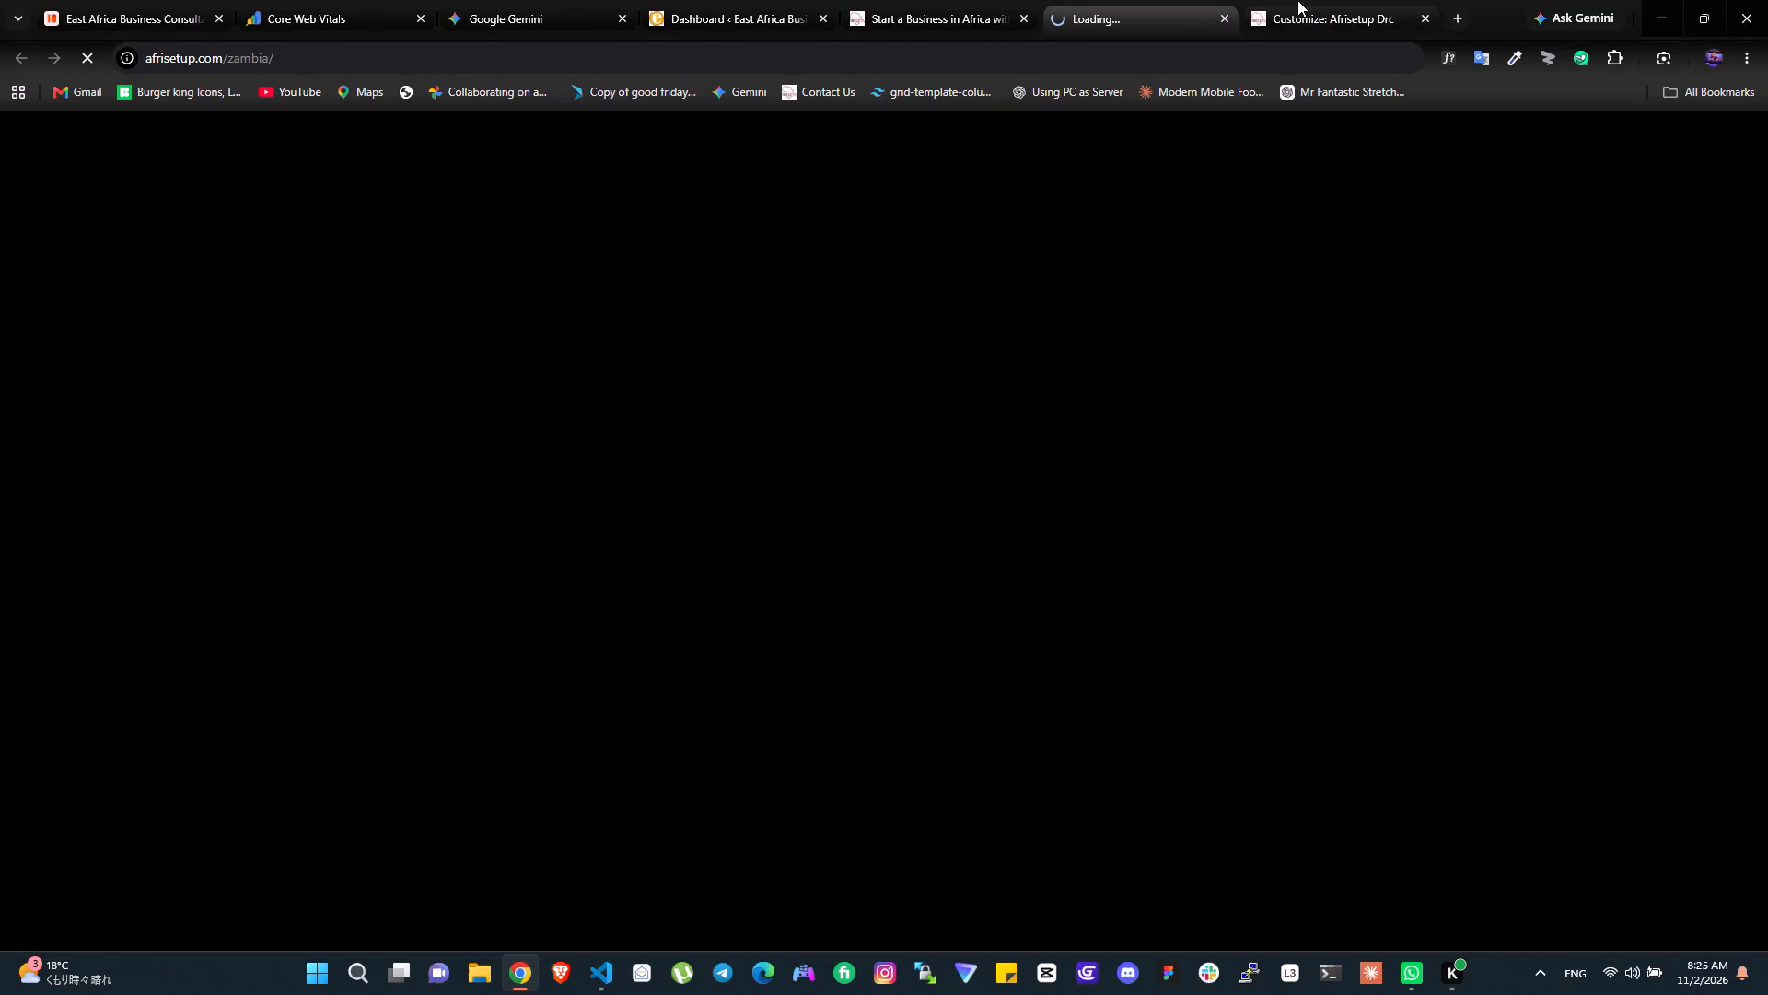
pyautogui.click(1421, 18)
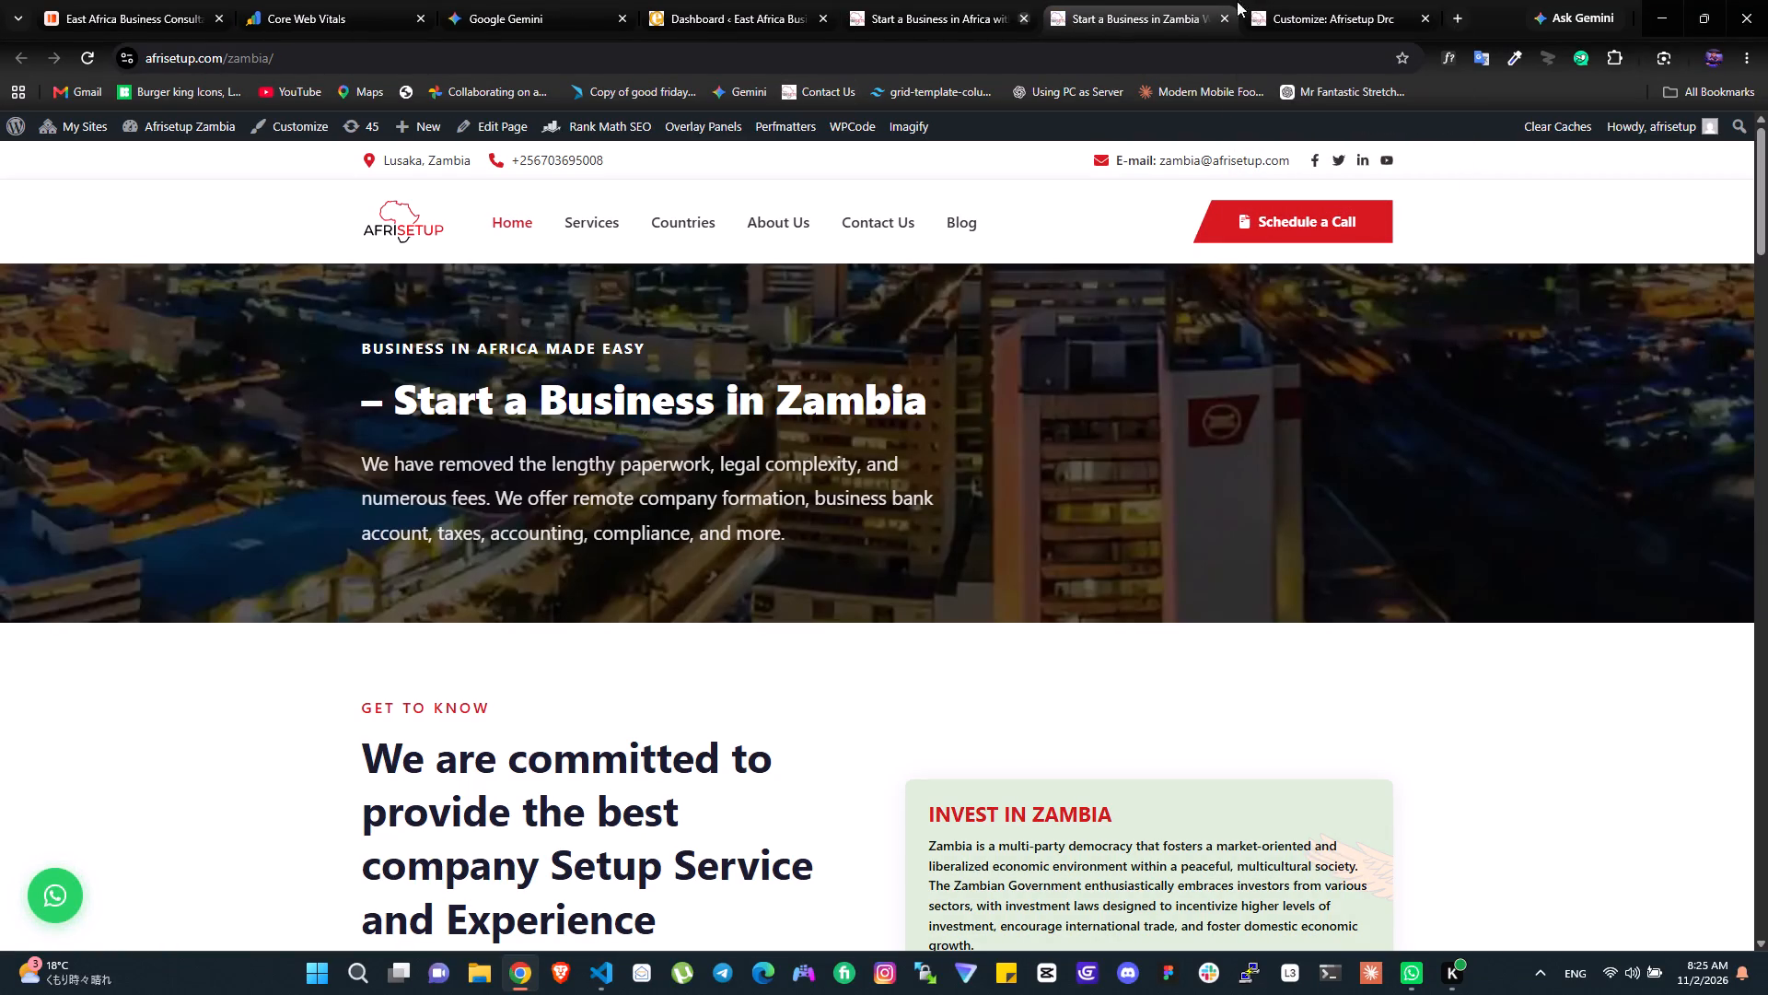
pyautogui.click(308, 123)
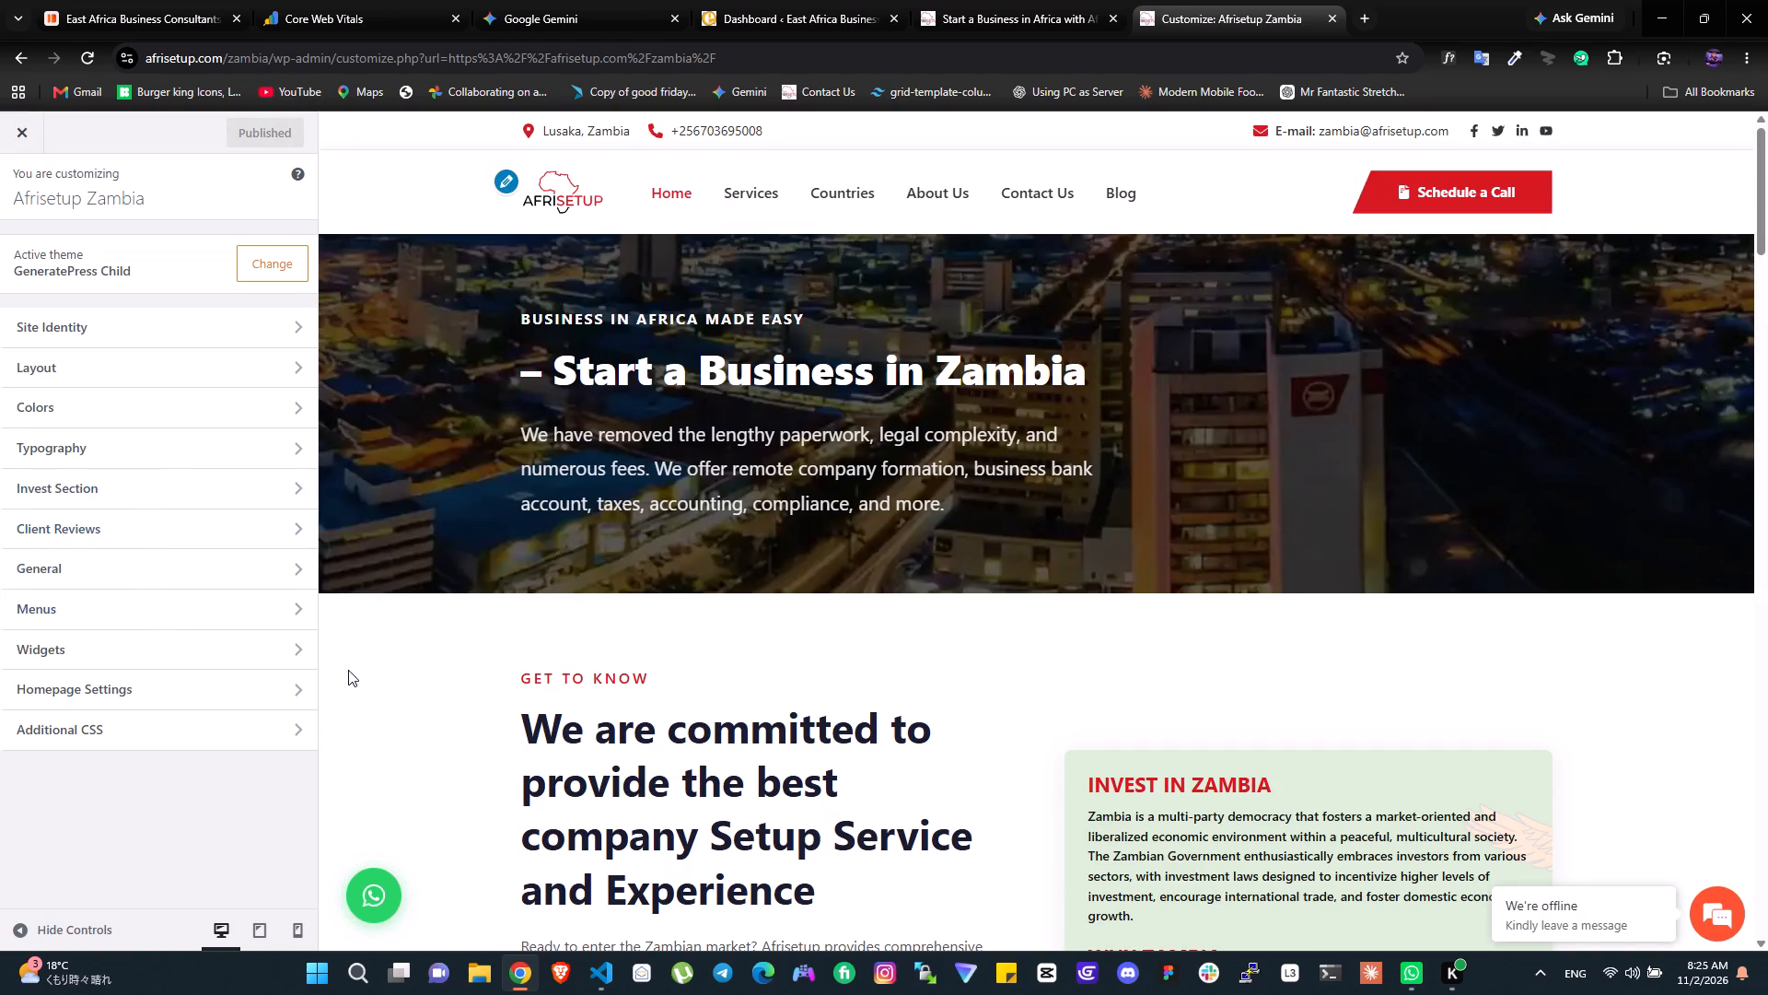
pyautogui.scroll(-1, 165, 663)
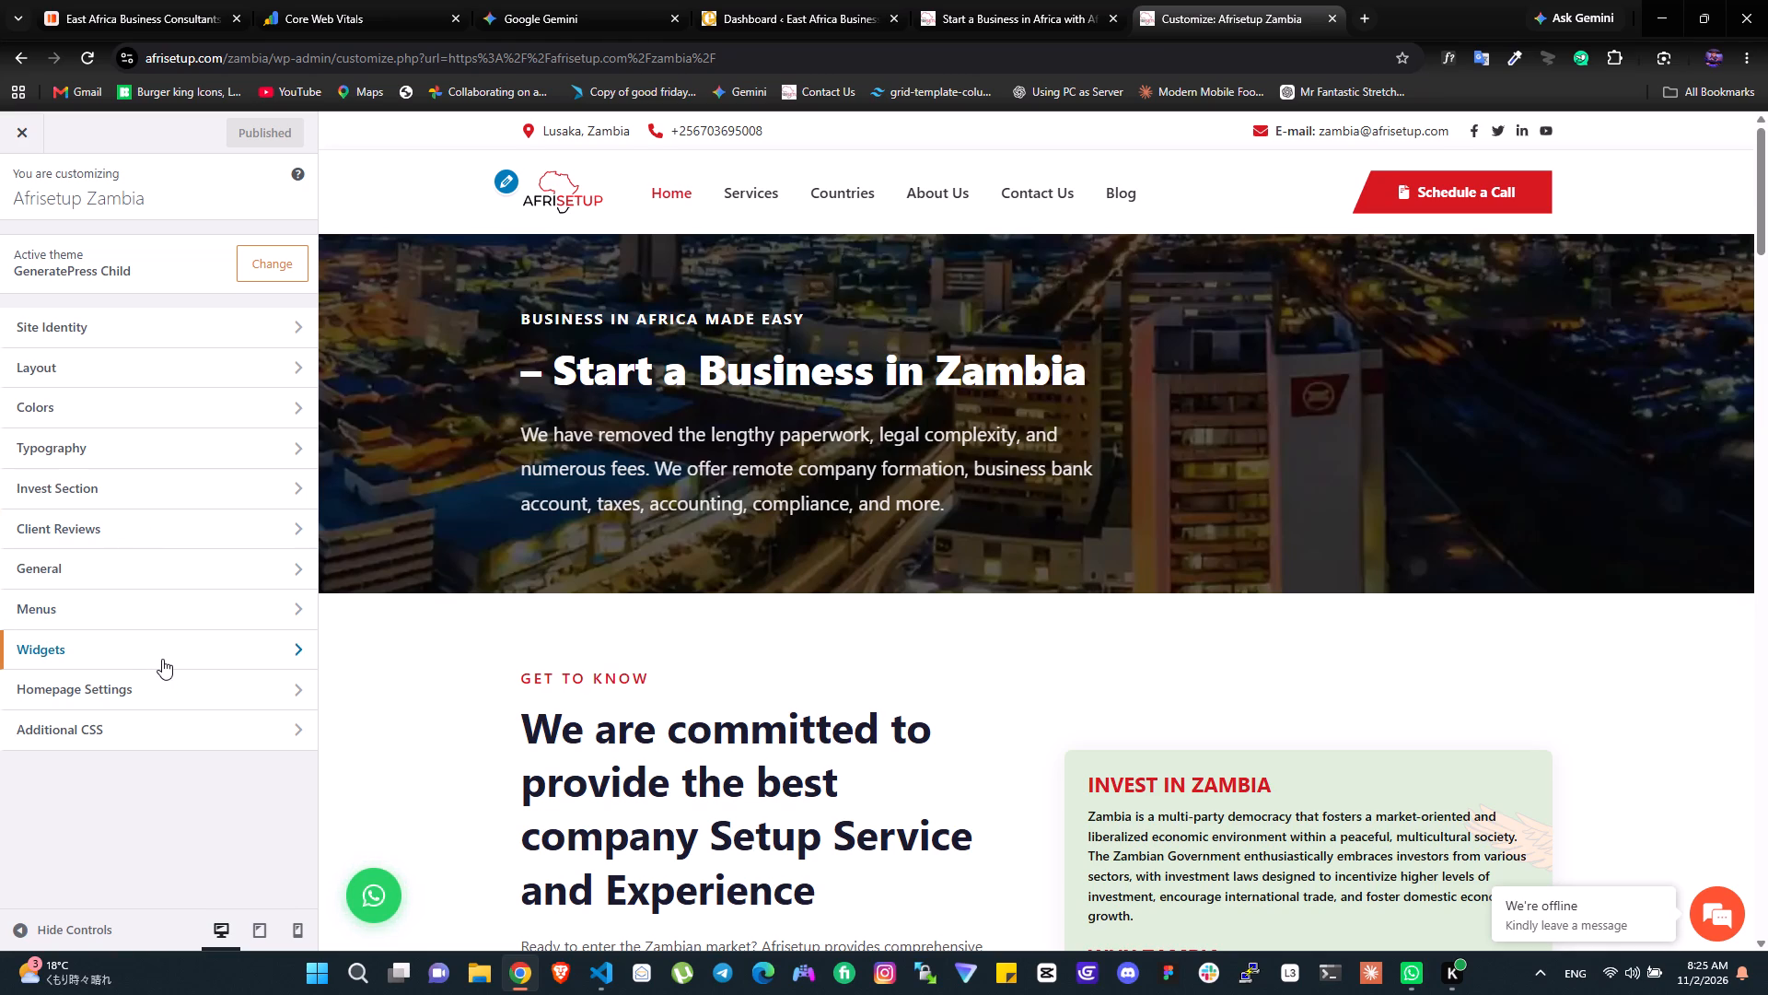
pyautogui.click(154, 609)
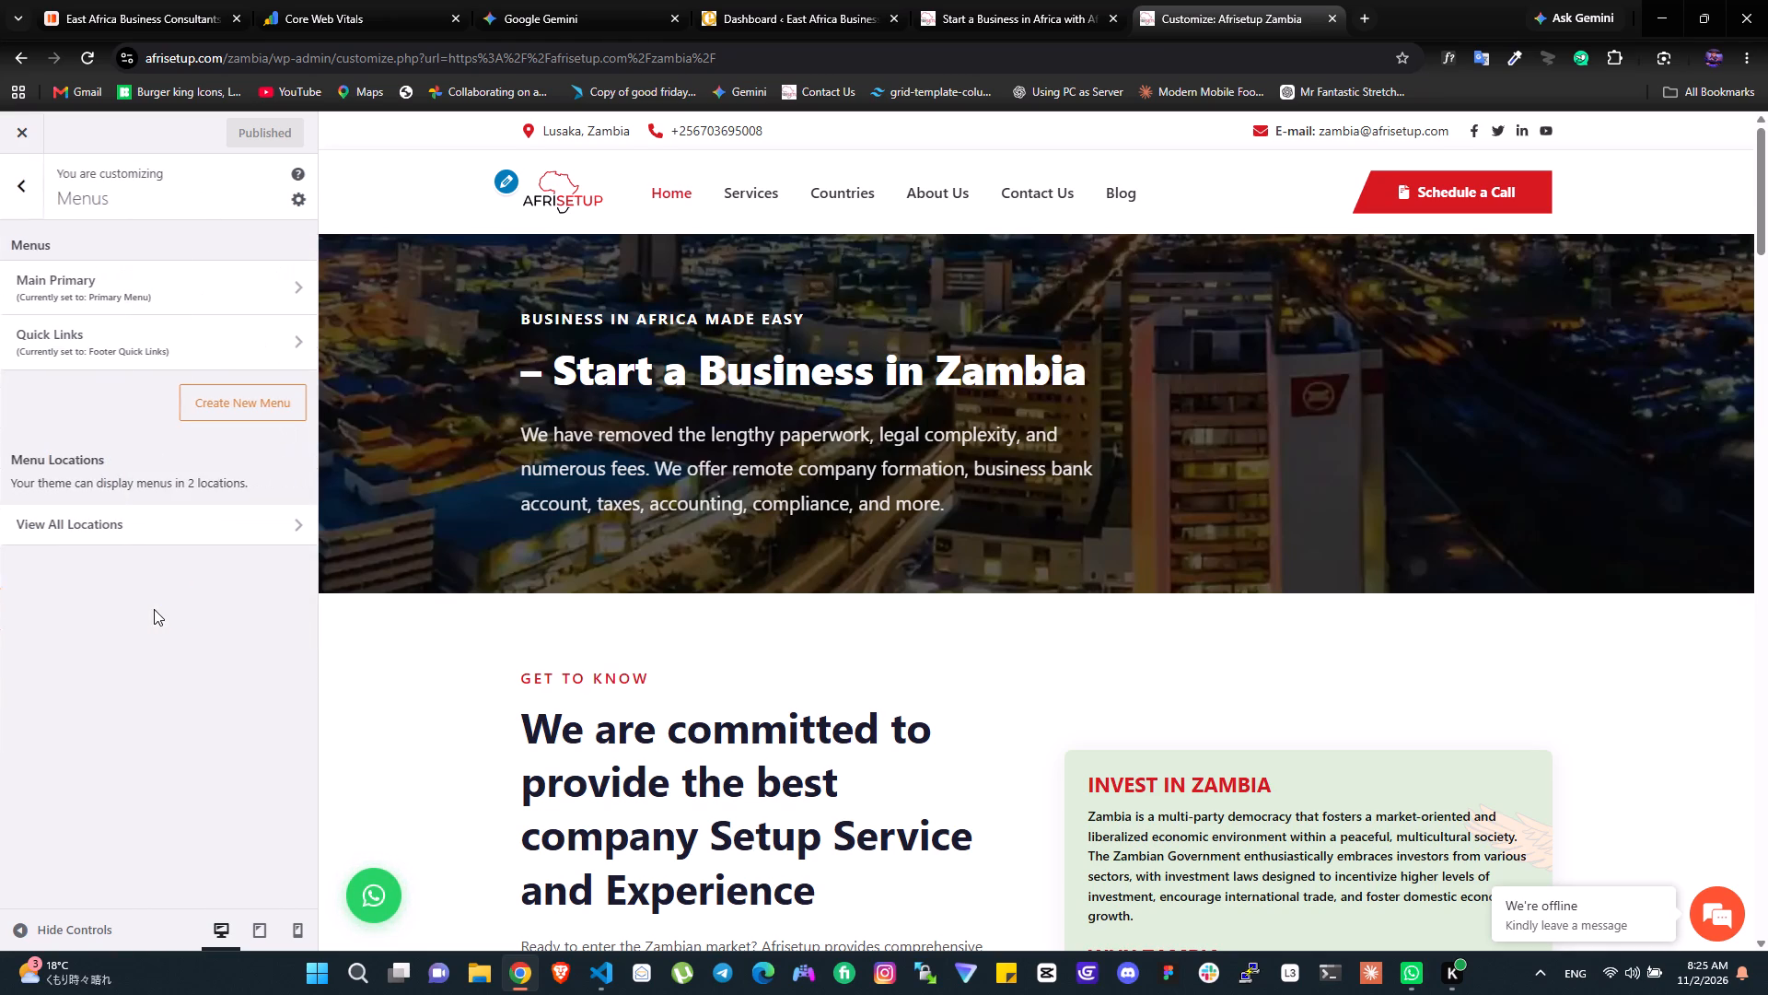
pyautogui.click(265, 286)
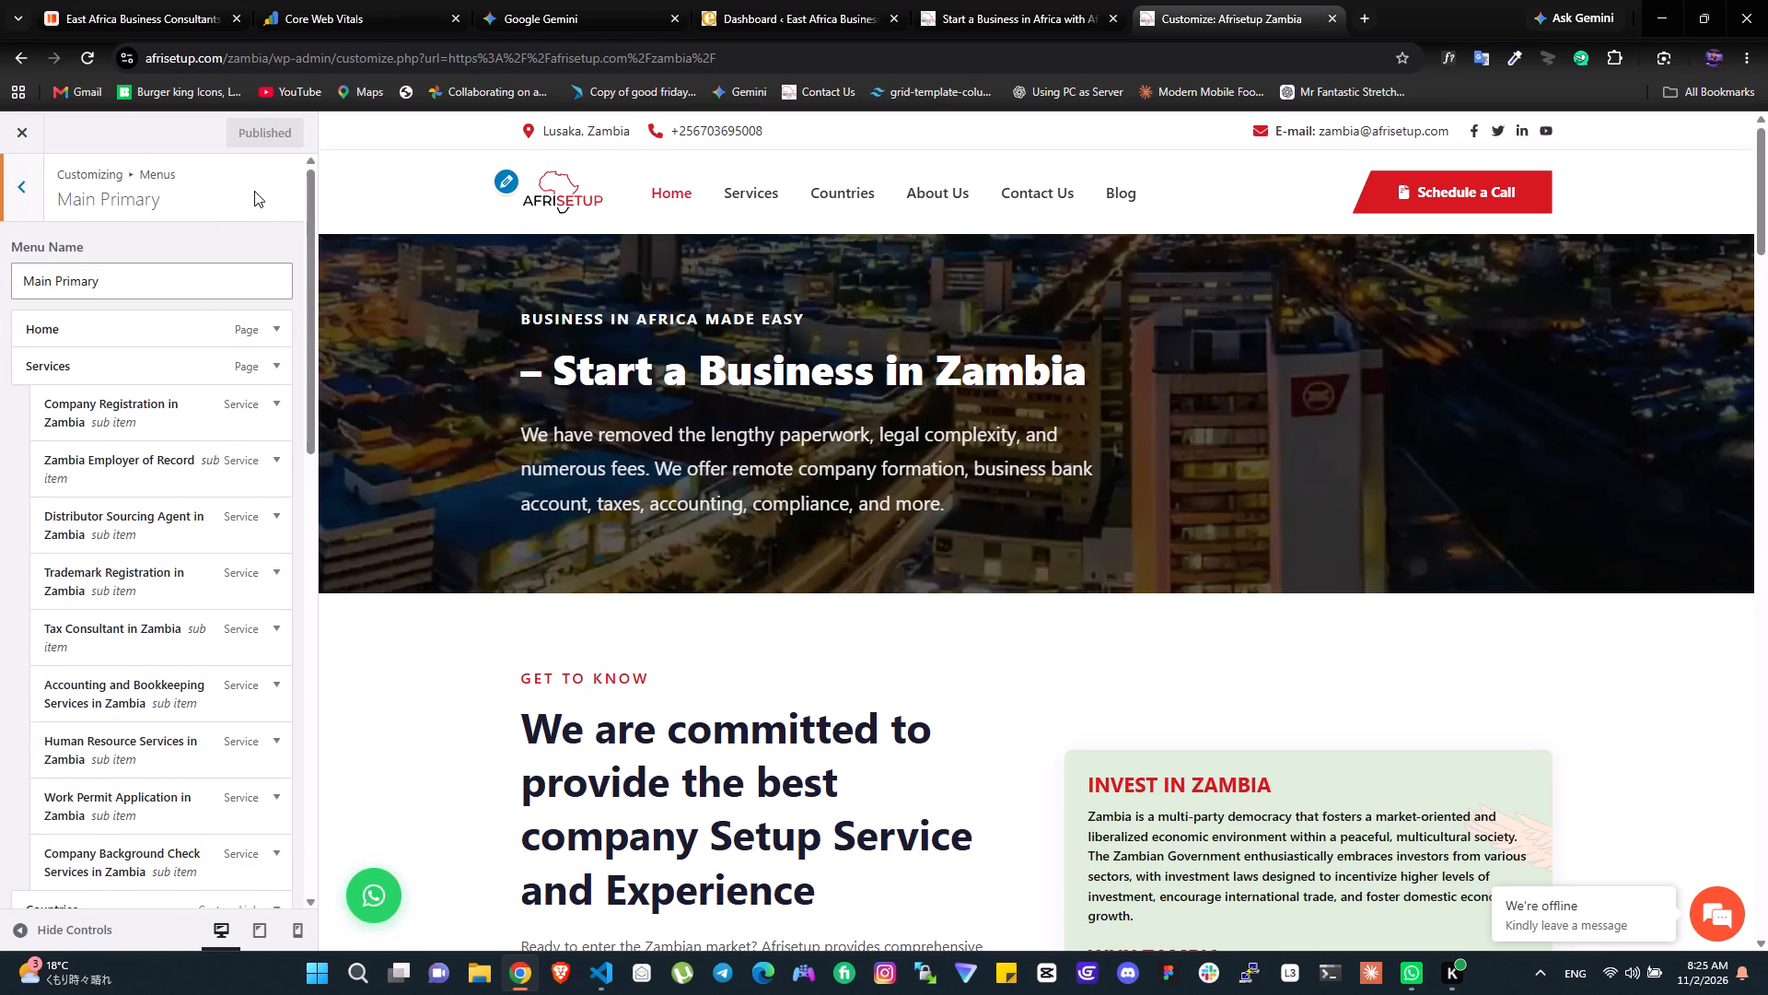
pyautogui.scroll(-7, 257, 426)
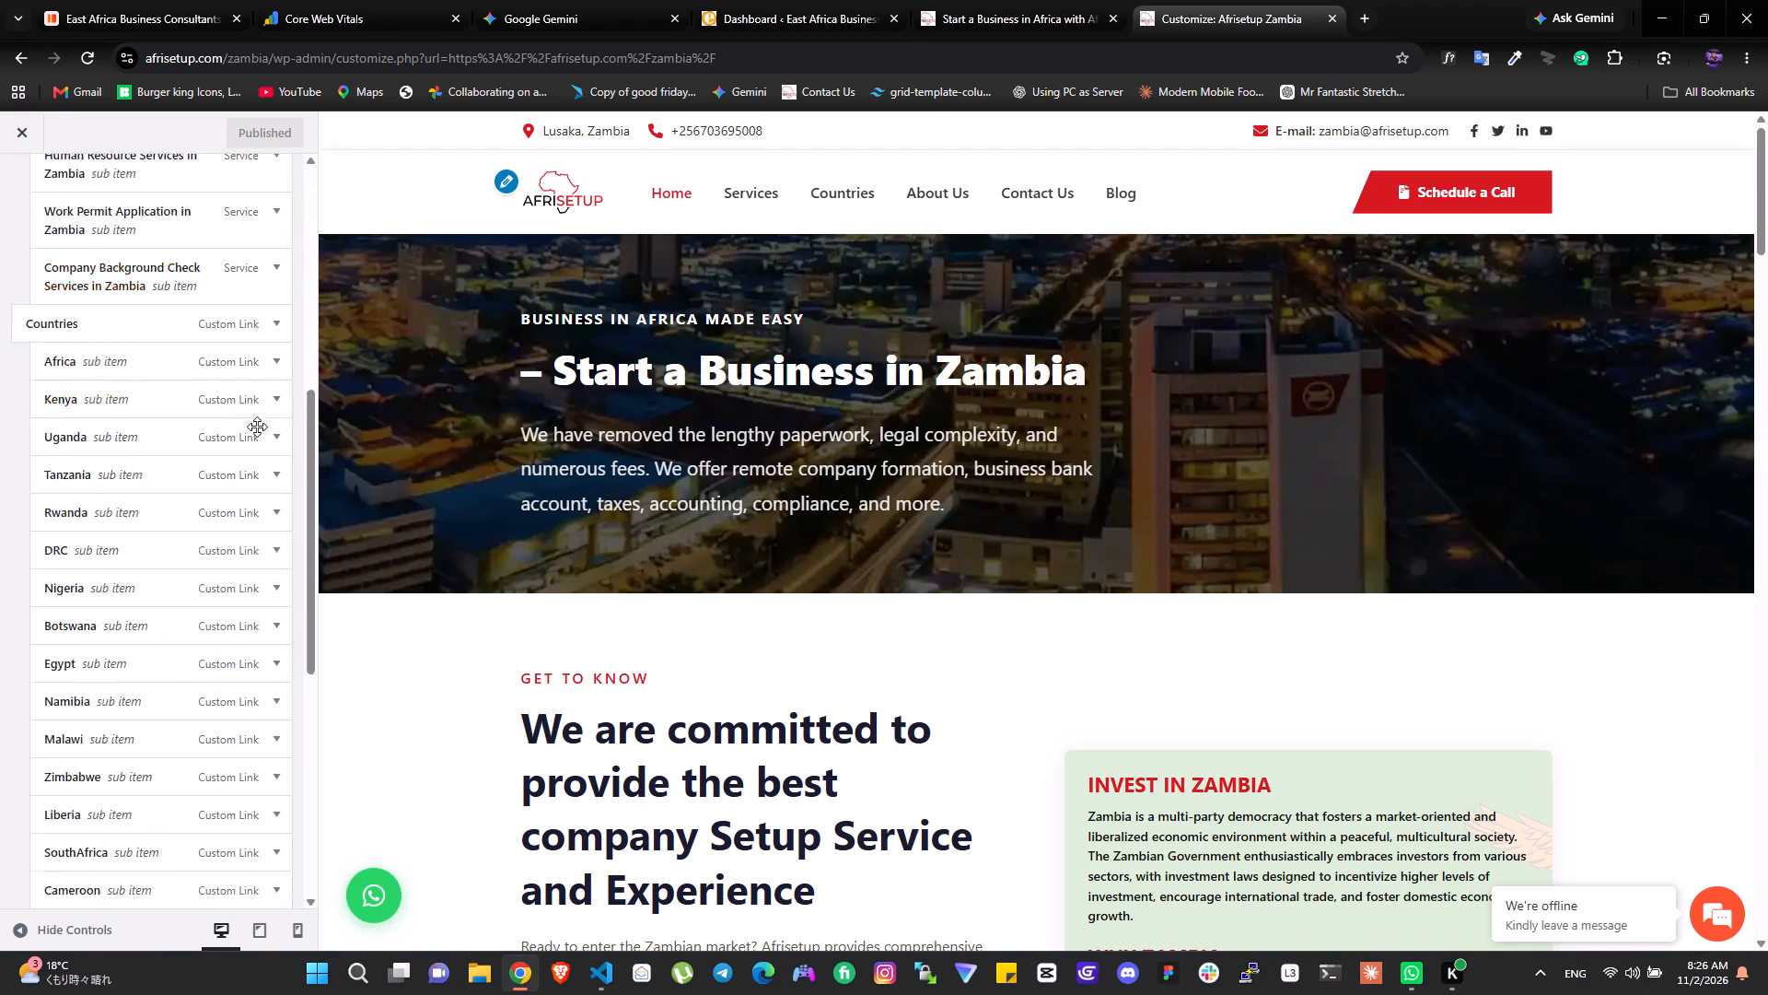
pyautogui.scroll(-5, 257, 427)
pyautogui.click(242, 582)
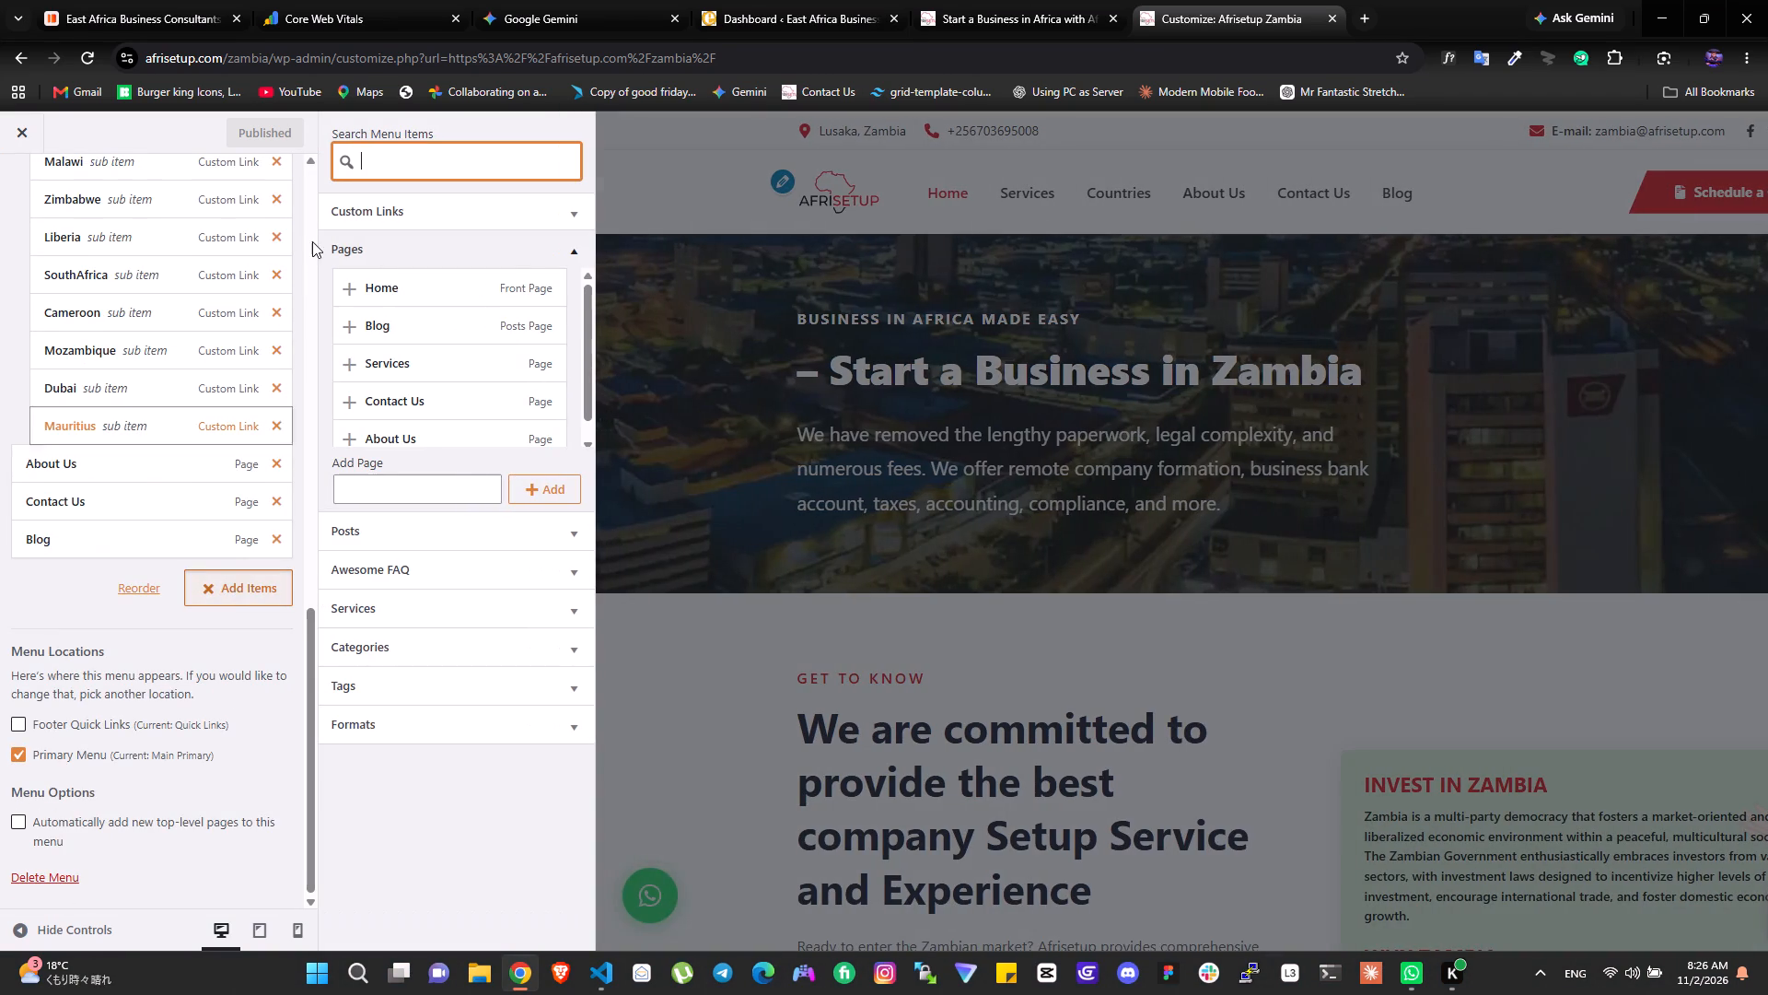
pyautogui.scroll(-1, 412, 404)
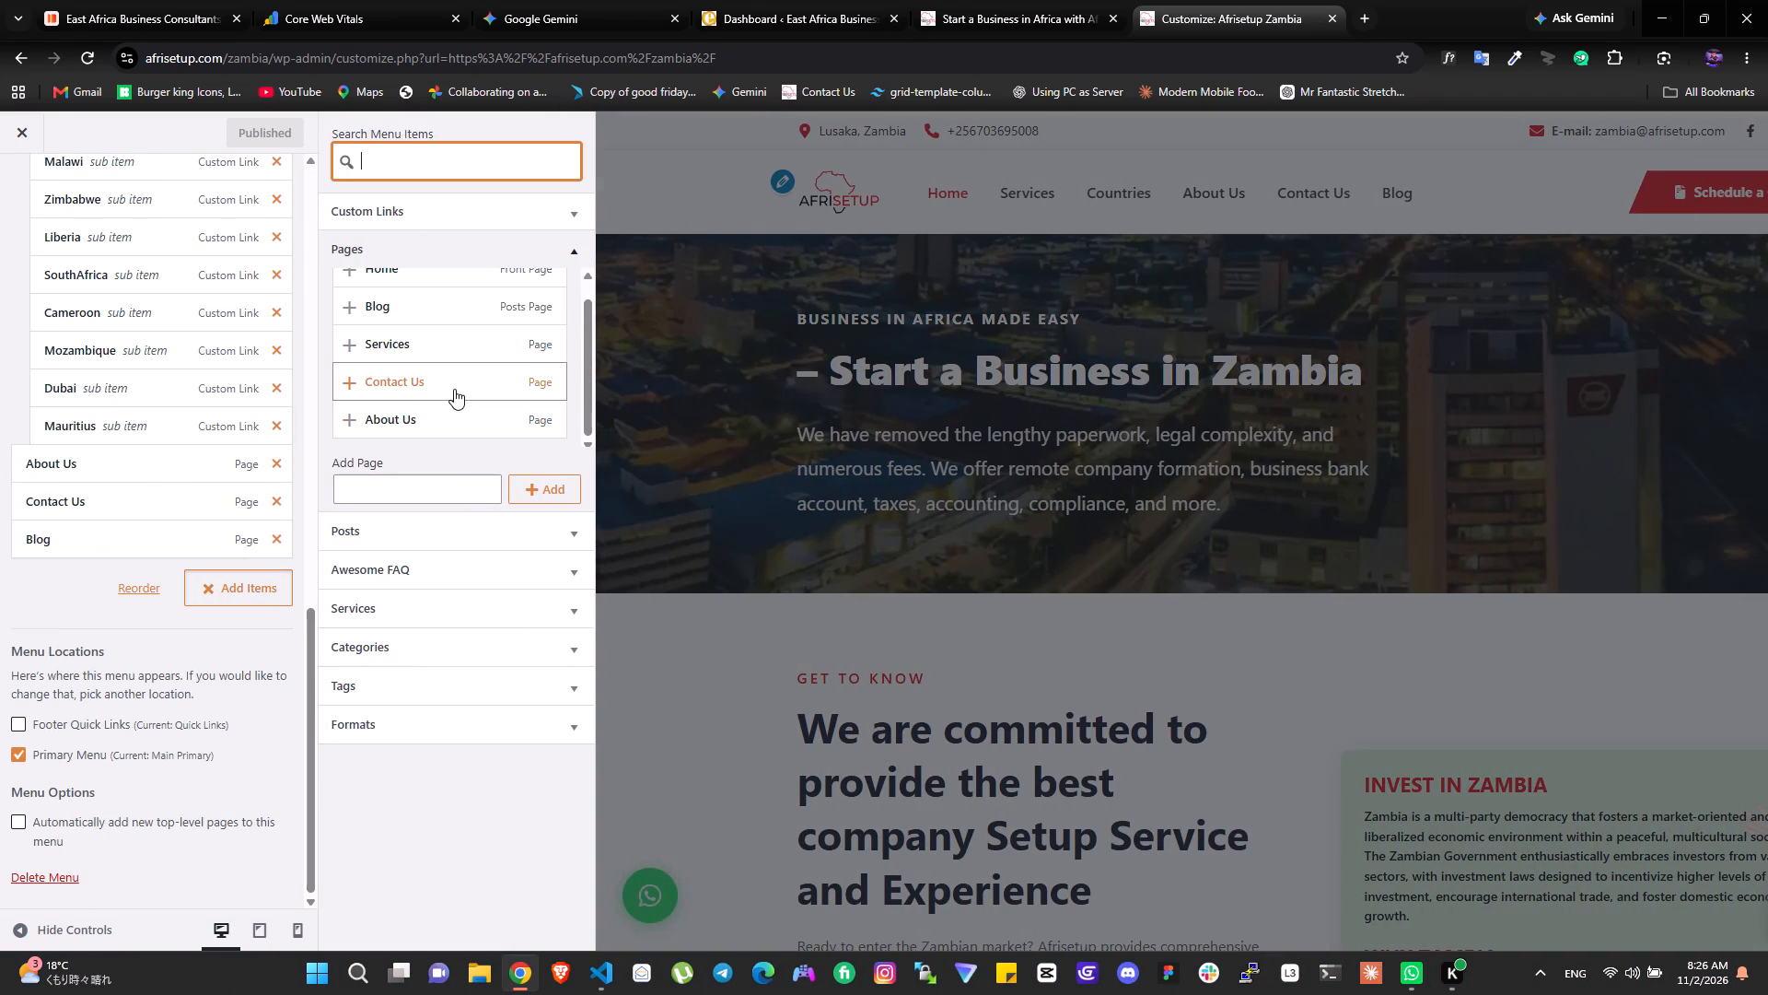
pyautogui.scroll(3, 455, 395)
pyautogui.click(436, 223)
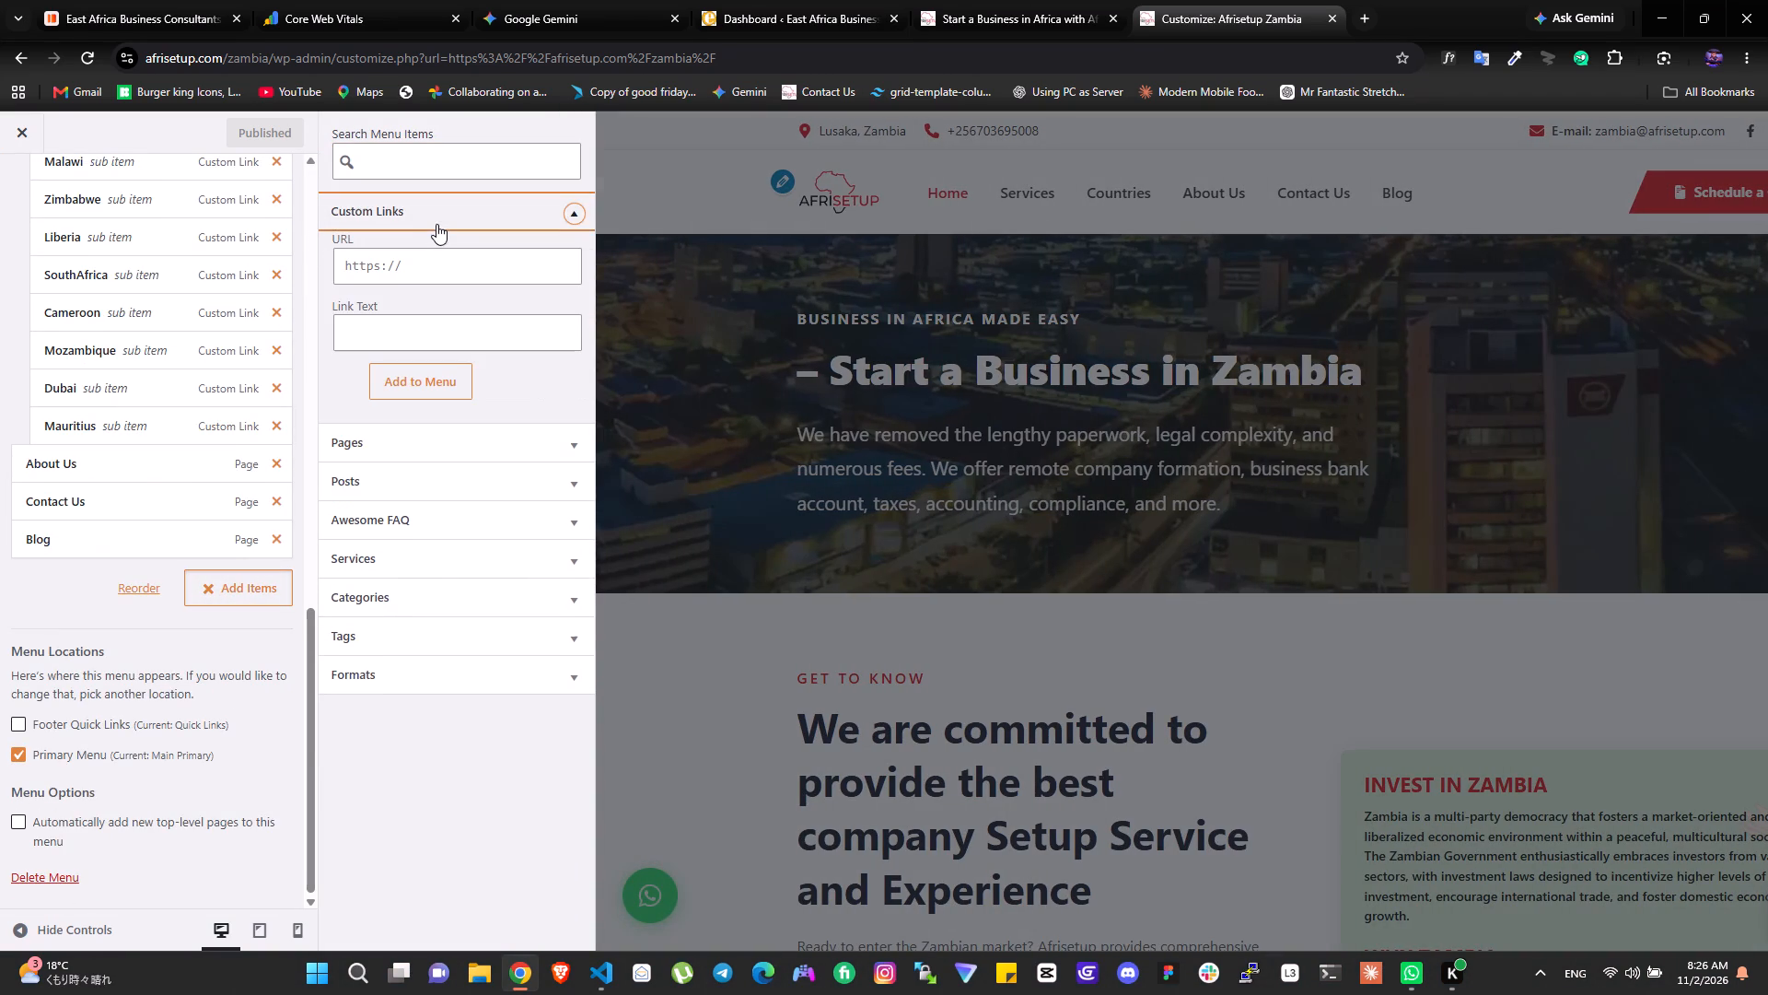
pyautogui.click(415, 267)
pyautogui.hotkey('ctrl', 'v')
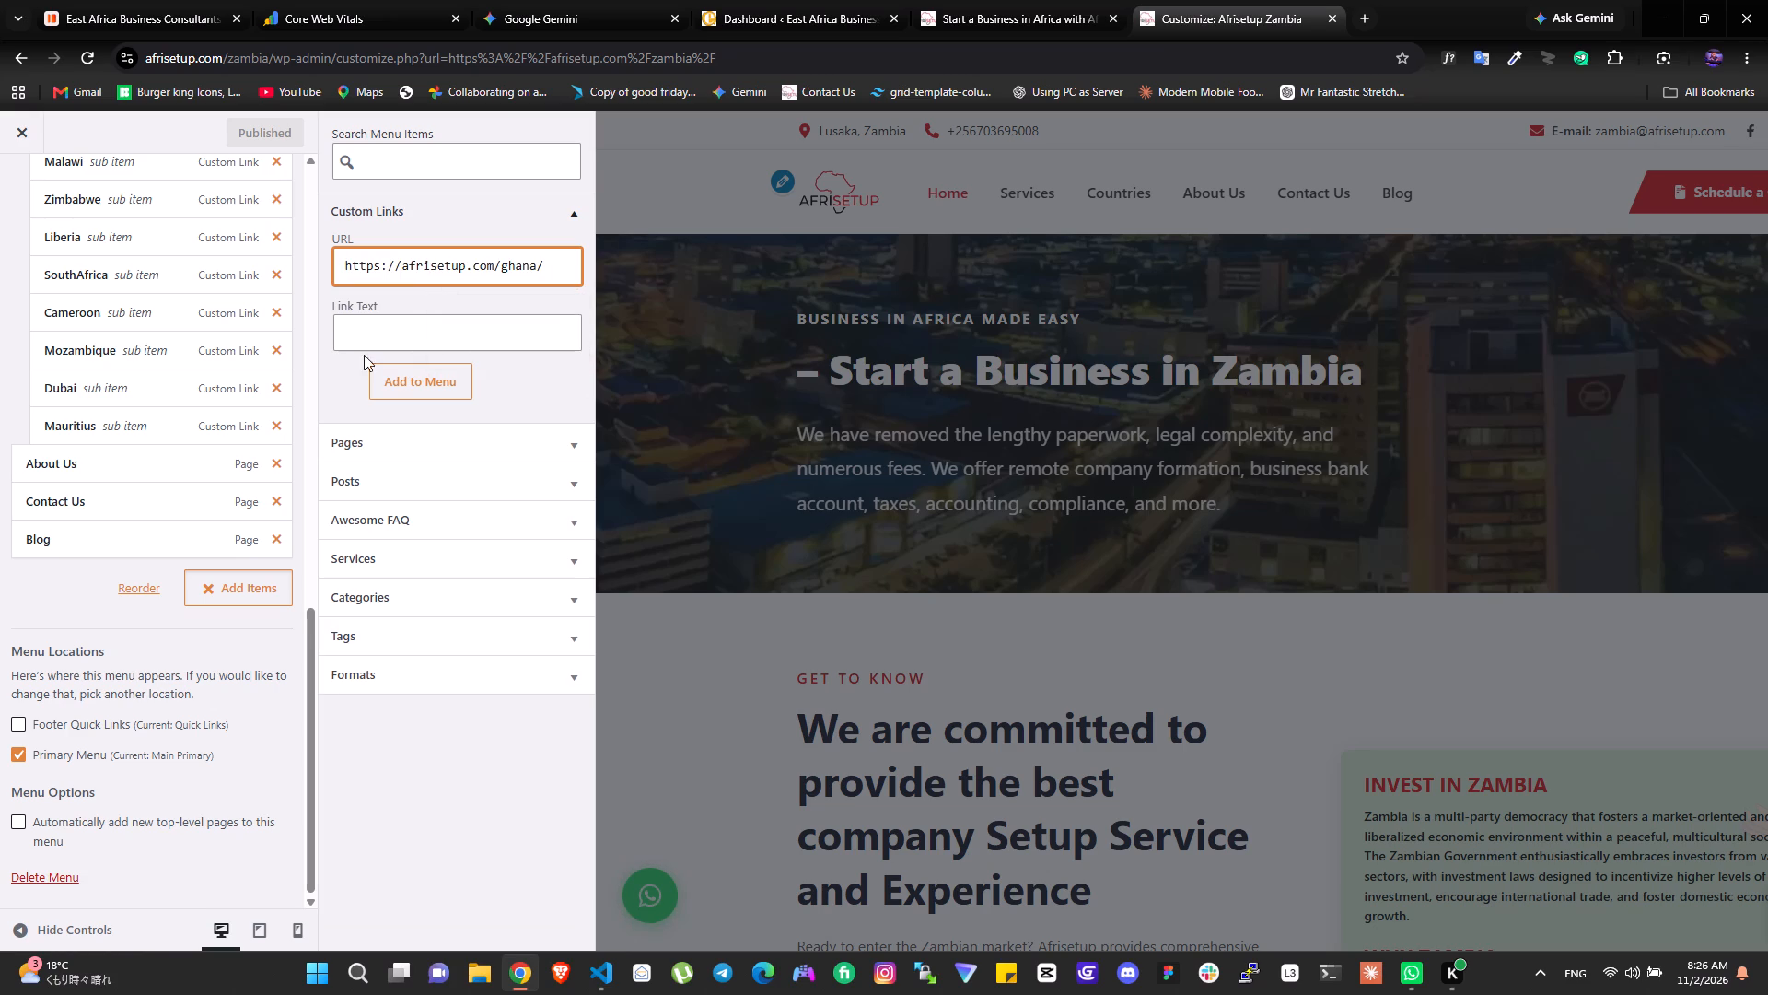
pyautogui.click(364, 321)
pyautogui.hotkey('shift', 'g')
pyautogui.press('h')
pyautogui.write('ana')
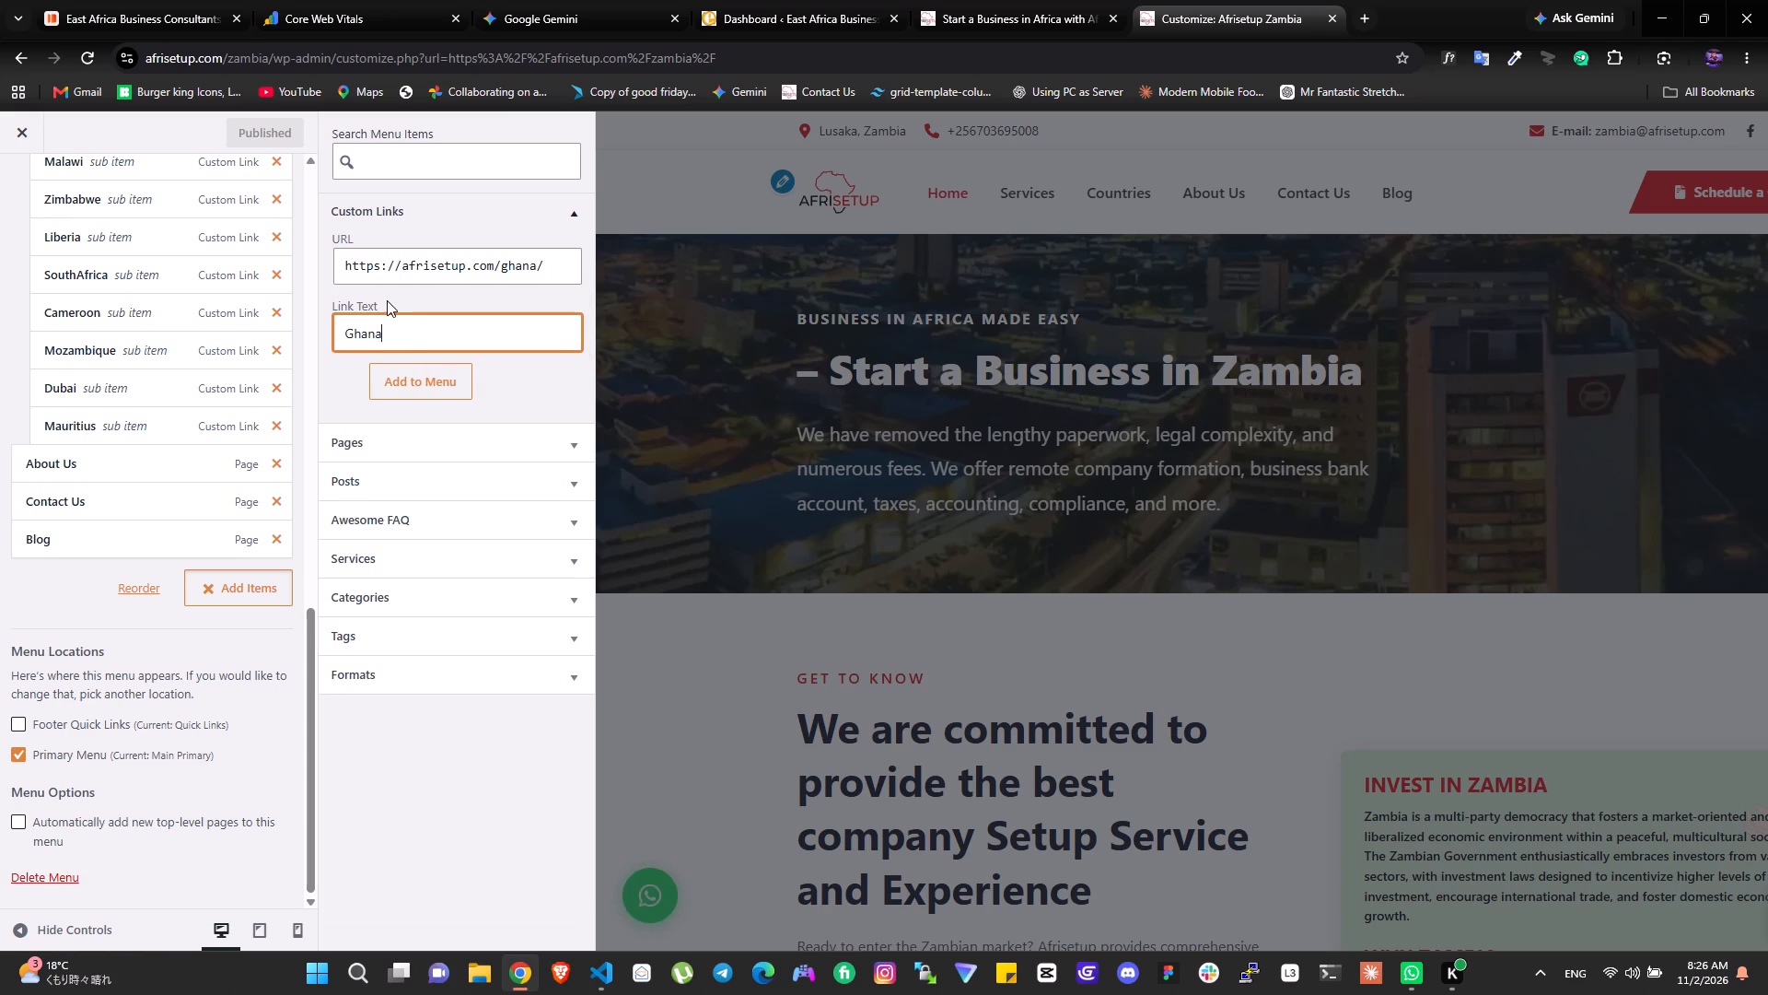
pyautogui.click(394, 380)
# Nest the Ghana link below Mauritius as a Countries sub item and publish the Zambia menu.
pyautogui.moveTo(71, 591); pyautogui.dragTo(113, 503)
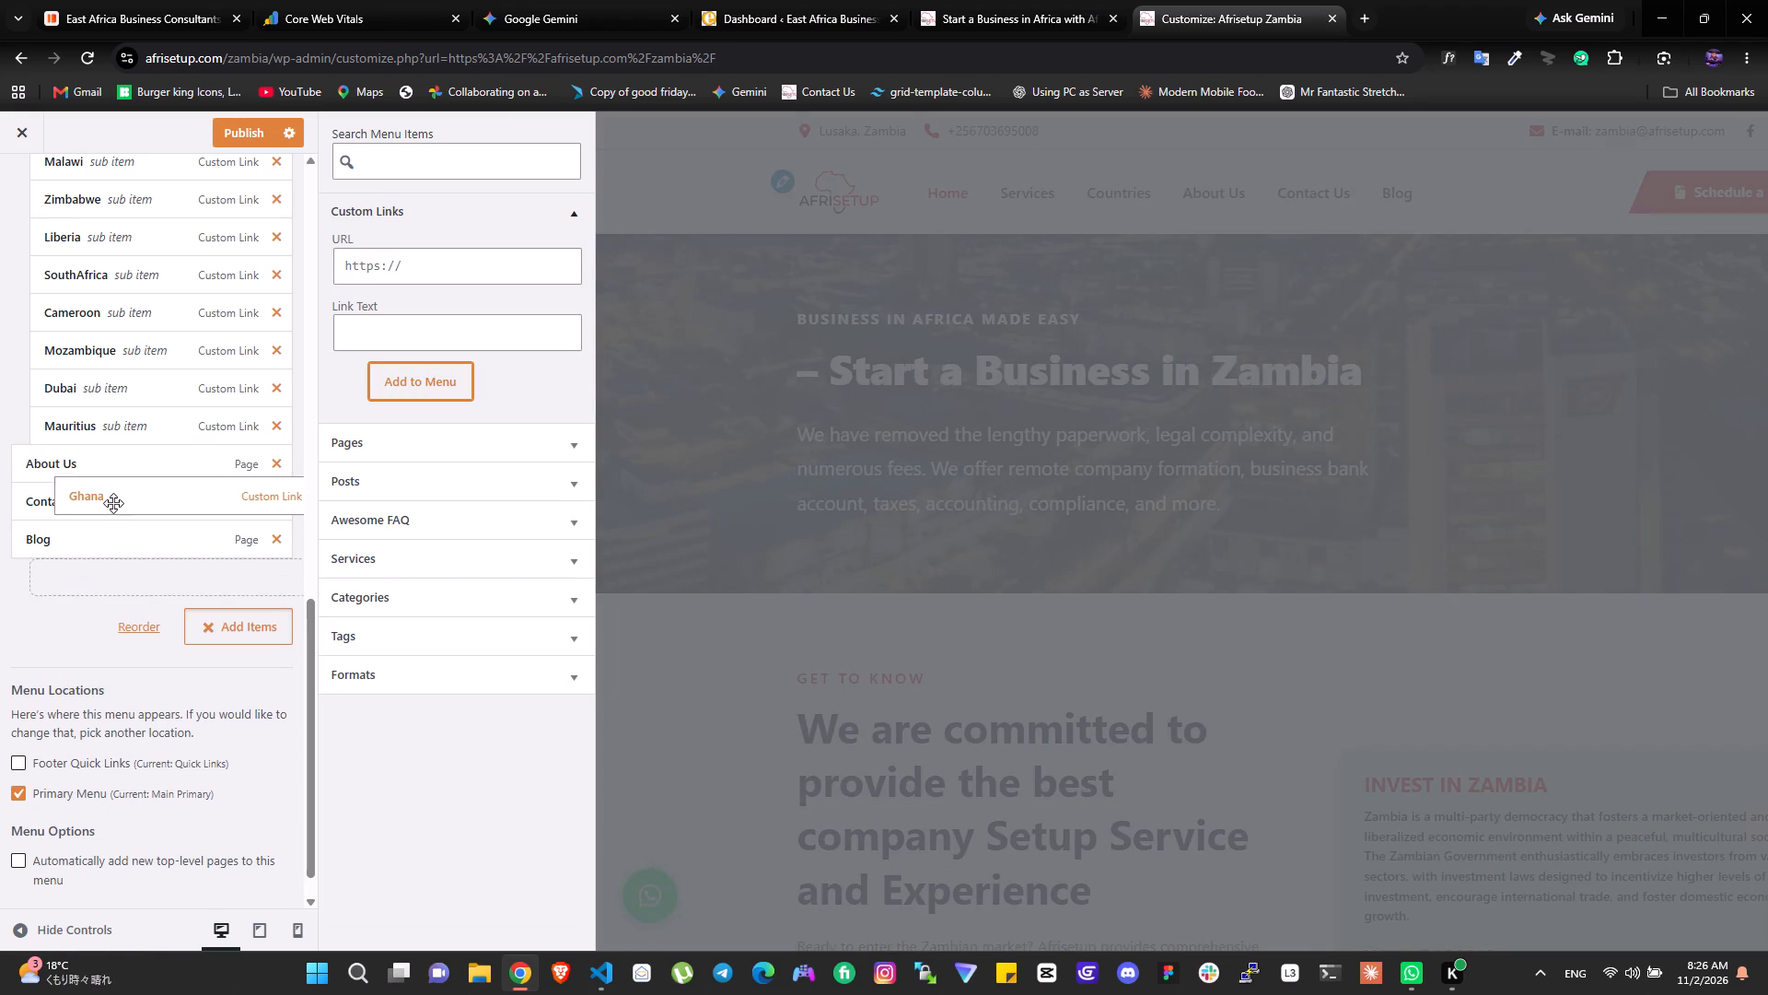
pyautogui.moveTo(113, 503); pyautogui.dragTo(89, 475)
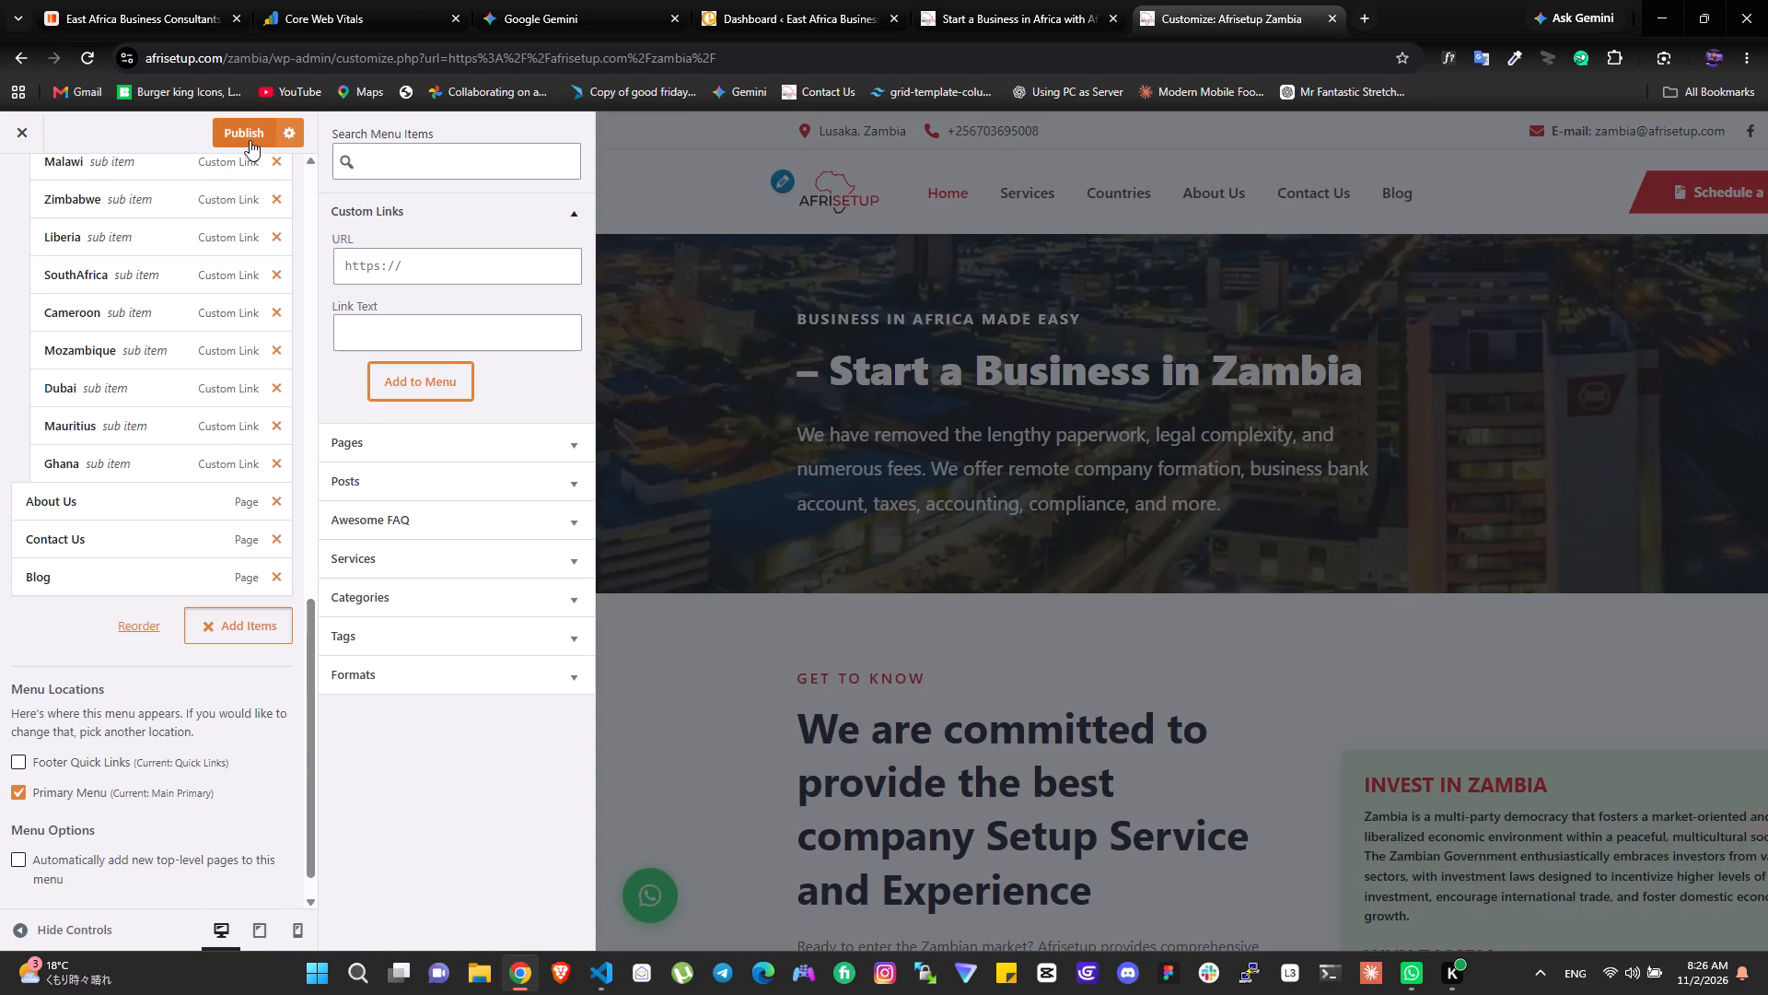
pyautogui.click(250, 135)
# Open the Nigeria site from the homepage's Countries section and close the Zambia Customizer.
pyautogui.click(988, 0)
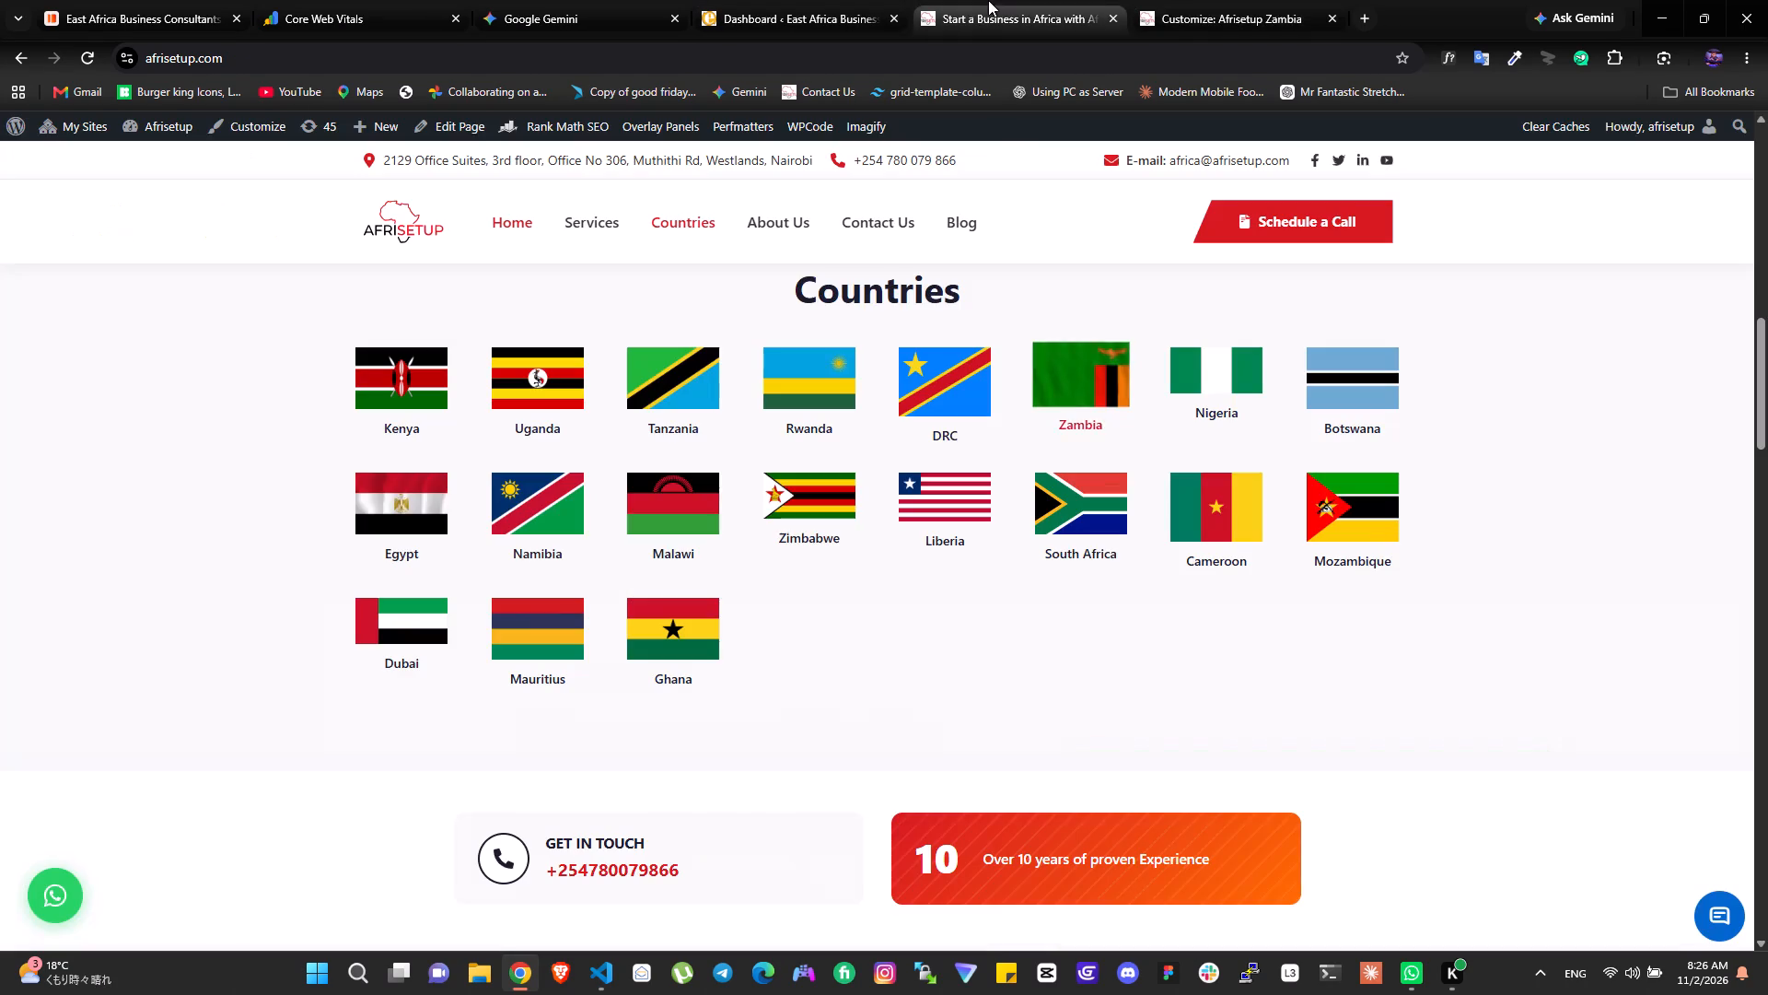
pyautogui.click(1190, 348)
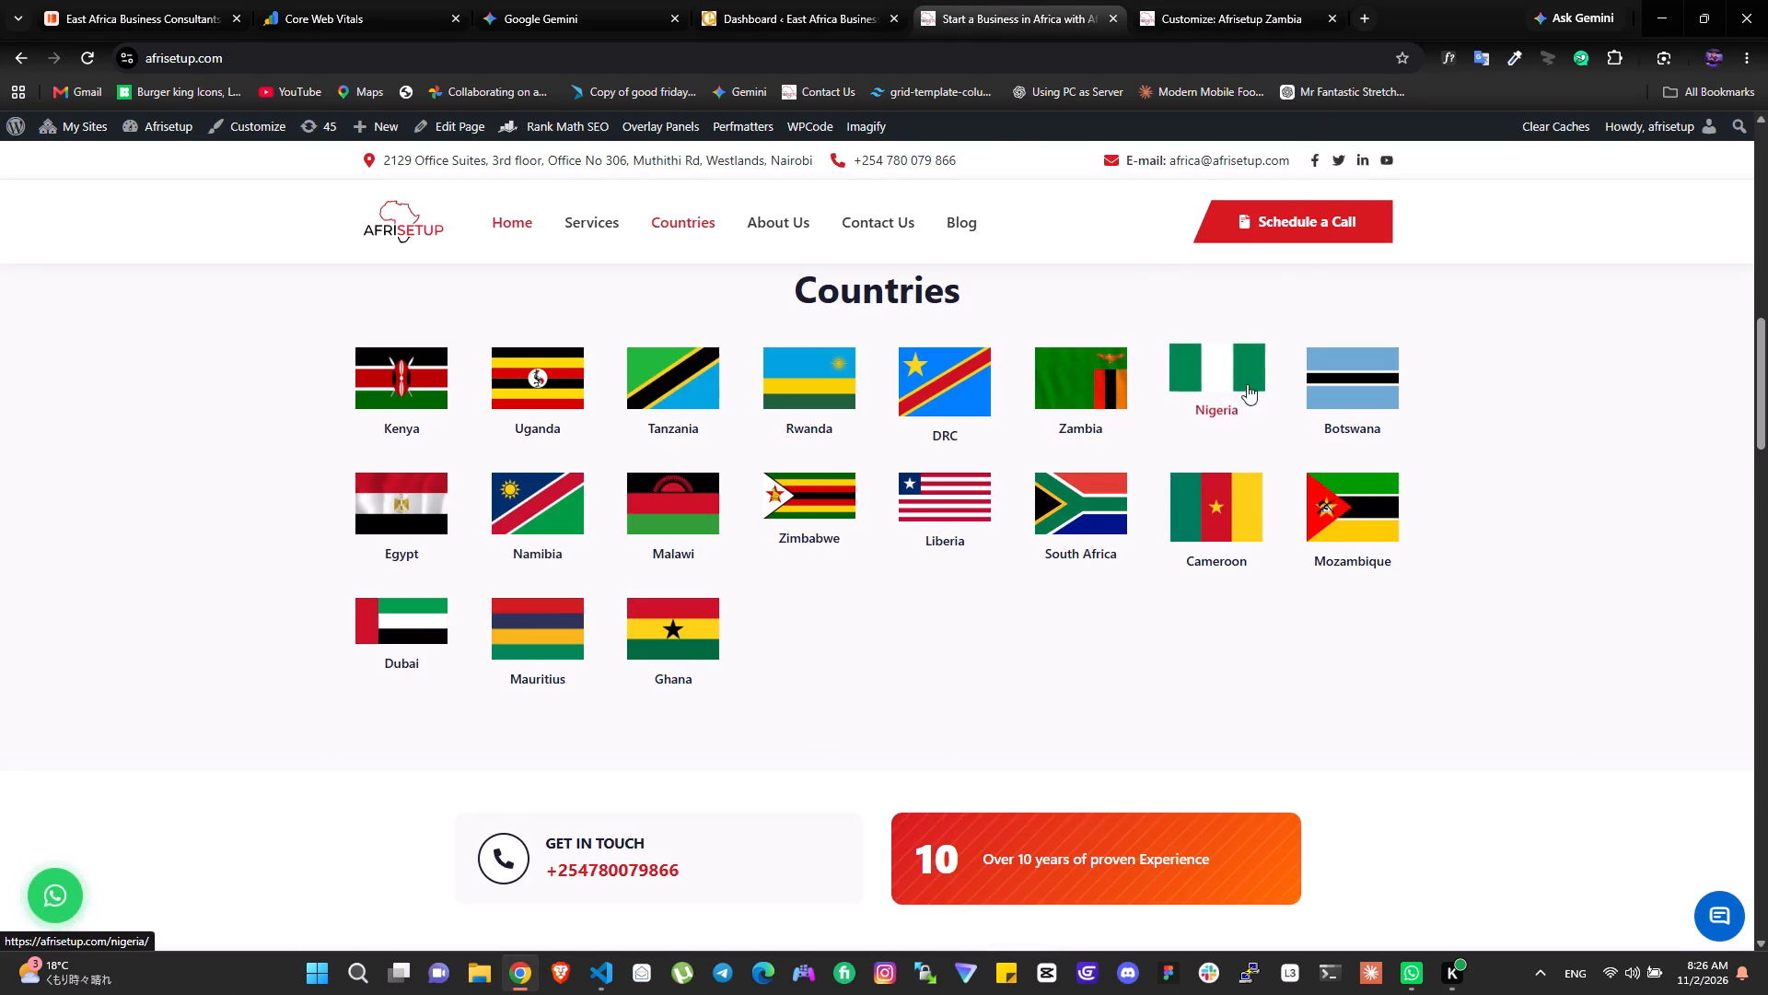
pyautogui.click(1230, 381)
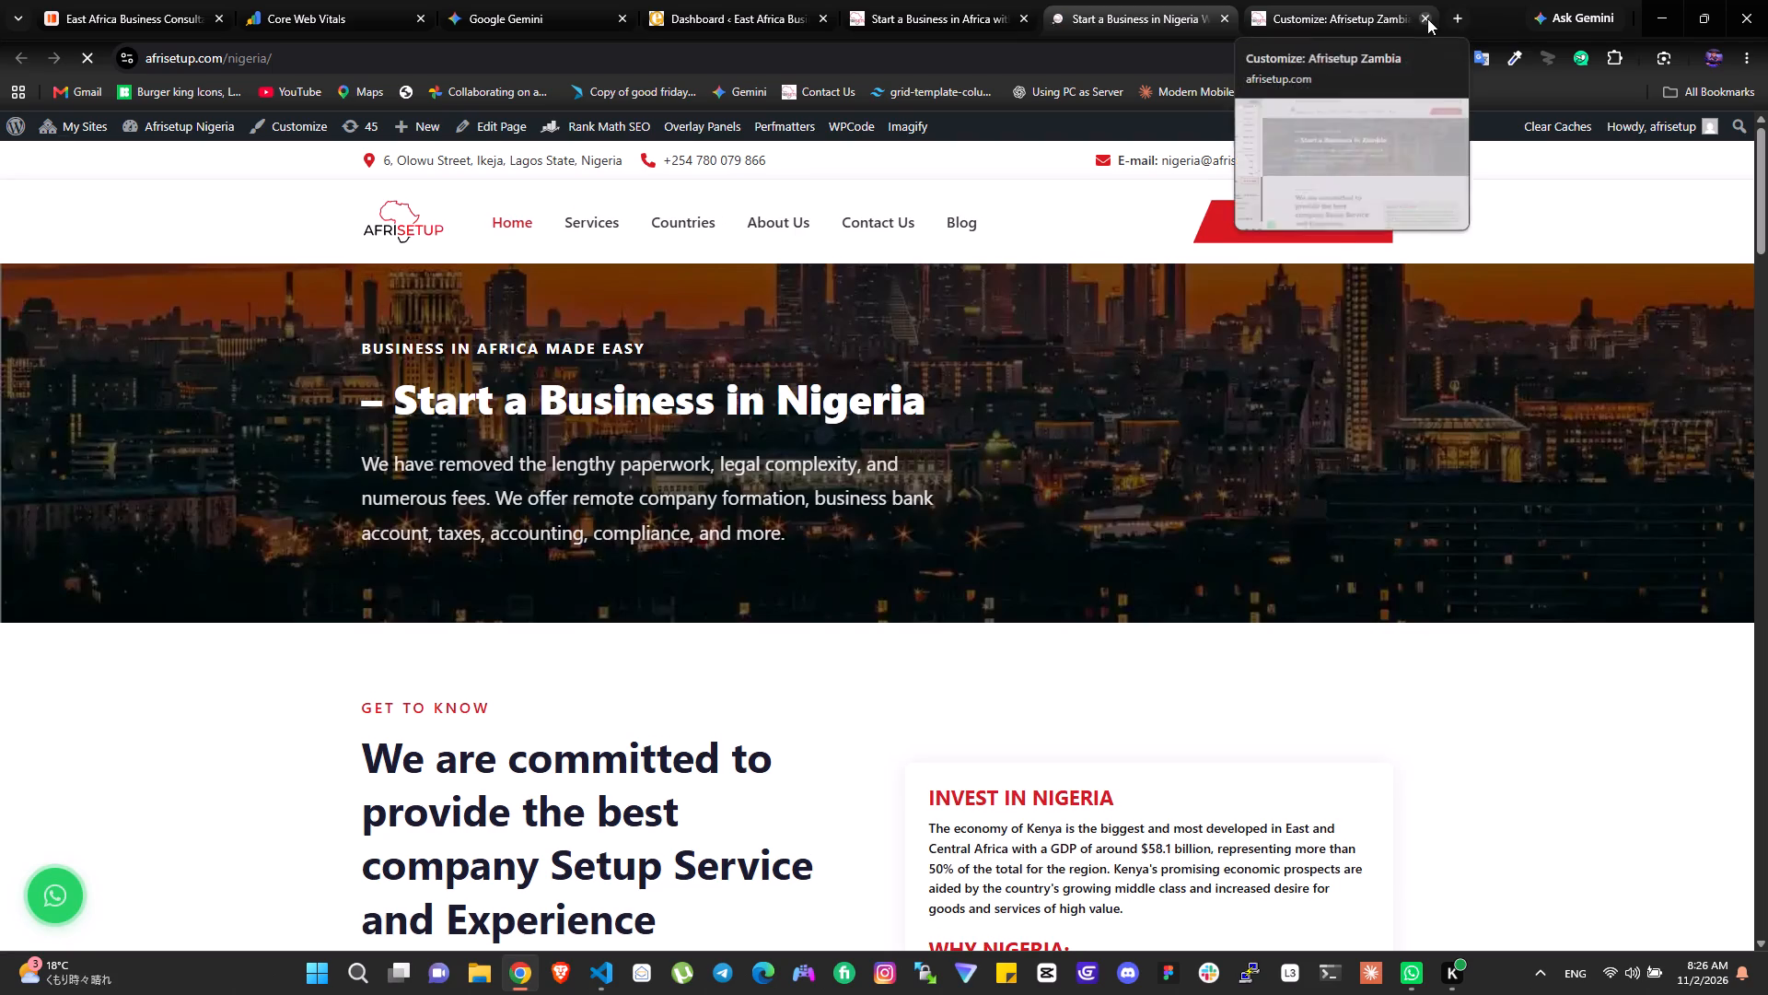
pyautogui.click(1419, 18)
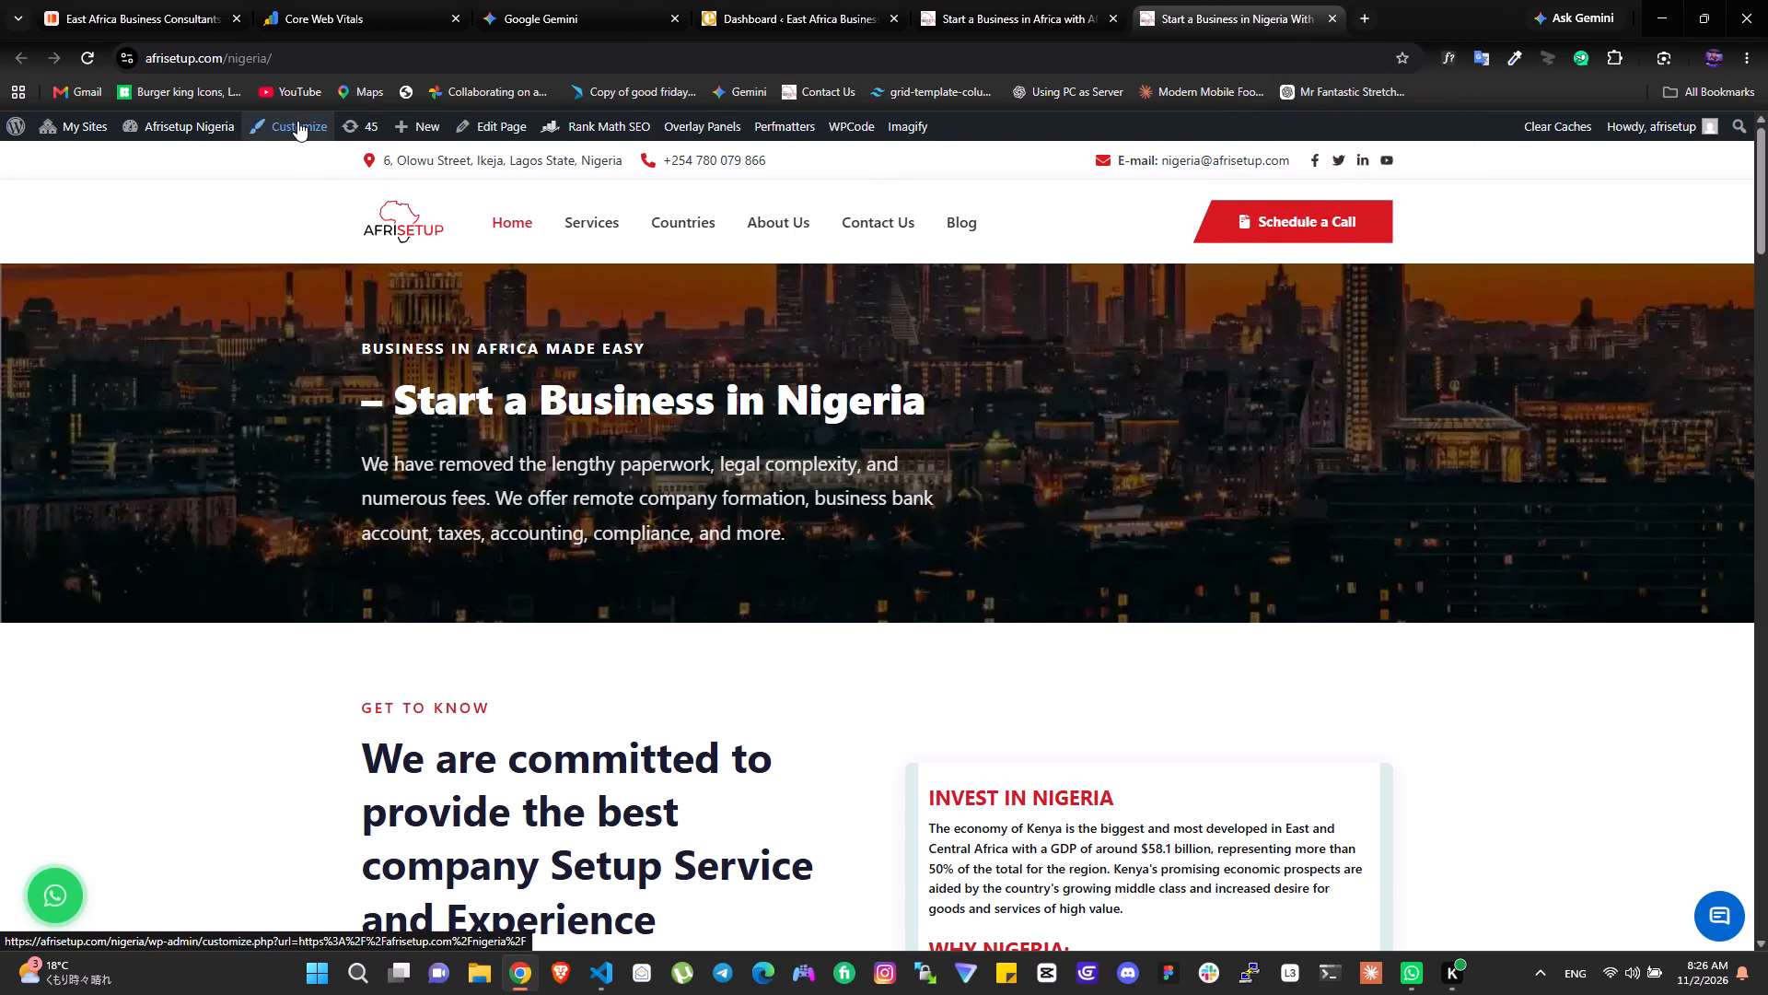
# Look through the Nigeria homepage's company setup, Invest in Nigeria and services sections.
pyautogui.scroll(-13, 411, 372)
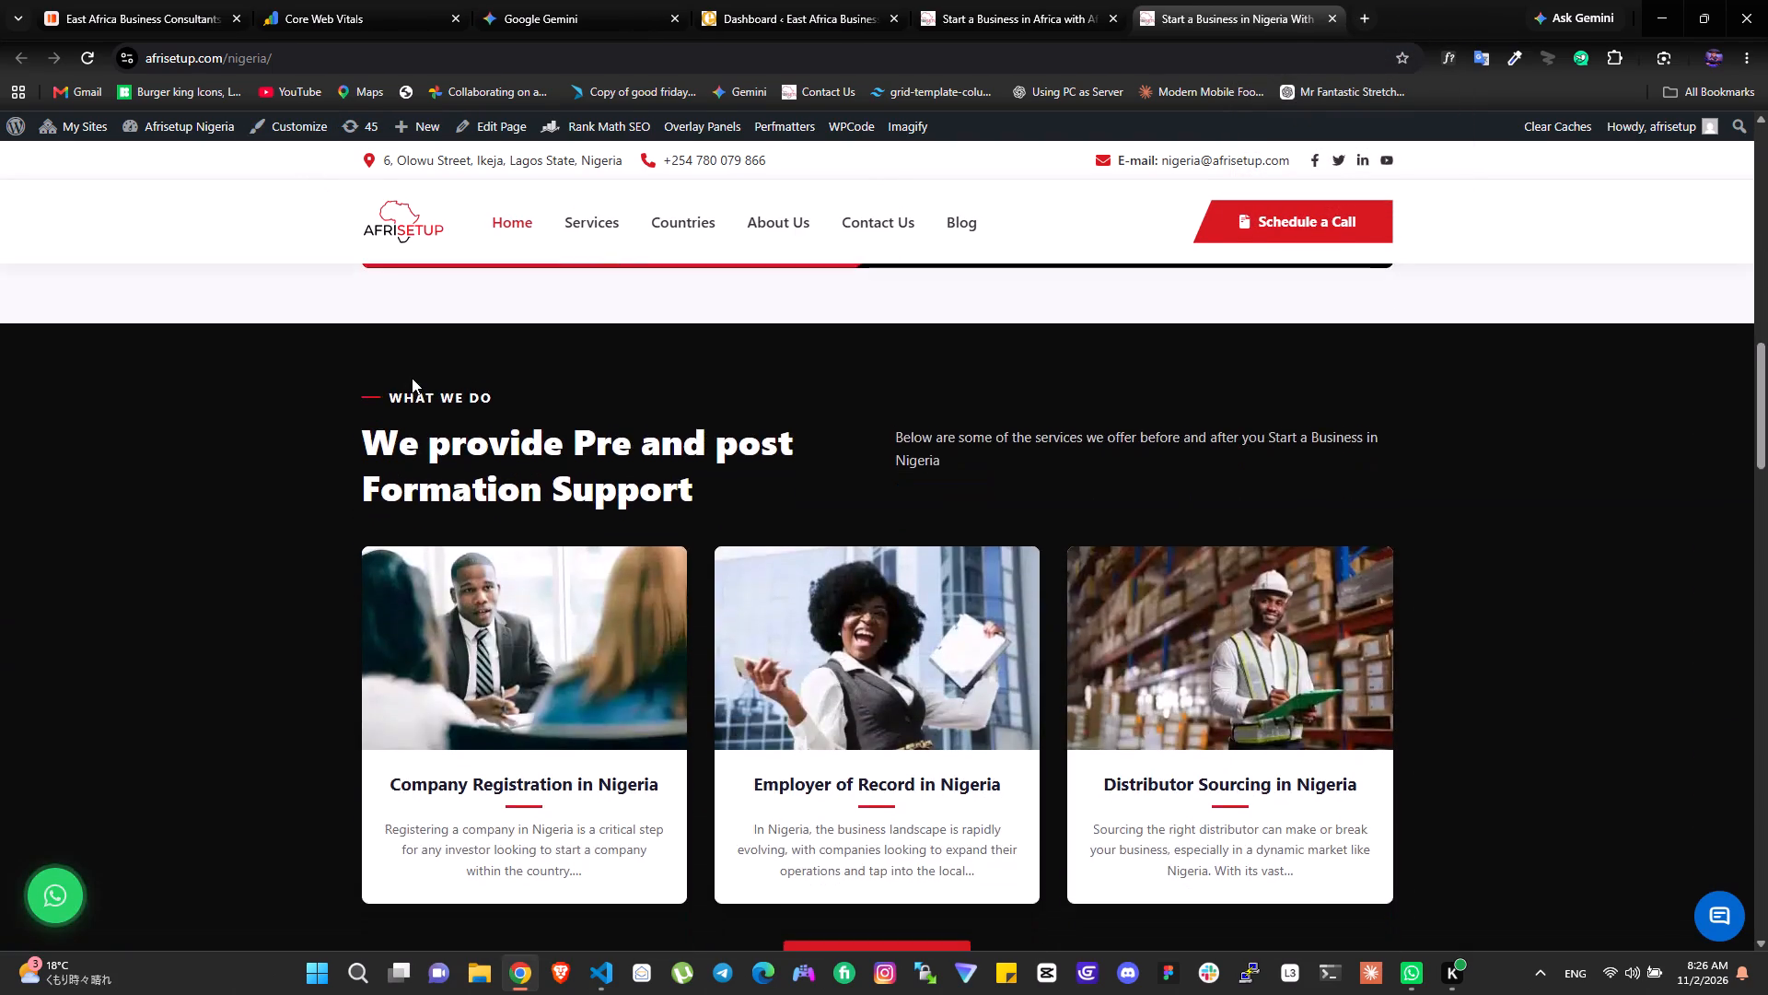
pyautogui.scroll(-2, 412, 378)
pyautogui.scroll(8, 408, 376)
pyautogui.scroll(-2, 406, 372)
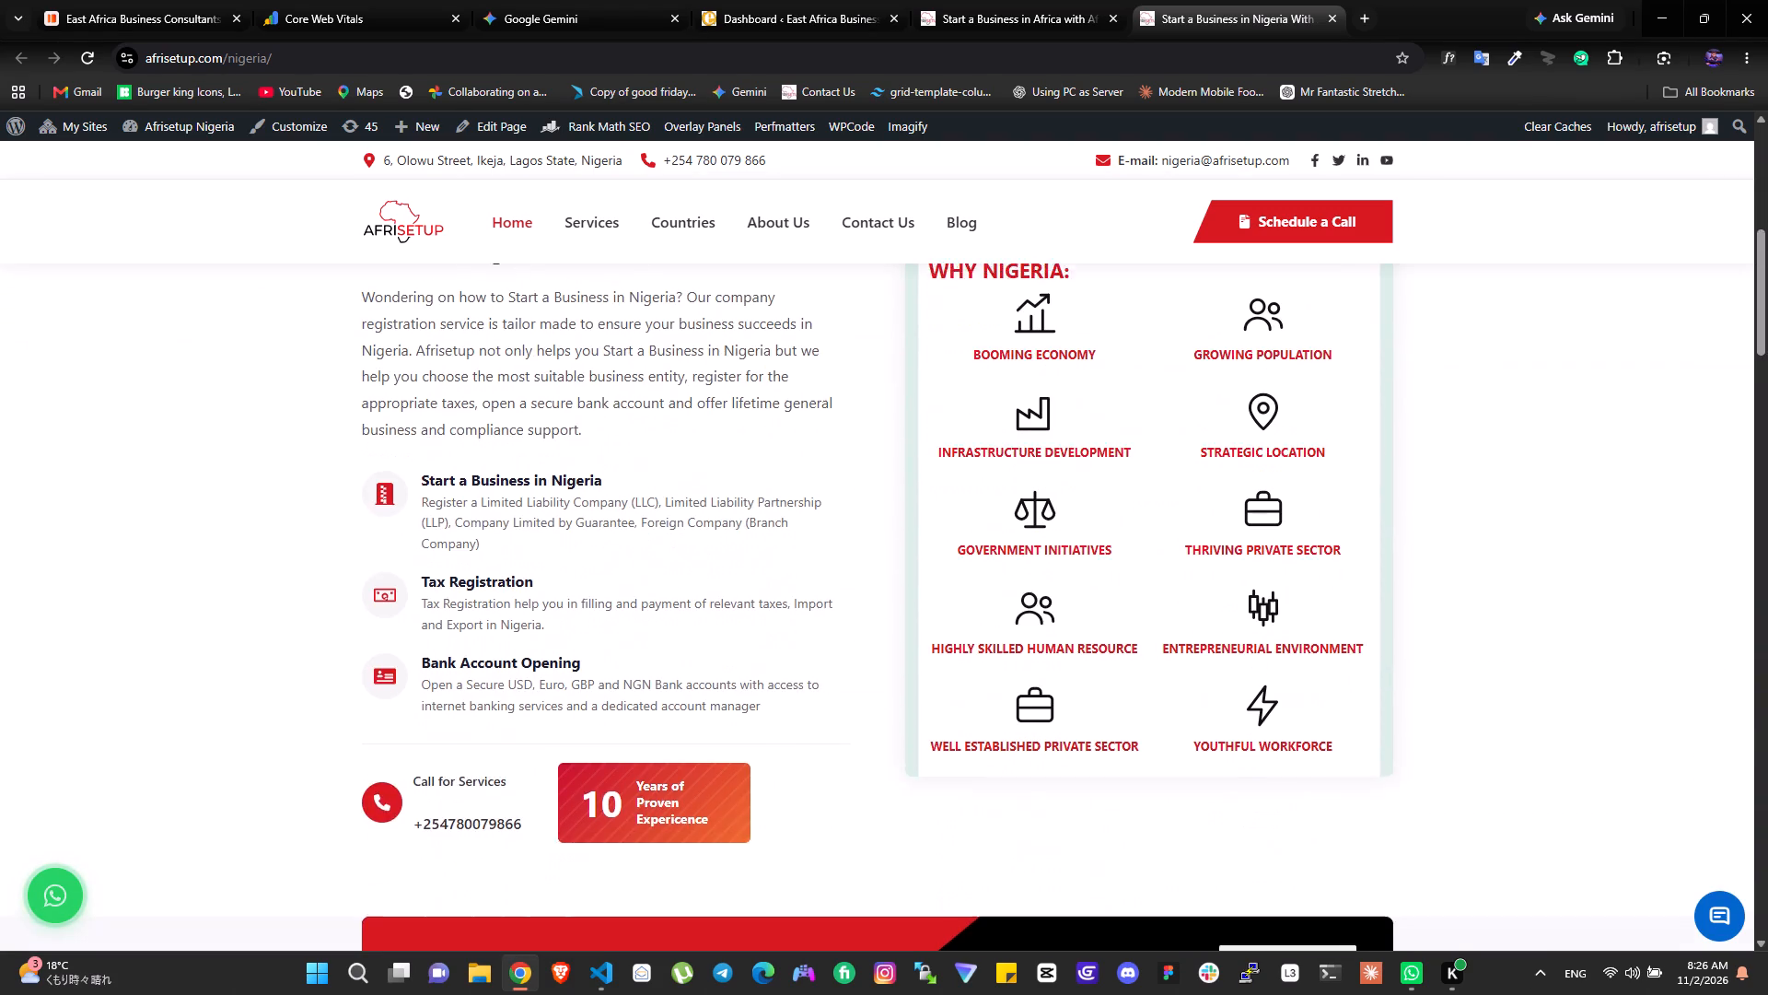
pyautogui.scroll(-1, 406, 372)
pyautogui.scroll(1, 406, 372)
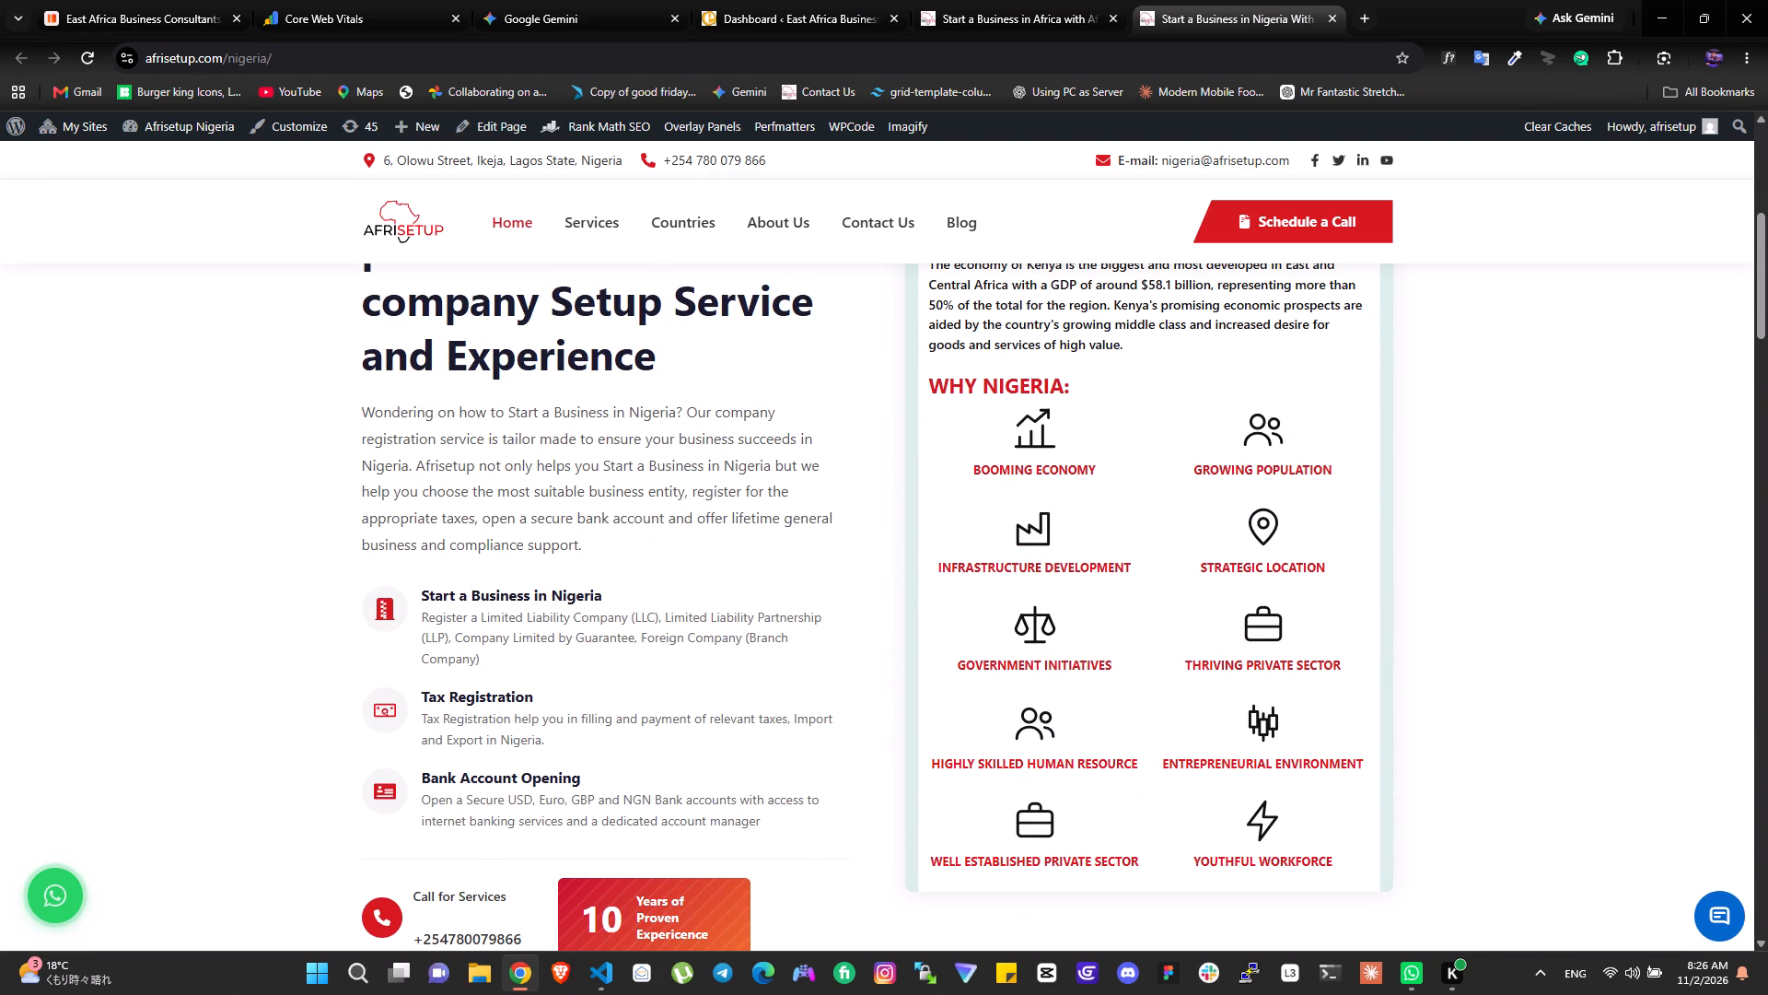
pyautogui.scroll(1, 413, 374)
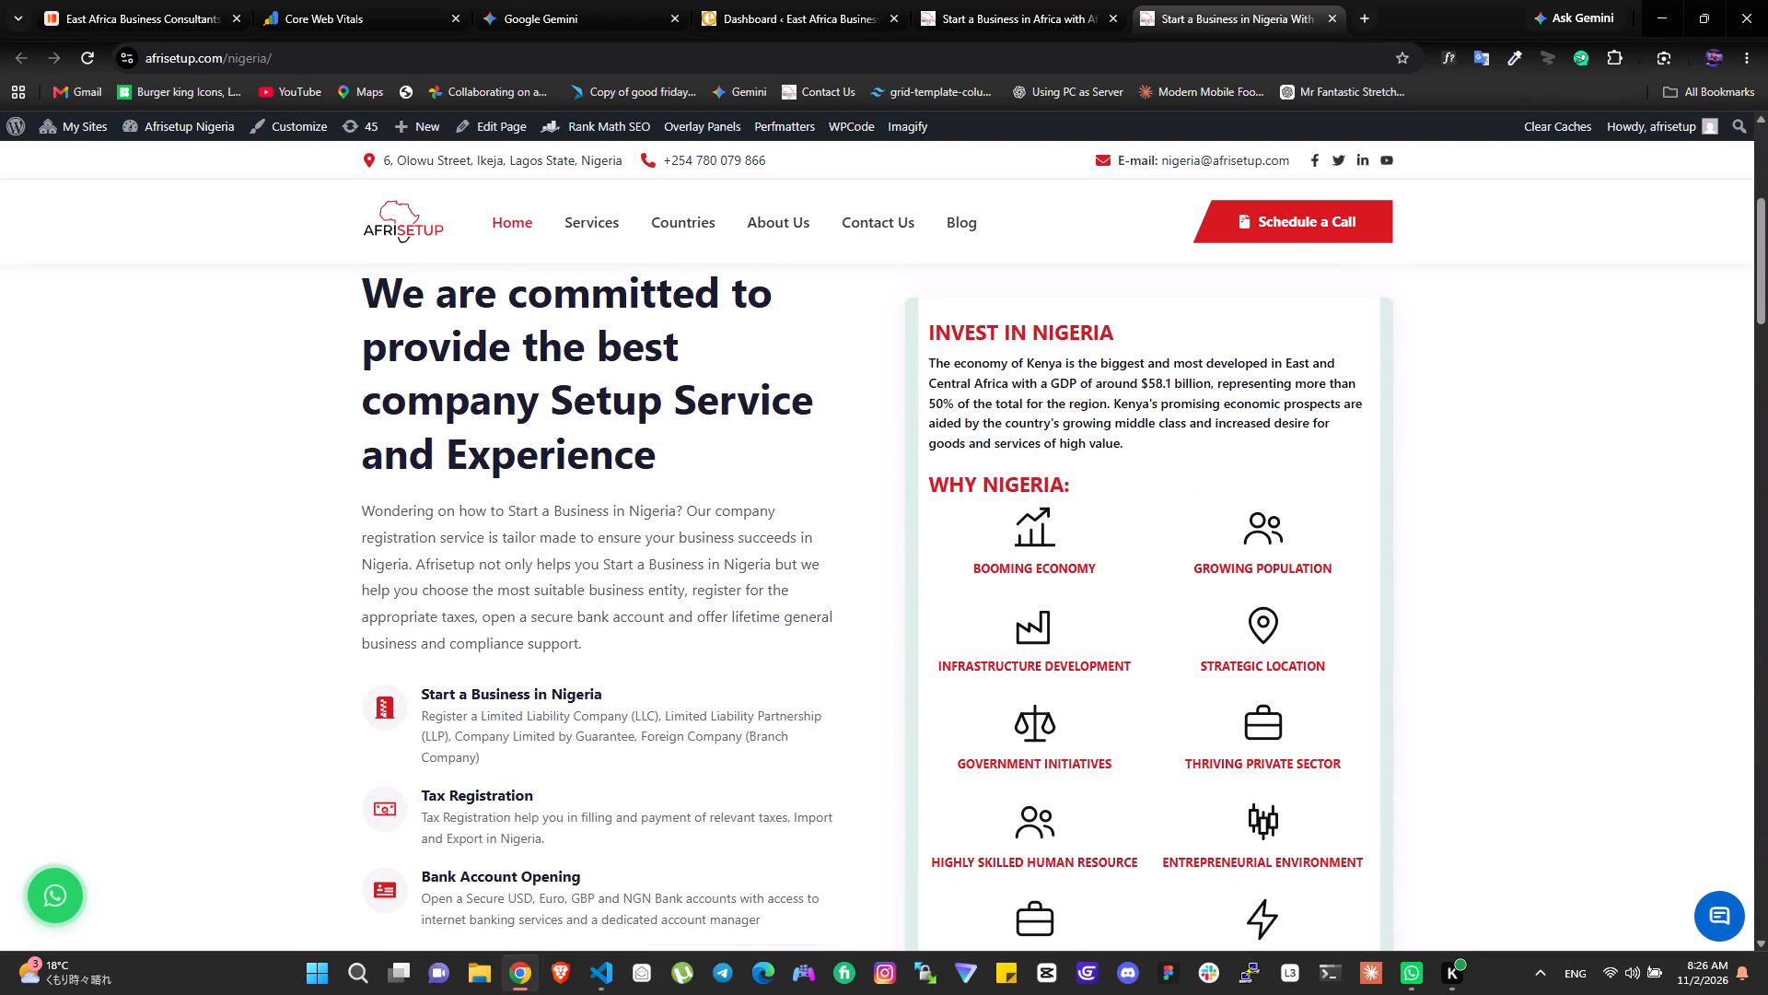
# Bring up the Nigeria site's Main Primary menu in the theme Customizer.
pyautogui.click(297, 131)
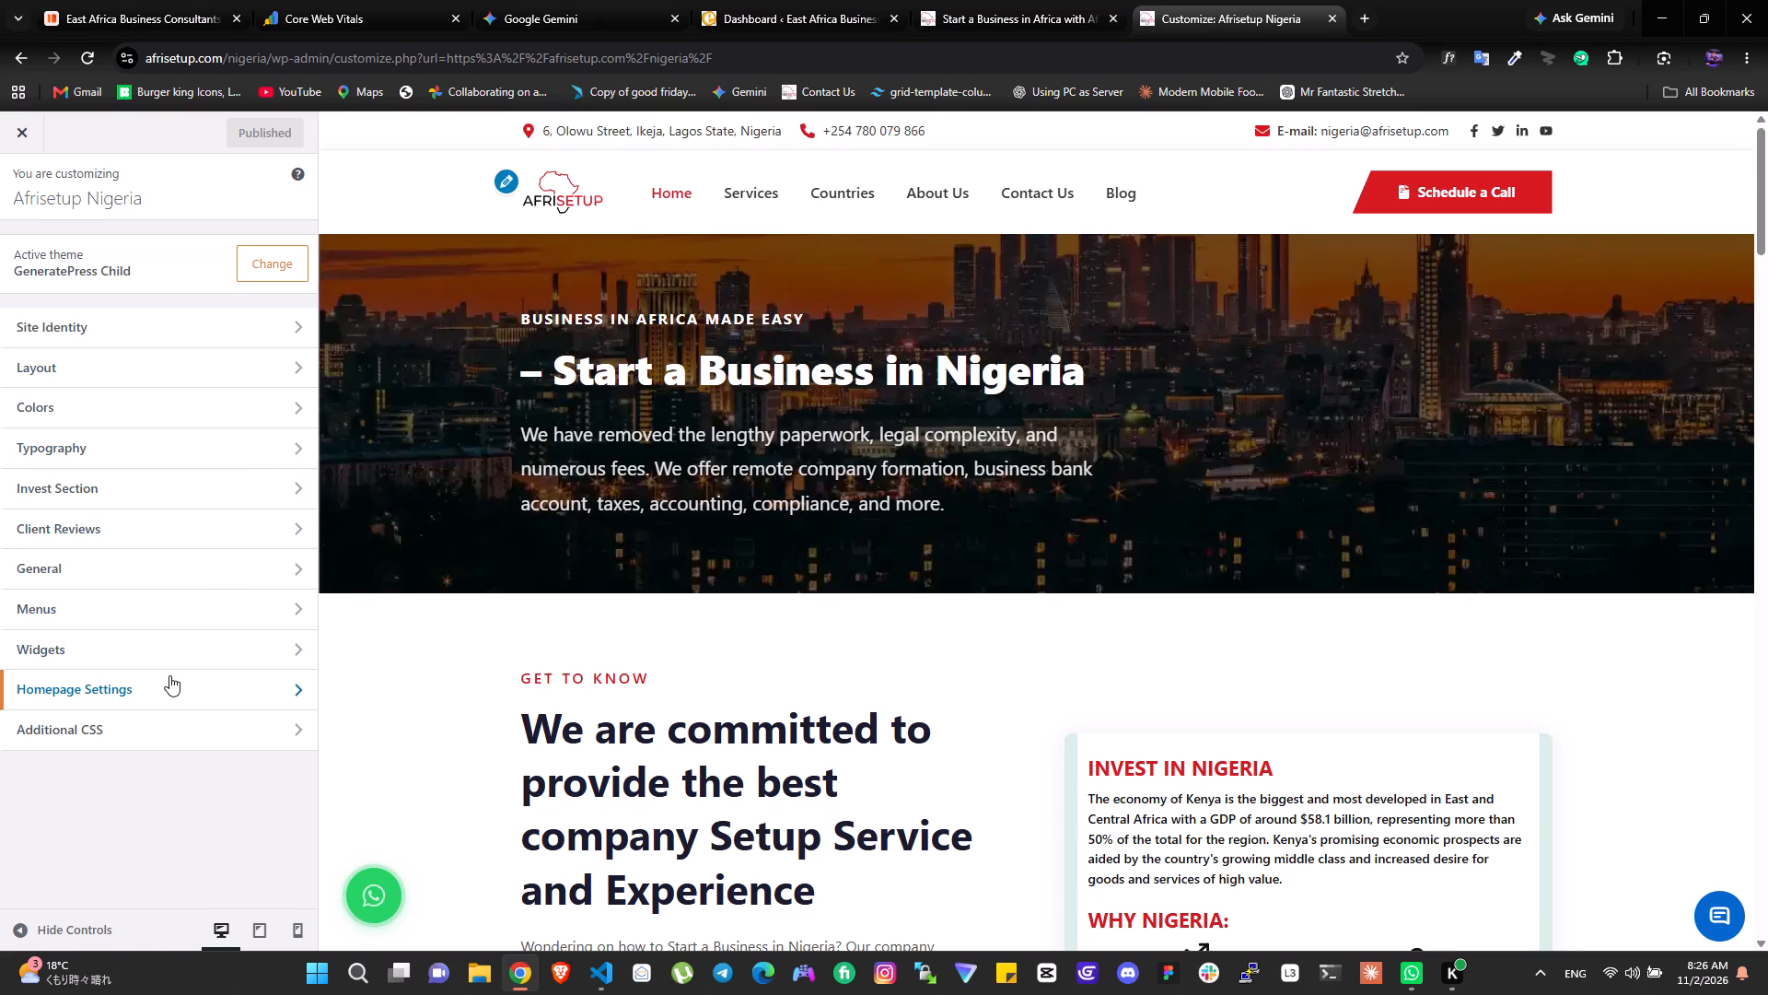
pyautogui.click(197, 710)
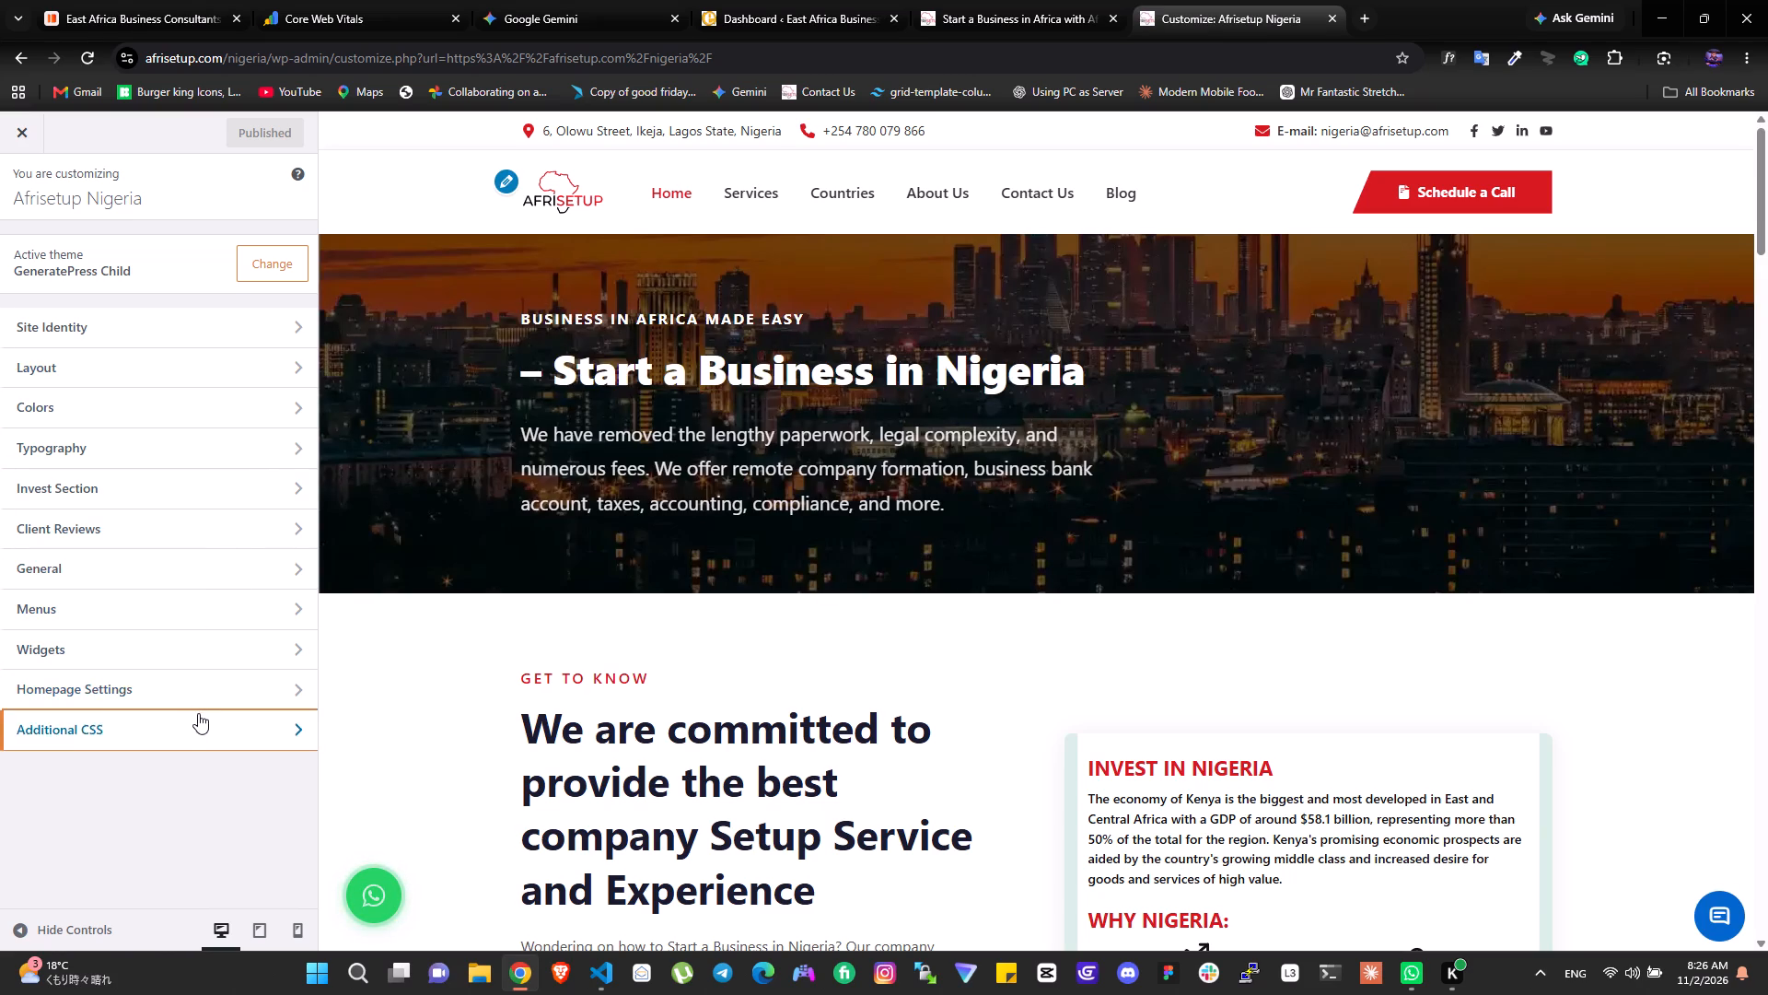
pyautogui.click(17, 208)
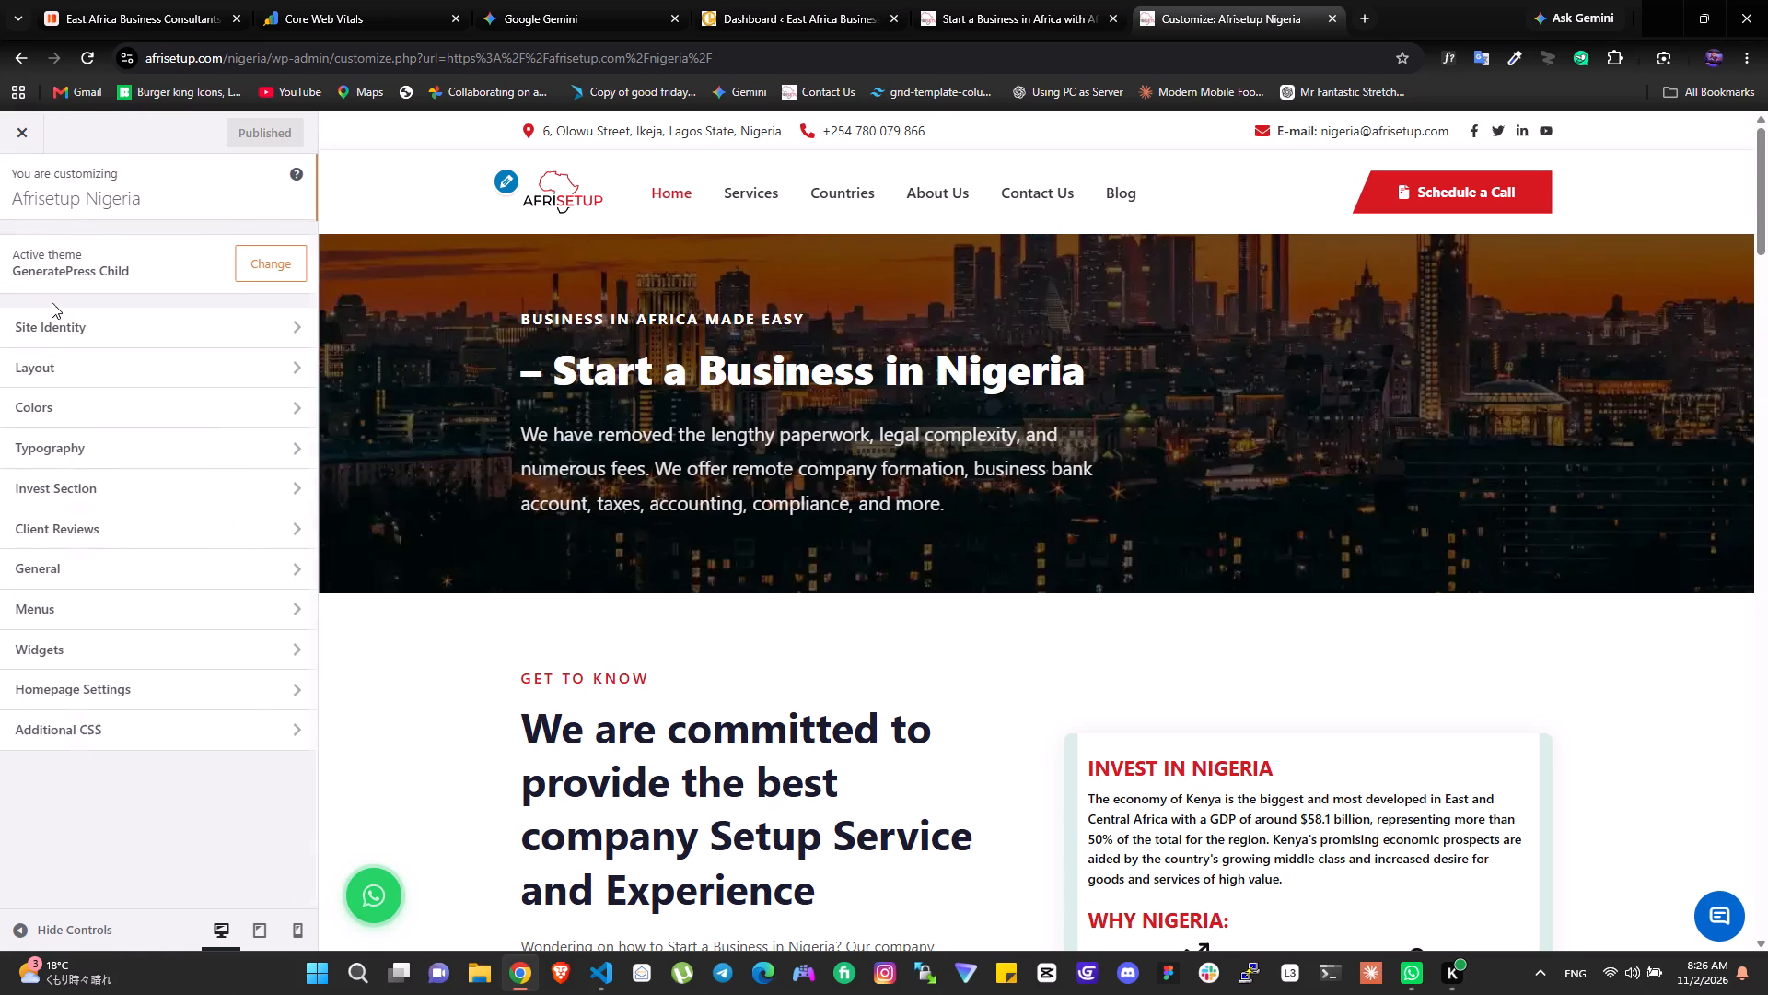
pyautogui.click(69, 604)
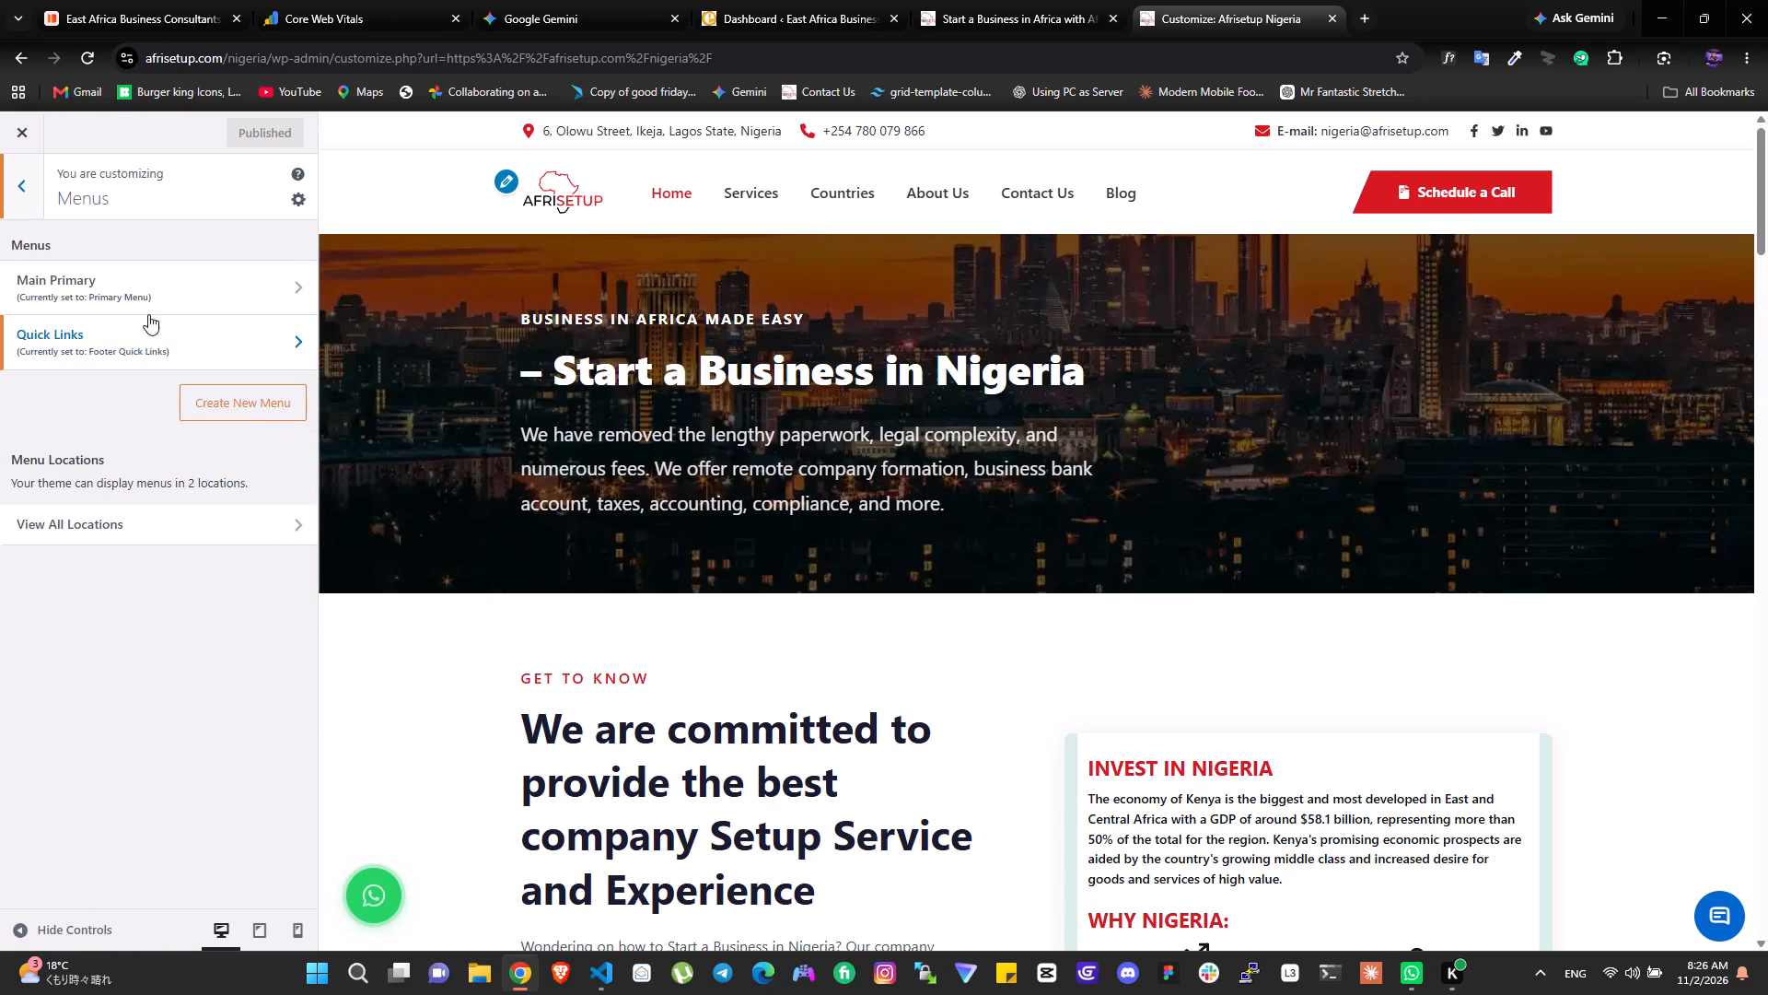
pyautogui.click(170, 287)
pyautogui.scroll(-11, 198, 378)
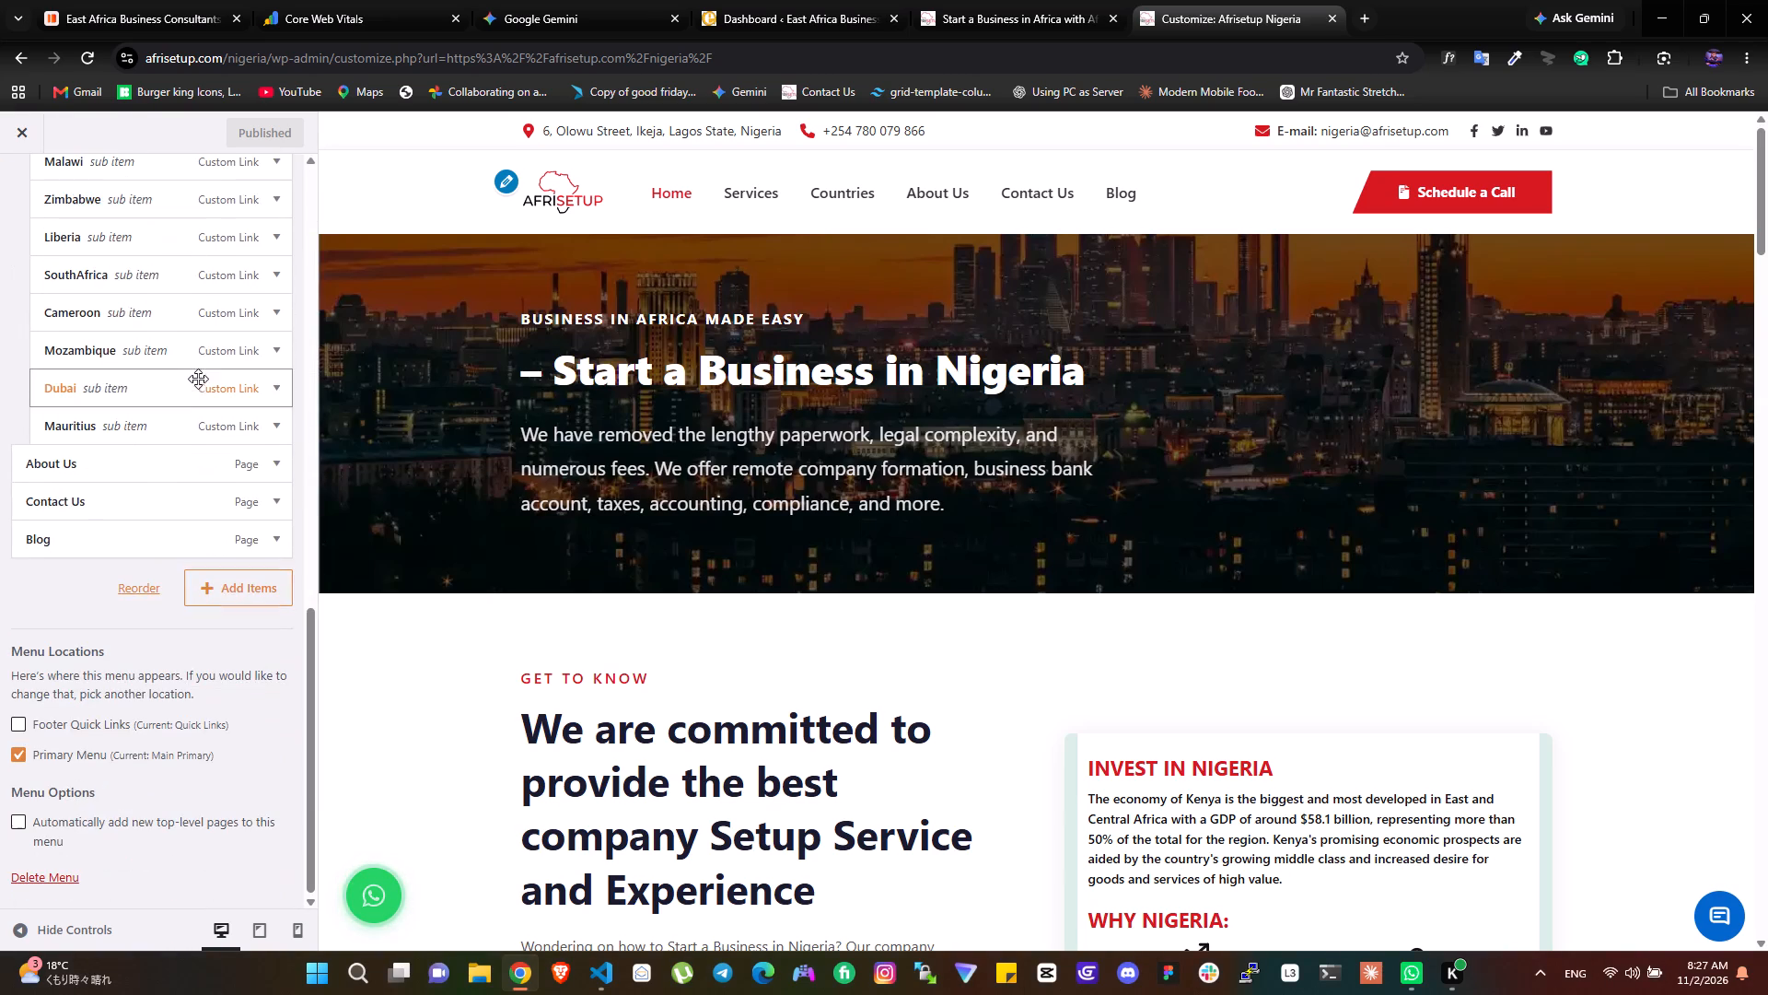
pyautogui.click(236, 574)
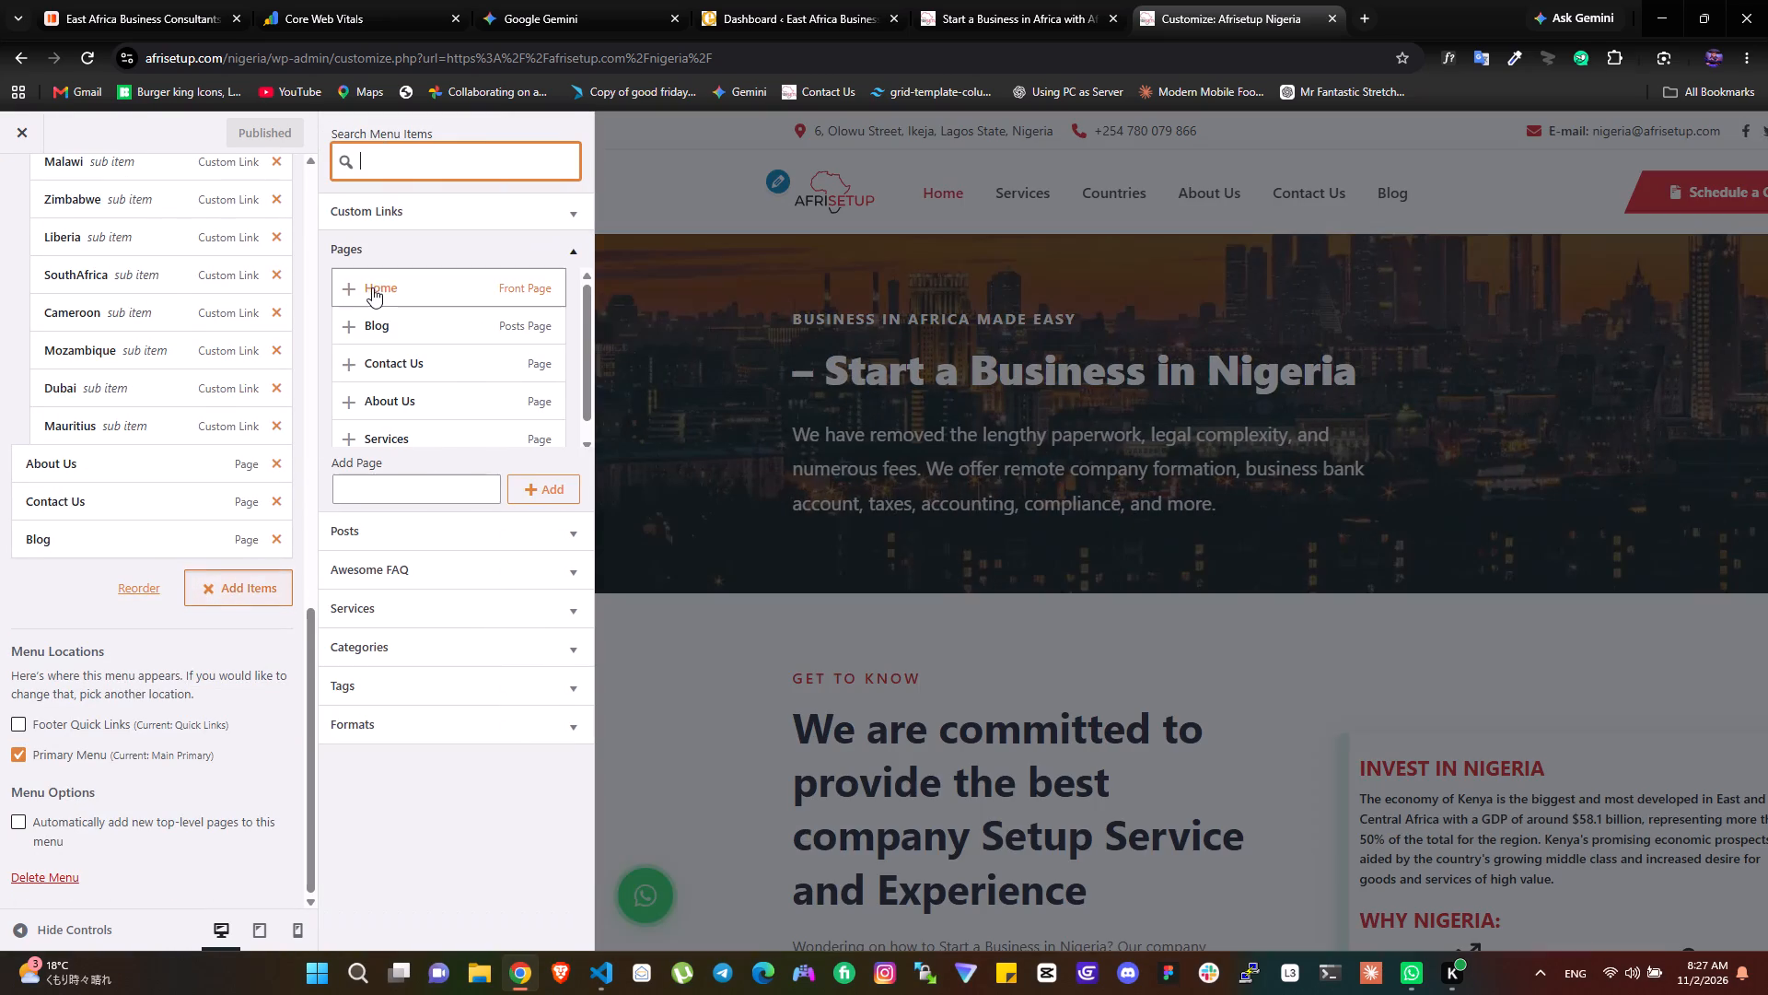
pyautogui.click(424, 210)
pyautogui.click(407, 266)
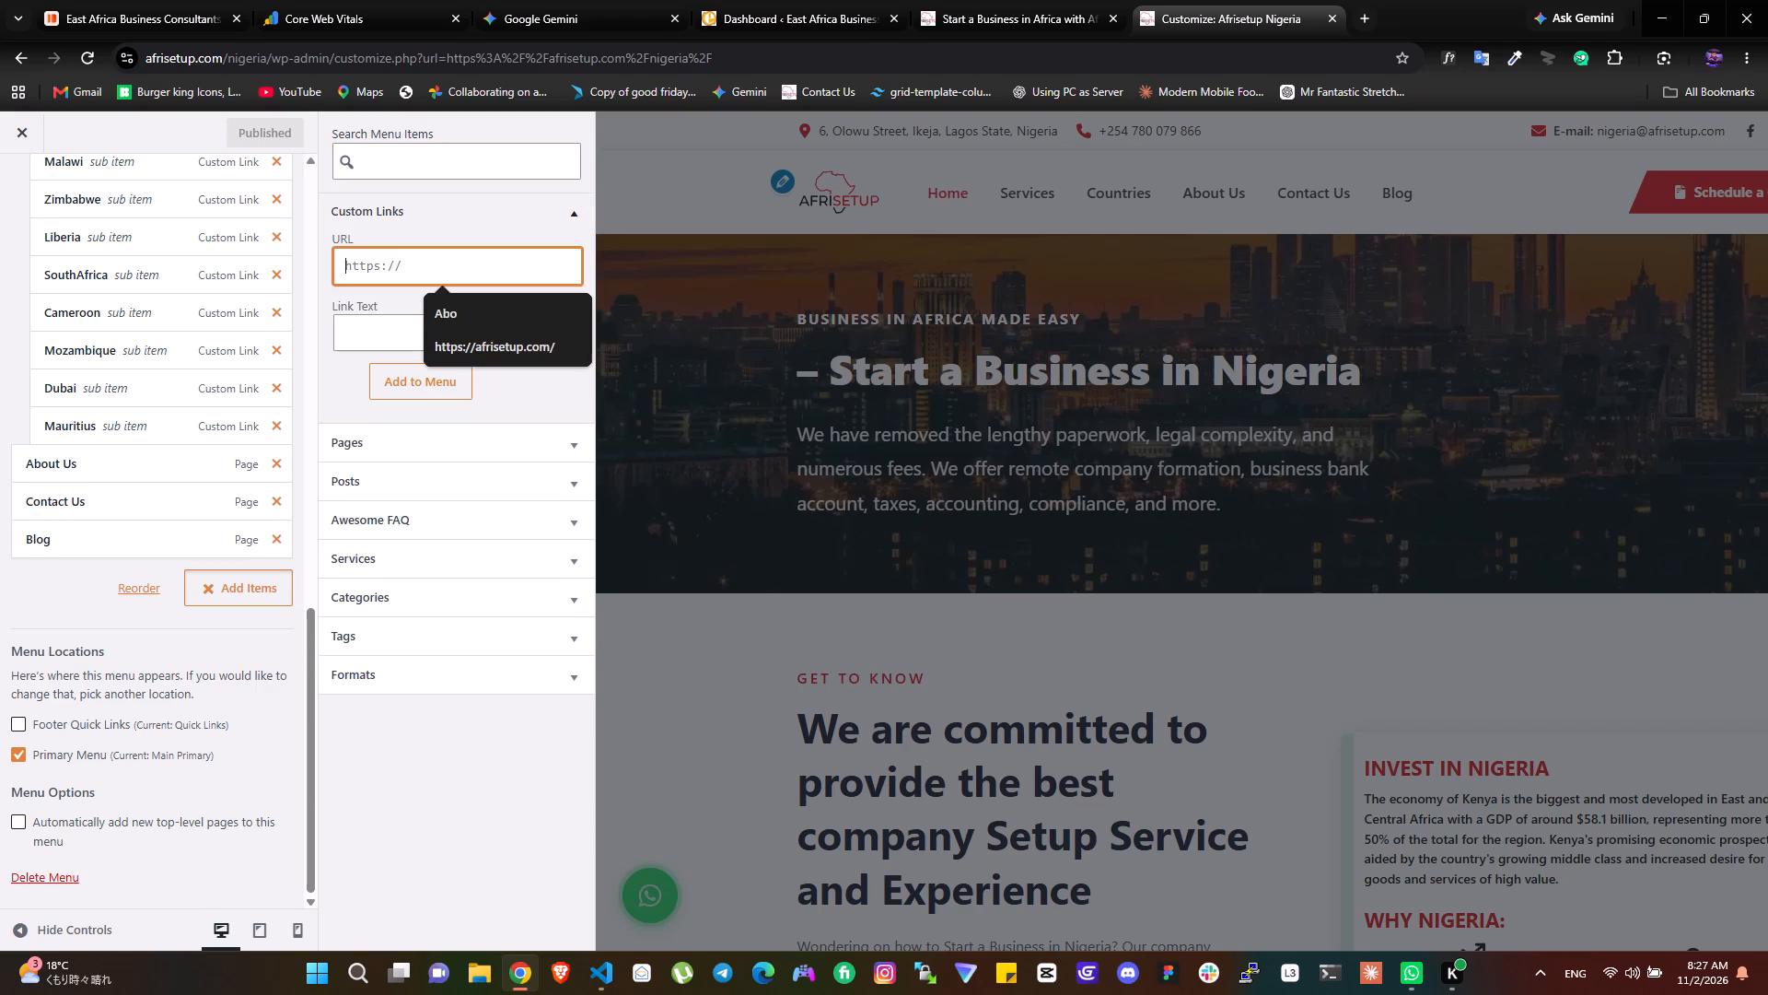
pyautogui.hotkey('ctrl', 'v')
pyautogui.click(388, 325)
pyautogui.hotkey('shift', 'g')
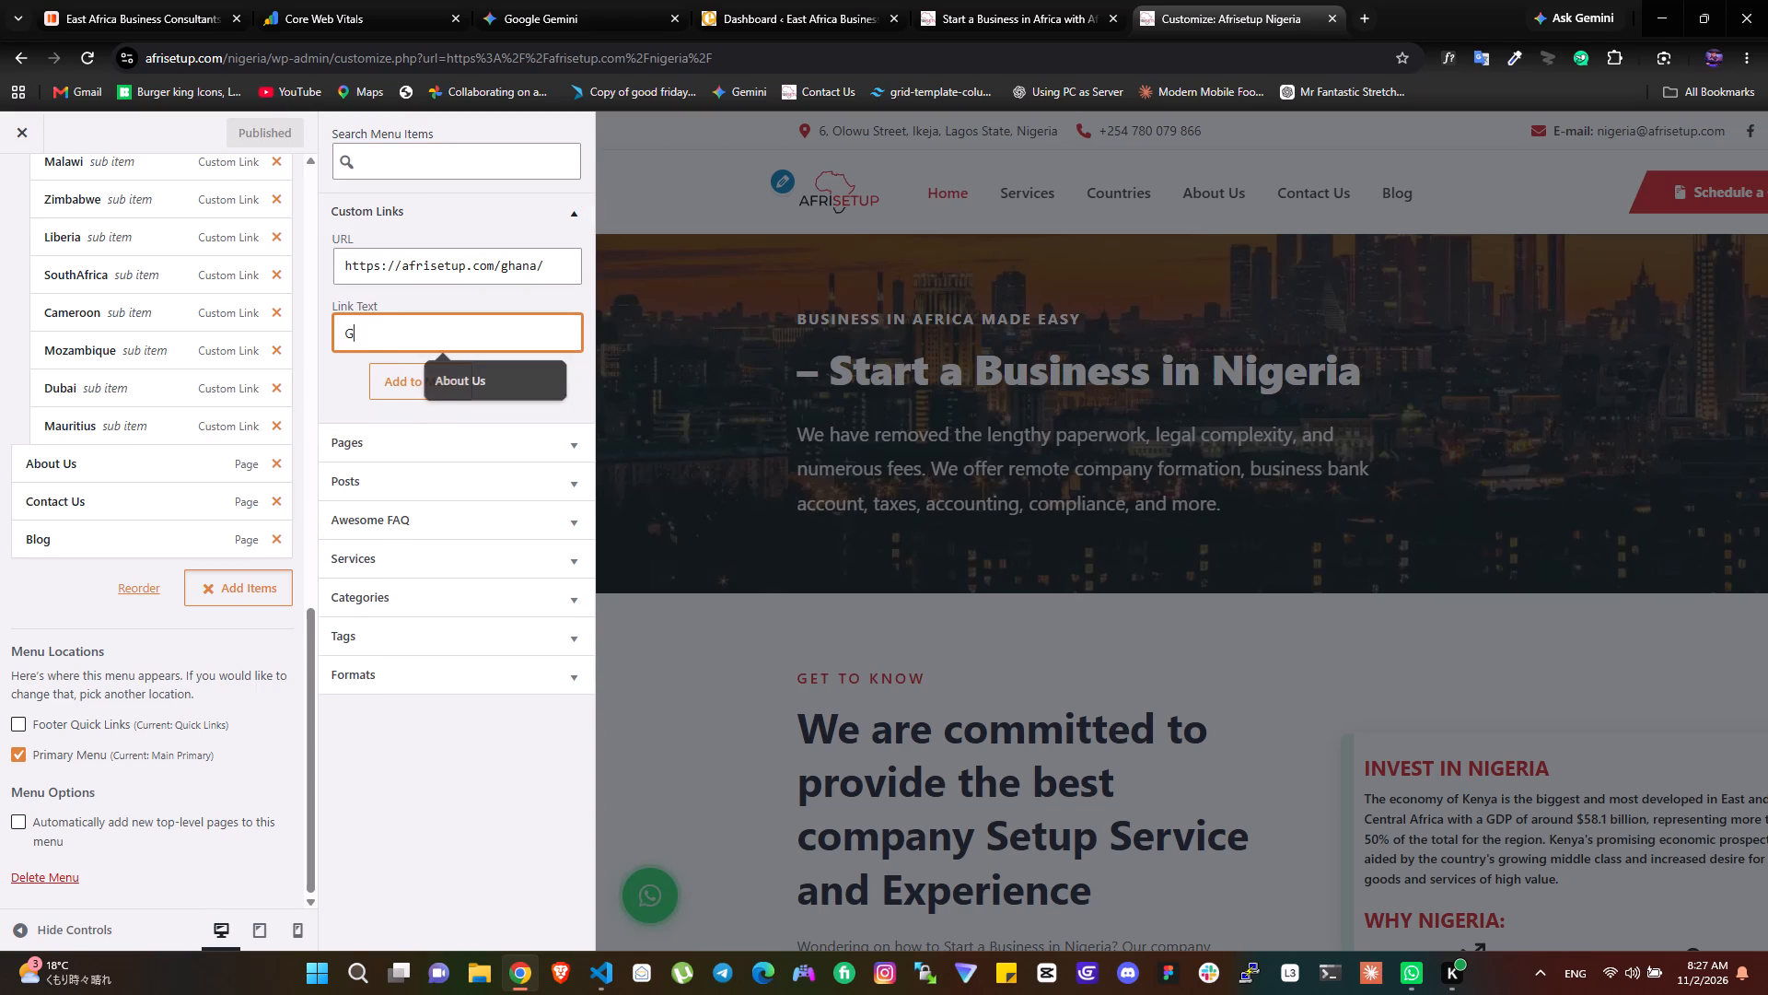
pyautogui.press('h')
pyautogui.press('a')
pyautogui.press('n')
pyautogui.press('a')
pyautogui.moveTo(398, 377); pyautogui.dragTo(400, 387)
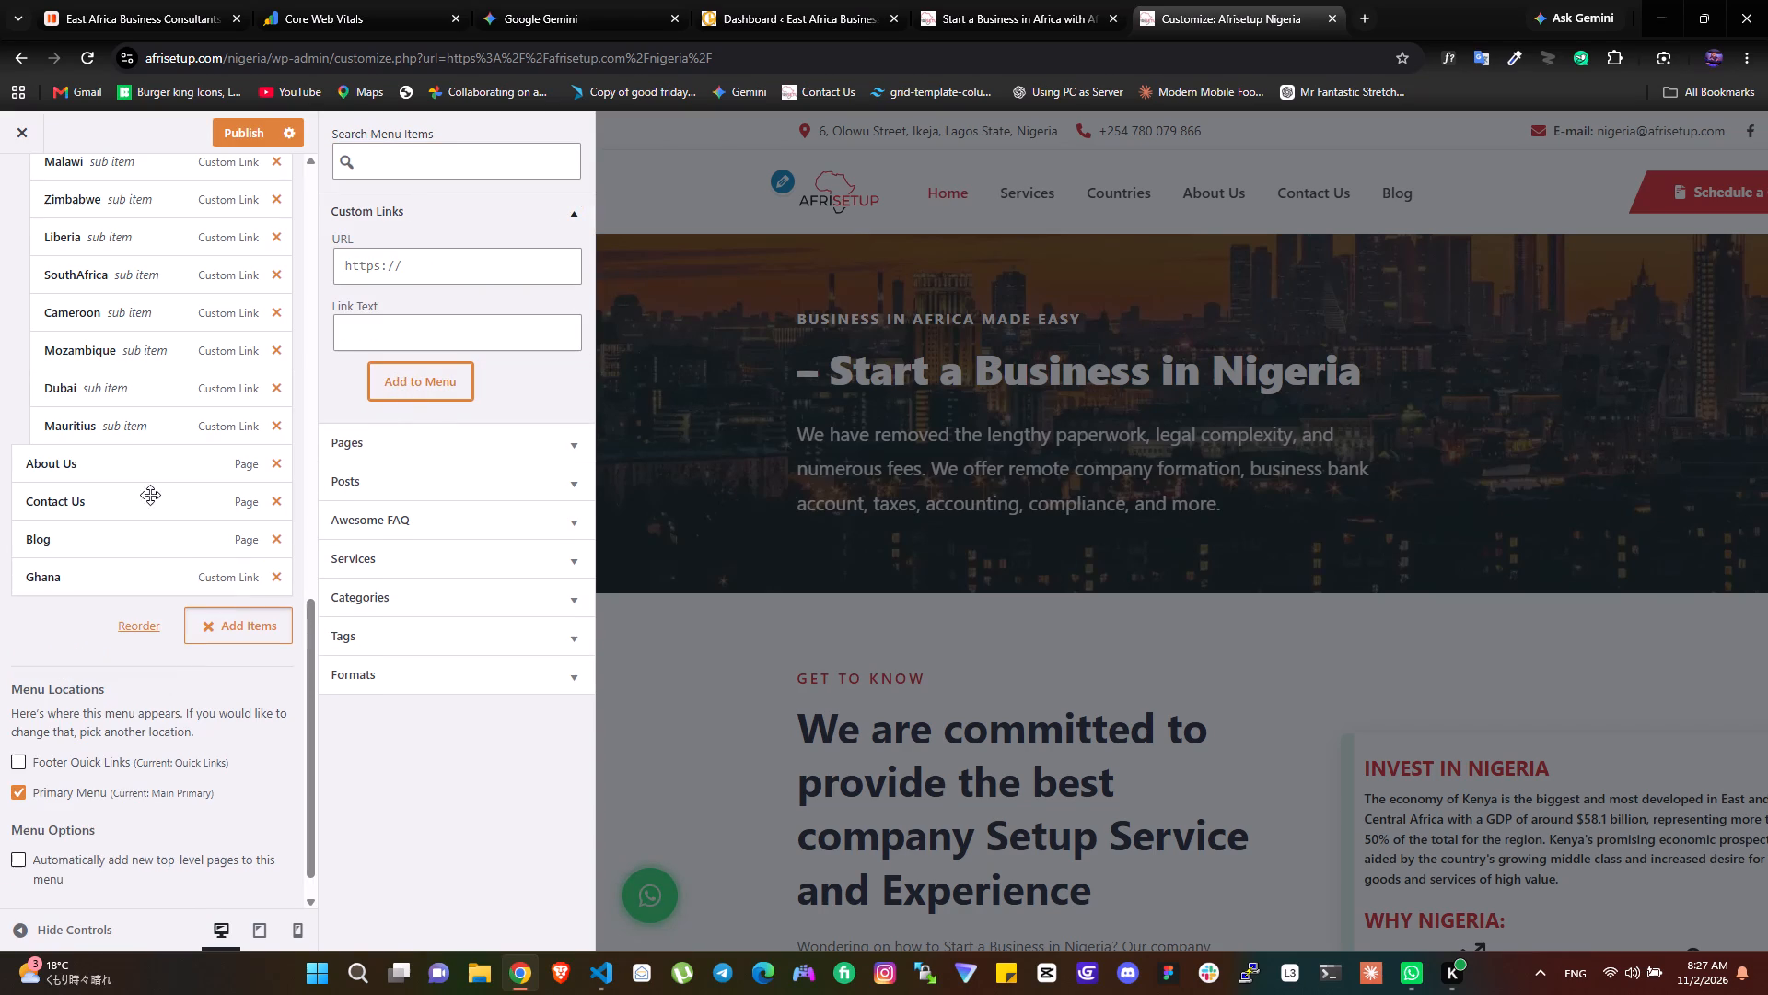
# Nest the Ghana link below Mauritius as a Countries sub item, publish the Nigeria menu and exit the Customizer.
pyautogui.moveTo(63, 590); pyautogui.dragTo(80, 473)
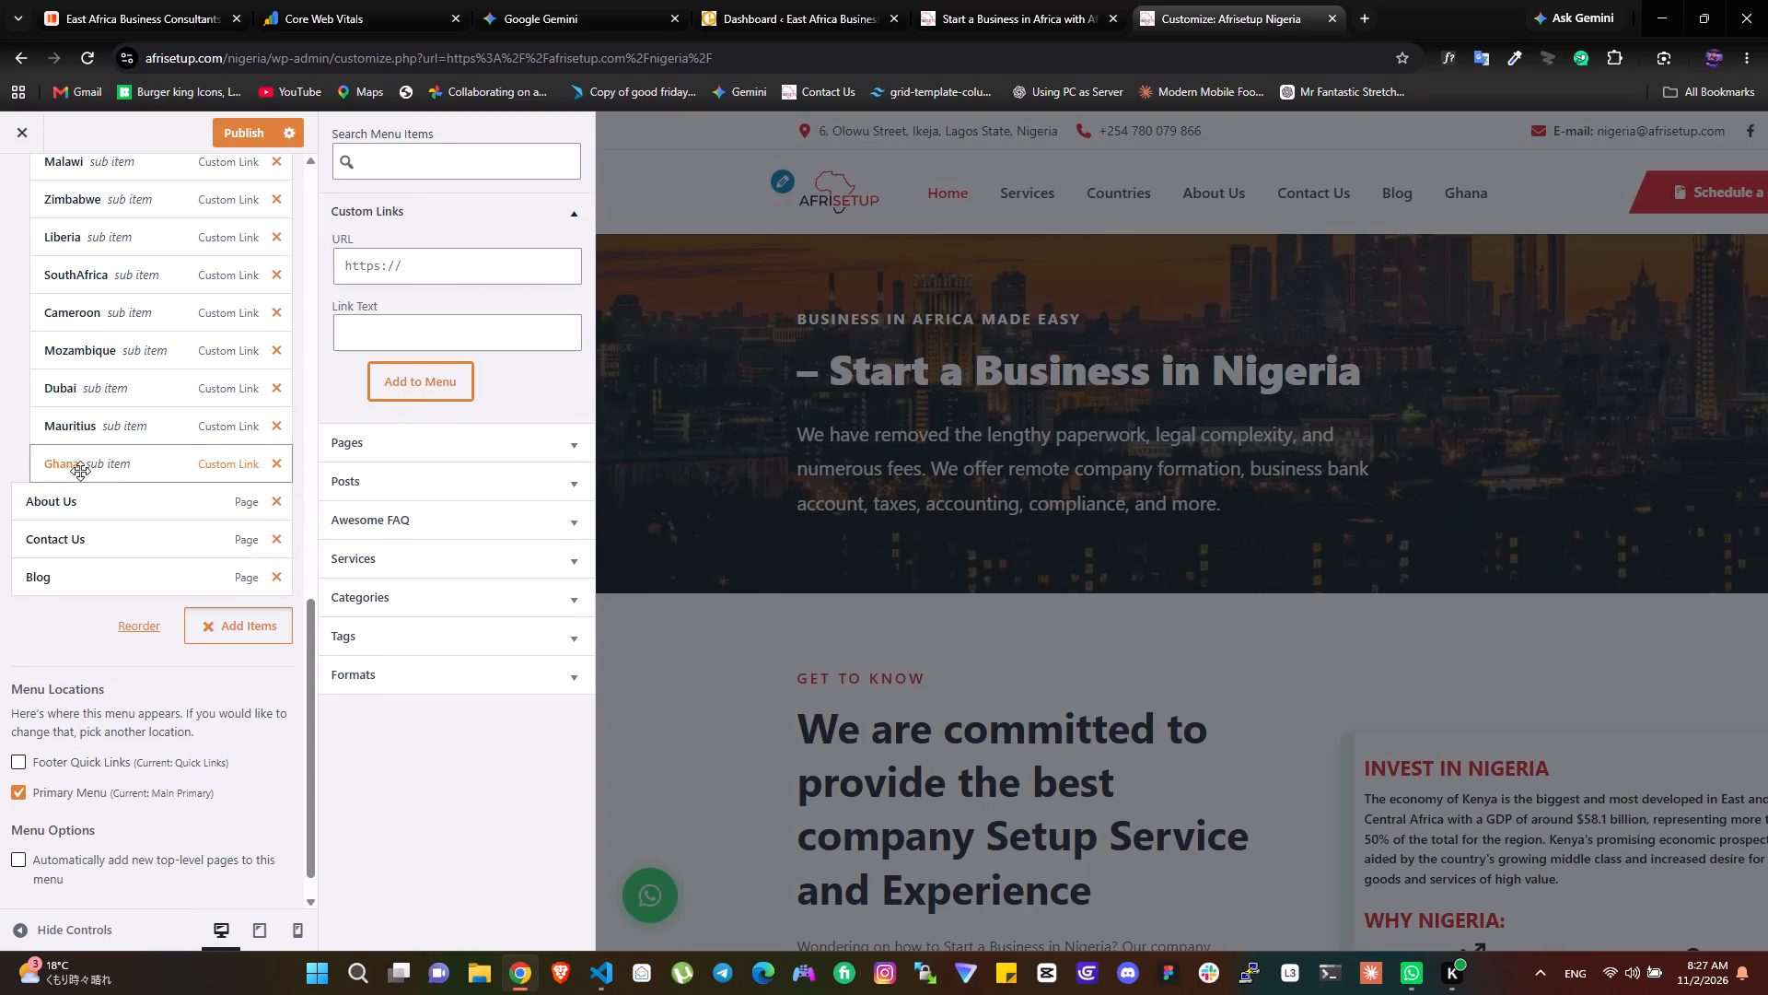
pyautogui.click(244, 140)
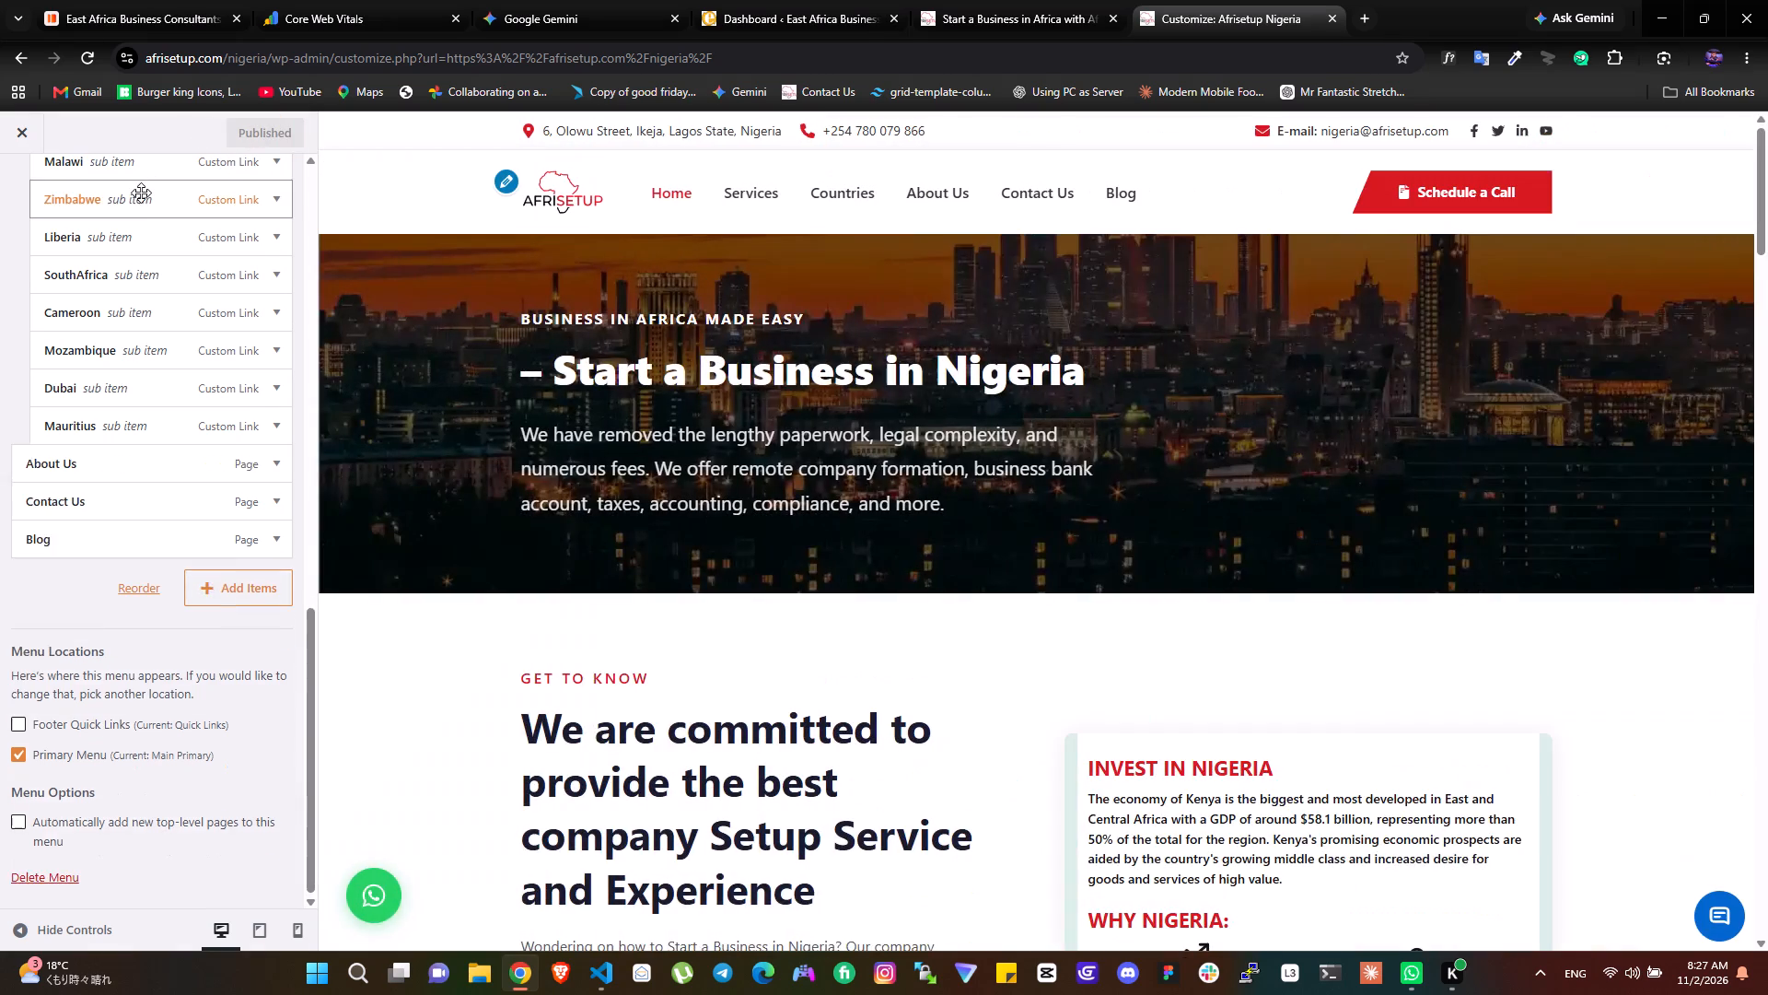
pyautogui.click(27, 144)
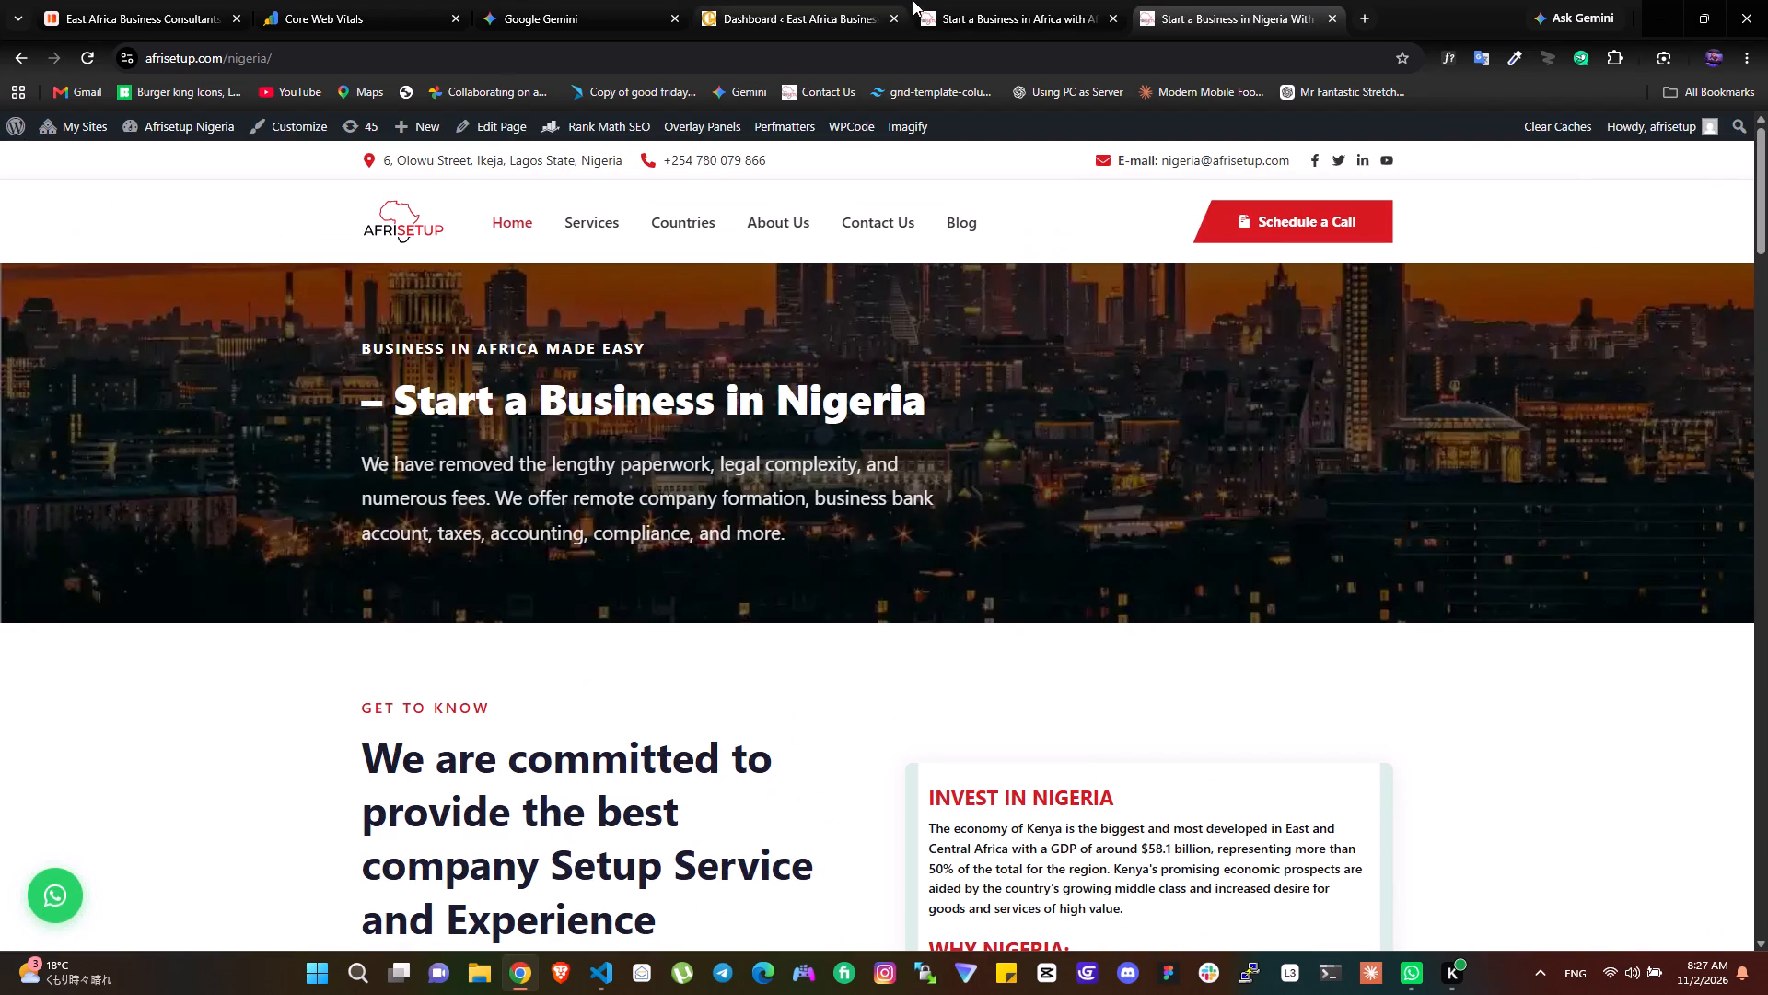
# Open the Botswana site from the main homepage's Countries section and close the Nigeria site.
pyautogui.click(977, 0)
pyautogui.click(1354, 391)
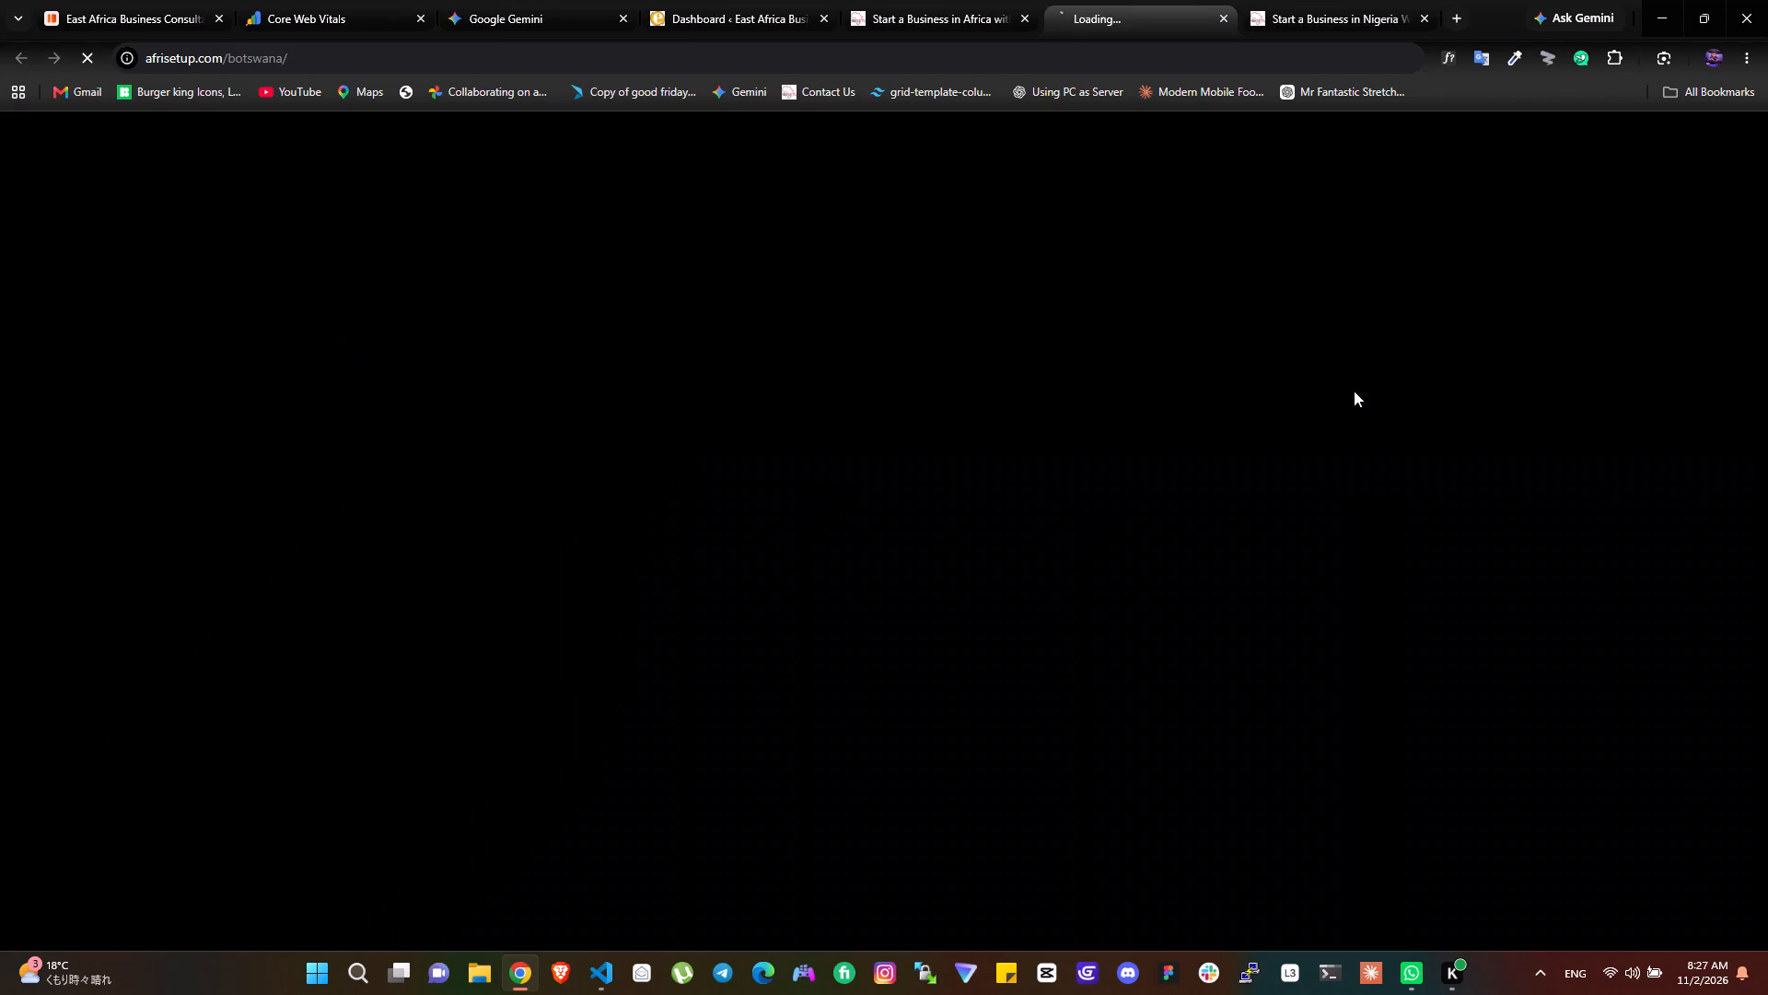
pyautogui.click(1419, 25)
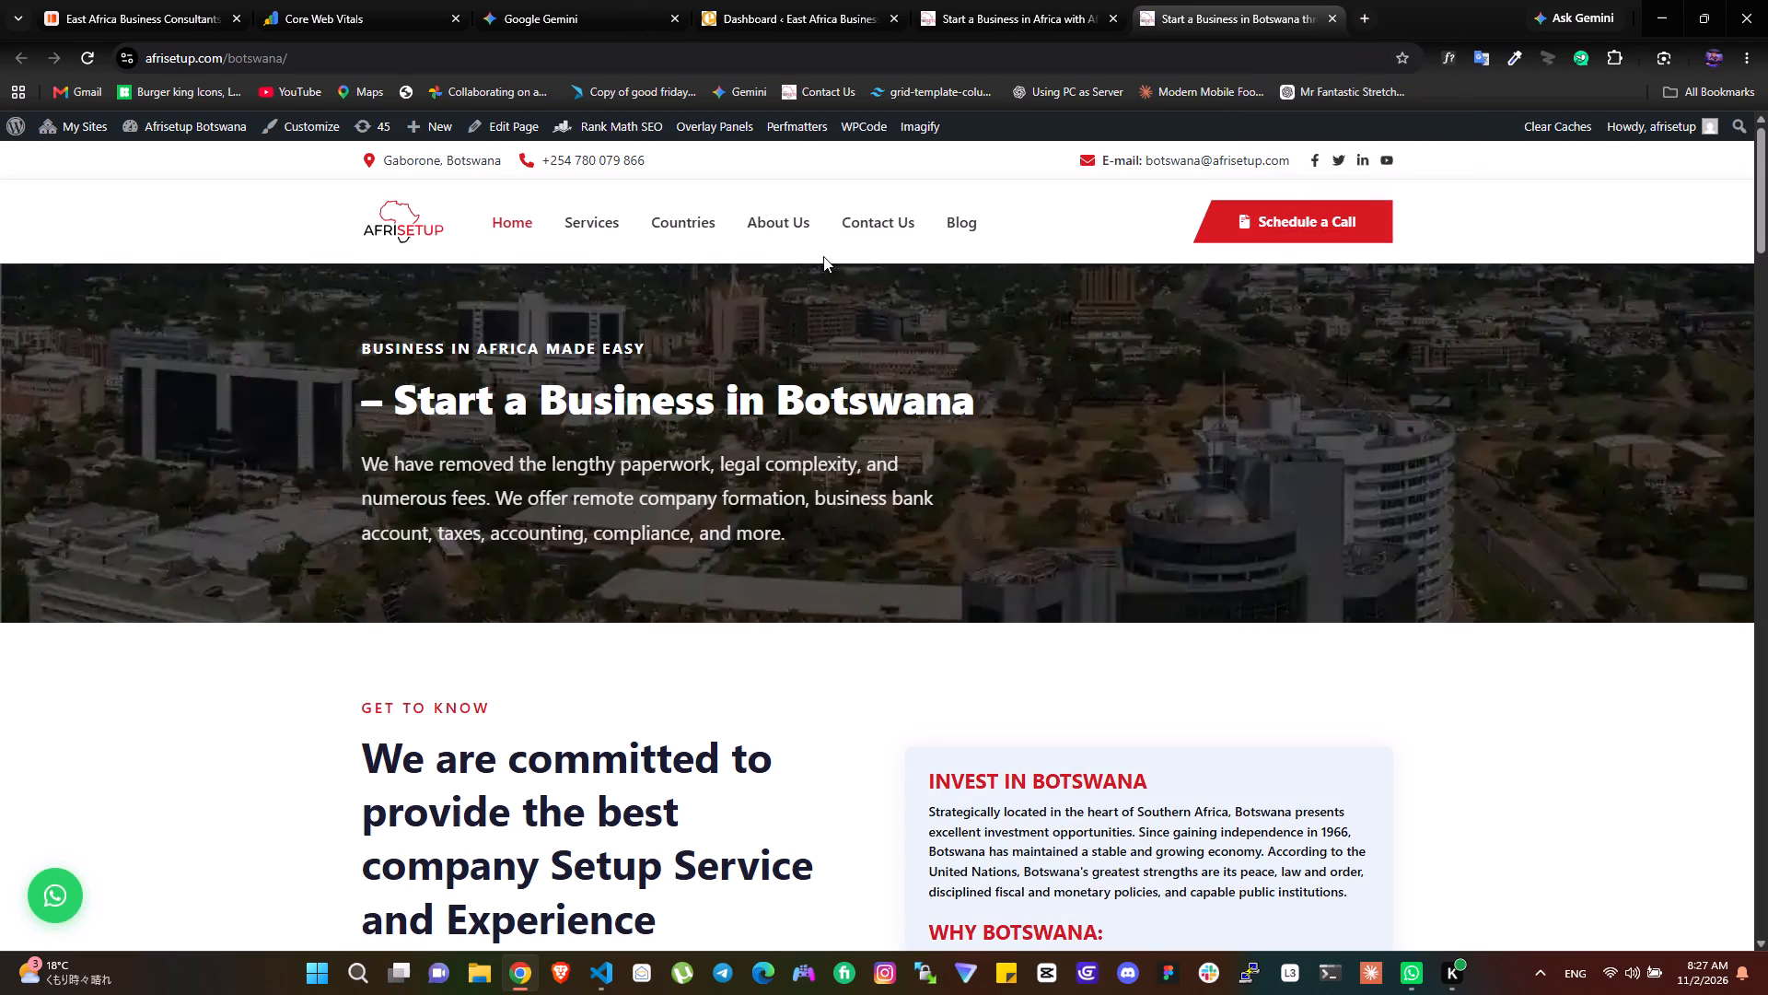
# Bring up the Botswana site's Main Primary menu in the theme Customizer.
pyautogui.click(345, 139)
pyautogui.click(335, 141)
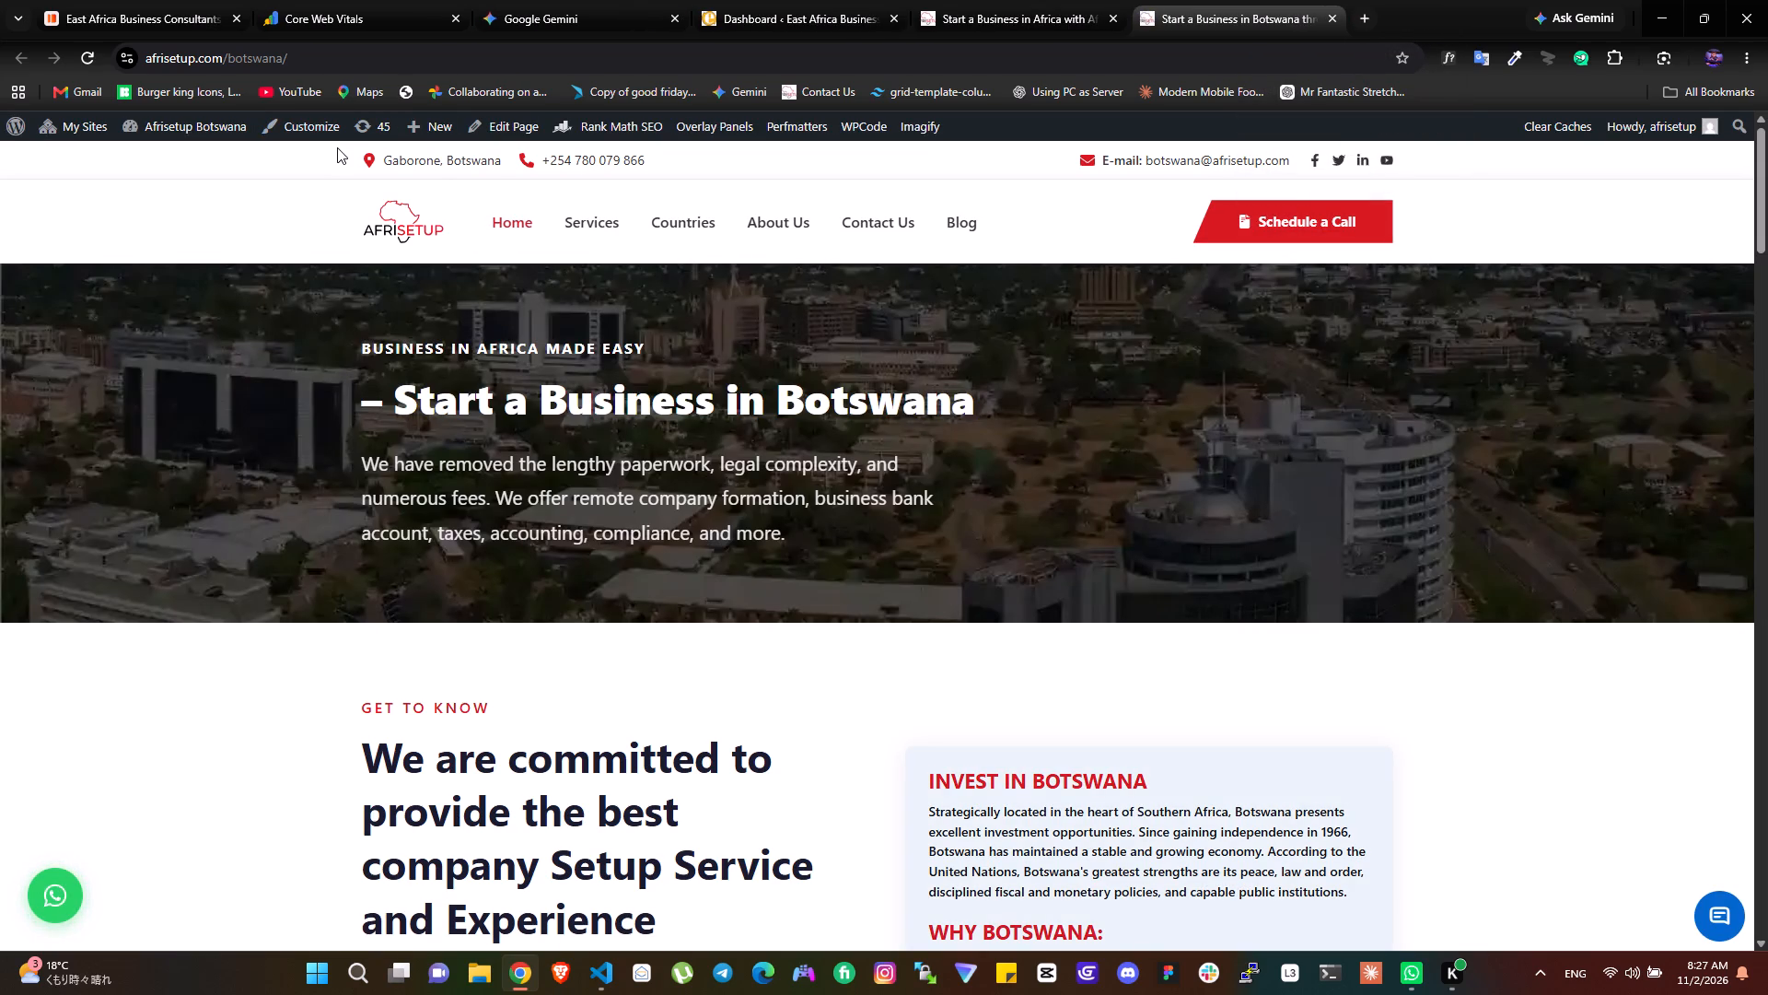
pyautogui.click(319, 136)
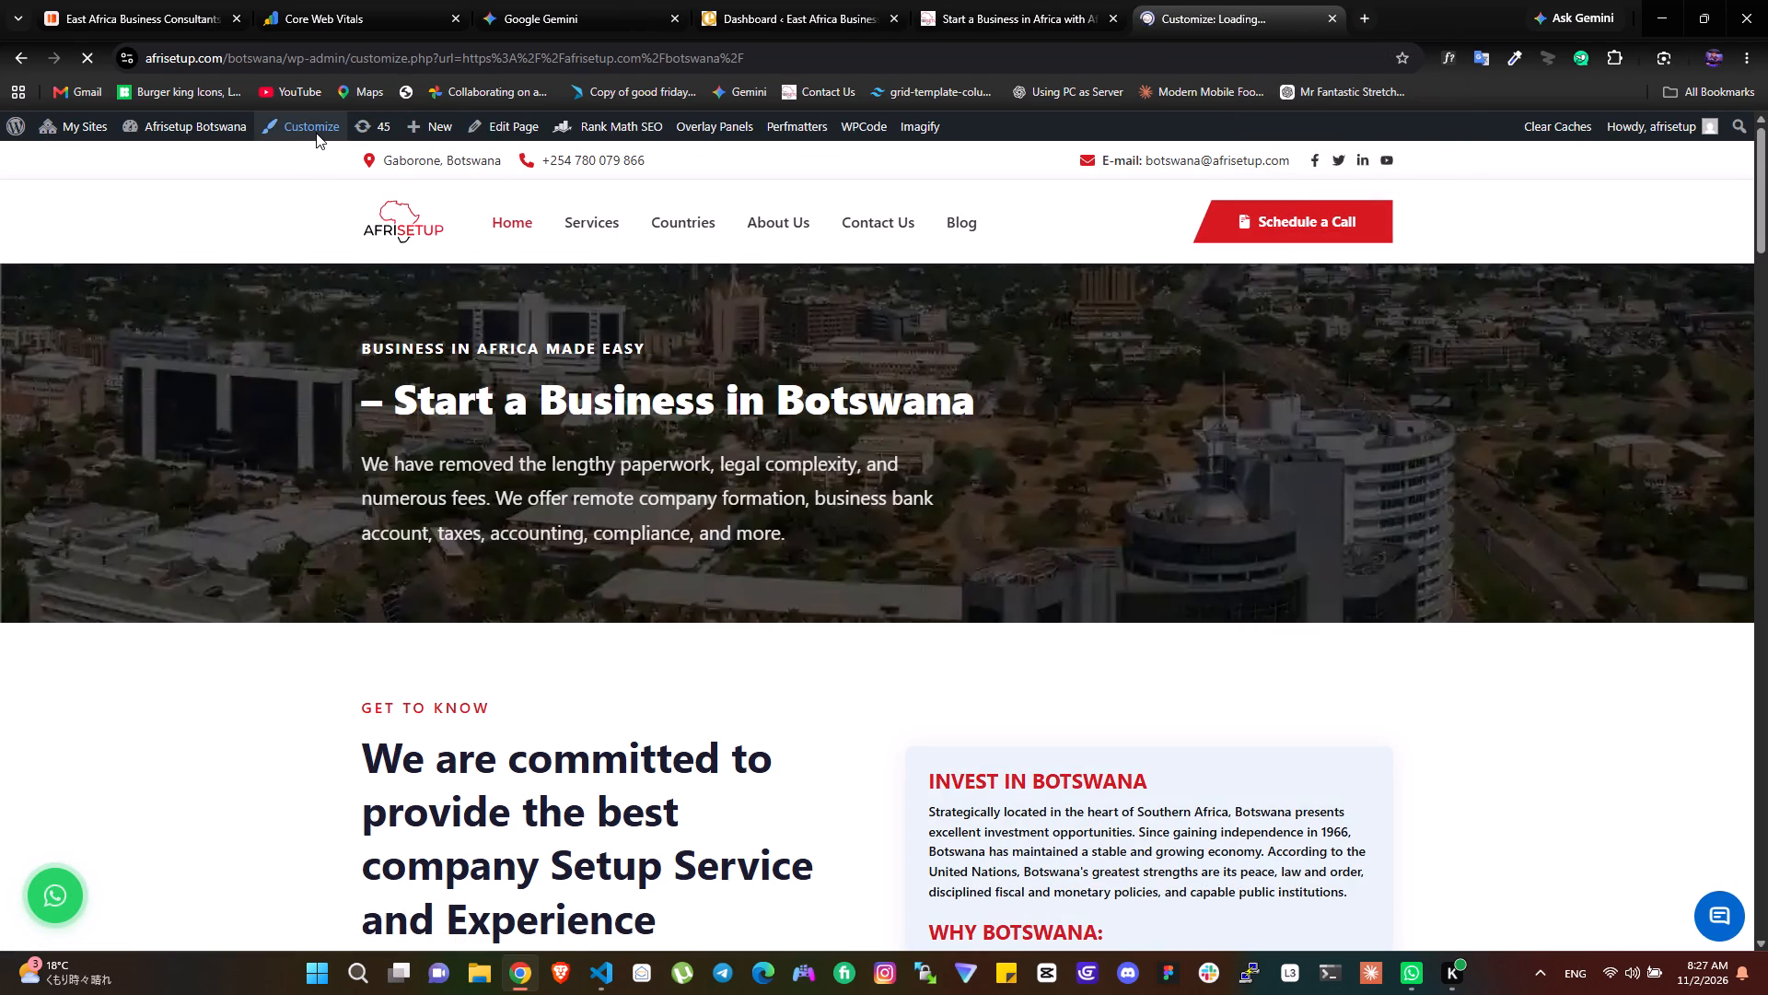
pyautogui.click(314, 130)
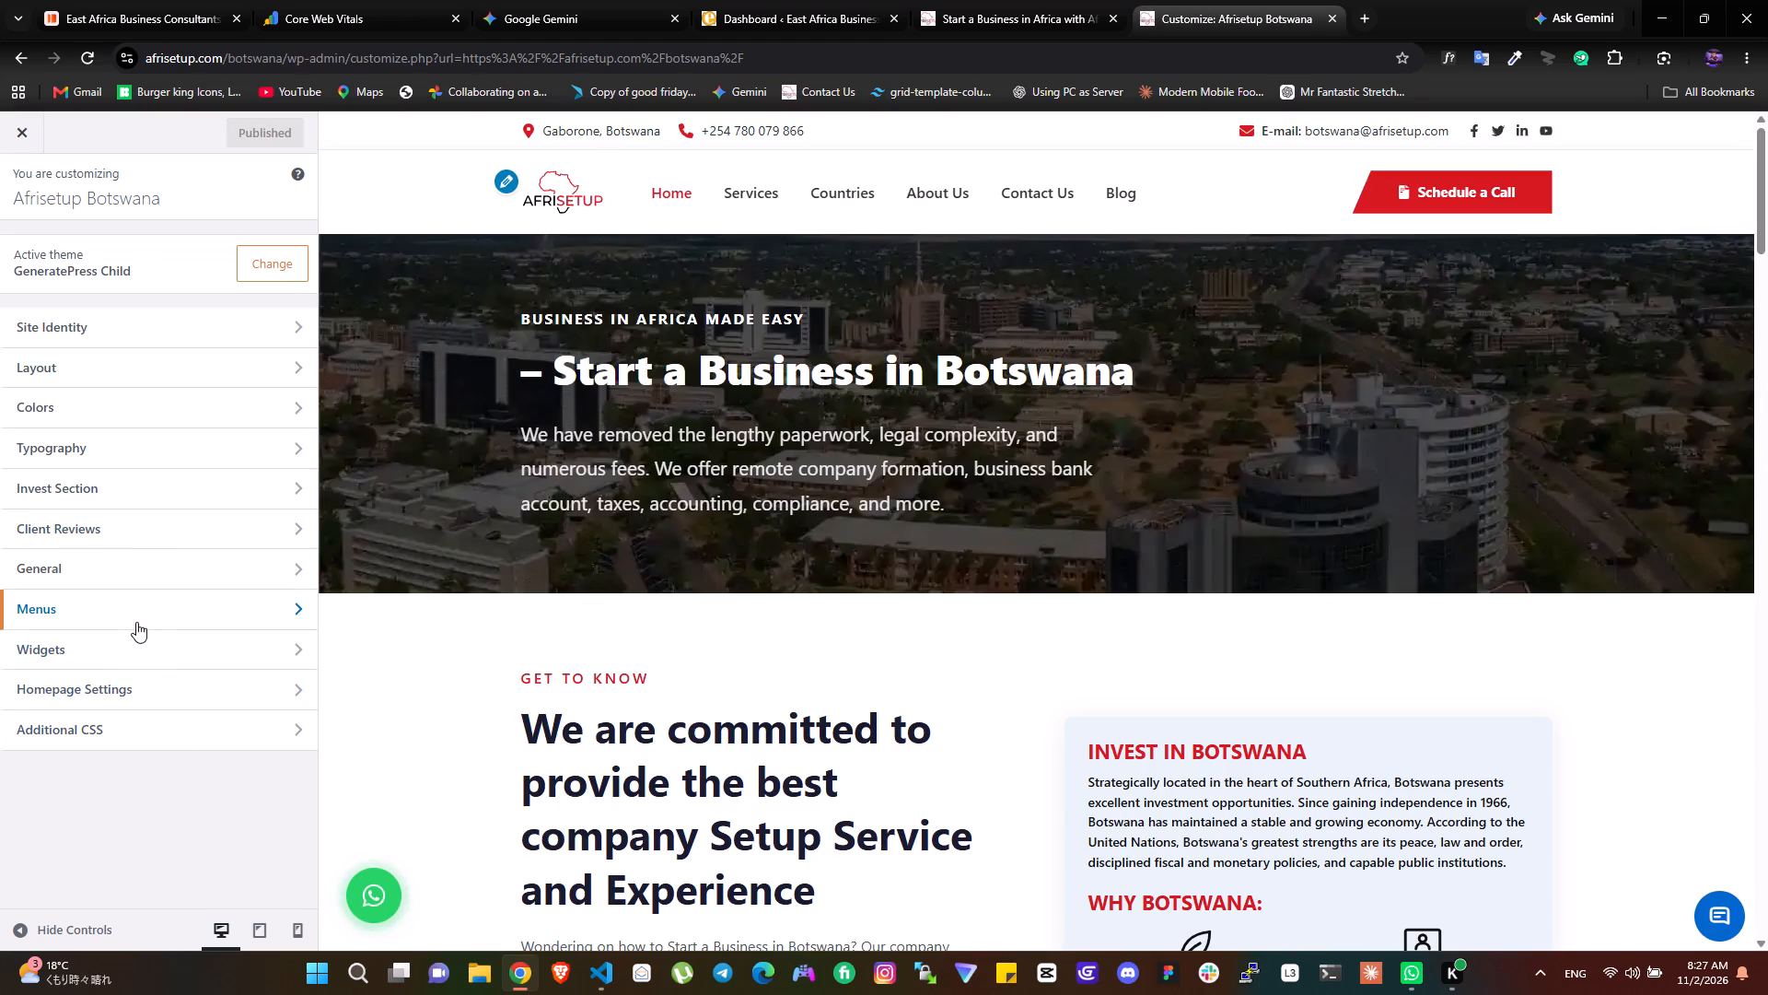
pyautogui.click(139, 625)
pyautogui.click(177, 292)
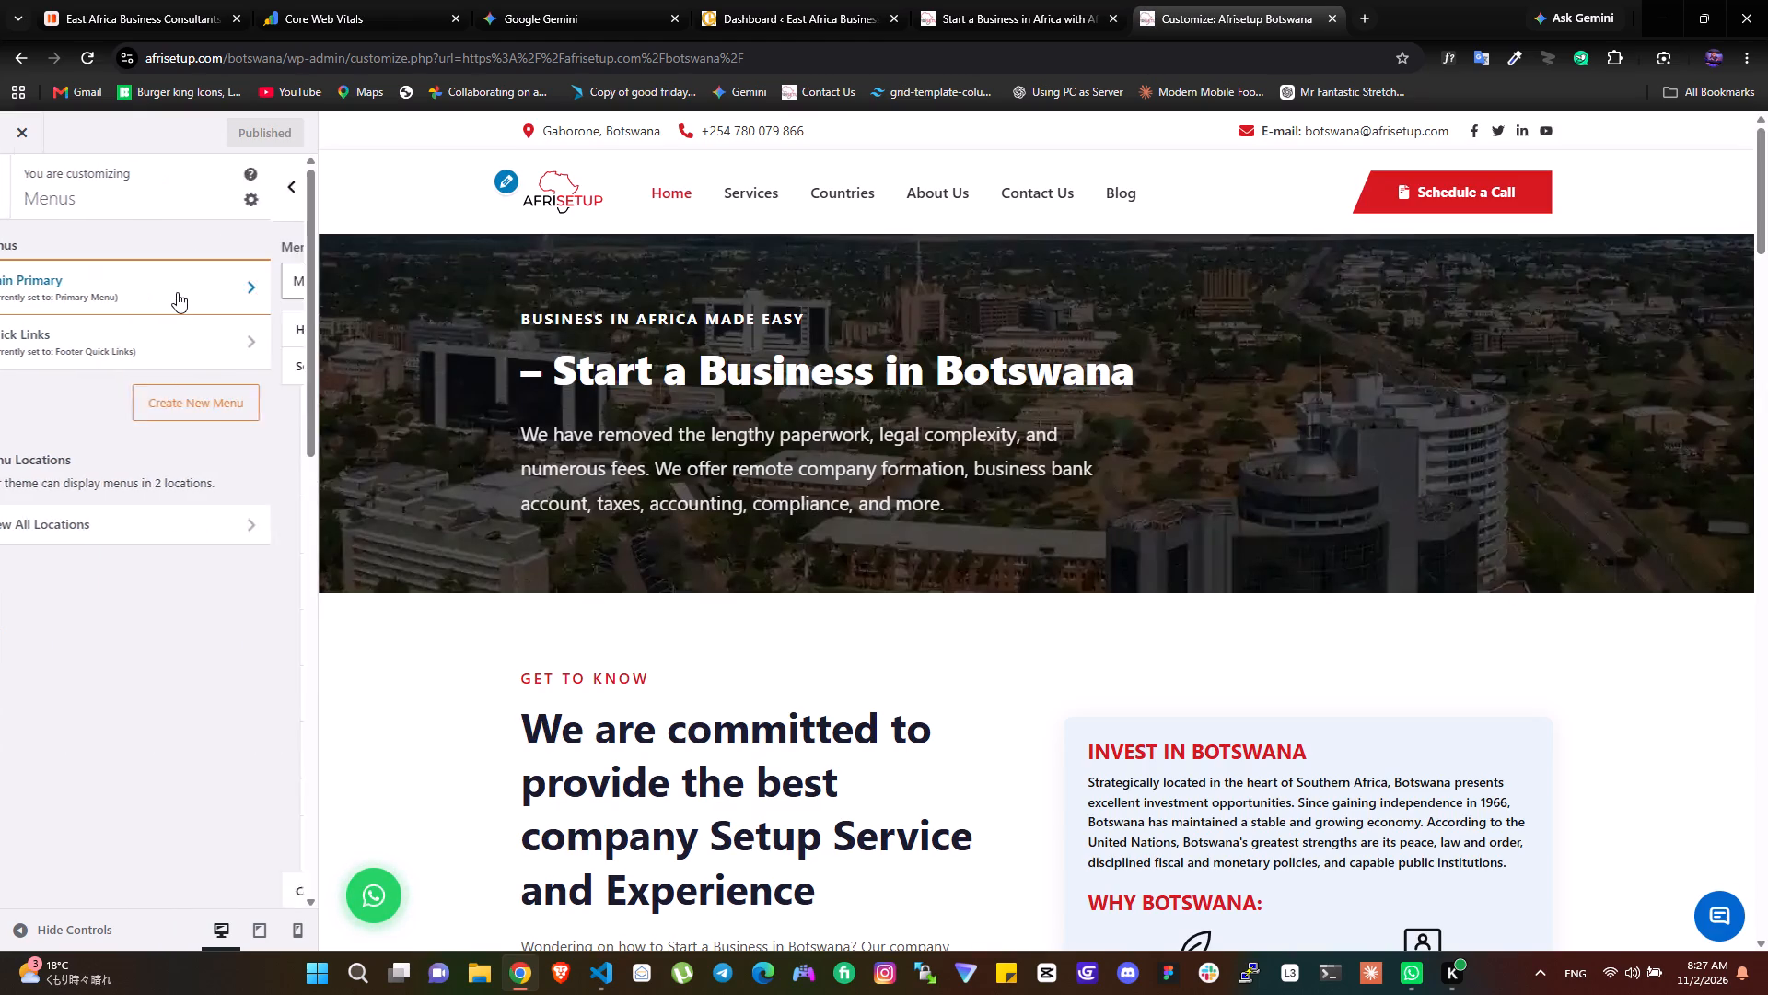
# Look through the Botswana menu's items, including the Countries sub items.
pyautogui.scroll(-5, 192, 622)
pyautogui.scroll(1, 189, 615)
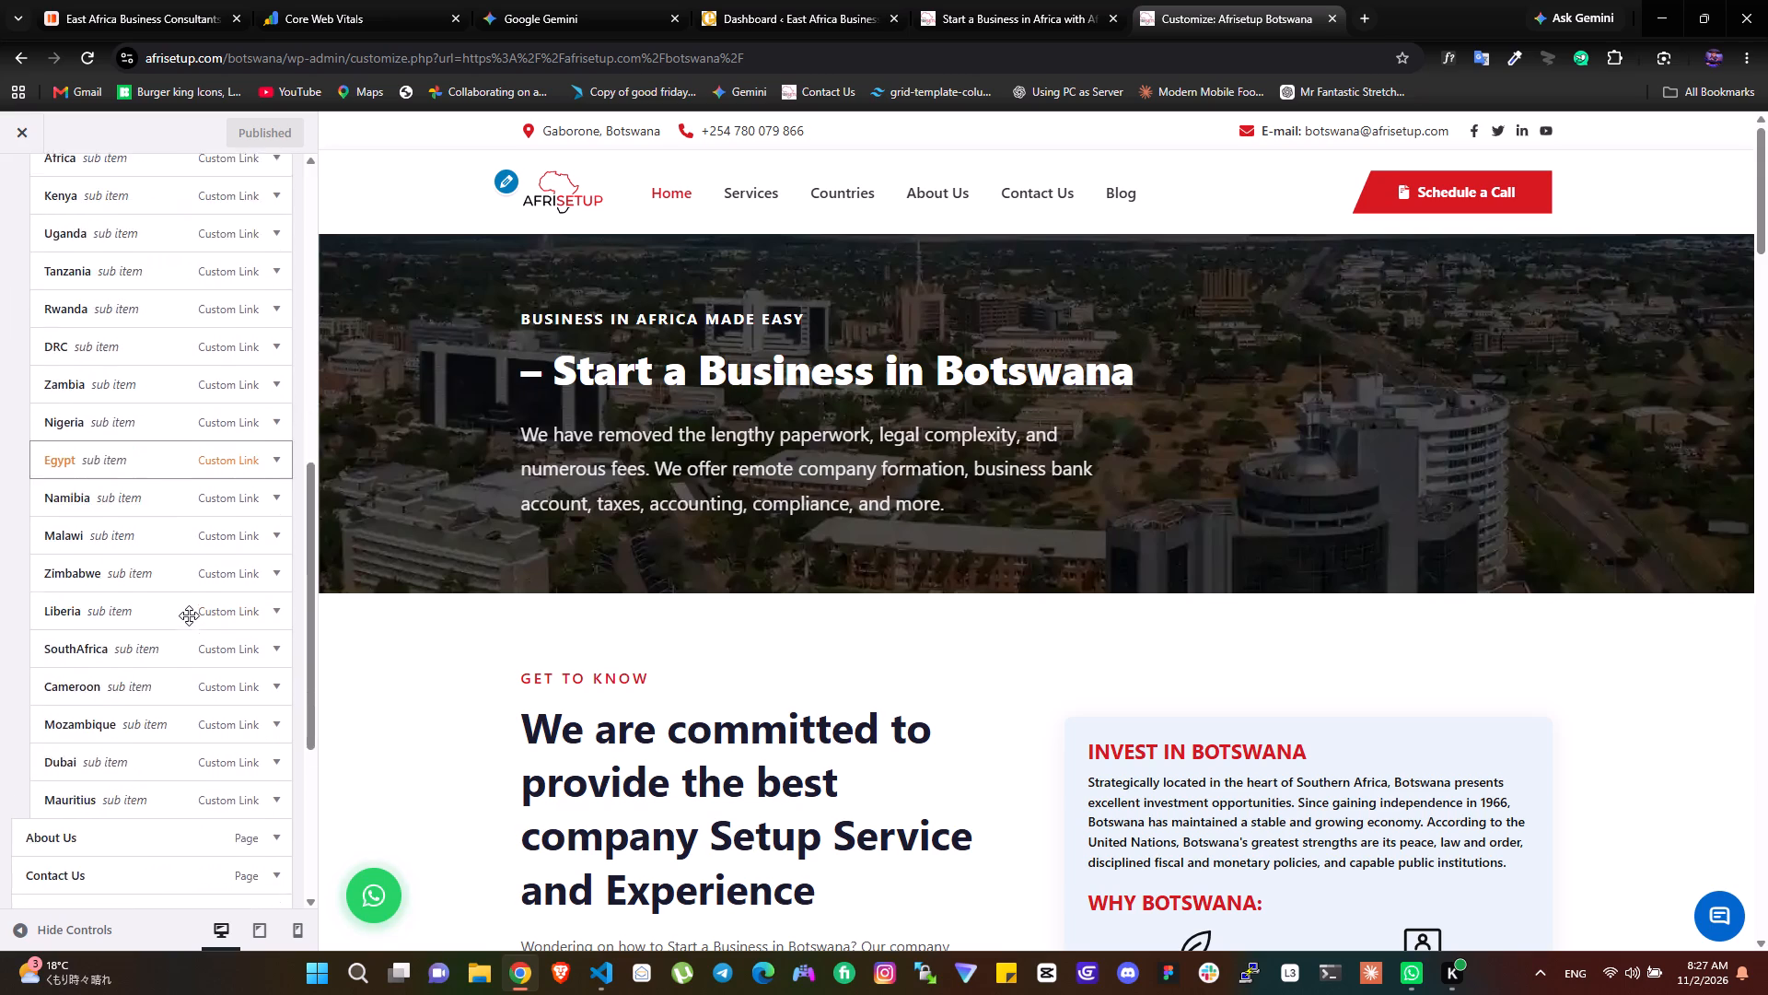
pyautogui.scroll(4, 189, 615)
pyautogui.scroll(-3, 183, 604)
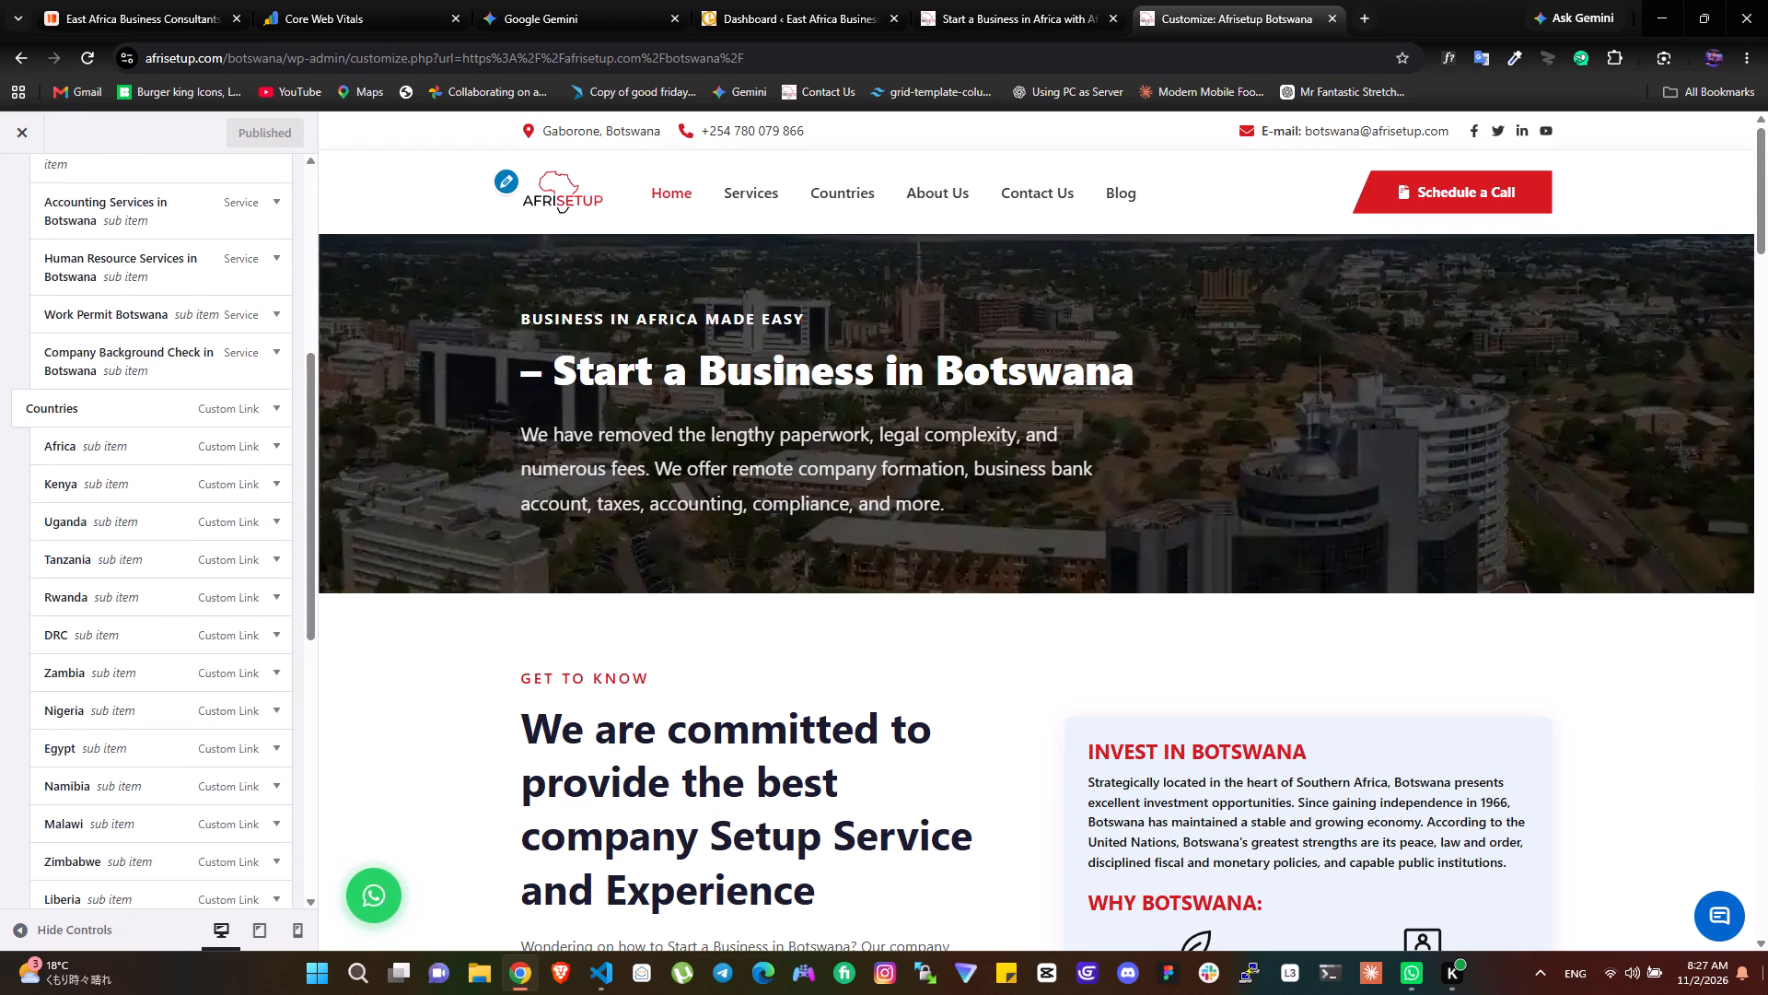
pyautogui.scroll(-4, 1767, 994)
pyautogui.click(1767, 994)
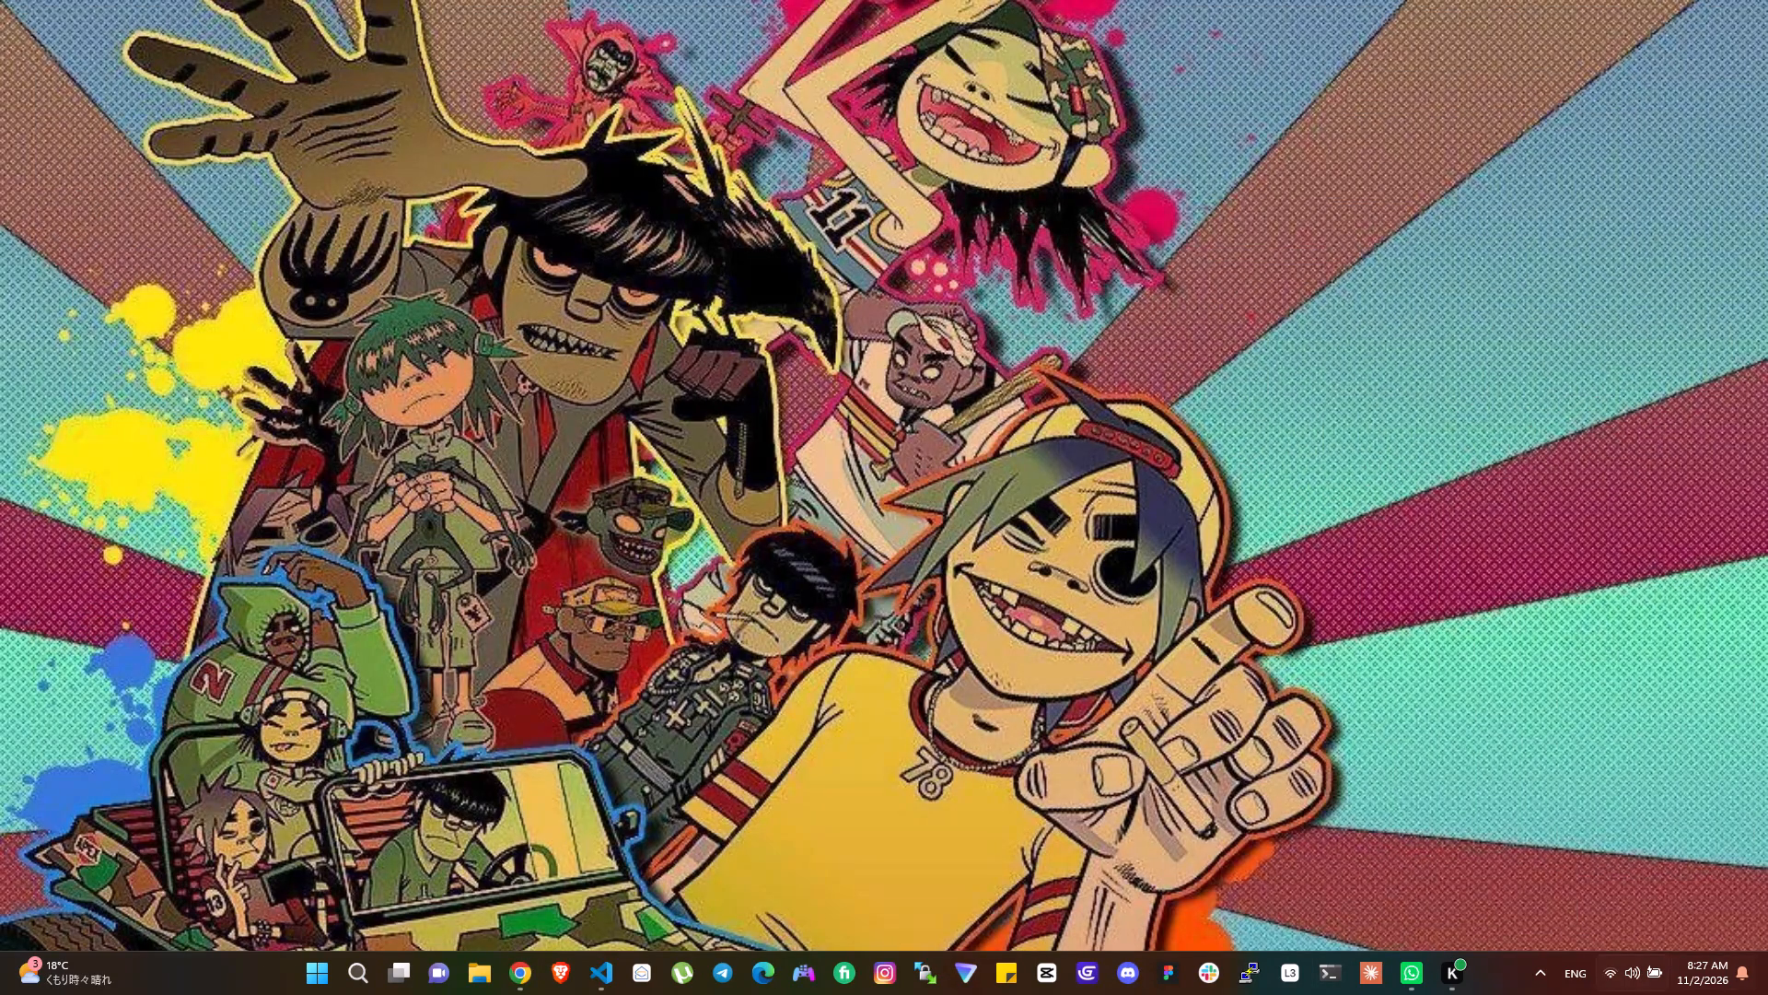
pyautogui.click(526, 967)
pyautogui.scroll(-3, 201, 761)
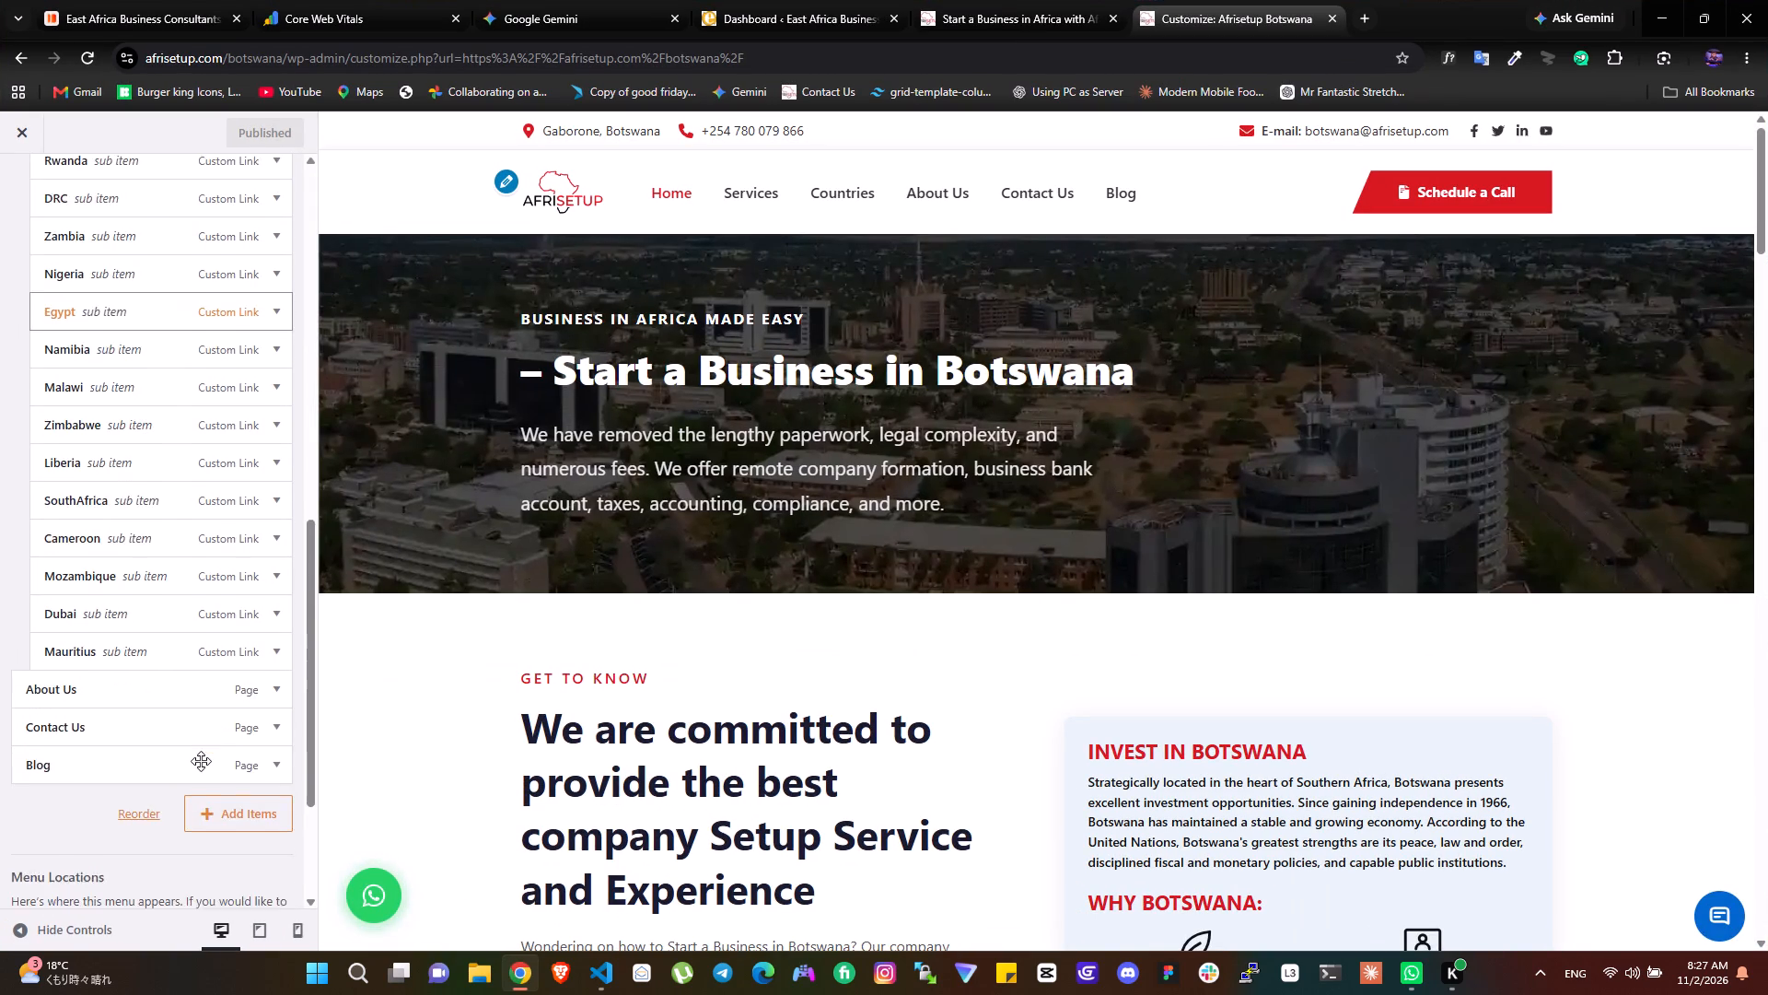
pyautogui.scroll(-3, 201, 761)
pyautogui.scroll(3, 225, 655)
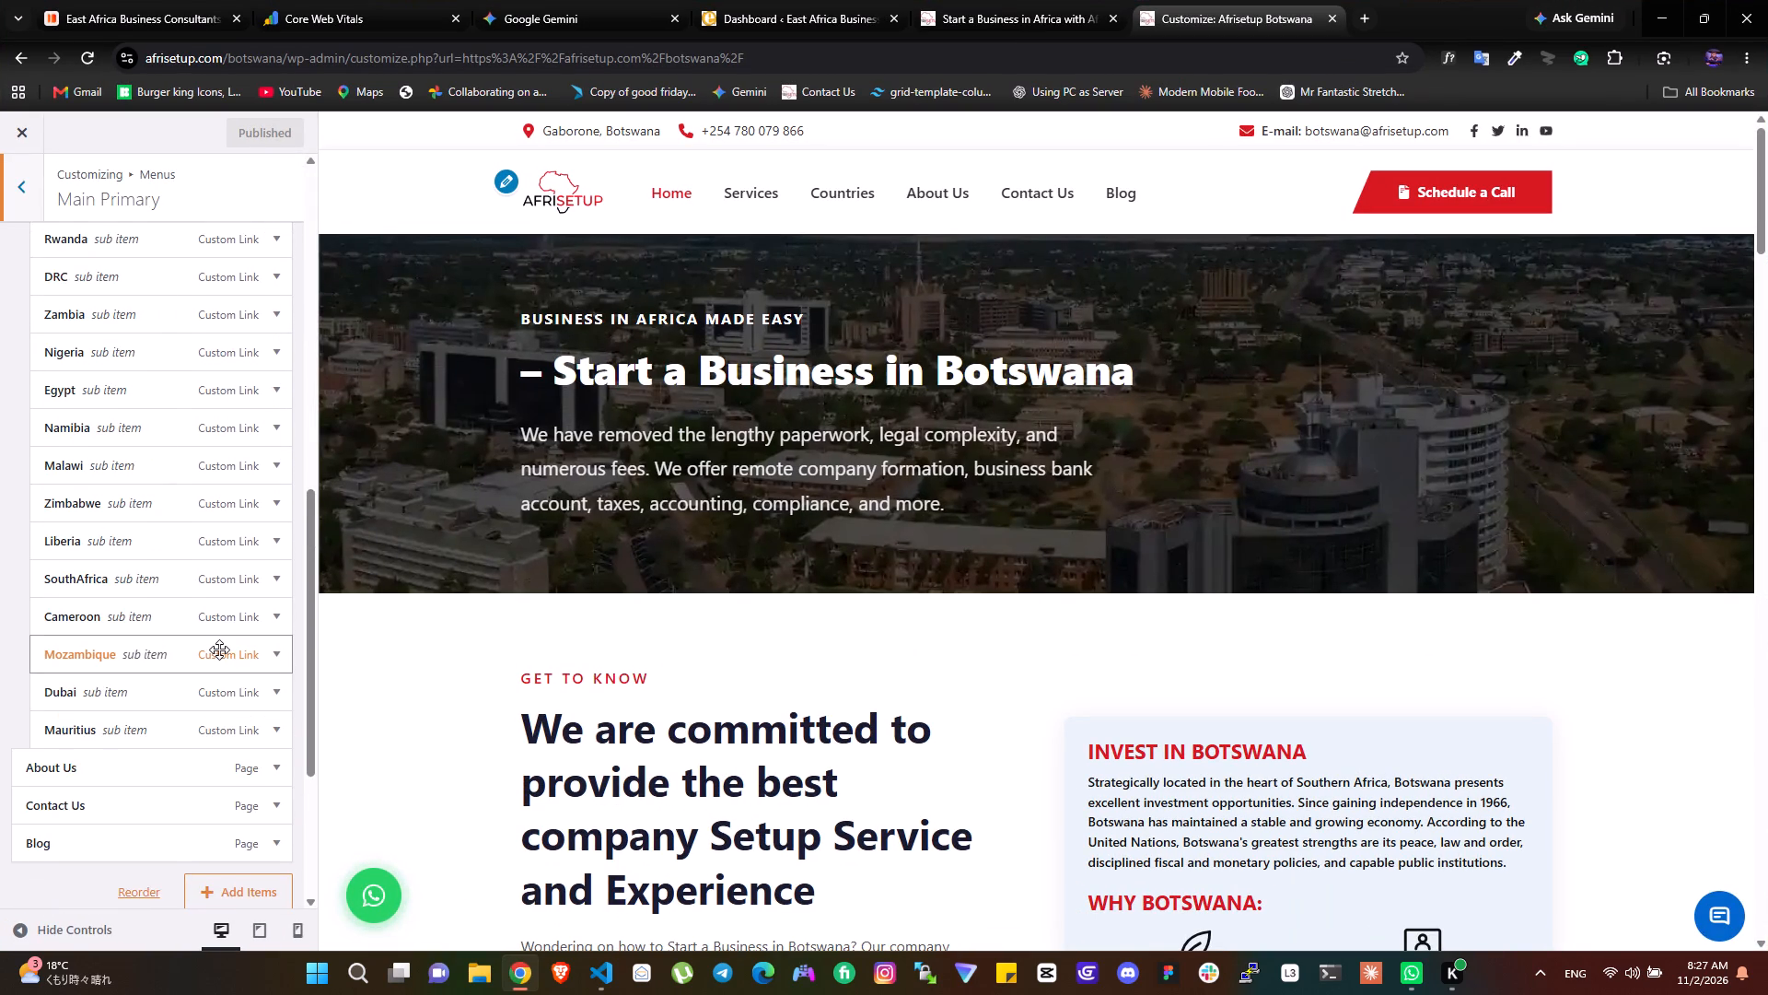
pyautogui.scroll(1, 219, 650)
pyautogui.scroll(-2, 241, 767)
pyautogui.click(246, 642)
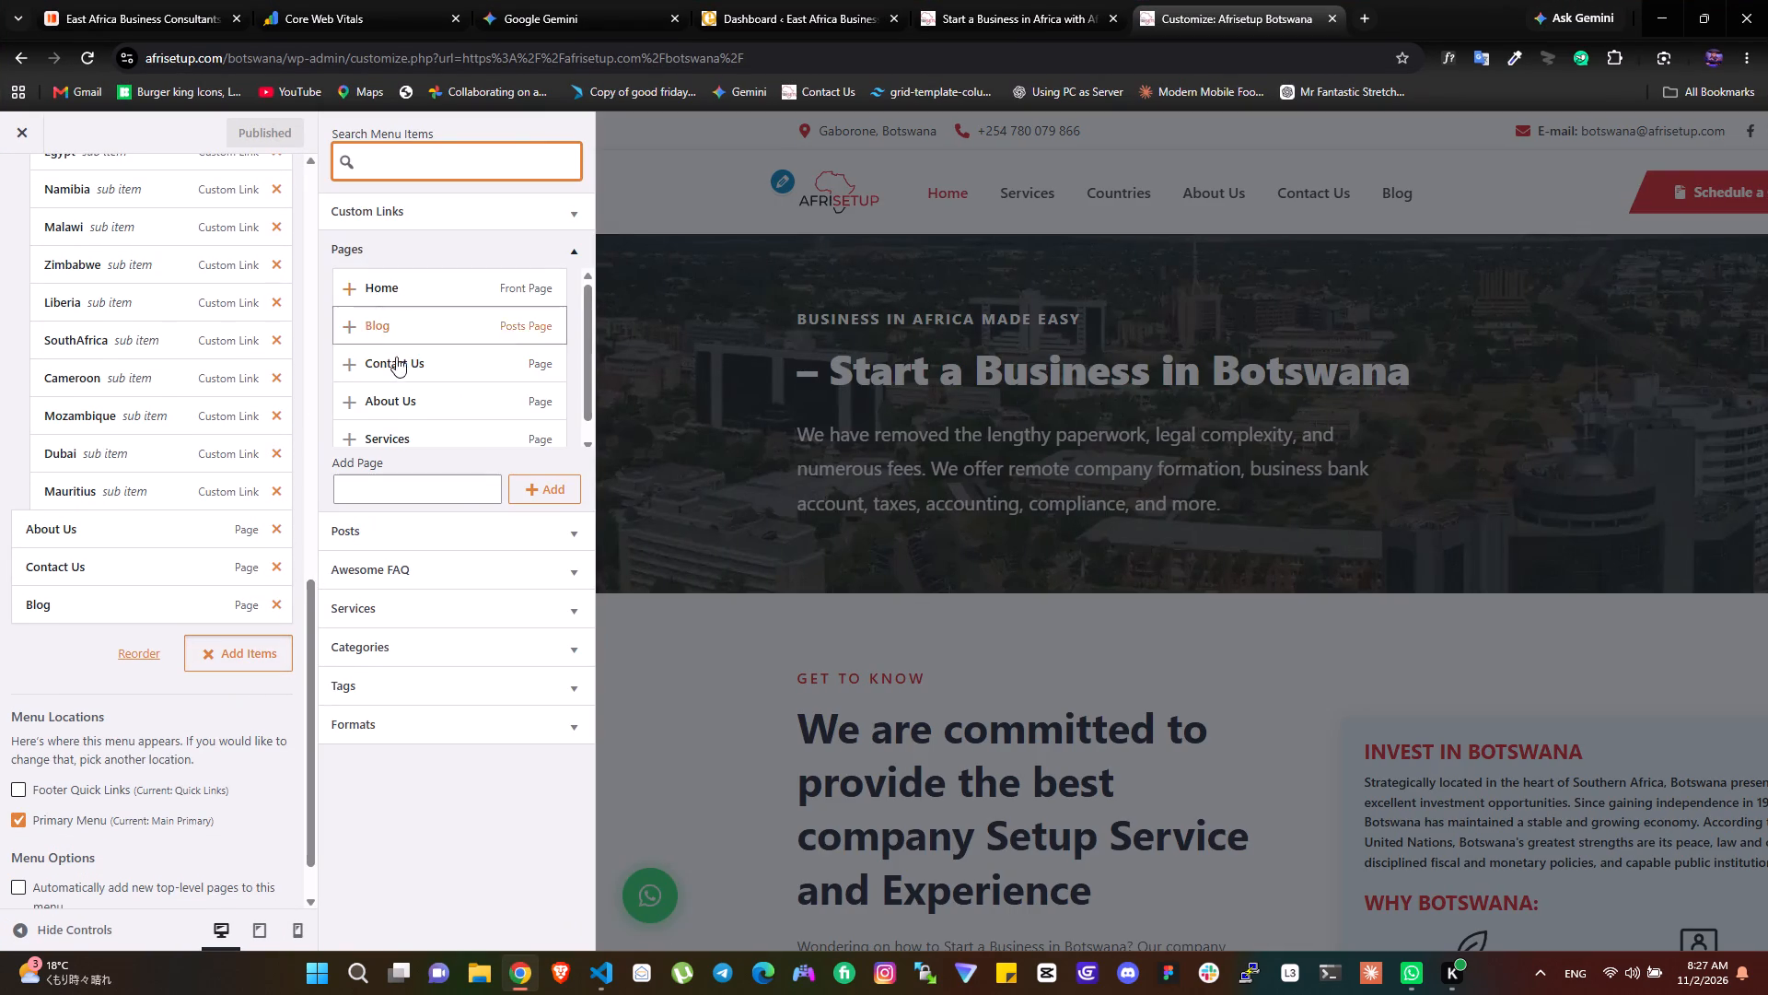
pyautogui.scroll(-2, 406, 364)
pyautogui.scroll(2, 406, 365)
pyautogui.click(417, 193)
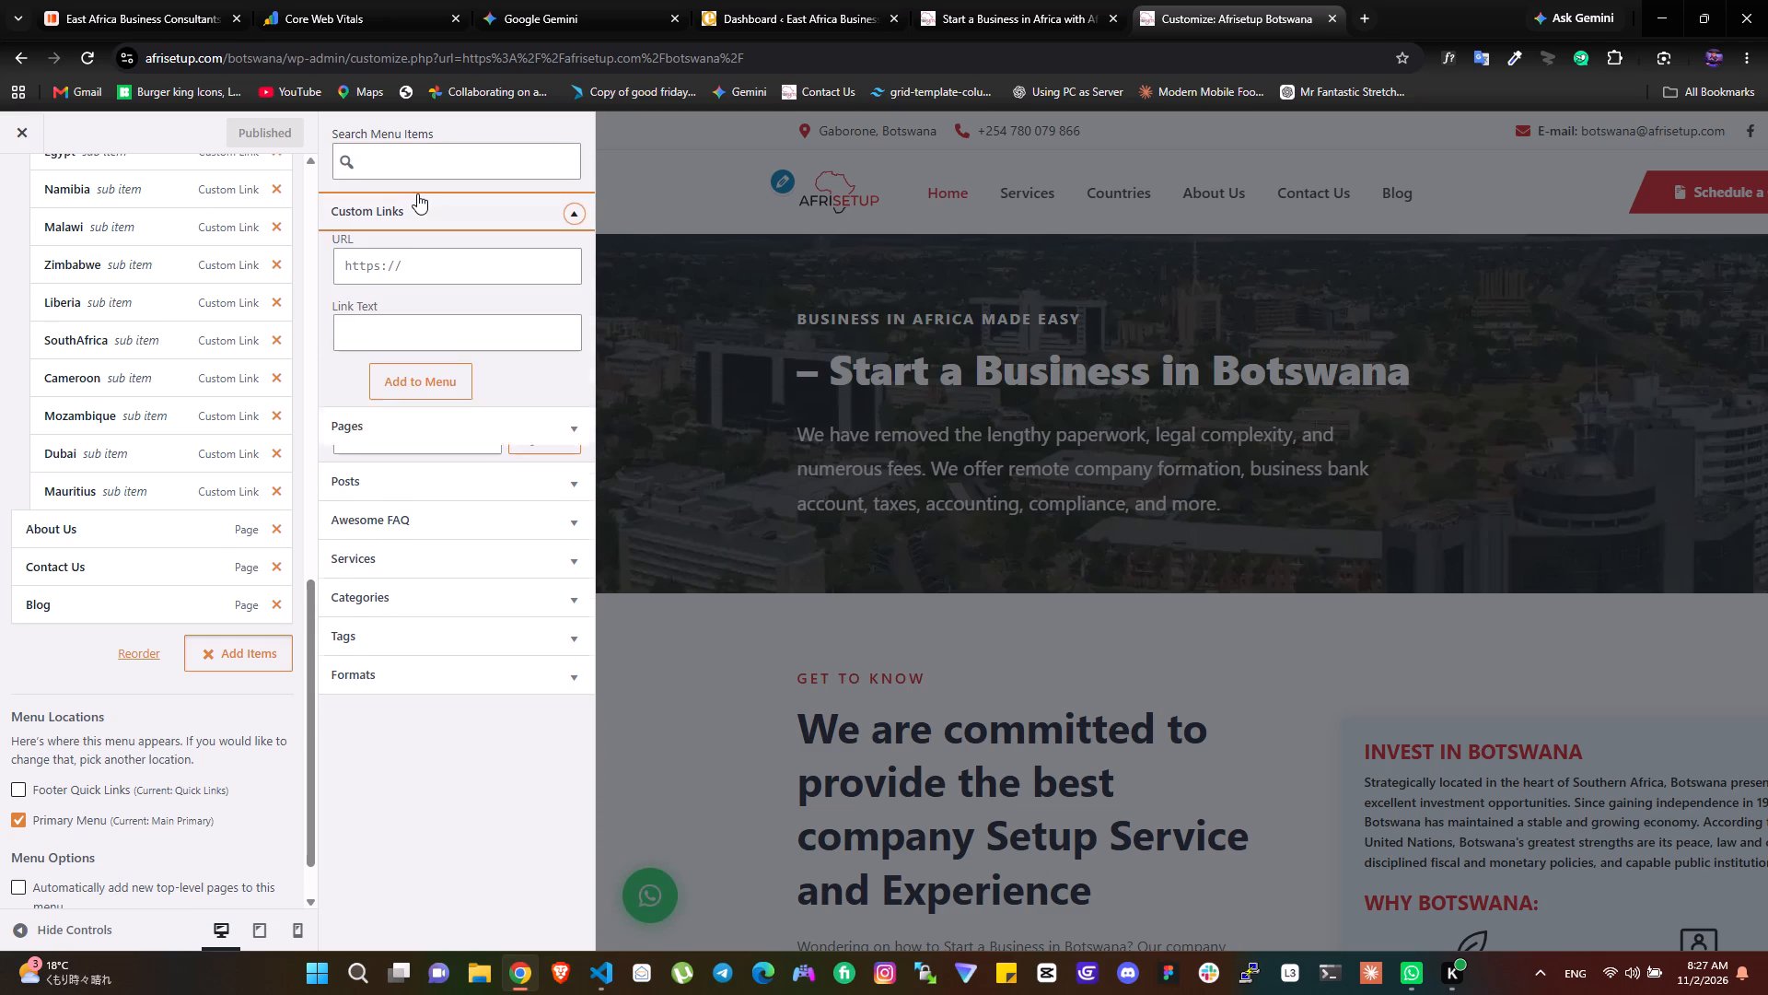
pyautogui.click(415, 255)
pyautogui.hotkey('ctrl', 'v')
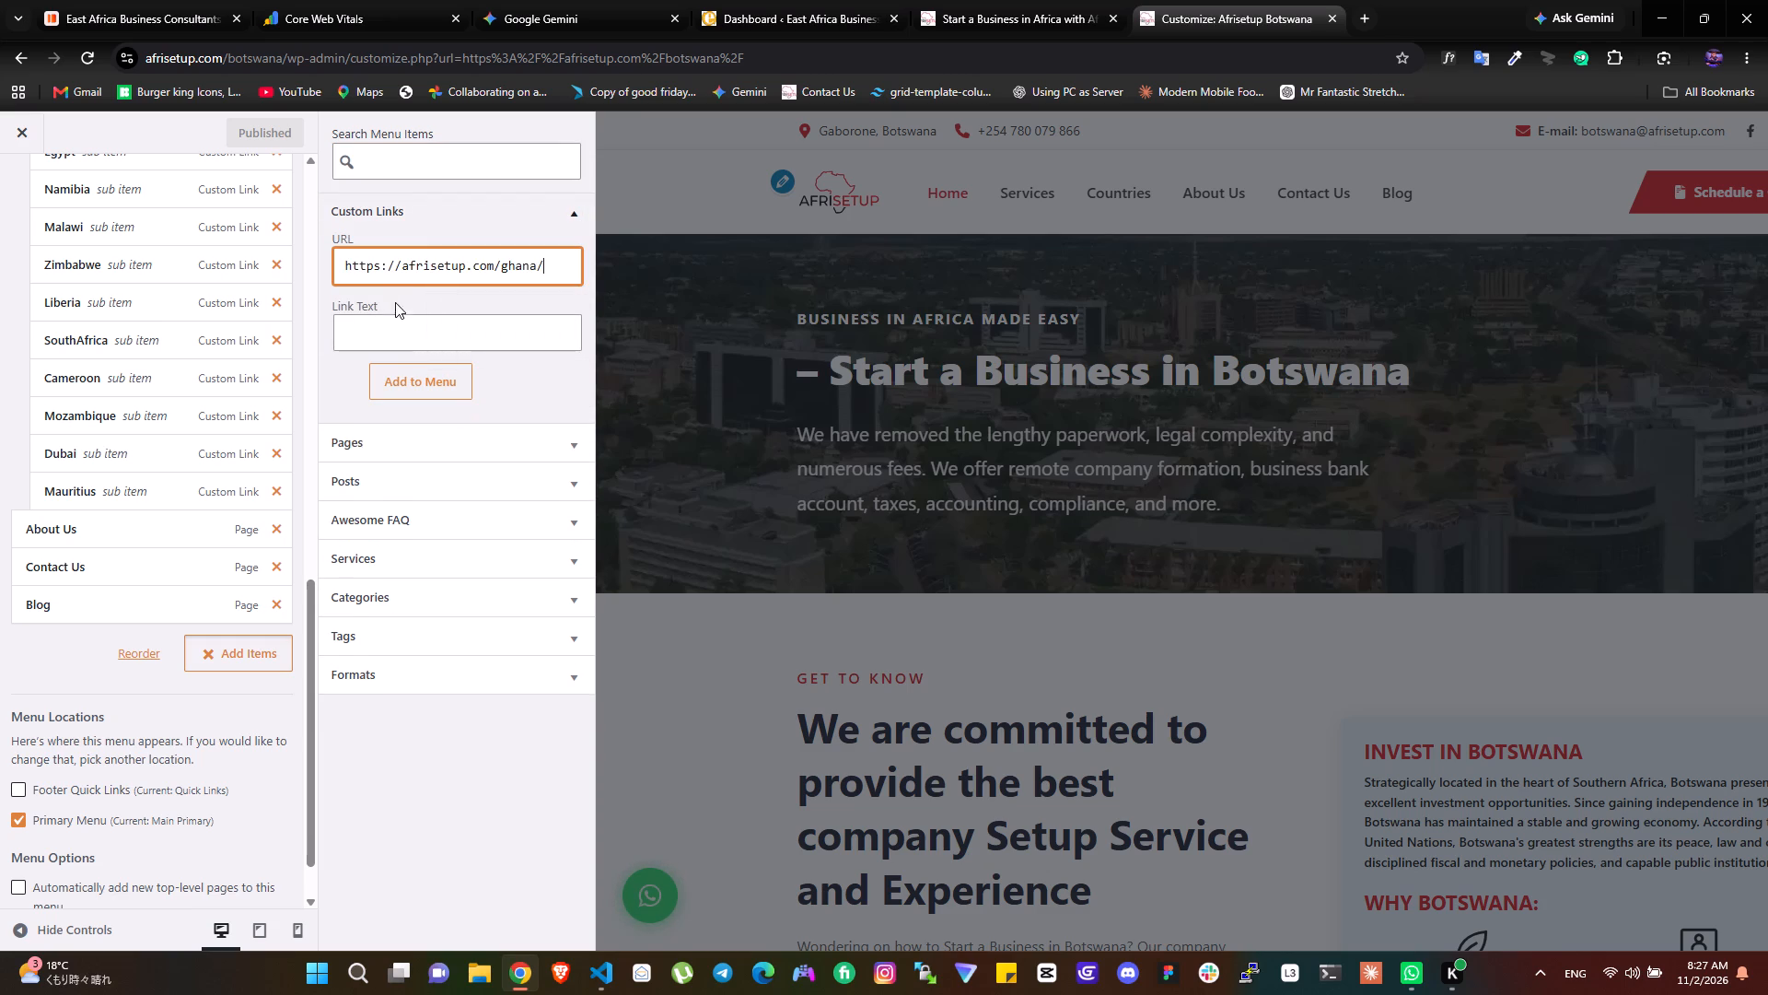
pyautogui.click(395, 324)
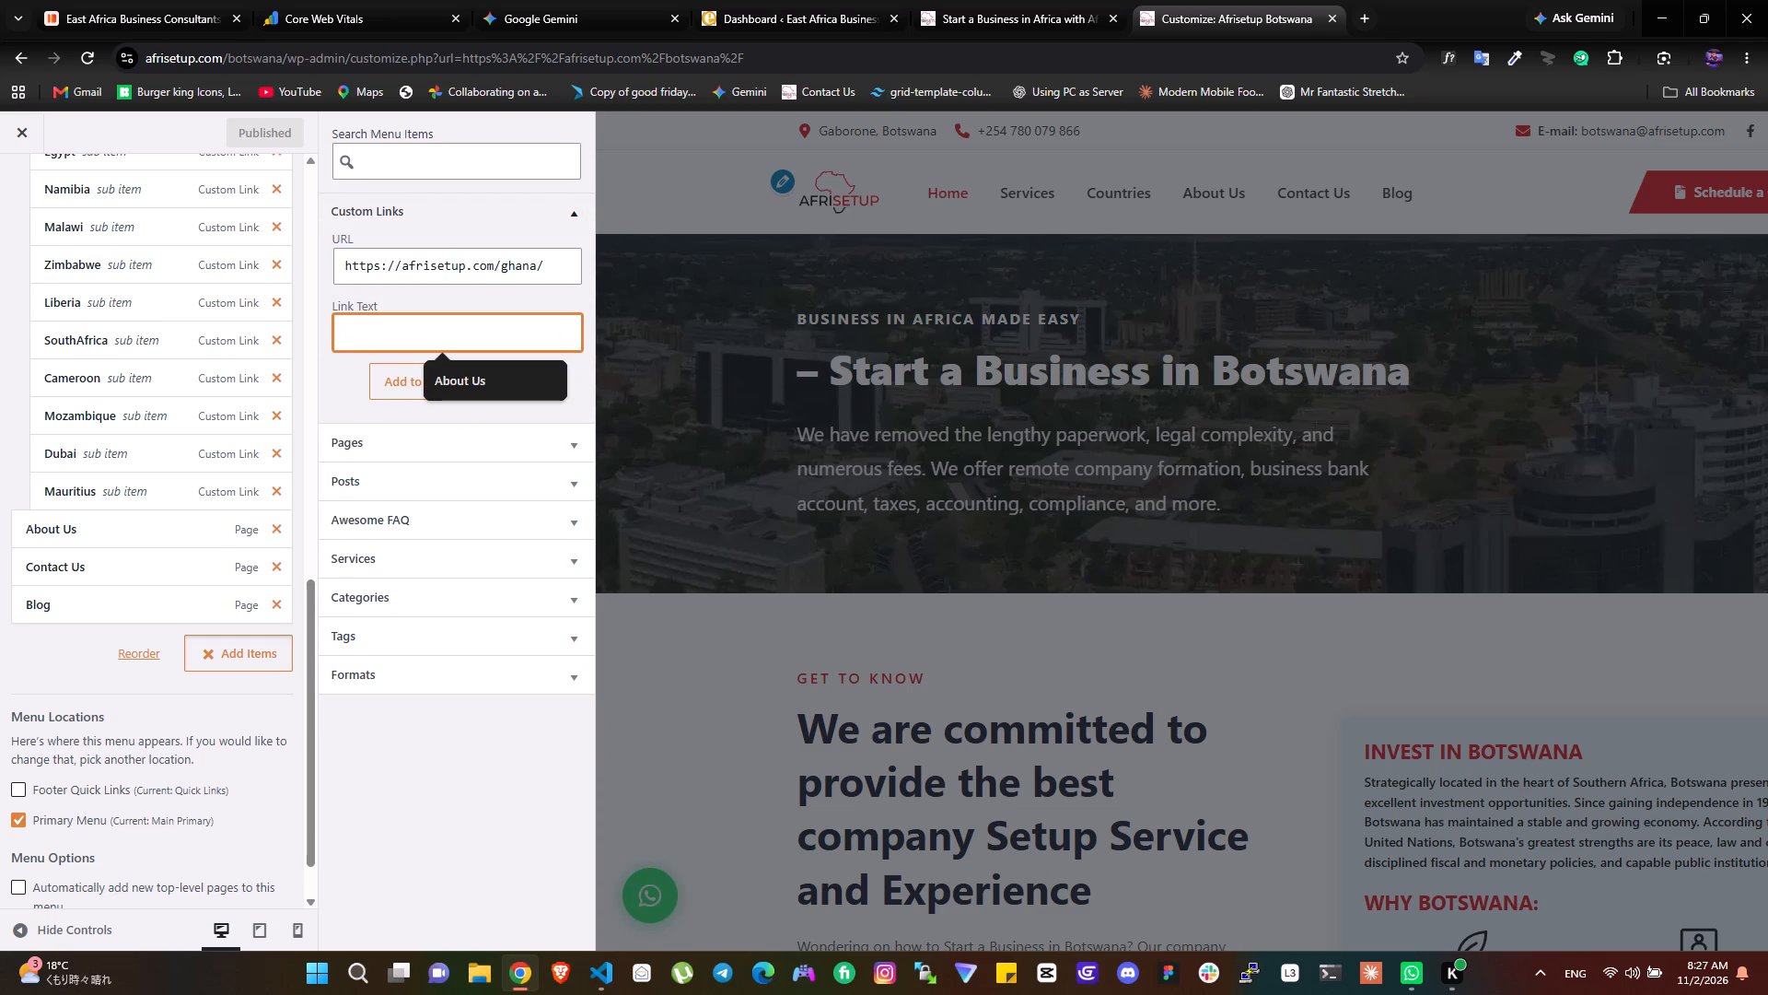
pyautogui.hotkey('ctrl', 'g')
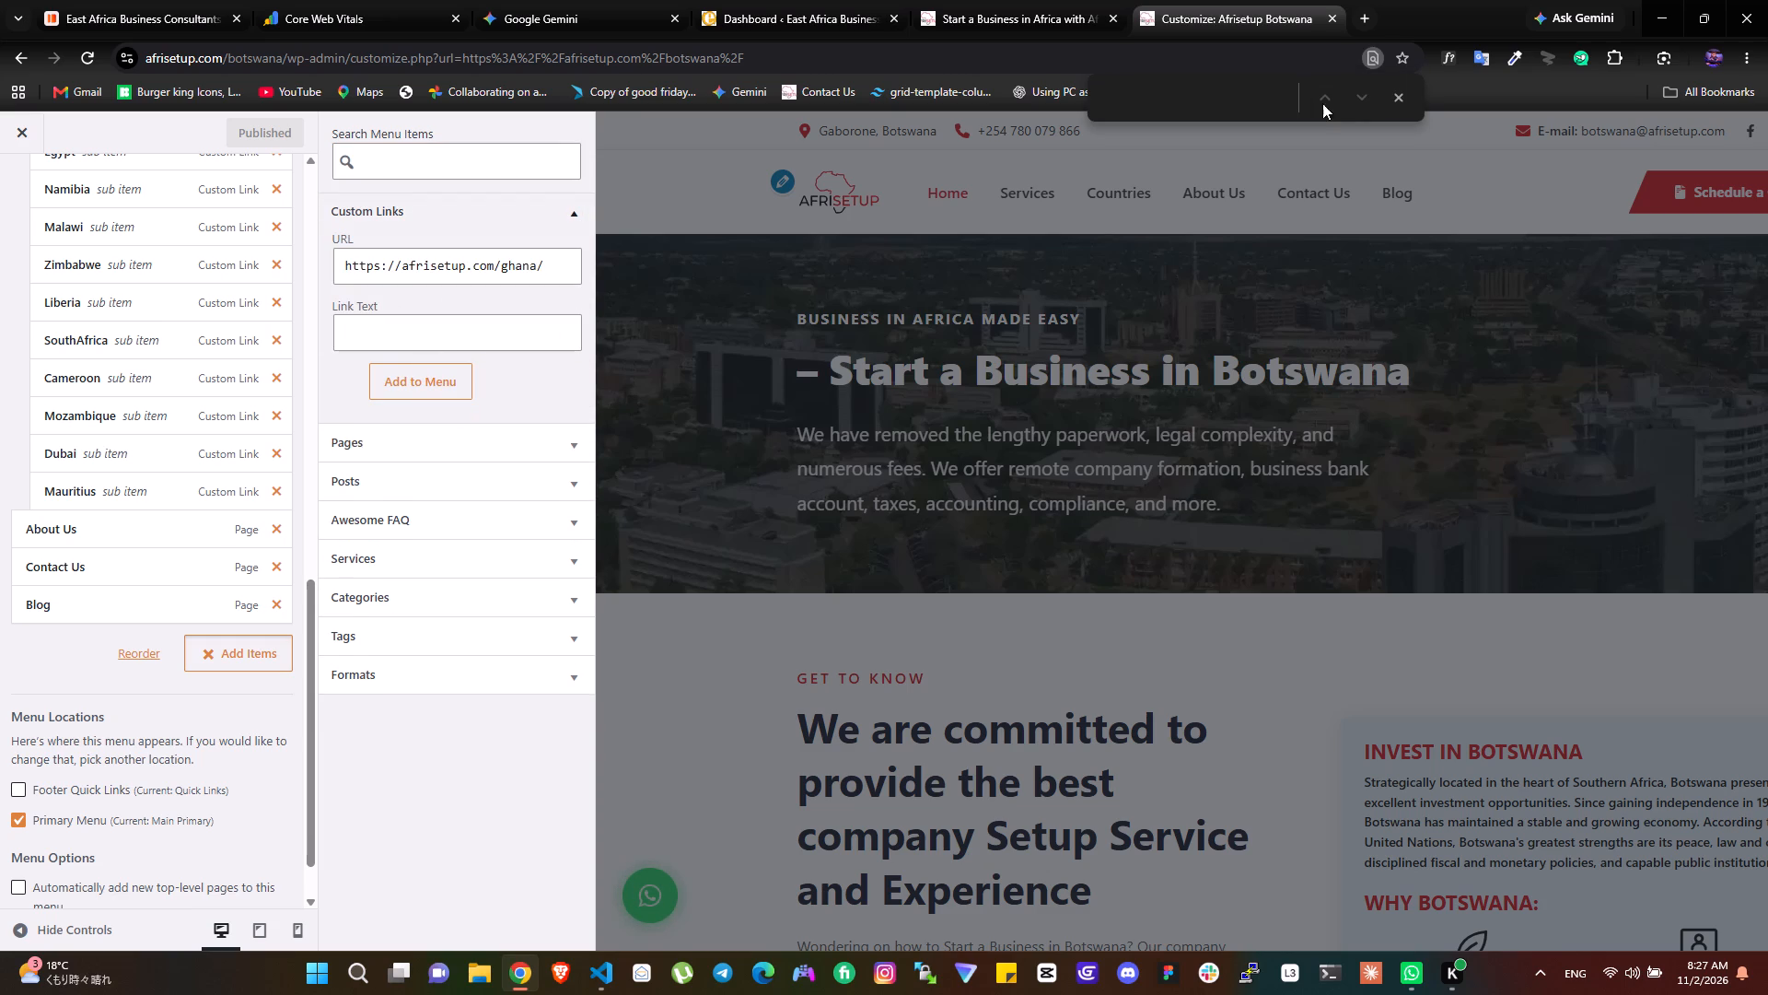
pyautogui.click(1399, 93)
pyautogui.write('Gh')
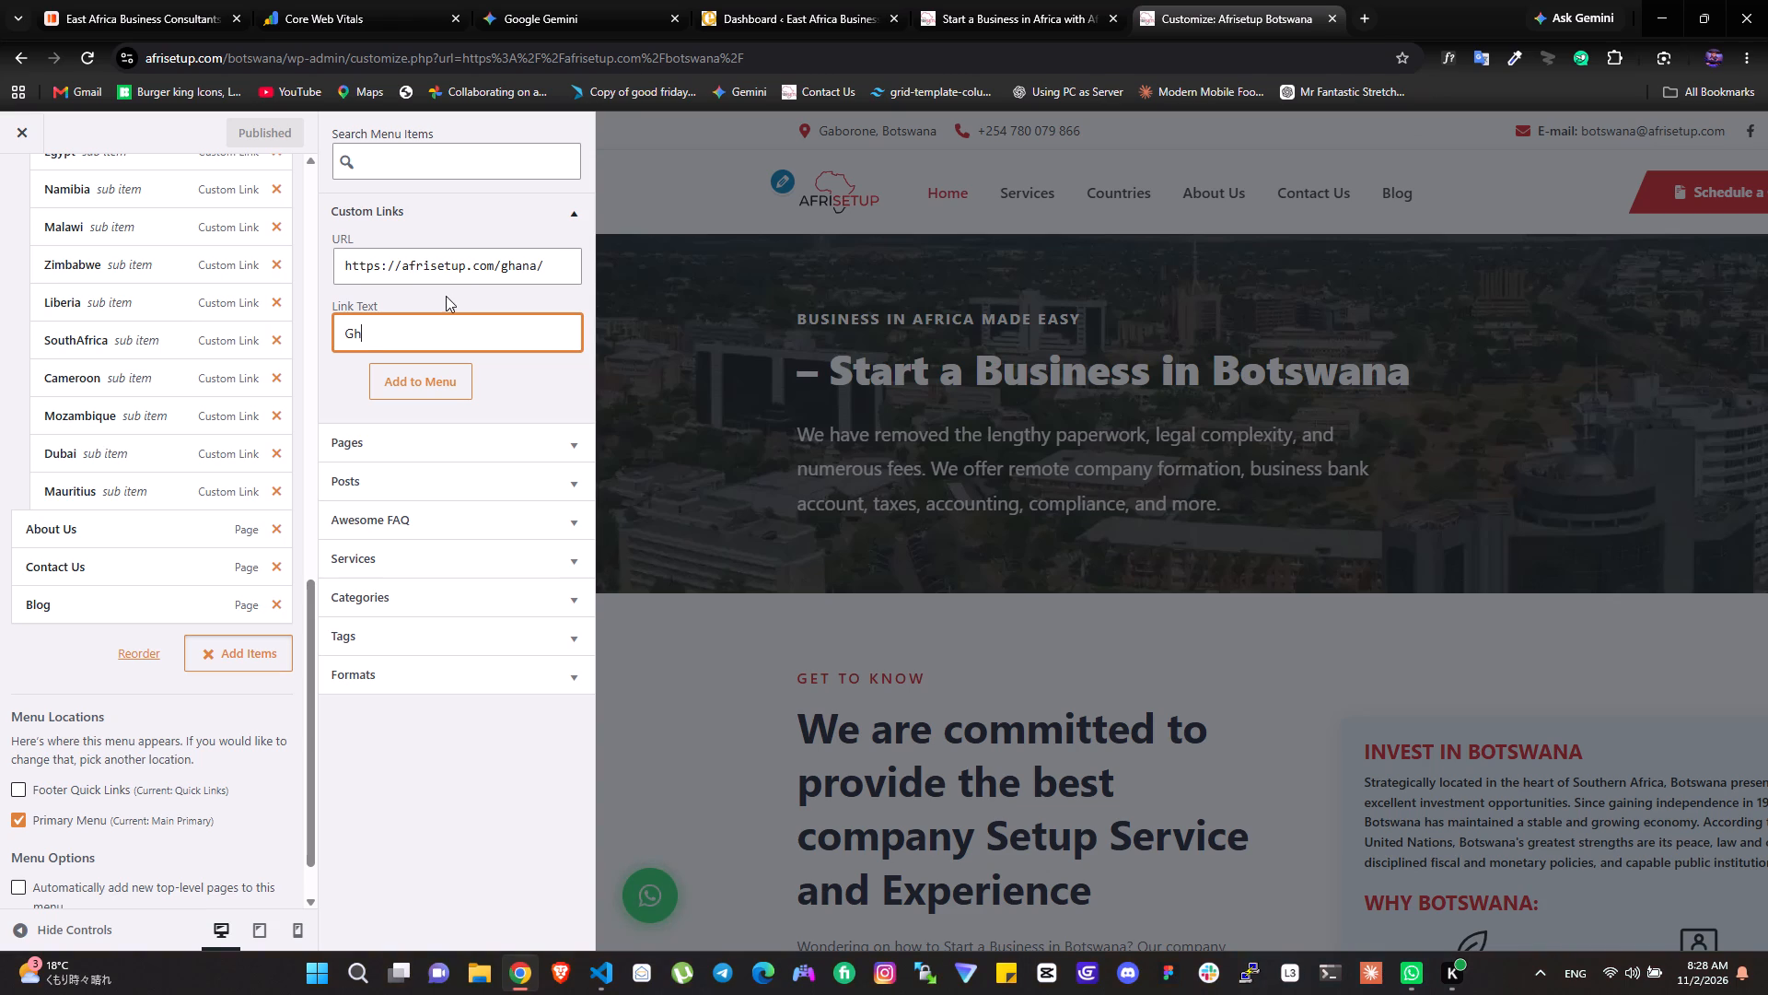
pyautogui.write('an')
pyautogui.press('a')
pyautogui.click(415, 392)
# Nest the Ghana link below Mauritius as a Countries sub item and publish the Botswana menu.
pyautogui.moveTo(141, 647); pyautogui.dragTo(164, 500)
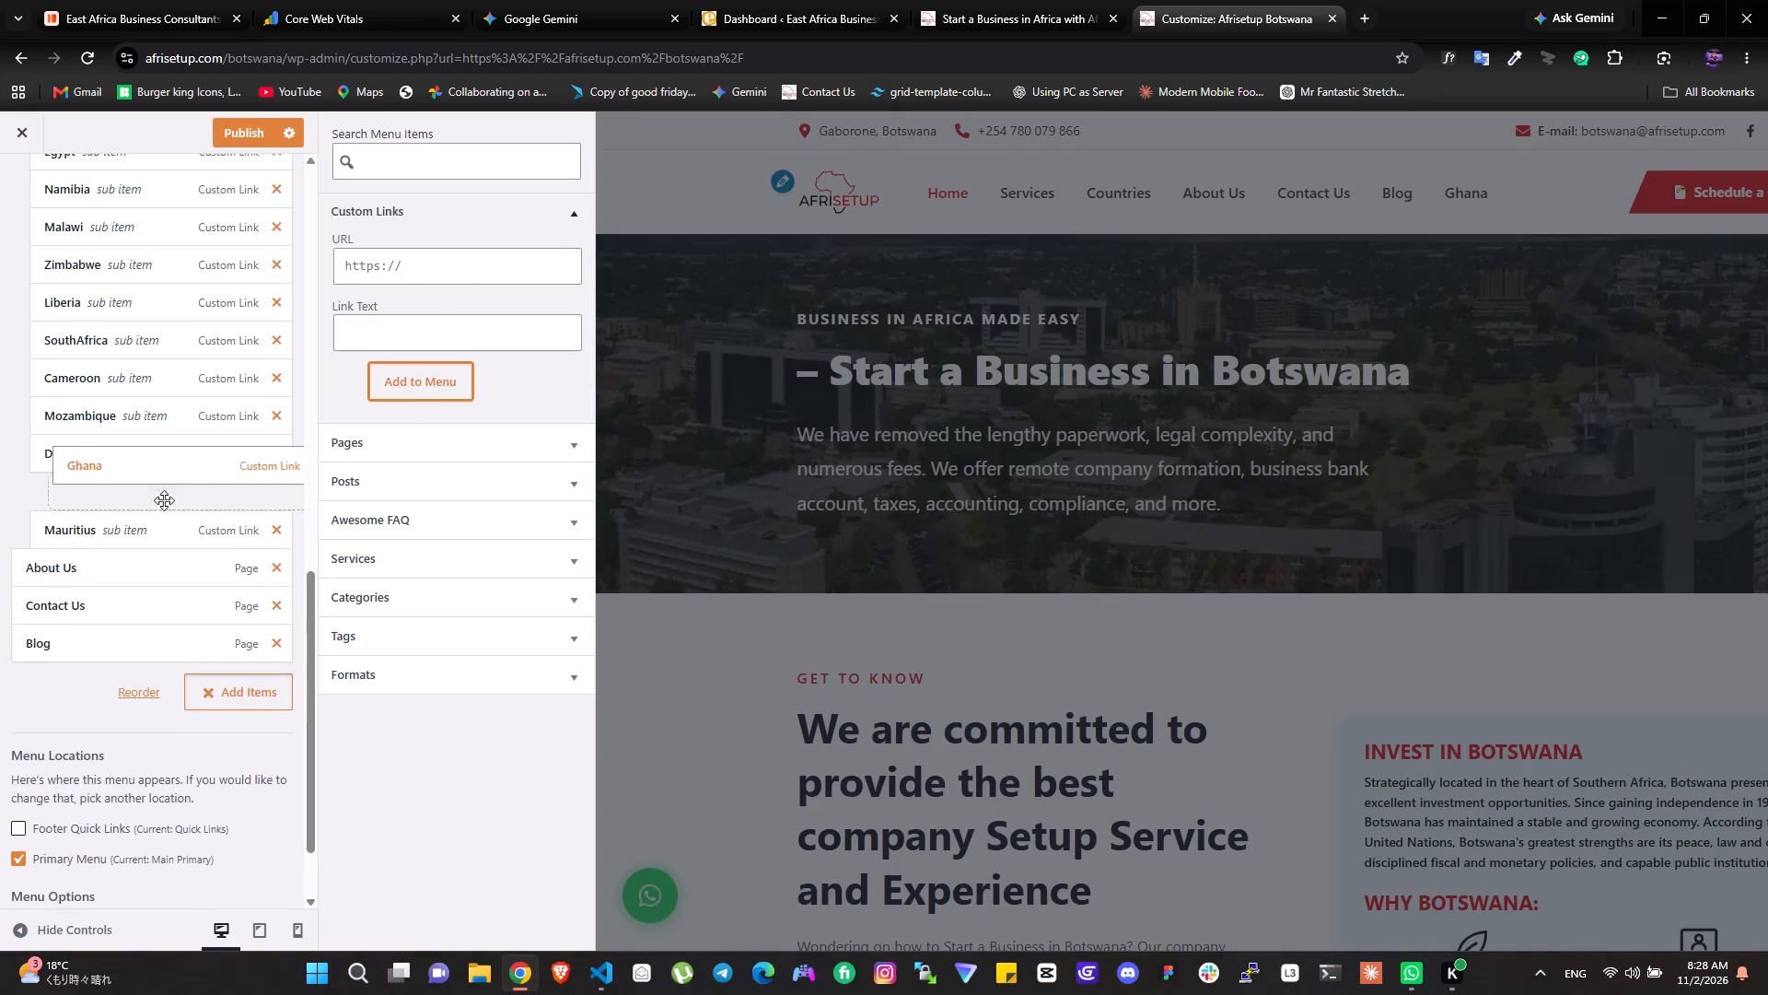
pyautogui.moveTo(164, 500); pyautogui.dragTo(164, 531)
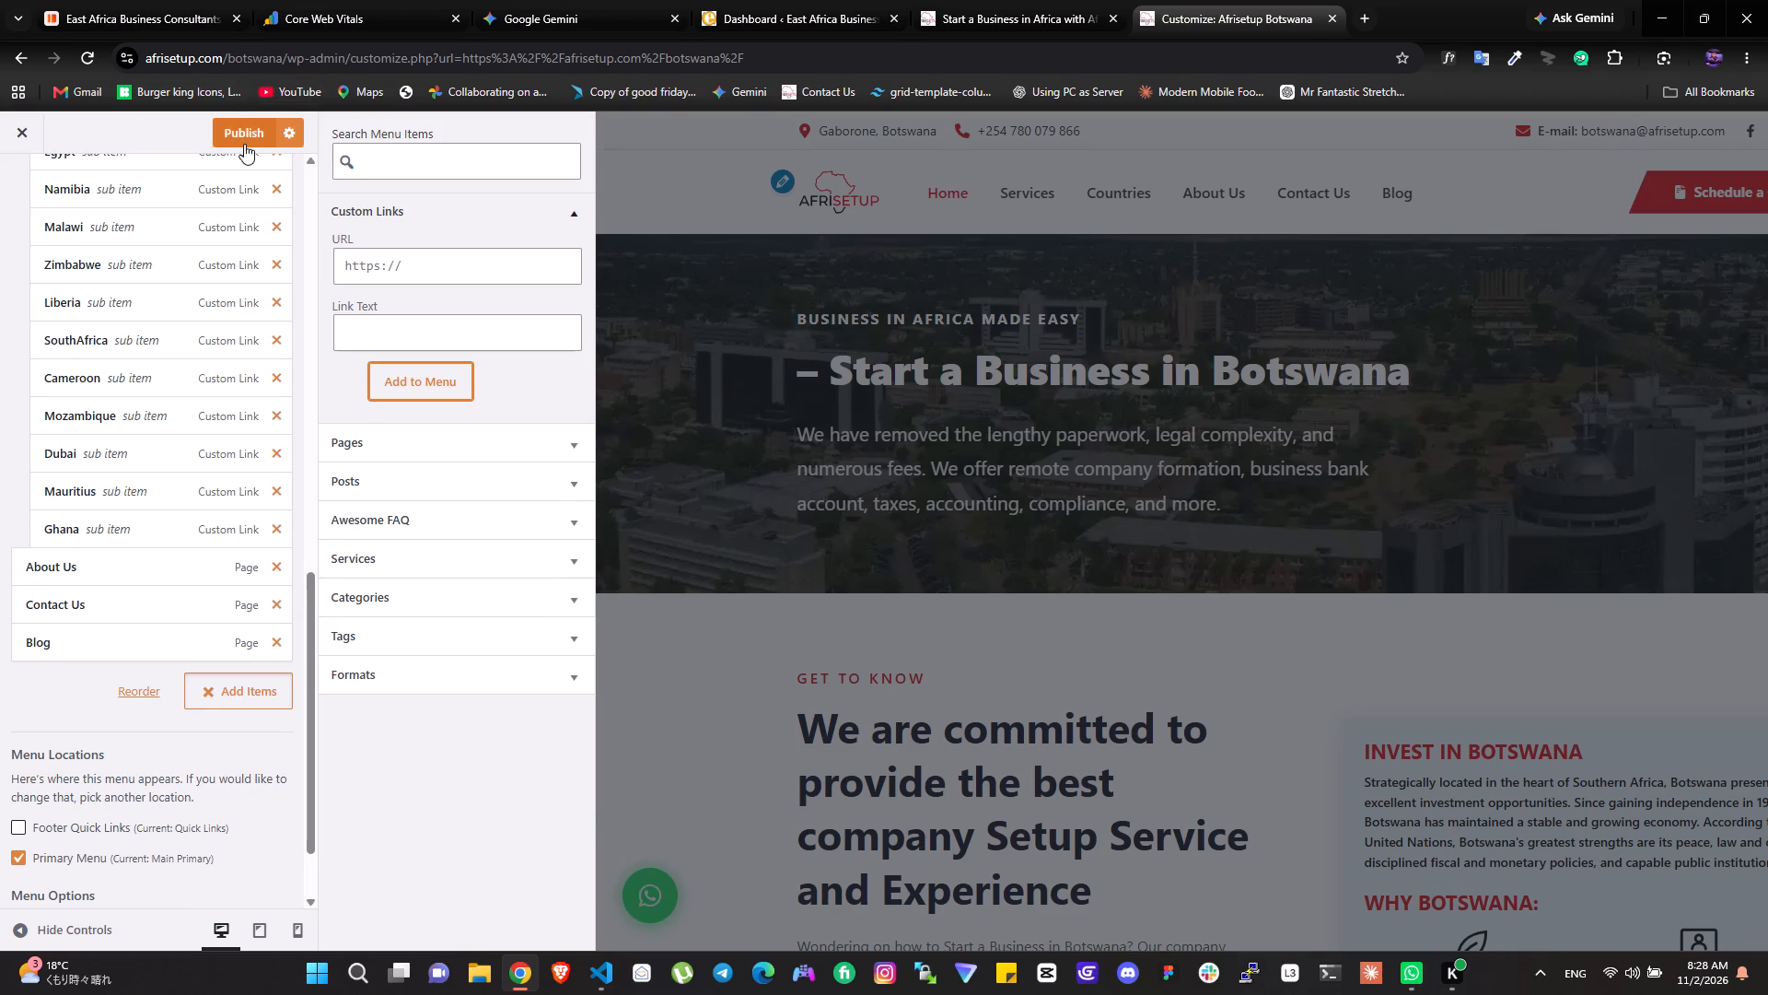
pyautogui.click(245, 143)
# Open the Egypt site from the main homepage's Countries section and close the Botswana Customizer.
pyautogui.click(1053, 0)
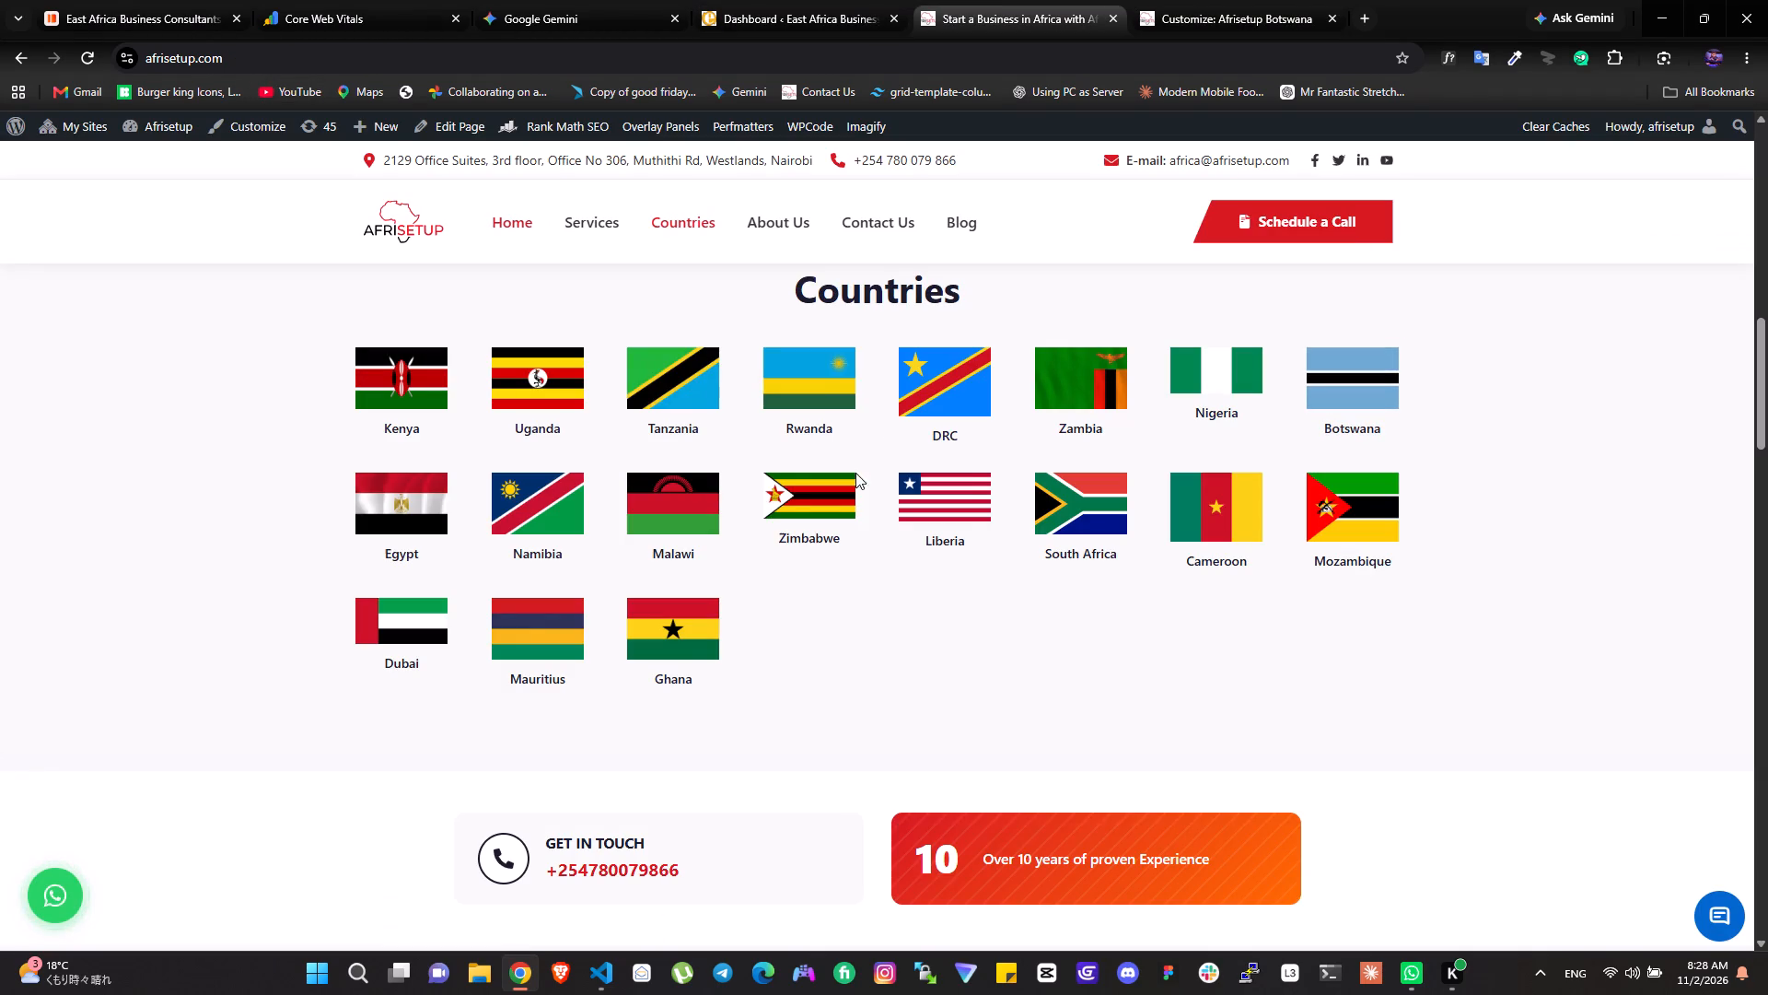
pyautogui.click(418, 501)
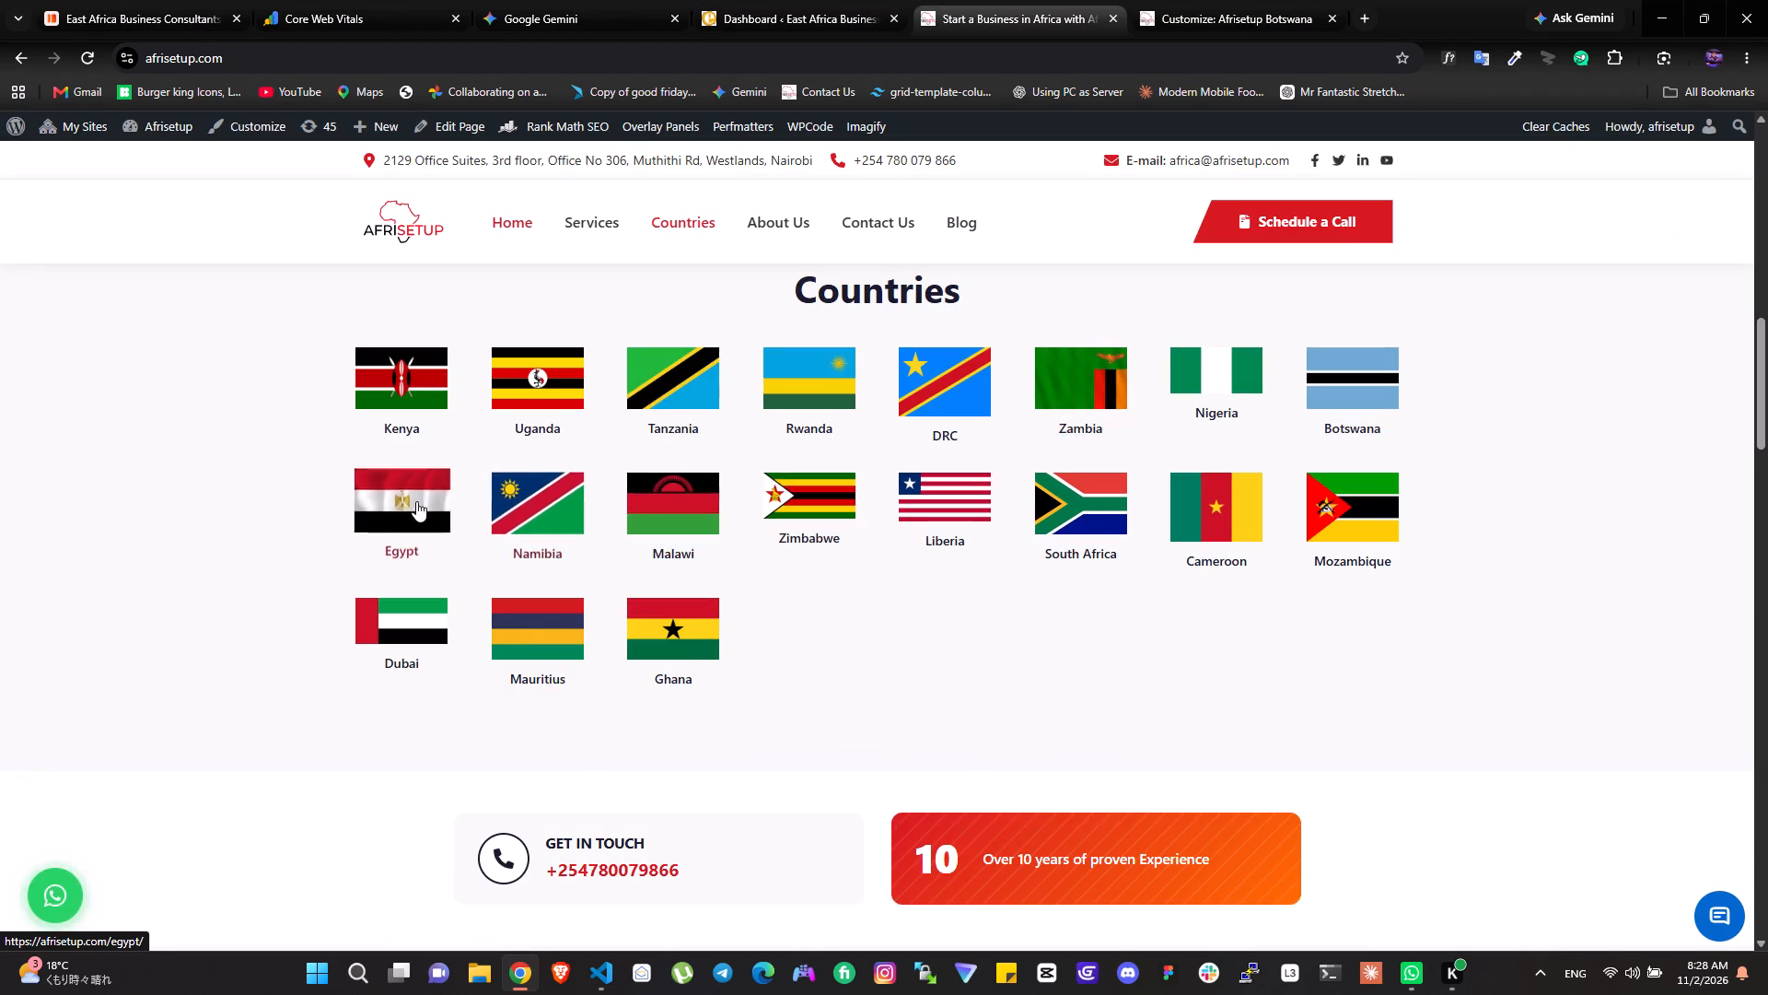
pyautogui.click(1425, 16)
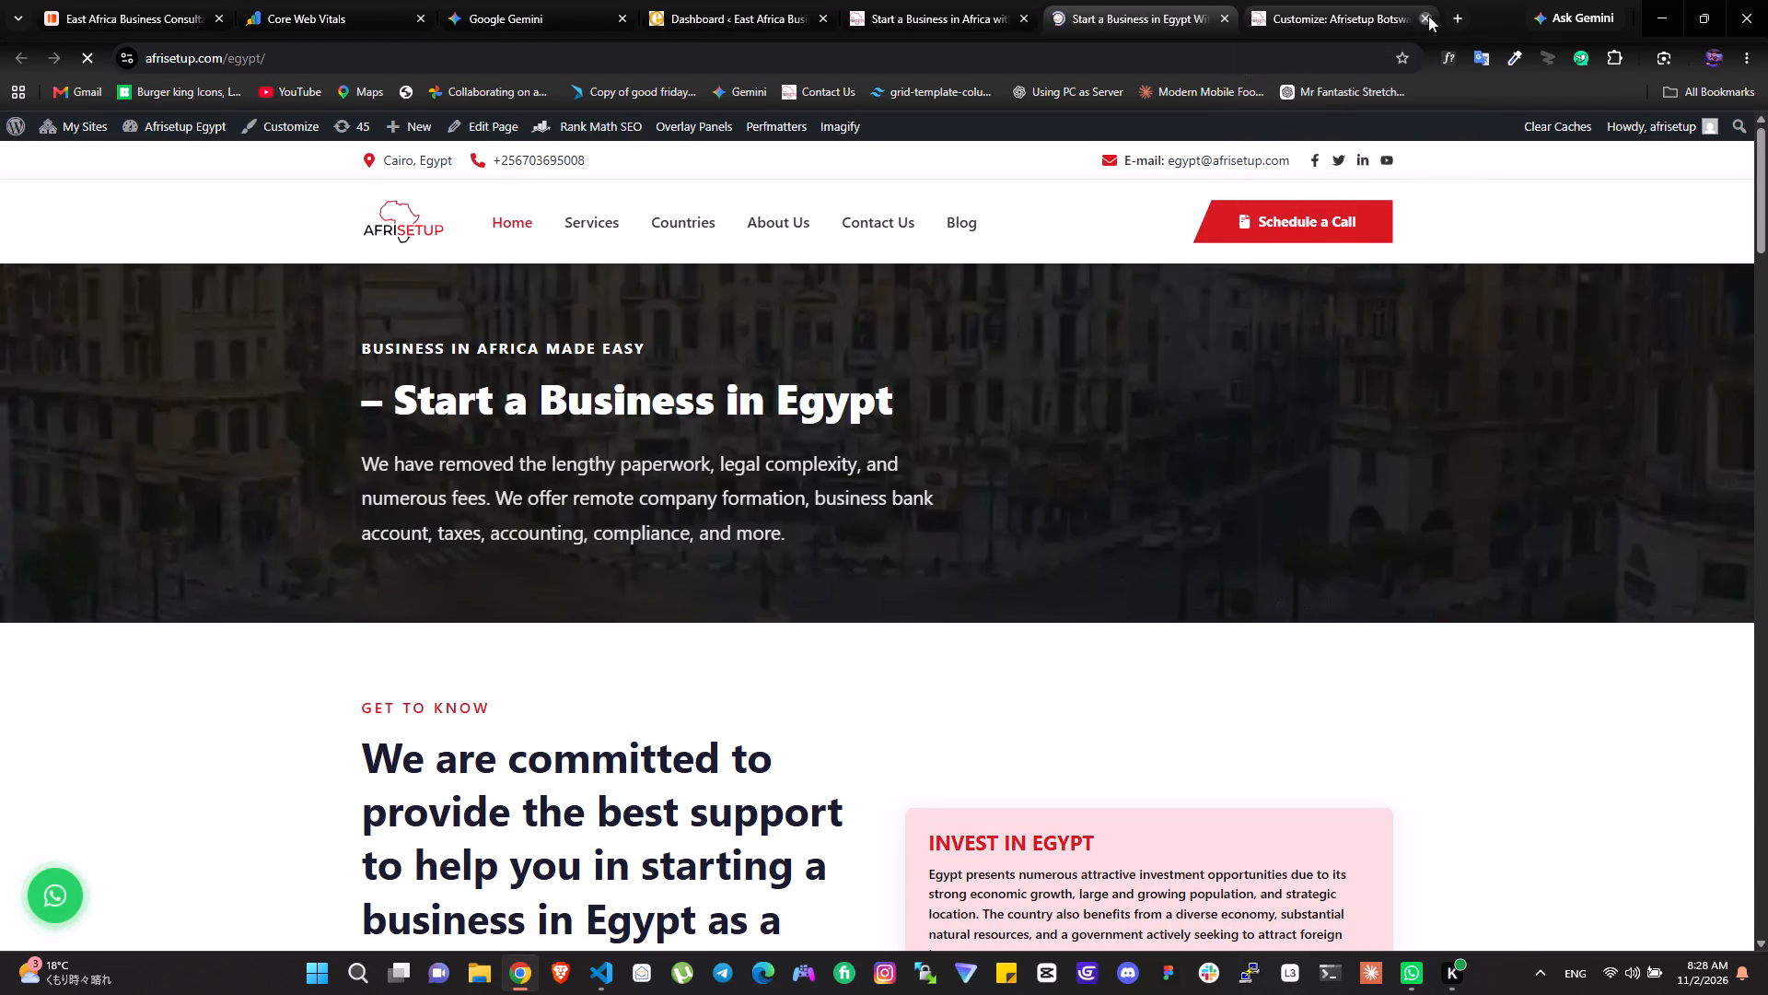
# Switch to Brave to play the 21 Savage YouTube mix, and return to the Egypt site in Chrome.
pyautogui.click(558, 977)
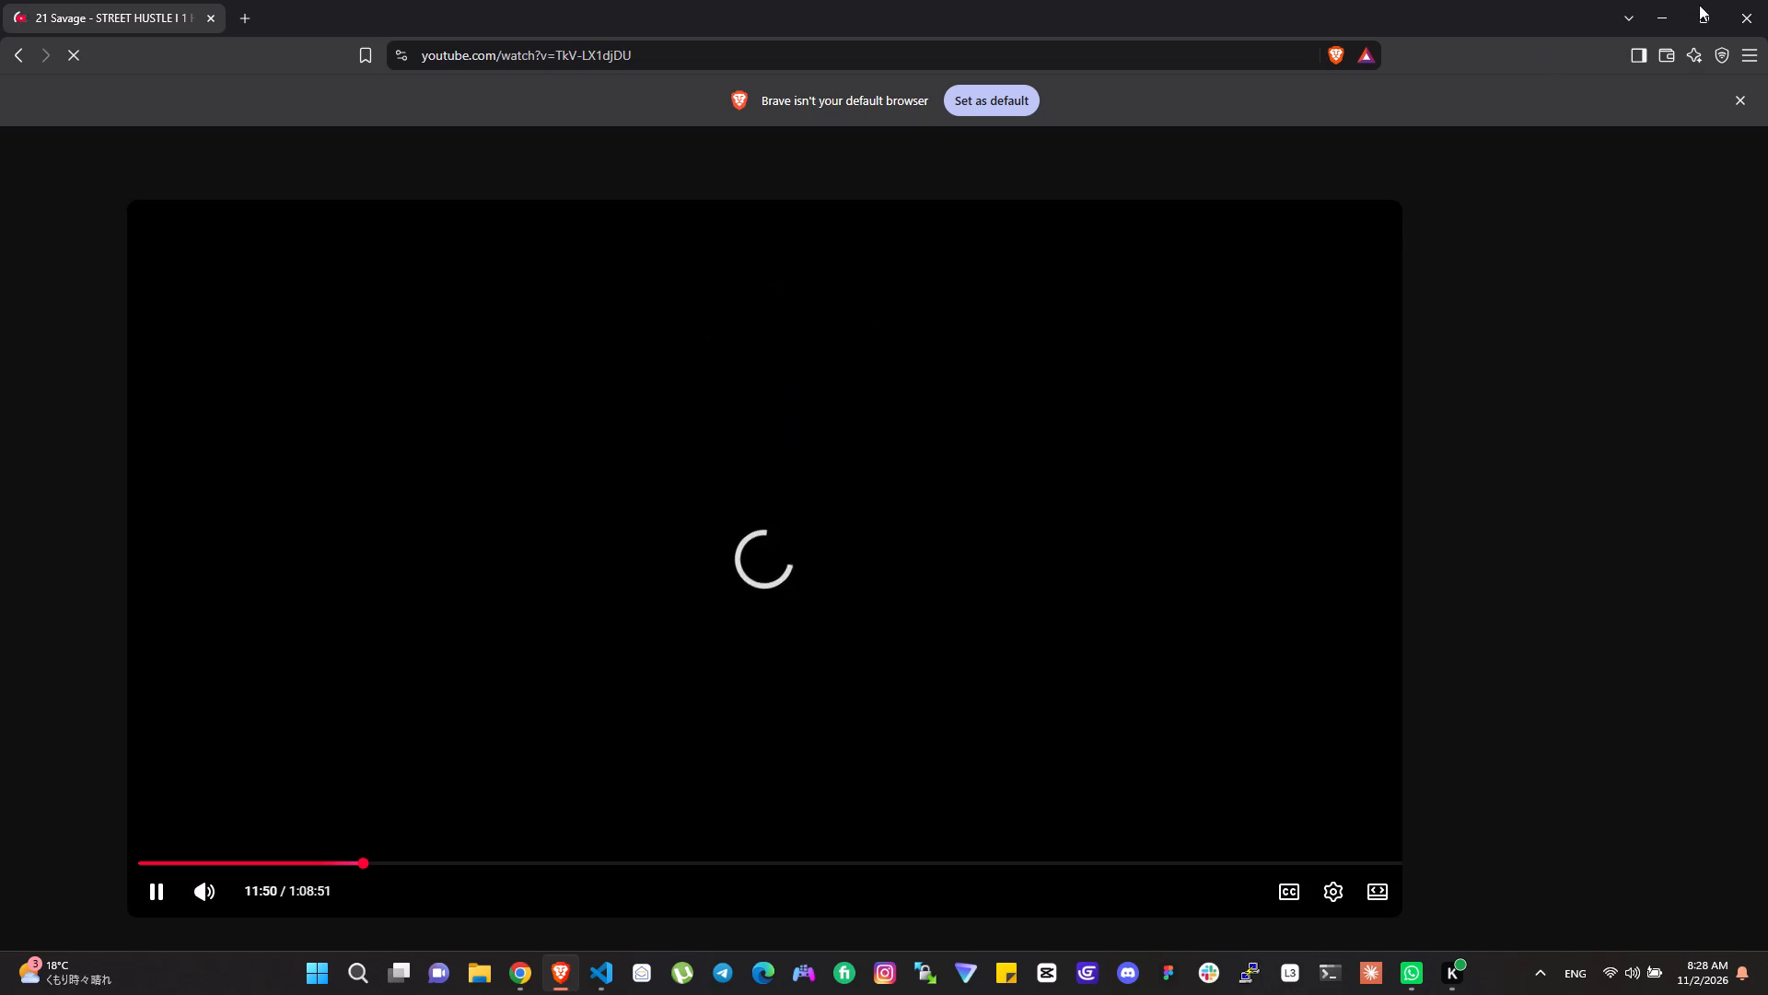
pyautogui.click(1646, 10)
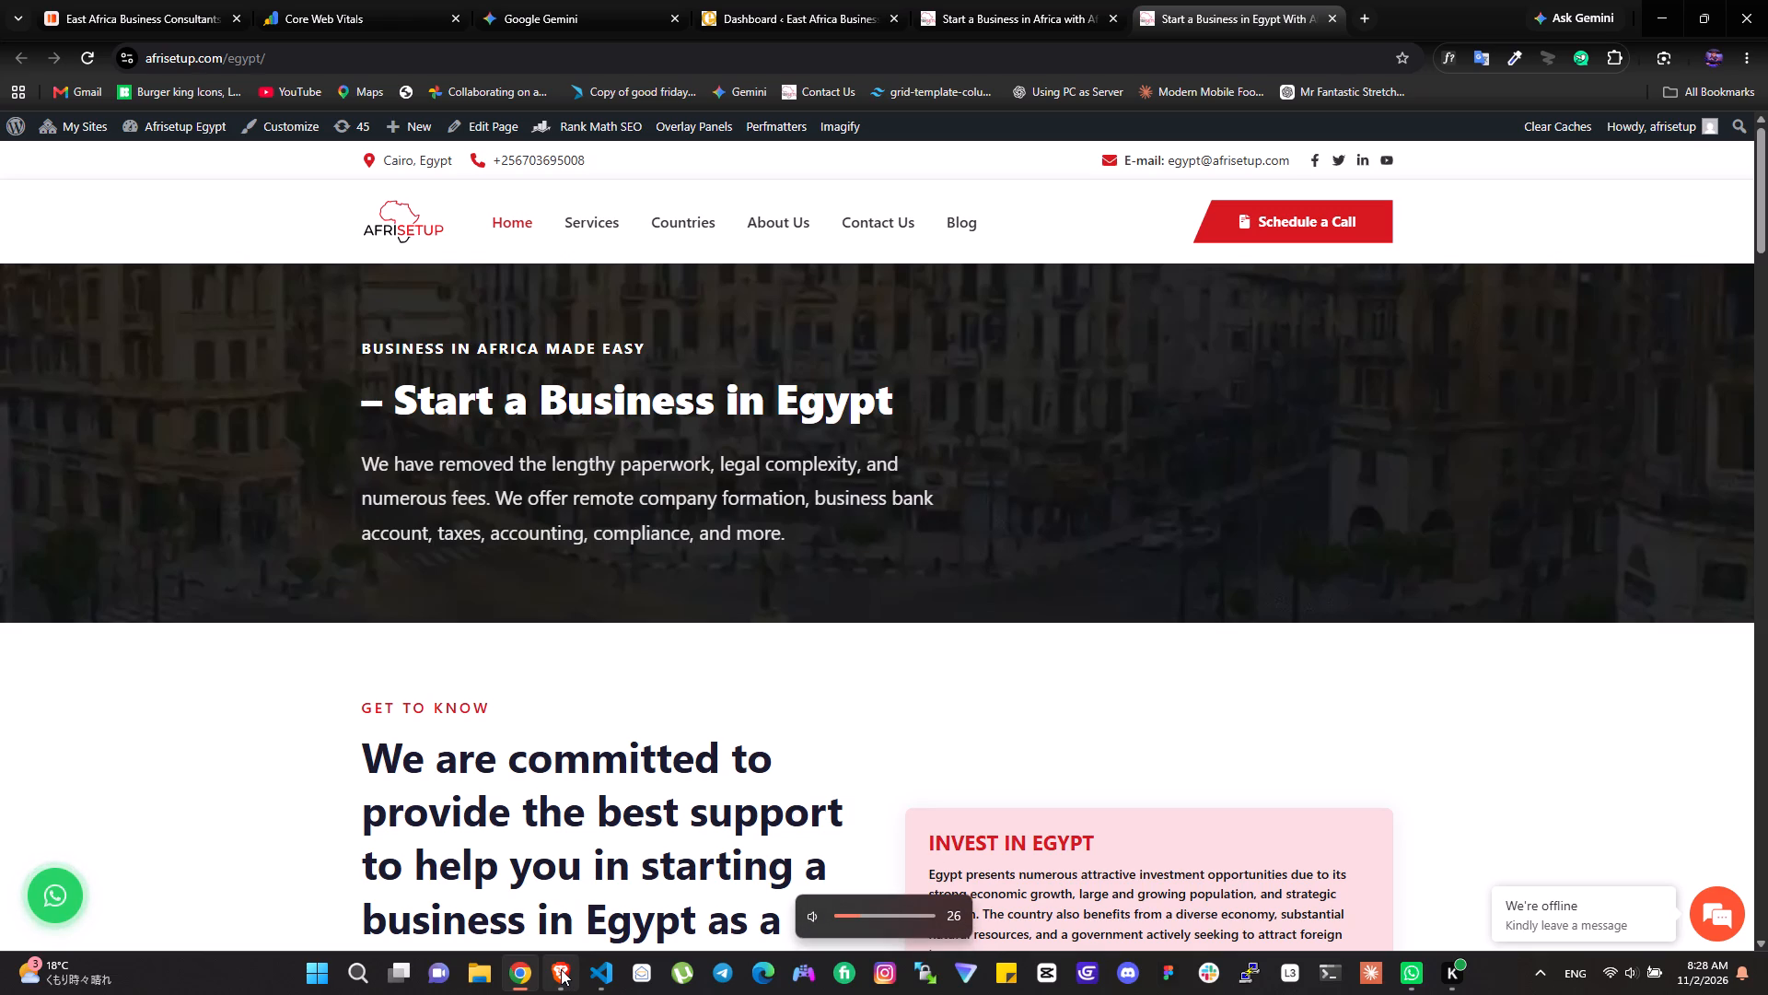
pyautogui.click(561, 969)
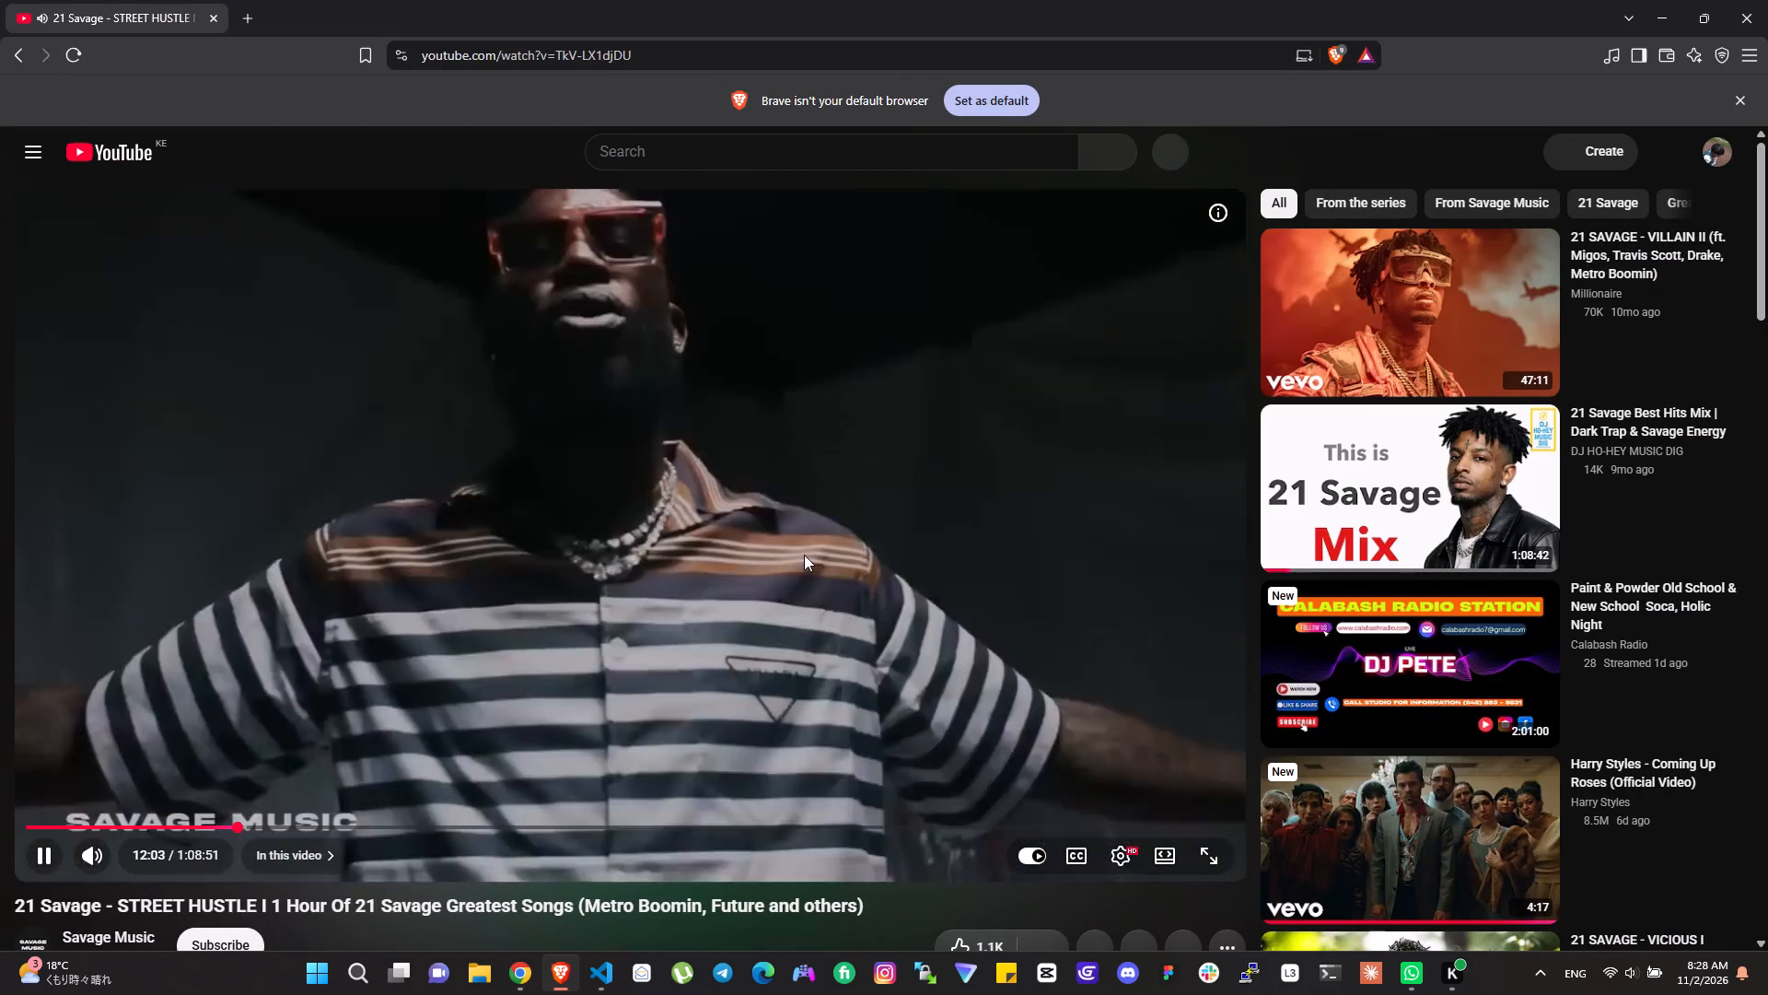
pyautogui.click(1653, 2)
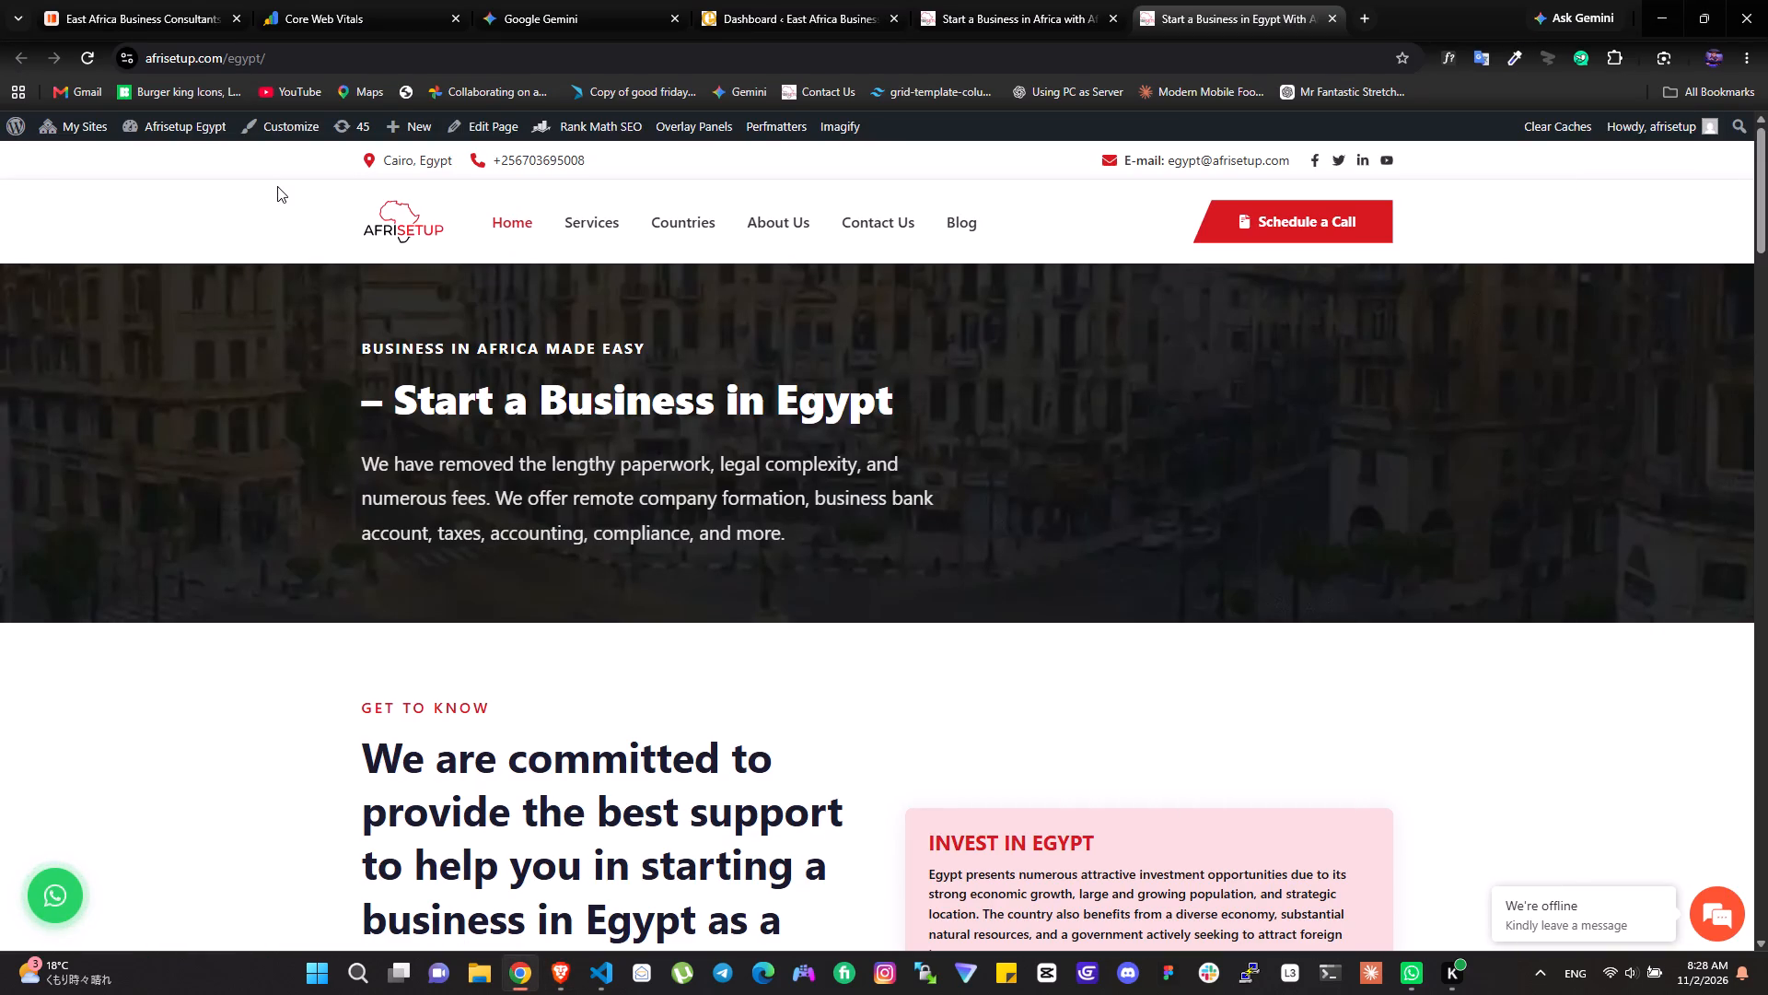
pyautogui.click(288, 120)
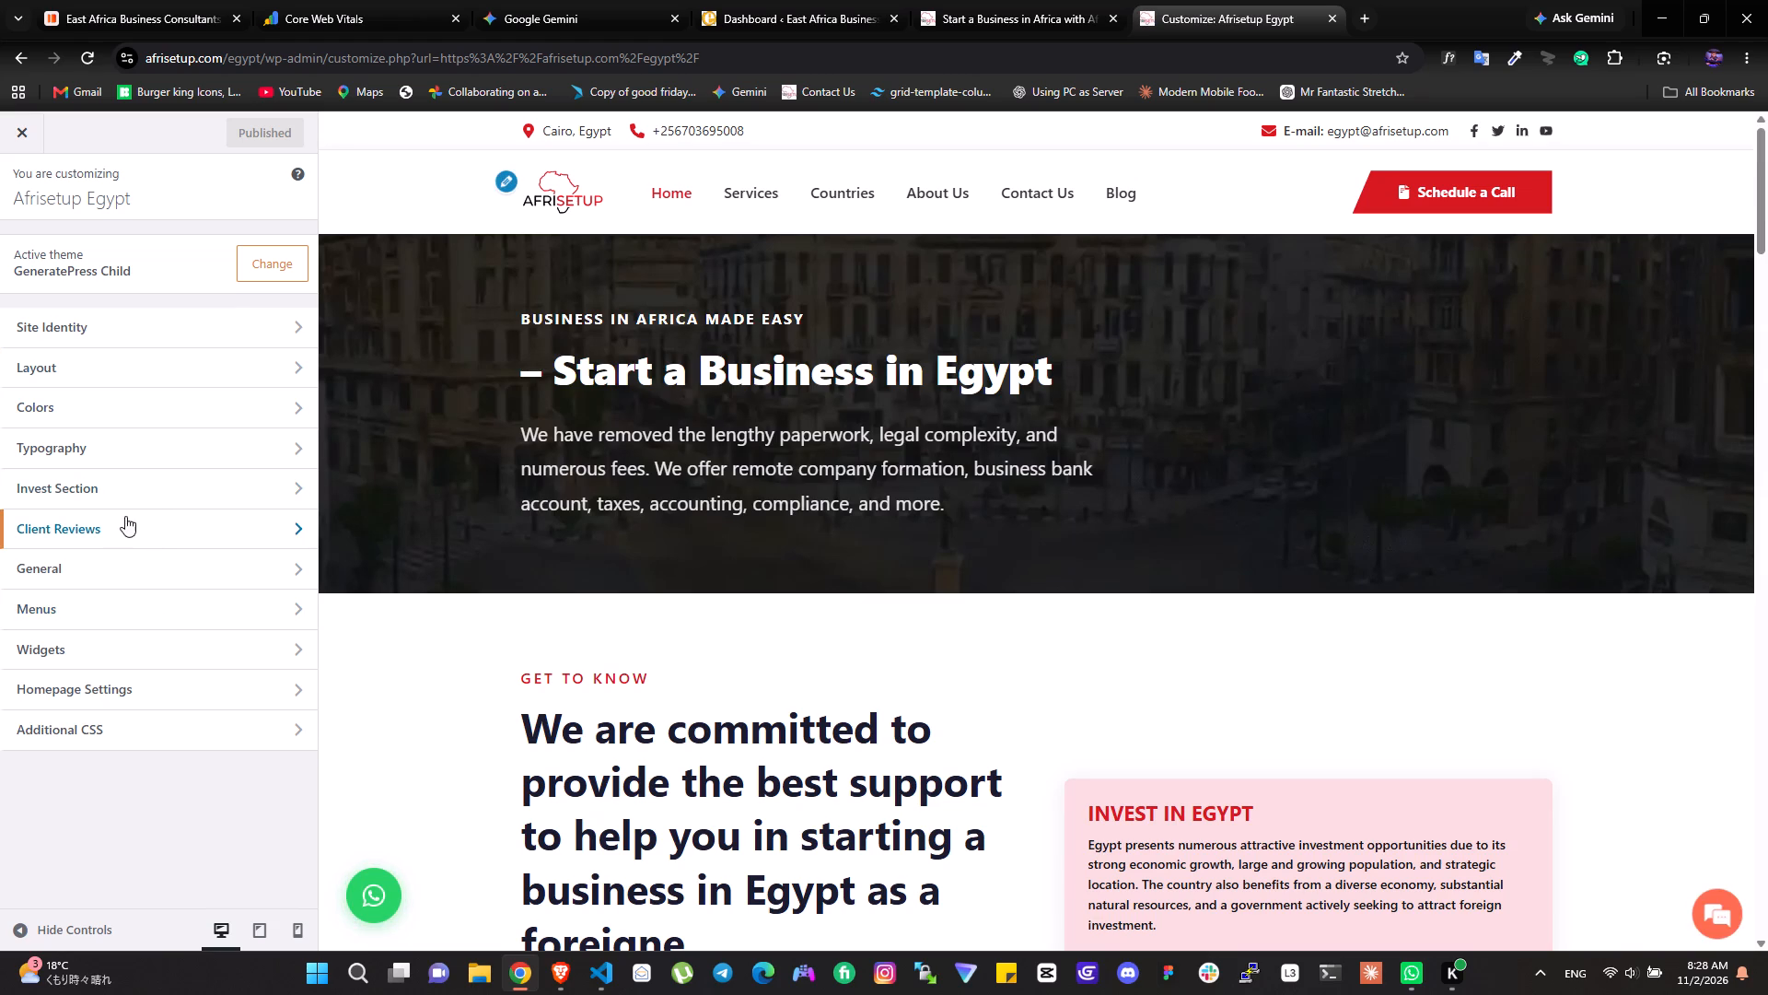
pyautogui.click(82, 597)
pyautogui.click(194, 277)
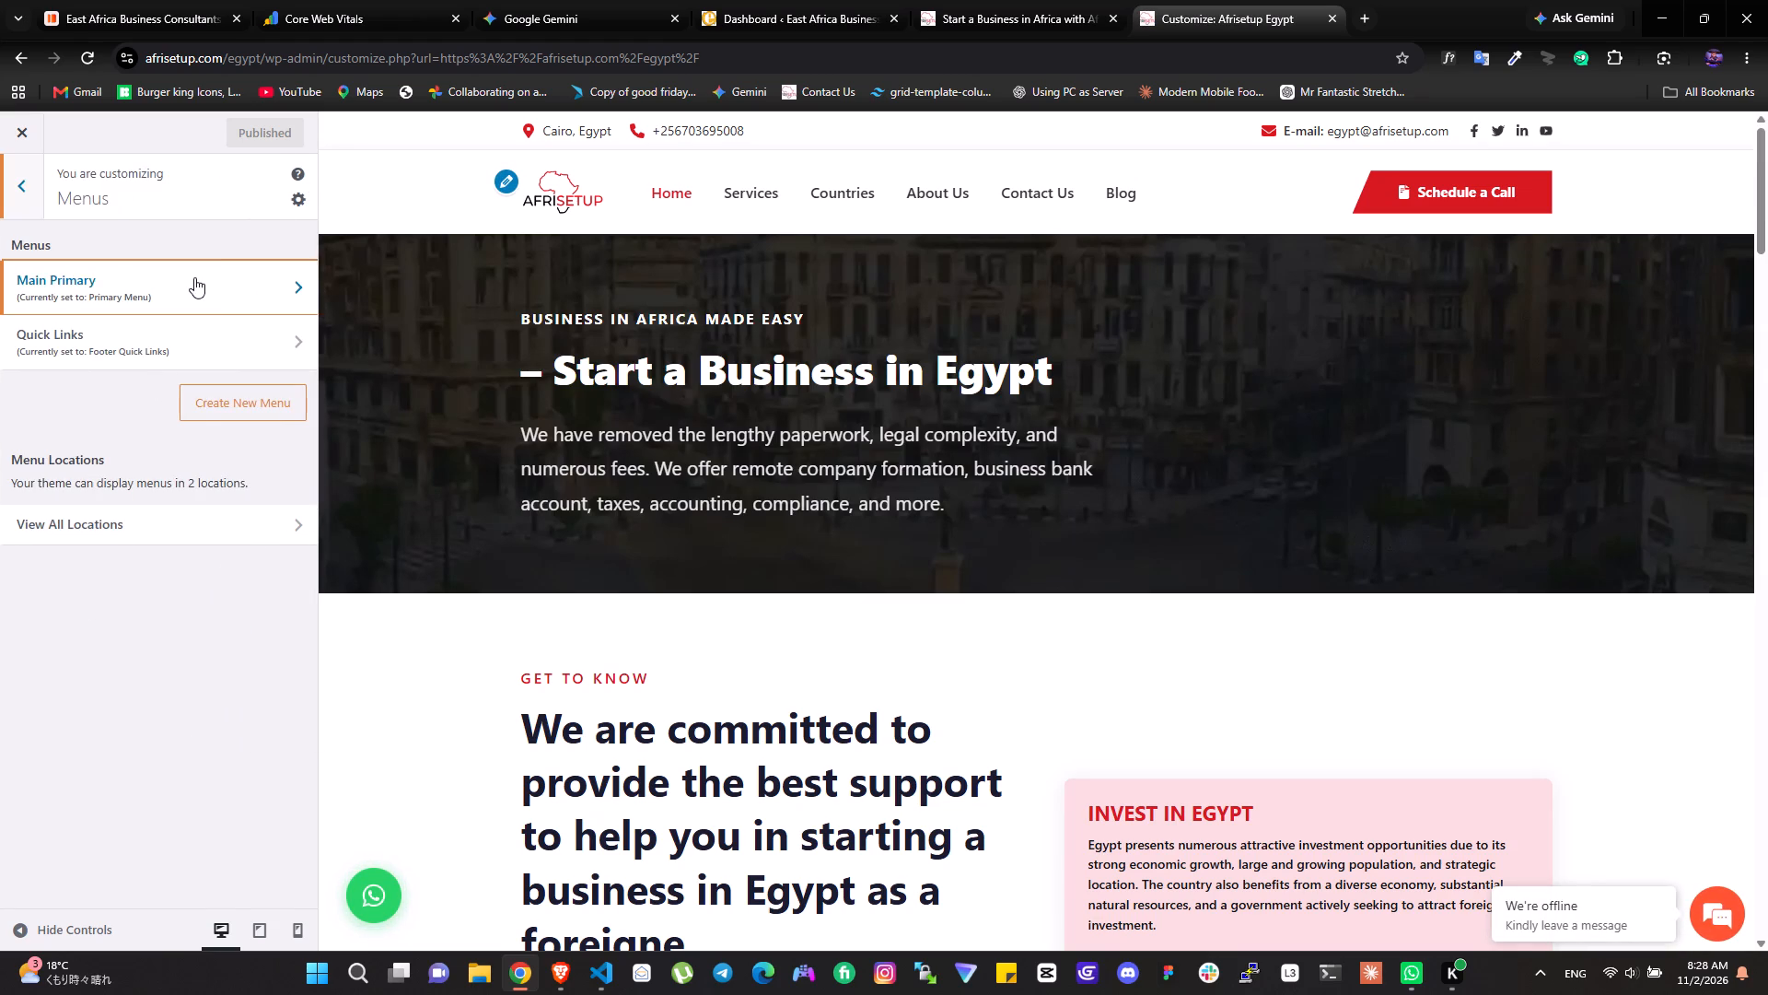
pyautogui.scroll(-11, 205, 474)
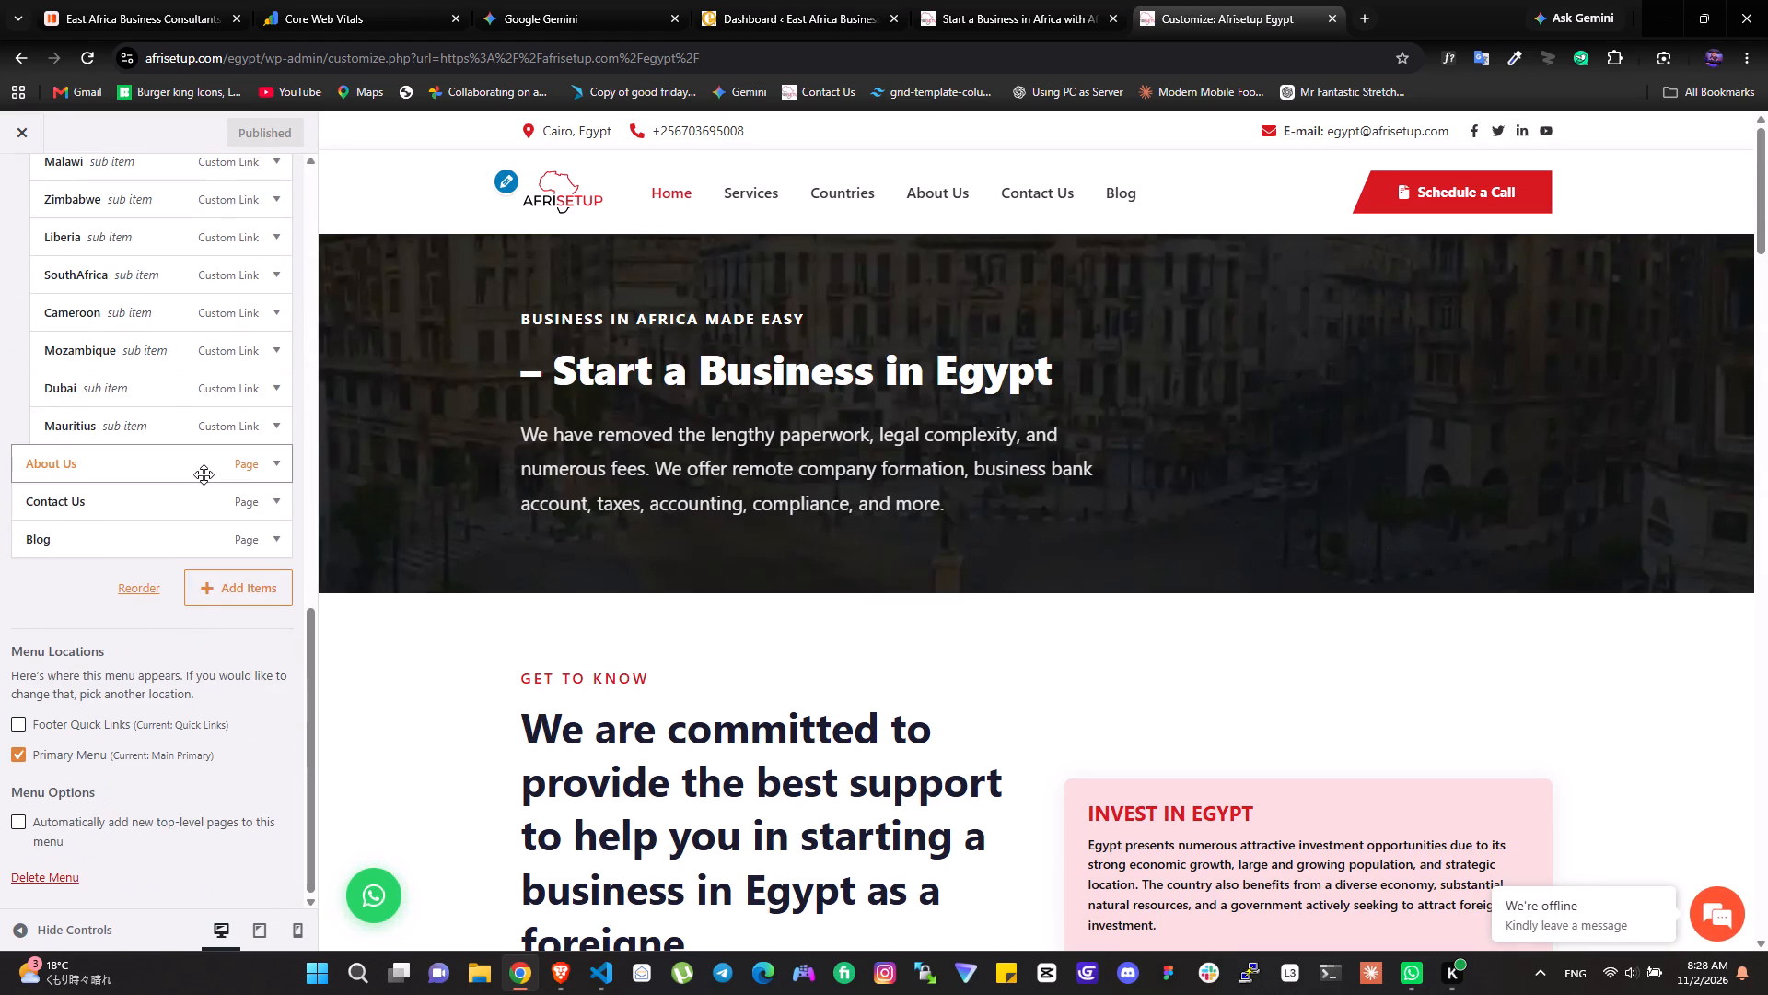
pyautogui.click(212, 596)
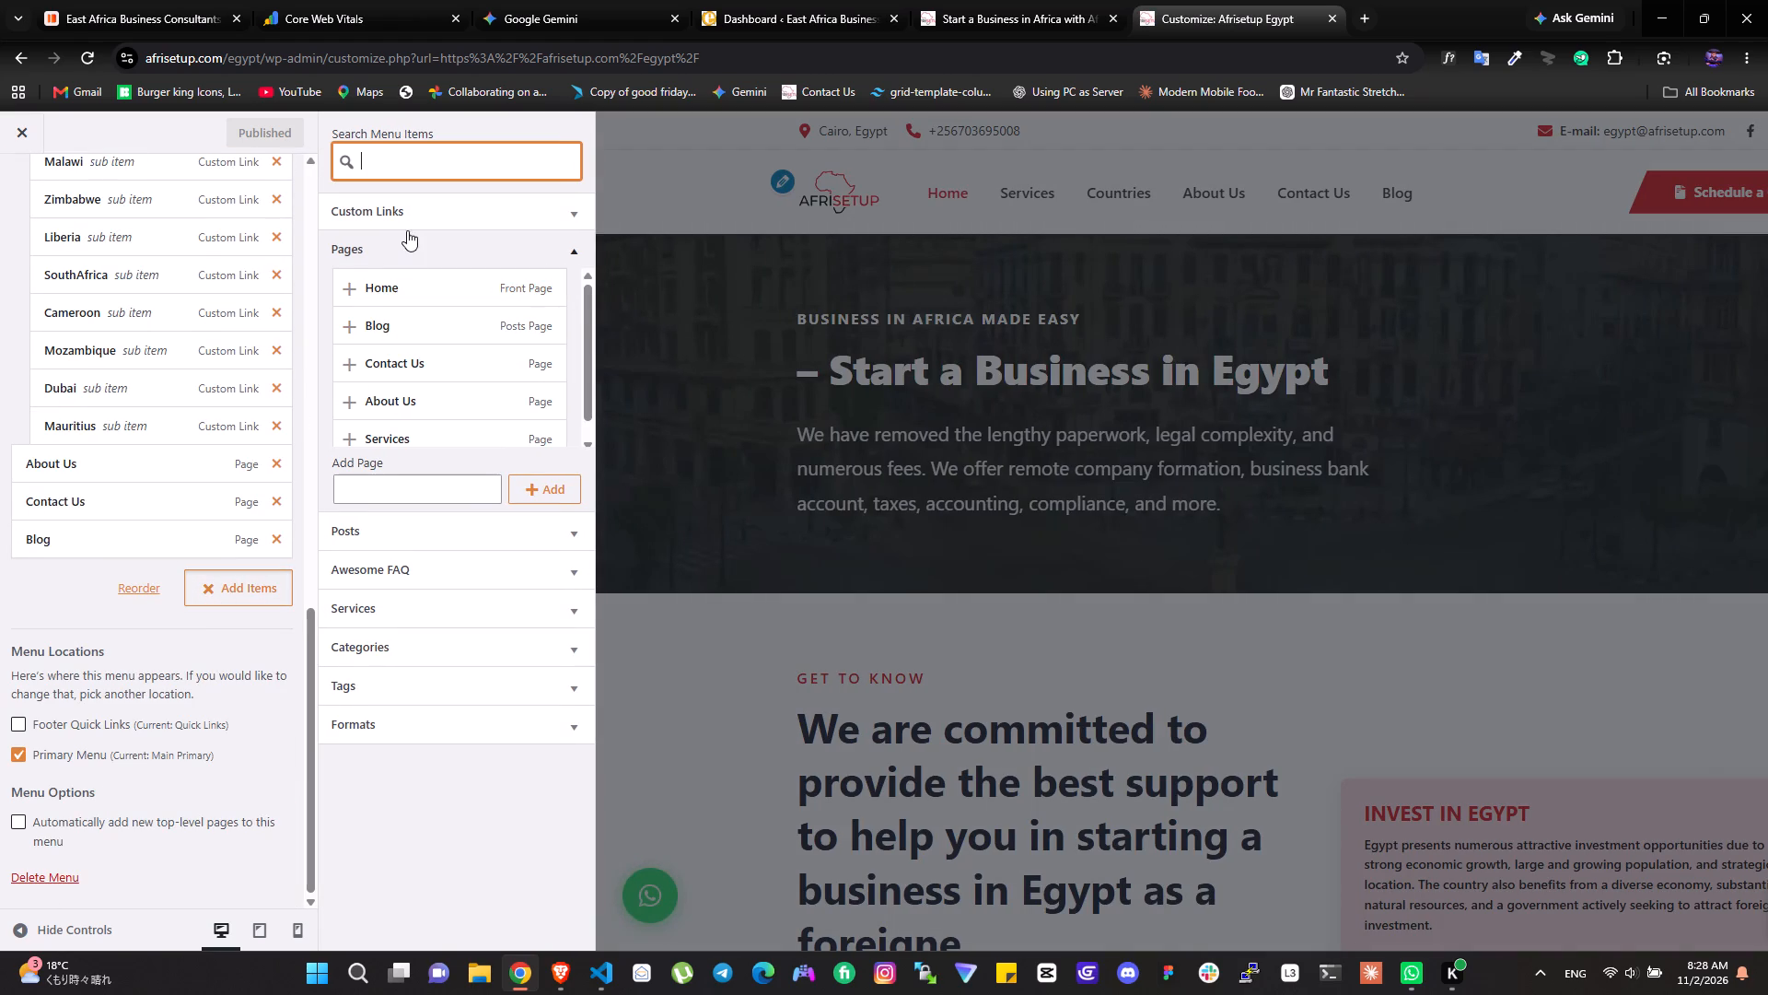
pyautogui.click(407, 220)
pyautogui.click(414, 270)
pyautogui.hotkey('ctrl', 'v')
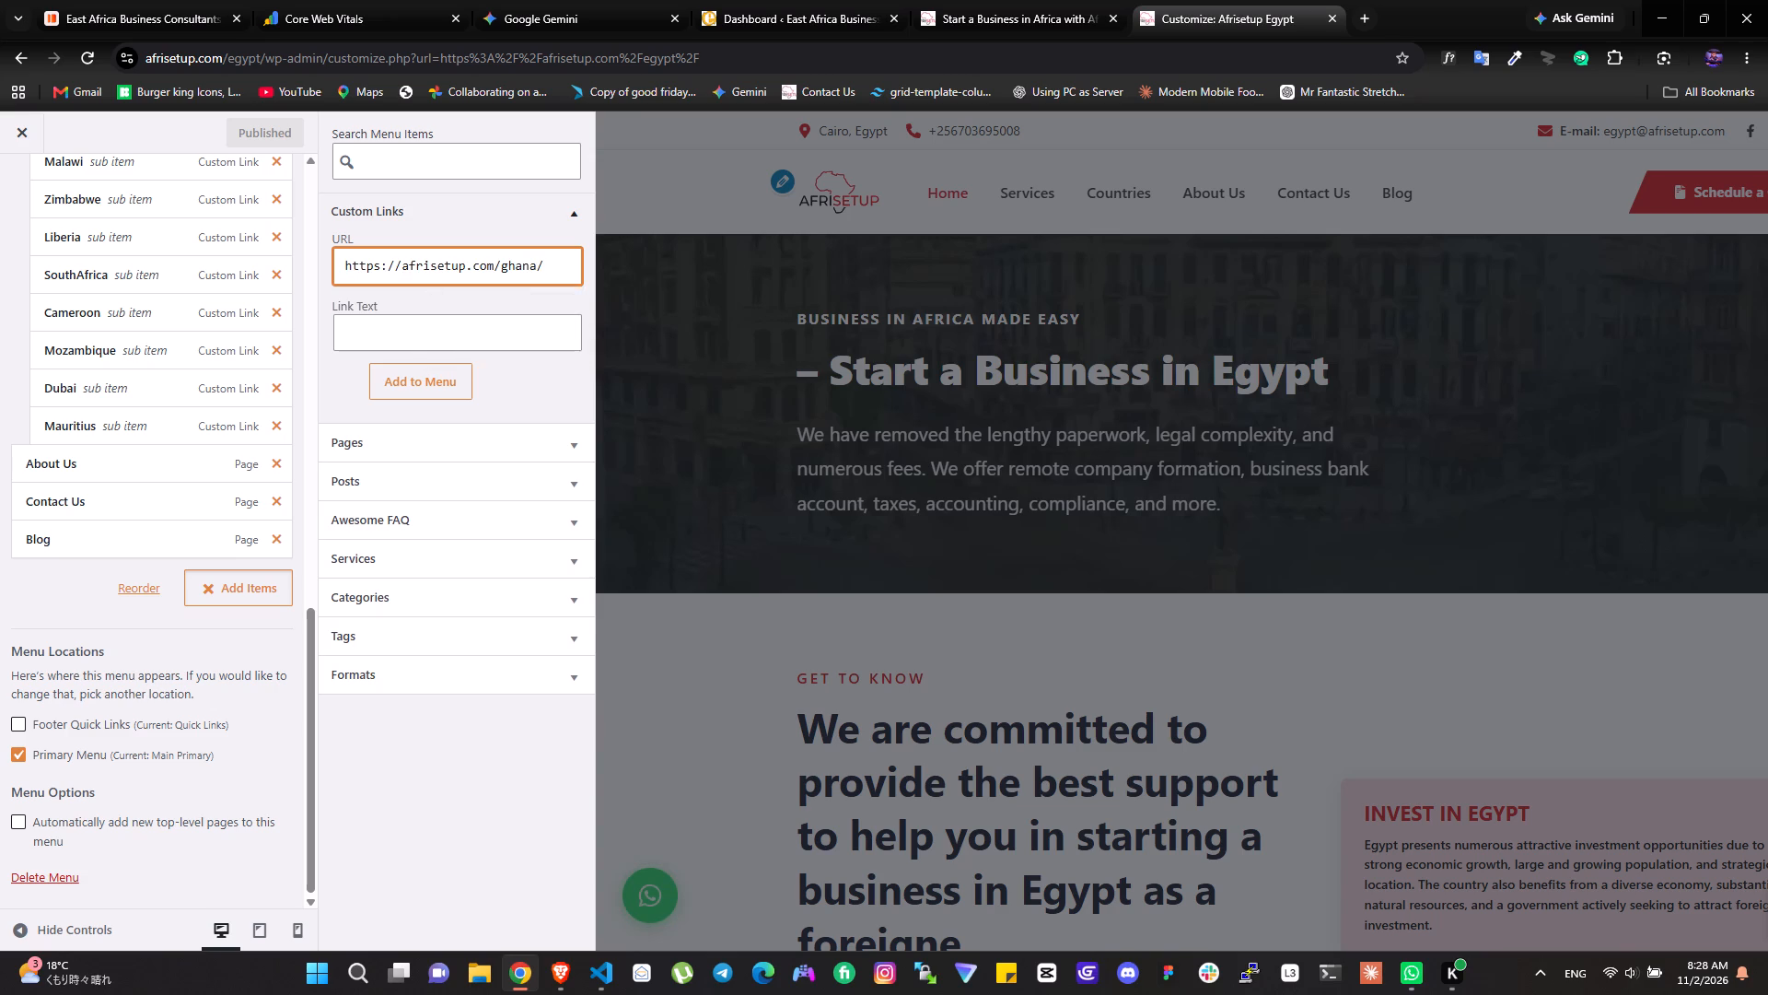
pyautogui.click(397, 345)
pyautogui.hotkey('shift', 'g')
pyautogui.press('h')
pyautogui.press('a')
pyautogui.press('n')
pyautogui.press('a')
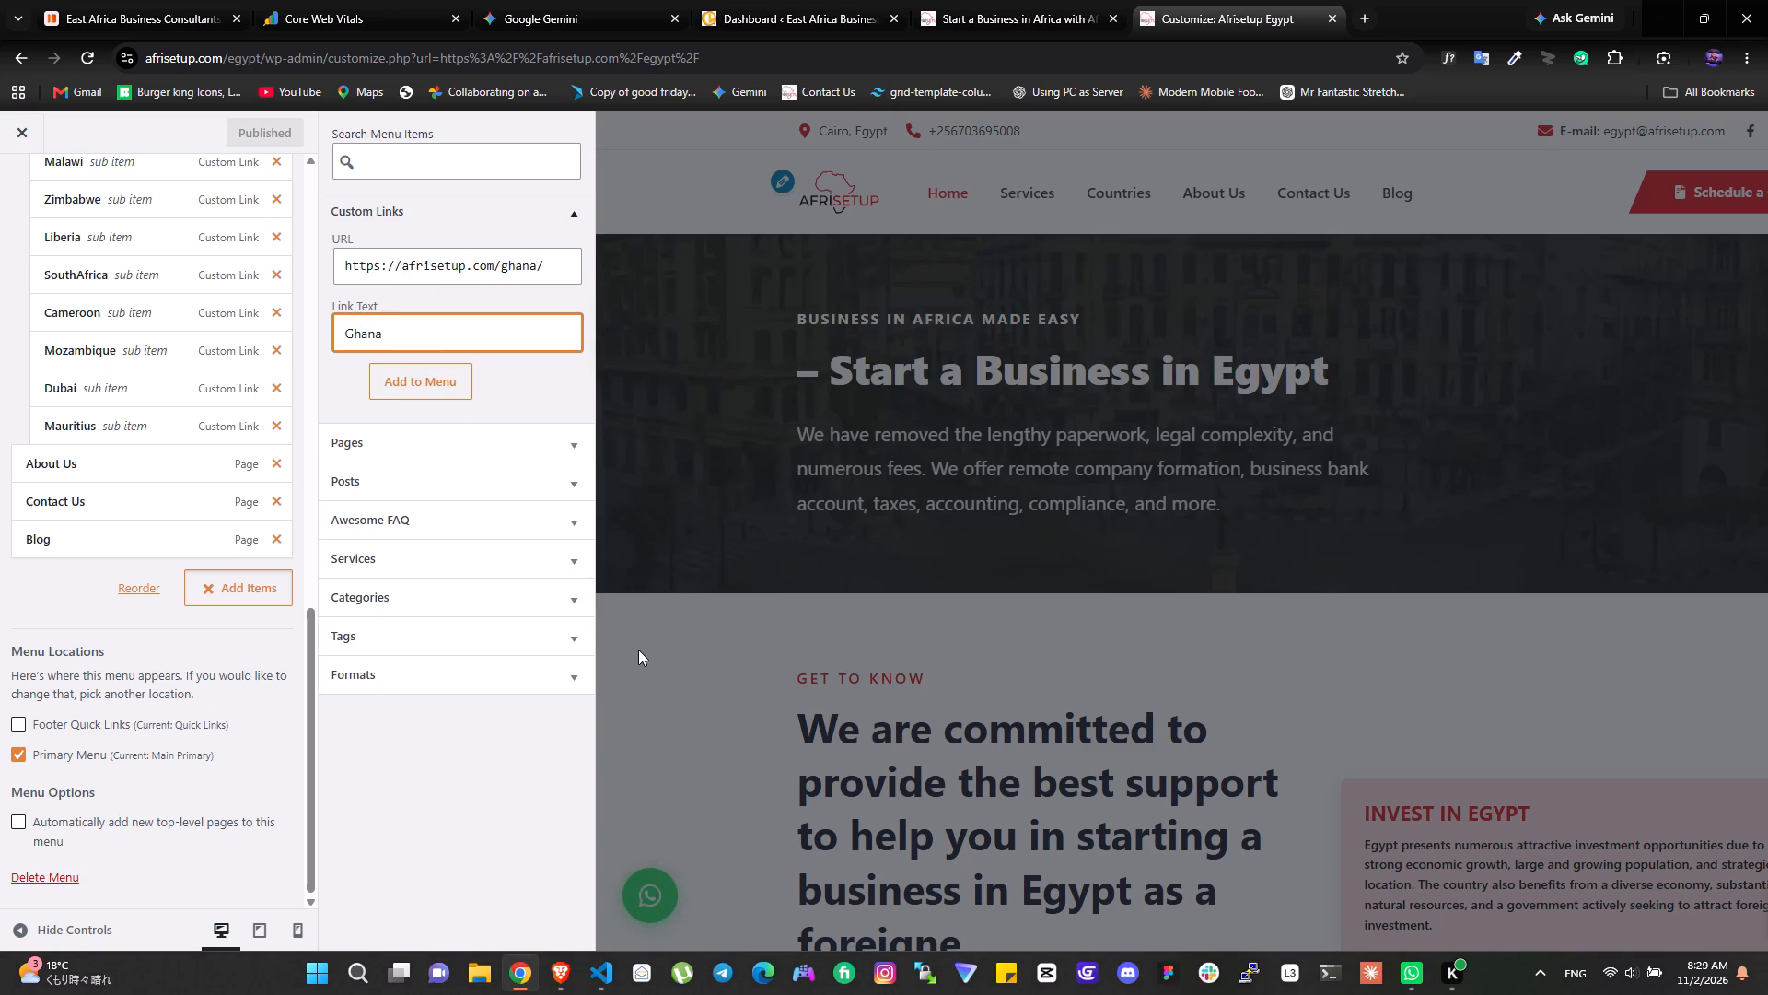
pyautogui.click(436, 374)
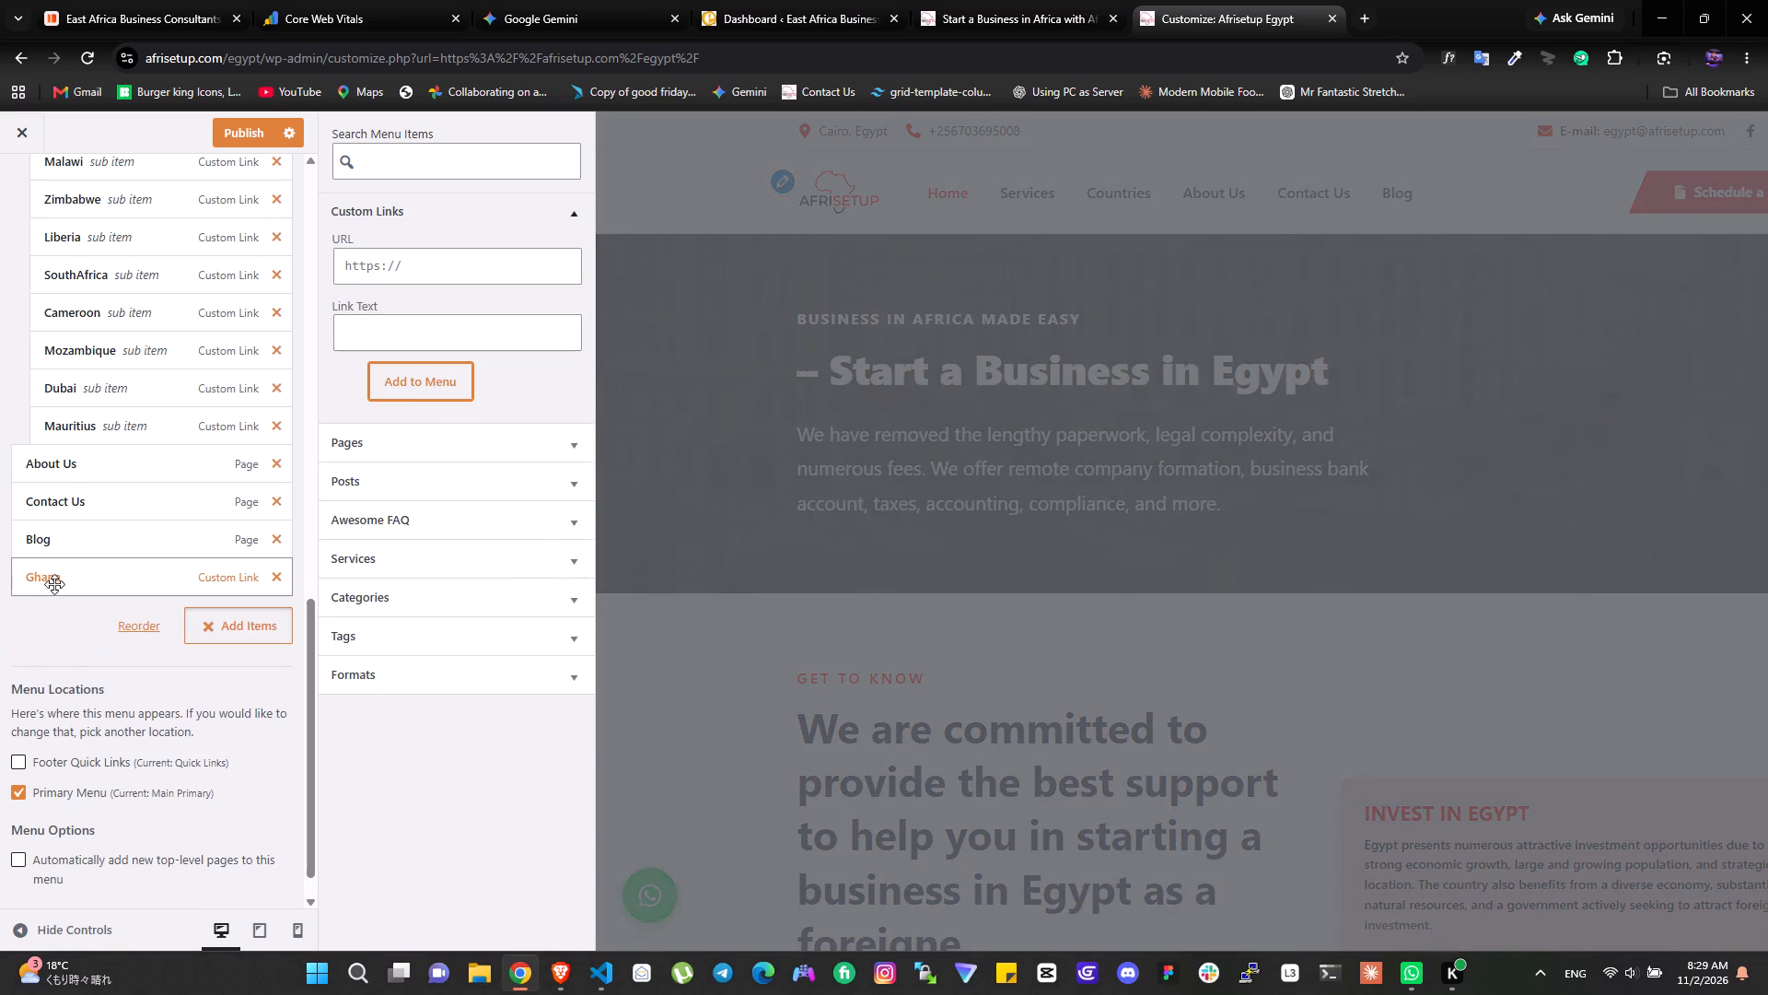
# Nest the Ghana link below Mauritius as a Countries sub item and publish the Egypt menu.
pyautogui.moveTo(54, 584); pyautogui.dragTo(72, 468)
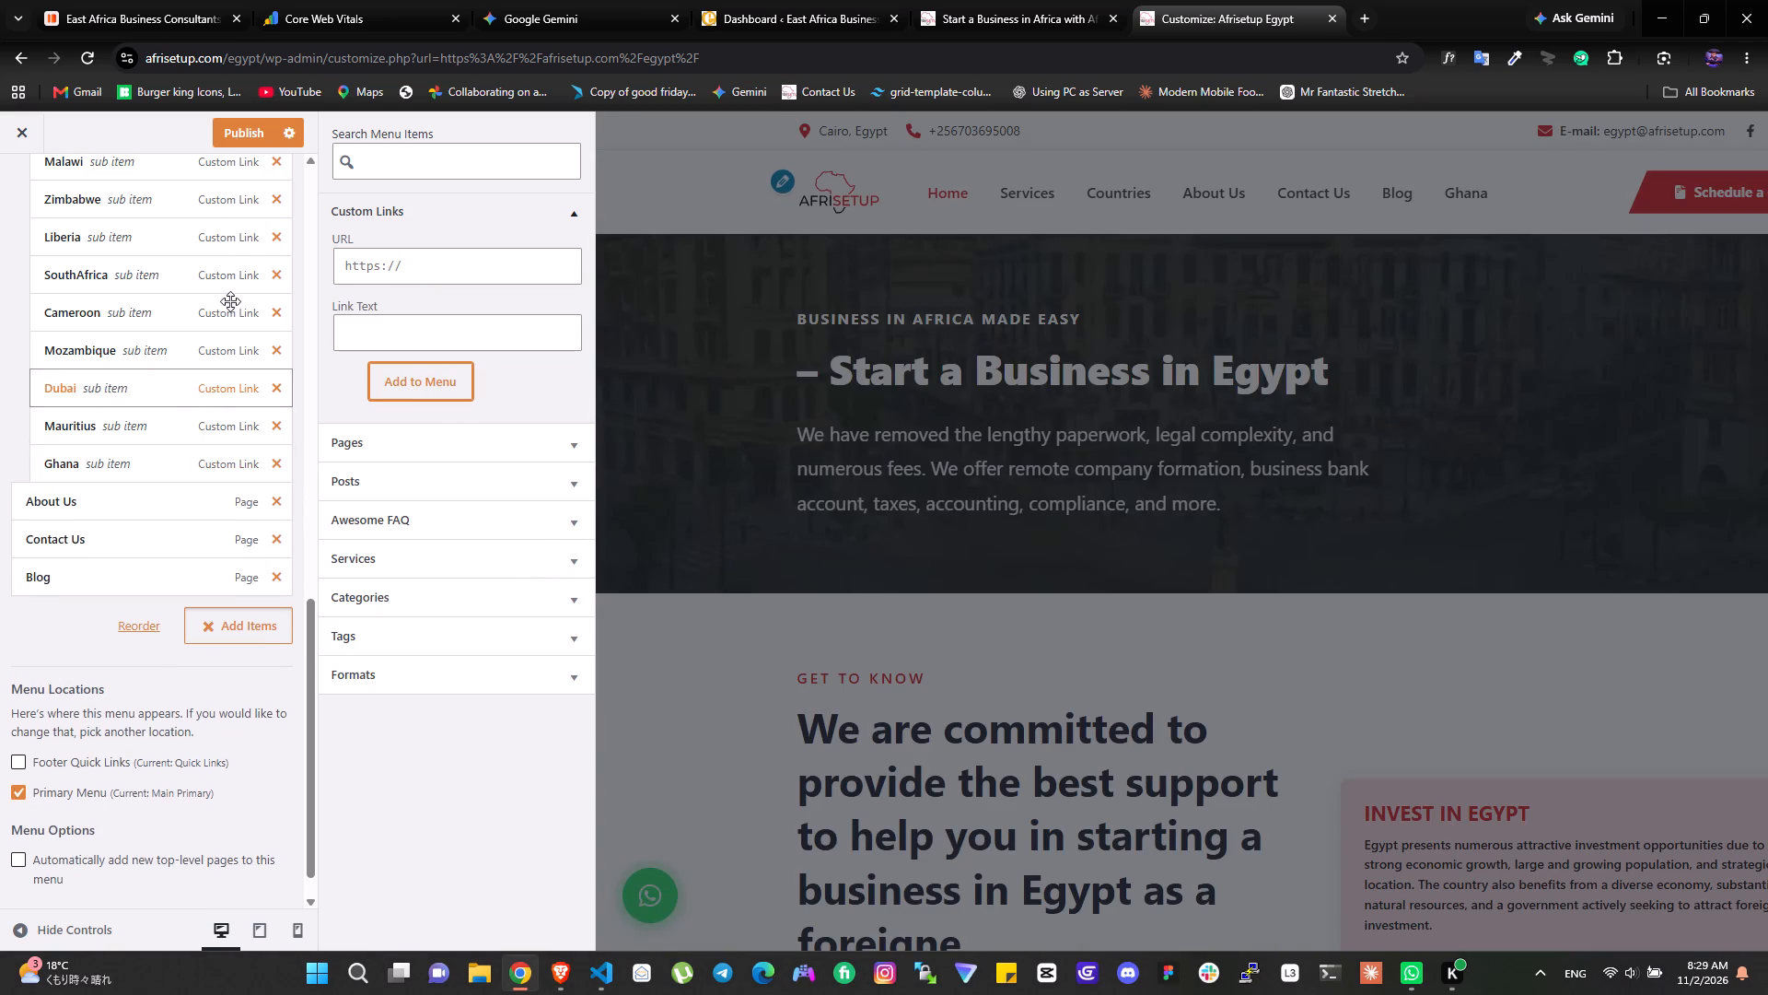
pyautogui.click(253, 123)
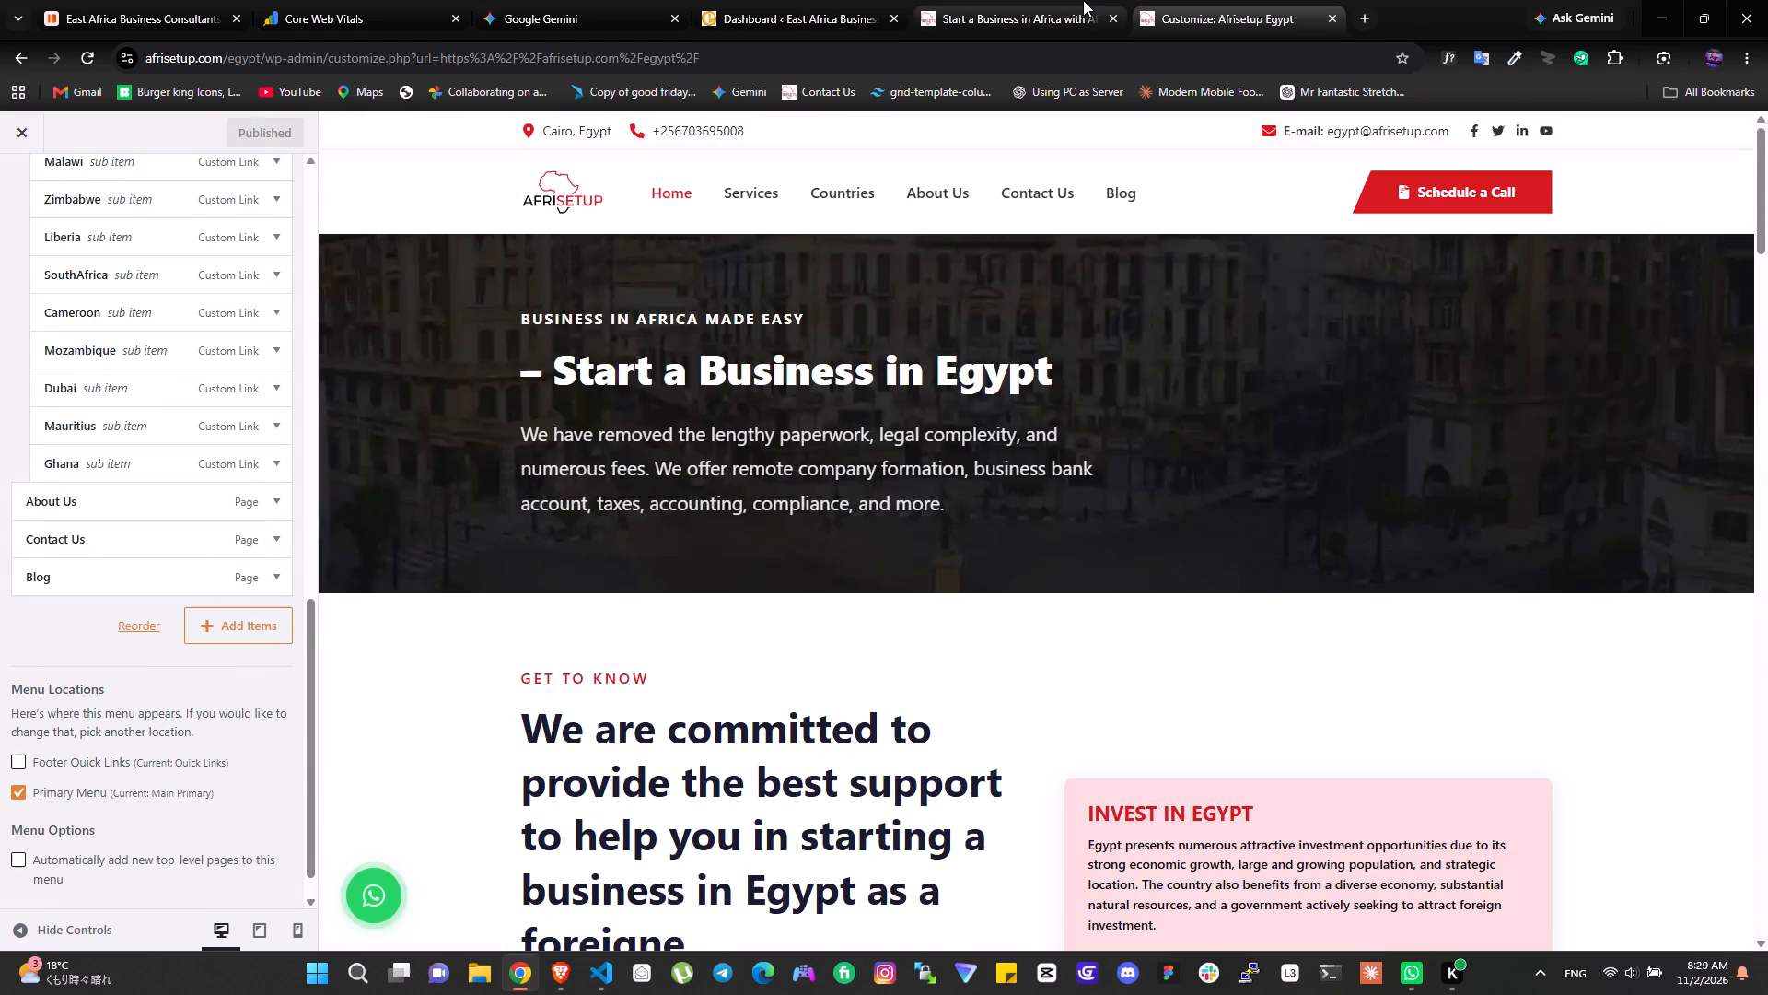
# Open the Namibia site from the main homepage's Countries section and close the Egypt Customizer.
pyautogui.click(1077, 0)
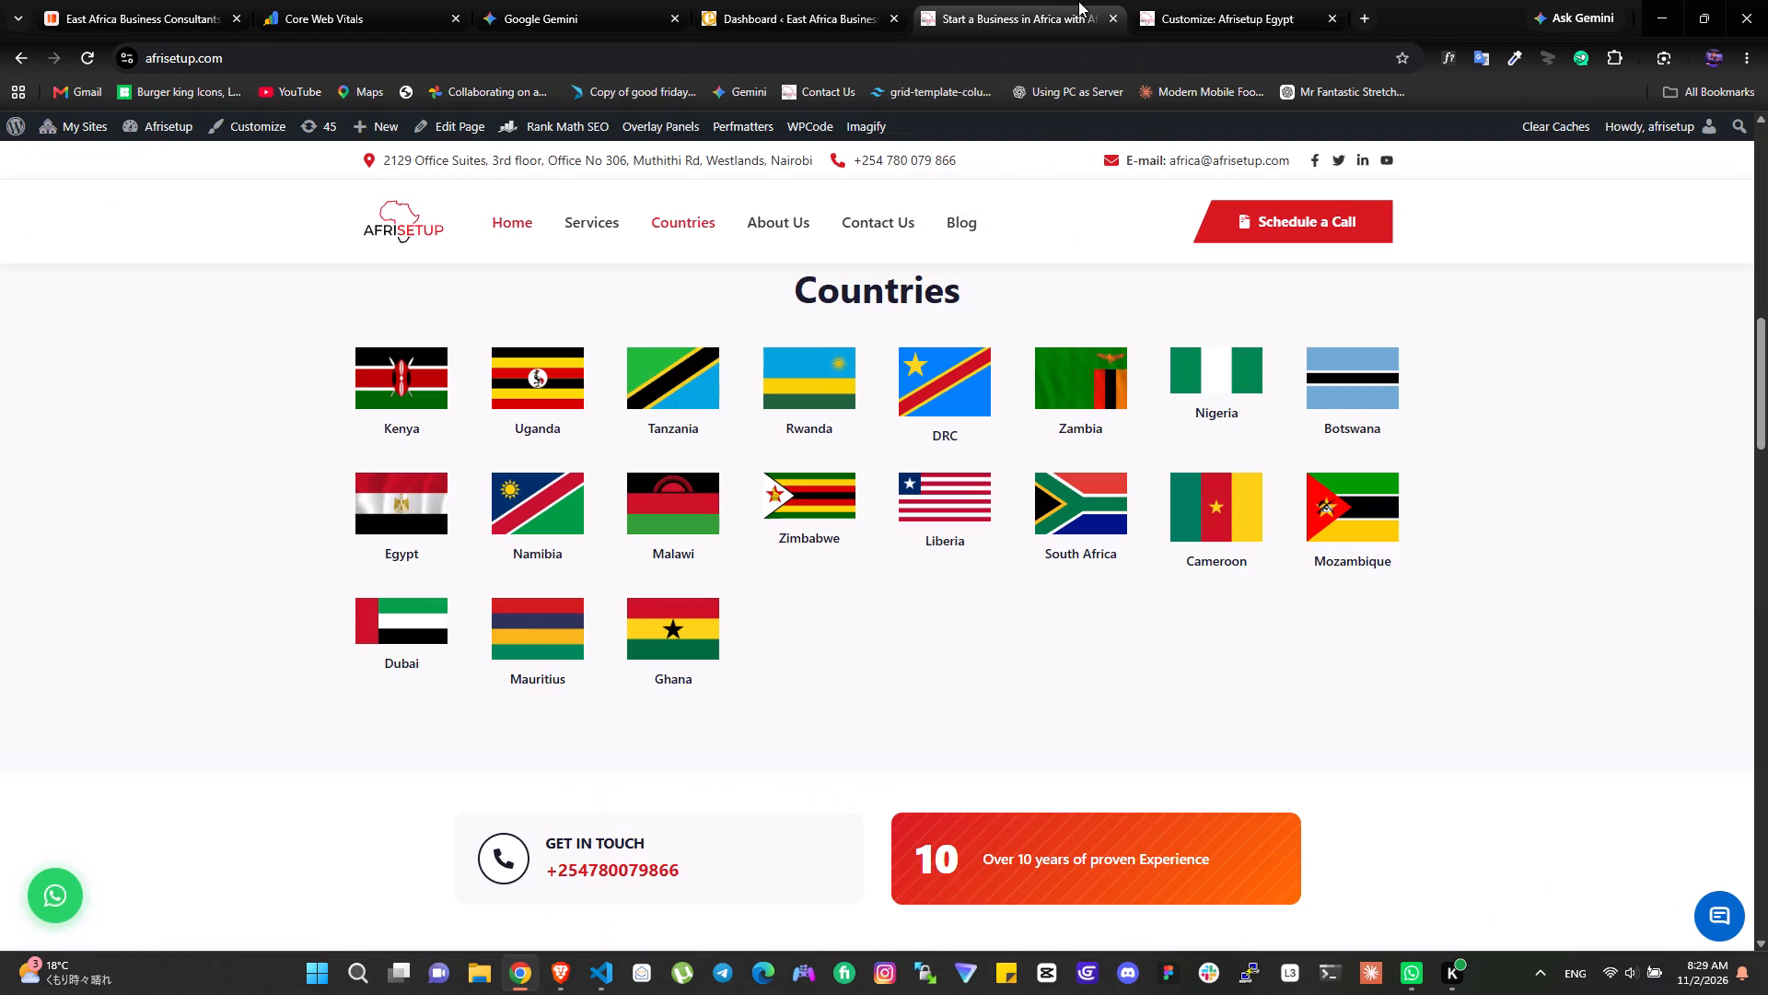
pyautogui.click(573, 494)
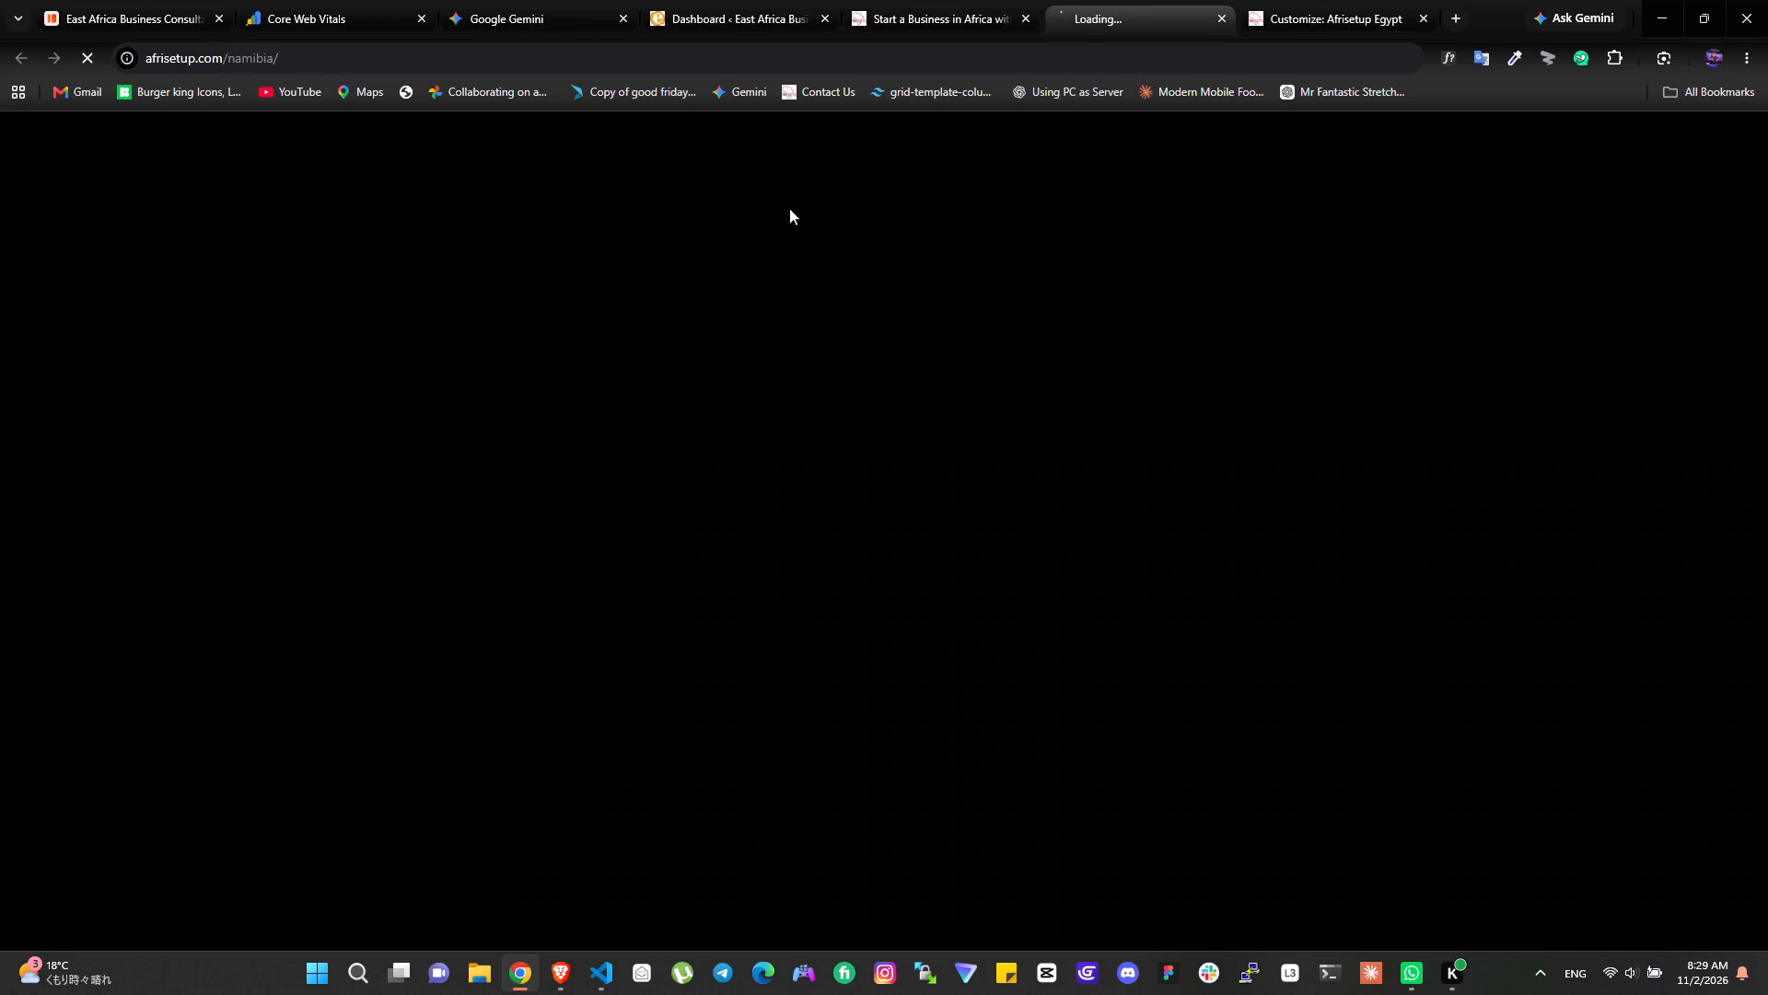
pyautogui.click(1426, 20)
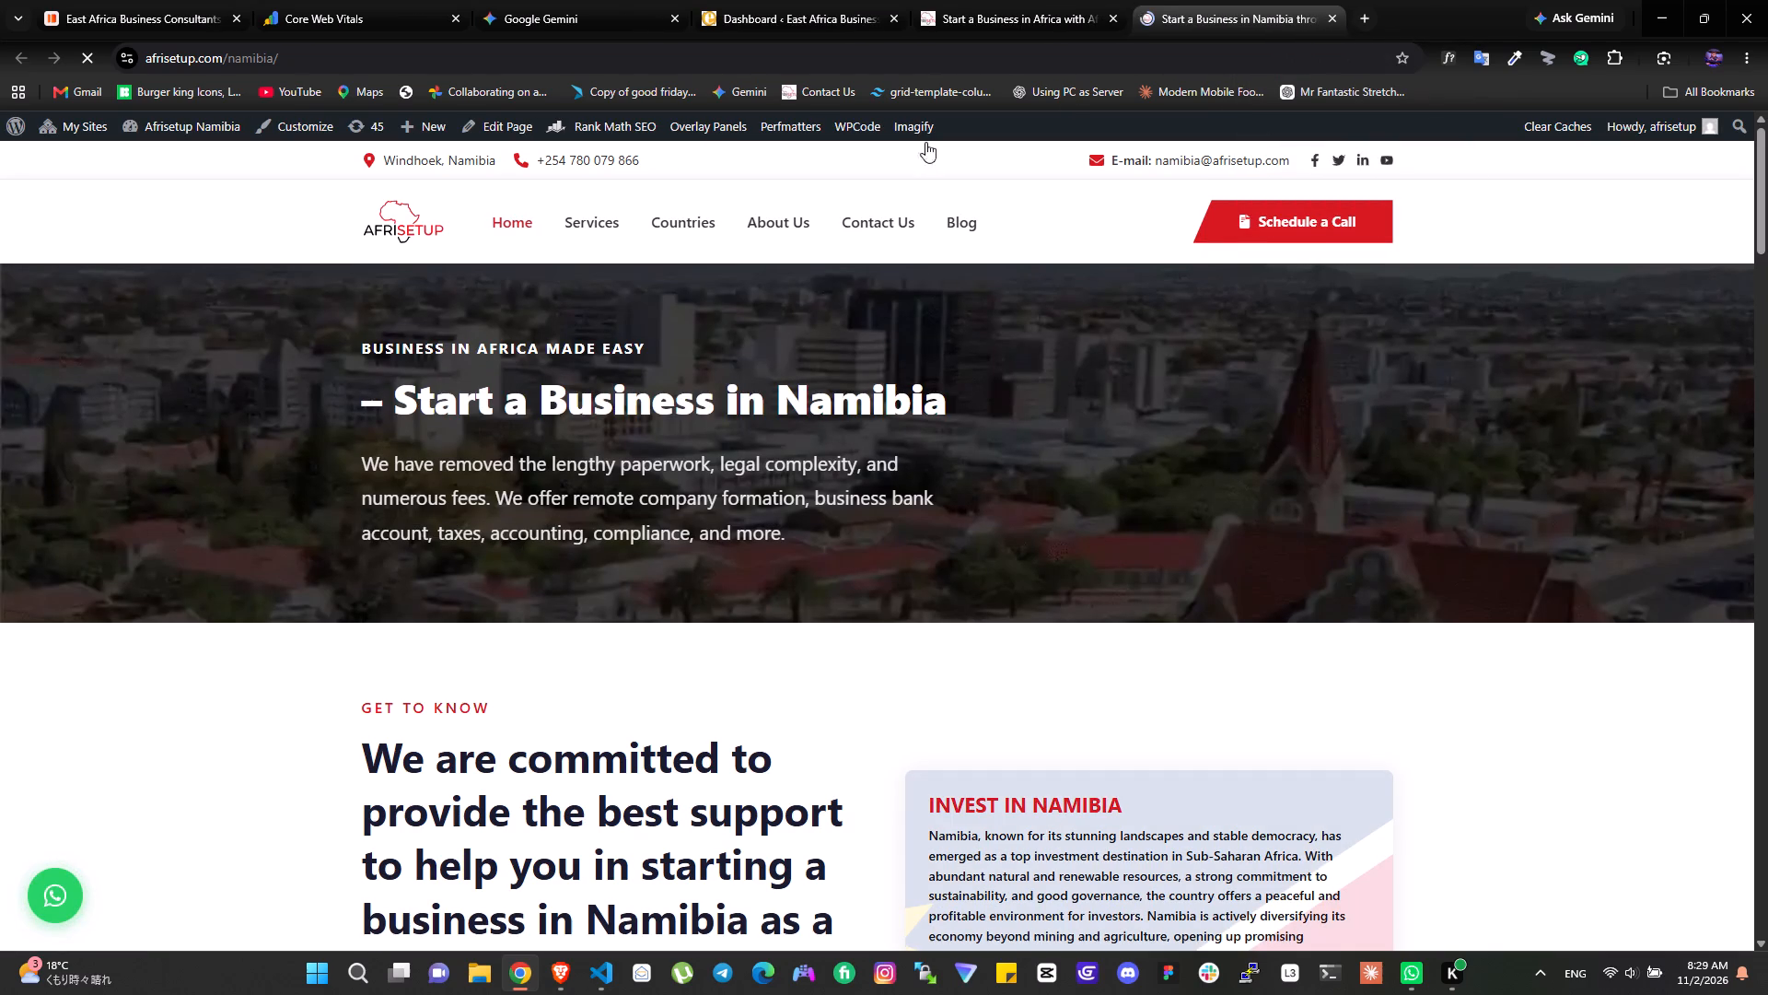
# Open the Namibia site's Main Primary menu for editing in the Customizer.
pyautogui.click(308, 130)
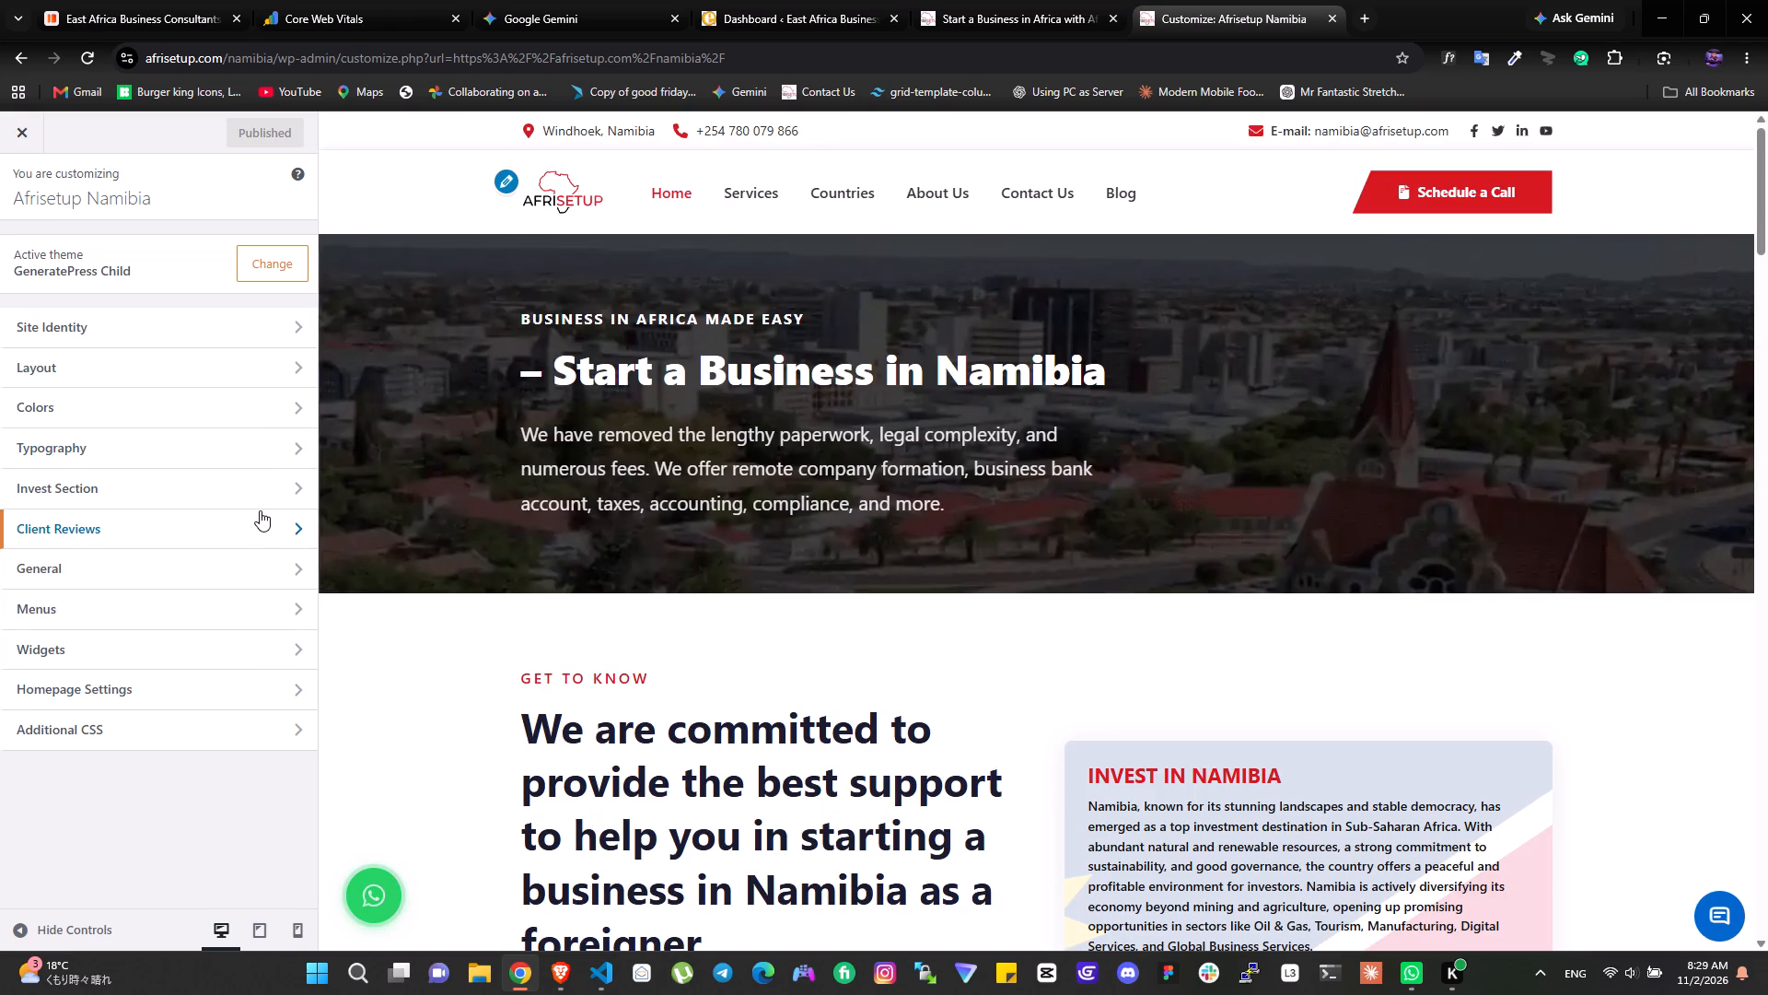
pyautogui.click(242, 537)
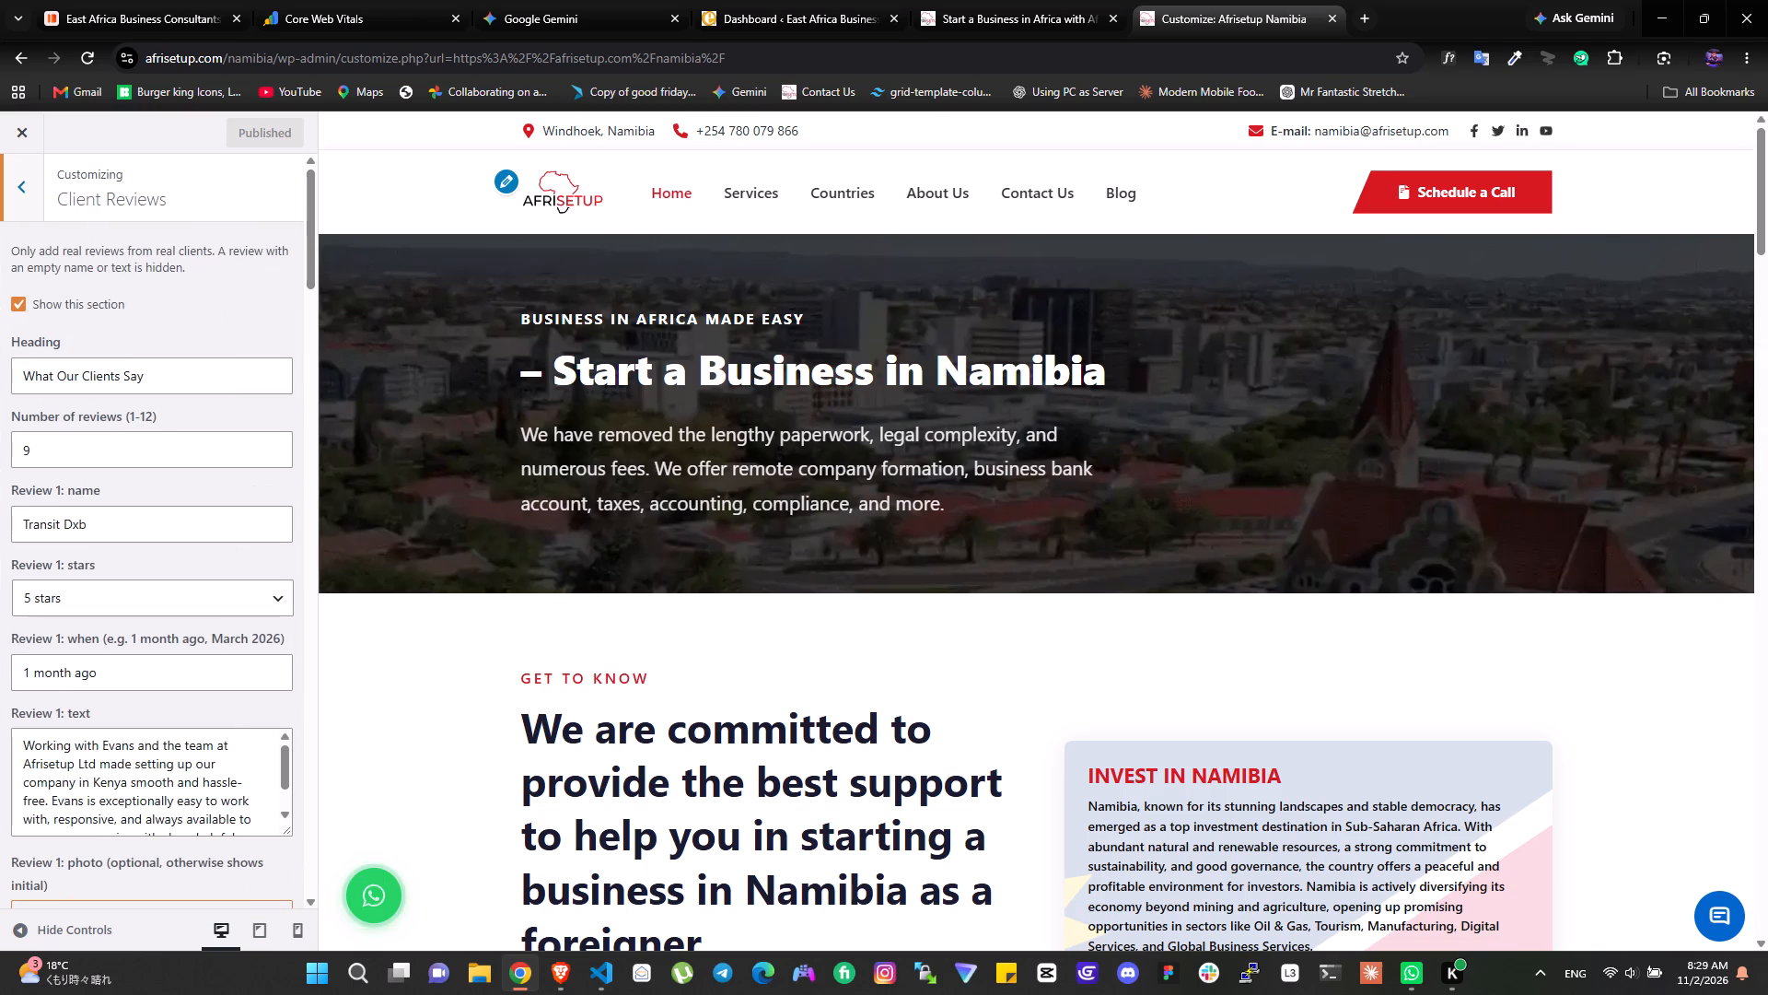
pyautogui.click(11, 206)
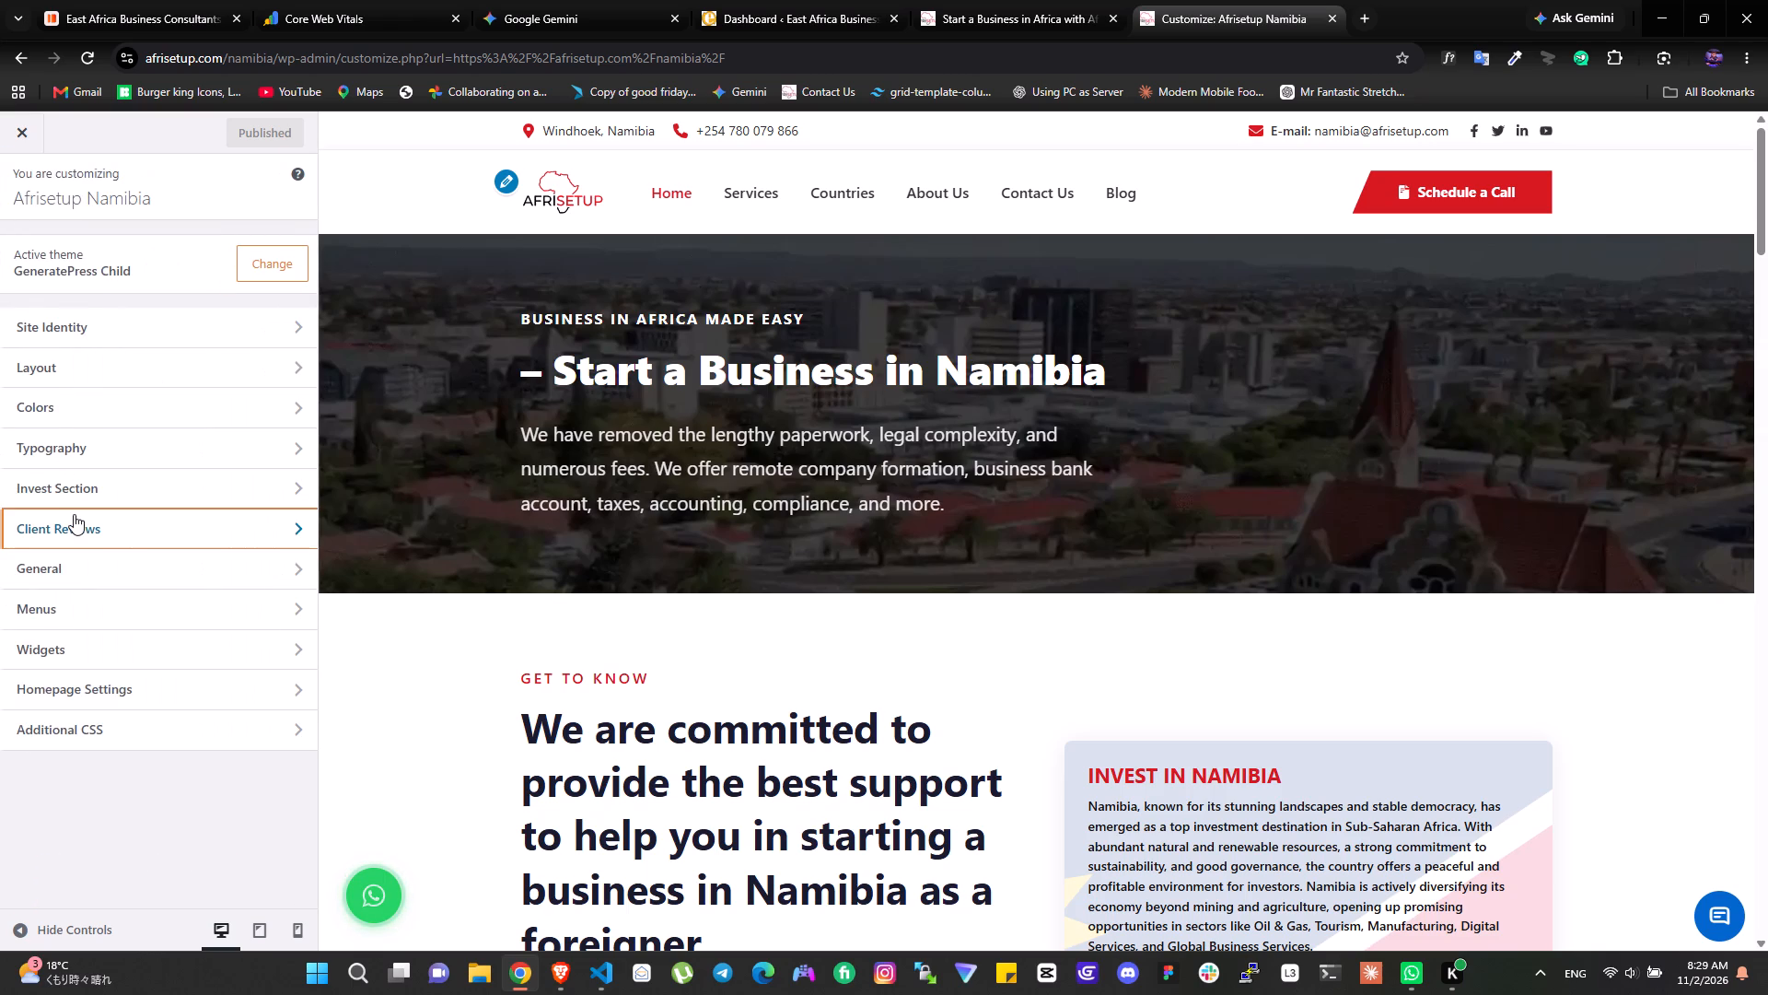
pyautogui.scroll(-1, 74, 514)
pyautogui.click(92, 609)
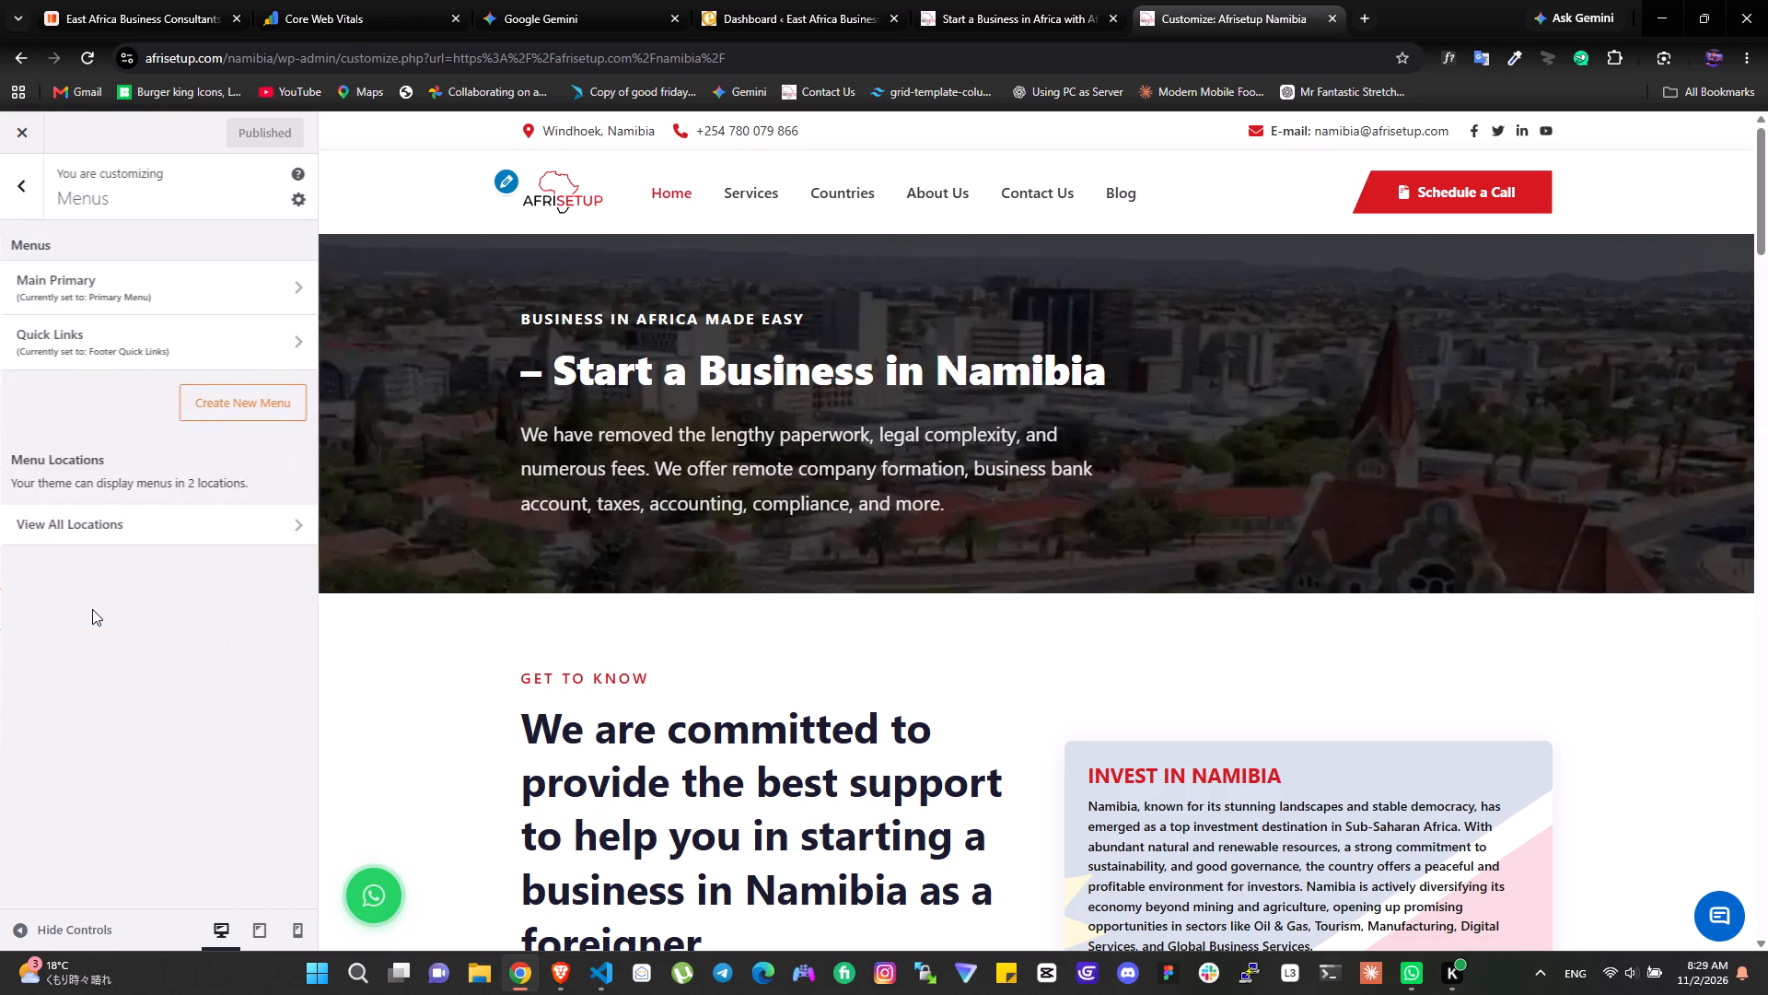
pyautogui.click(148, 283)
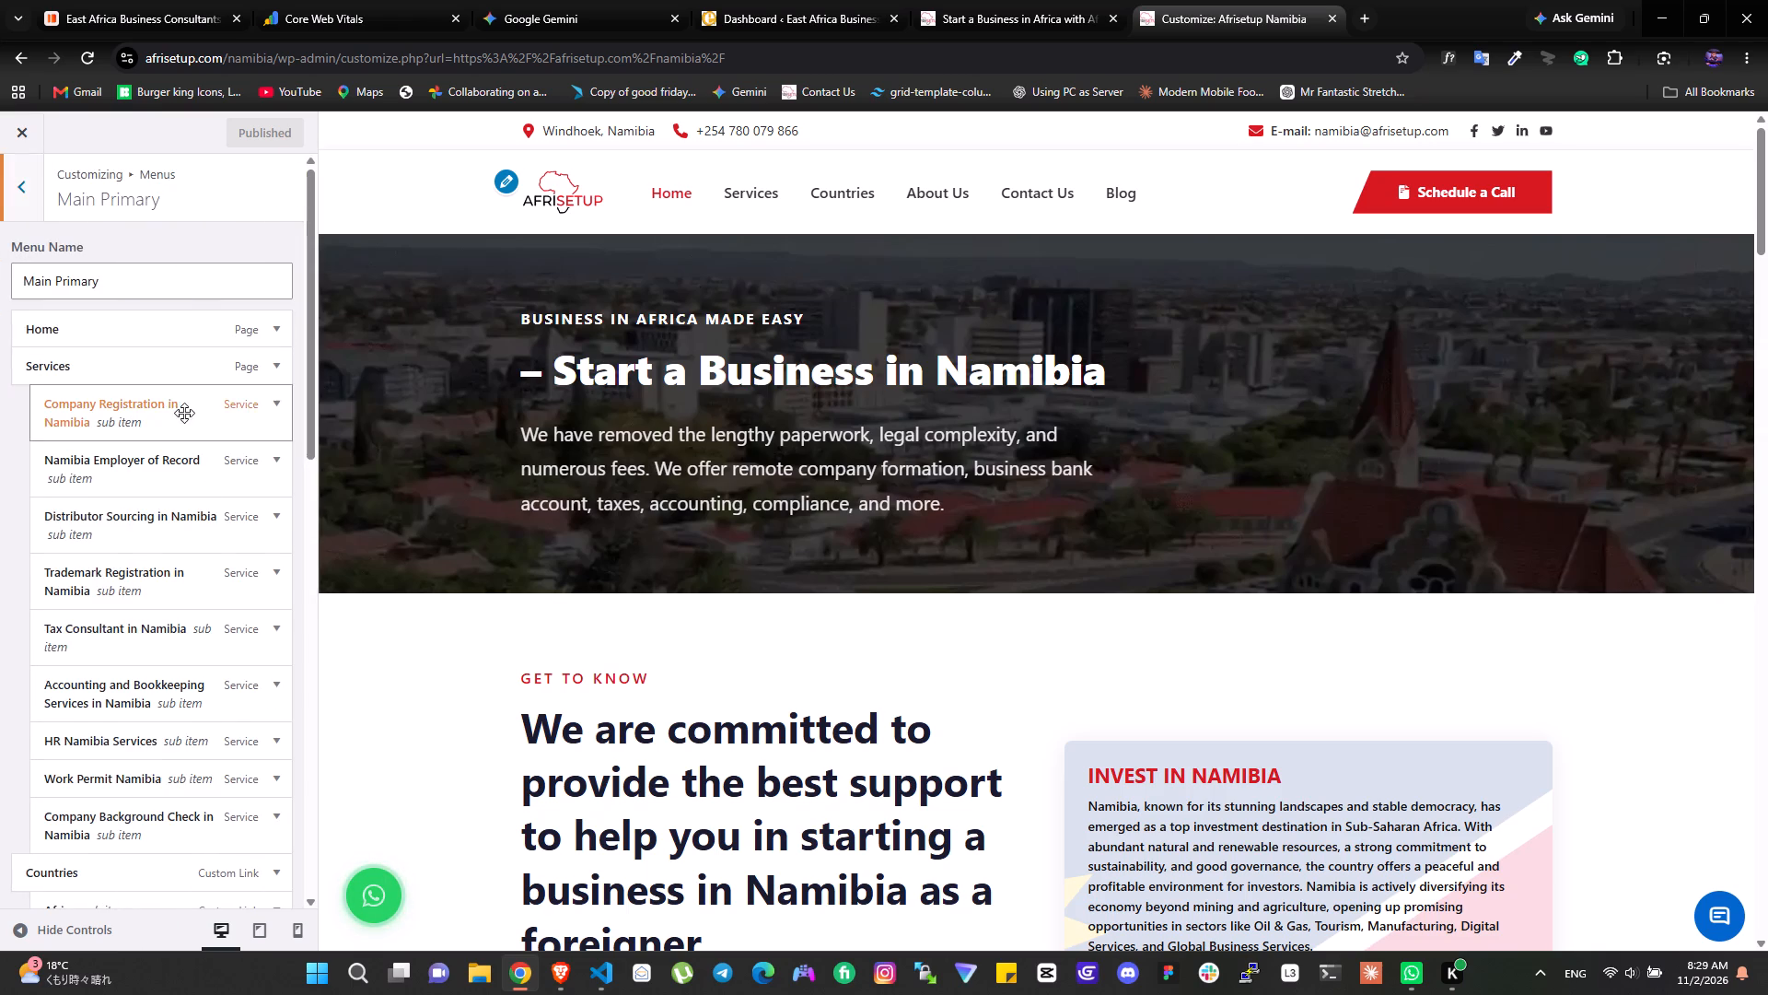
pyautogui.scroll(-11, 184, 413)
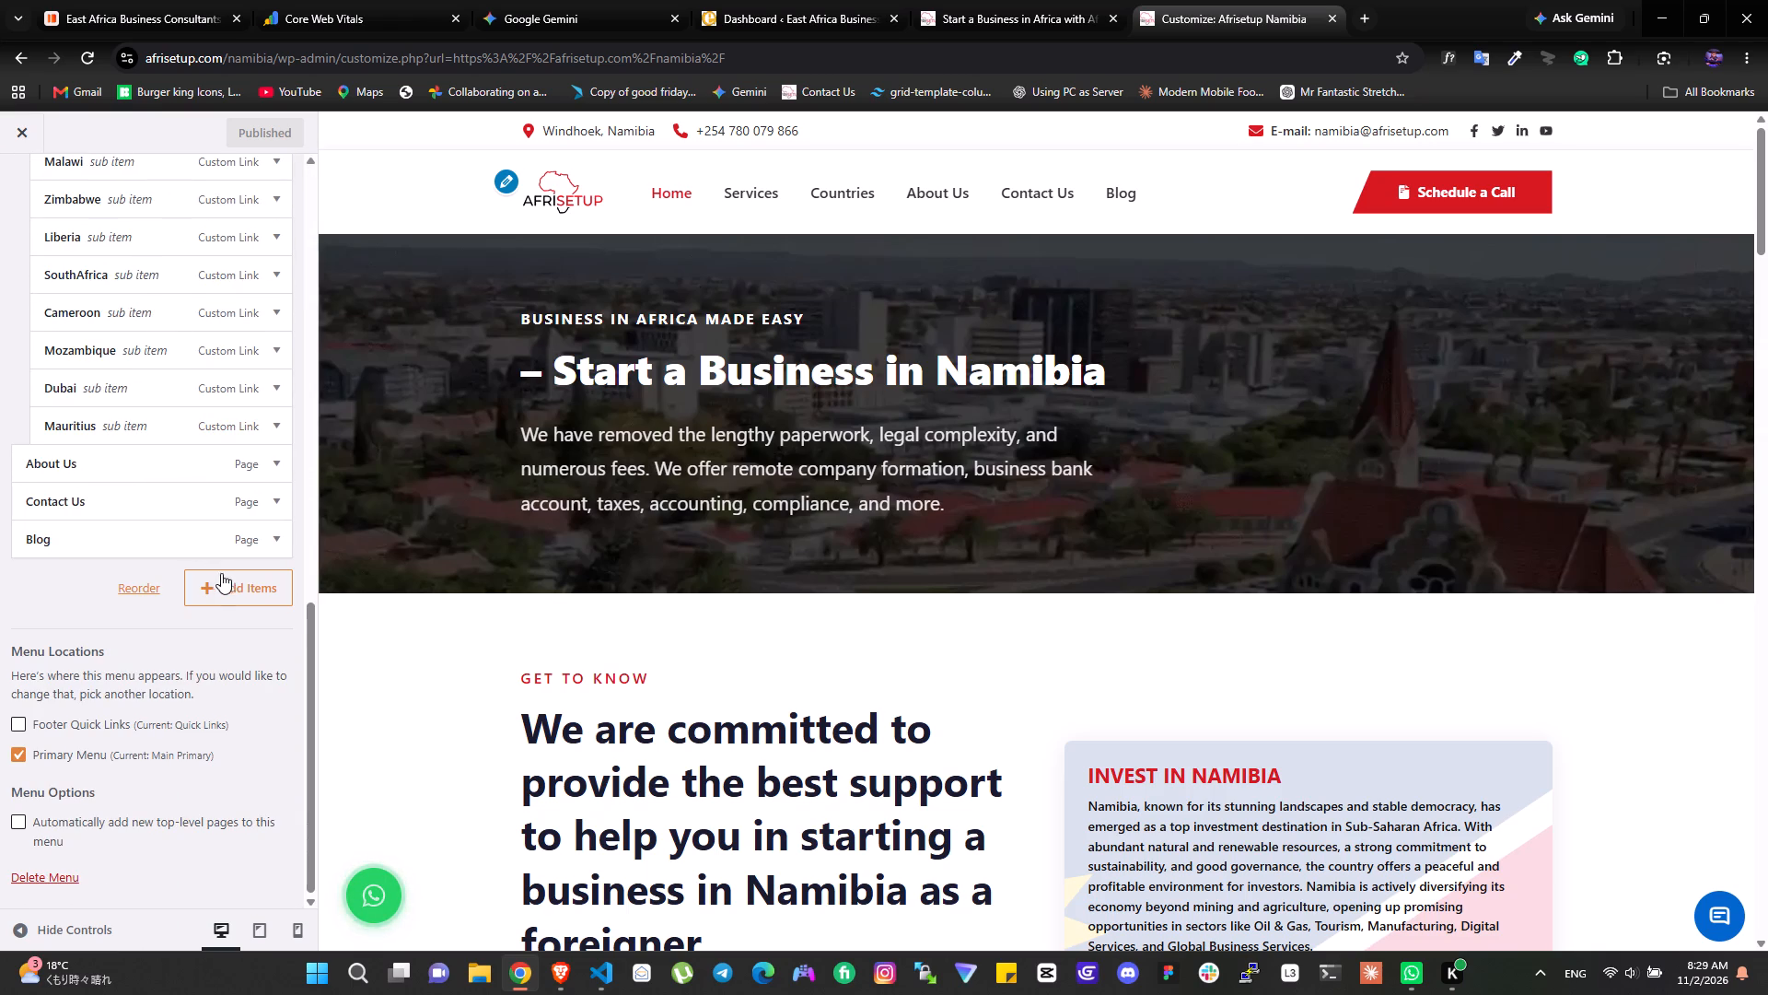
pyautogui.click(225, 579)
pyautogui.click(376, 199)
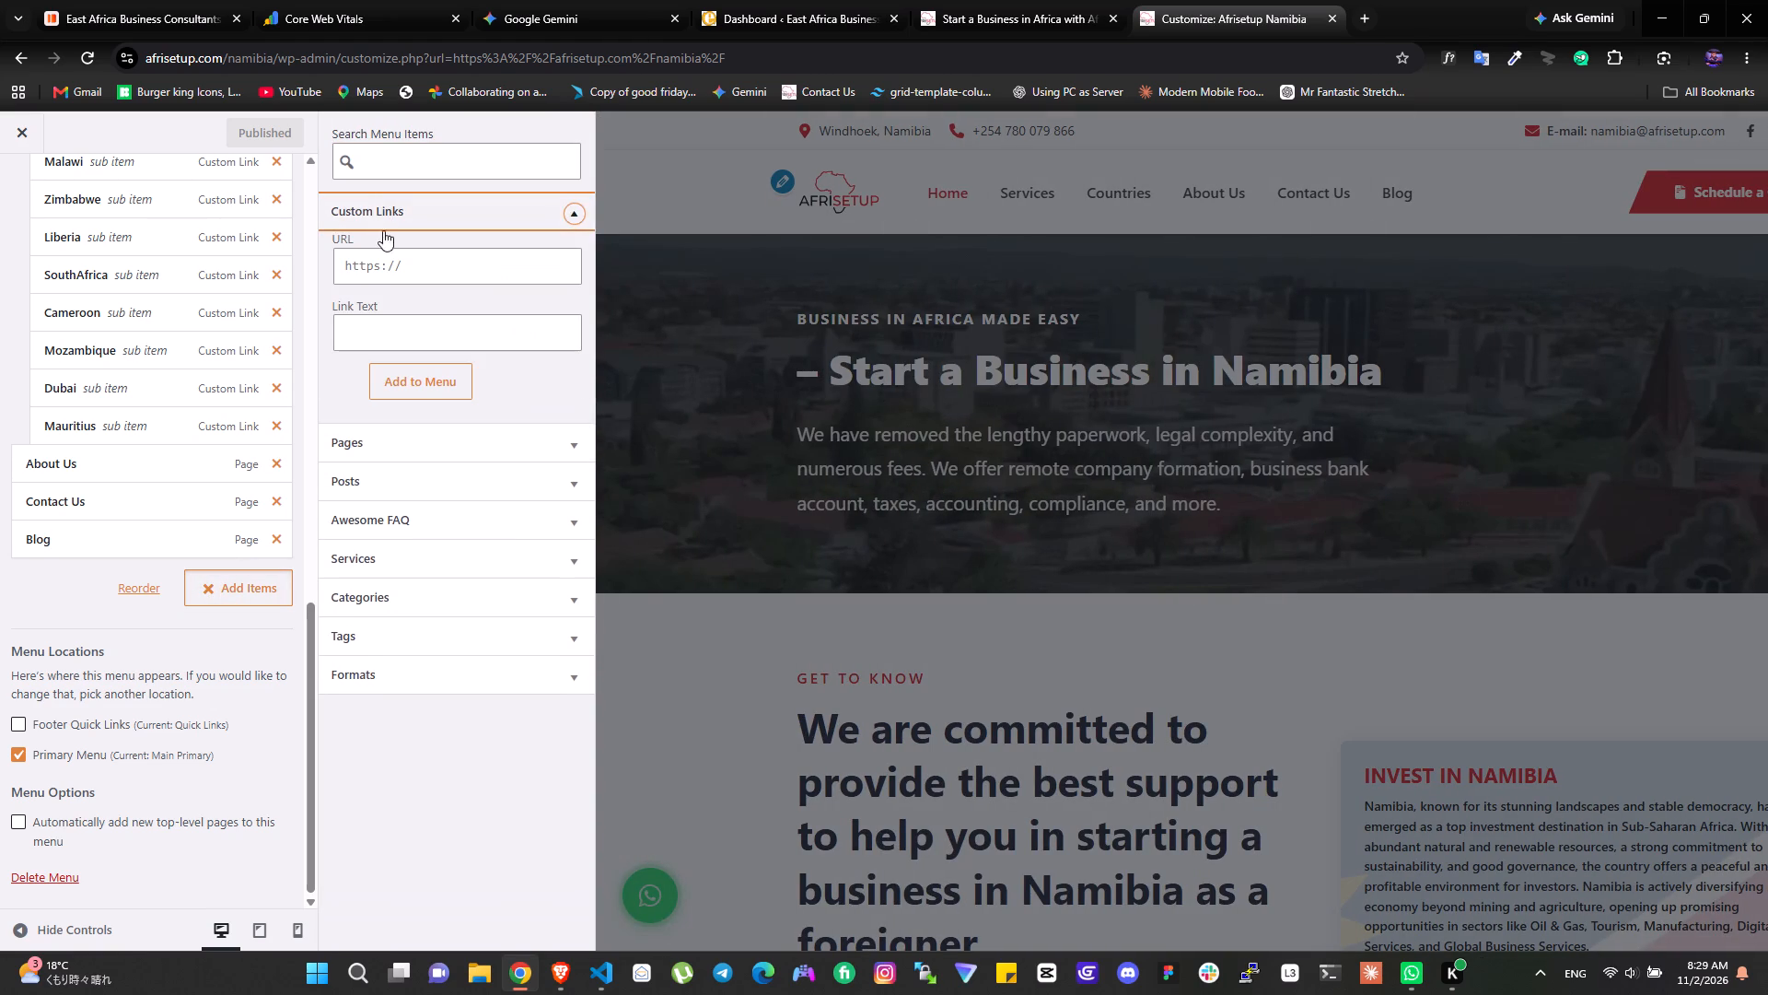
pyautogui.click(389, 278)
pyautogui.hotkey('ctrl', 'v')
pyautogui.click(375, 319)
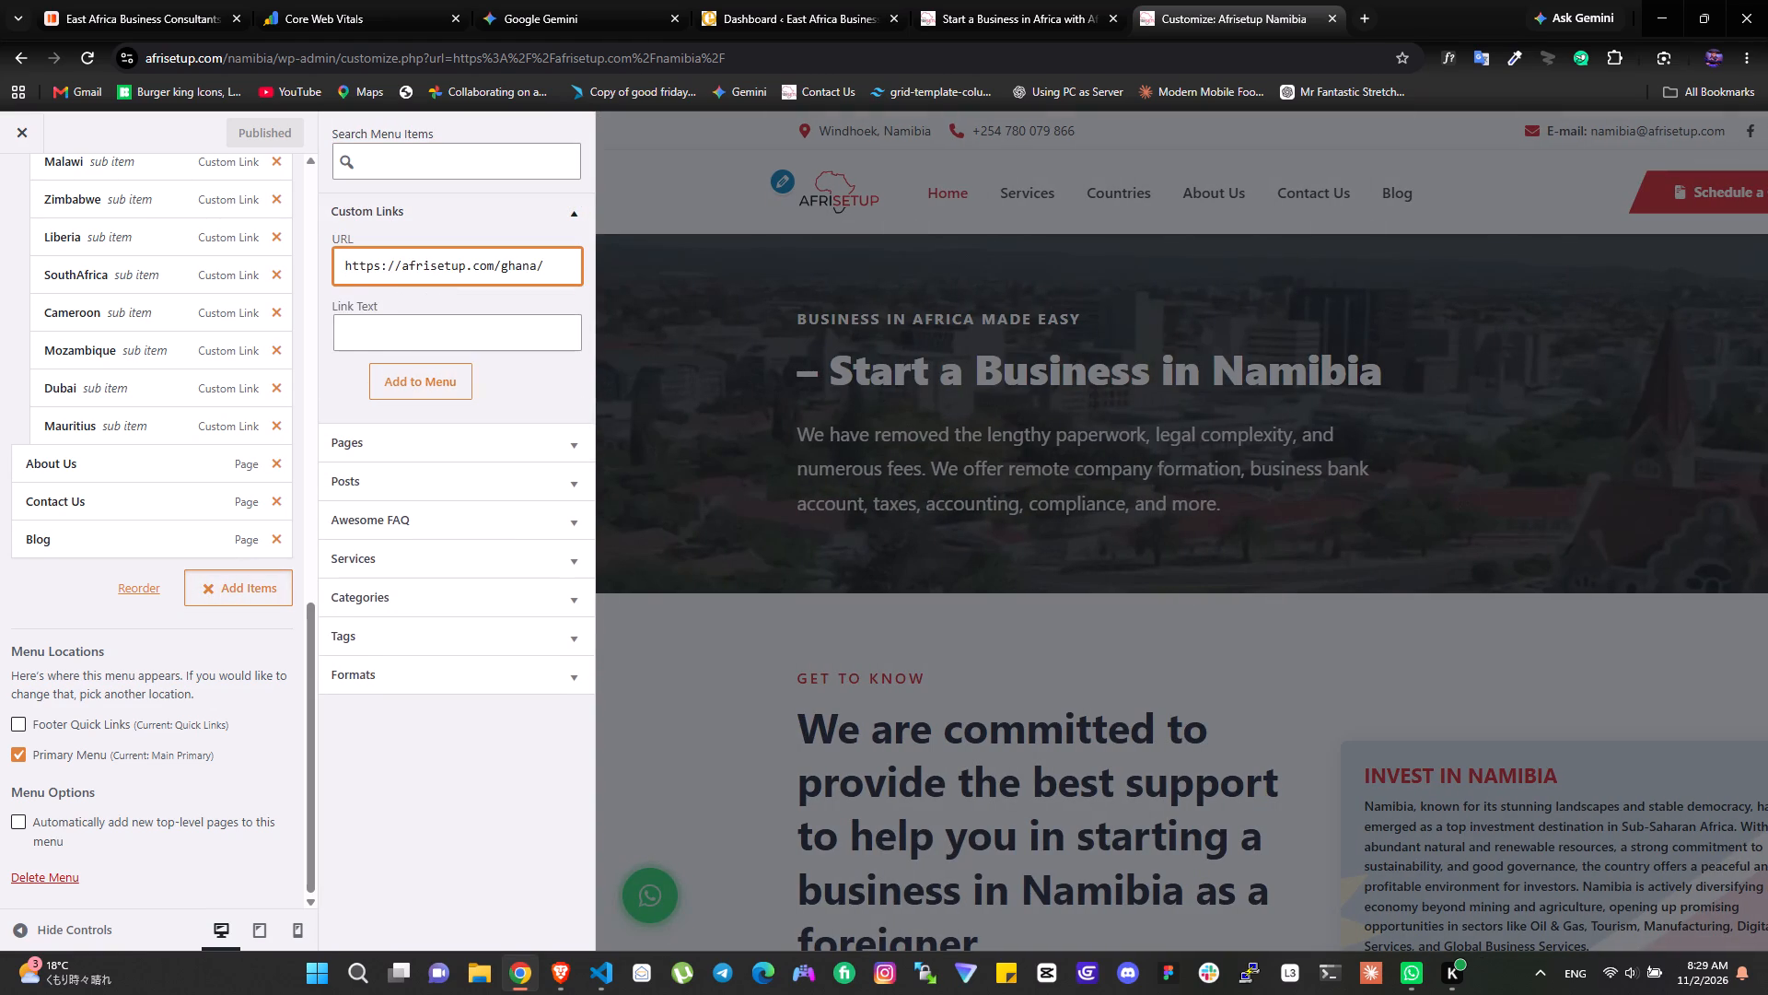
pyautogui.hotkey('shift', 'g')
pyautogui.press('h')
pyautogui.write('an')
pyautogui.press('a')
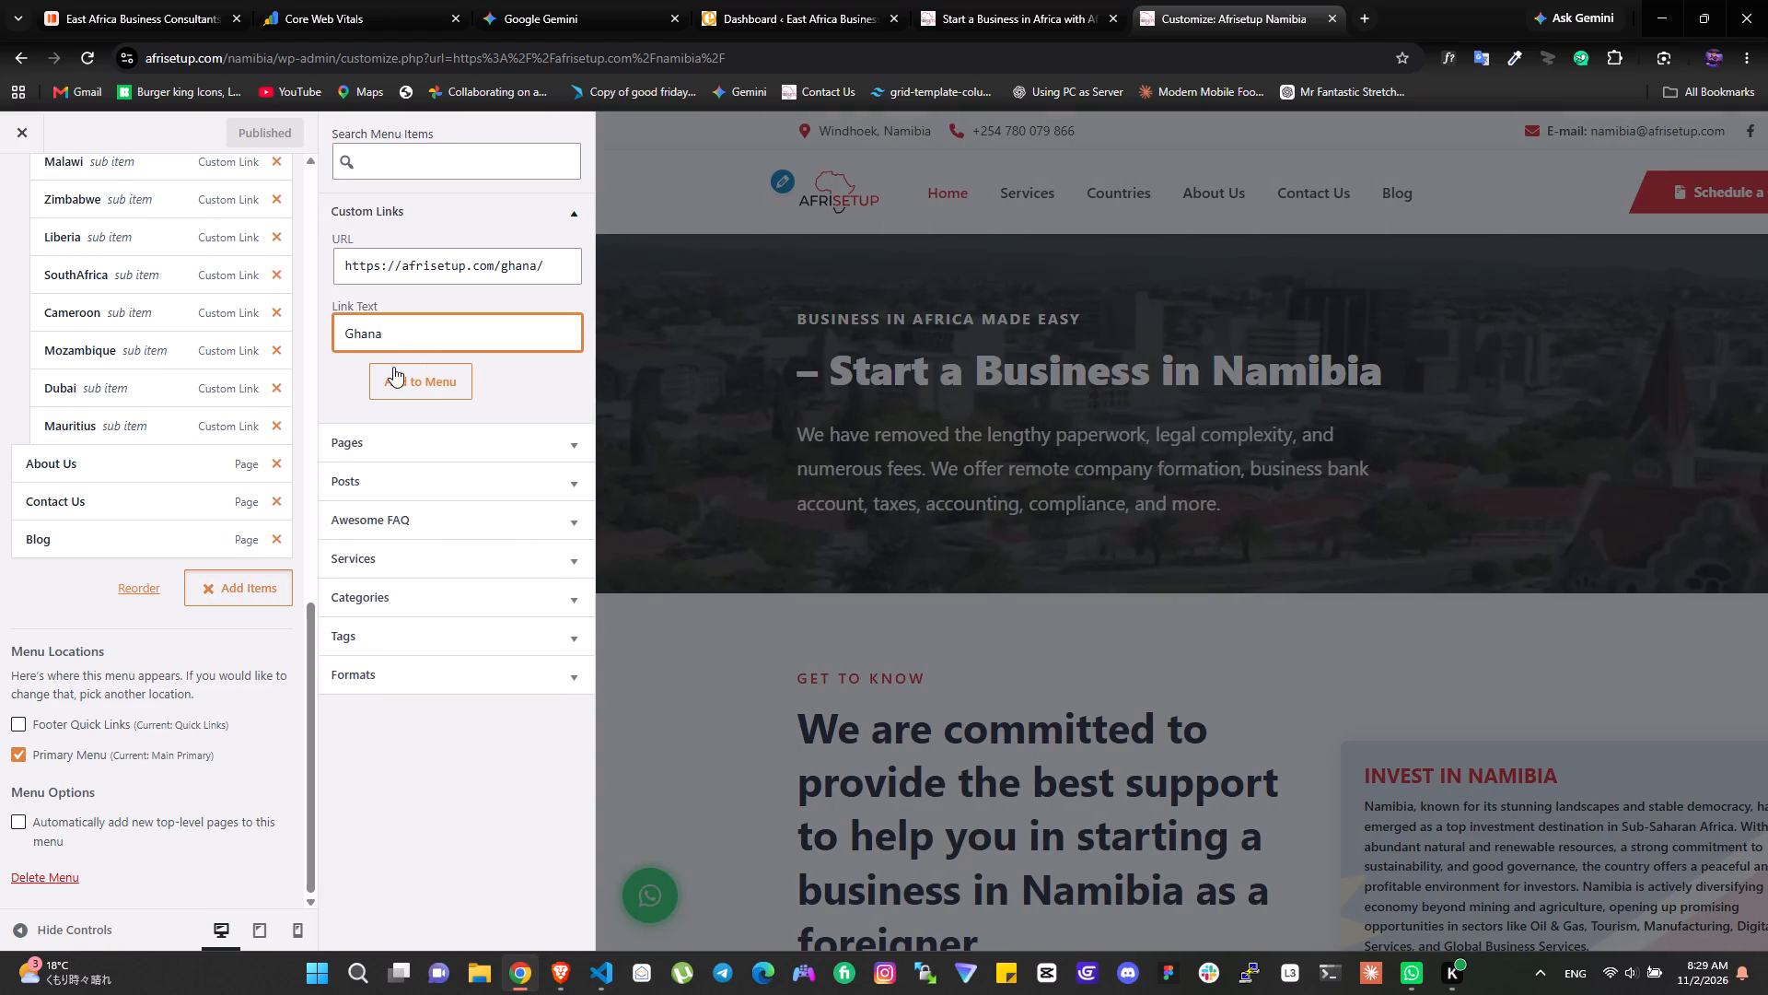
pyautogui.click(393, 374)
# Nest the Ghana link below Mauritius as a Countries sub item and publish the Namibia menu.
pyautogui.moveTo(133, 583); pyautogui.dragTo(137, 498)
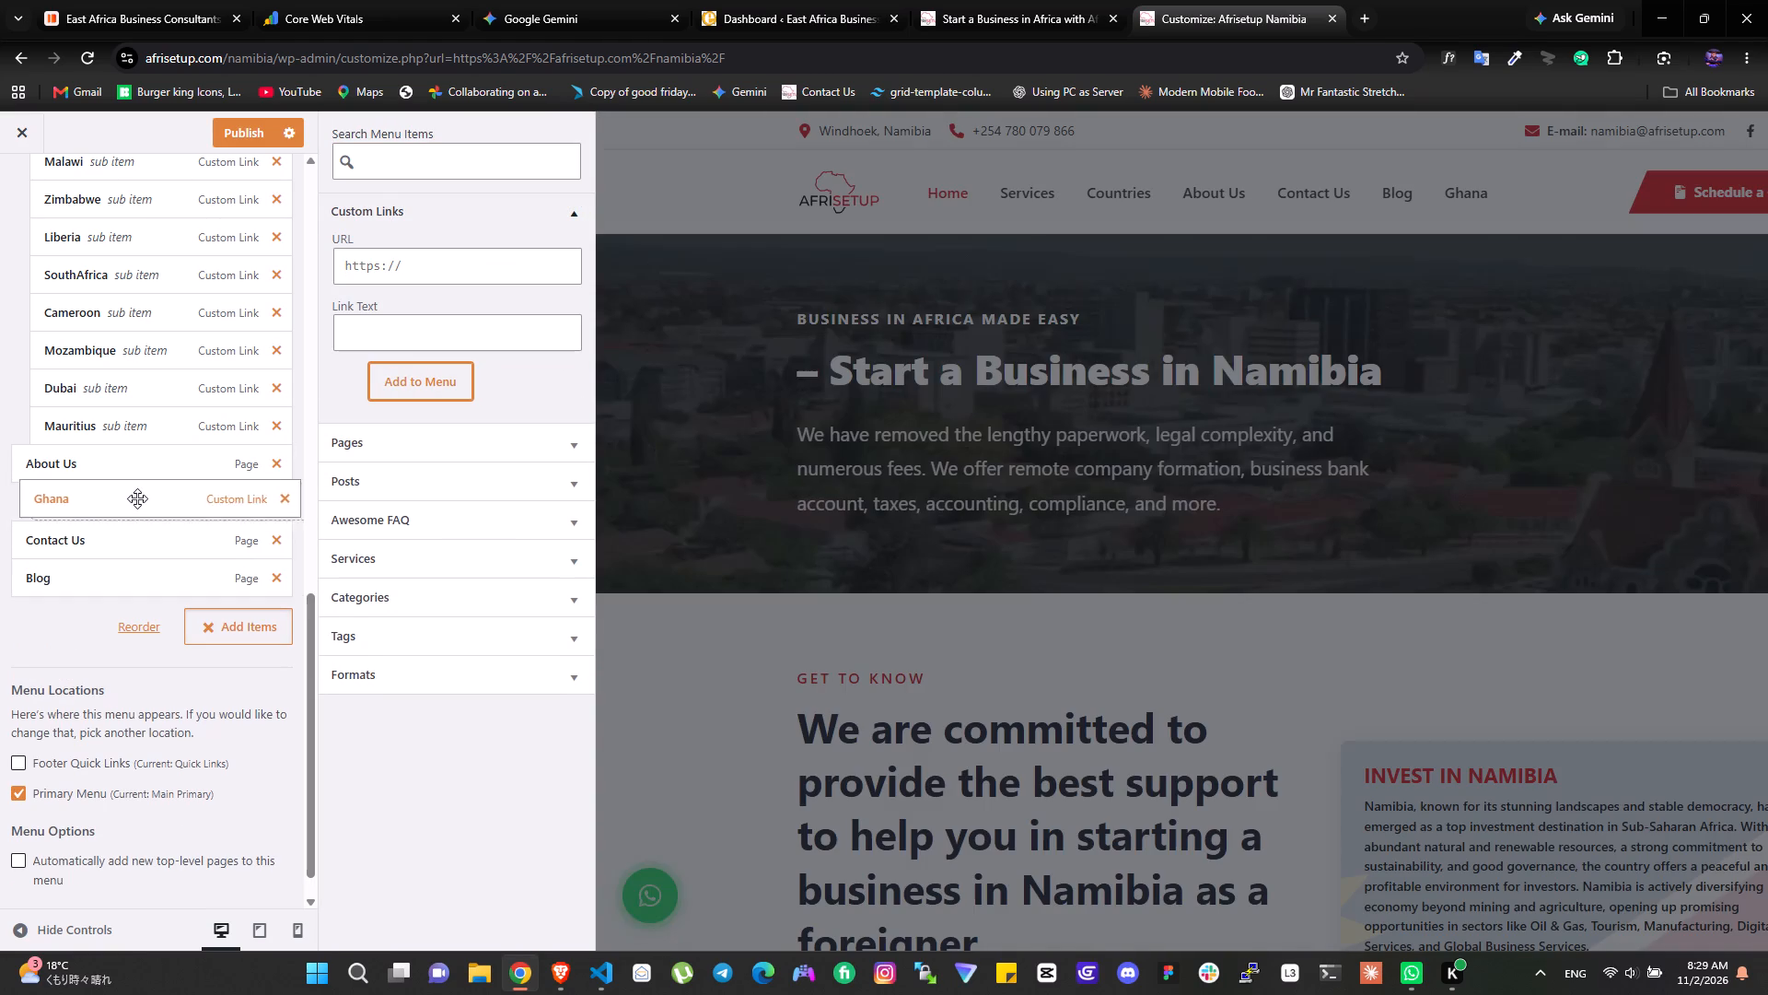
pyautogui.moveTo(137, 498); pyautogui.dragTo(146, 466)
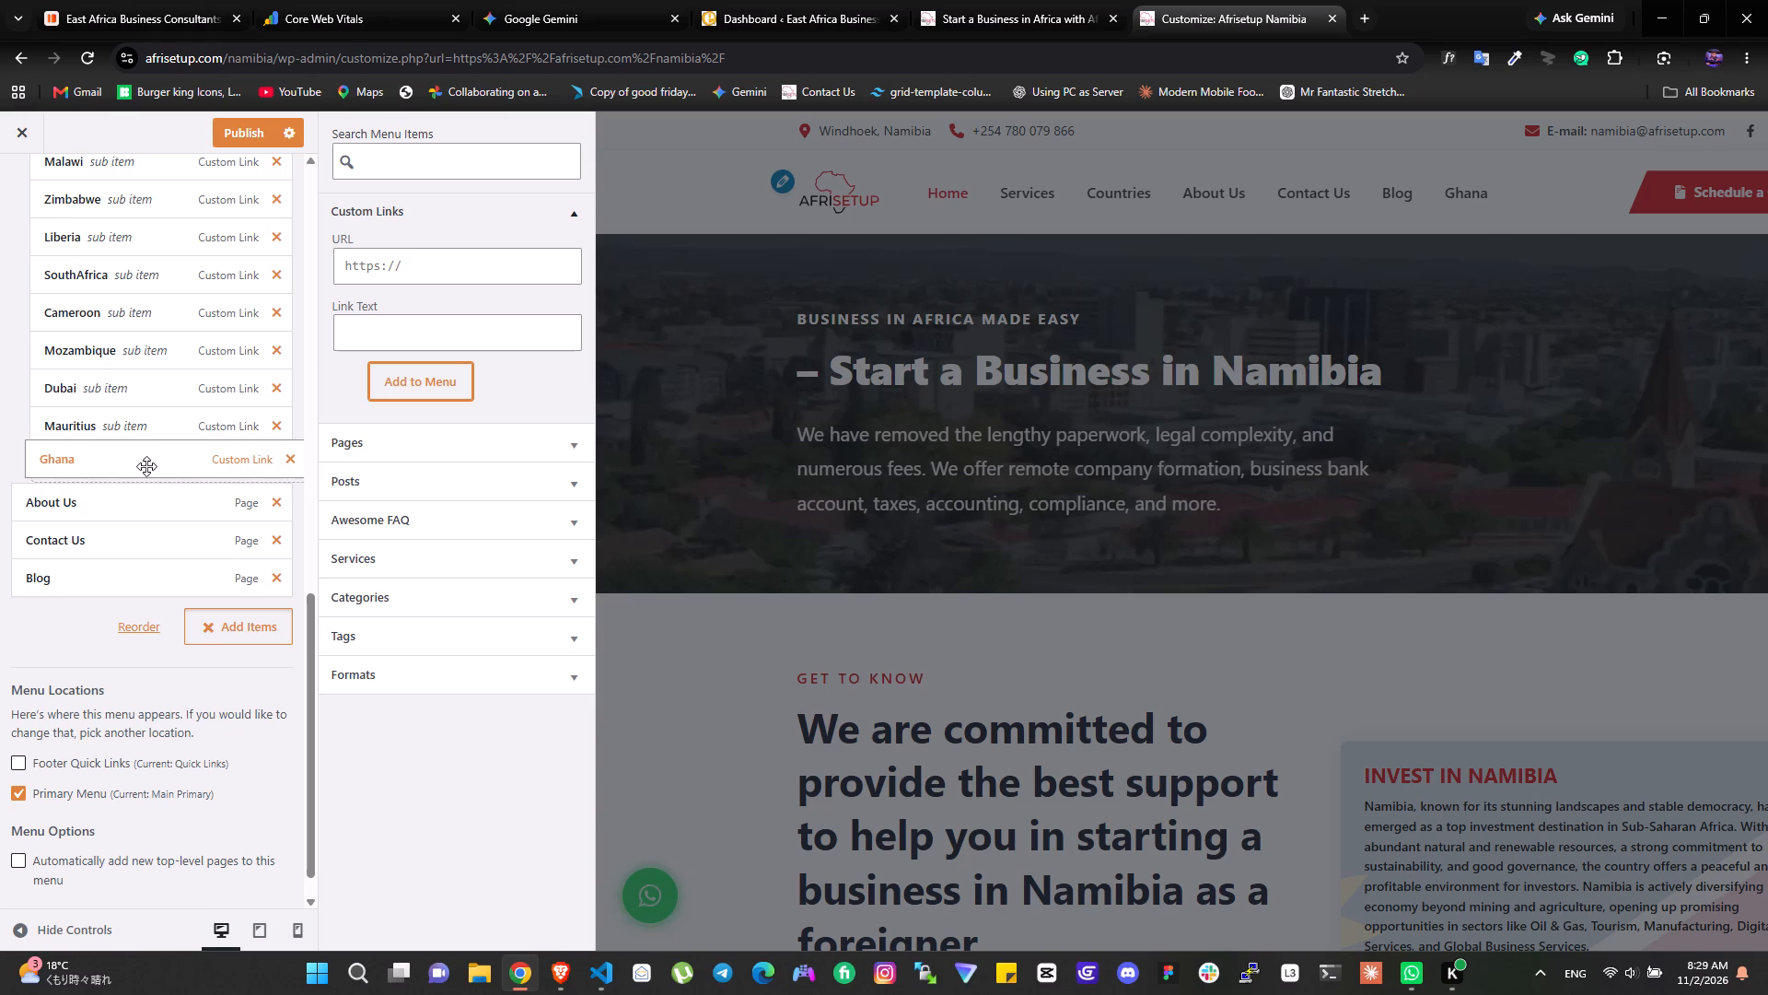
pyautogui.moveTo(146, 466); pyautogui.dragTo(147, 467)
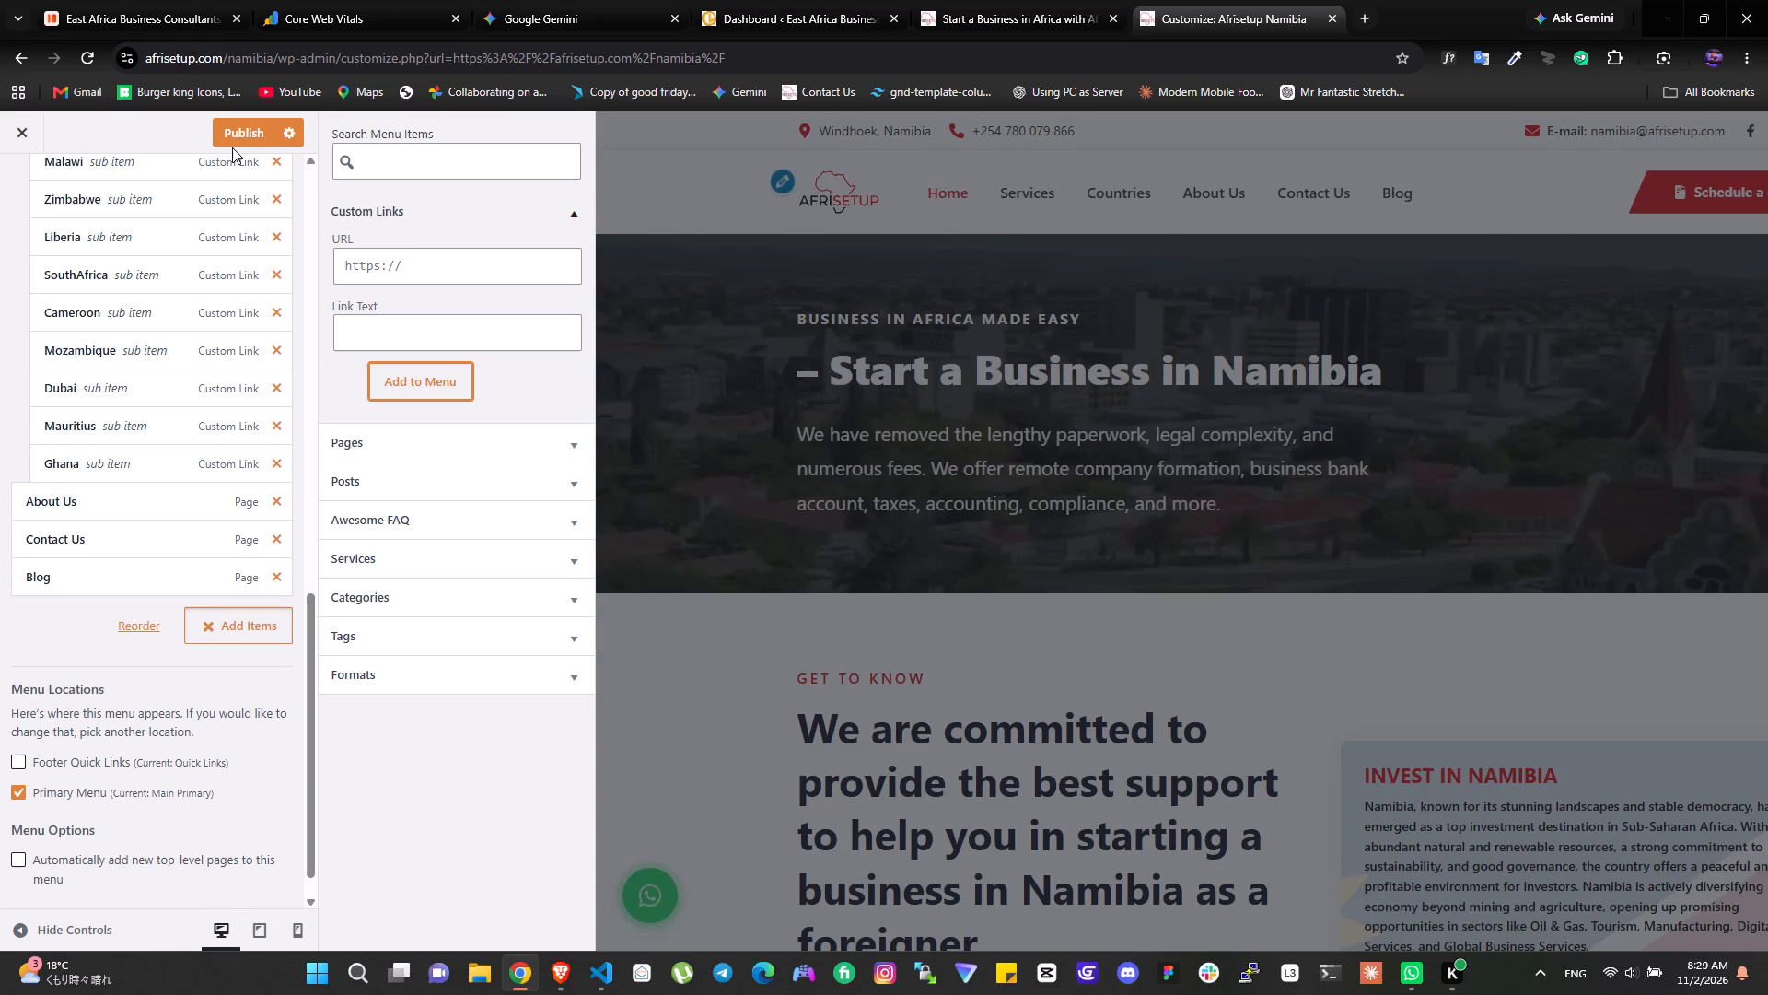
pyautogui.click(232, 148)
pyautogui.click(237, 139)
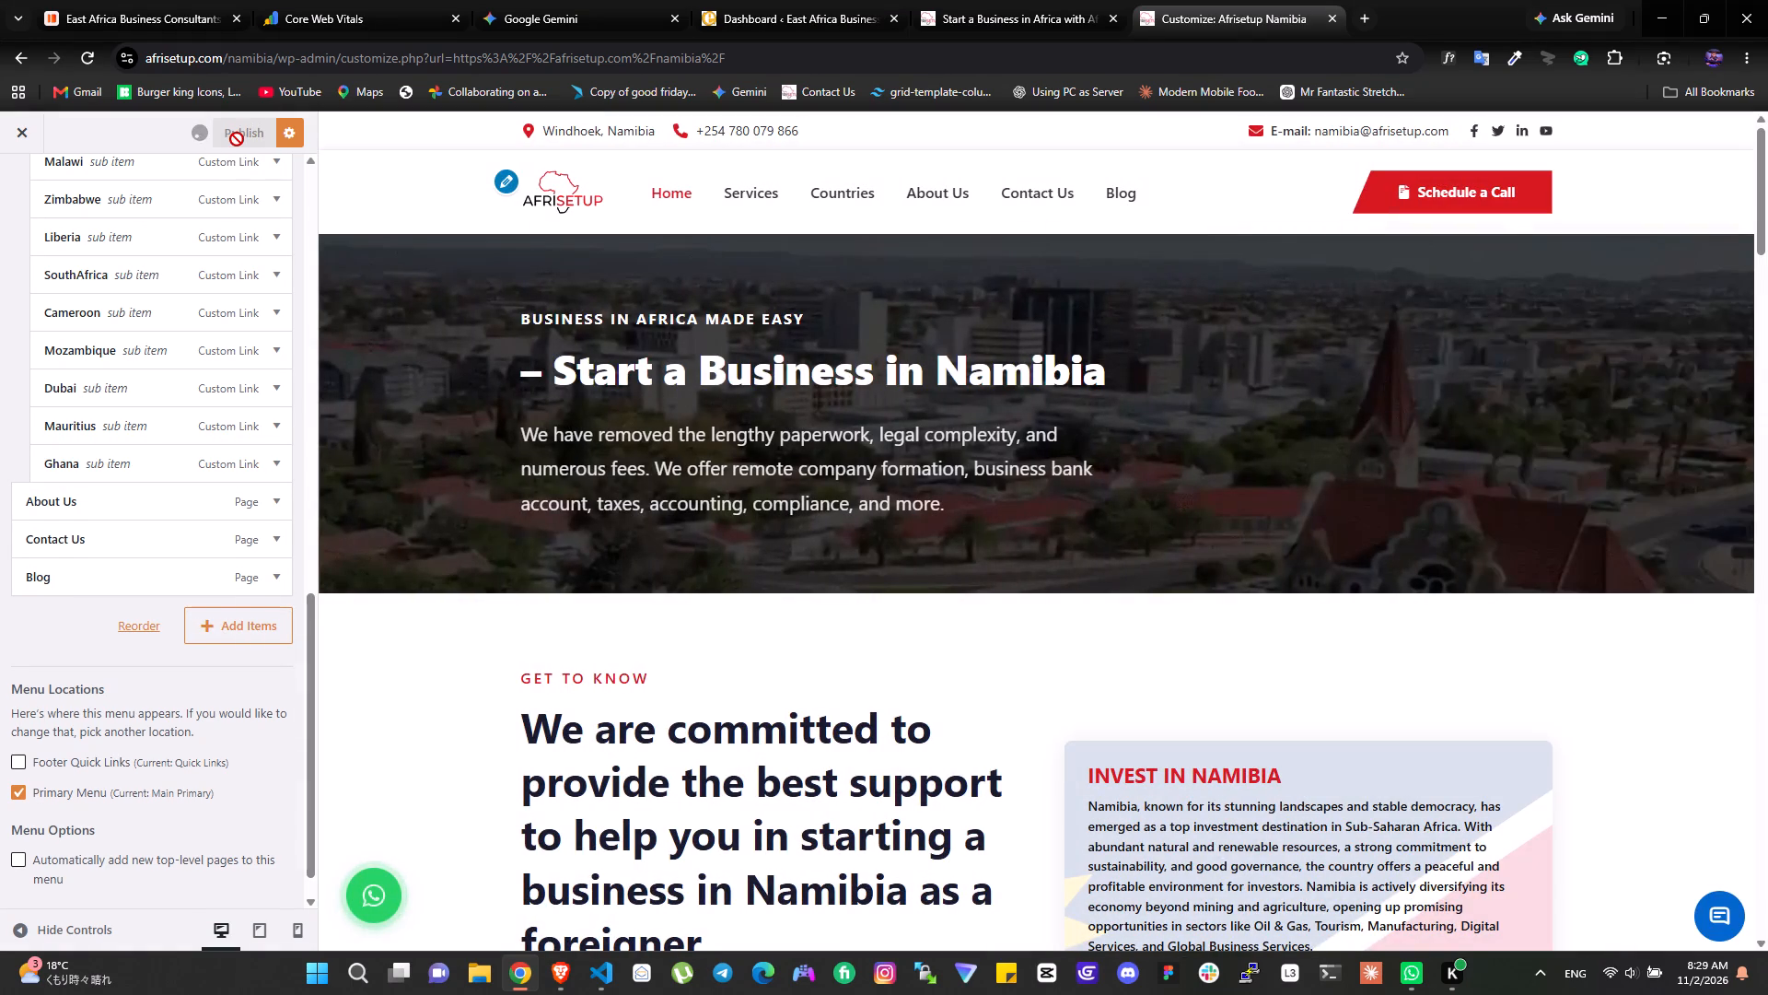
# Open the Malawi site's Customizer by way of the main homepage's Countries section, and close the Namibia Customizer.
pyautogui.click(951, 0)
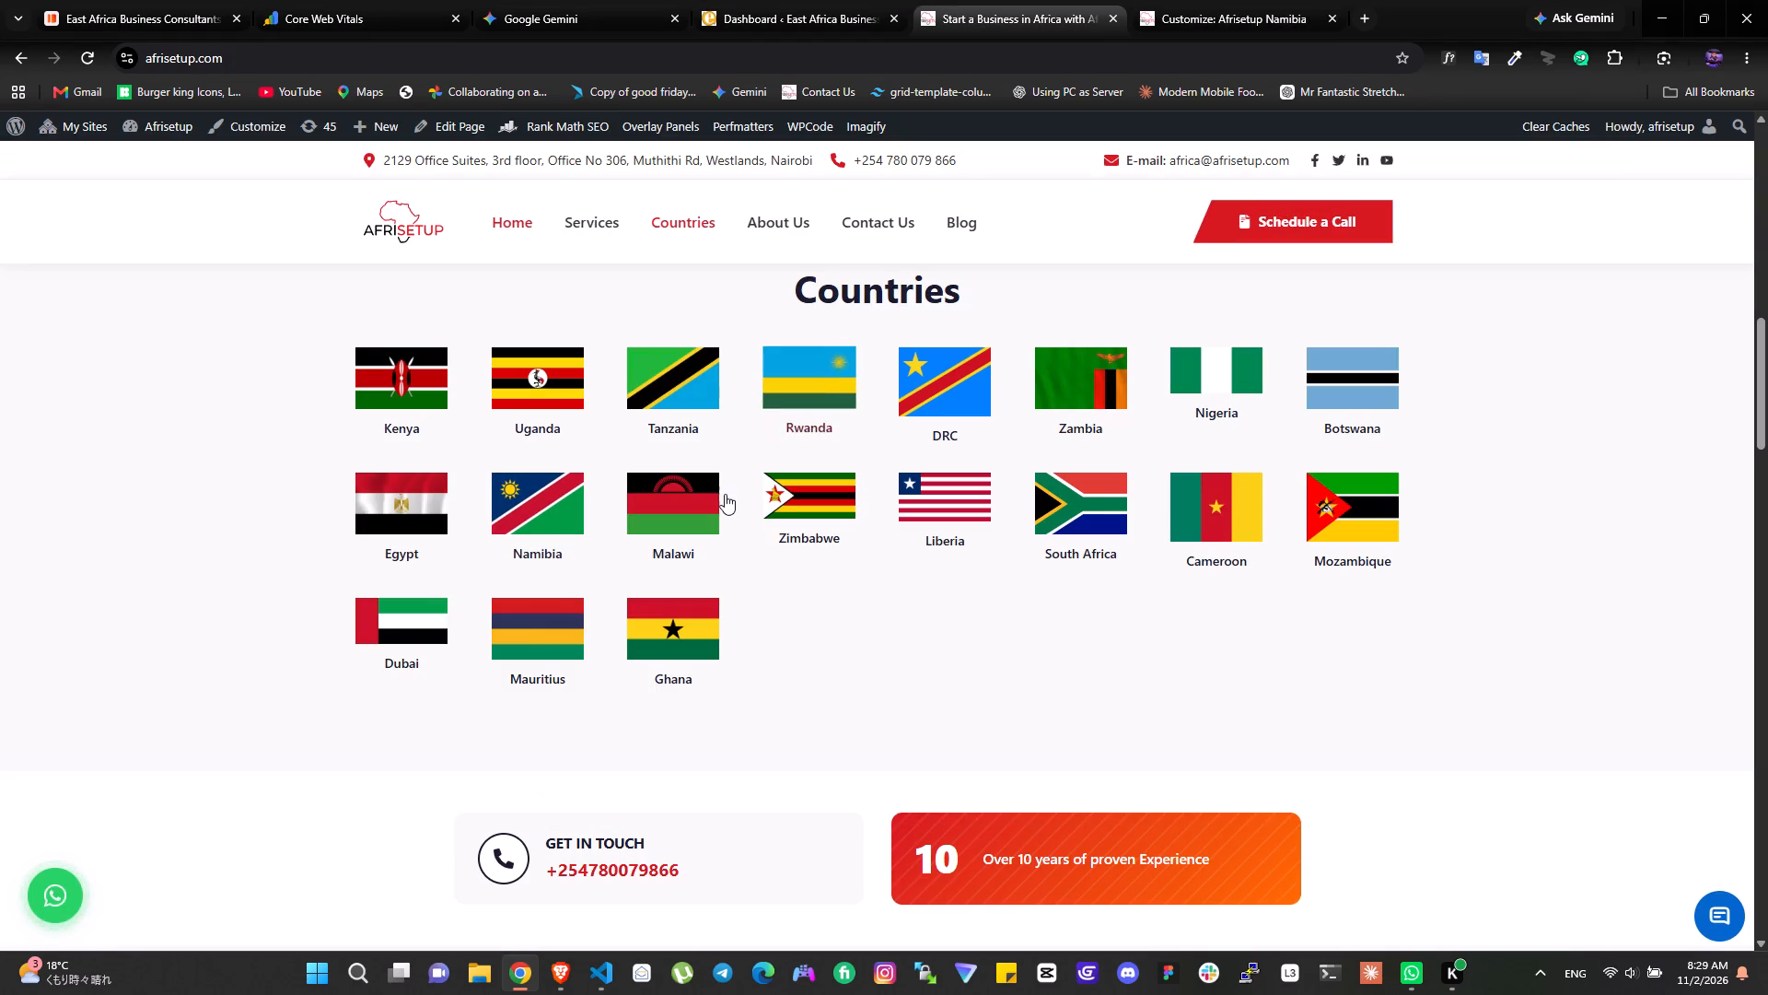
pyautogui.click(725, 494)
pyautogui.click(1425, 11)
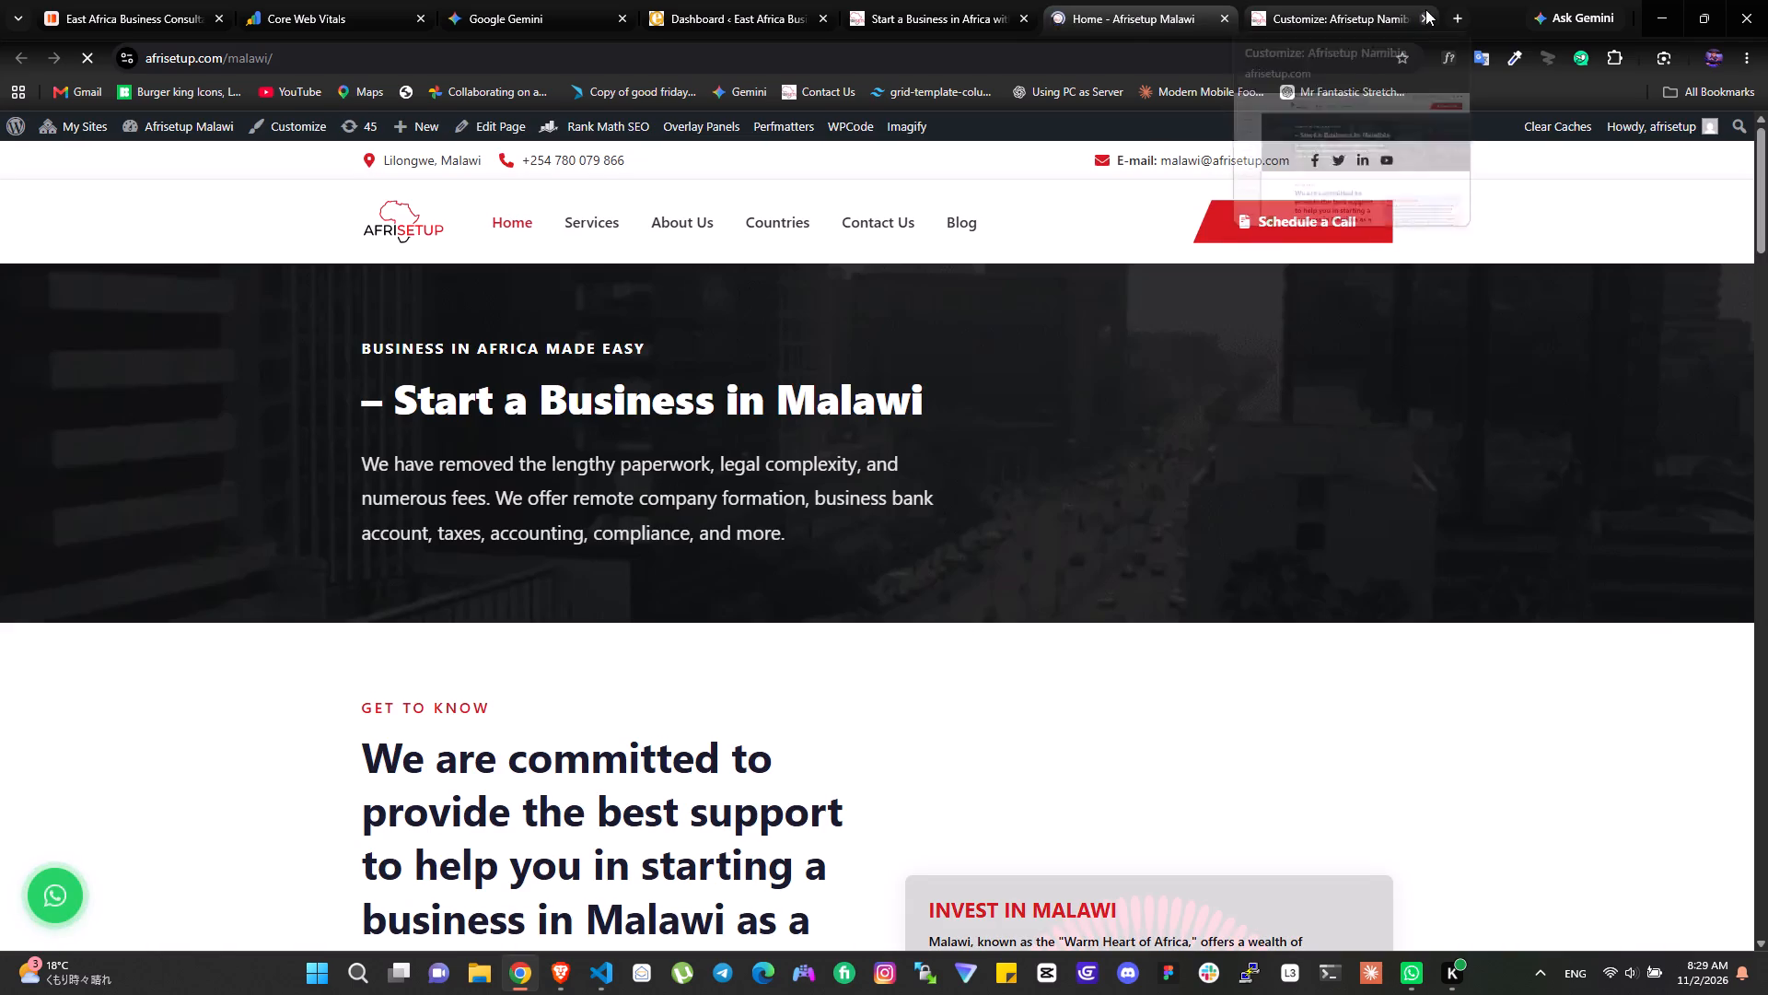
pyautogui.click(295, 124)
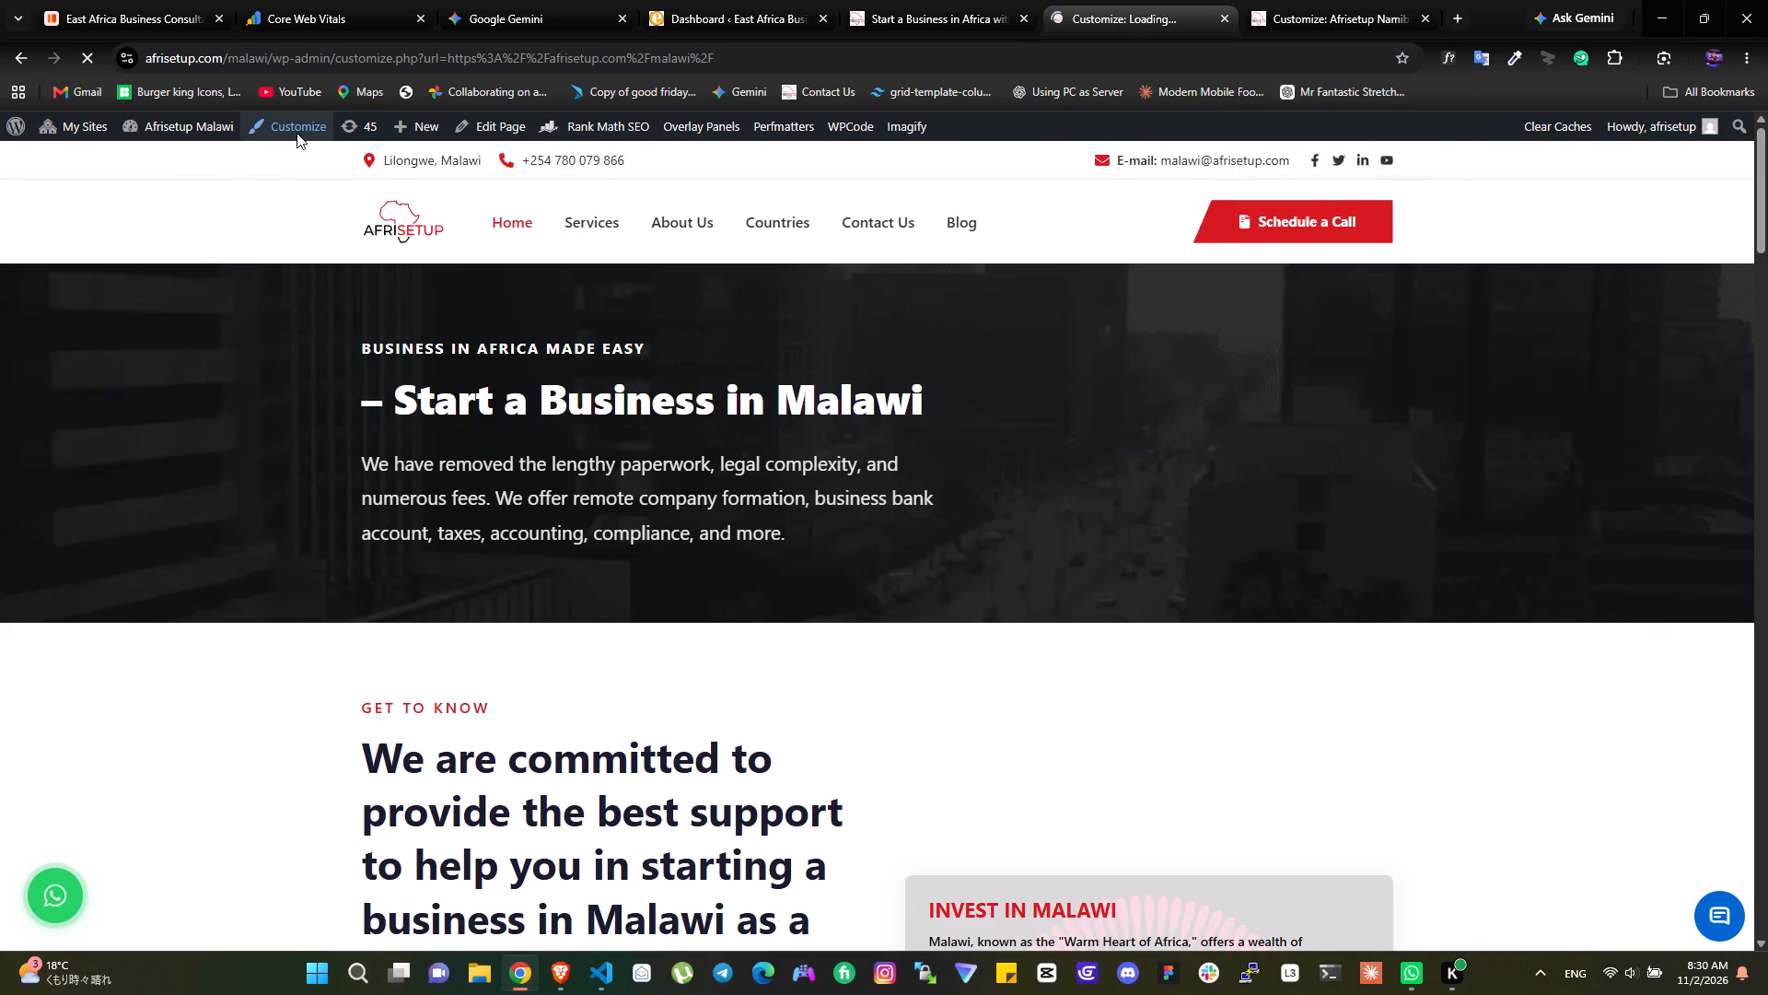
pyautogui.click(1472, 0)
pyautogui.click(1353, 1)
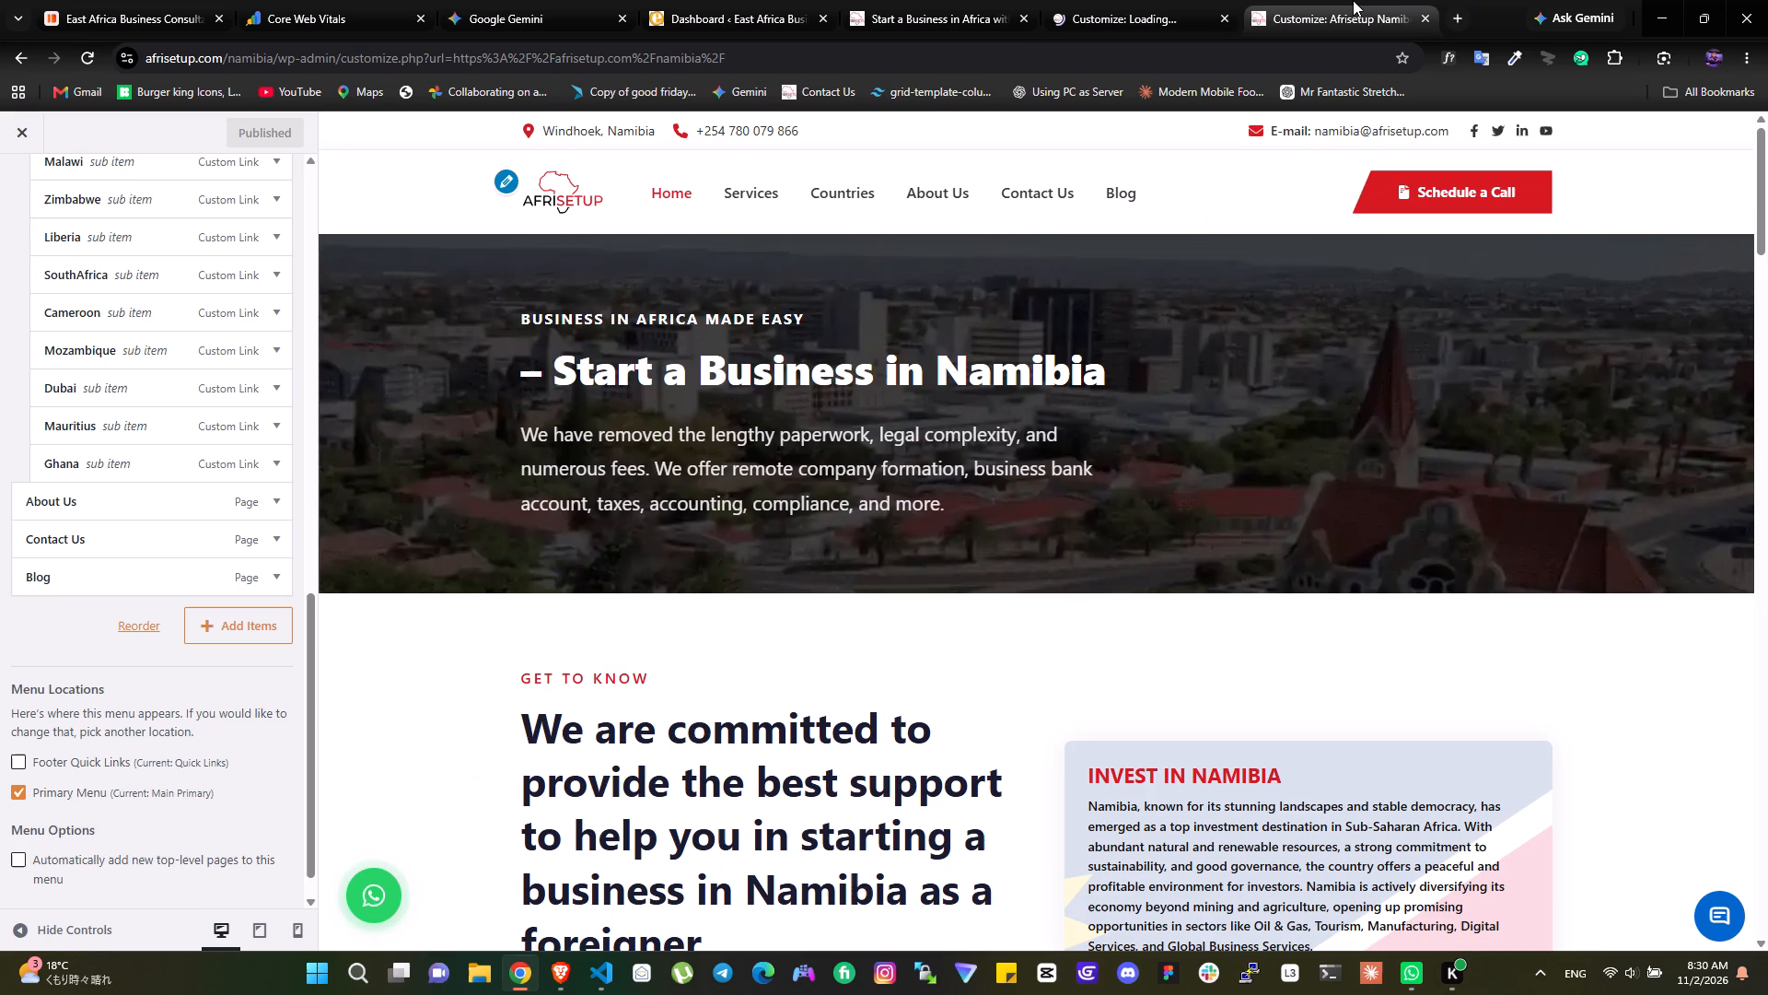
pyautogui.click(1425, 20)
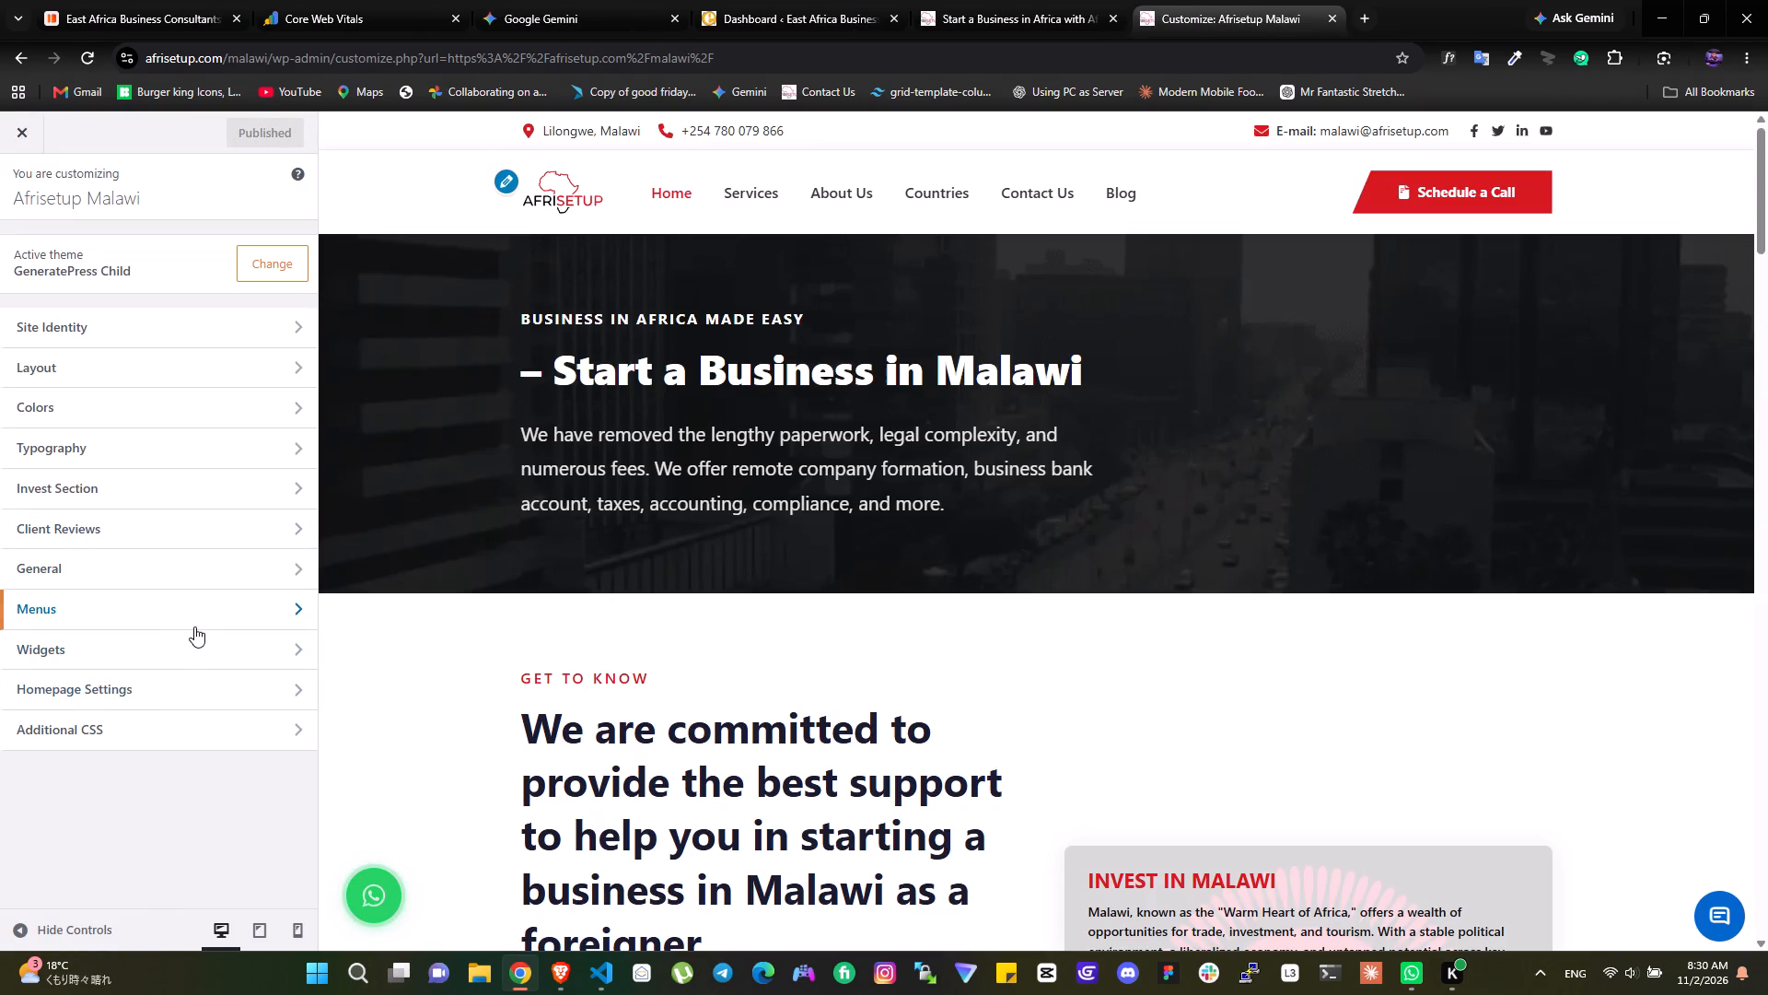
# Open the Malawi site's Main Primary menu for editing in the Customizer.
pyautogui.scroll(-8, 656, 808)
pyautogui.scroll(4, 653, 806)
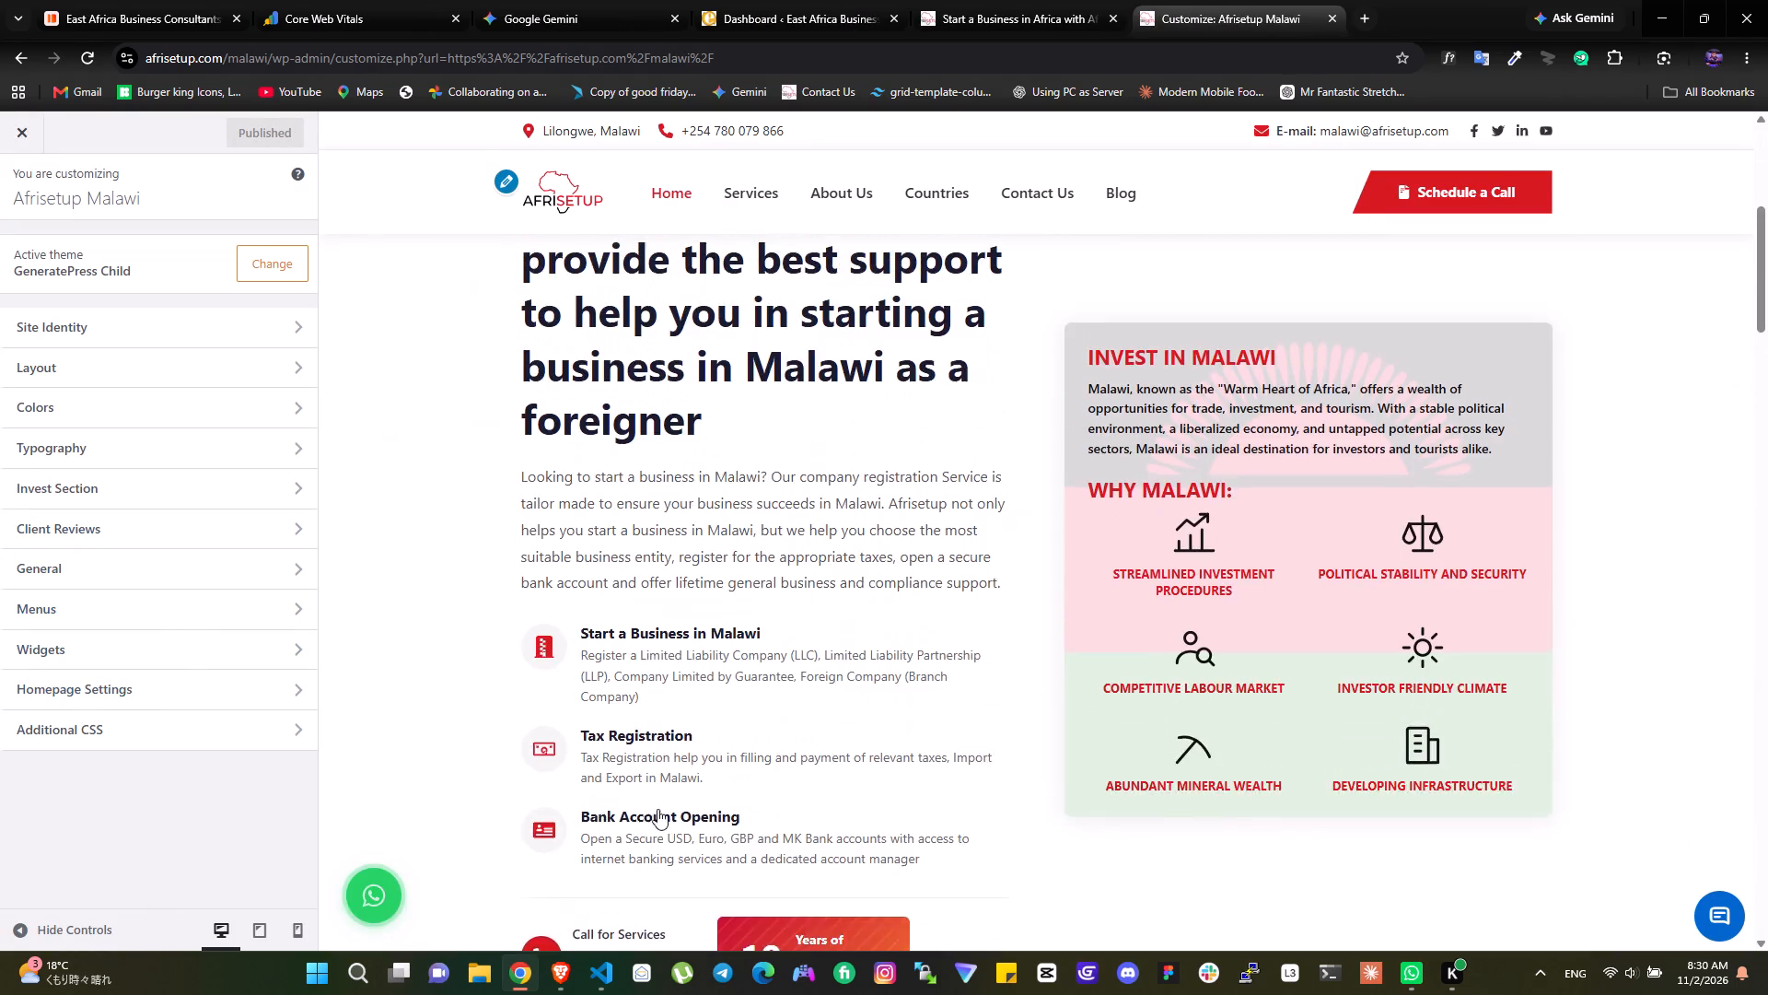
pyautogui.scroll(4, 657, 807)
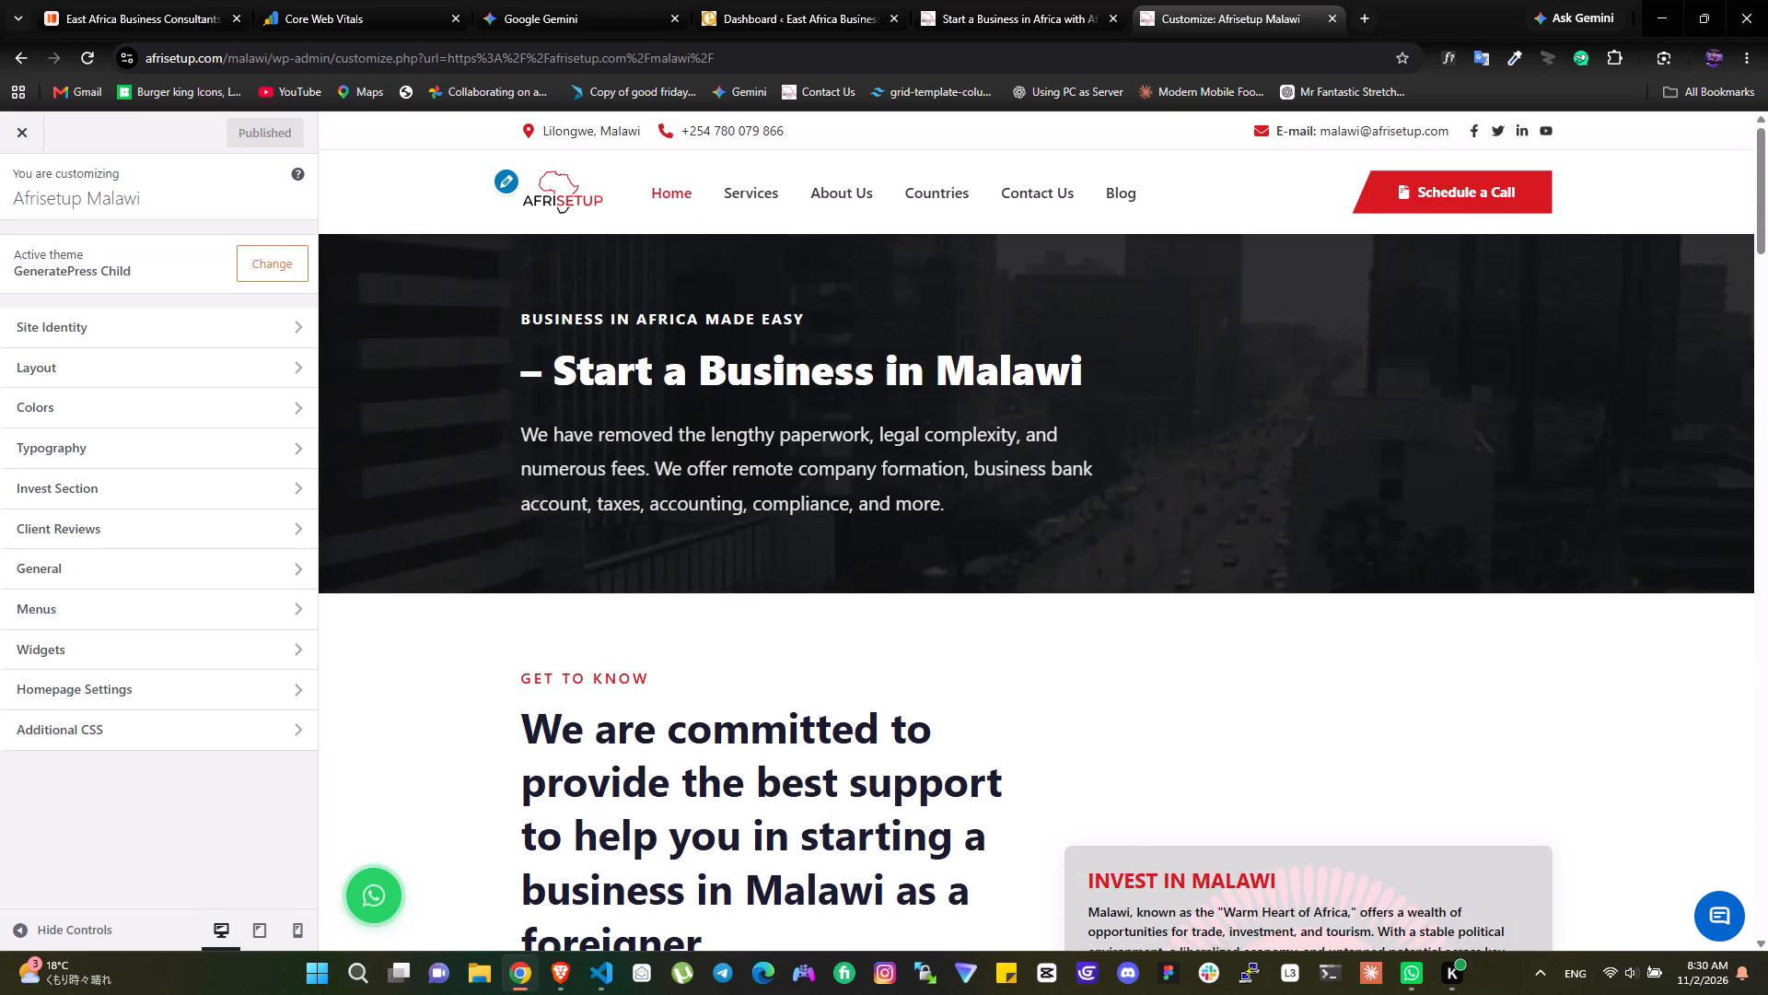
pyautogui.click(174, 738)
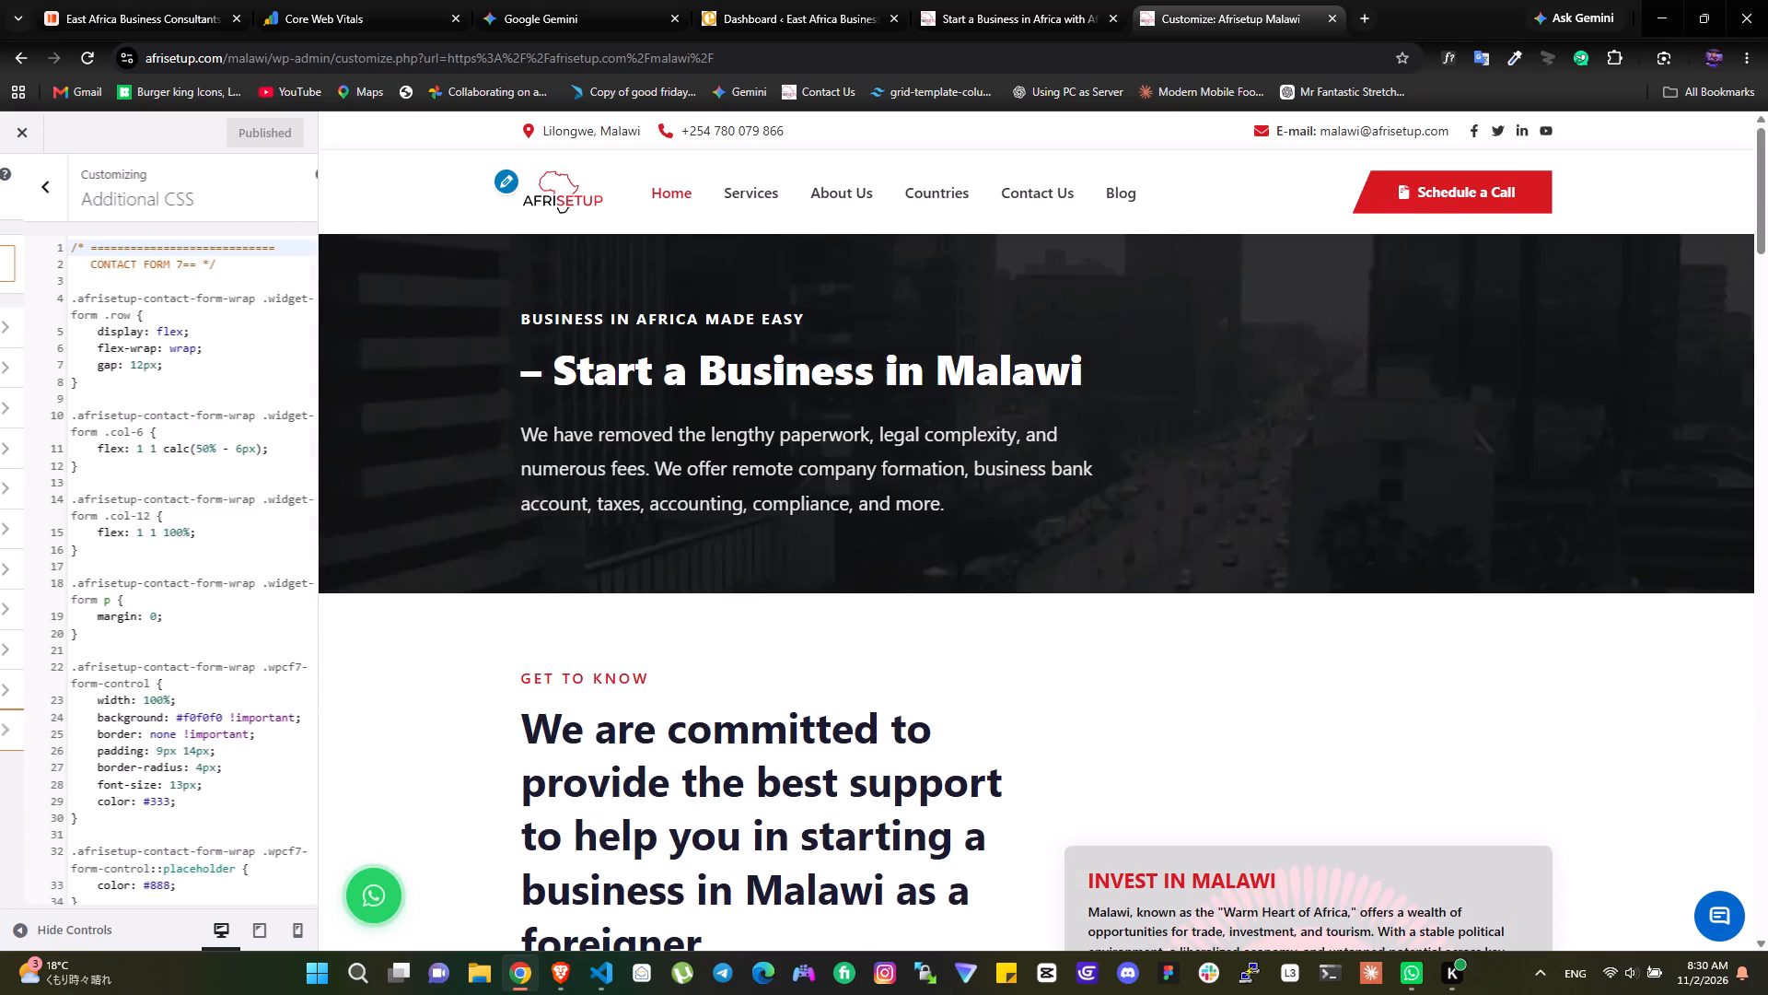
pyautogui.click(21, 207)
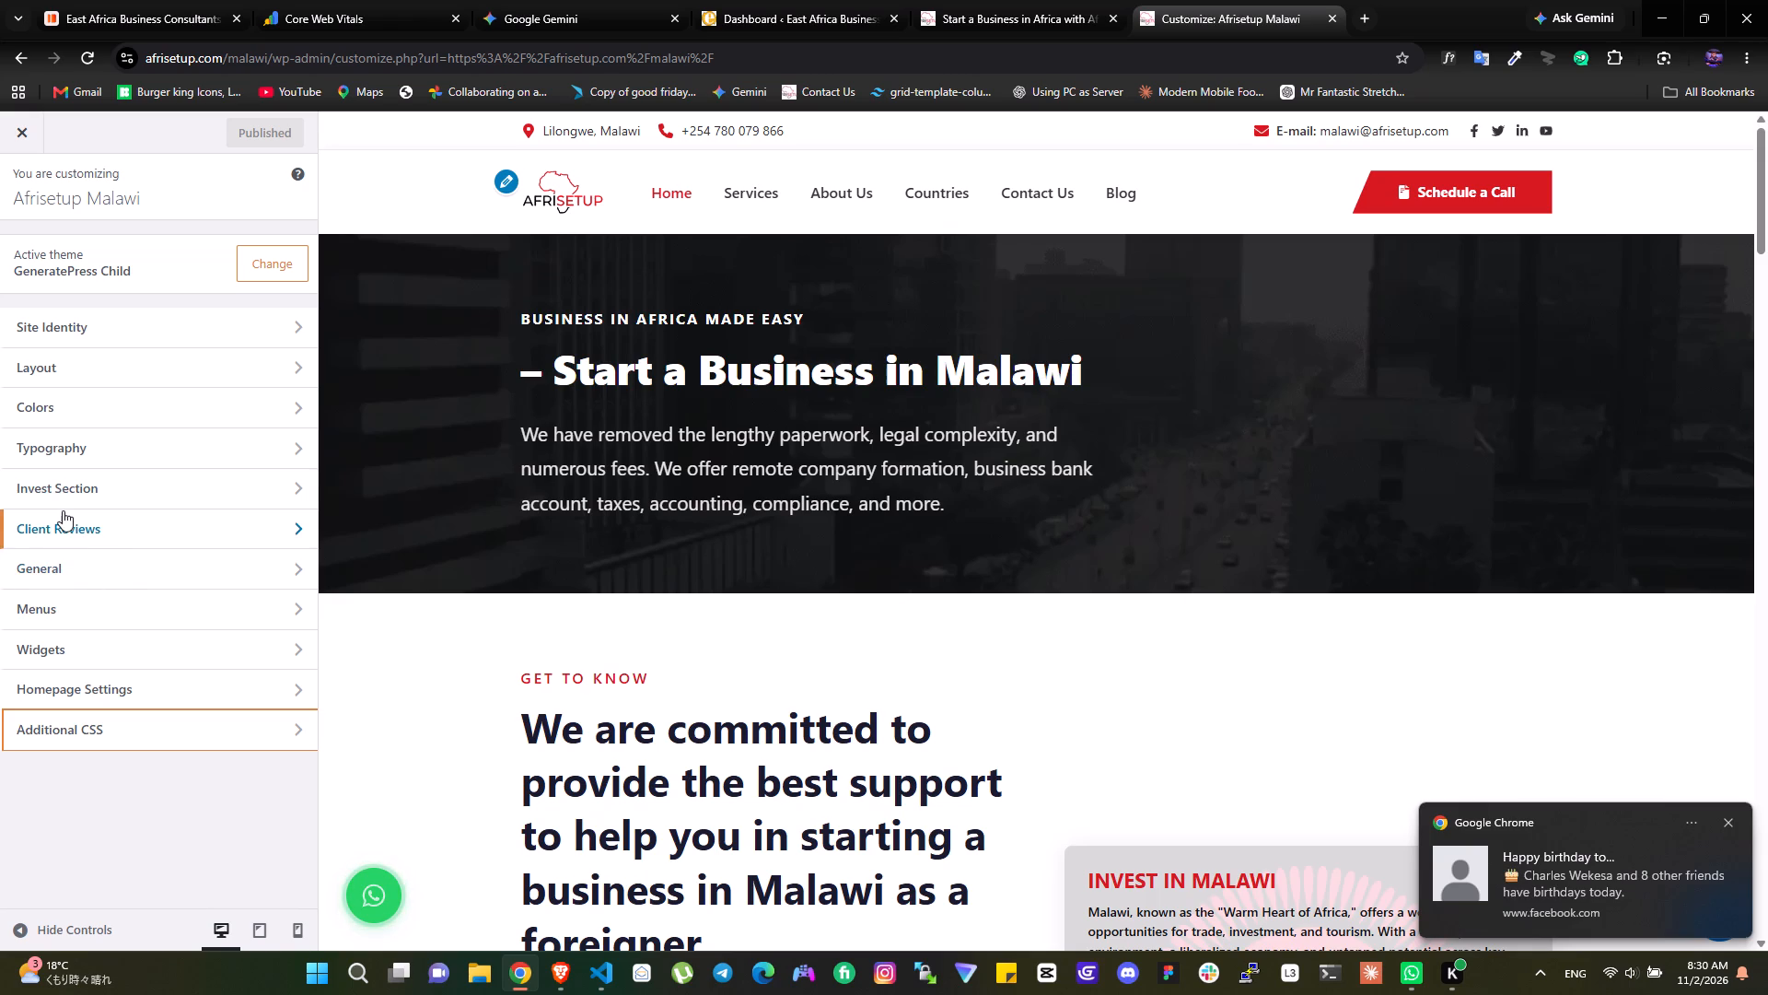
pyautogui.click(46, 598)
pyautogui.click(132, 293)
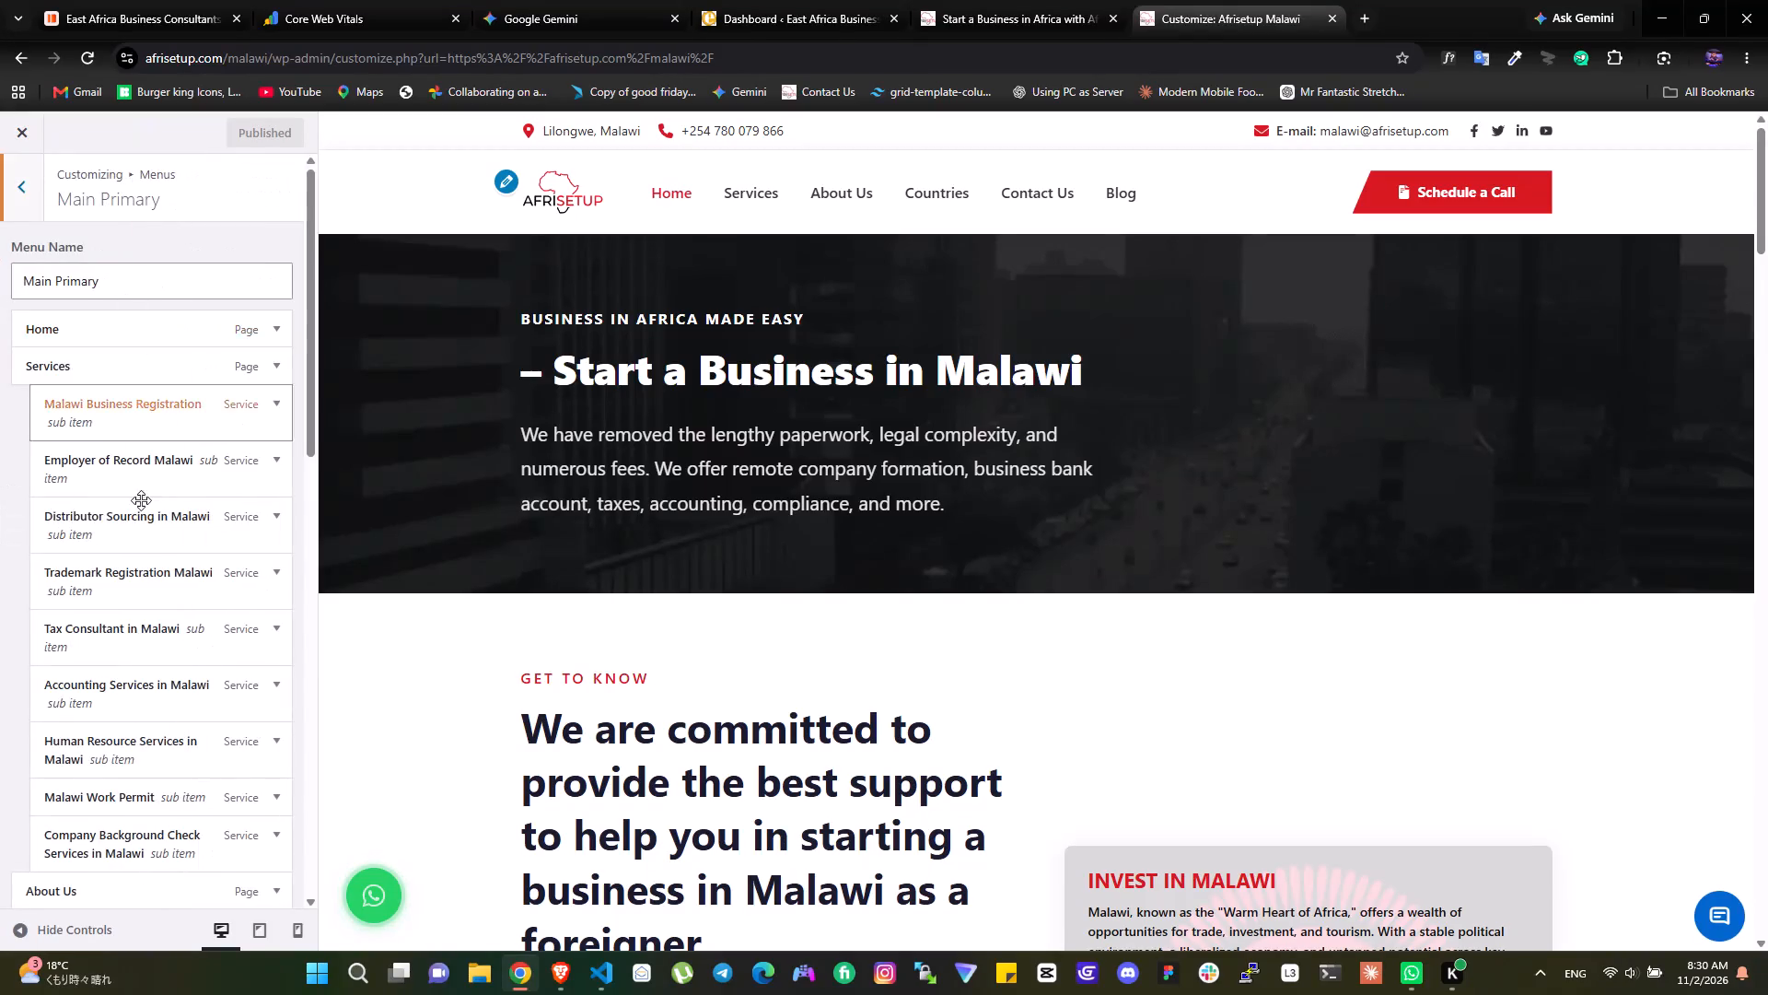
pyautogui.scroll(-9, 155, 545)
pyautogui.scroll(1, 192, 547)
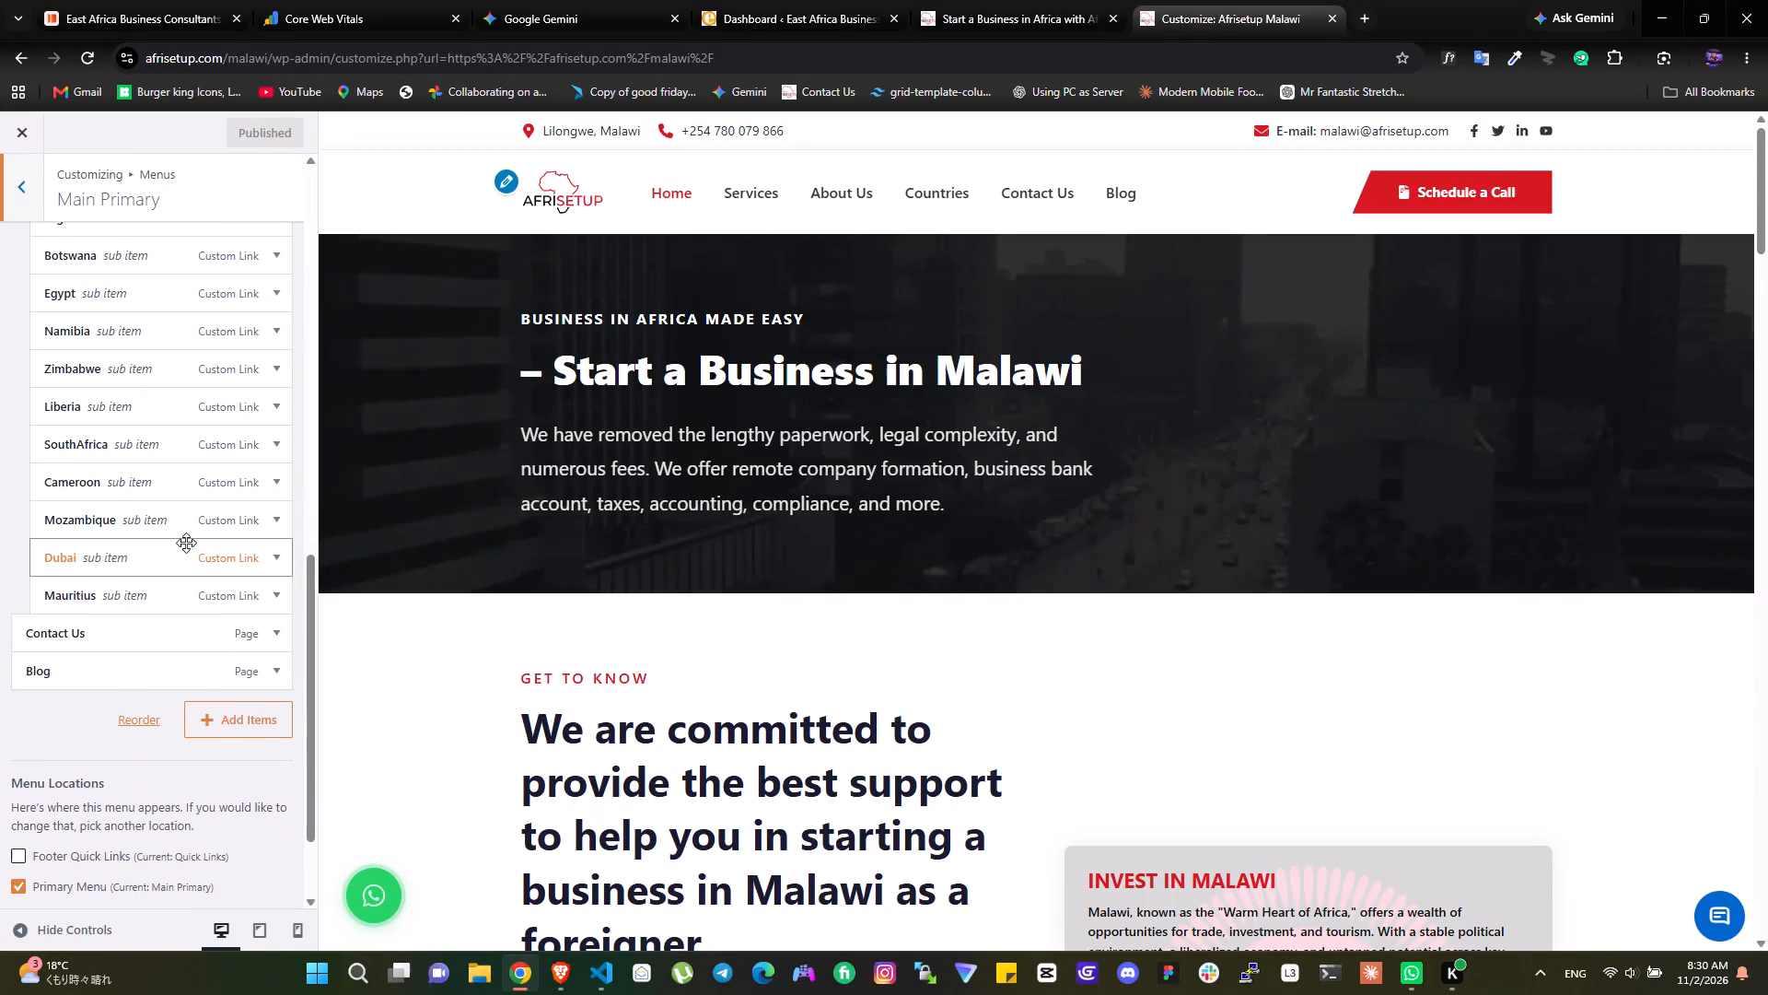
pyautogui.click(235, 730)
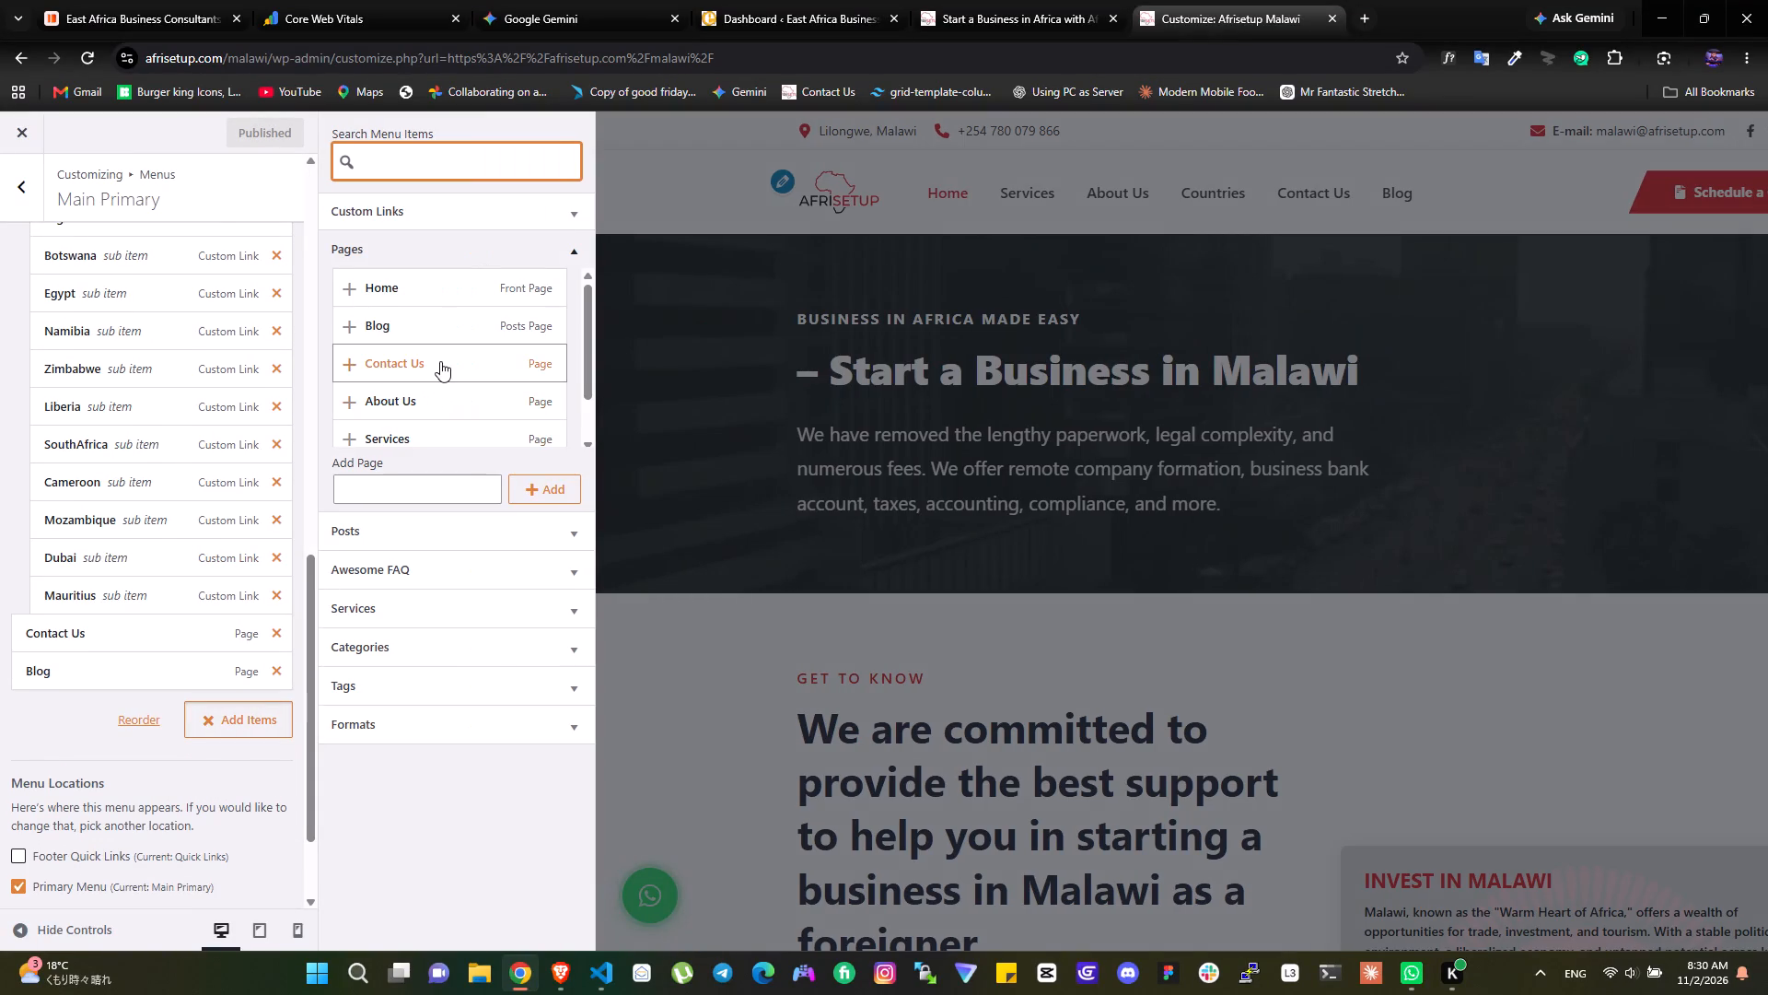
pyautogui.scroll(-1, 440, 362)
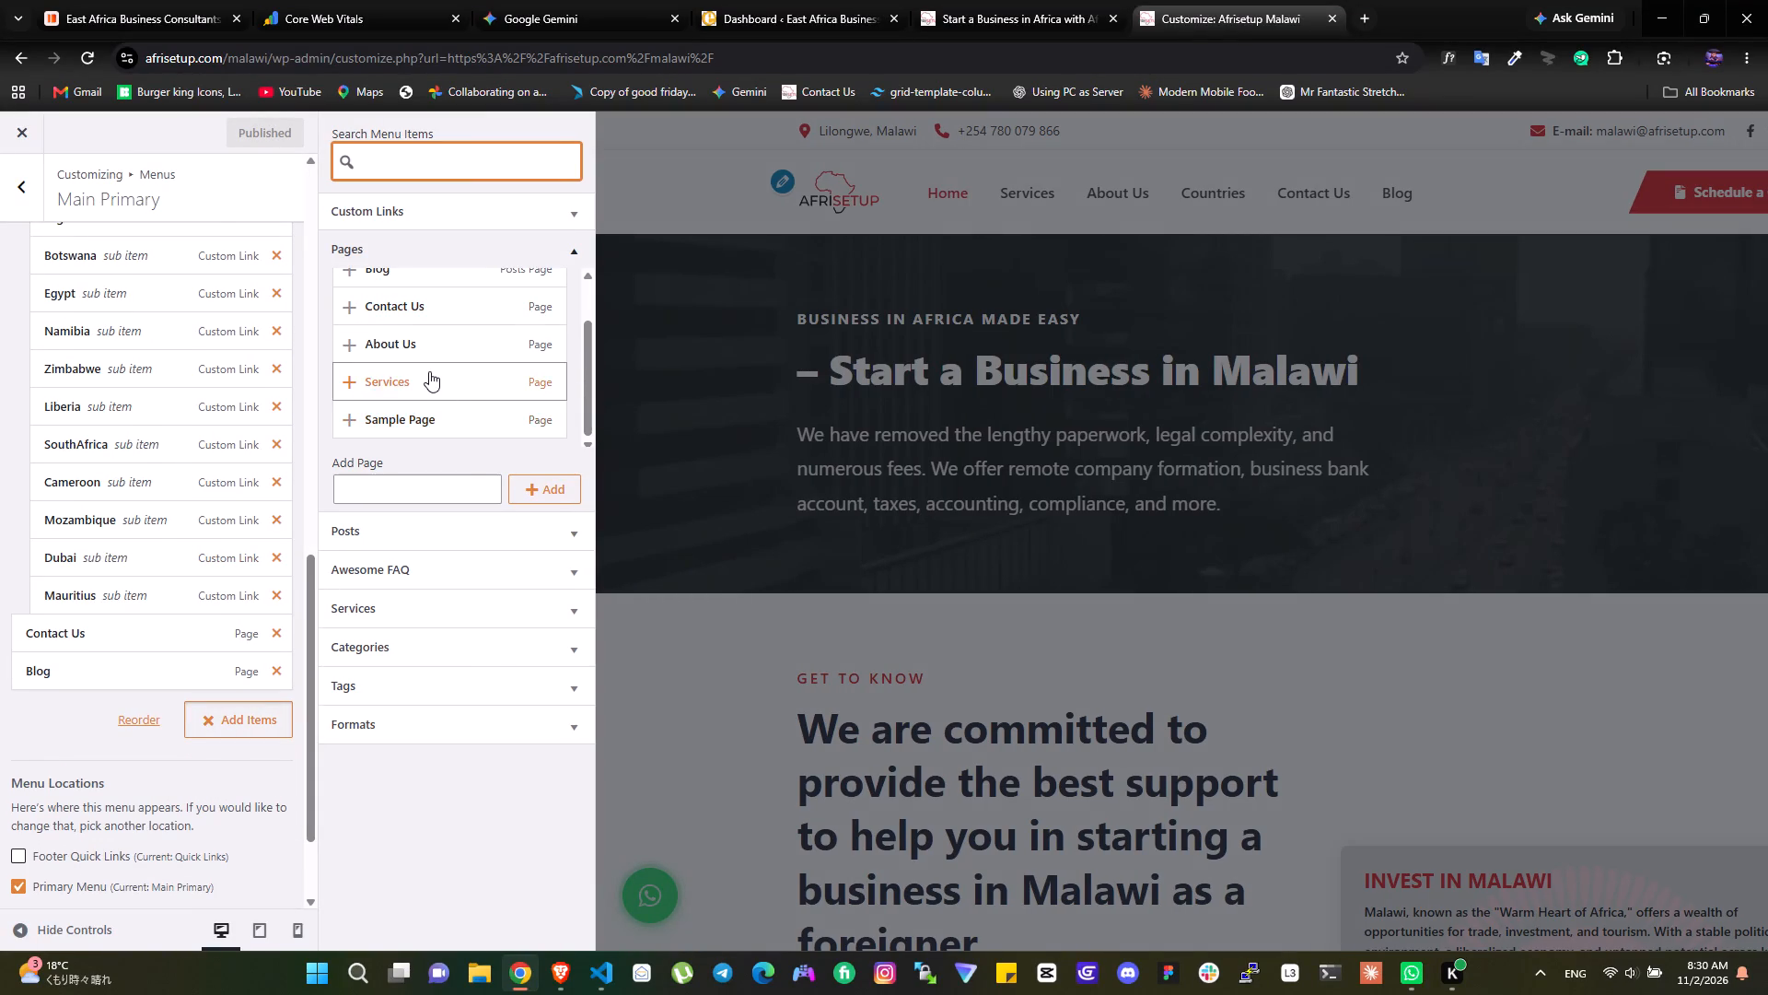
pyautogui.scroll(2, 429, 371)
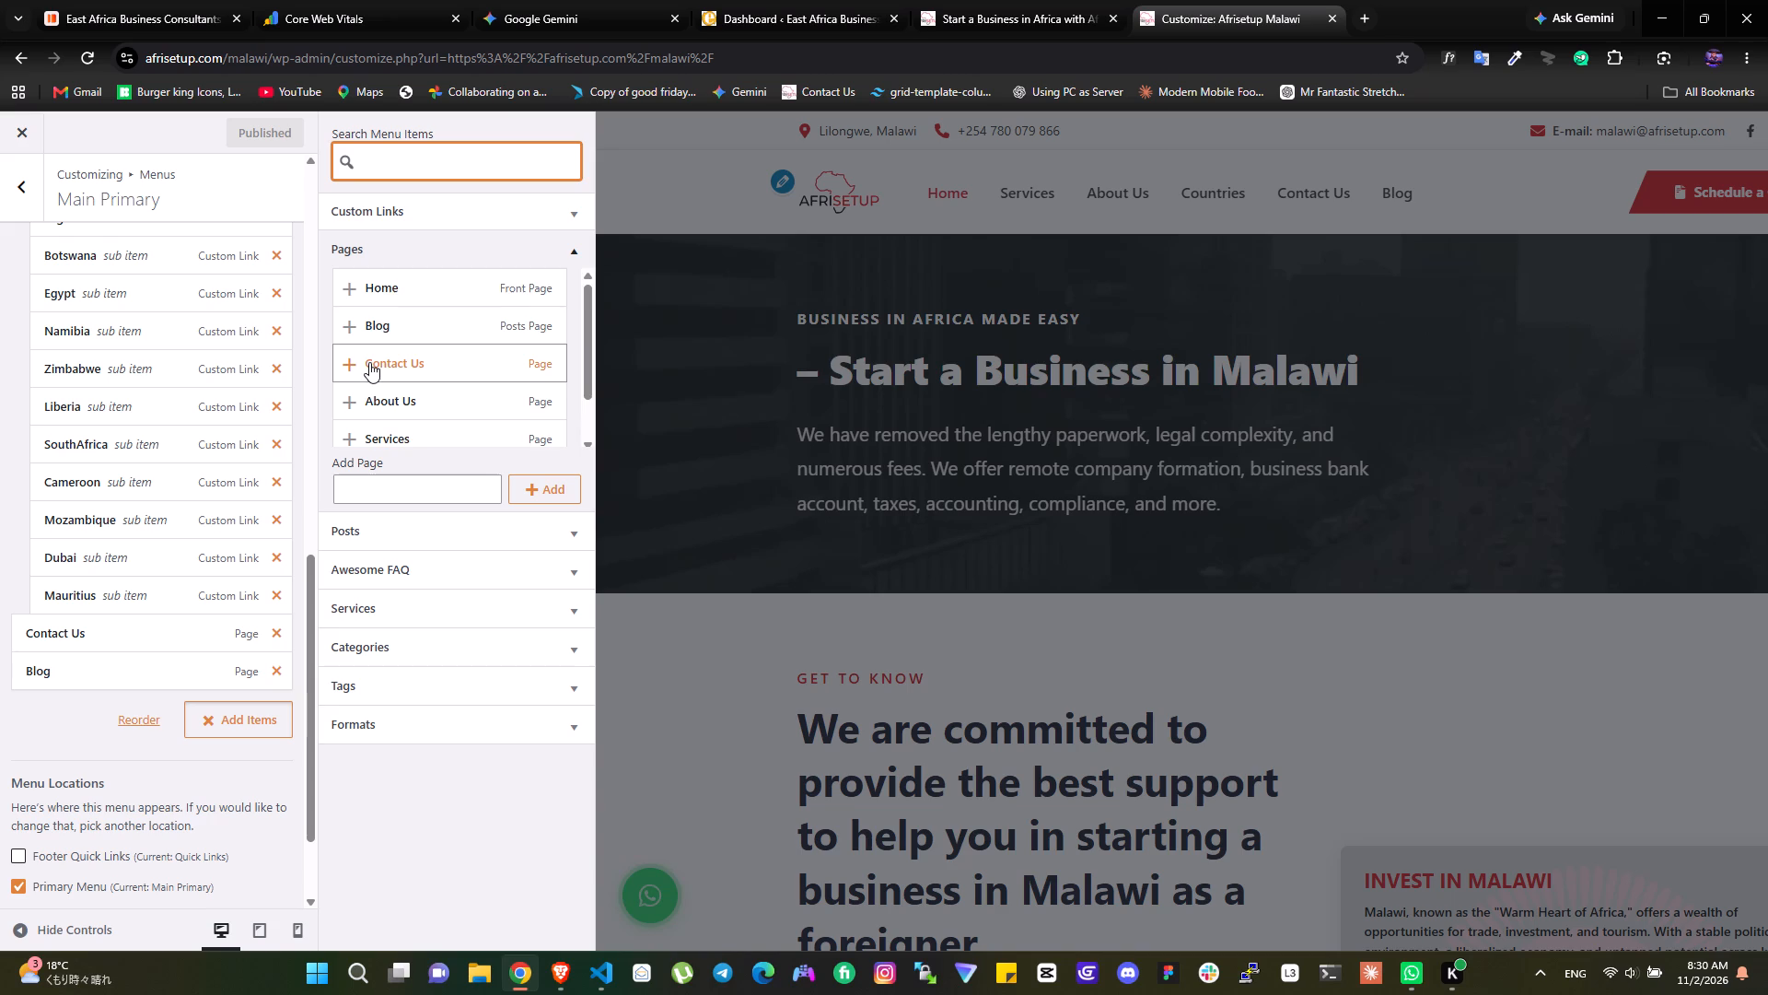
pyautogui.click(407, 208)
pyautogui.click(375, 263)
pyautogui.hotkey('ctrl', 'v')
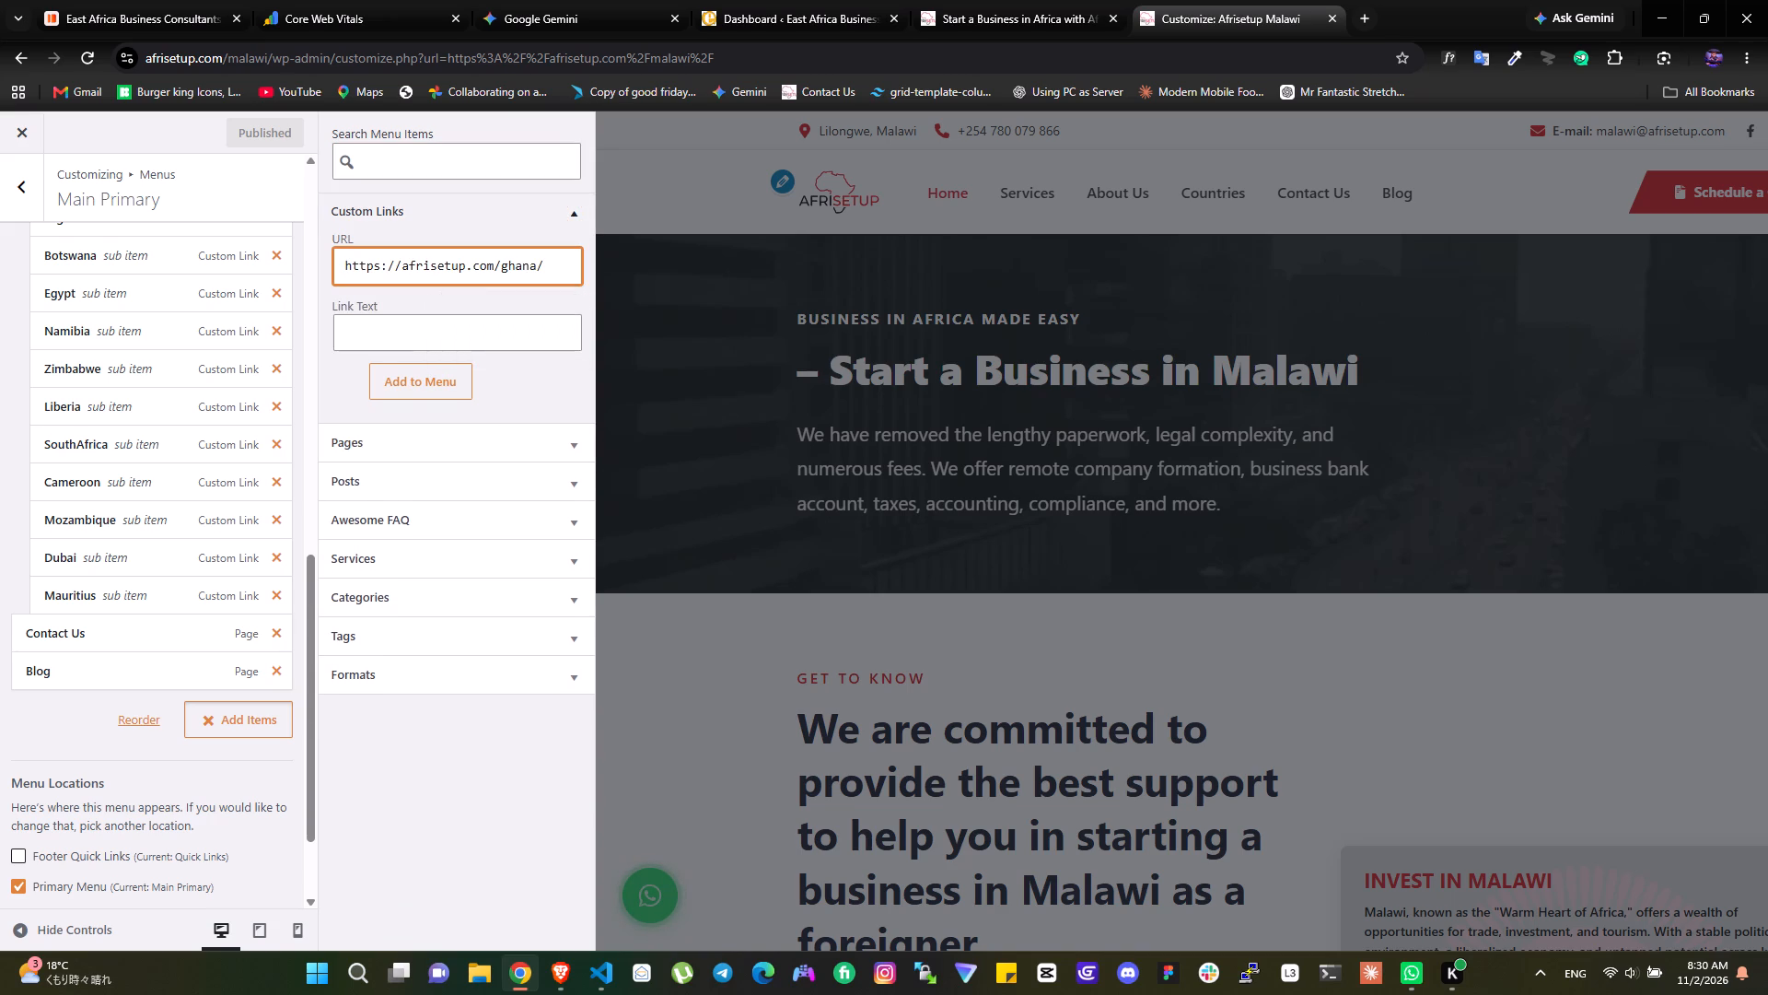
pyautogui.click(376, 347)
pyautogui.hotkey('shift', 'g')
pyautogui.press('h')
pyautogui.press('a')
pyautogui.press('n')
pyautogui.press('a')
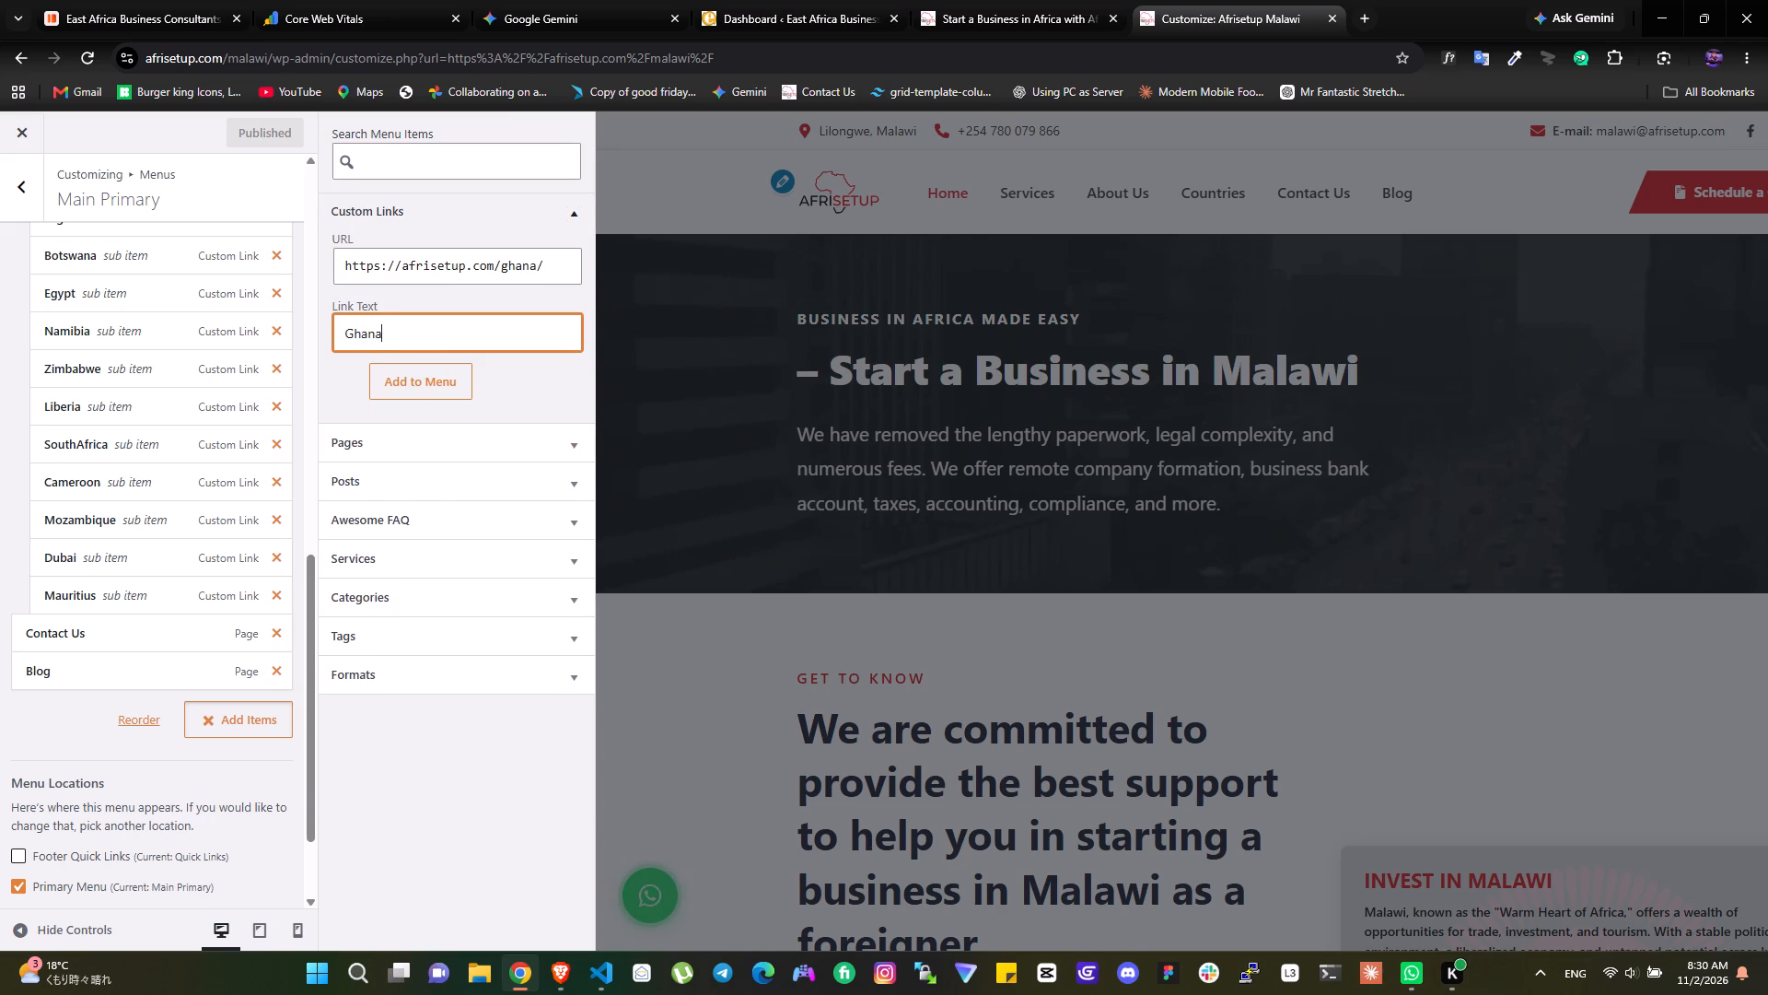
pyautogui.click(389, 366)
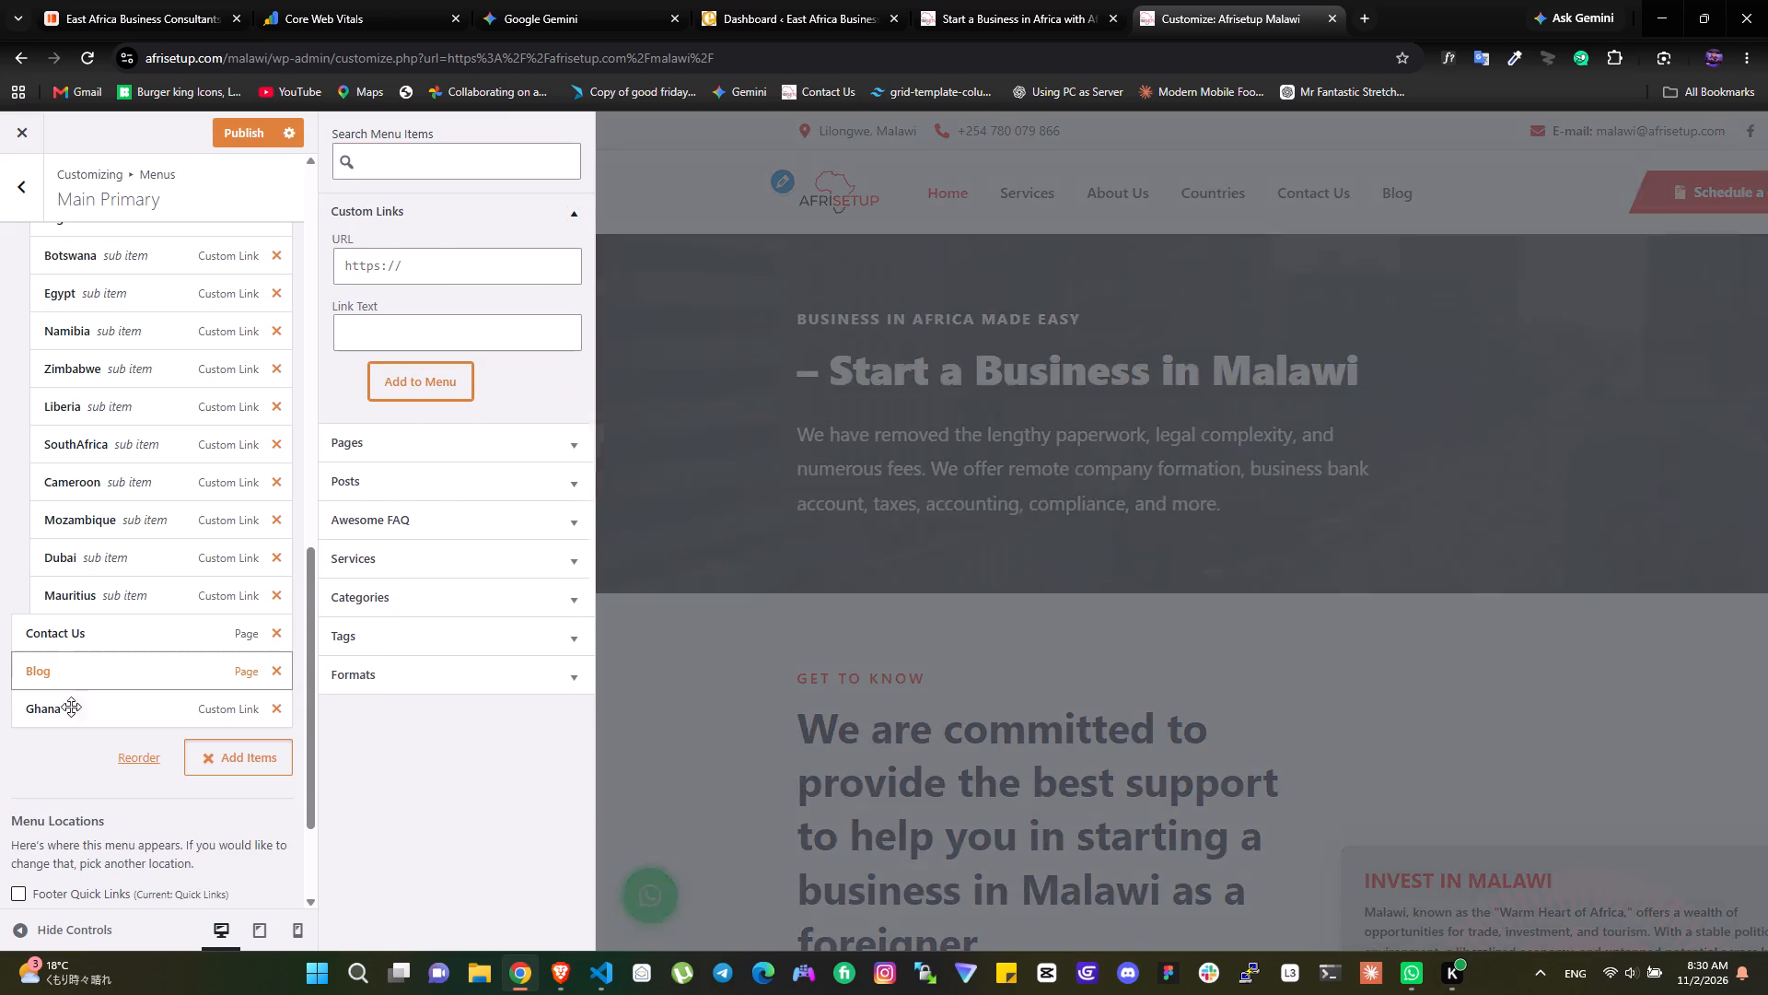
# Nest the Ghana link below Mauritius as a Countries sub item, publish the Malawi menu and exit the Customizer.
pyautogui.moveTo(71, 716); pyautogui.dragTo(81, 640)
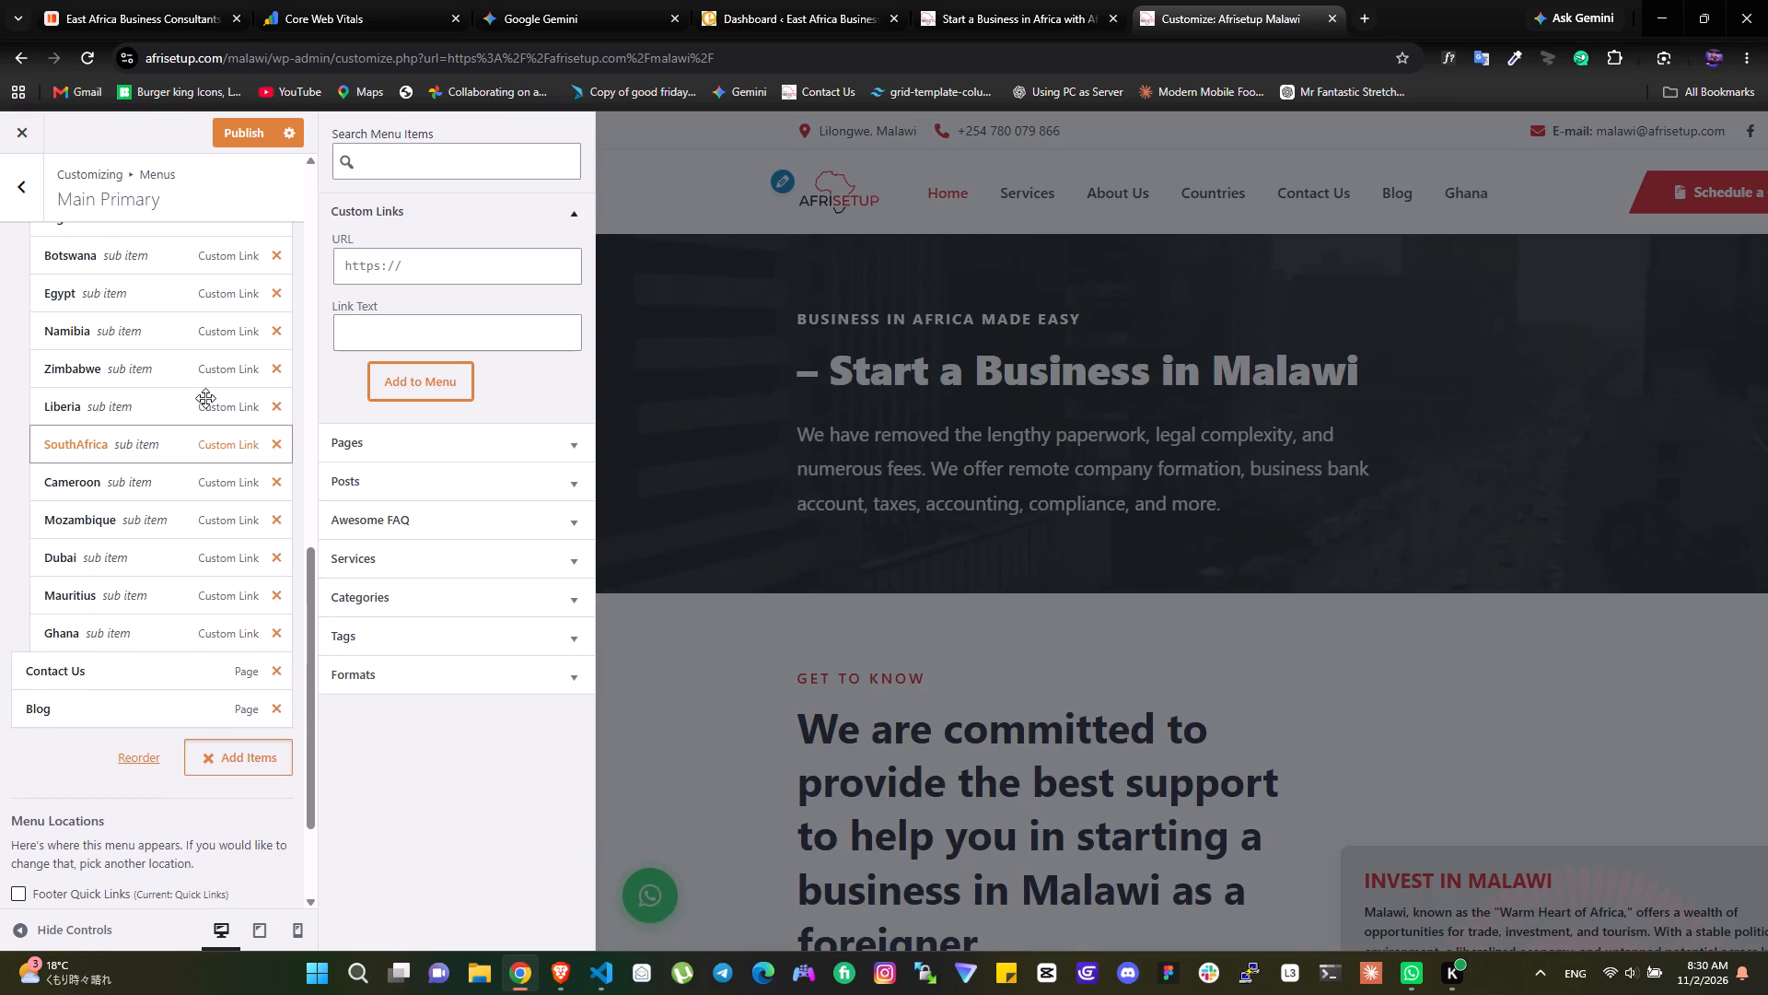
pyautogui.click(248, 123)
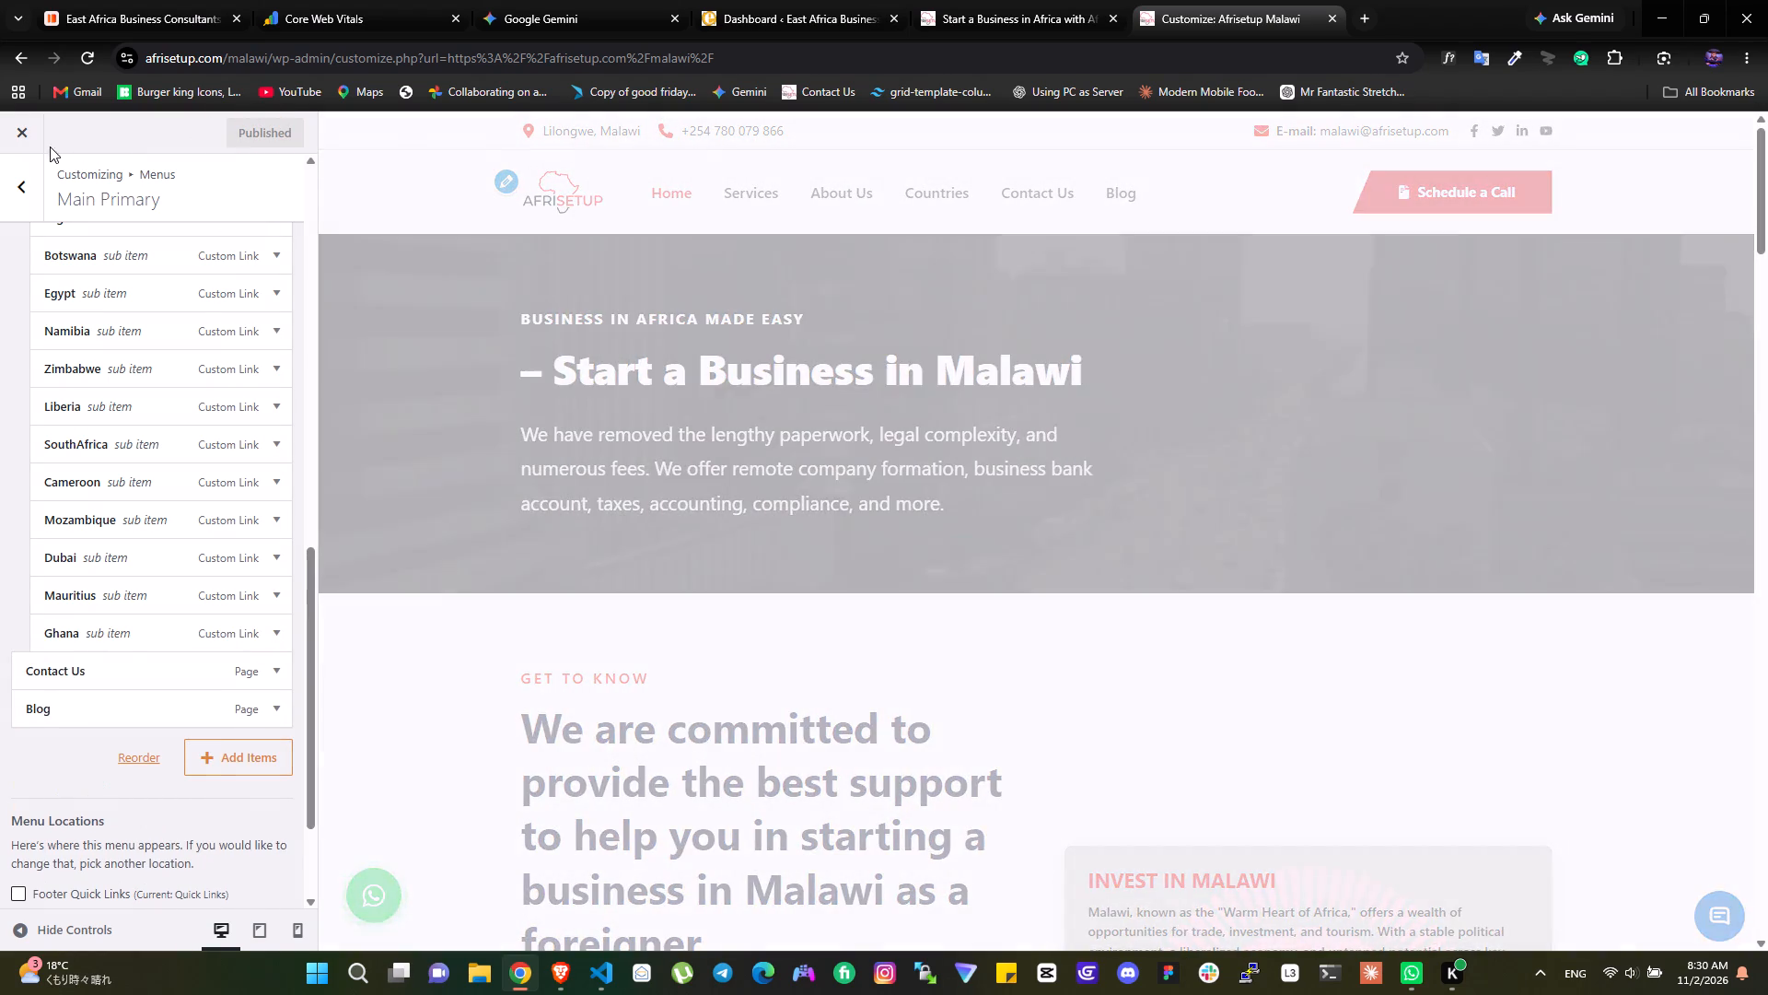
pyautogui.click(27, 139)
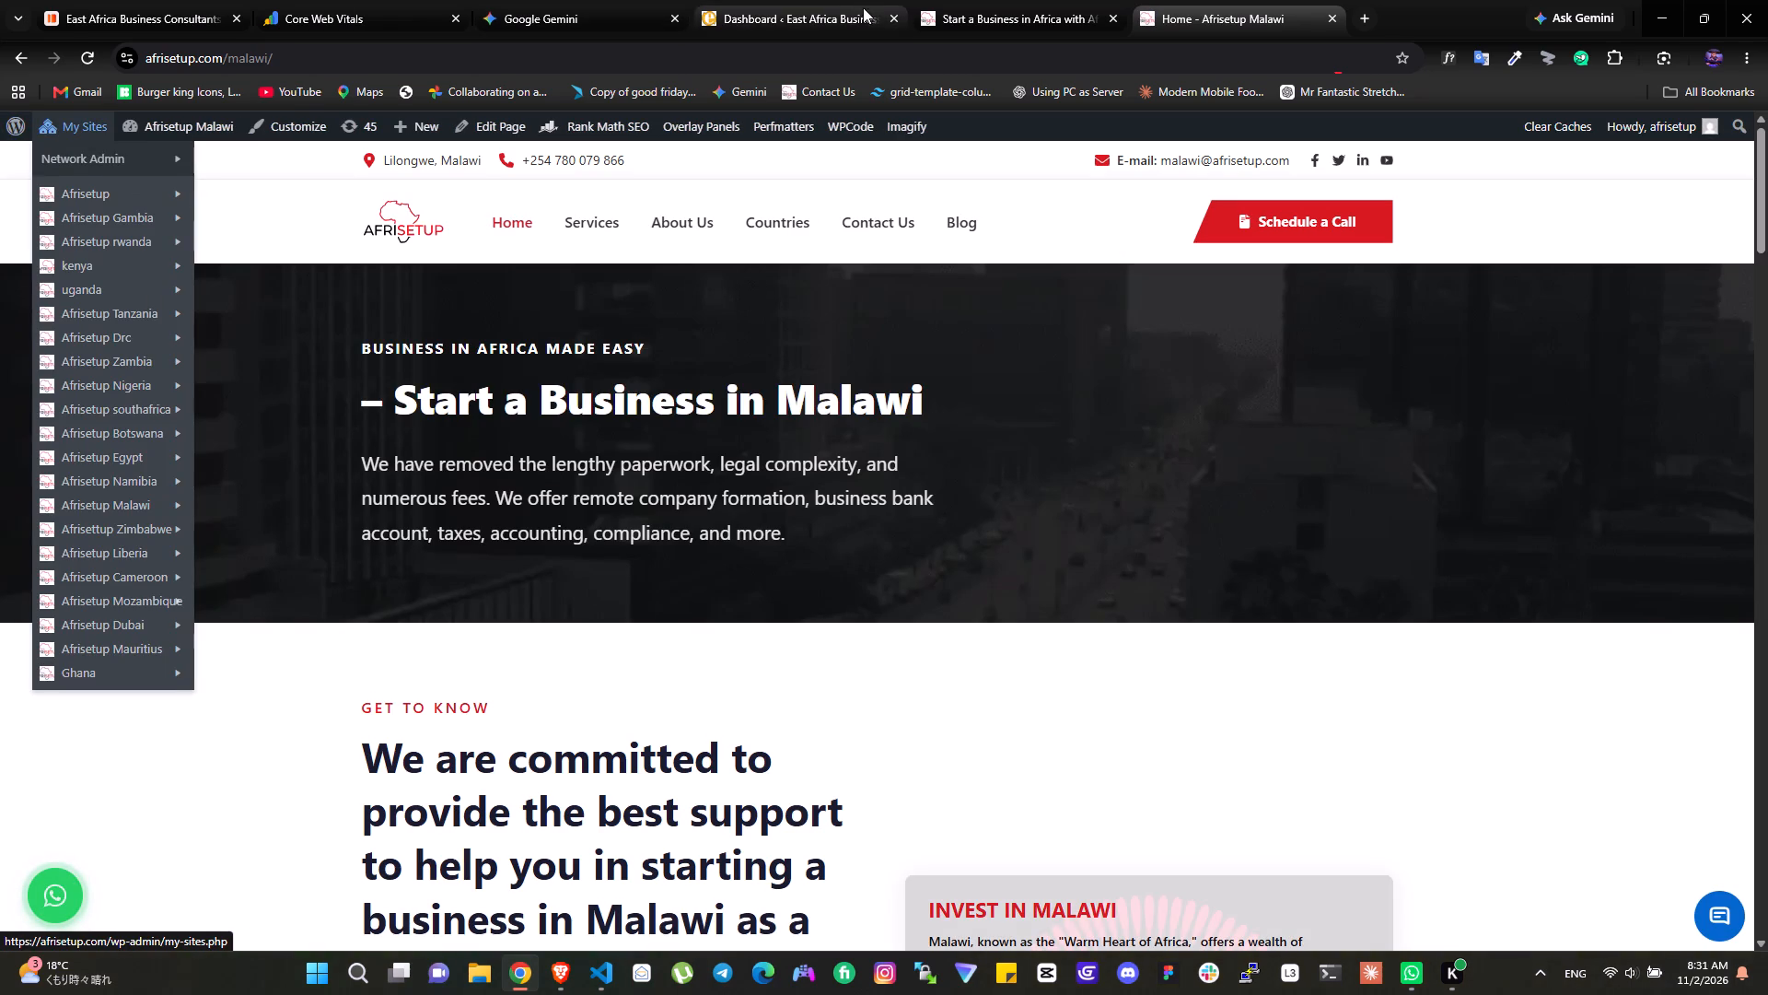
# Open the Zimbabwe site's Customizer by way of the main homepage's Countries section, and close the Malawi site.
pyautogui.click(1029, 0)
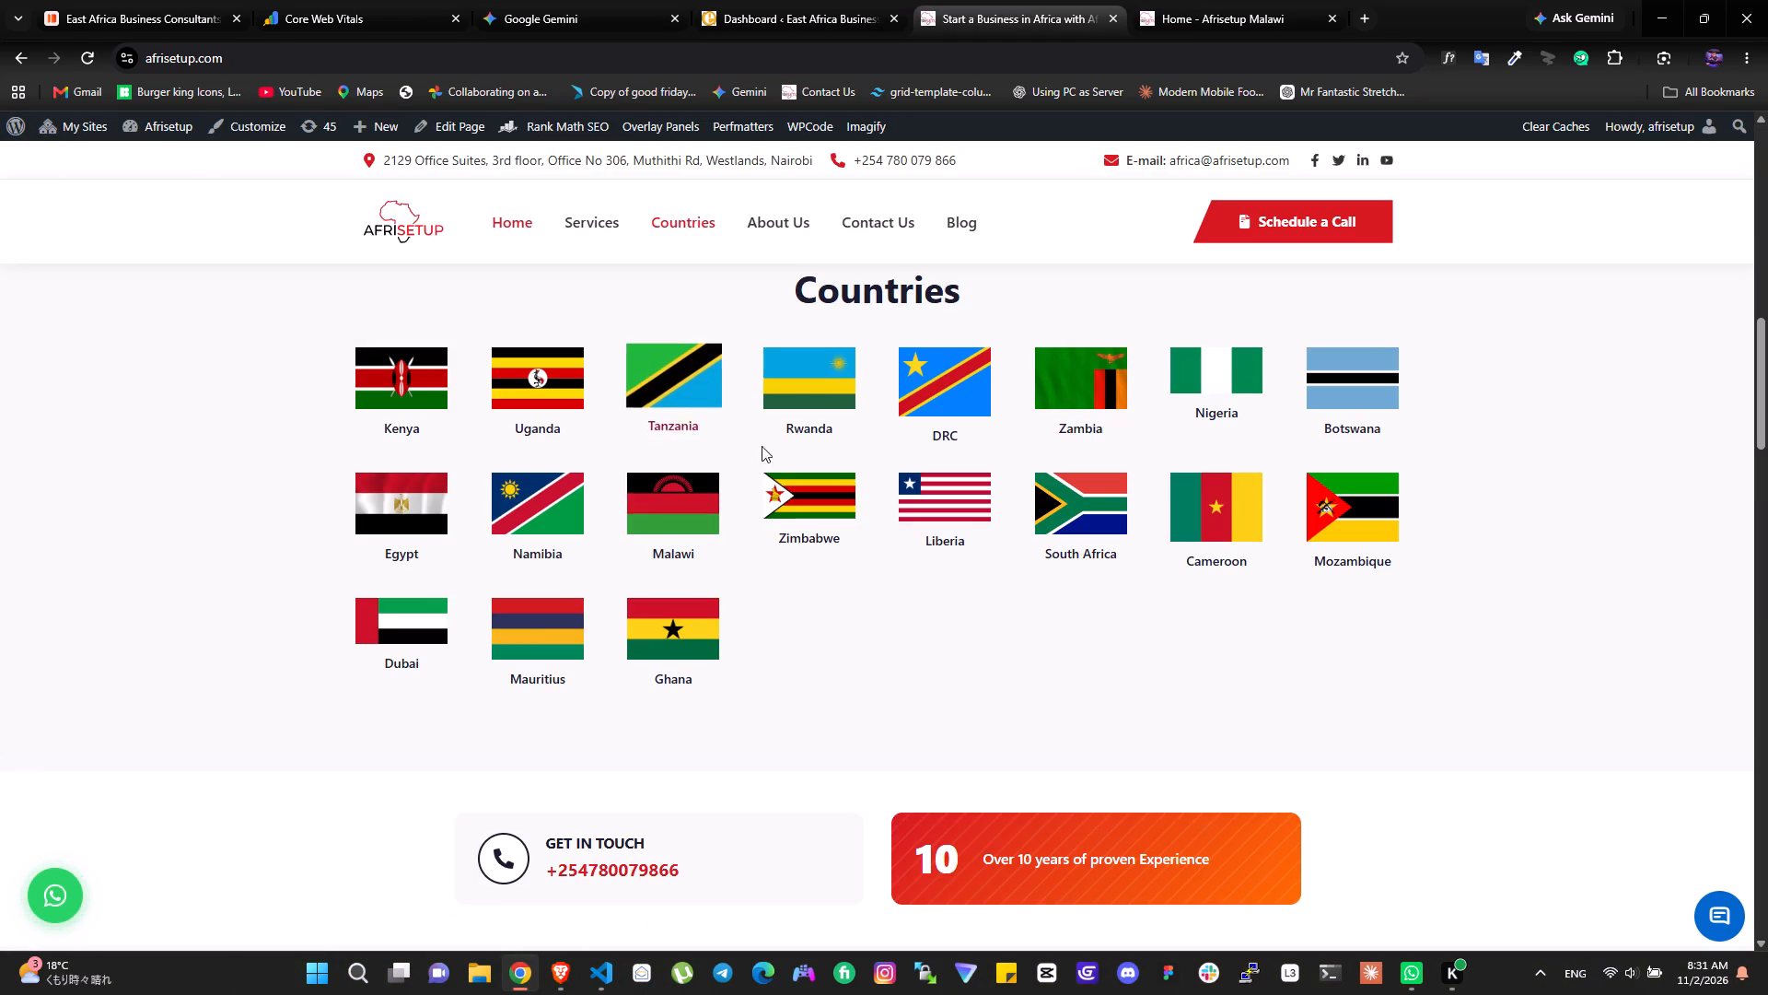
pyautogui.click(802, 559)
pyautogui.click(812, 521)
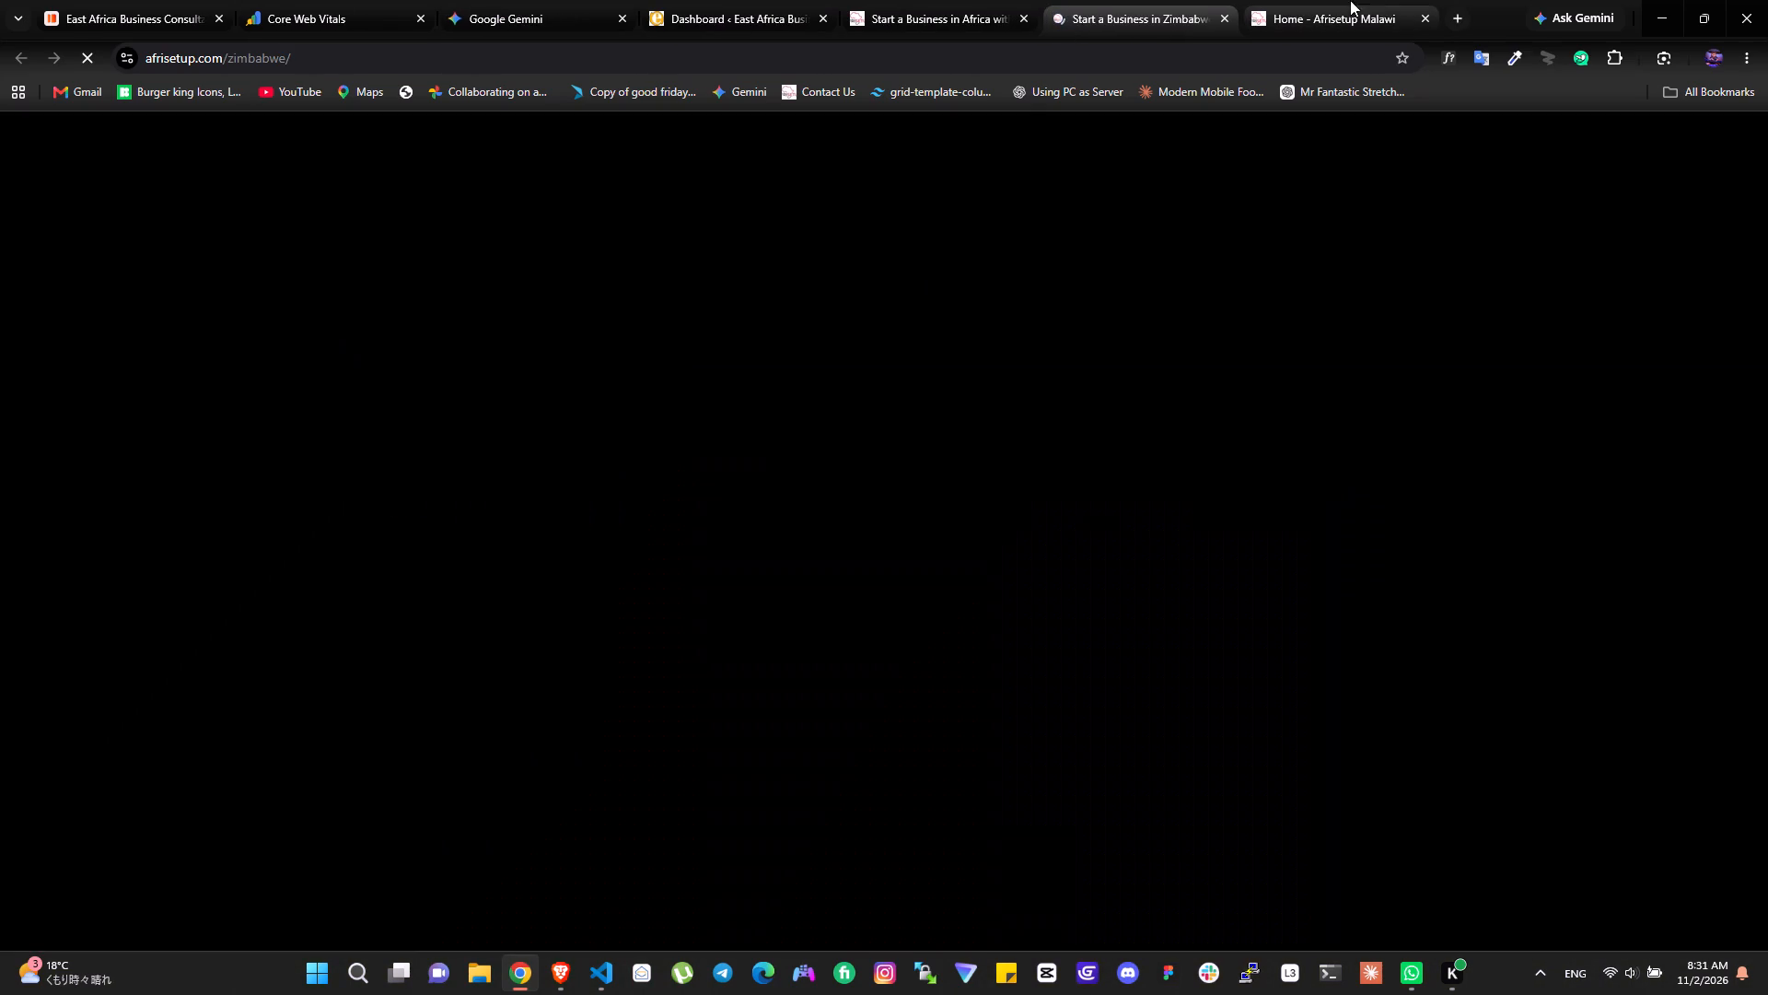
pyautogui.click(1427, 19)
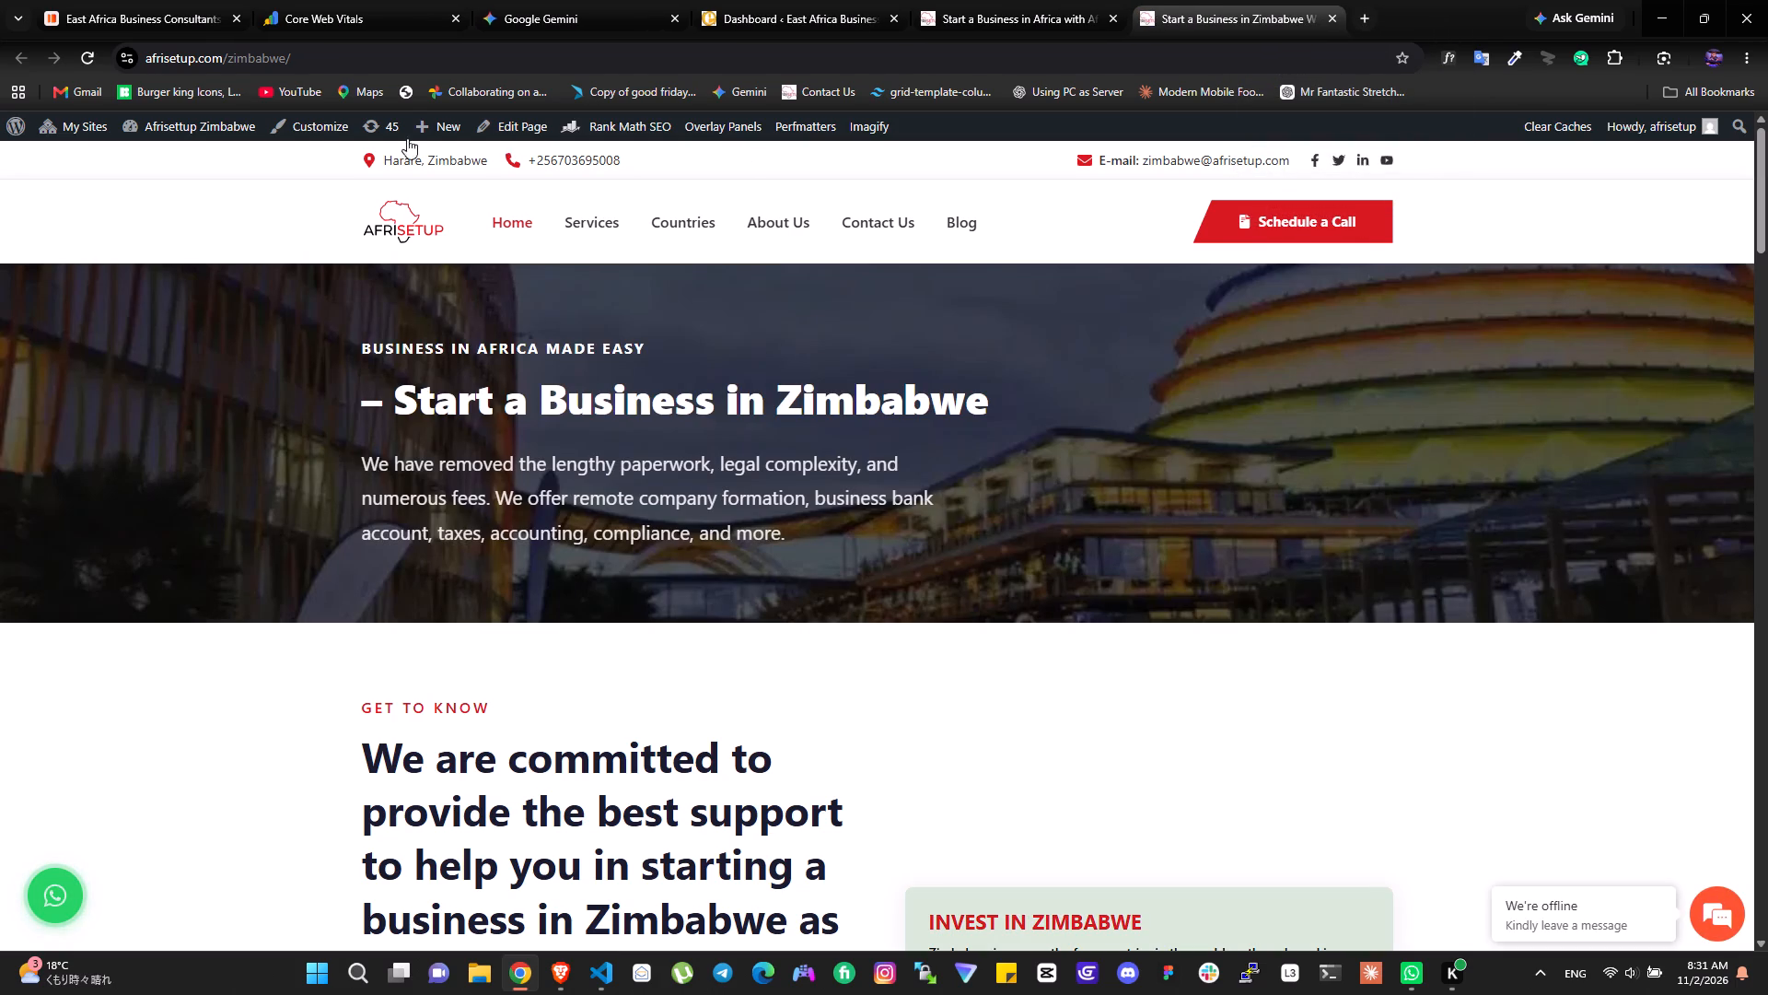
pyautogui.click(335, 128)
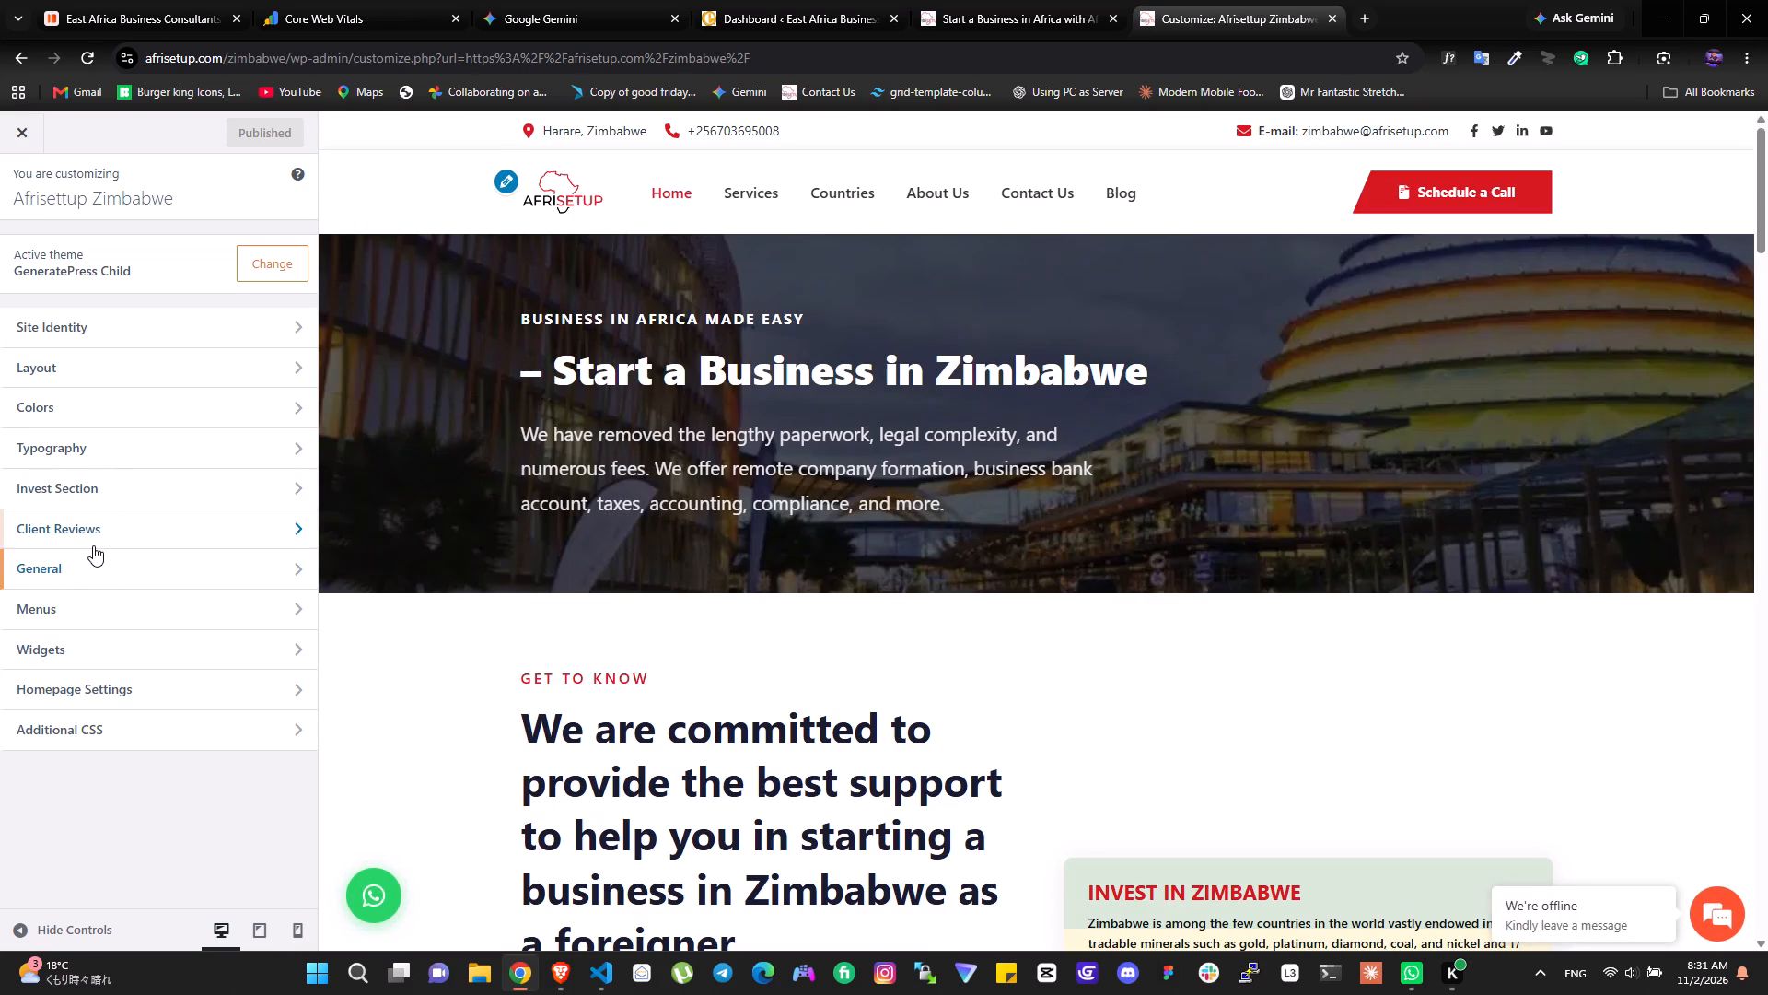
# Look through the Zimbabwe homepage preview down to the footer, examining its content sections and contact details.
pyautogui.scroll(-3, 422, 614)
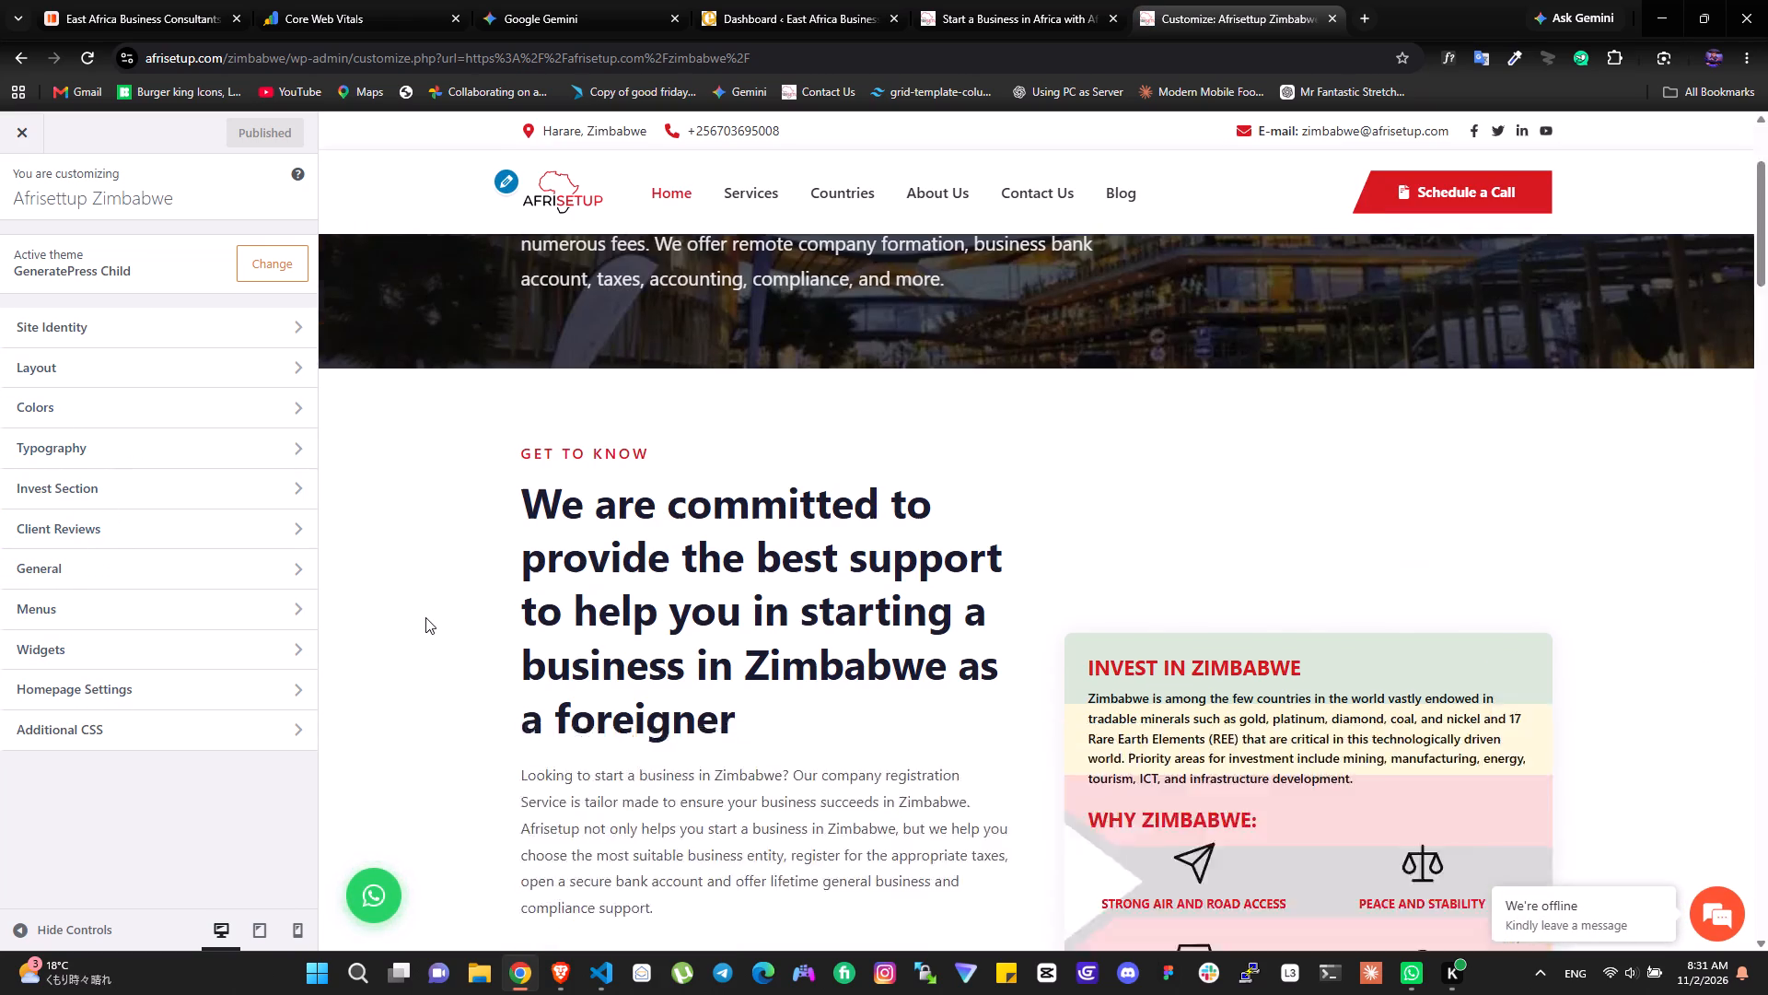
pyautogui.scroll(-9, 425, 617)
pyautogui.scroll(6, 425, 617)
pyautogui.scroll(-2, 423, 615)
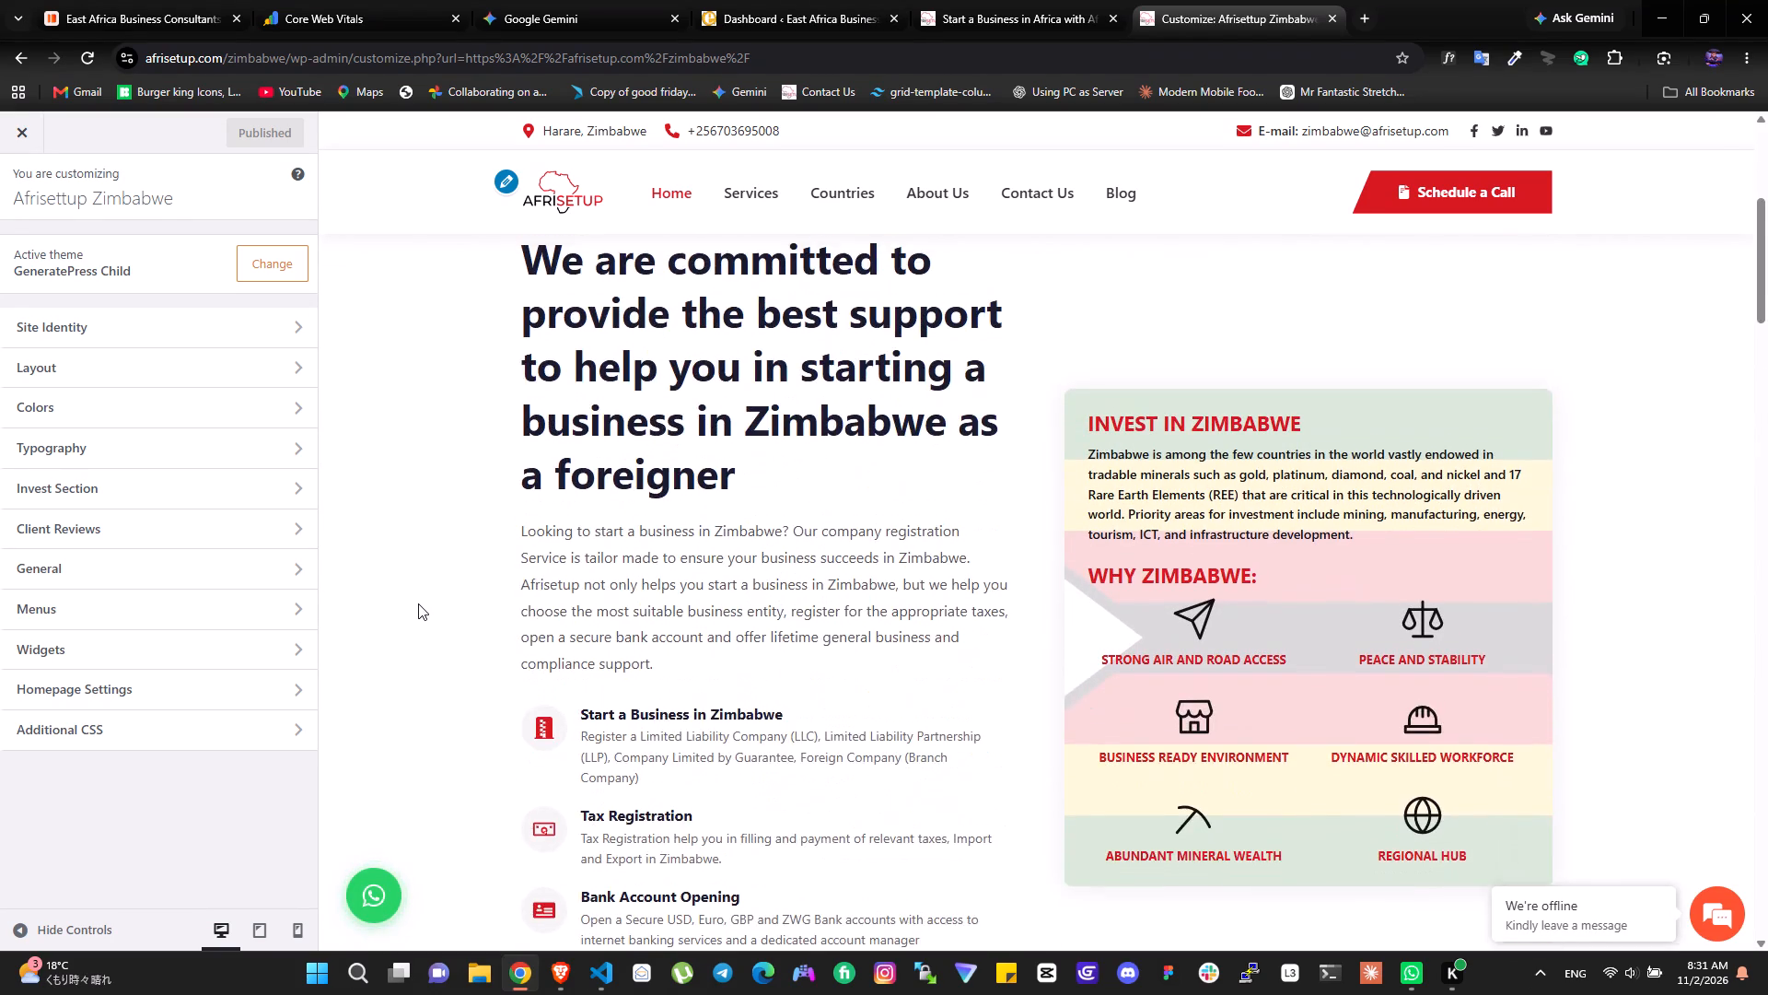
pyautogui.scroll(-2, 418, 603)
pyautogui.scroll(1, 416, 604)
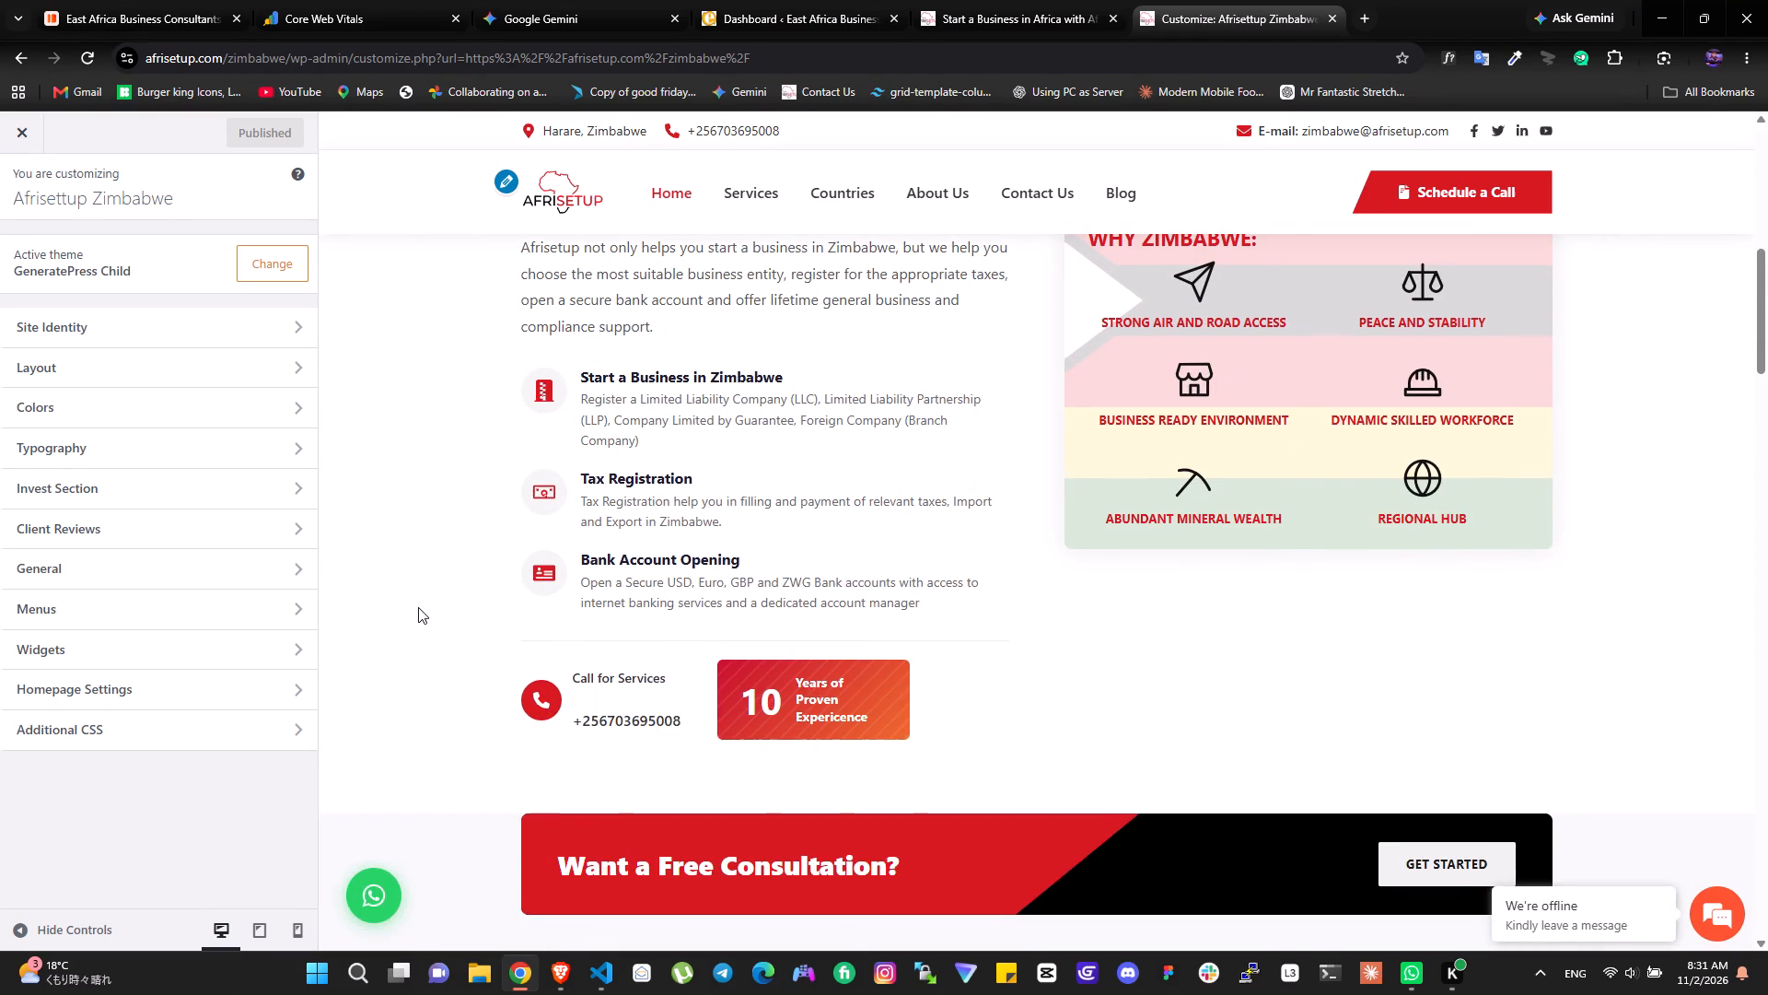
pyautogui.scroll(2, 418, 607)
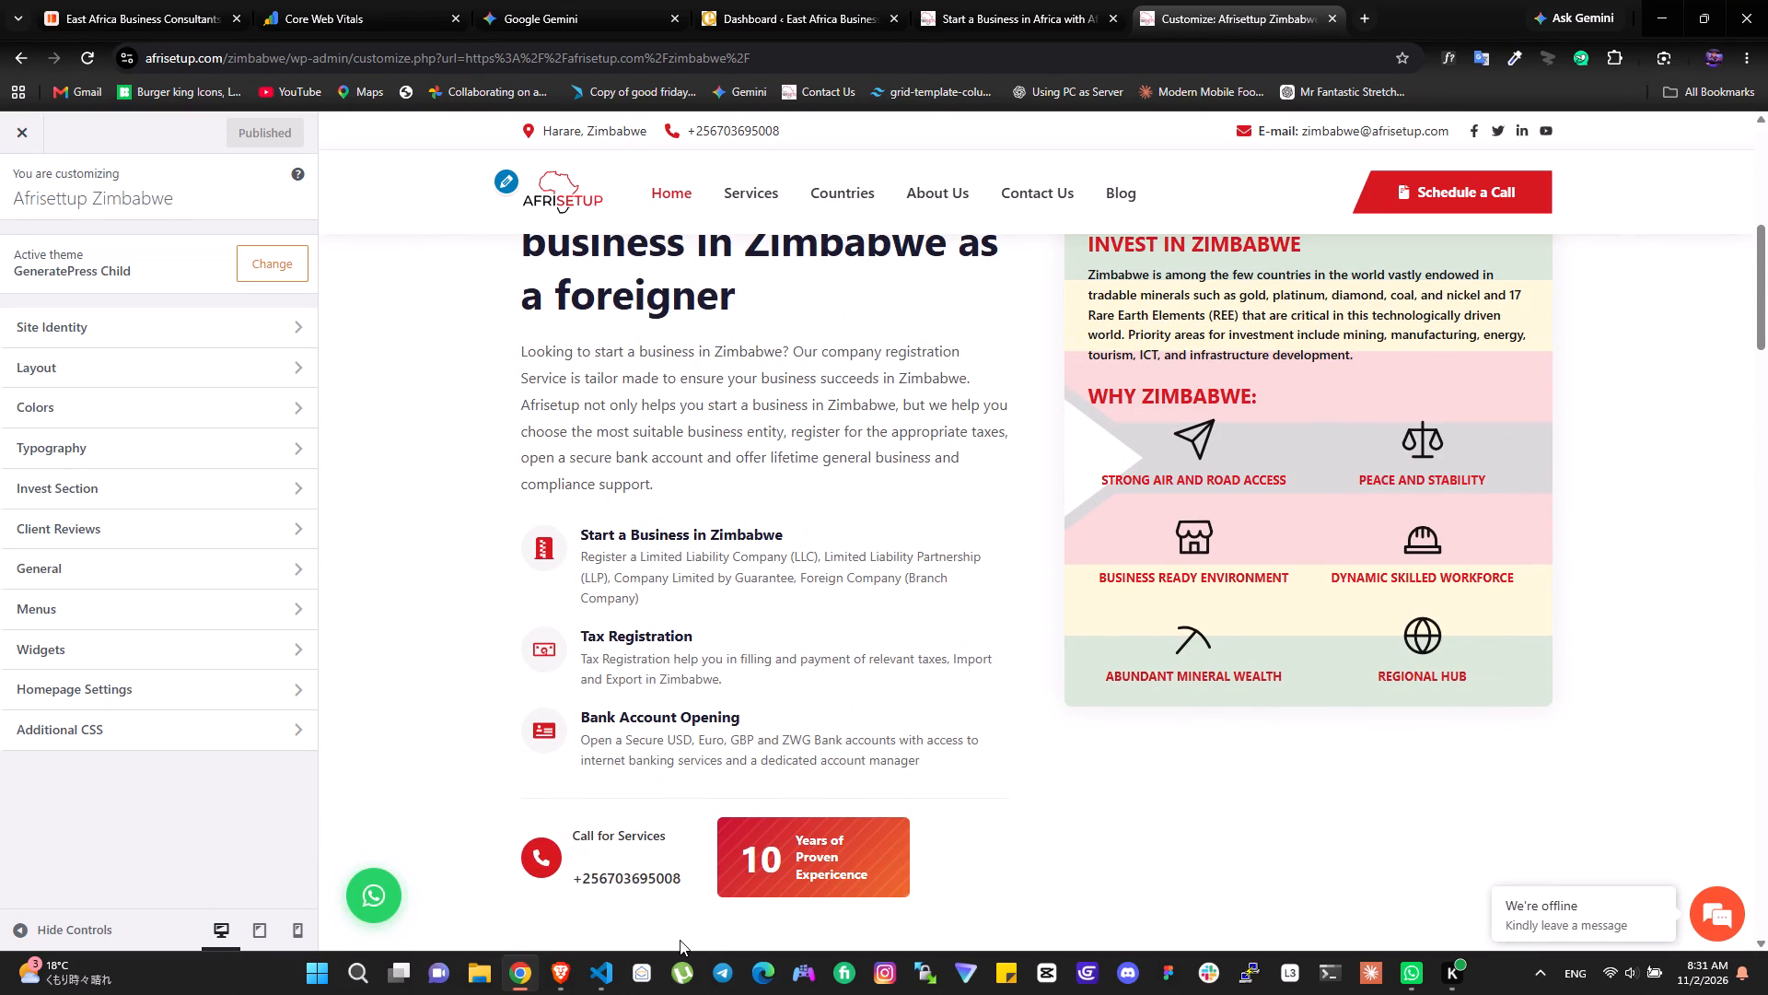
pyautogui.scroll(1, 681, 941)
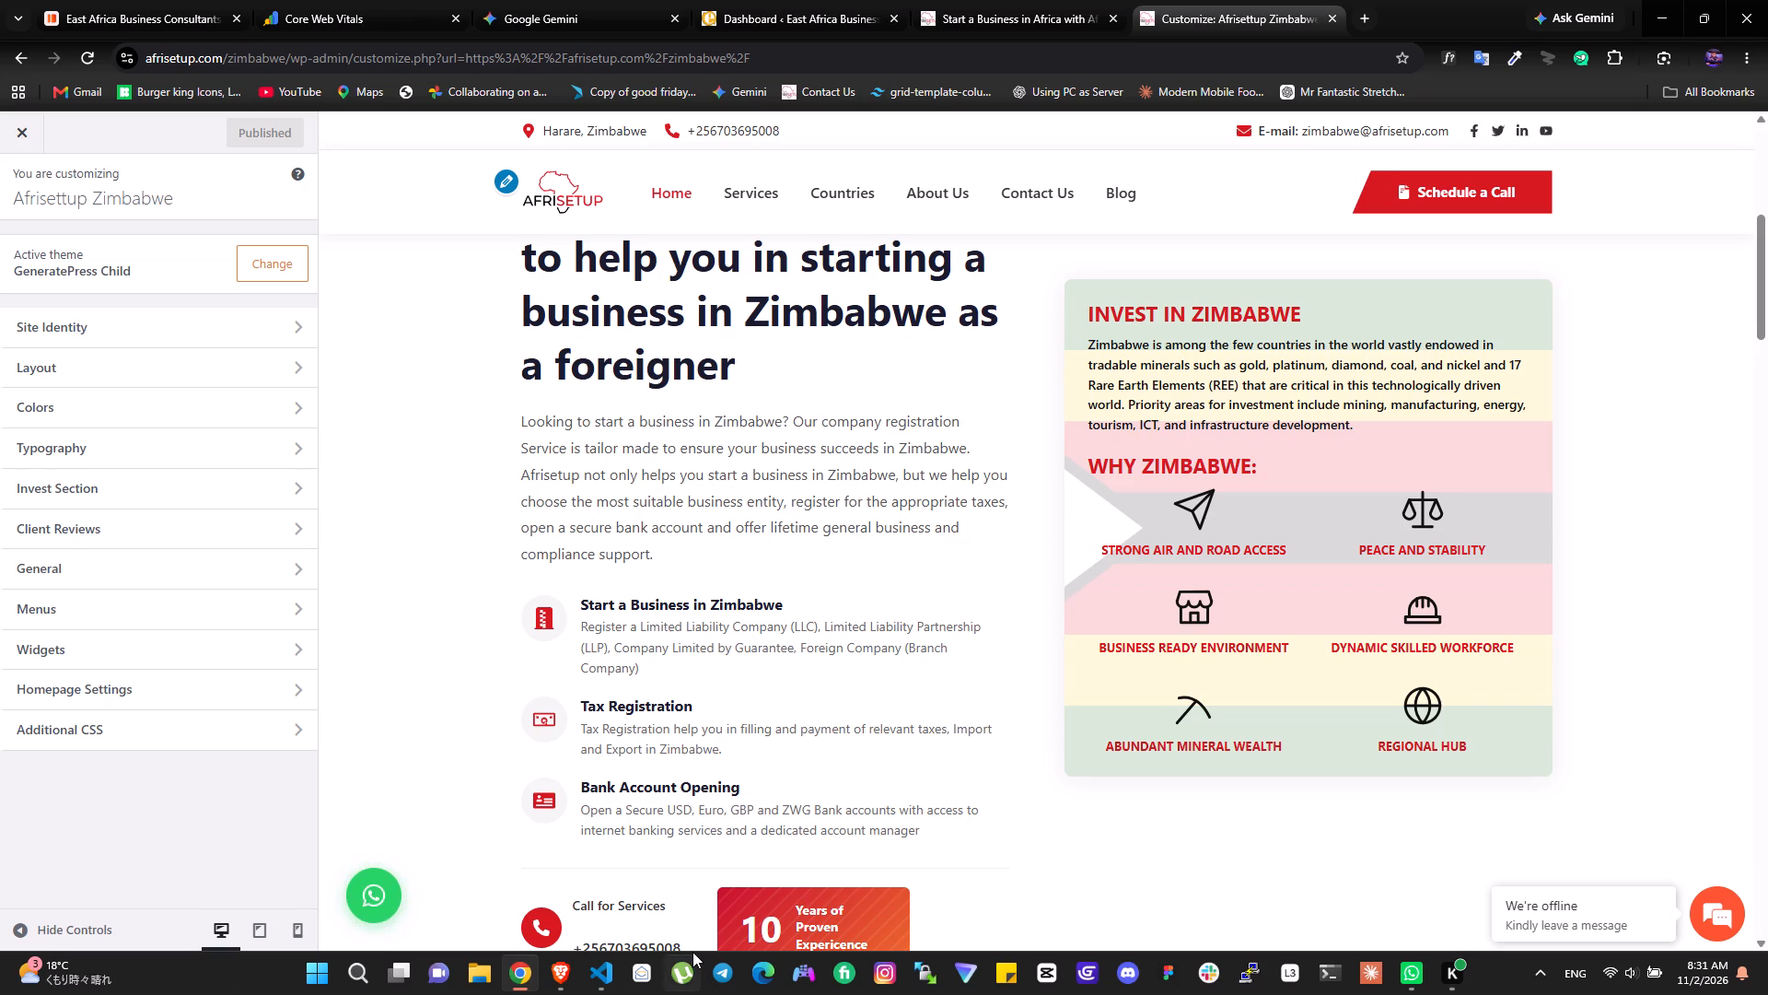
pyautogui.scroll(-4, 694, 949)
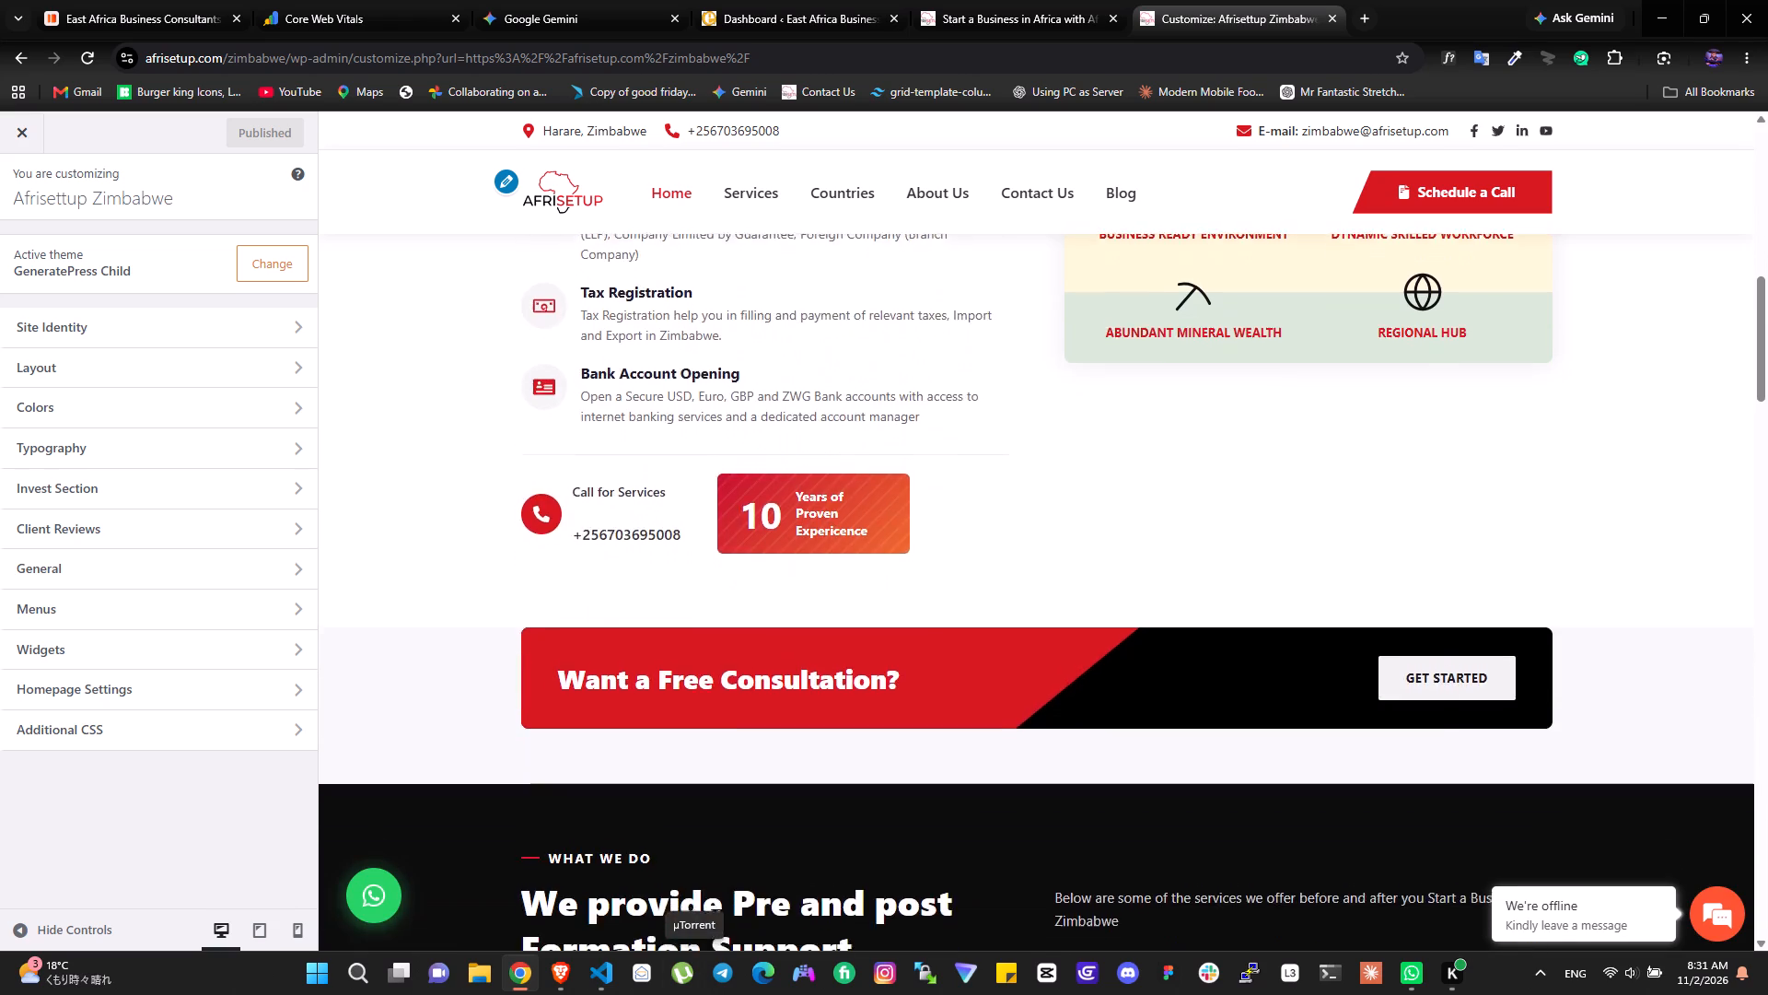
pyautogui.scroll(-7, 694, 948)
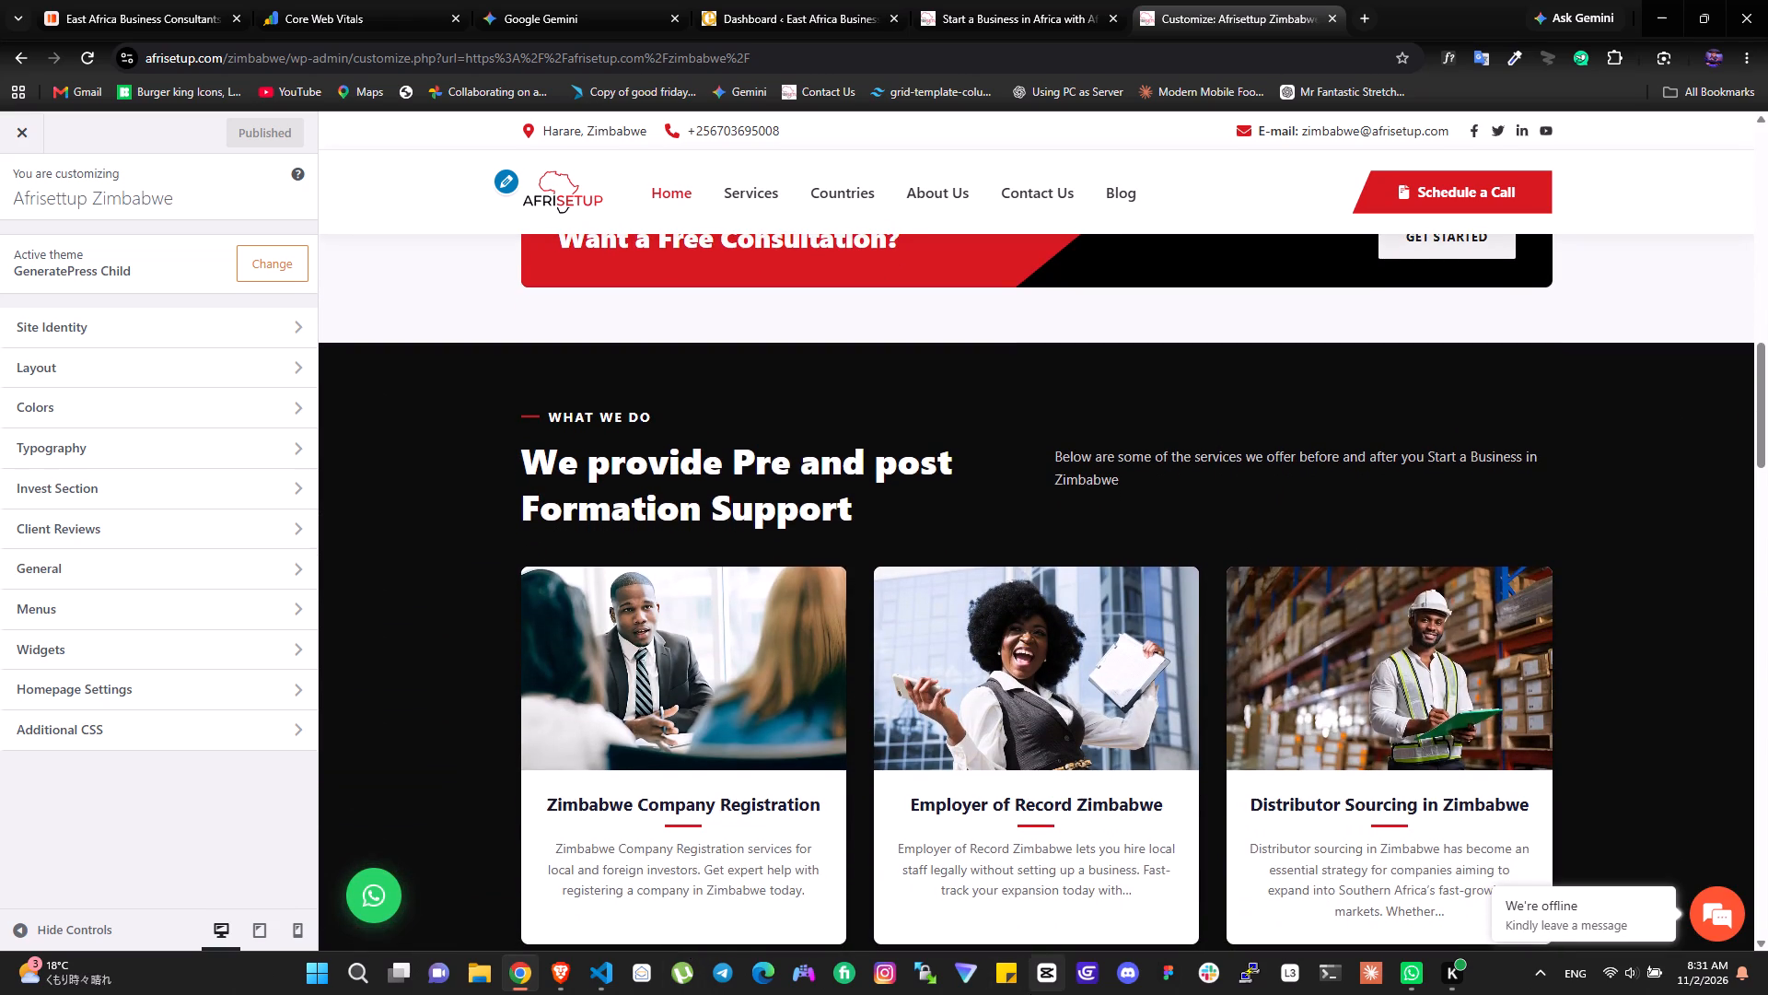
pyautogui.scroll(-8, 1028, 731)
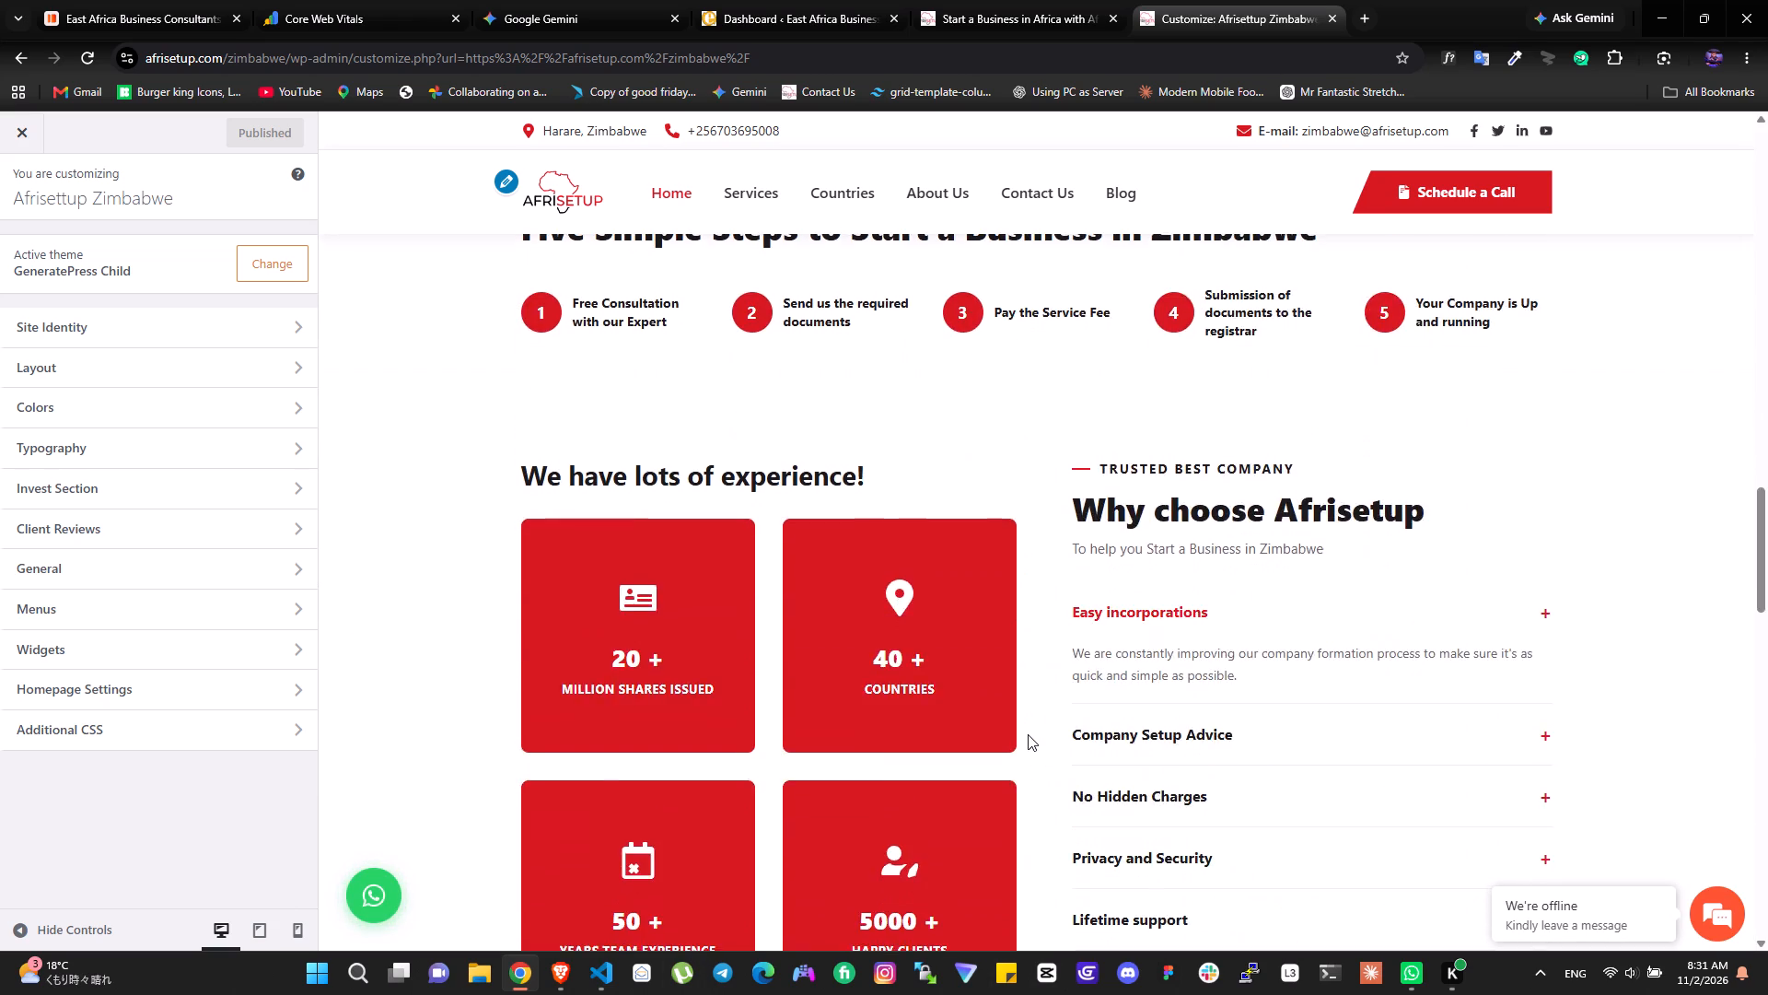
pyautogui.scroll(-6, 1028, 734)
pyautogui.scroll(-3, 962, 657)
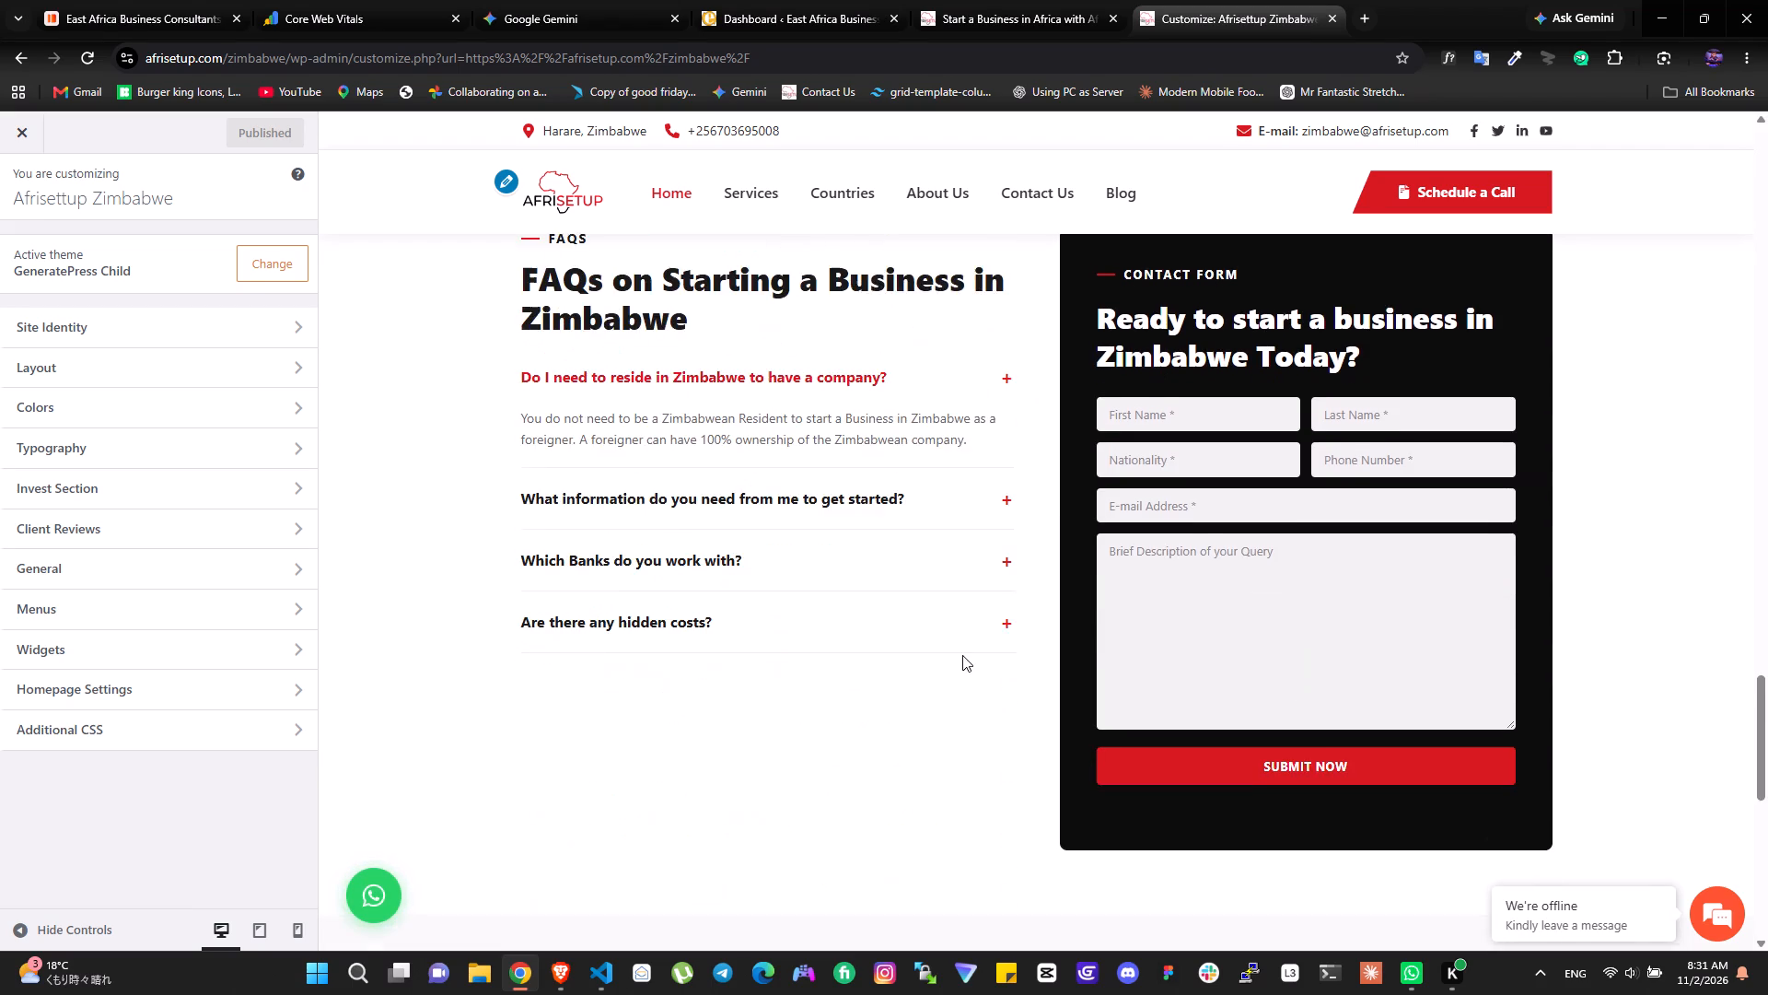
pyautogui.scroll(-6, 962, 652)
pyautogui.scroll(-2, 880, 549)
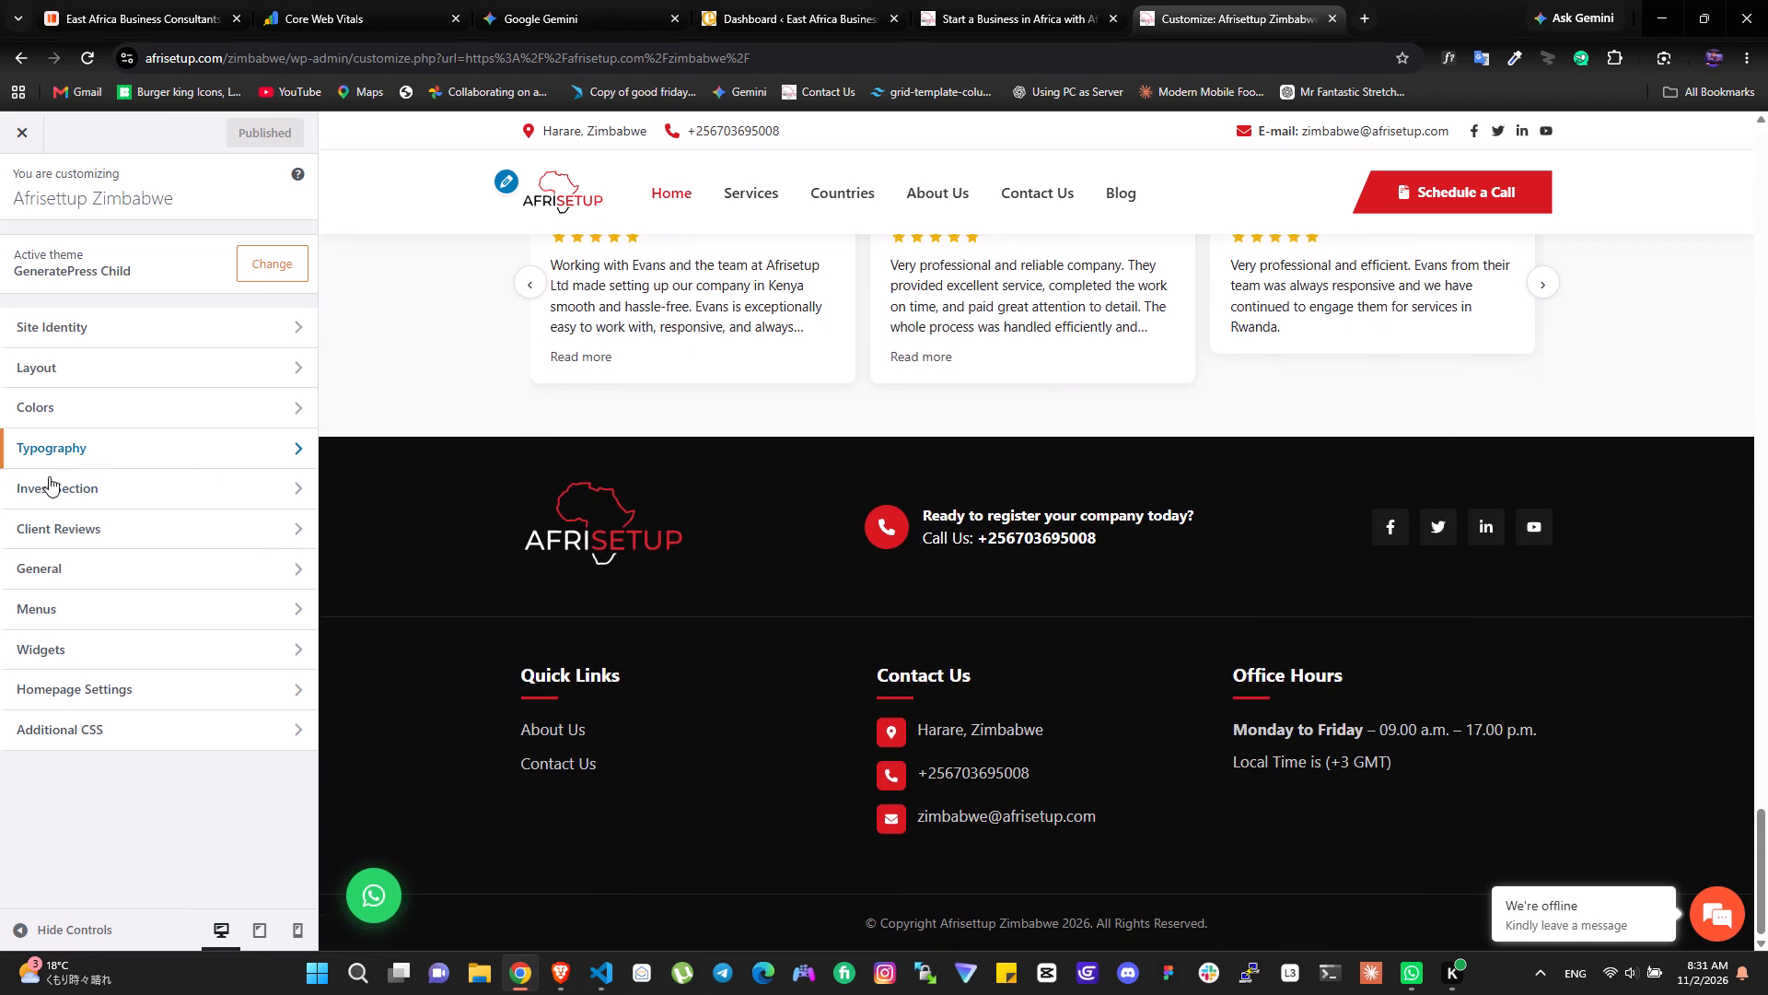
pyautogui.click(73, 600)
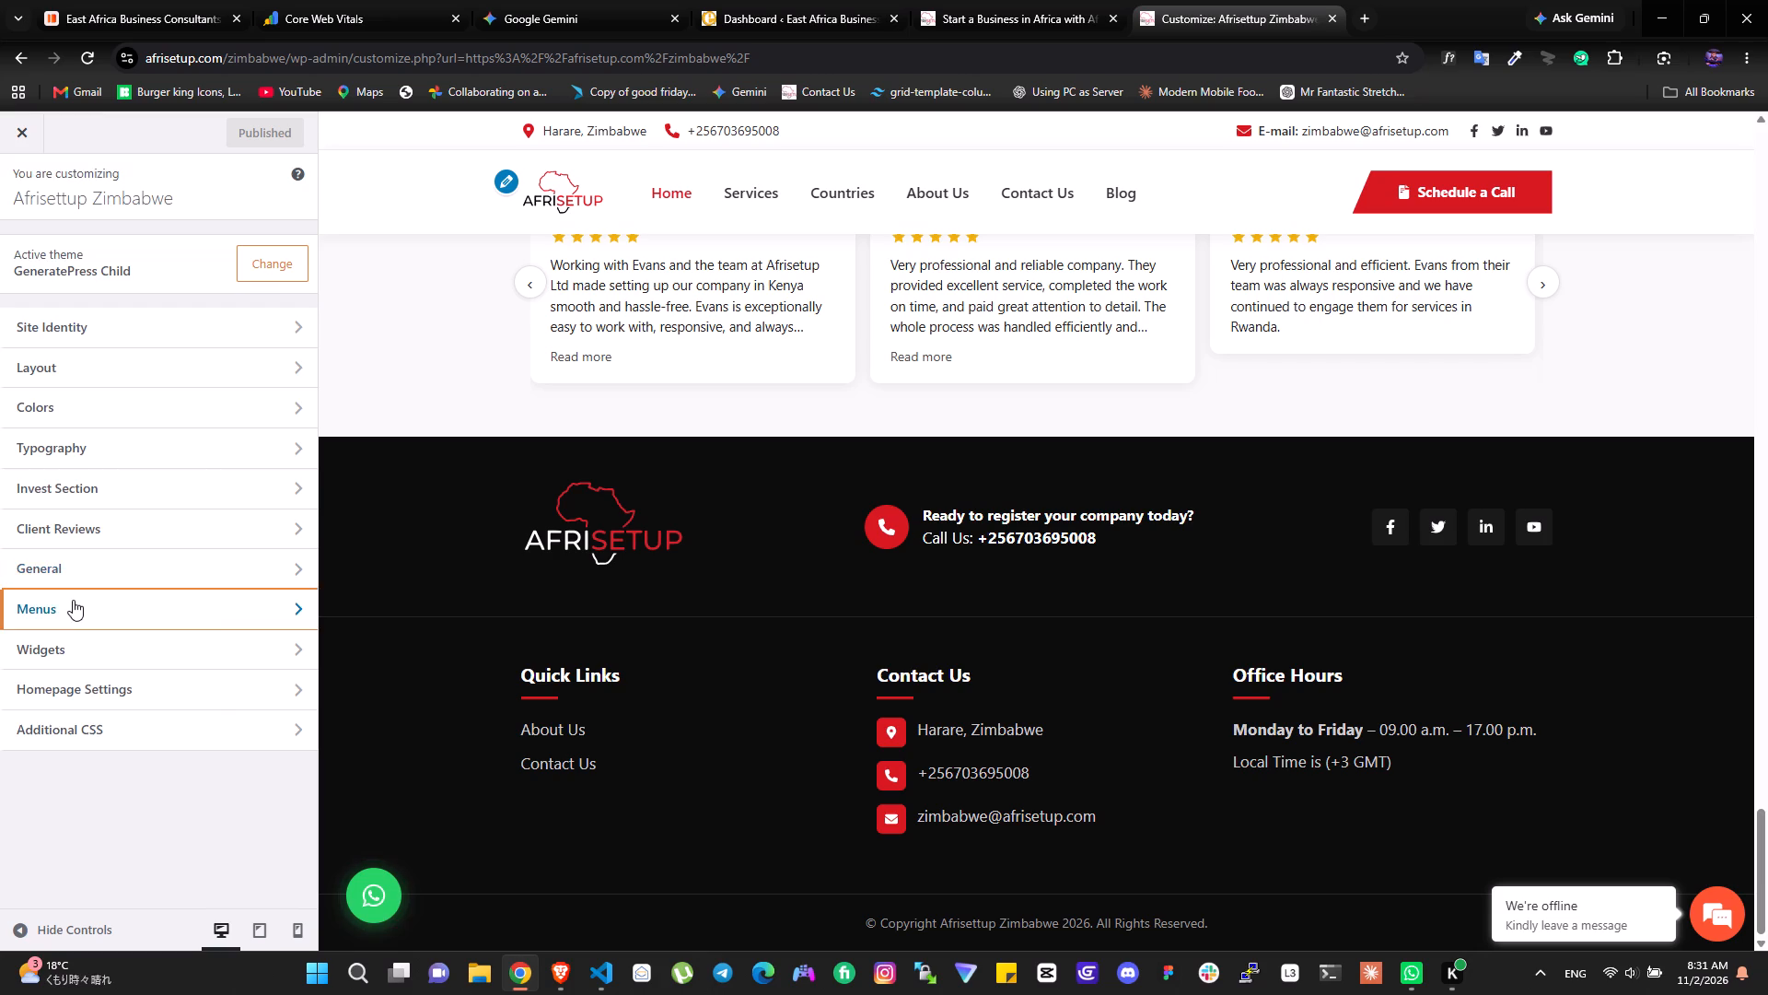
pyautogui.click(280, 297)
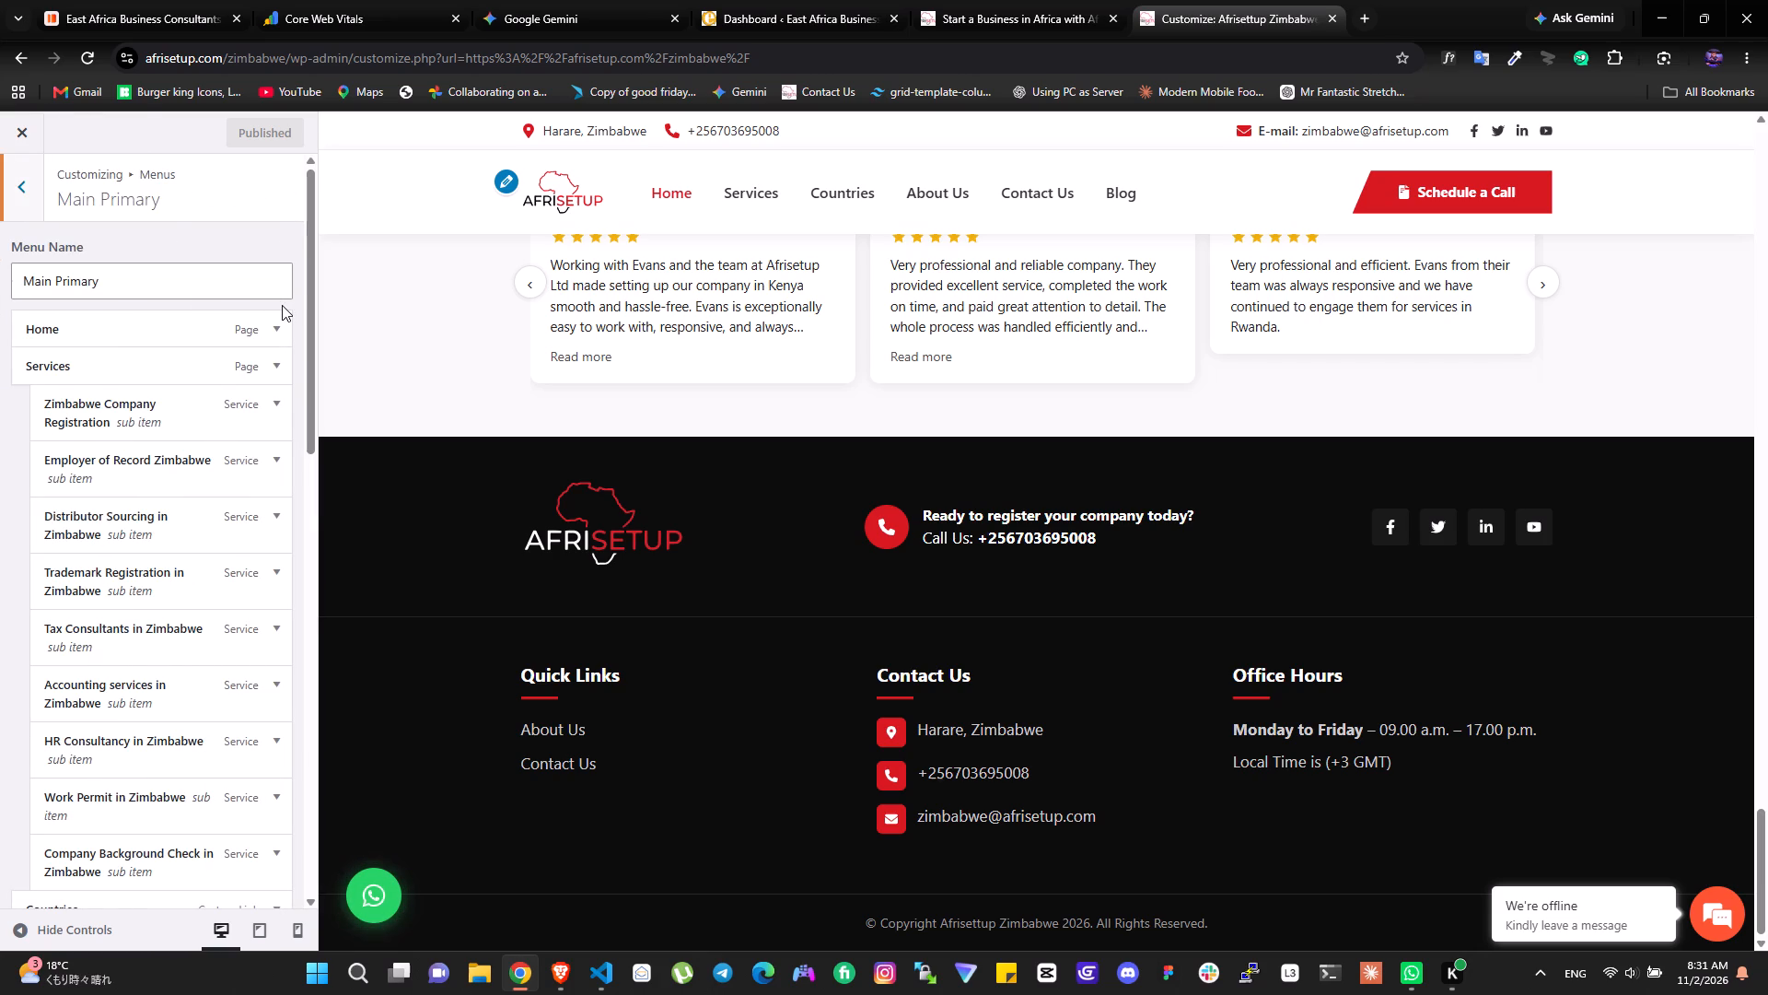
pyautogui.scroll(-6, 164, 488)
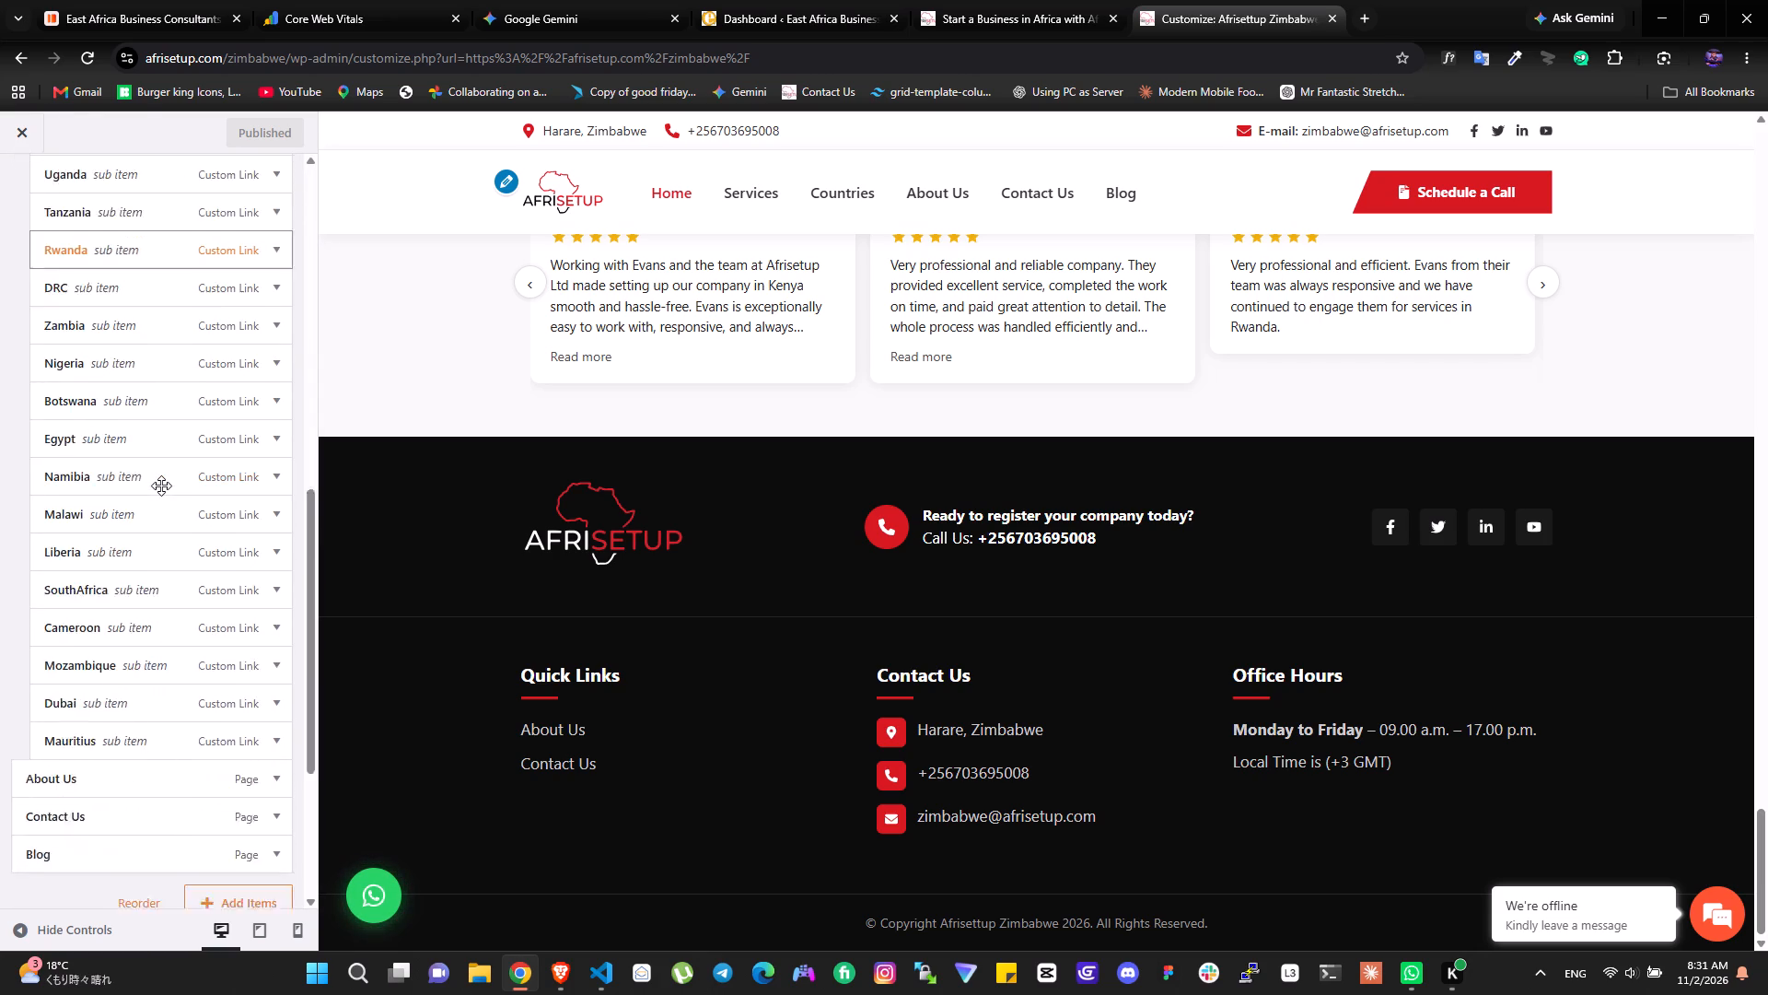
pyautogui.scroll(-3, 161, 486)
pyautogui.click(226, 624)
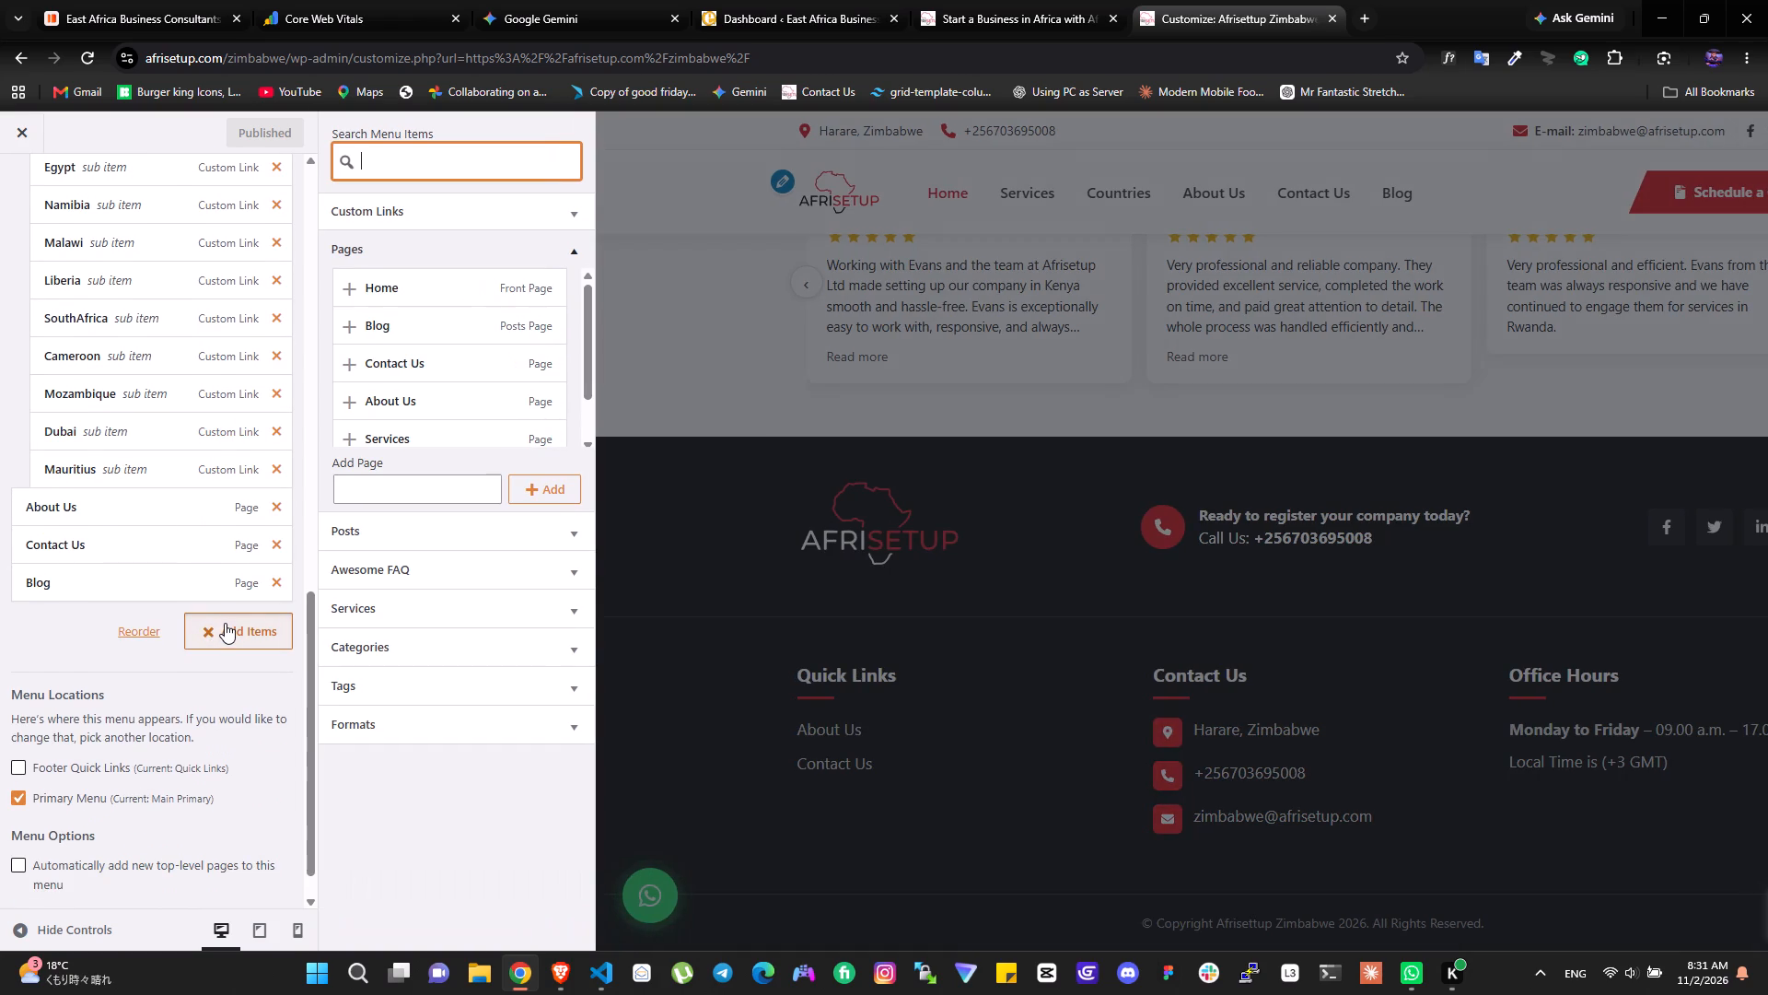
pyautogui.click(415, 210)
pyautogui.click(387, 260)
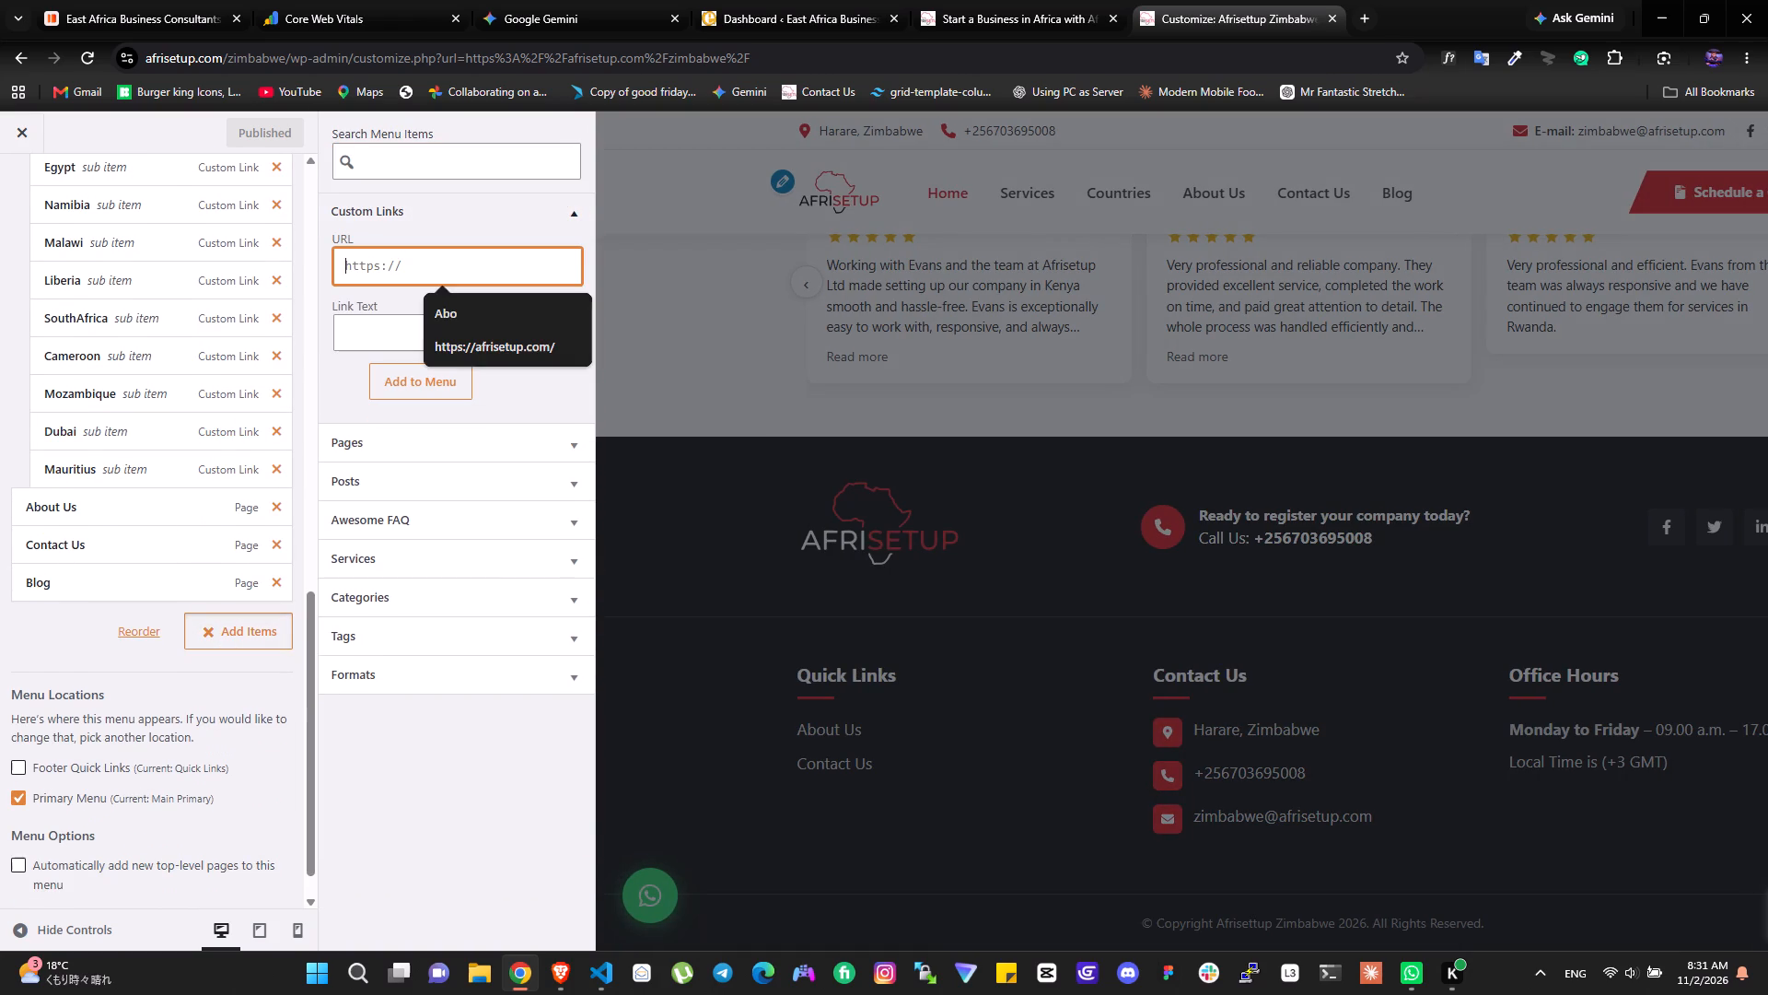
pyautogui.hotkey('ctrl', 'v')
pyautogui.click(381, 329)
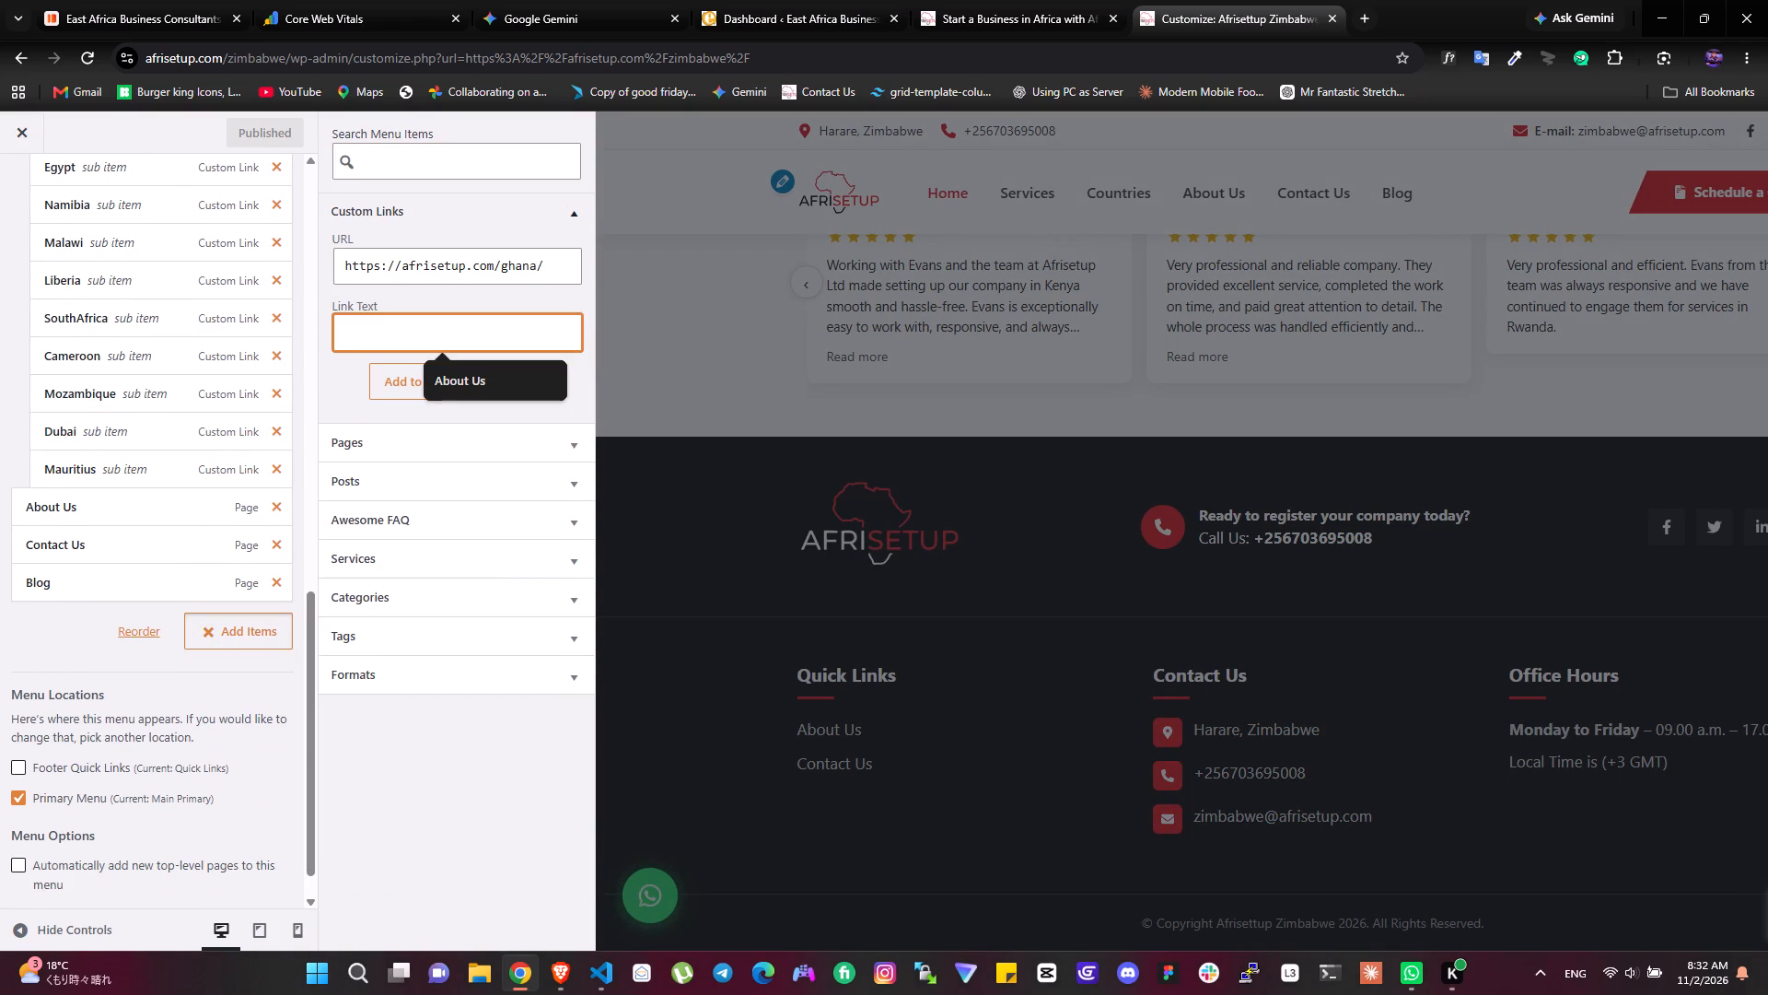
pyautogui.write('Gh')
pyautogui.write('an')
pyautogui.press('a')
pyautogui.click(414, 390)
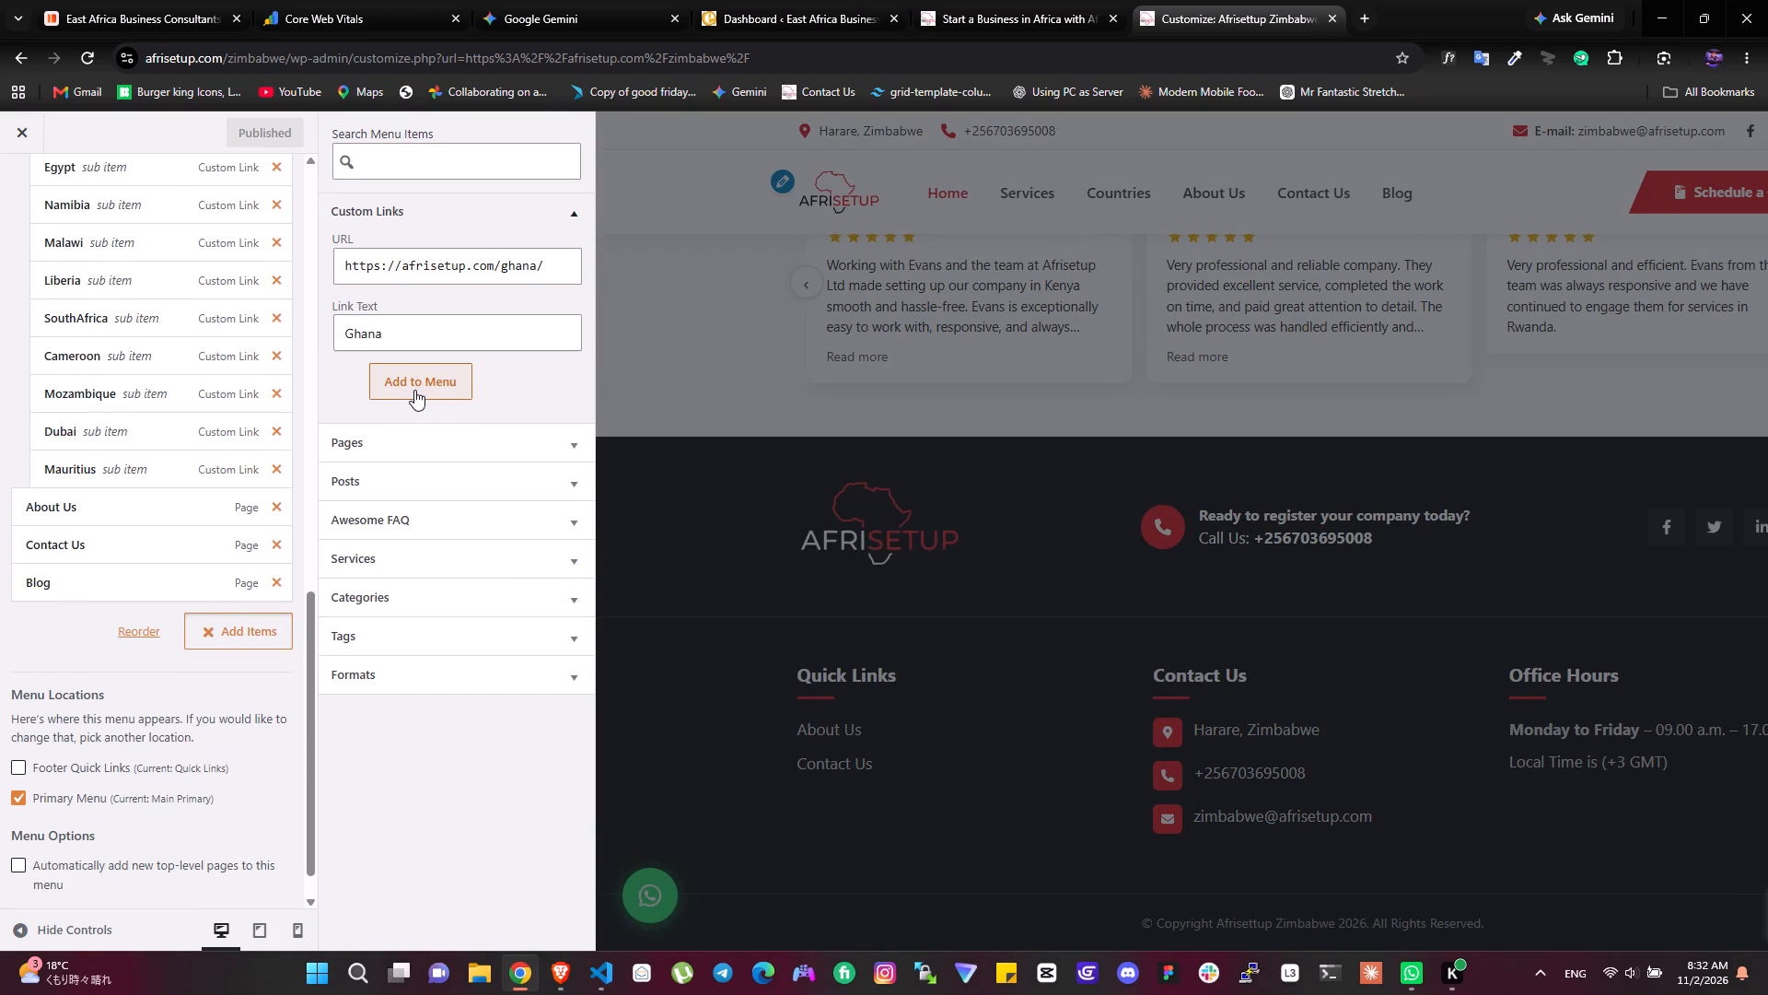
# Nest the Ghana link below Mauritius as a Countries sub item and publish the Zimbabwe menu.
pyautogui.moveTo(68, 626); pyautogui.dragTo(90, 504)
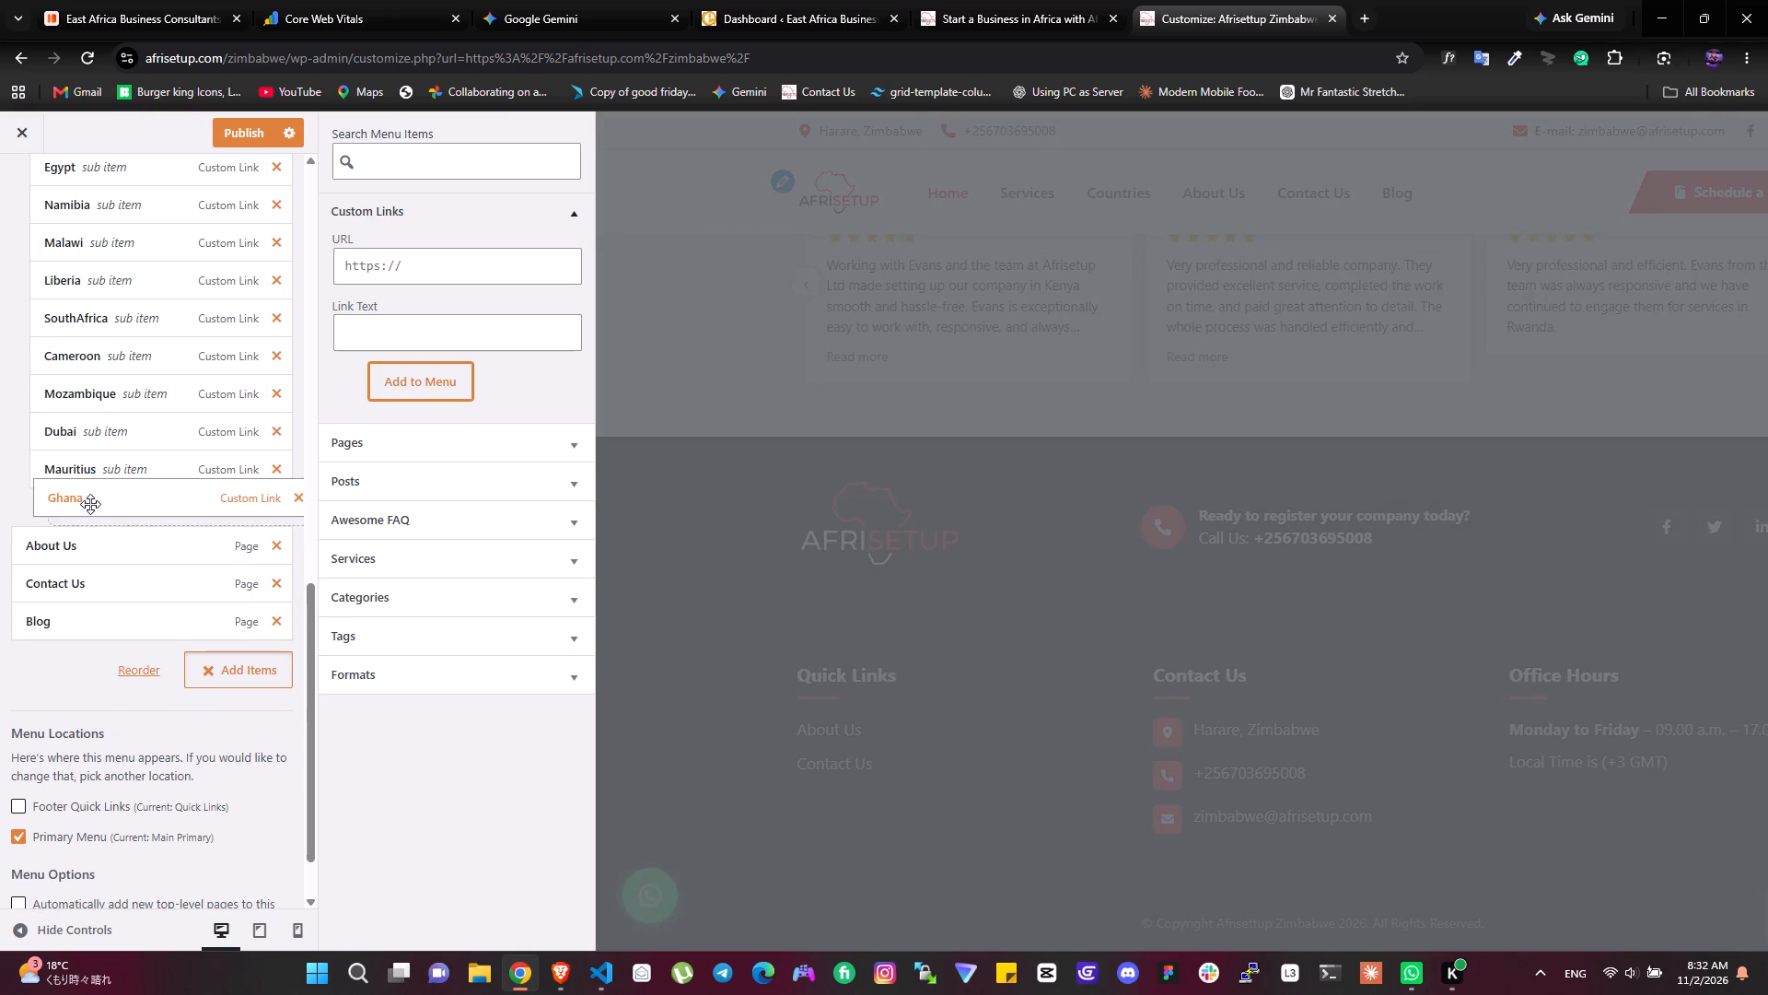
pyautogui.moveTo(90, 504); pyautogui.dragTo(78, 513)
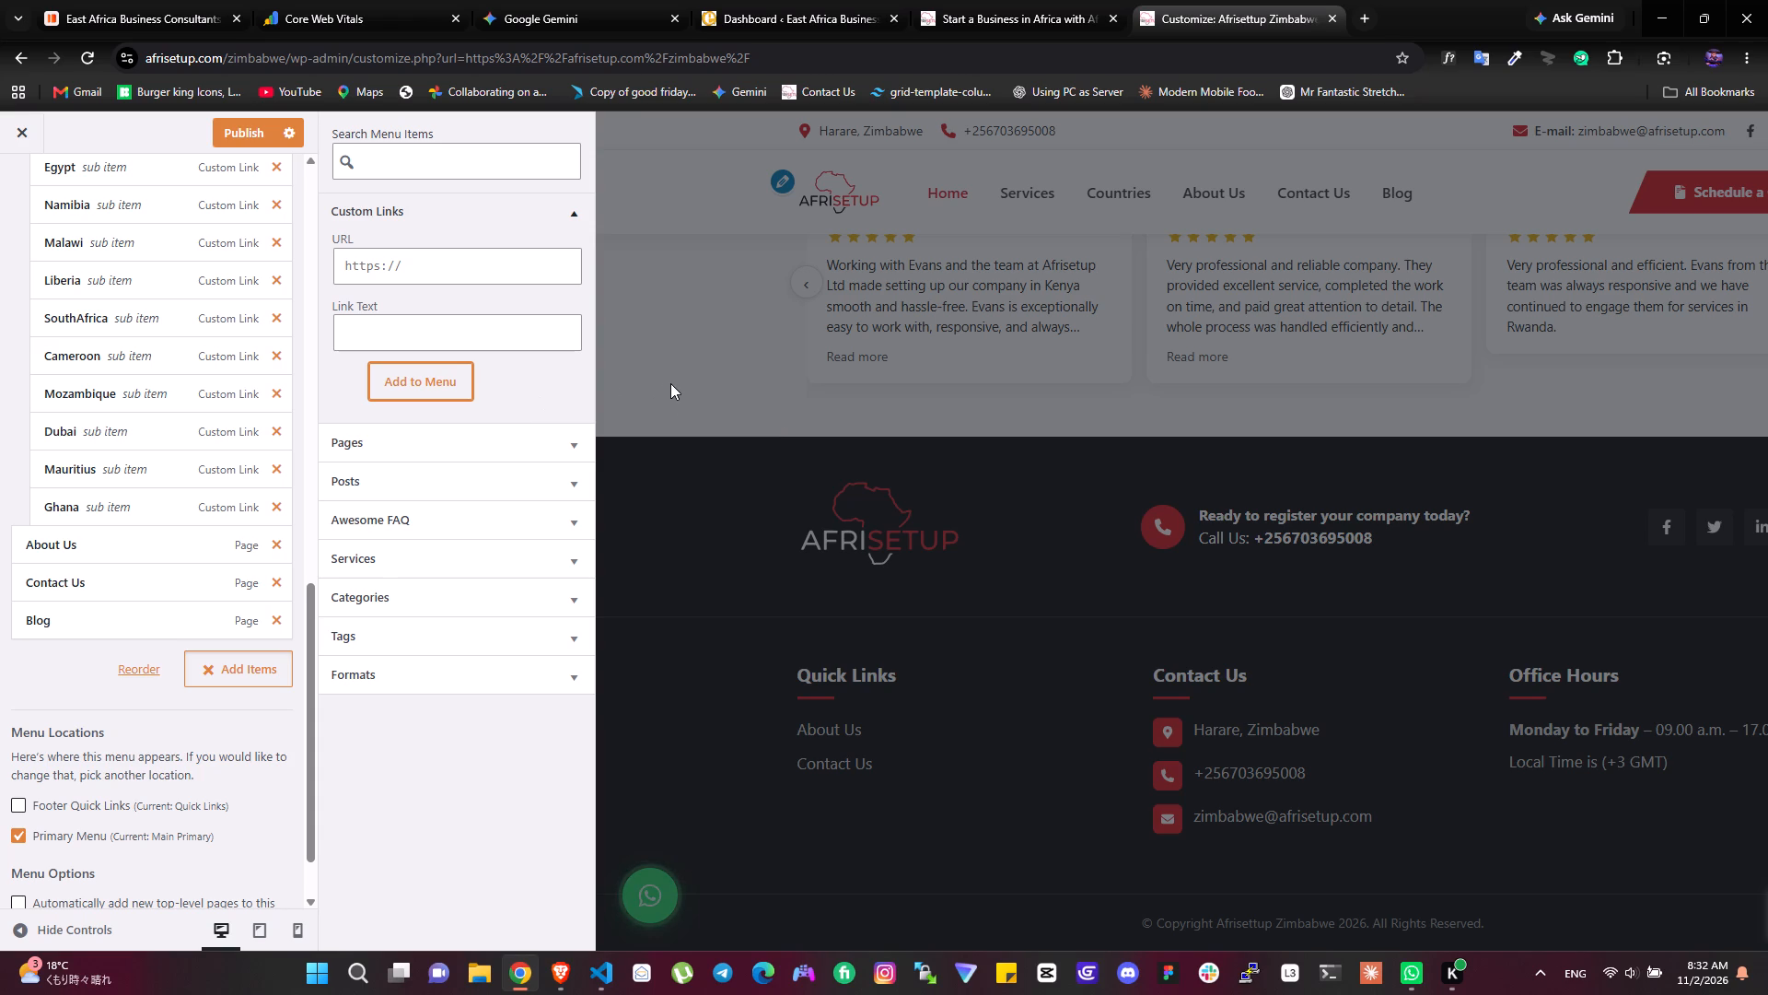
pyautogui.click(234, 144)
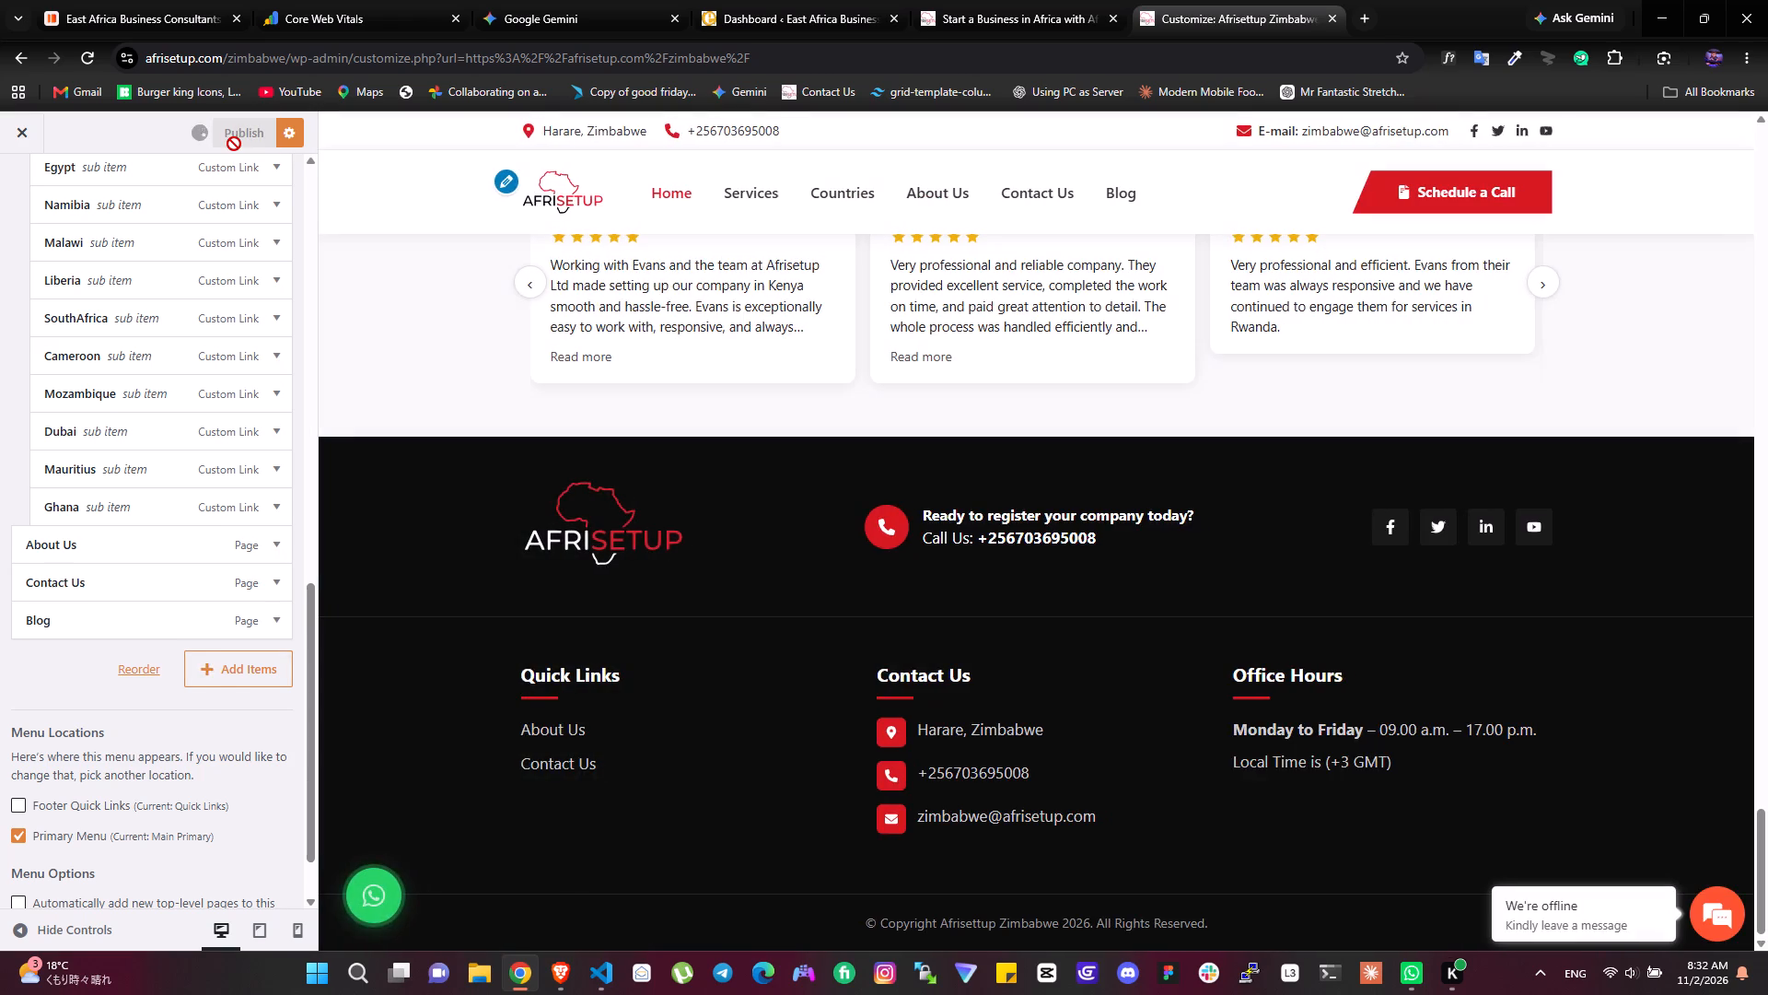
pyautogui.scroll(5, 425, 411)
pyautogui.scroll(-1, 425, 411)
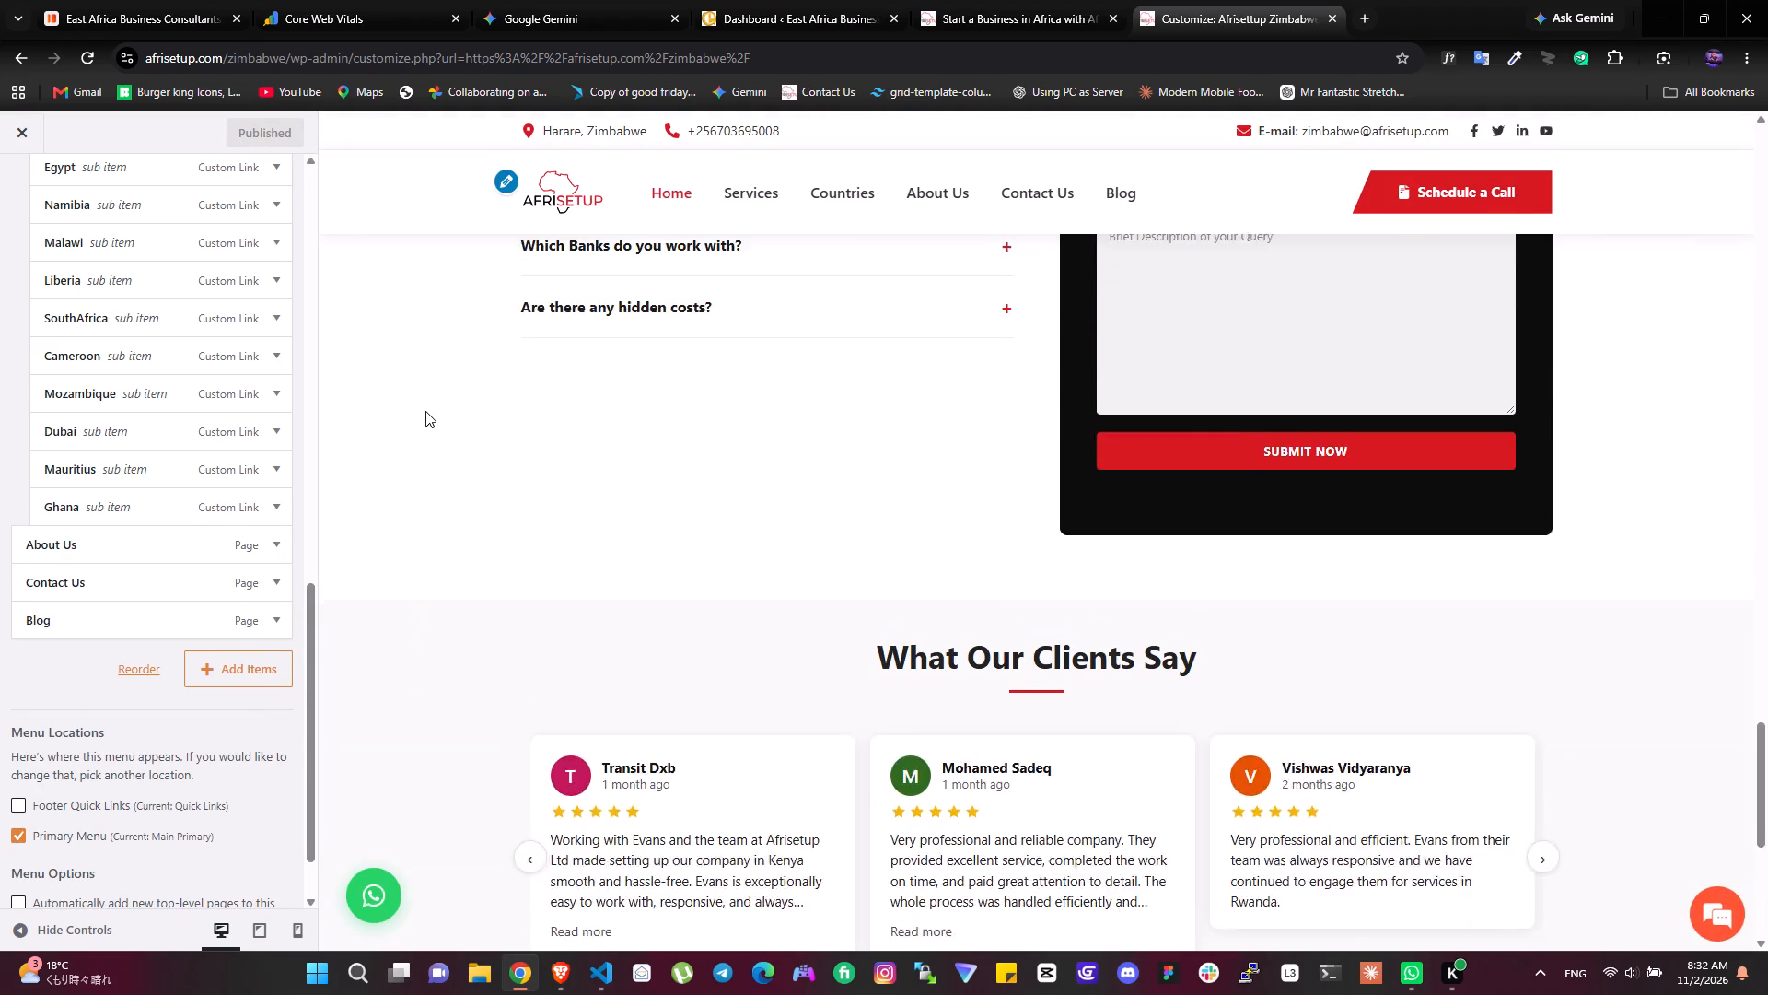
# Look through the Zimbabwe homepage preview from the business setup steps to the footer, examining its sections and contact details.
pyautogui.scroll(-1, 425, 411)
pyautogui.scroll(4, 483, 585)
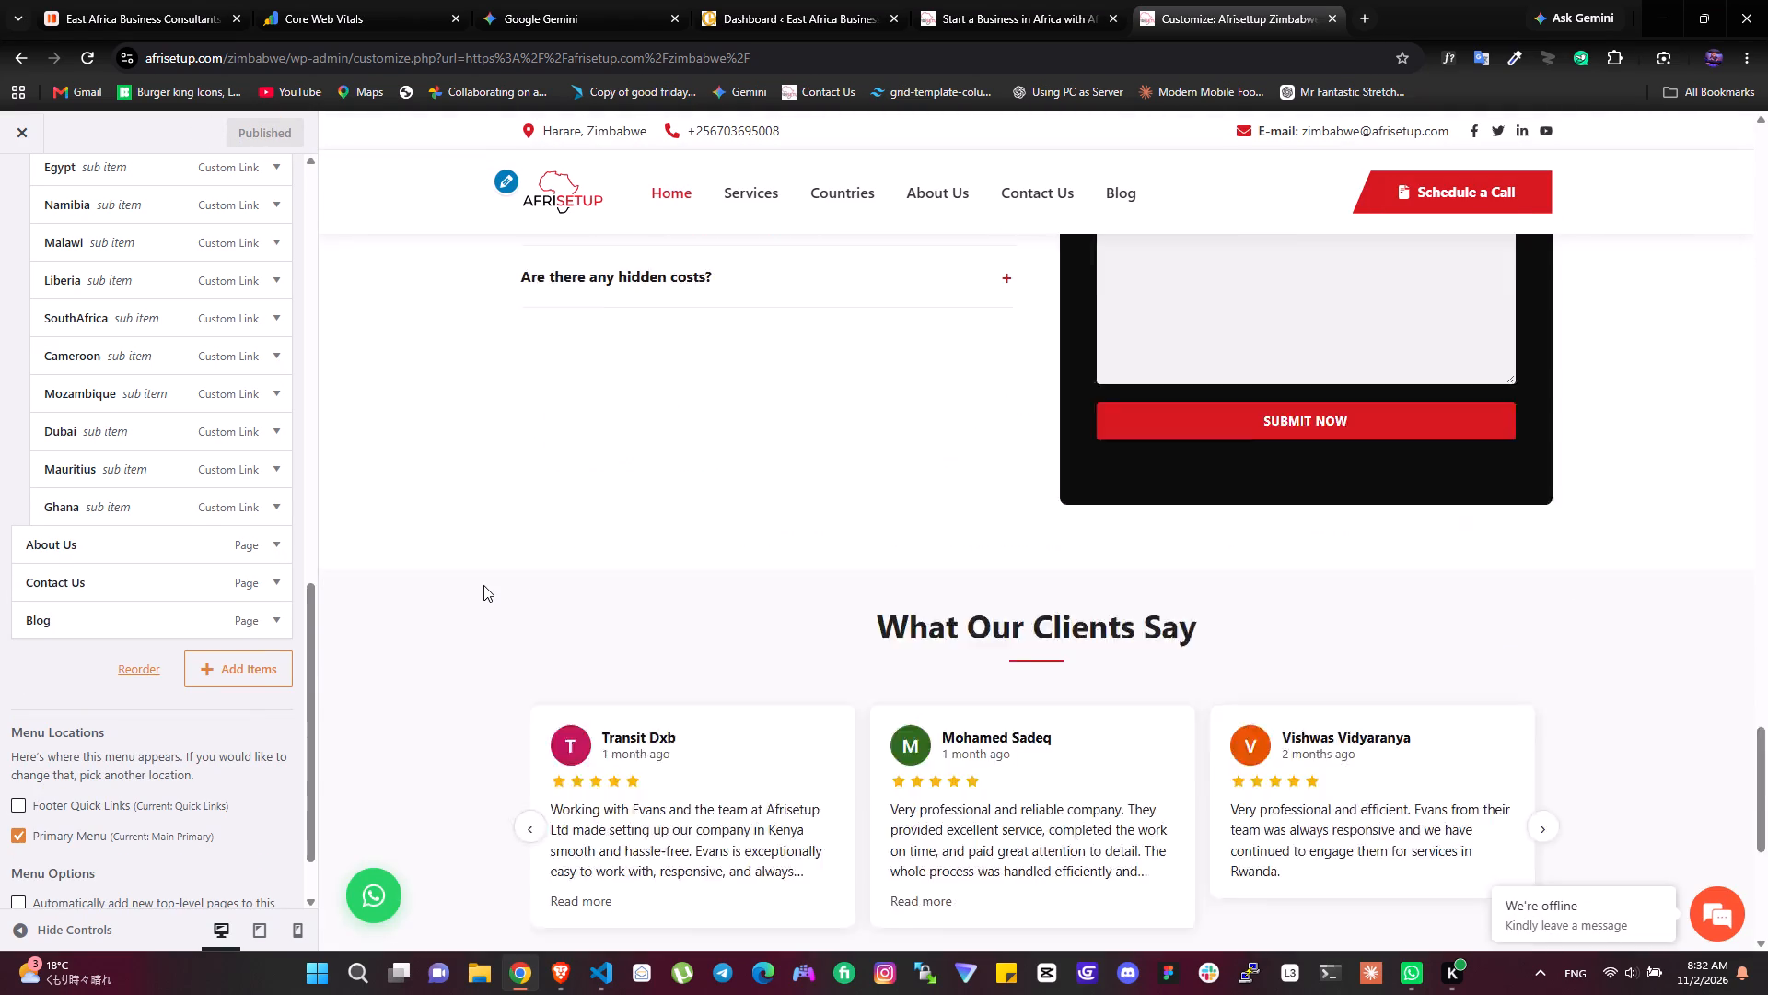
pyautogui.scroll(11, 483, 585)
pyautogui.scroll(-4, 483, 585)
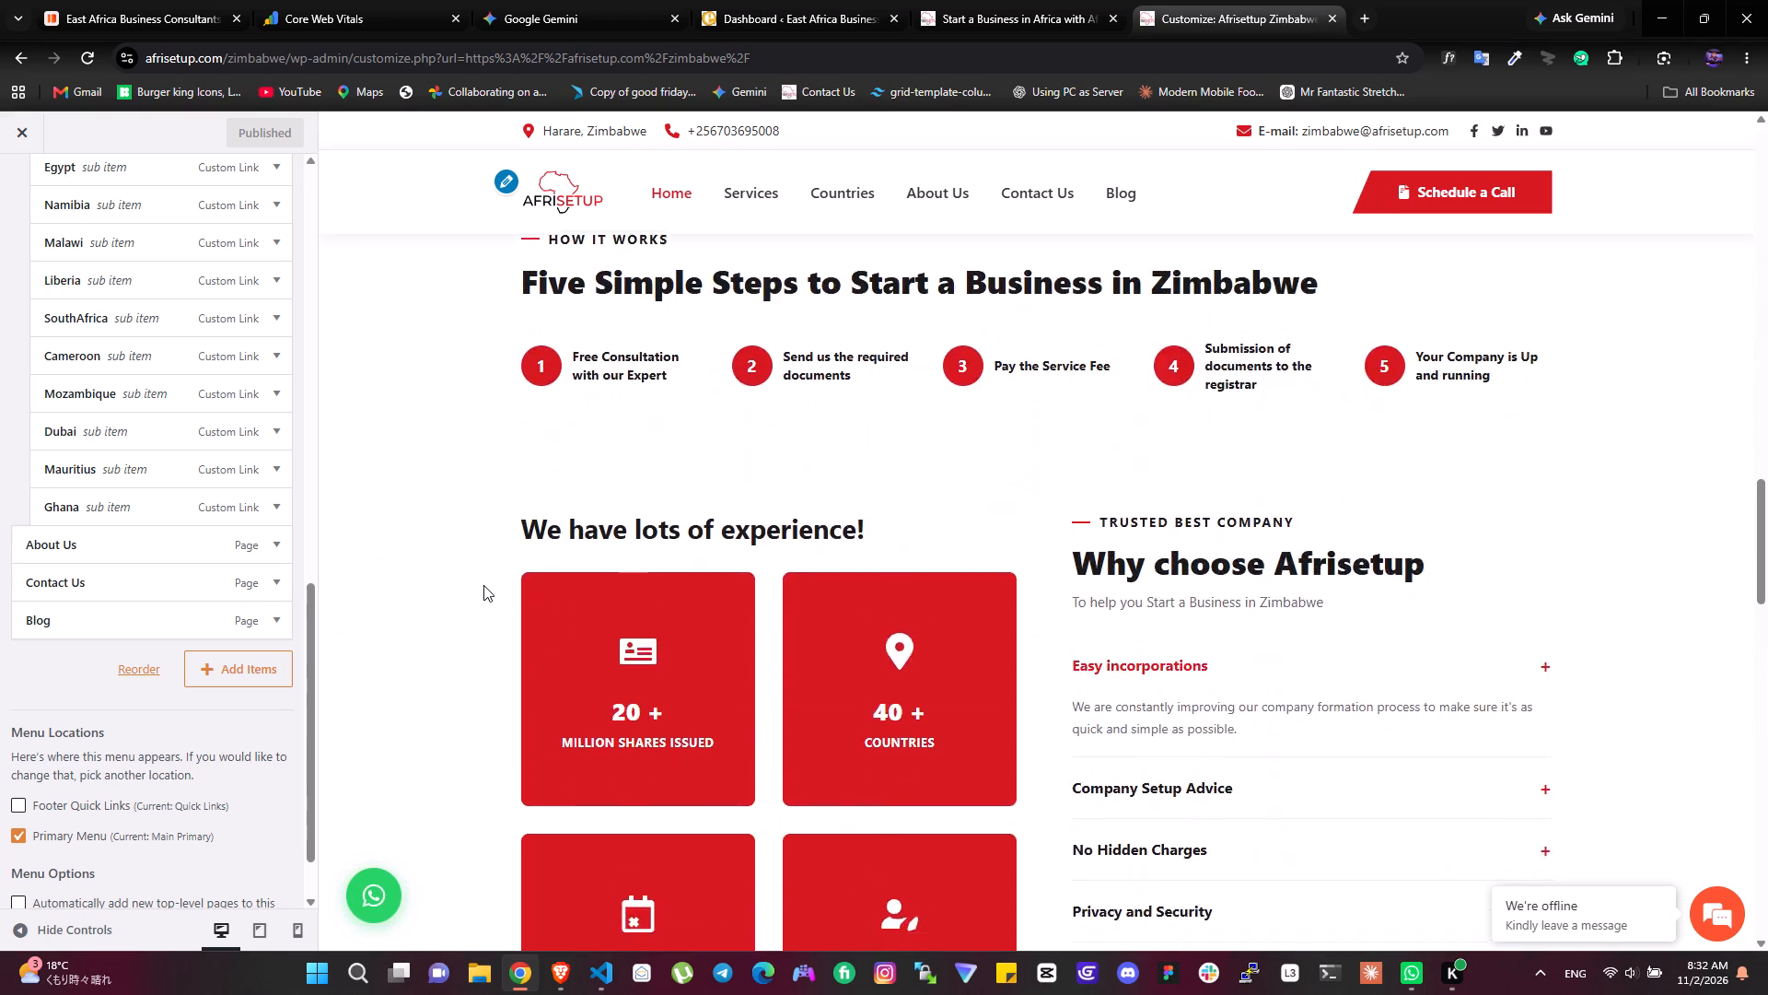
pyautogui.scroll(-4, 483, 585)
pyautogui.scroll(-5, 810, 434)
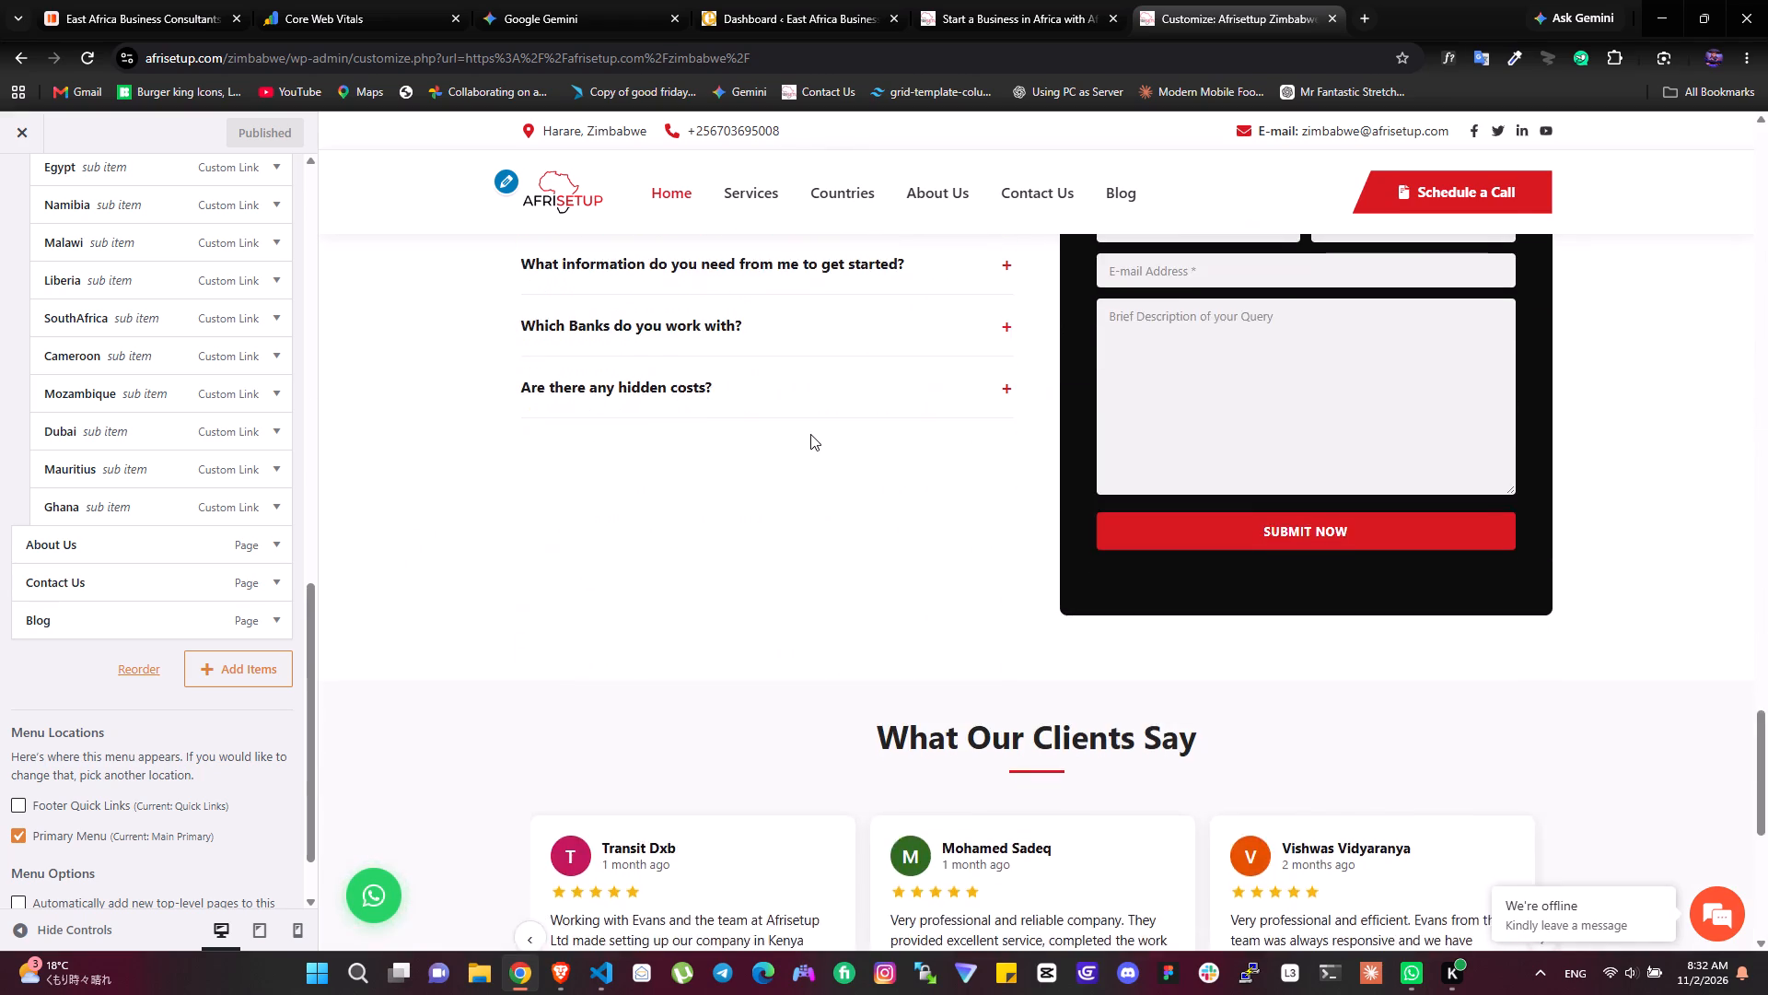
pyautogui.scroll(-5, 810, 434)
# Open the Liberia site's Customizer by way of the main homepage's Countries section, and close the Zimbabwe site.
pyautogui.click(1086, 0)
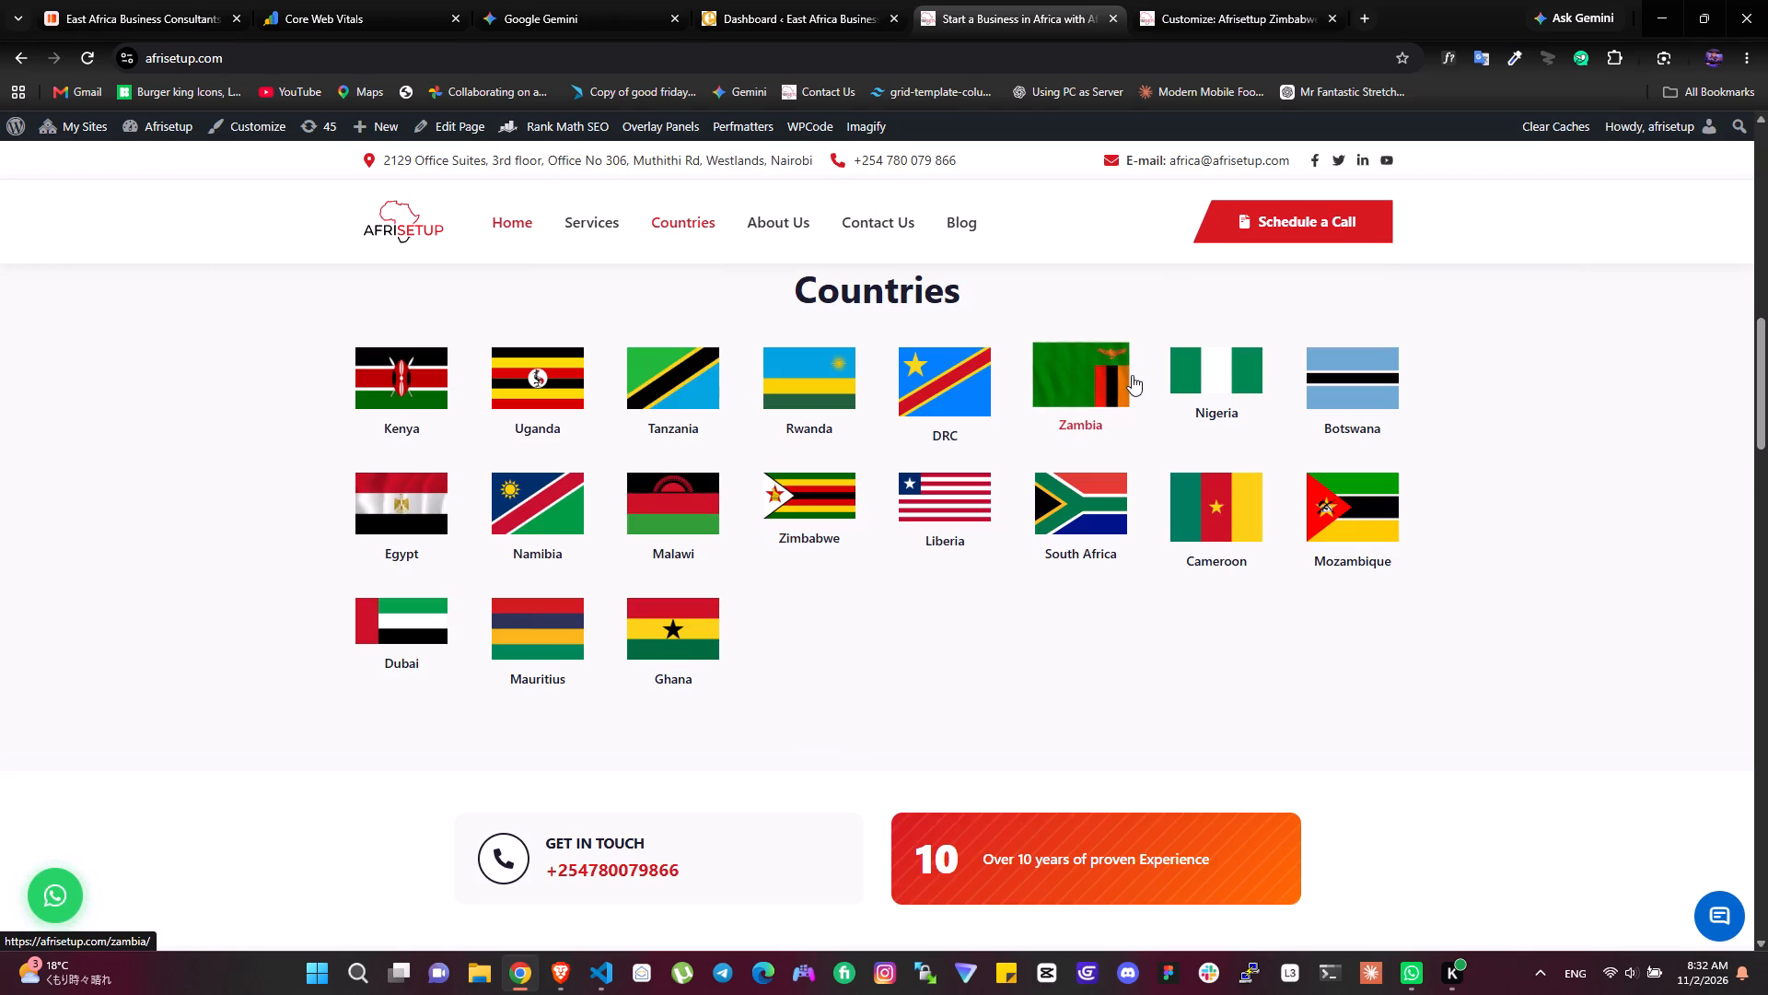
pyautogui.click(982, 509)
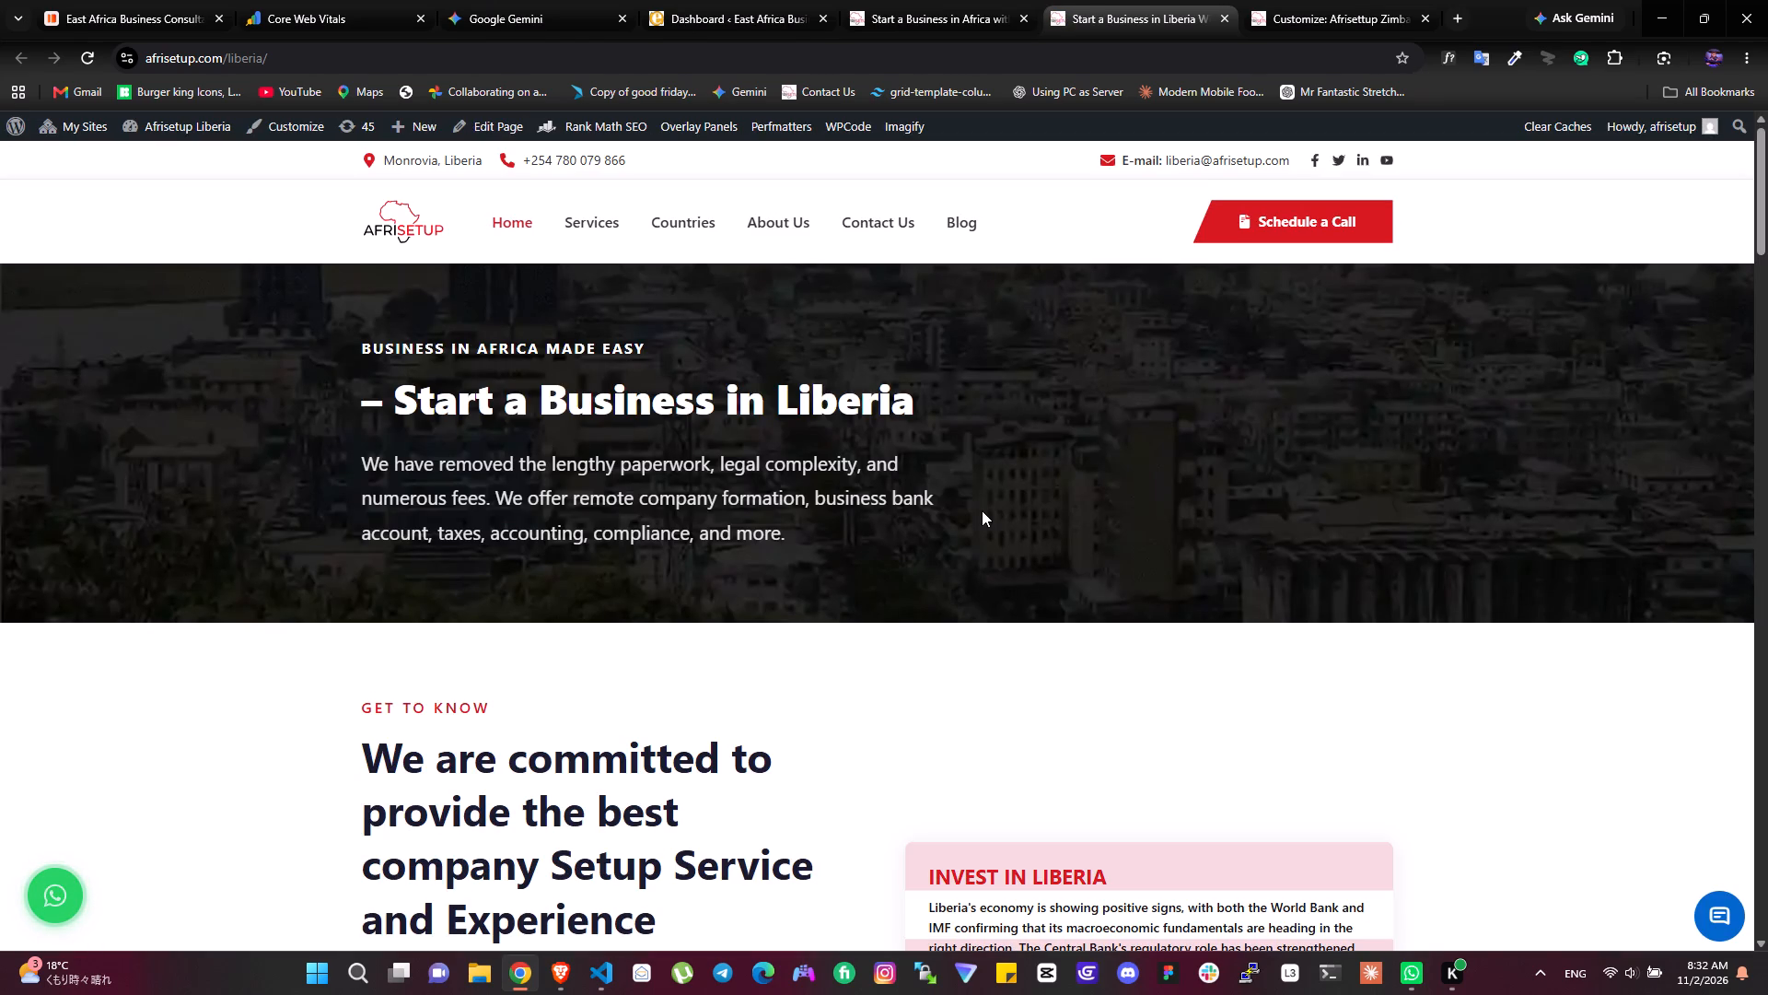
pyautogui.click(296, 127)
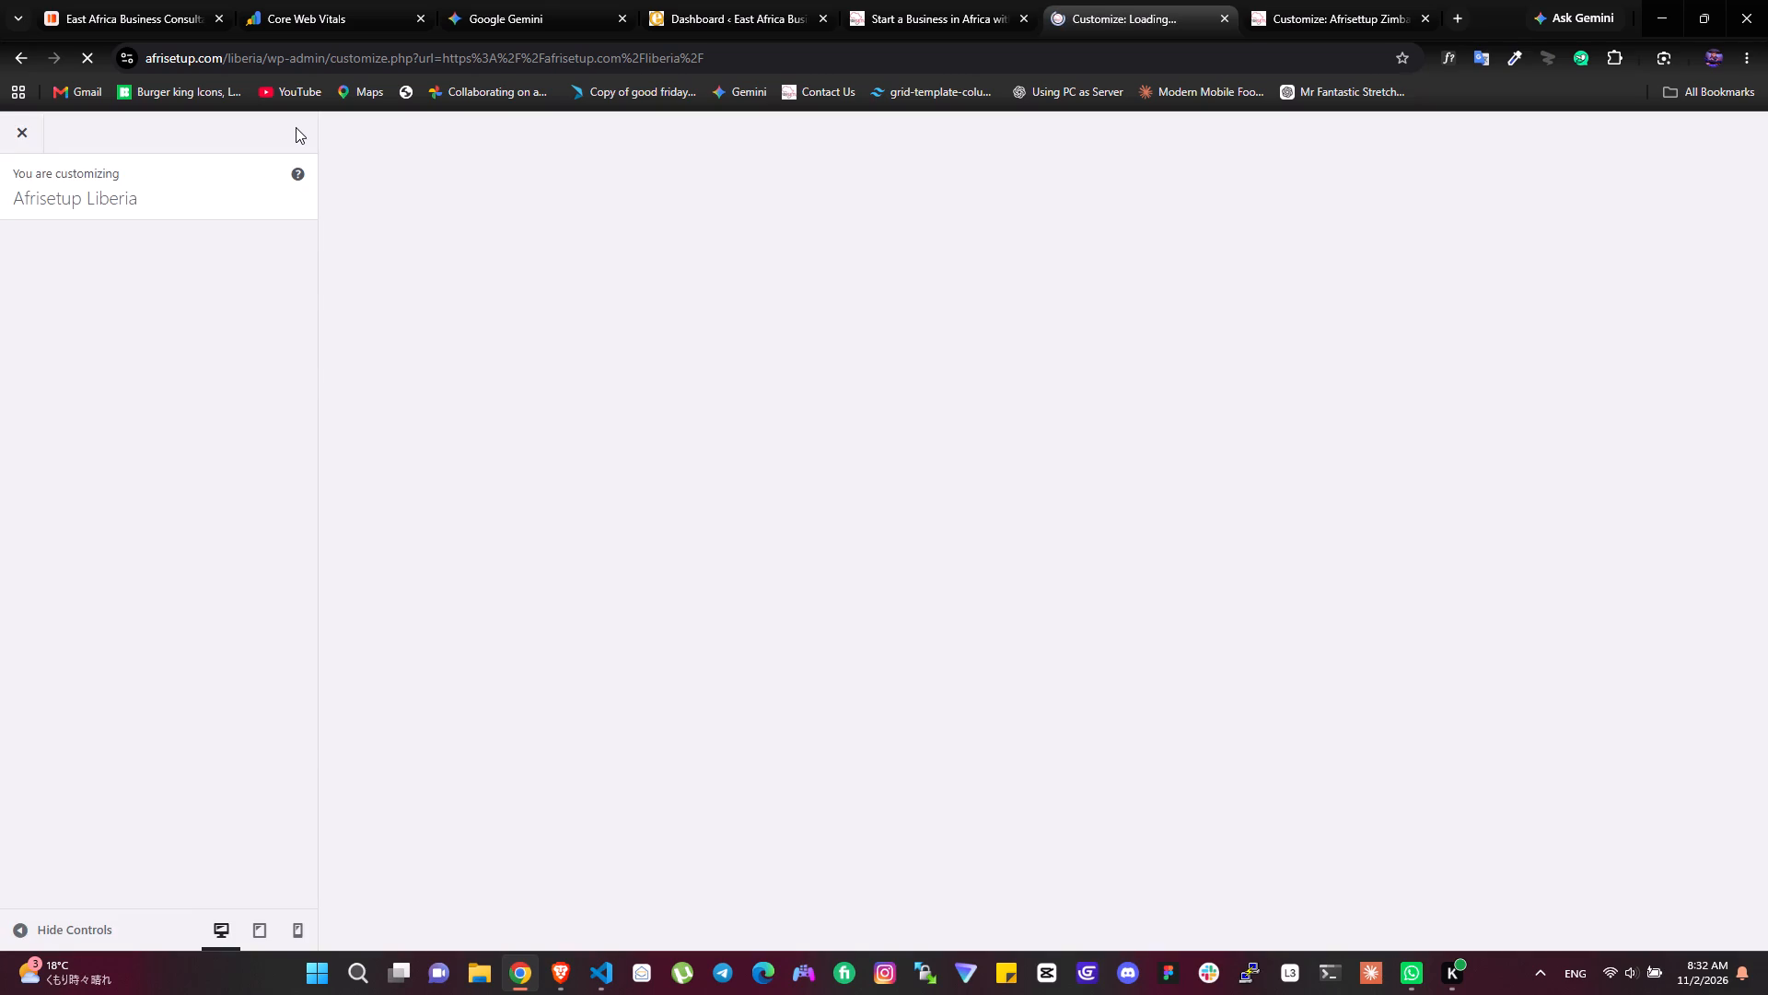
pyautogui.click(1388, 0)
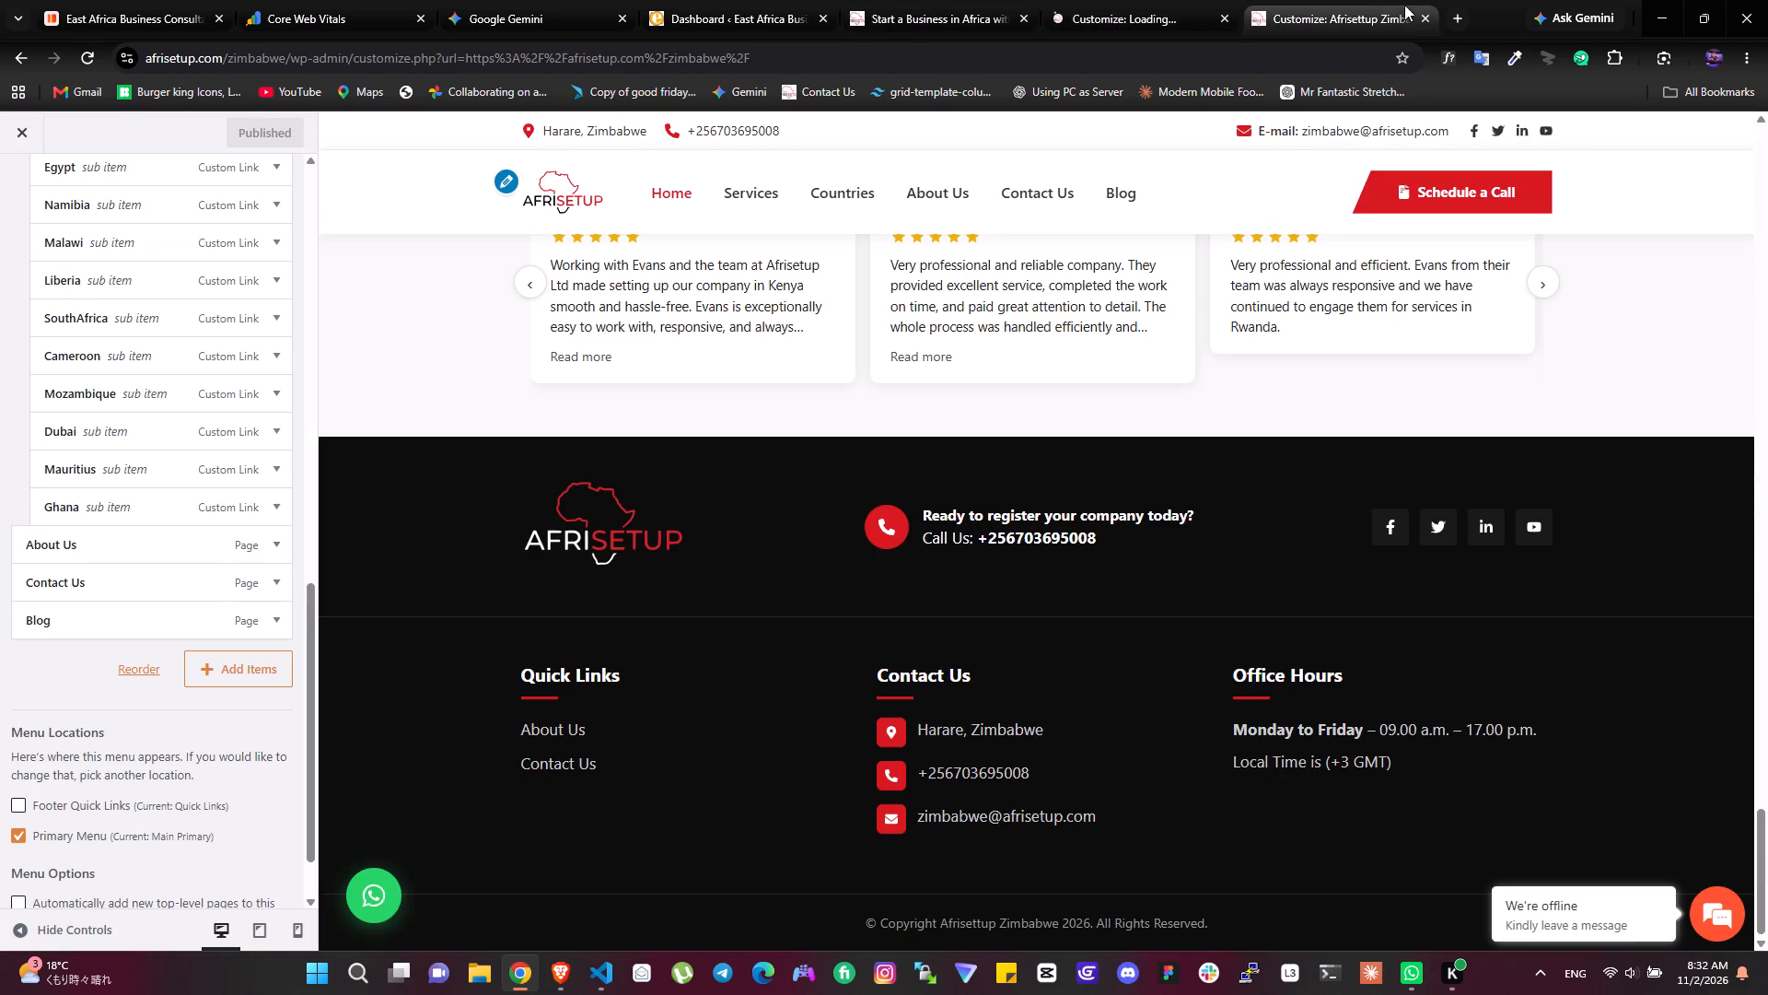
pyautogui.click(1427, 11)
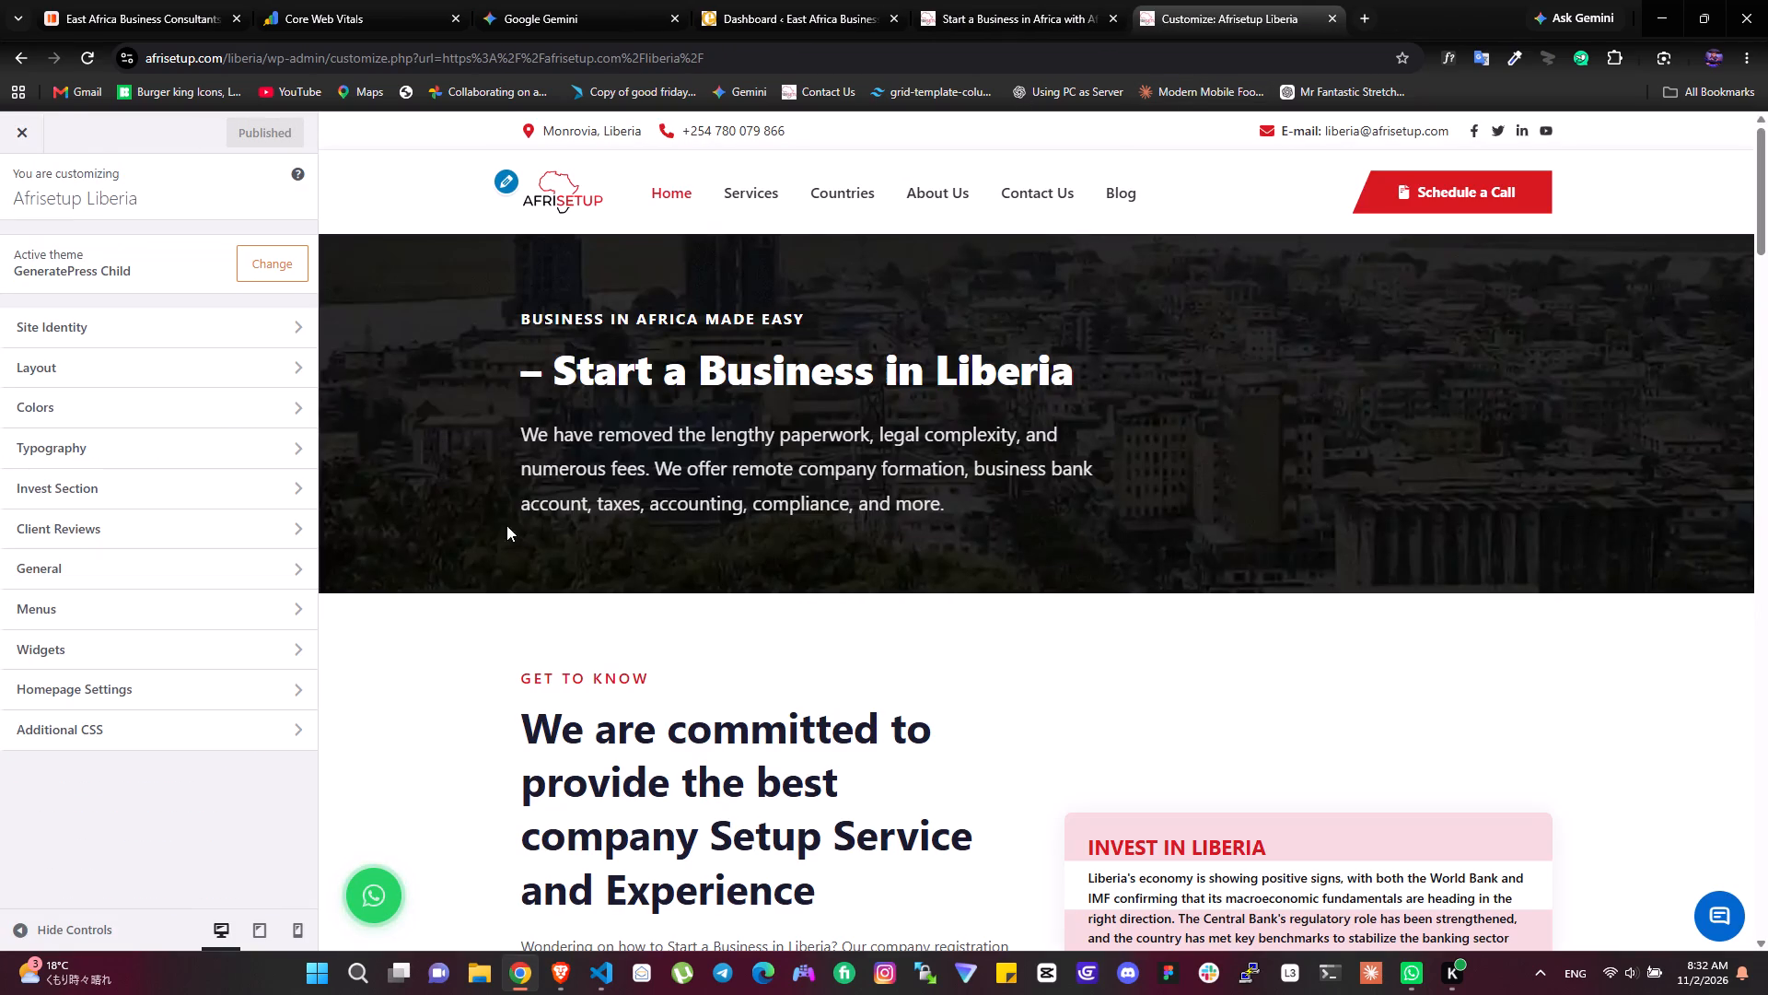
pyautogui.click(93, 608)
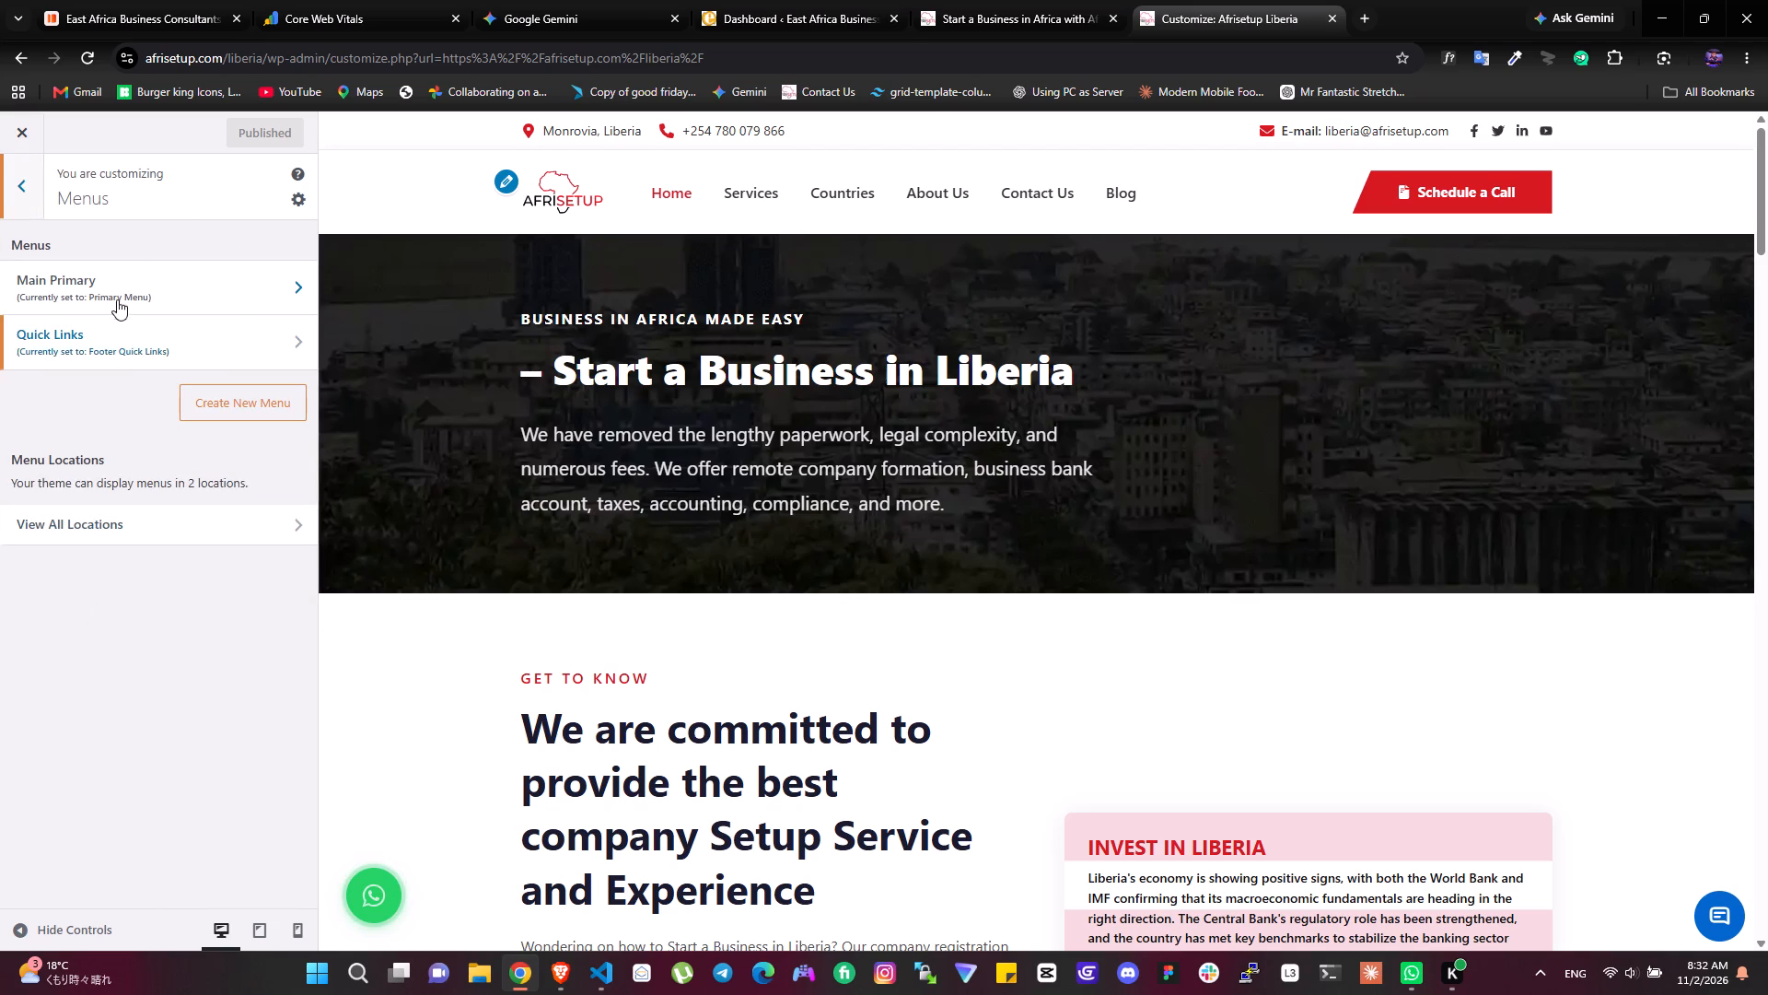
pyautogui.click(122, 290)
pyautogui.scroll(-9, 210, 644)
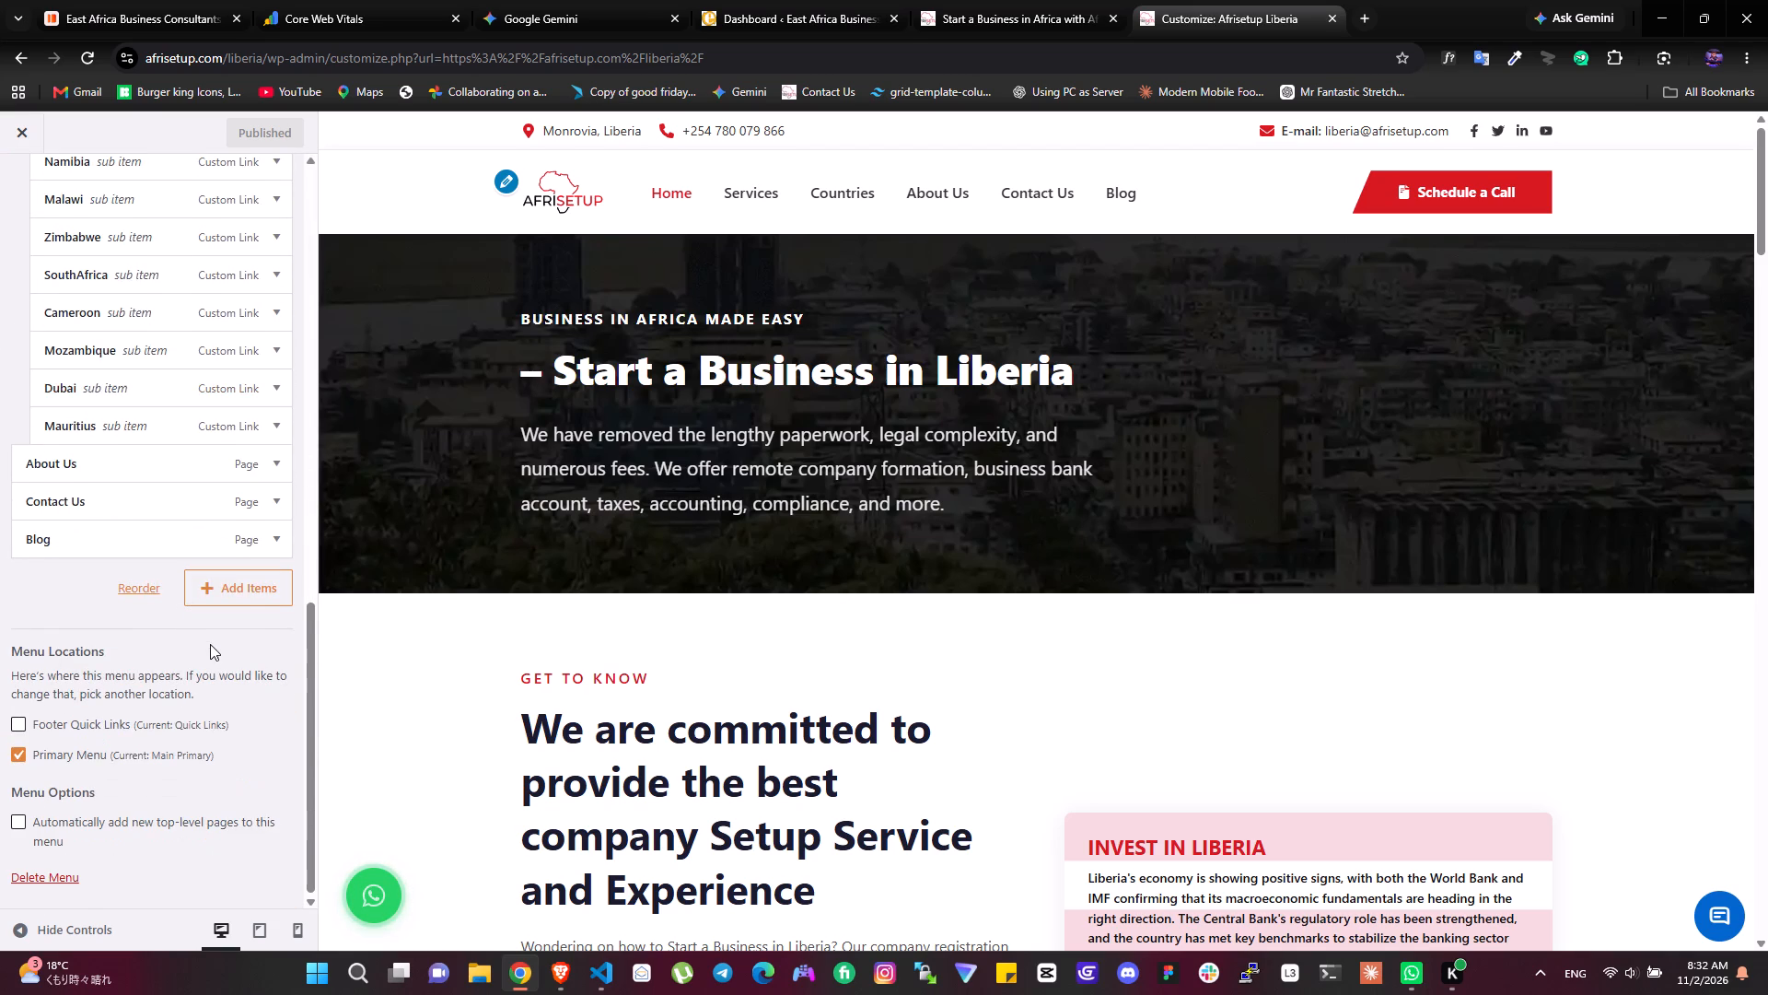
pyautogui.scroll(-3, 210, 644)
pyautogui.click(238, 596)
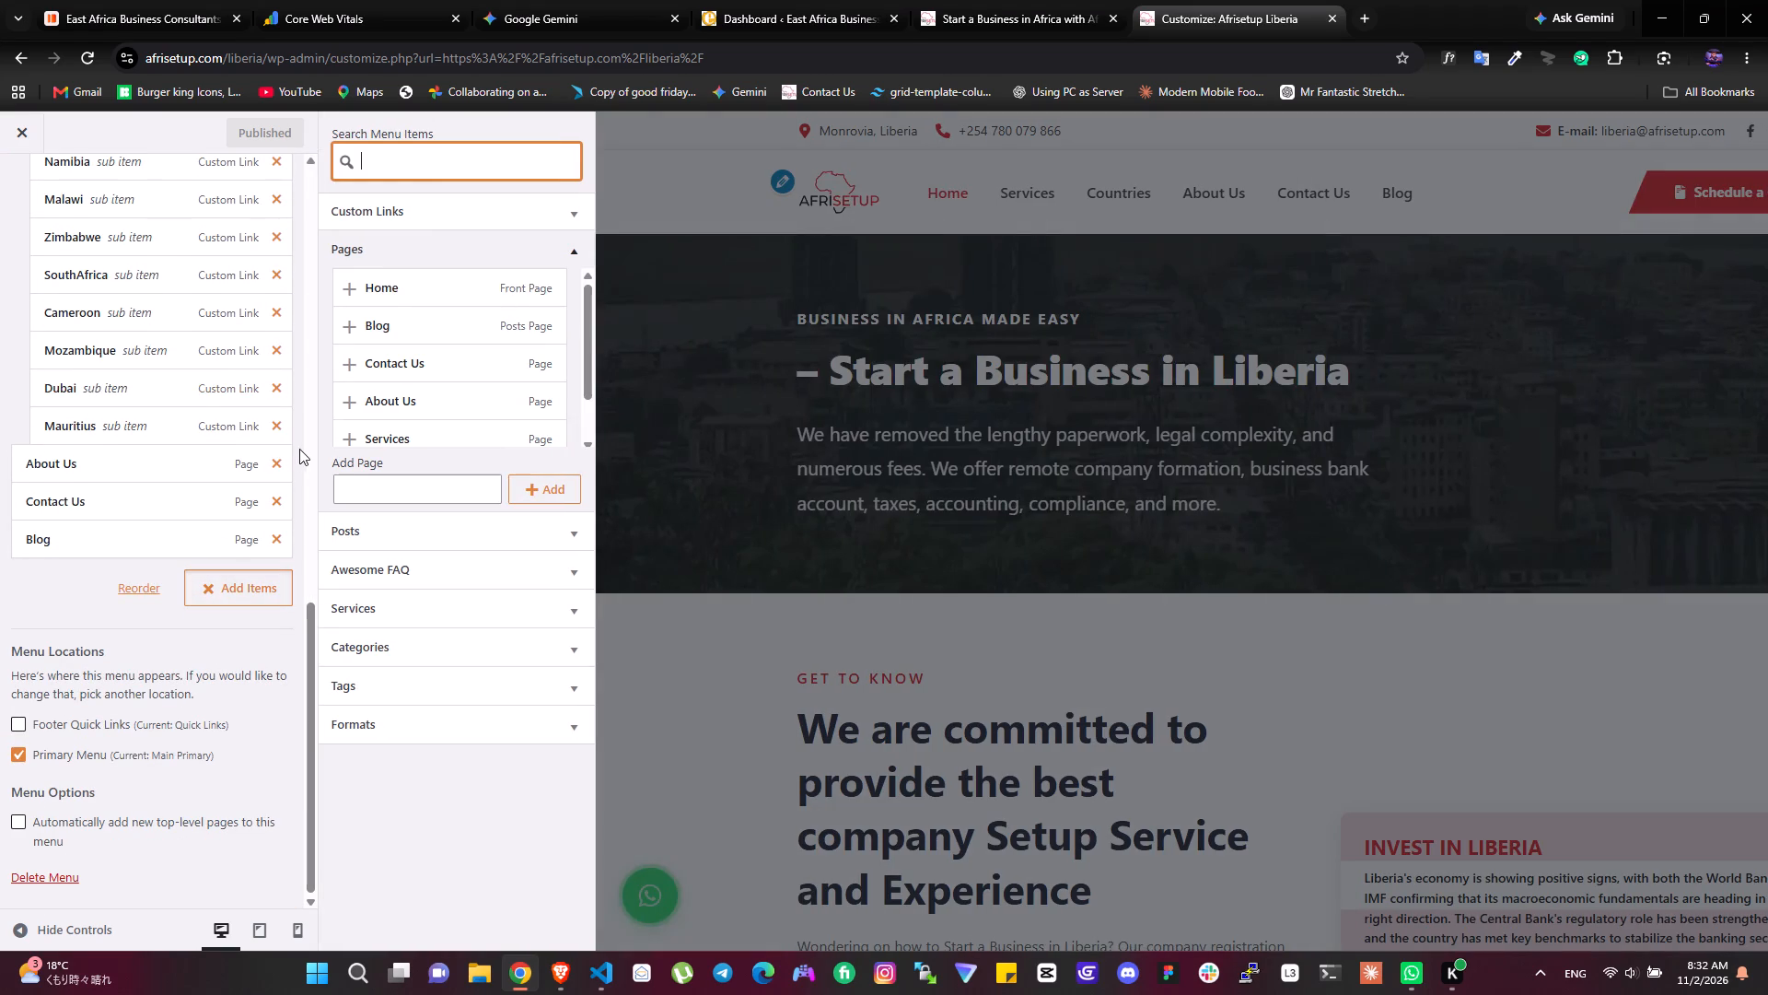
pyautogui.click(406, 194)
pyautogui.click(463, 254)
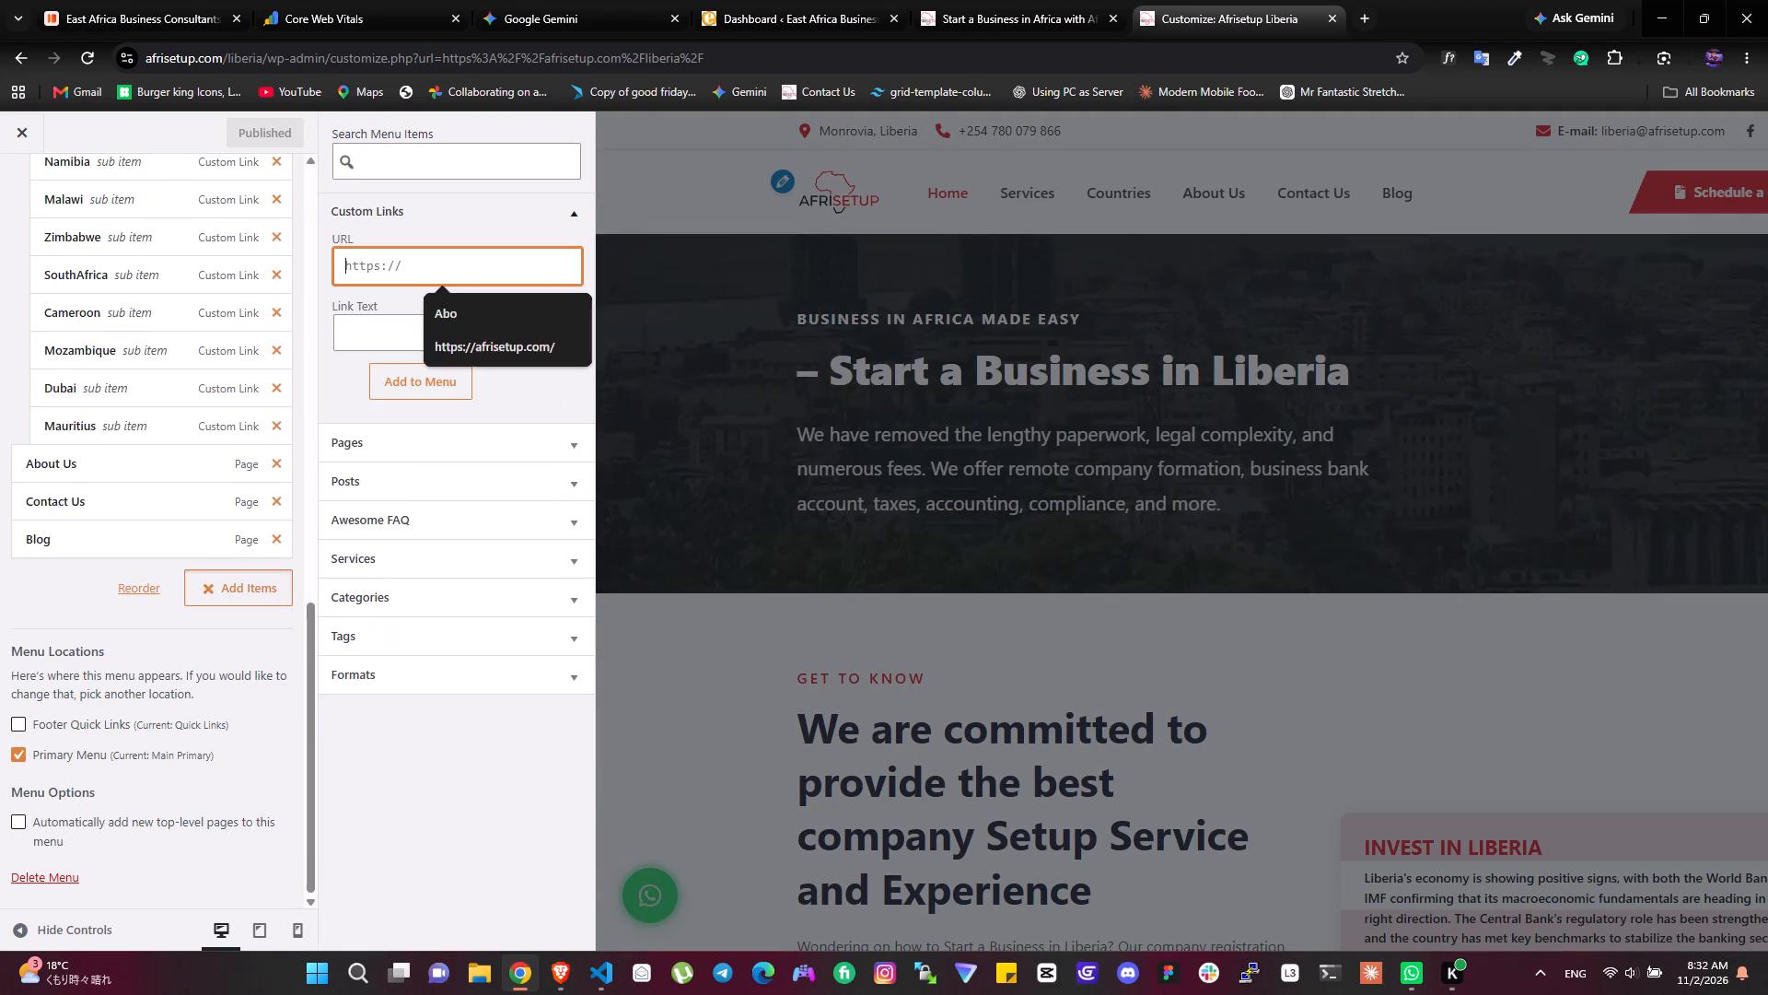
pyautogui.hotkey('ctrl', 'v')
pyautogui.click(422, 325)
pyautogui.hotkey('shift', 'g')
pyautogui.press('h')
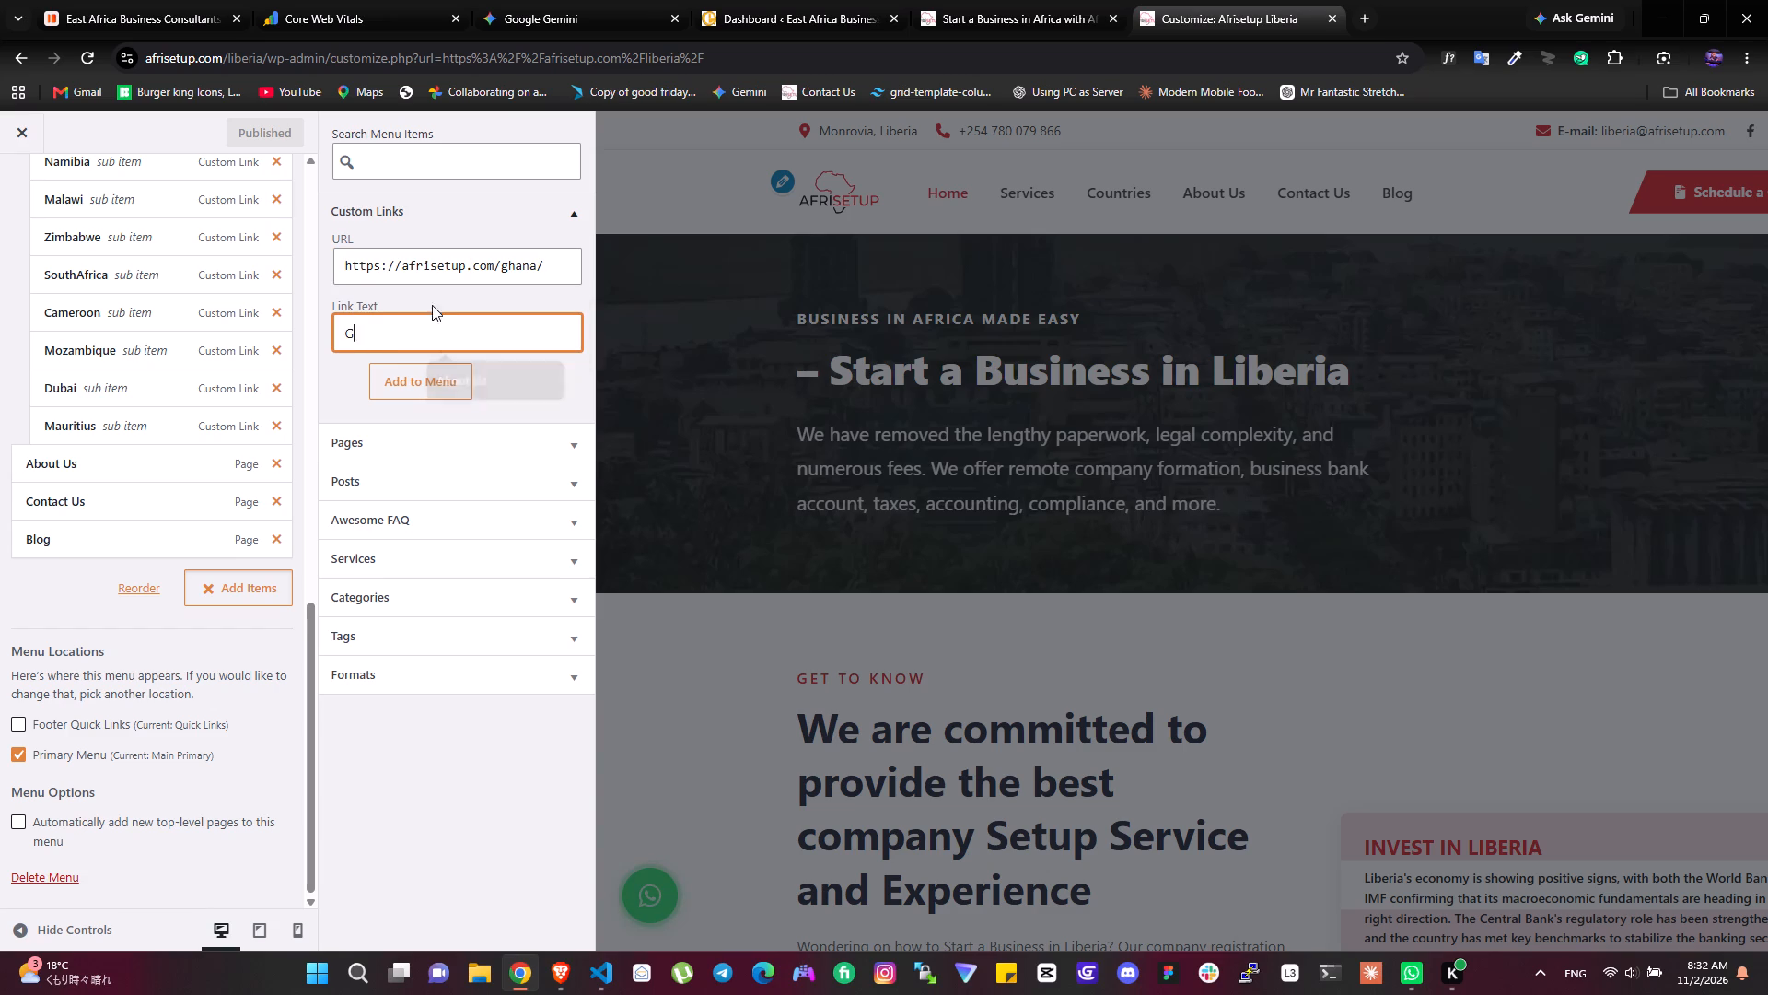
pyautogui.write('ana')
pyautogui.click(397, 378)
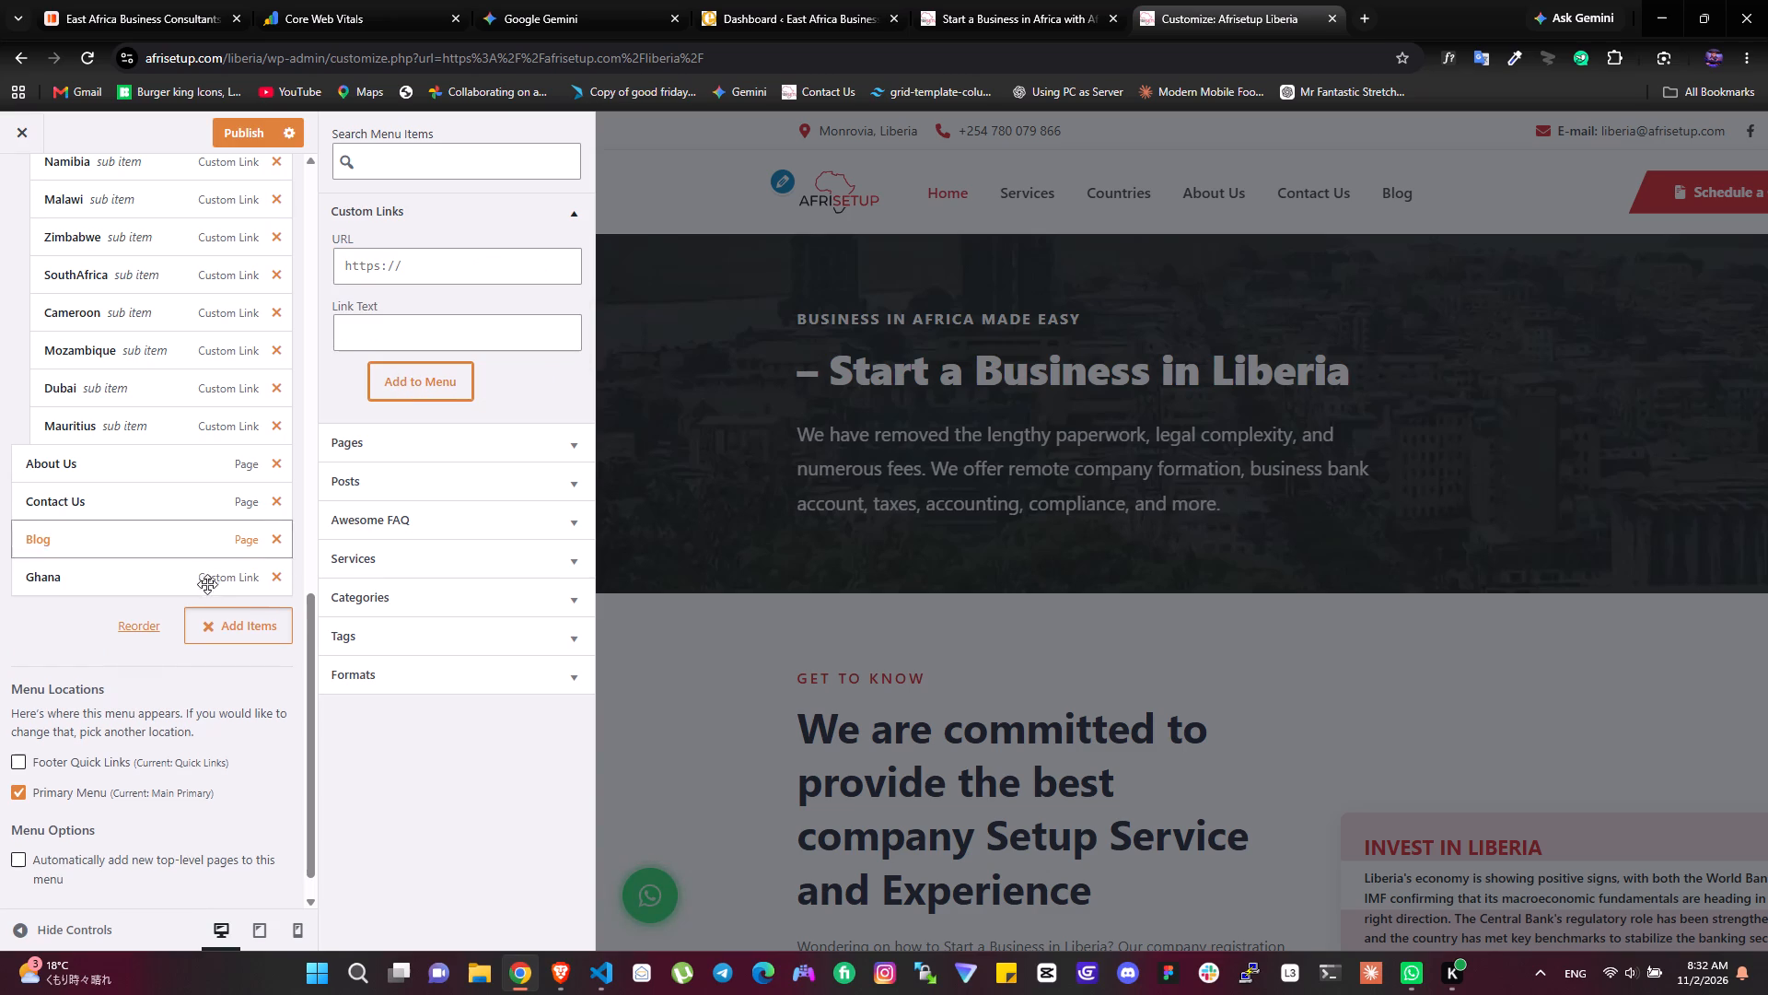
# Nest the Ghana link below Mauritius as a Countries sub item and publish the Liberia menu.
pyautogui.moveTo(148, 599); pyautogui.dragTo(152, 565)
pyautogui.moveTo(139, 575); pyautogui.dragTo(189, 486)
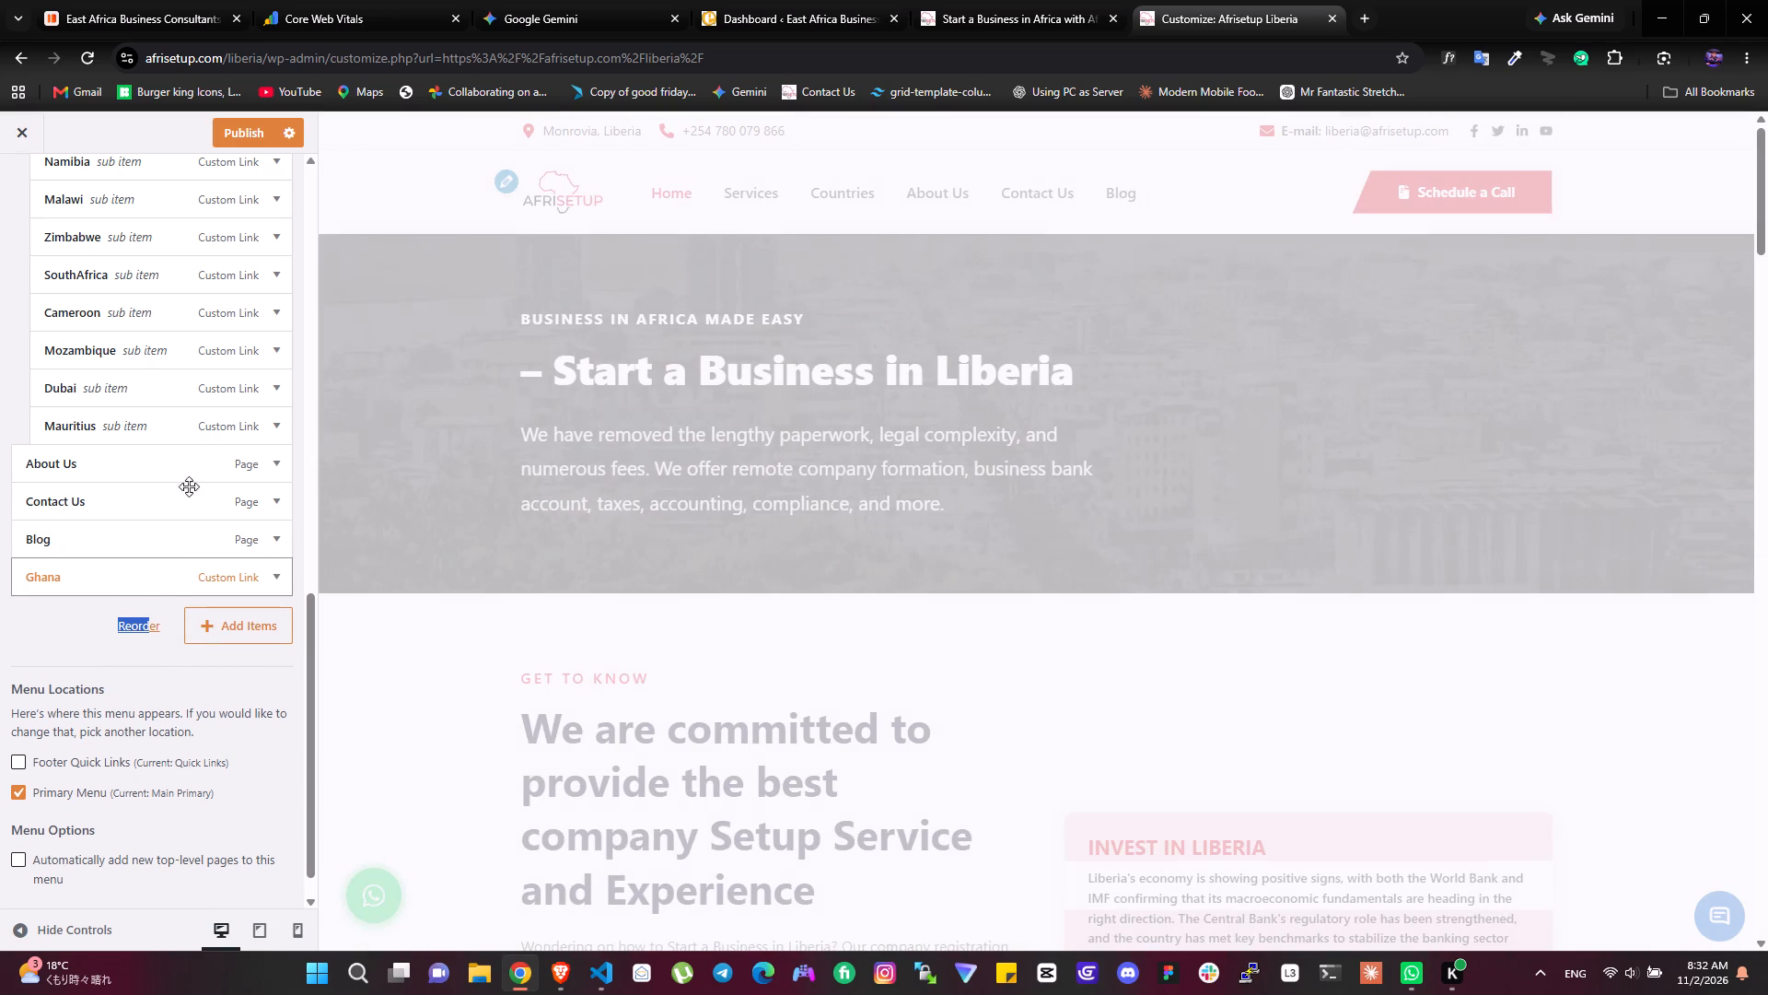
pyautogui.moveTo(189, 486); pyautogui.dragTo(149, 462)
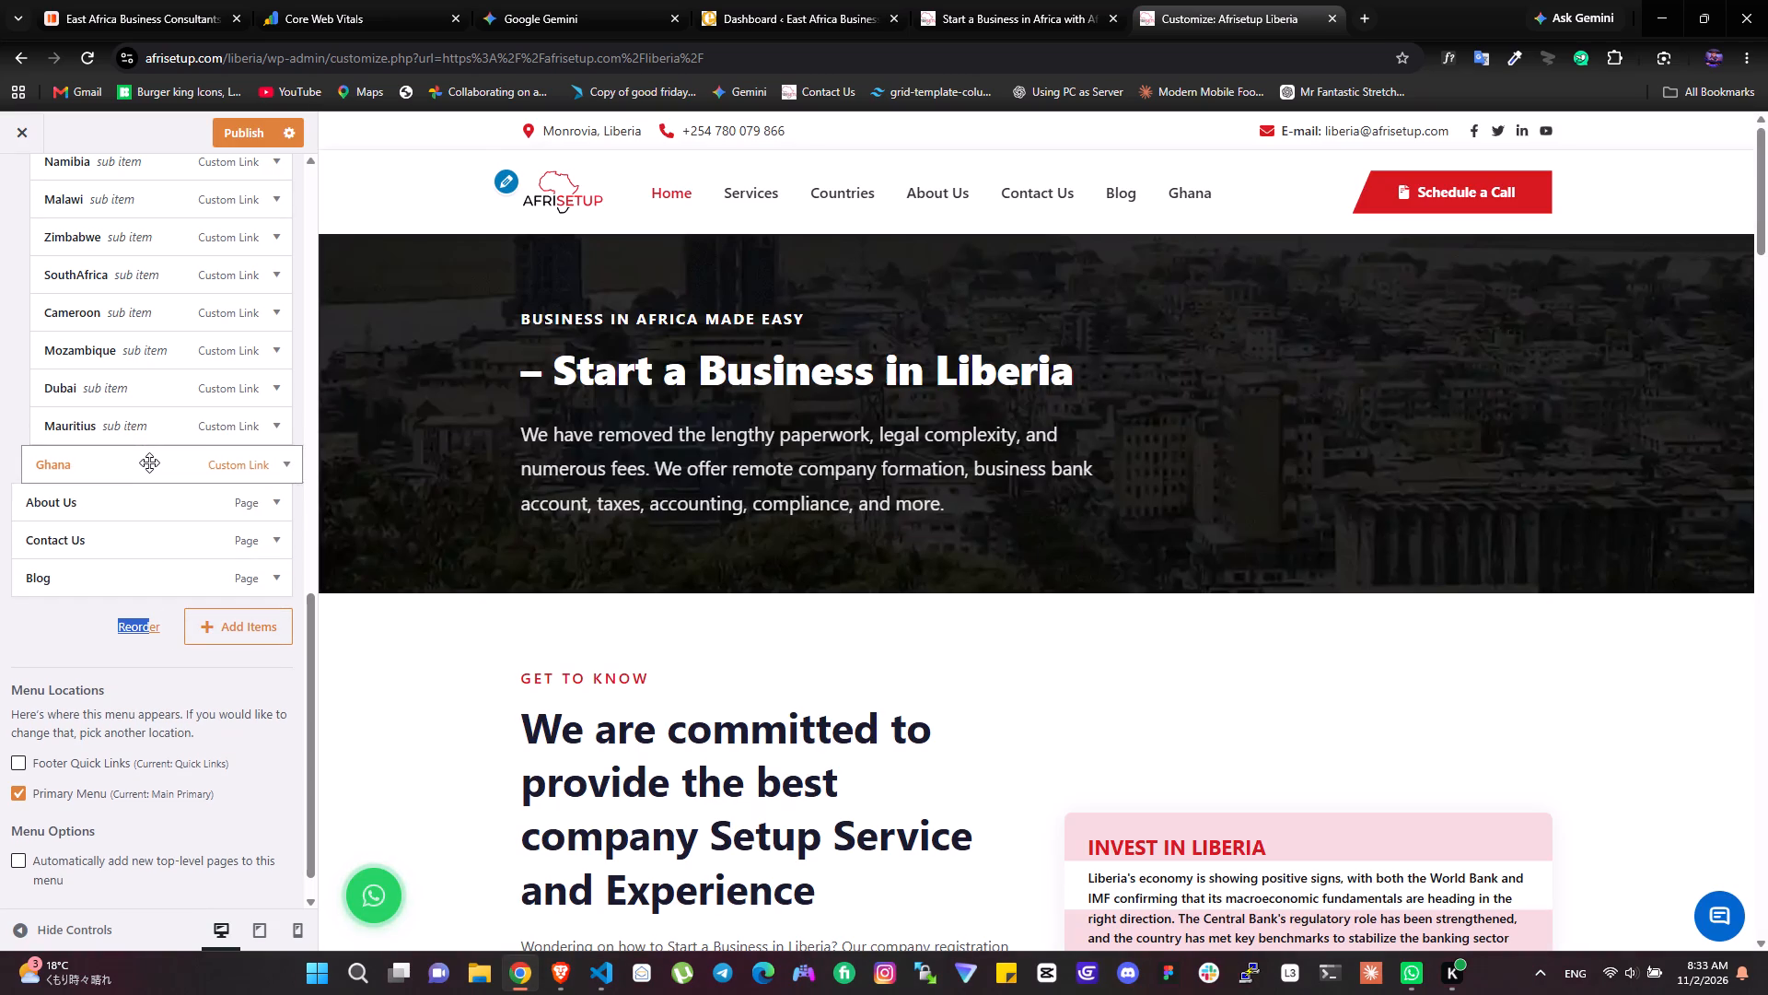
pyautogui.moveTo(149, 462); pyautogui.dragTo(149, 464)
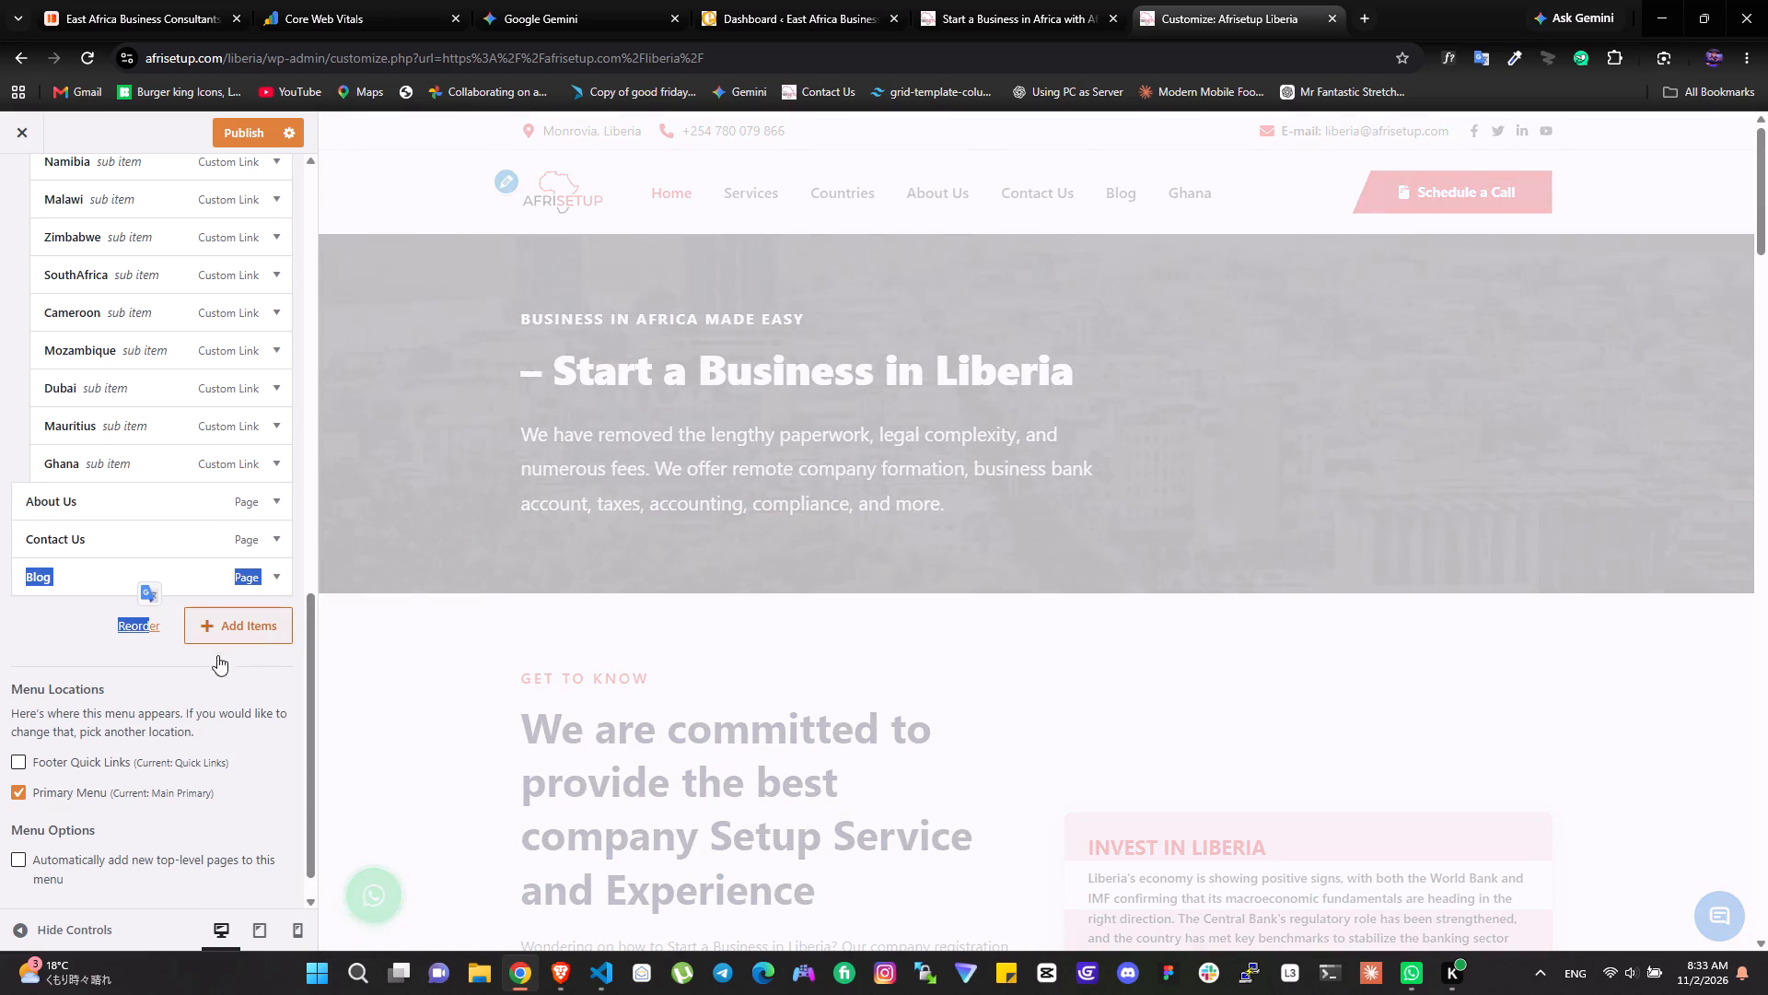
pyautogui.click(189, 670)
pyautogui.click(235, 159)
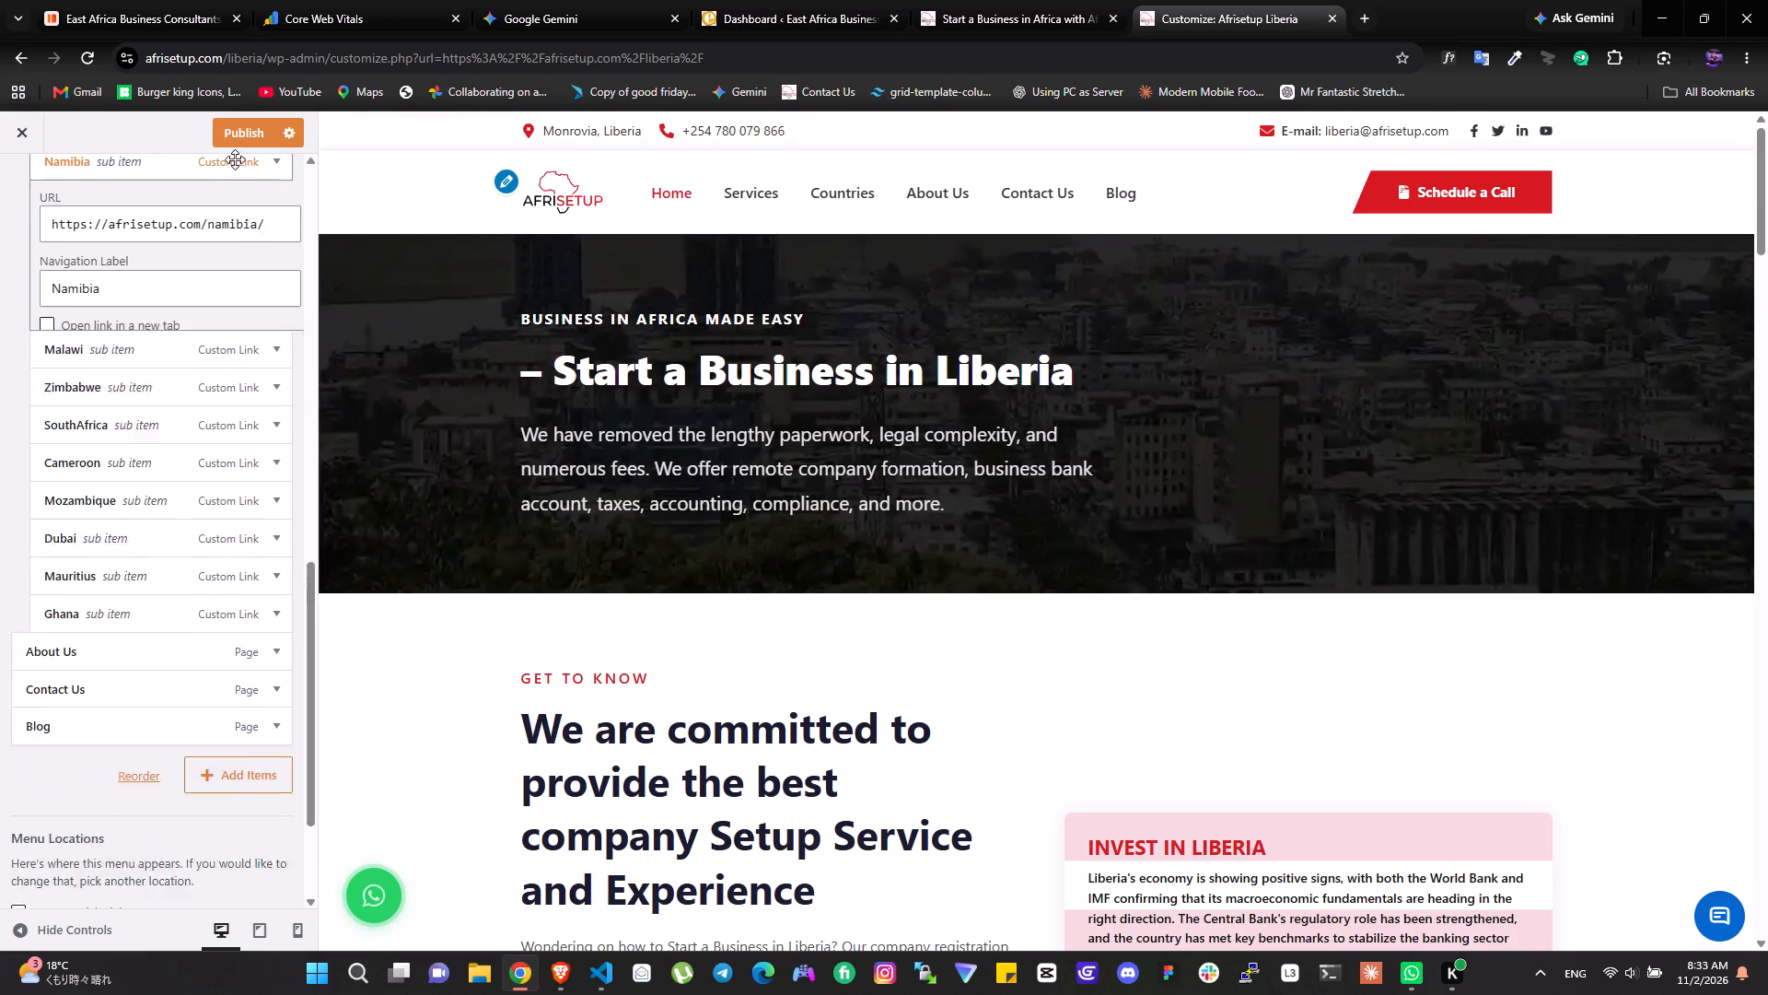
pyautogui.click(248, 133)
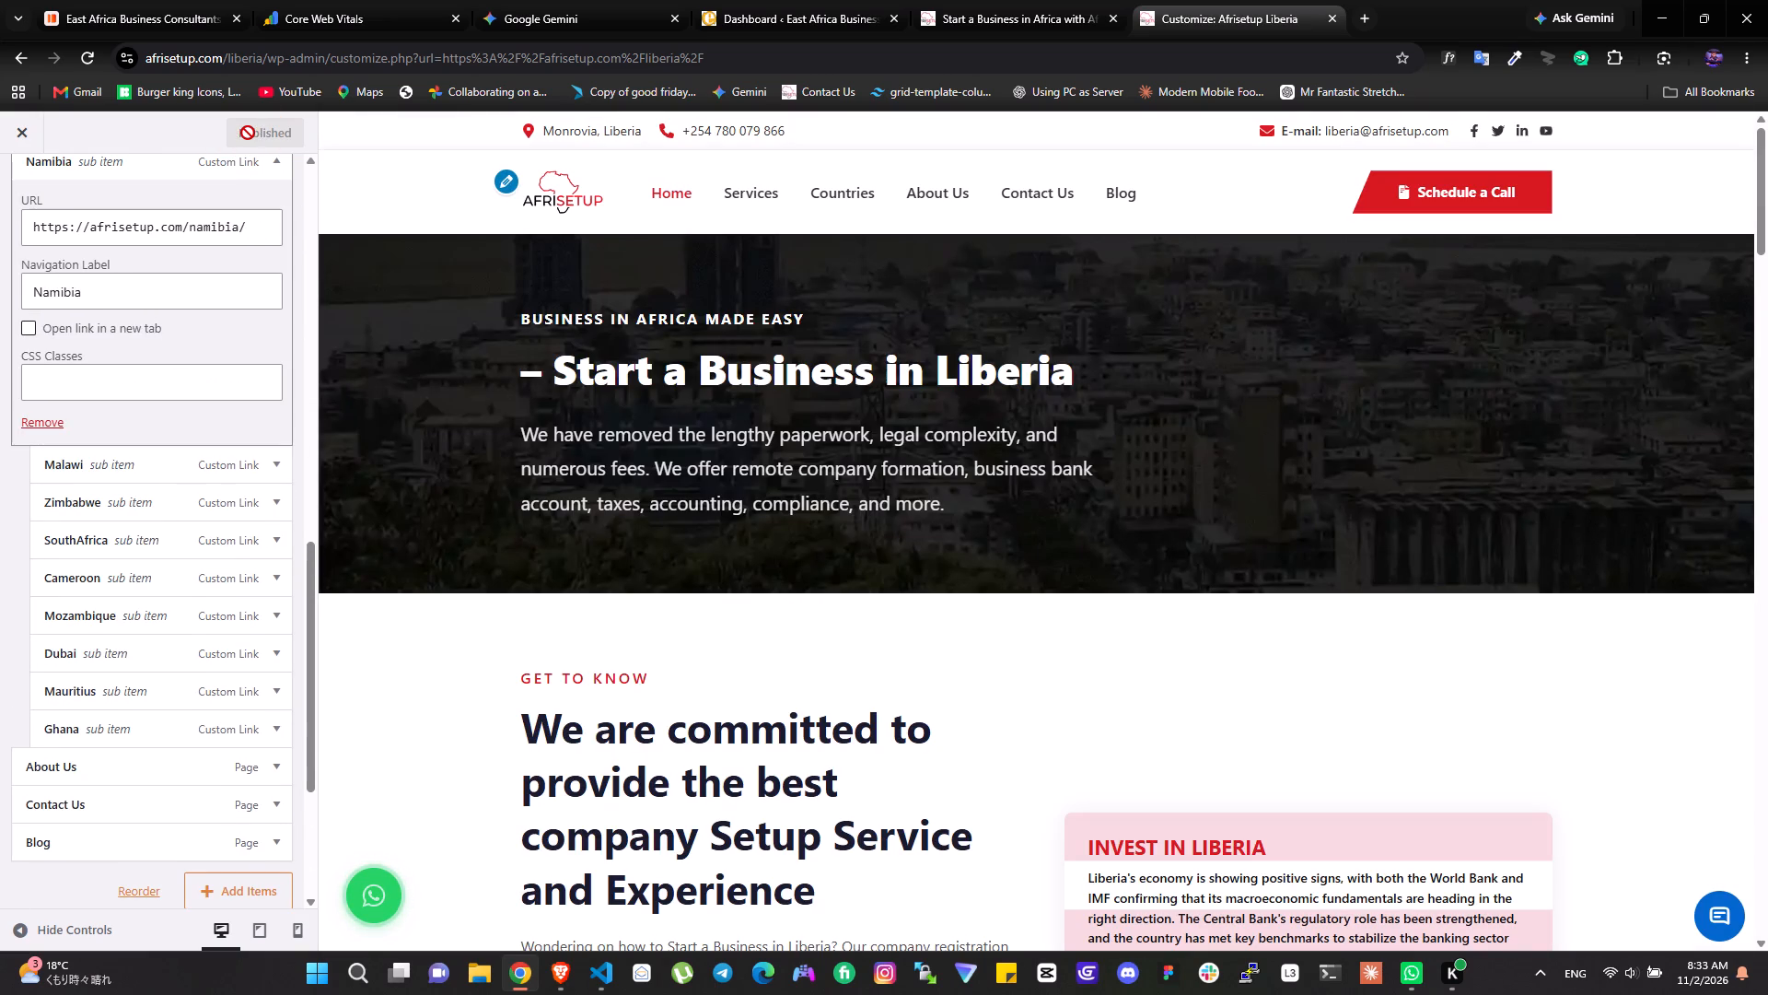
pyautogui.scroll(-2, 264, 537)
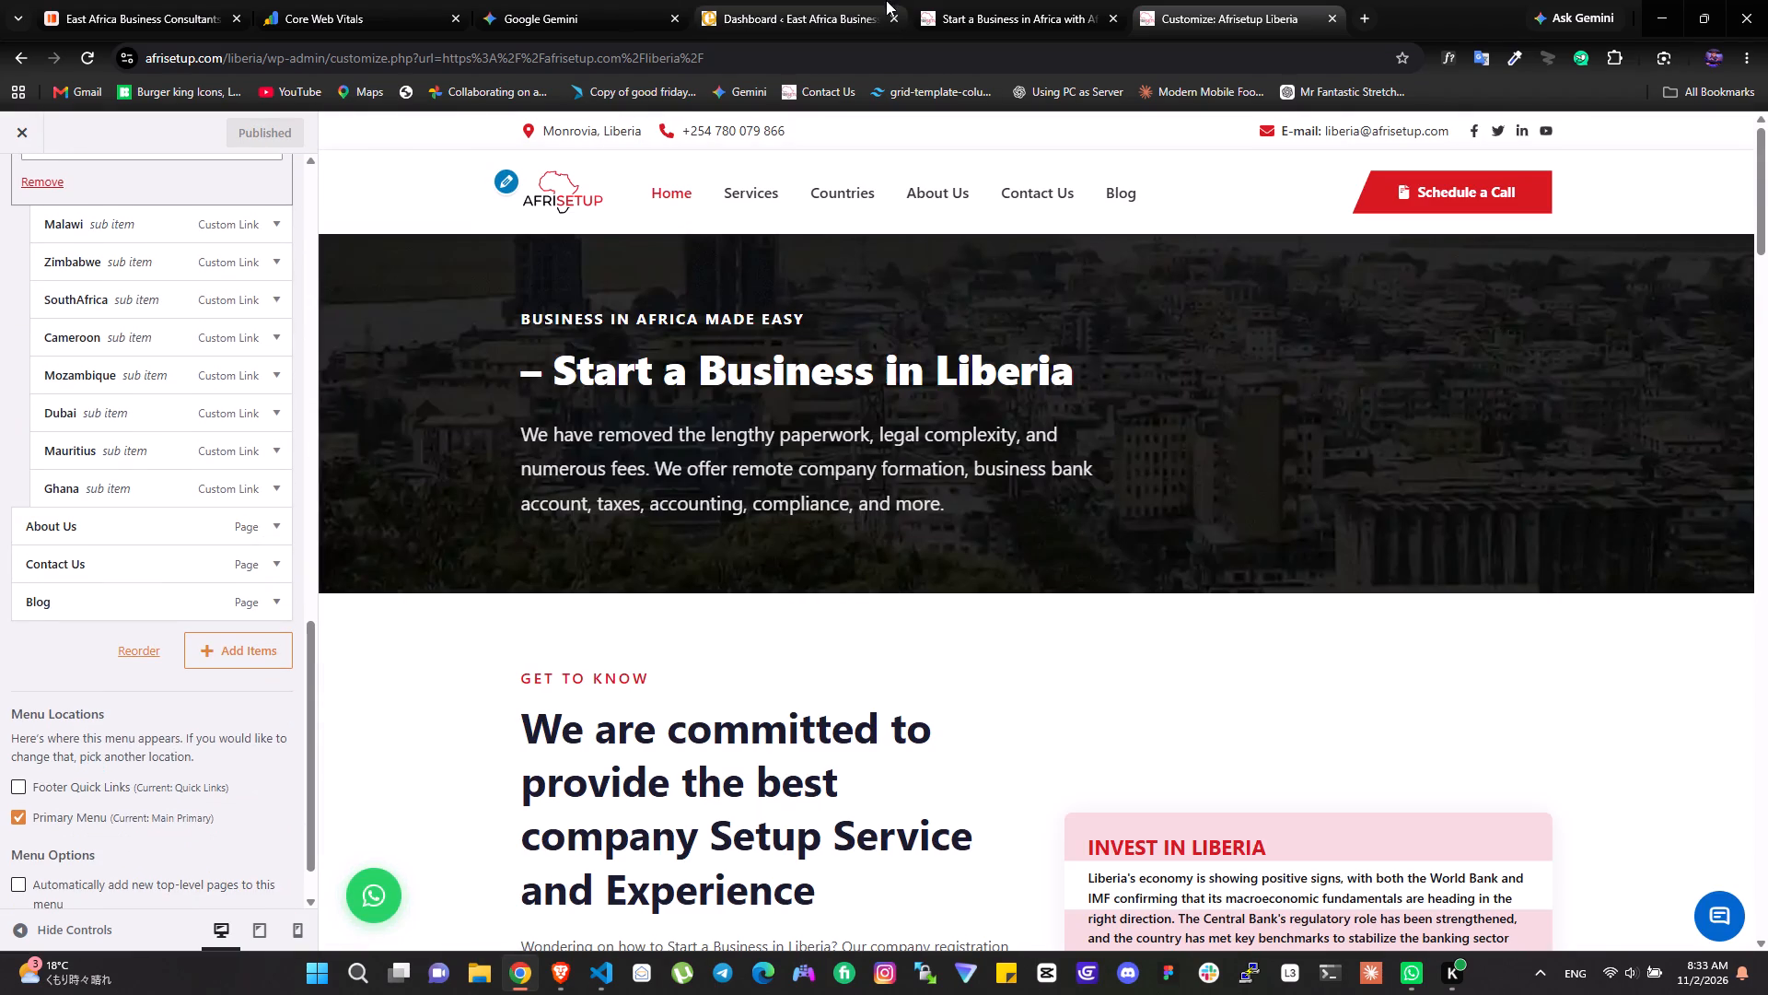
# Open the South Africa site's Customizer by way of the main homepage's Countries section, and close the Liberia site.
pyautogui.click(1074, 0)
pyautogui.click(1059, 519)
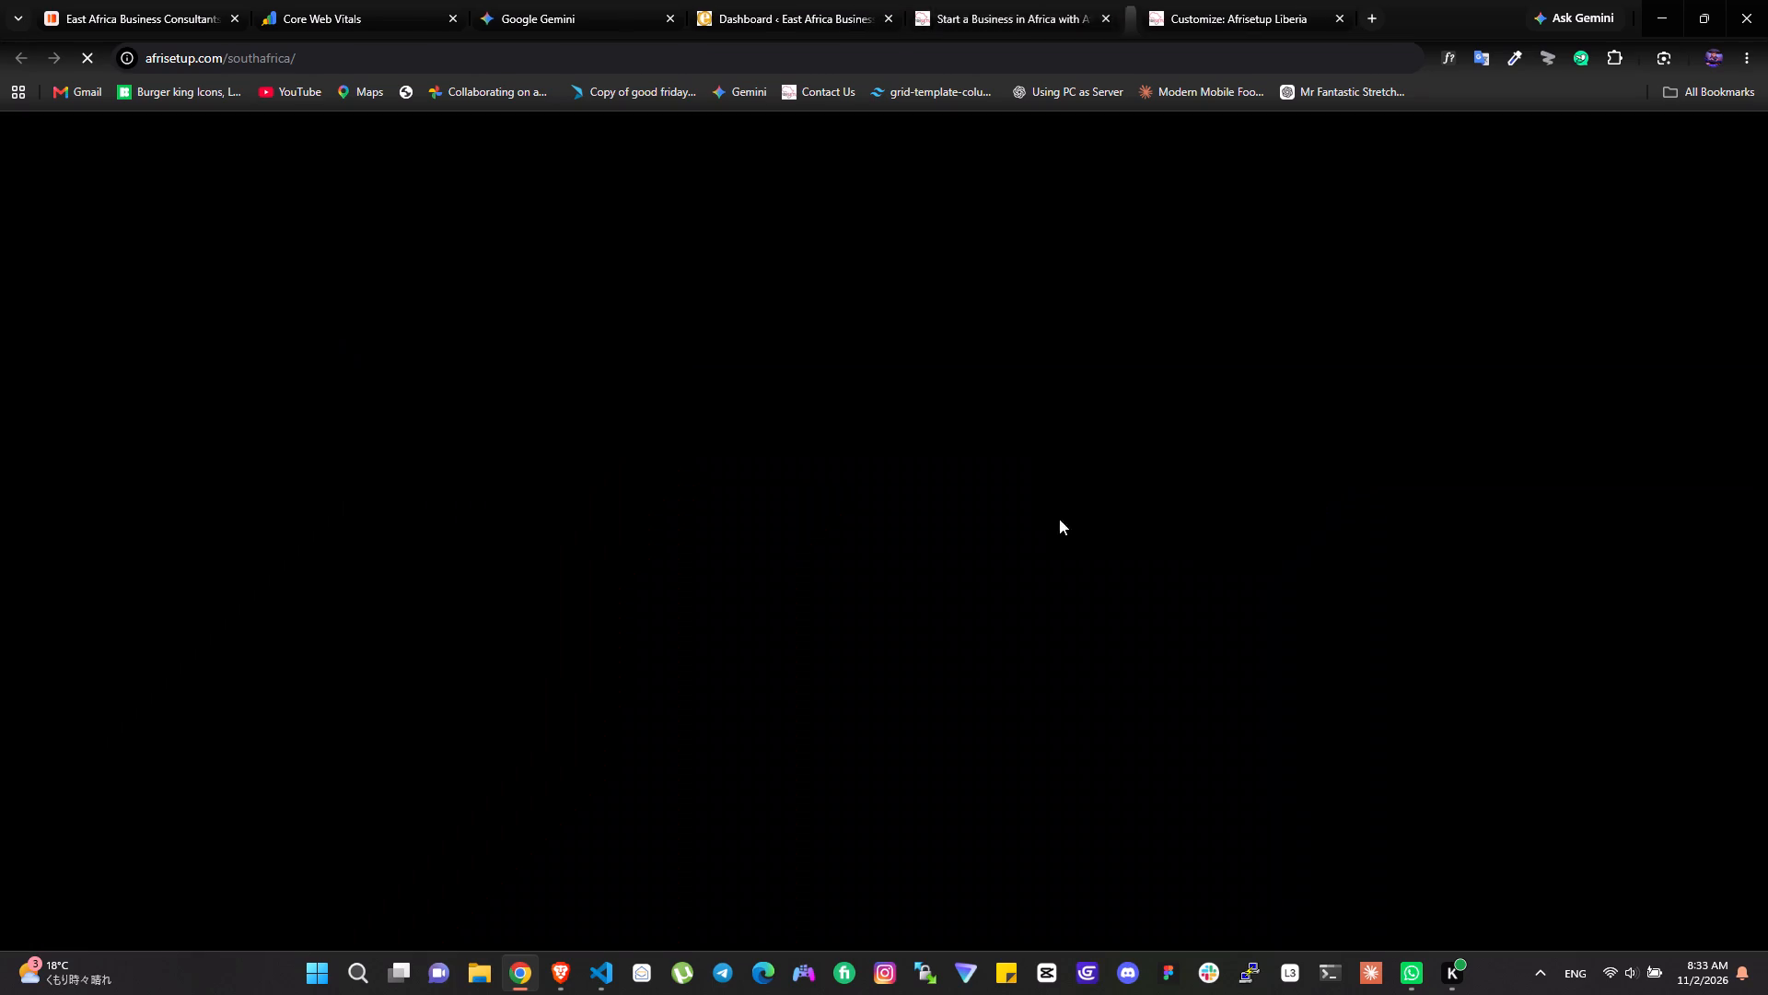
pyautogui.click(1425, 12)
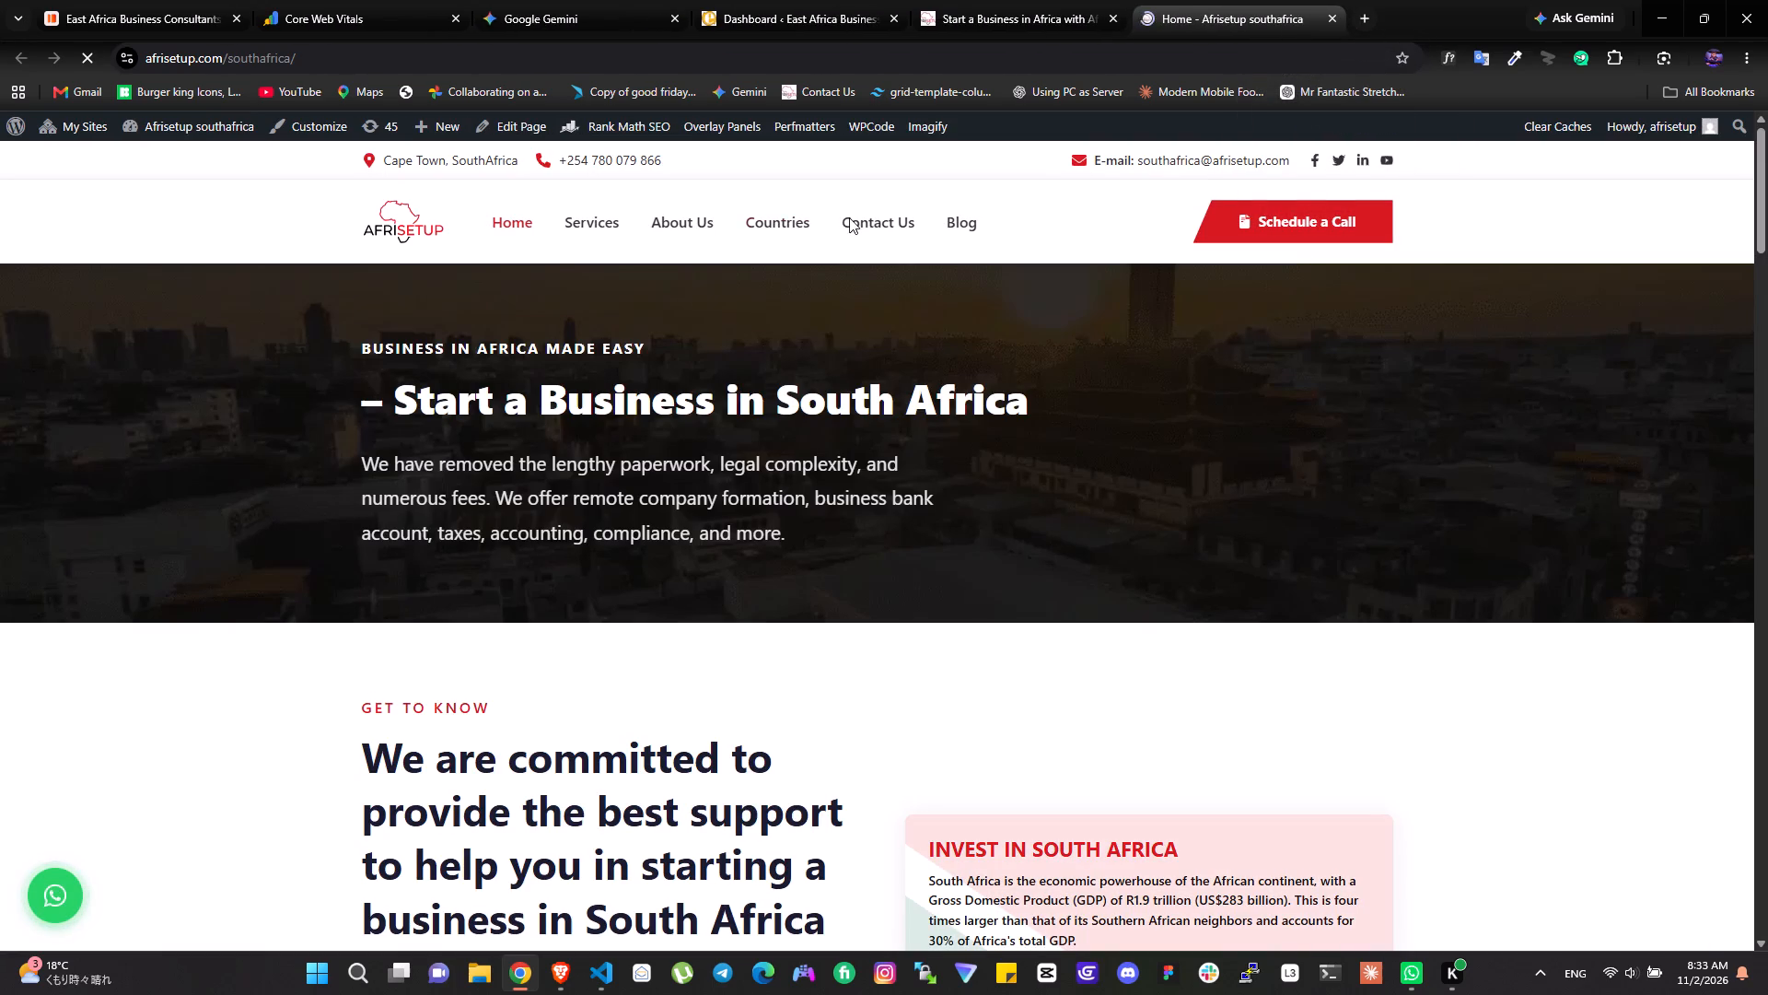
pyautogui.click(320, 123)
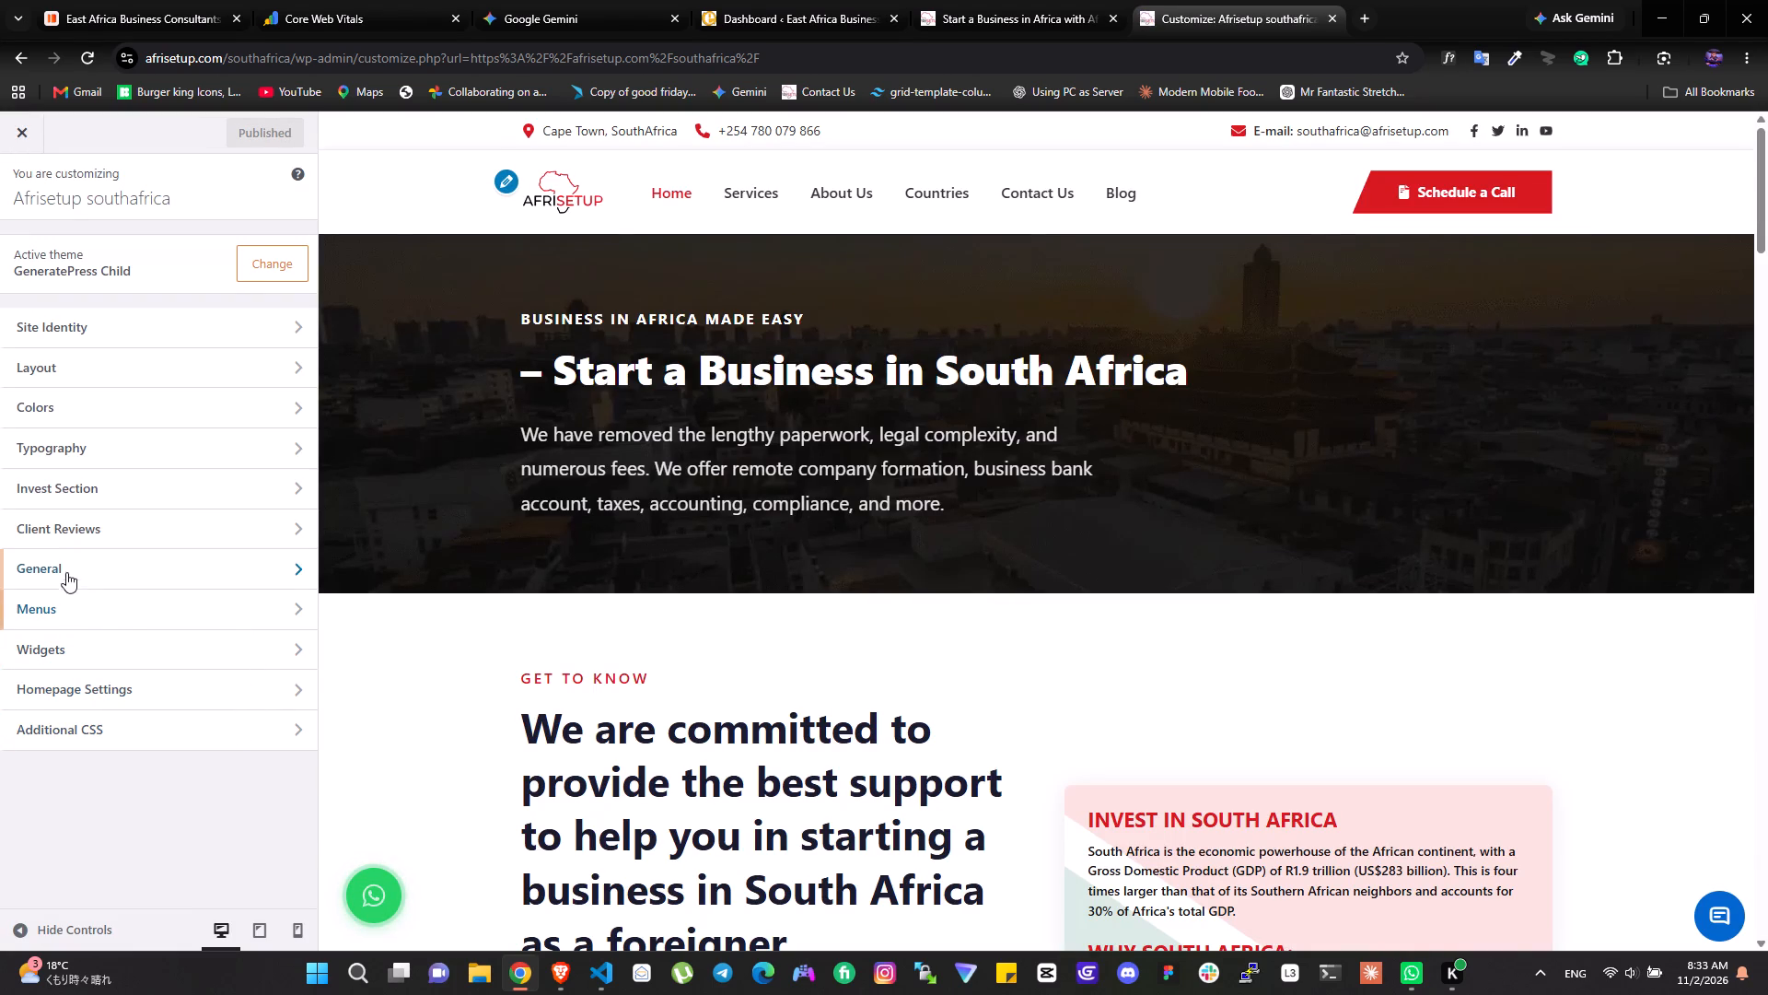
pyautogui.click(98, 574)
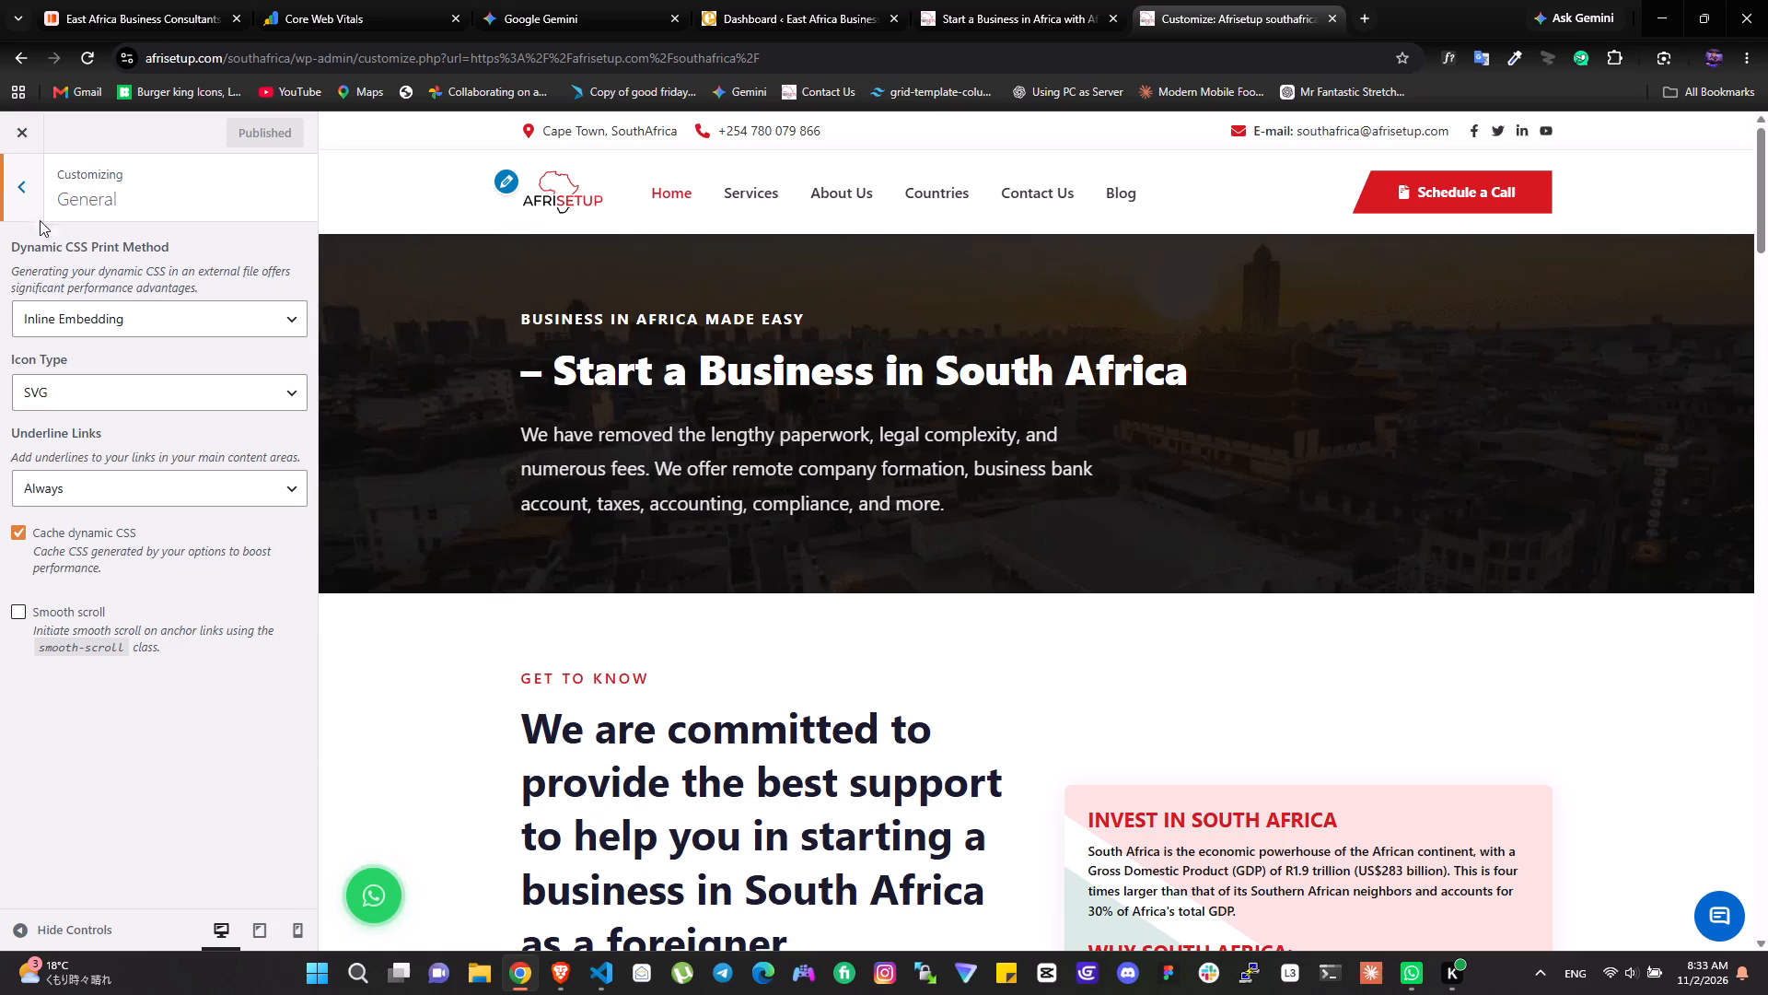
pyautogui.click(18, 199)
pyautogui.click(76, 598)
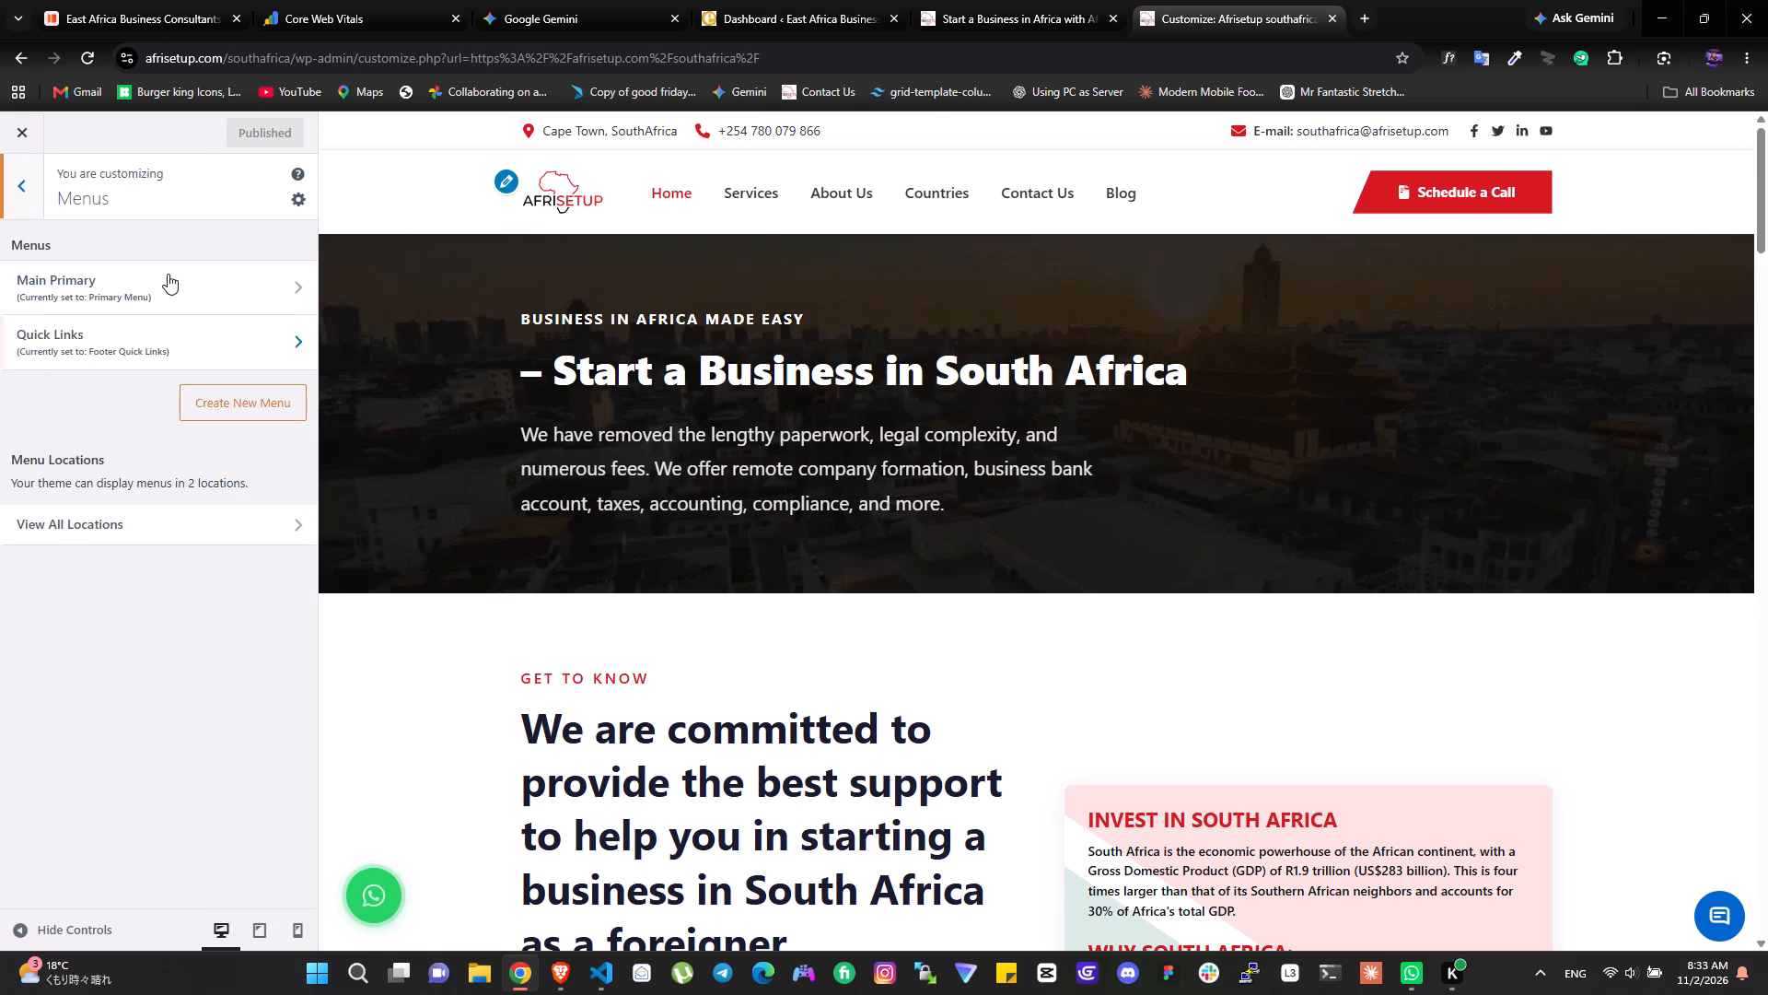
pyautogui.click(166, 268)
pyautogui.scroll(-12, 180, 585)
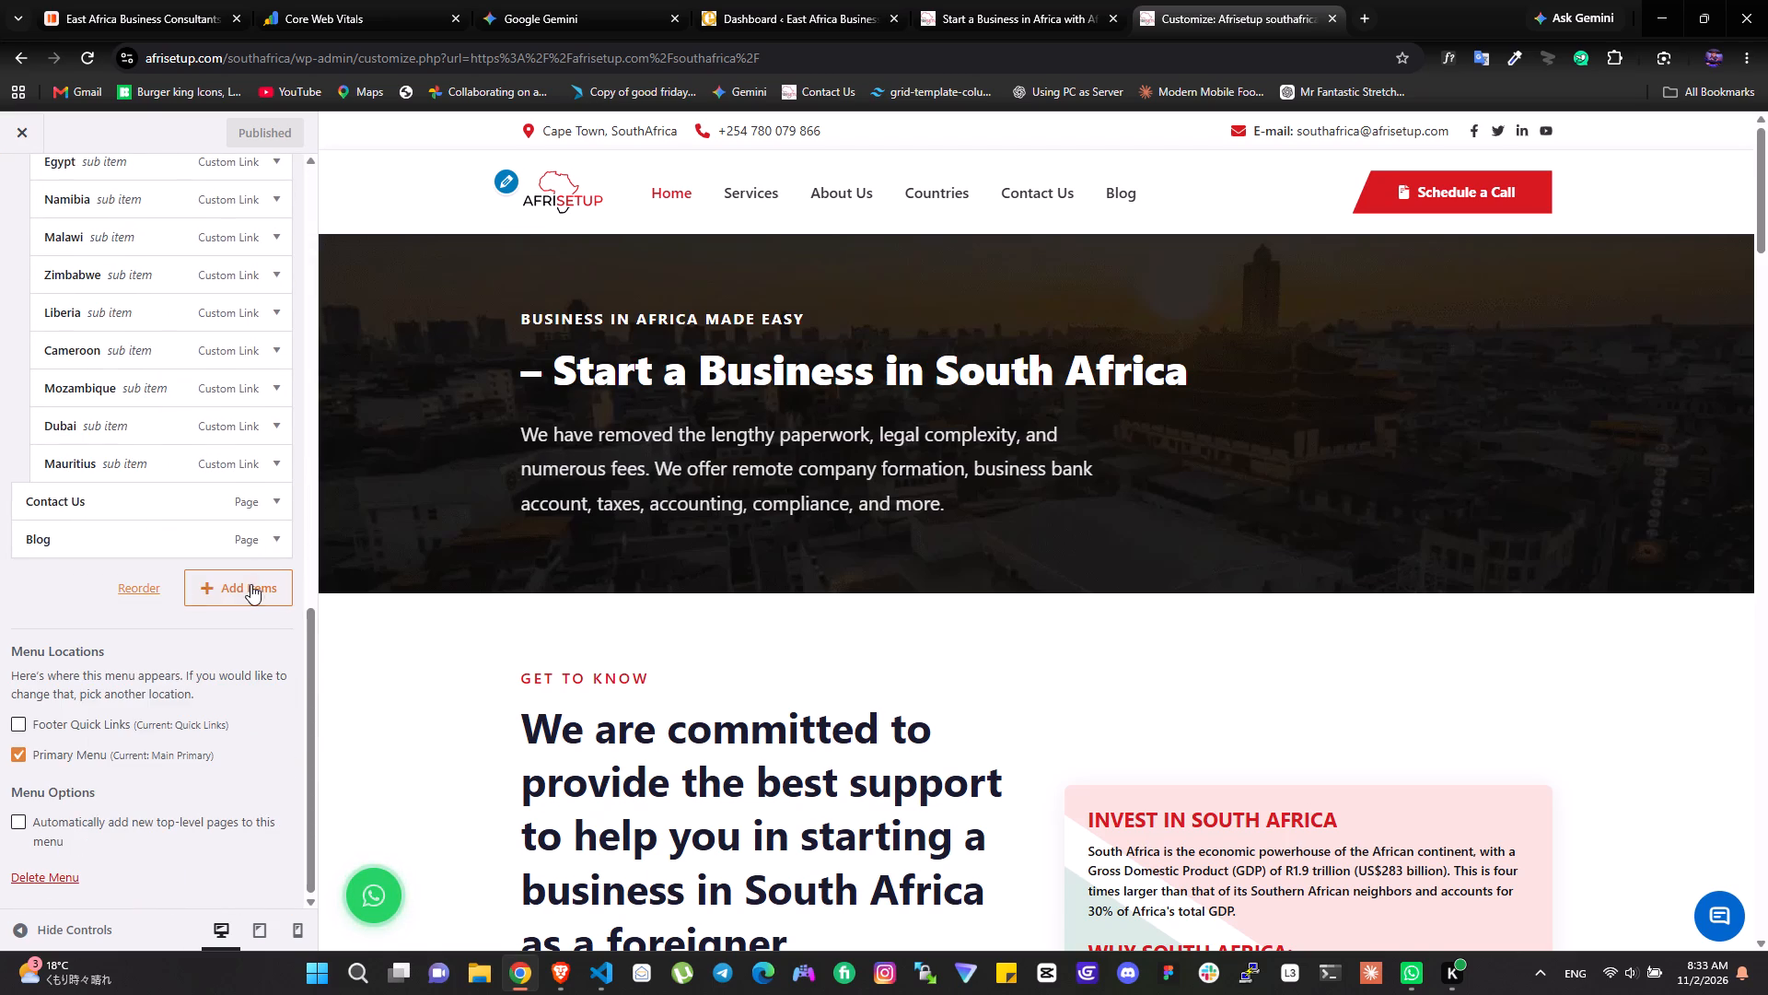
pyautogui.click(251, 584)
pyautogui.click(425, 190)
pyautogui.click(425, 195)
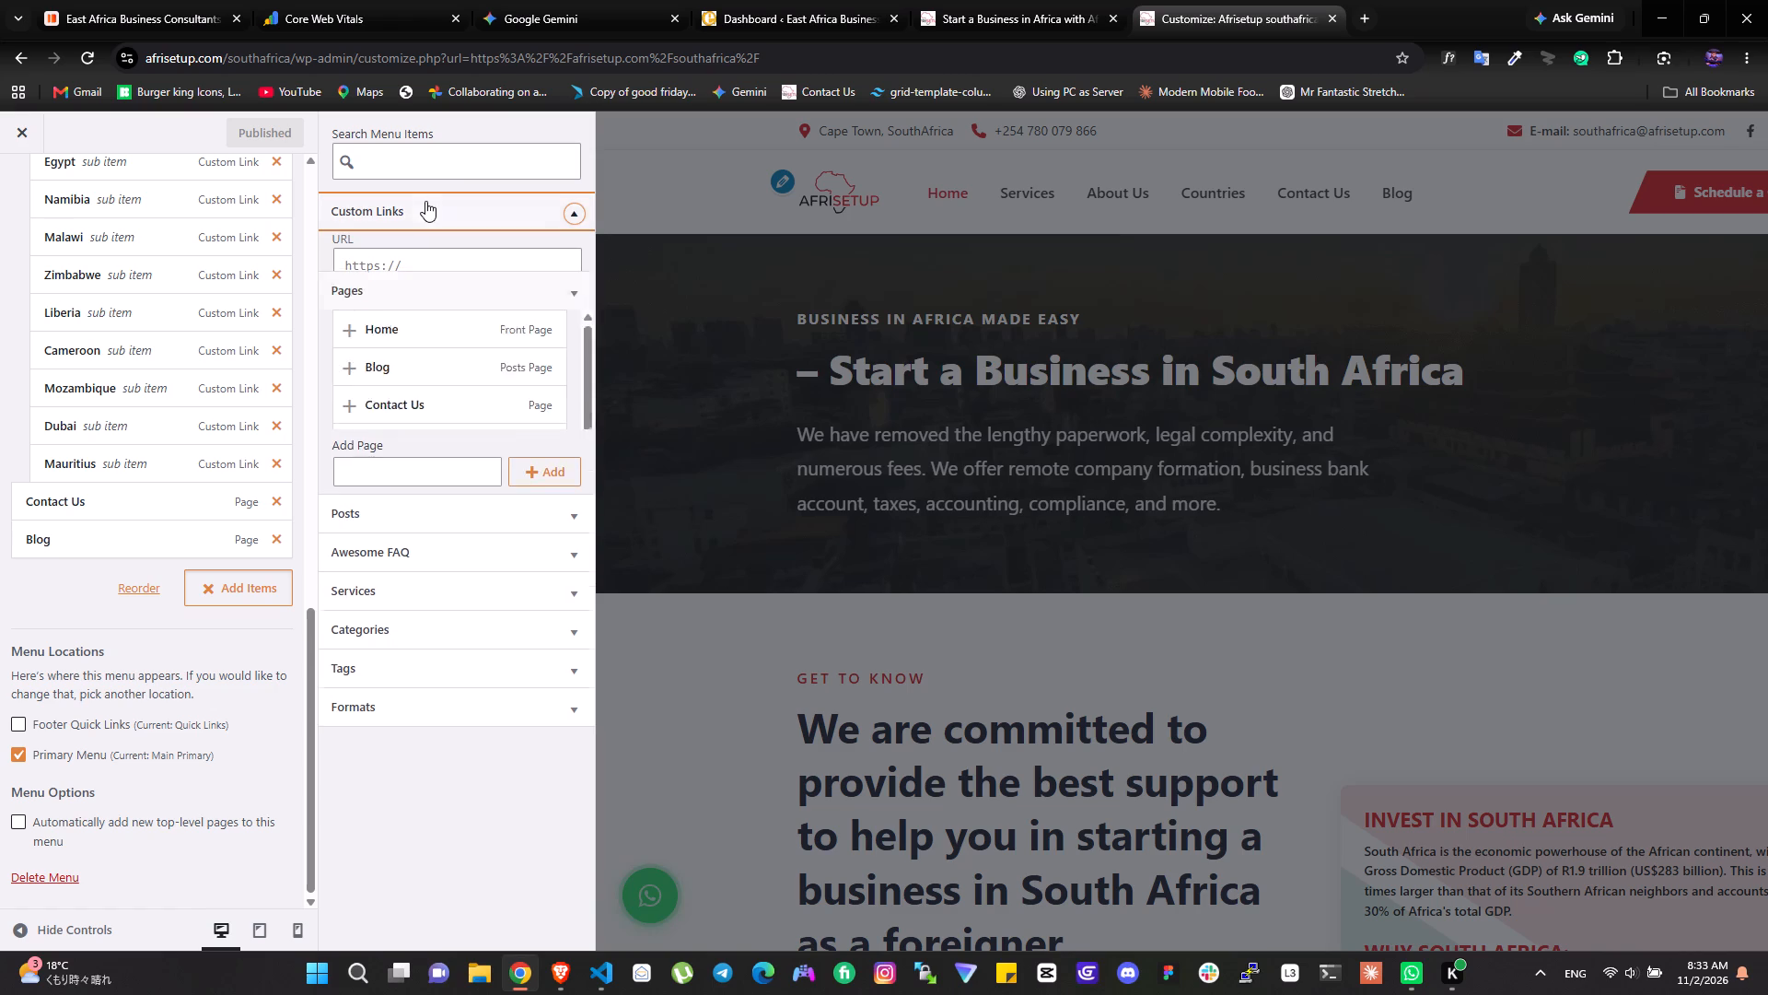
pyautogui.click(413, 262)
pyautogui.hotkey('ctrl', 'v')
pyautogui.click(389, 325)
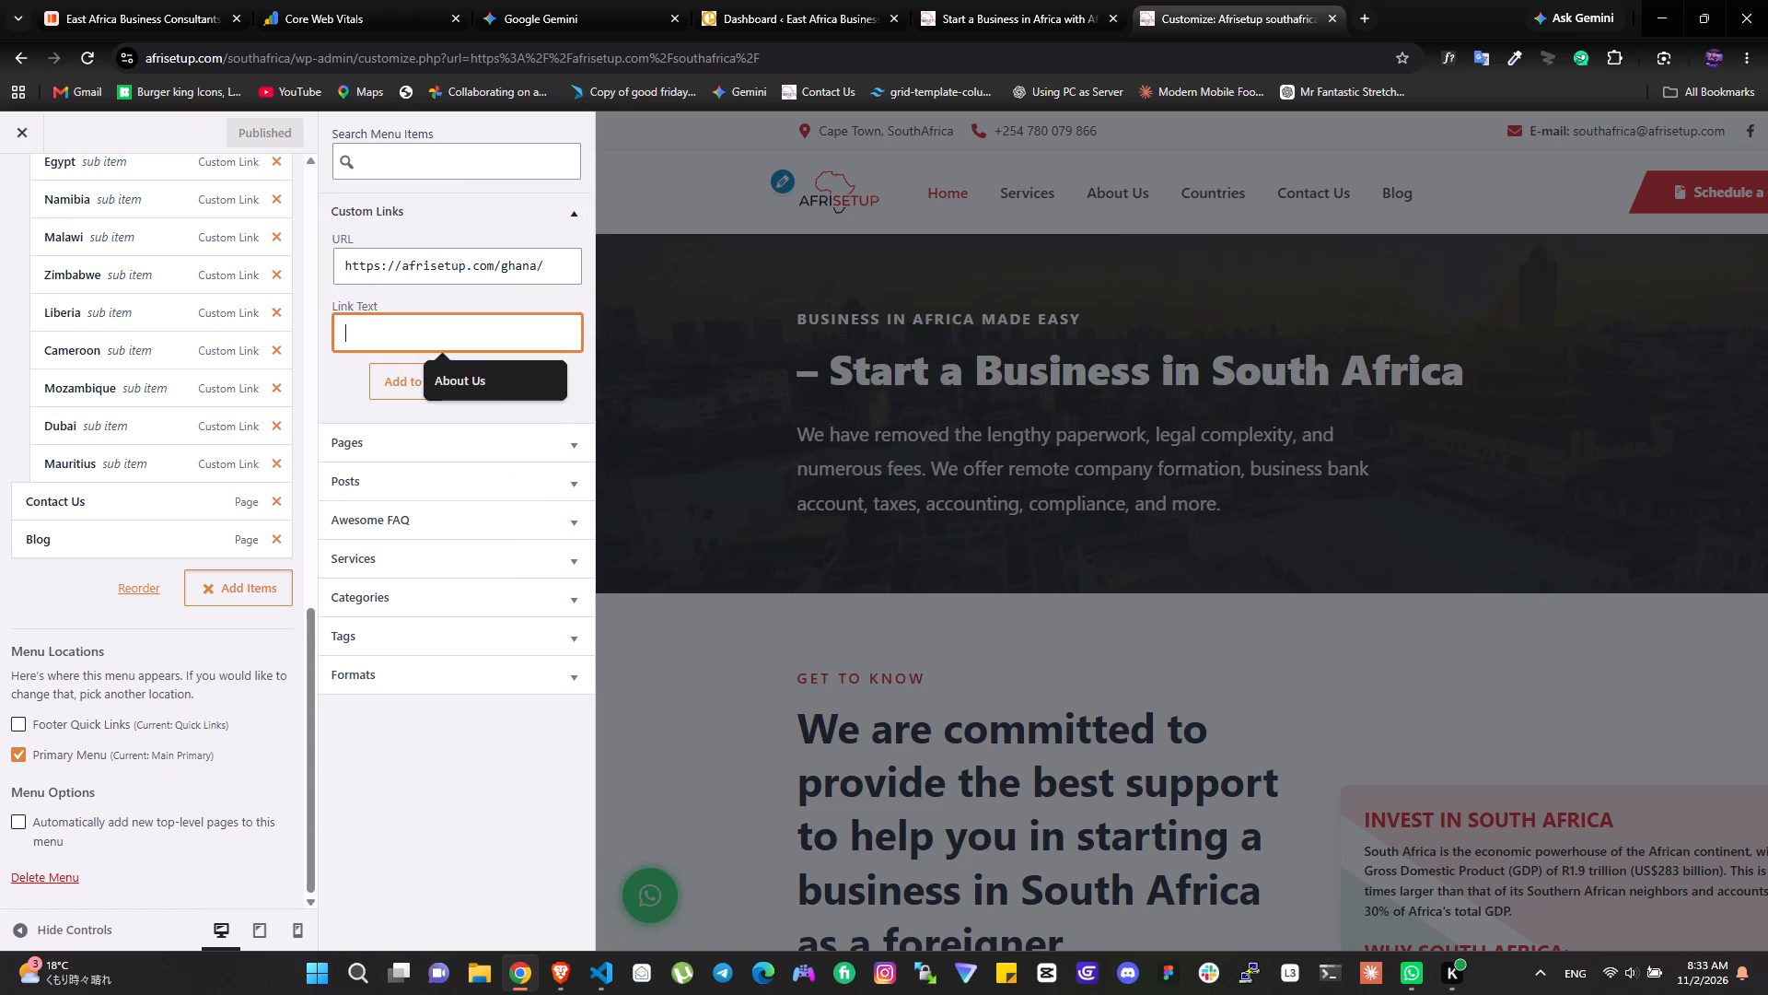
pyautogui.write('Ghana')
pyautogui.click(395, 385)
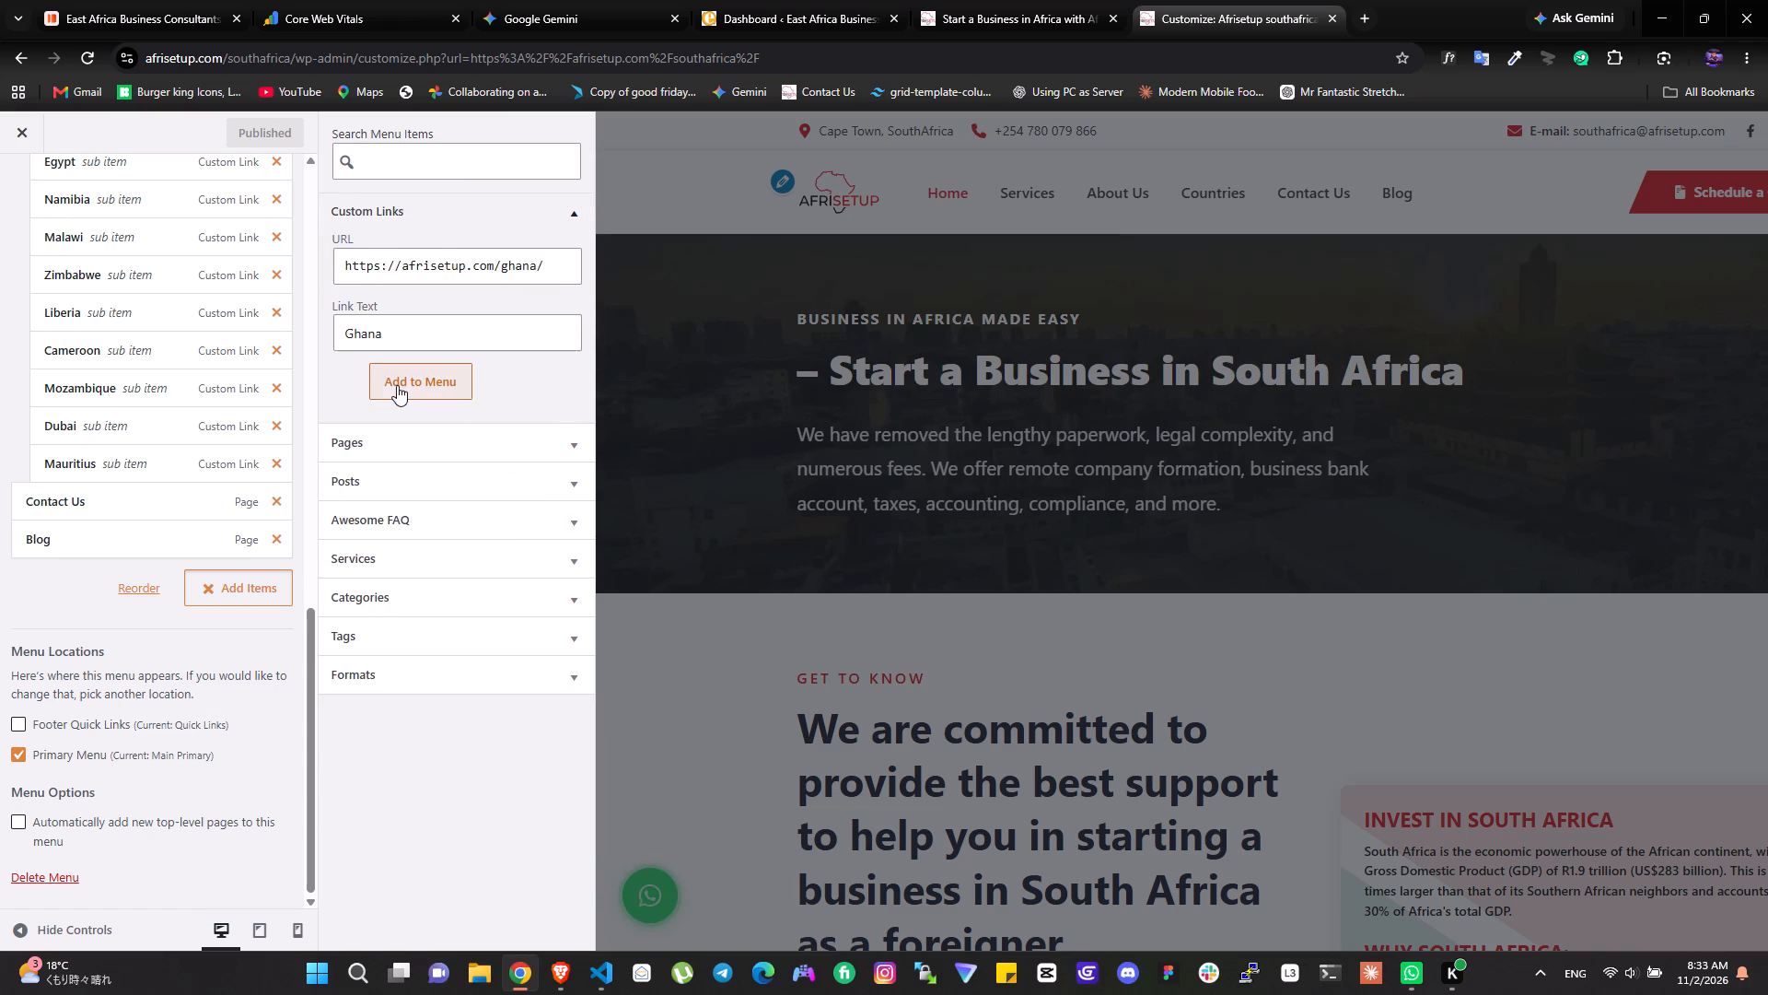
# Nest the Ghana link below Mauritius as a Countries sub item and publish the South Africa menu.
pyautogui.moveTo(108, 587); pyautogui.dragTo(114, 512)
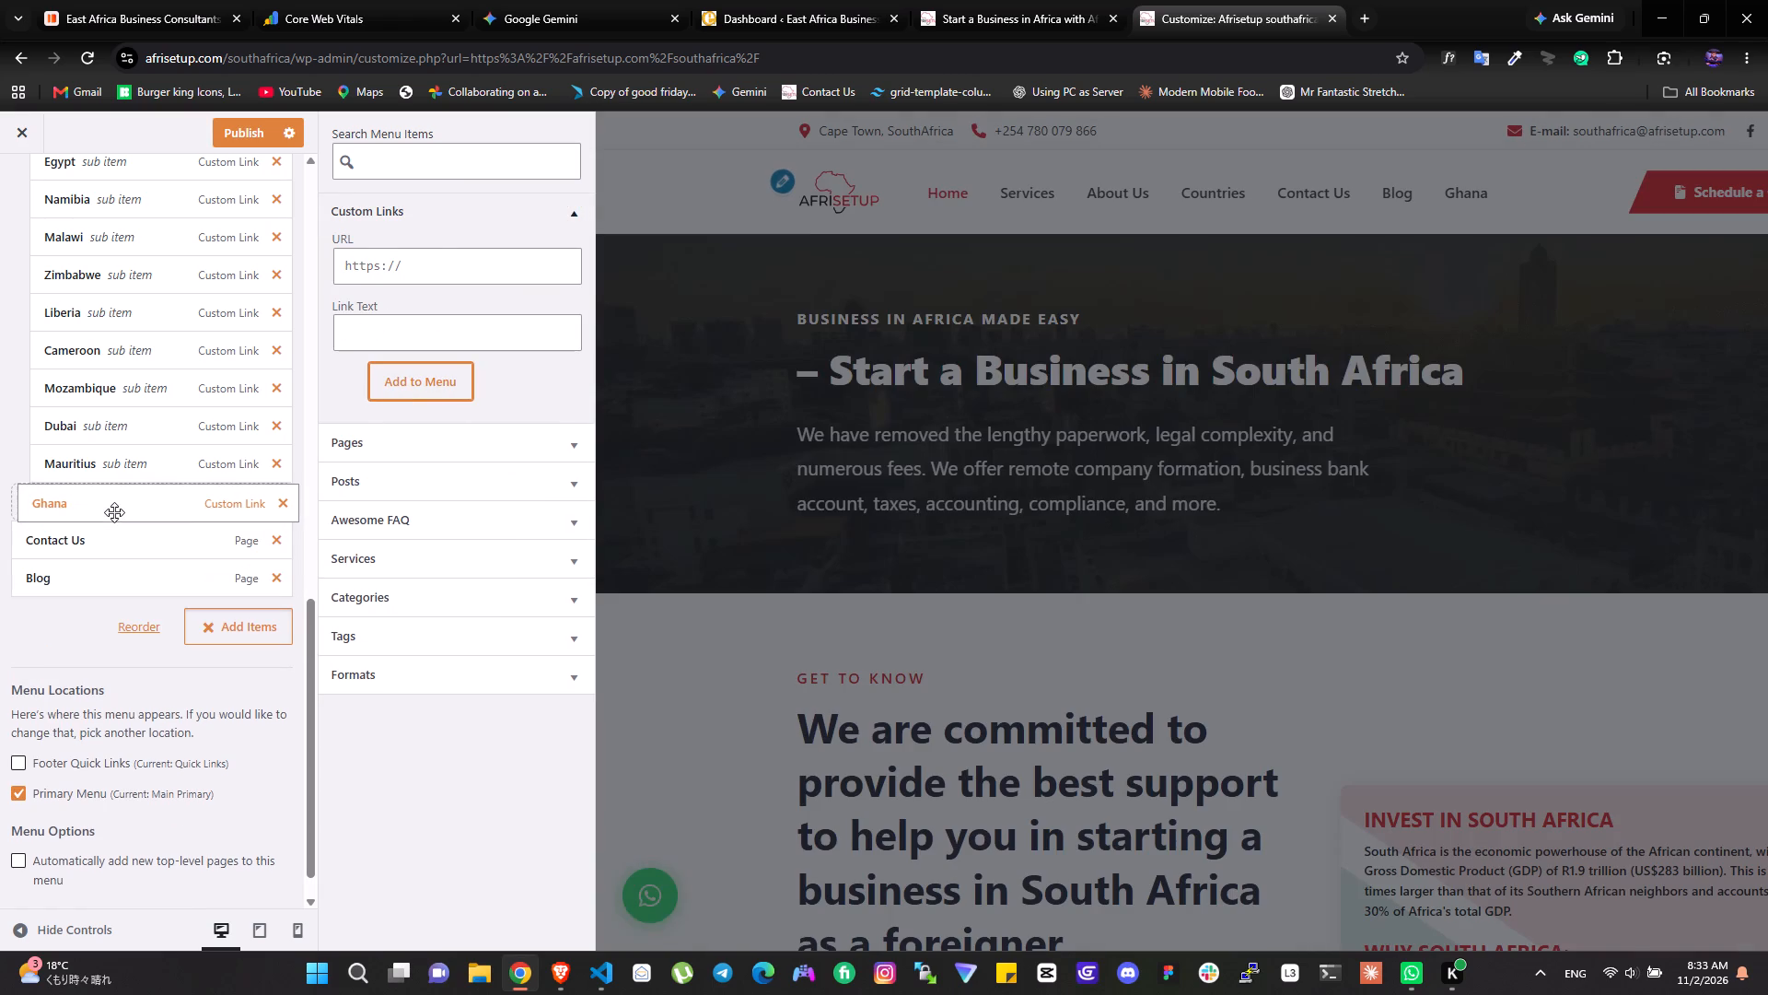
pyautogui.moveTo(114, 512); pyautogui.dragTo(122, 512)
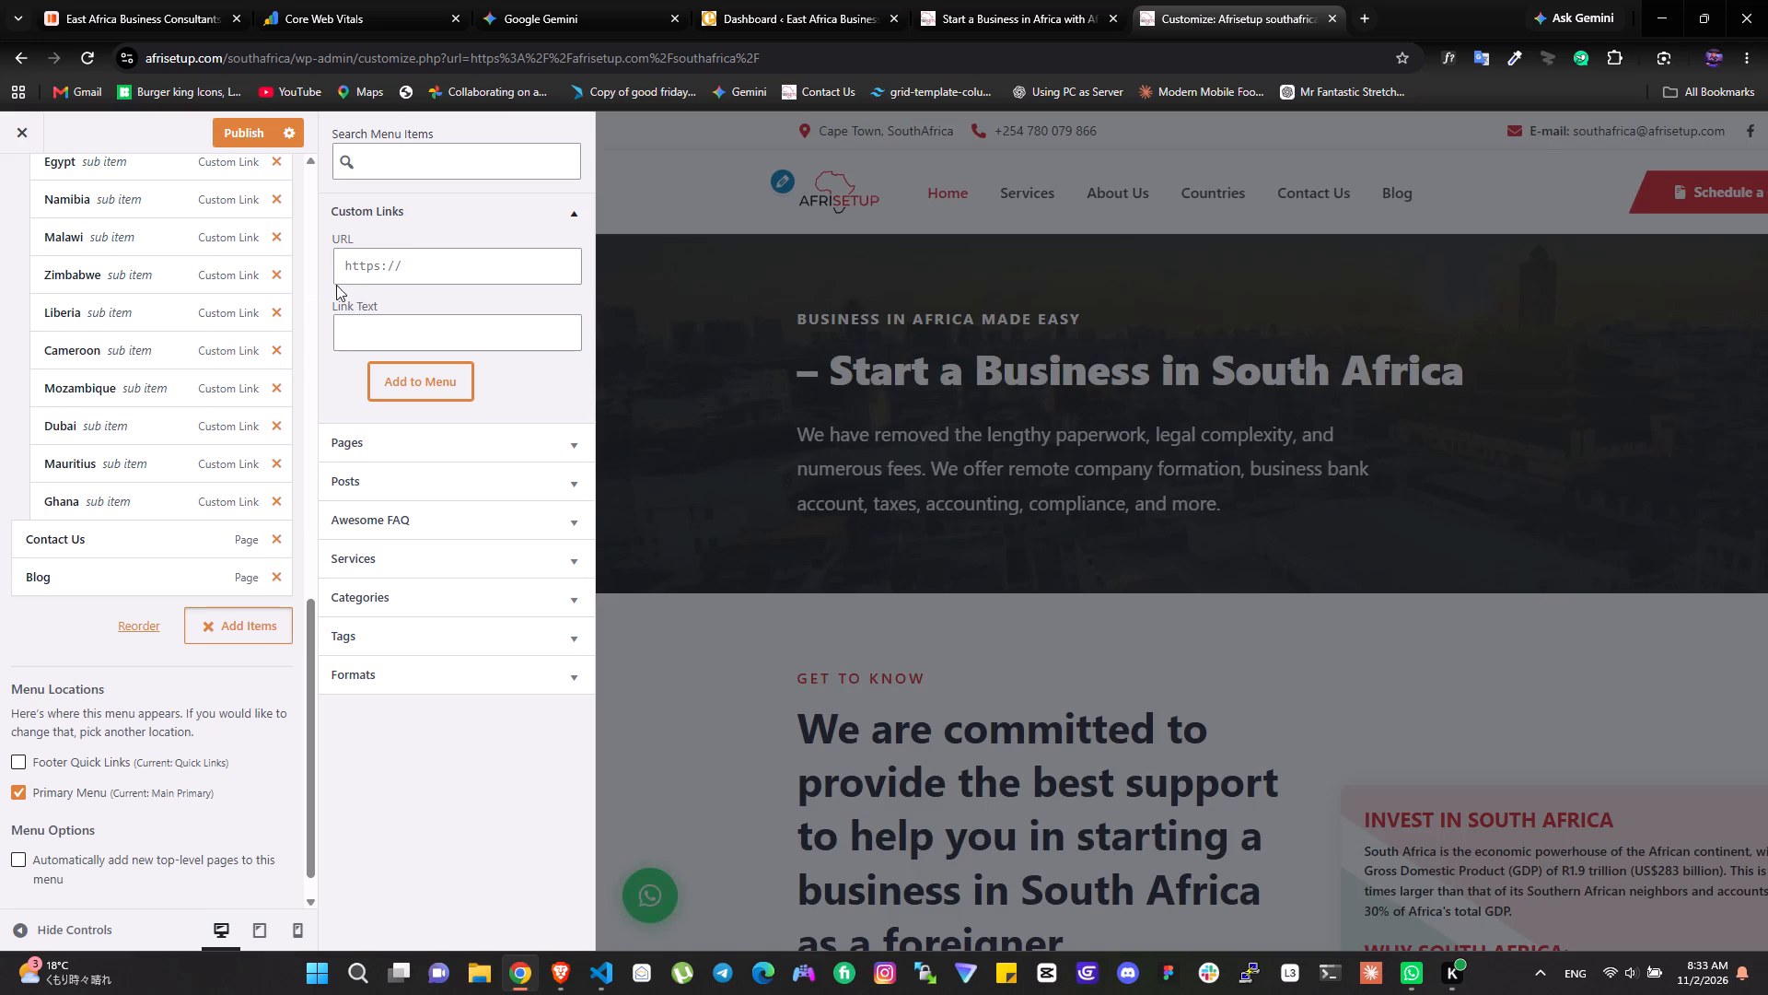
pyautogui.click(238, 150)
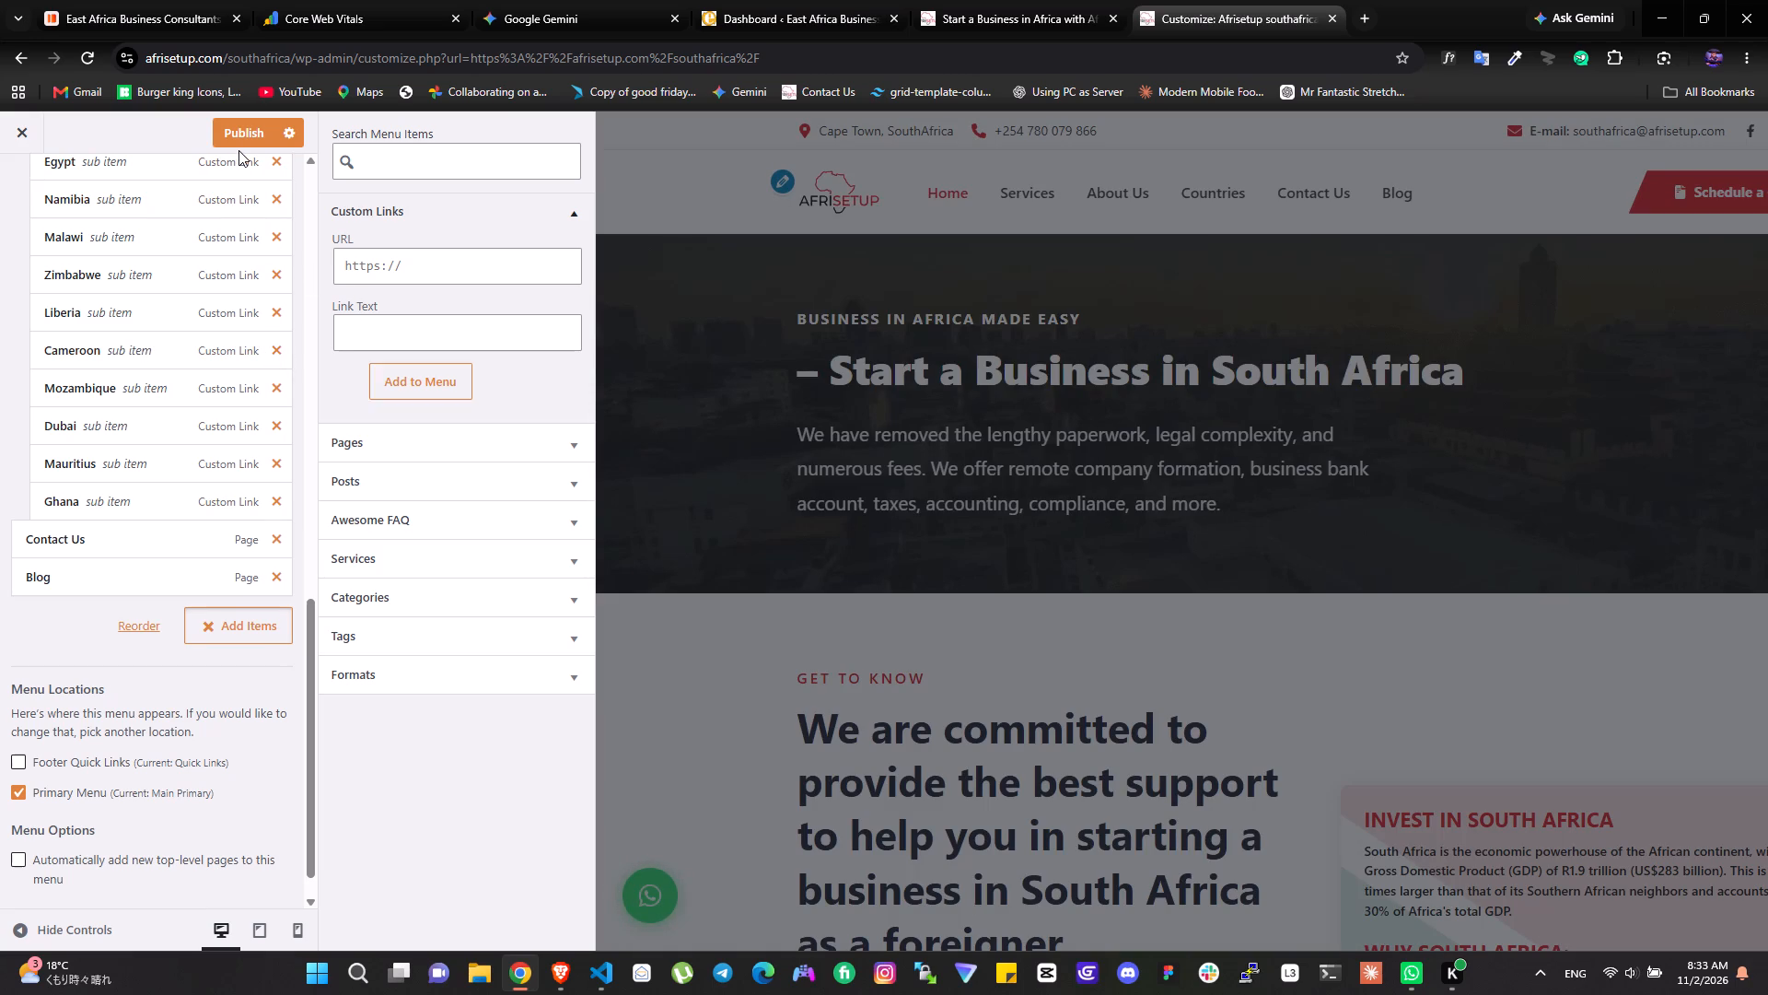
pyautogui.click(244, 141)
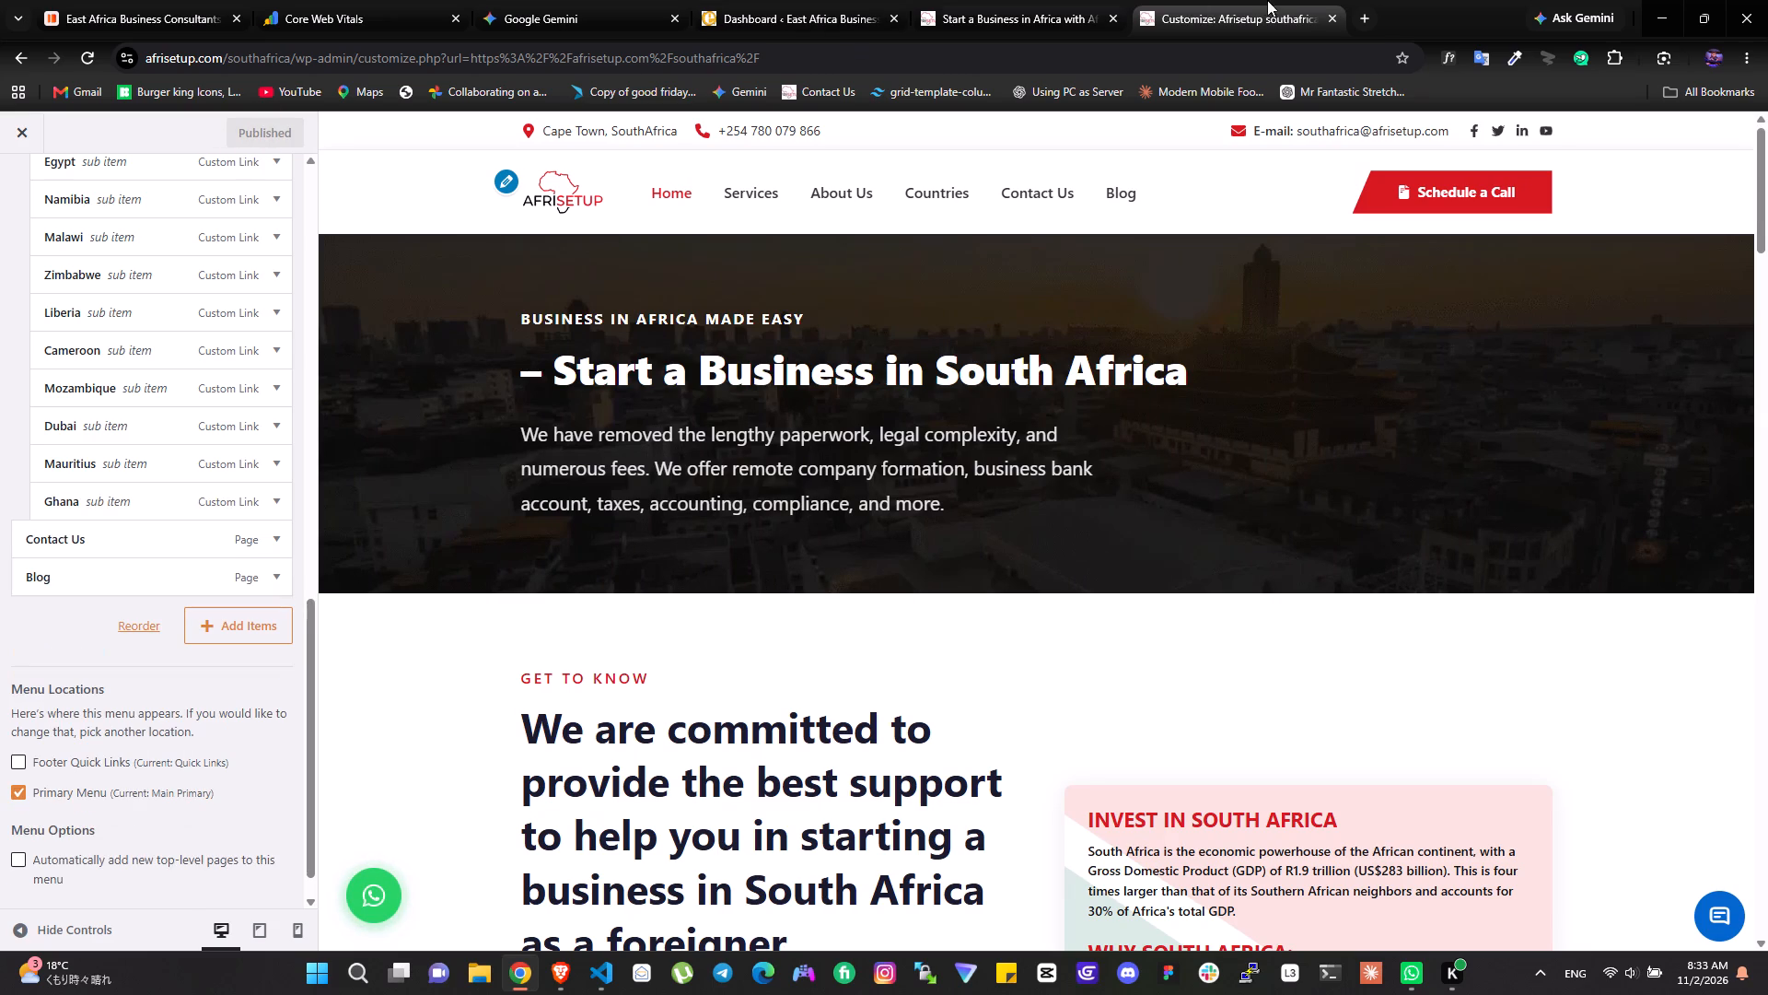
# Open the Cameroon site from the main homepage's Countries section and close the South Africa Customizer.
pyautogui.click(1095, 0)
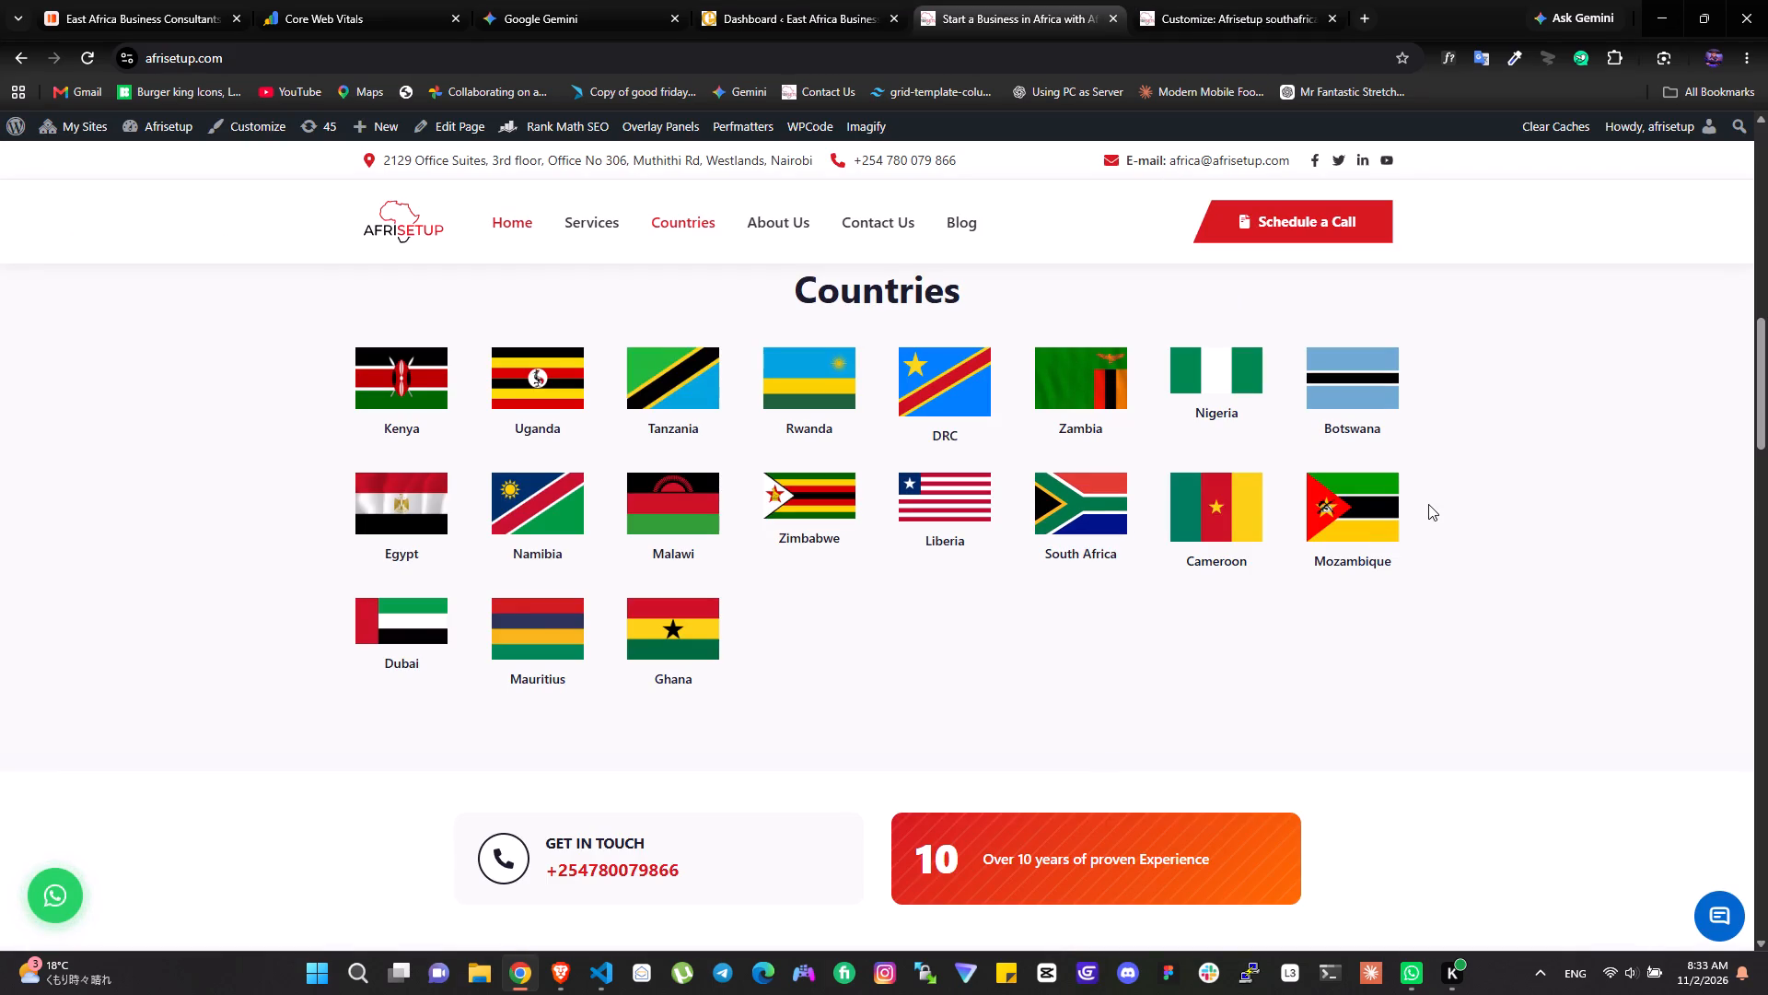
pyautogui.click(1248, 517)
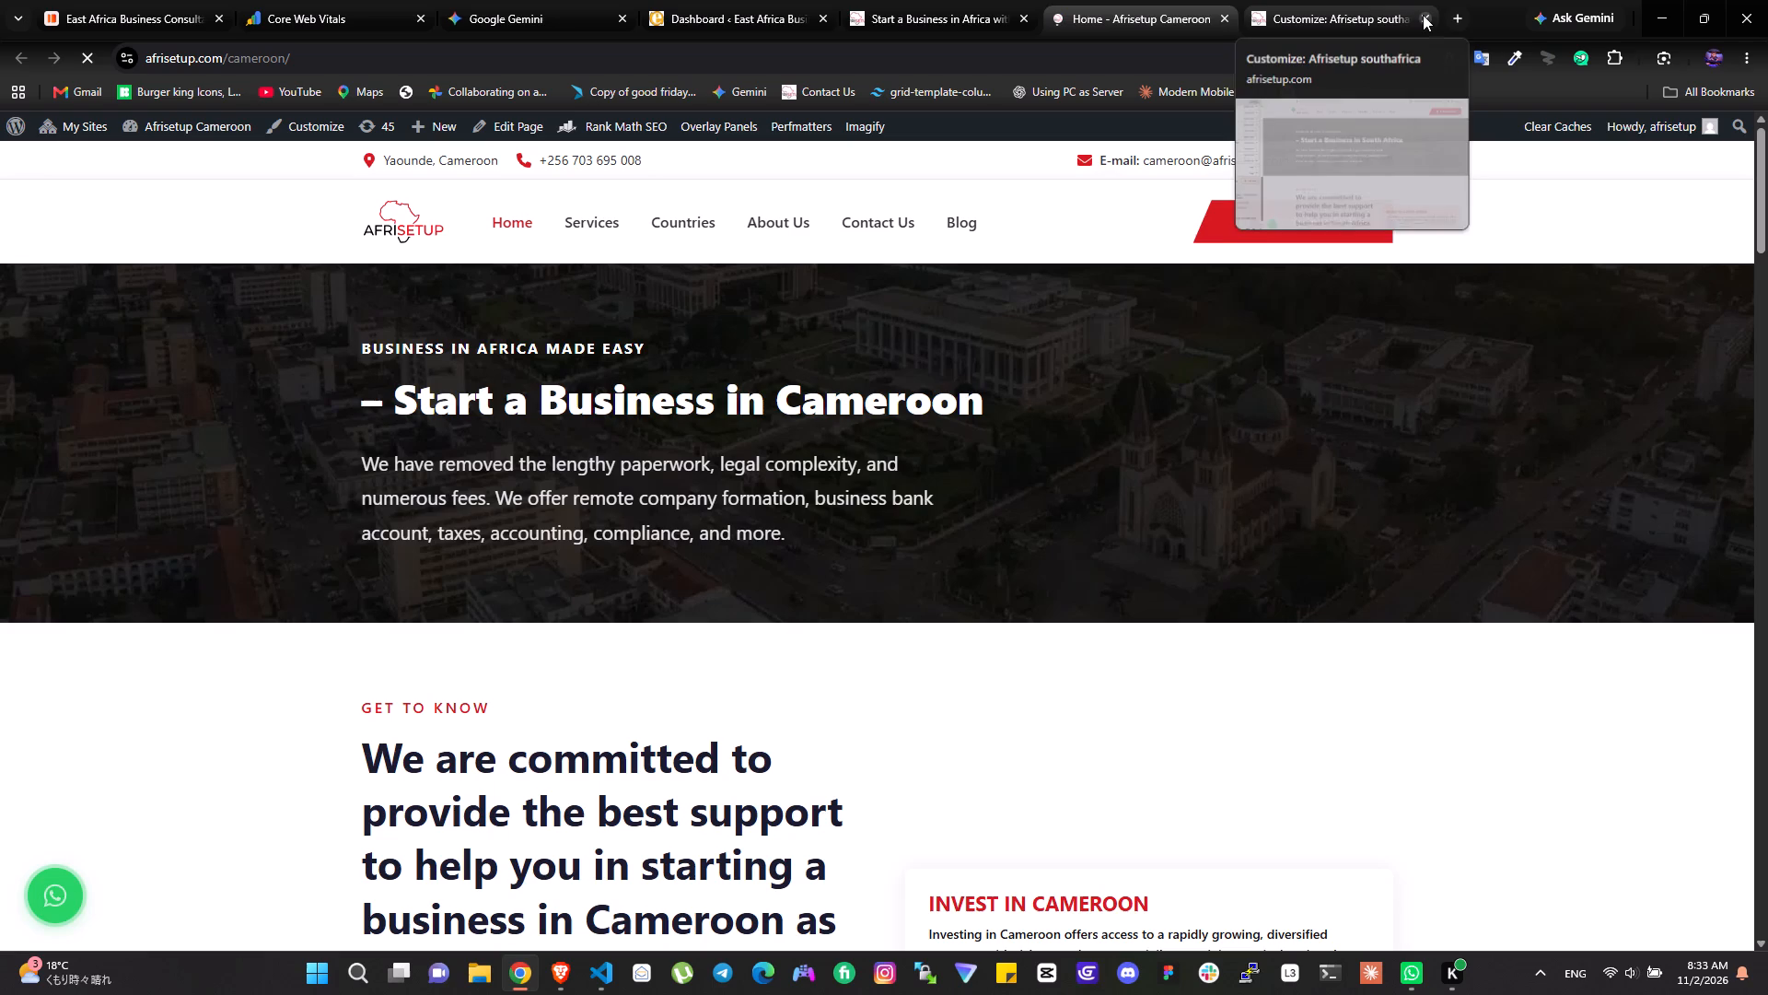
pyautogui.click(1423, 15)
# Look through the sections of the Cameroon site's homepage.
pyautogui.scroll(-3, 589, 621)
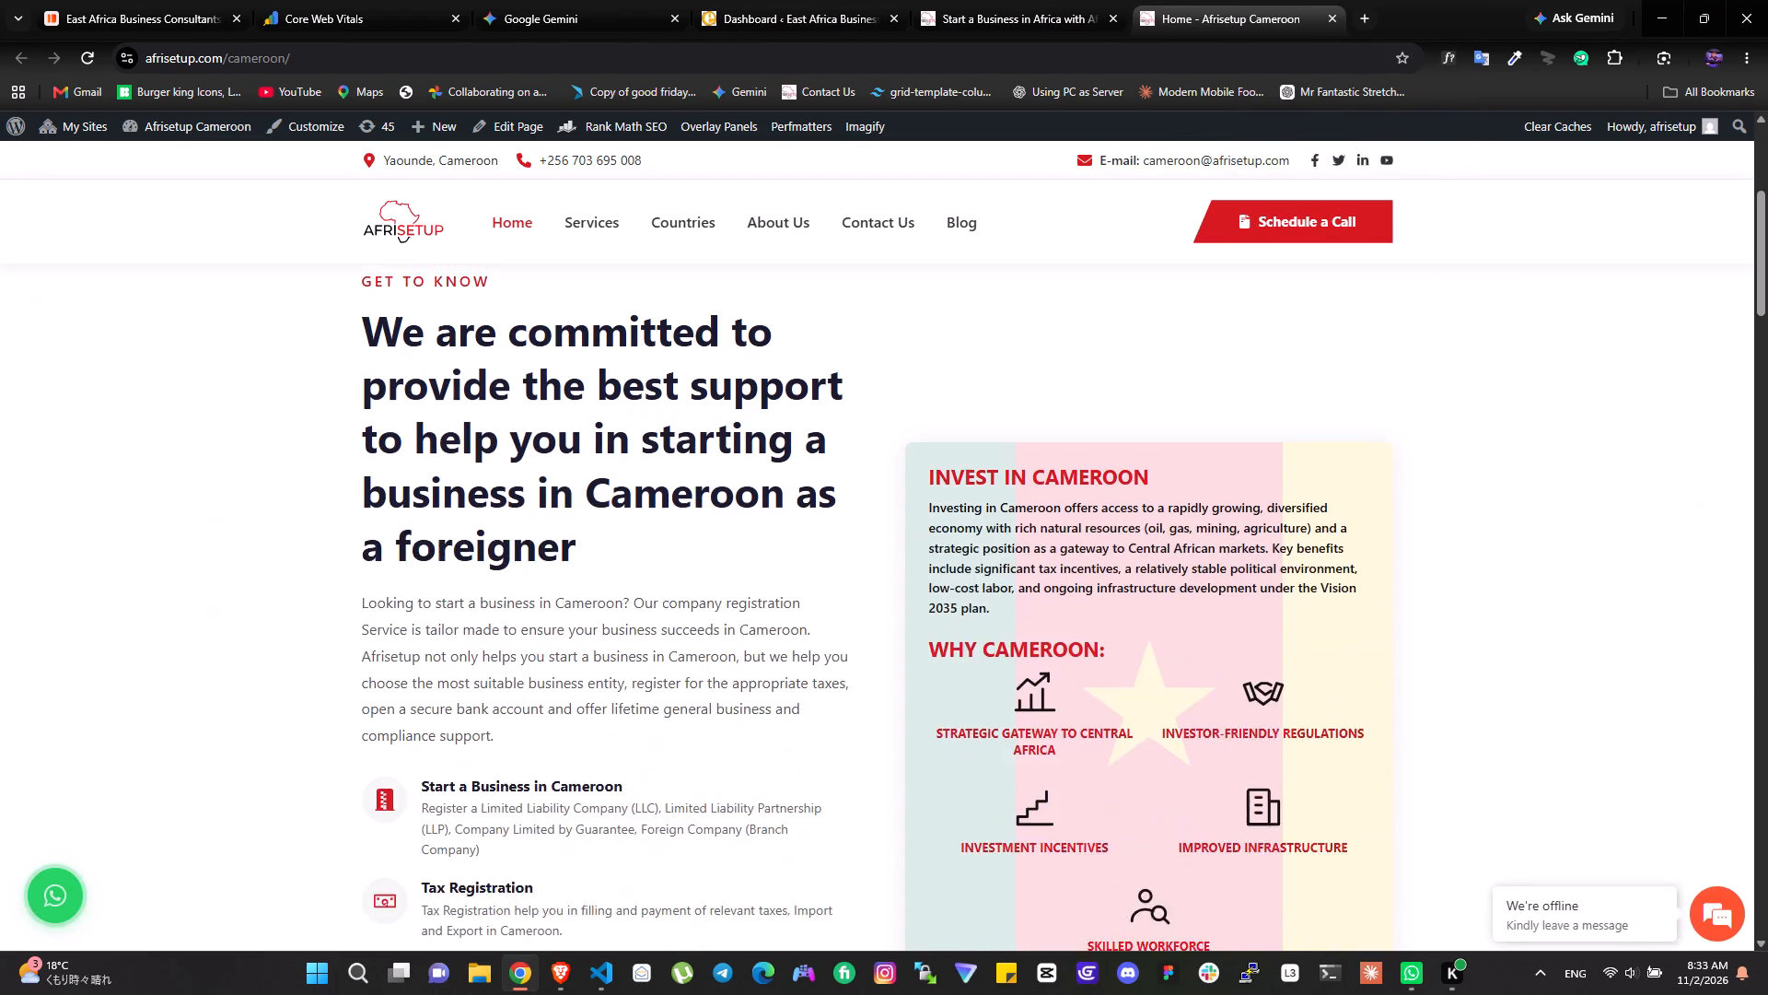
pyautogui.scroll(-4, 589, 621)
pyautogui.scroll(8, 589, 621)
pyautogui.scroll(-8, 589, 621)
pyautogui.scroll(1, 589, 621)
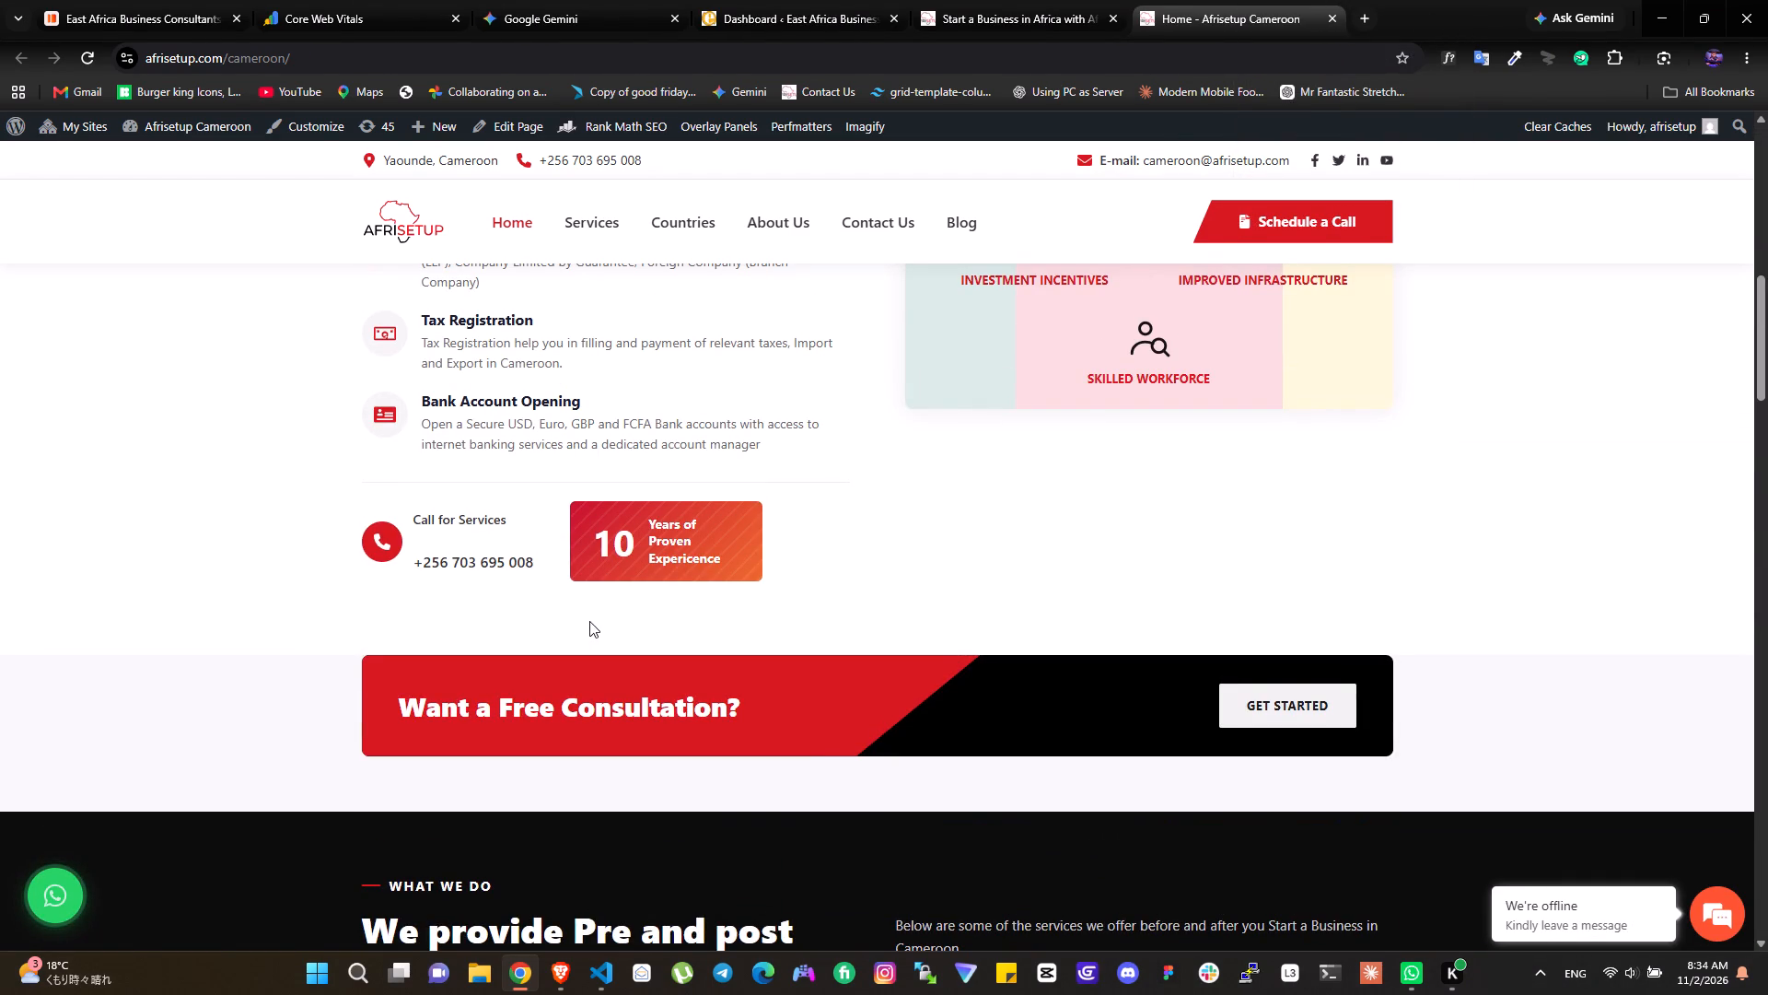
pyautogui.scroll(-2, 589, 621)
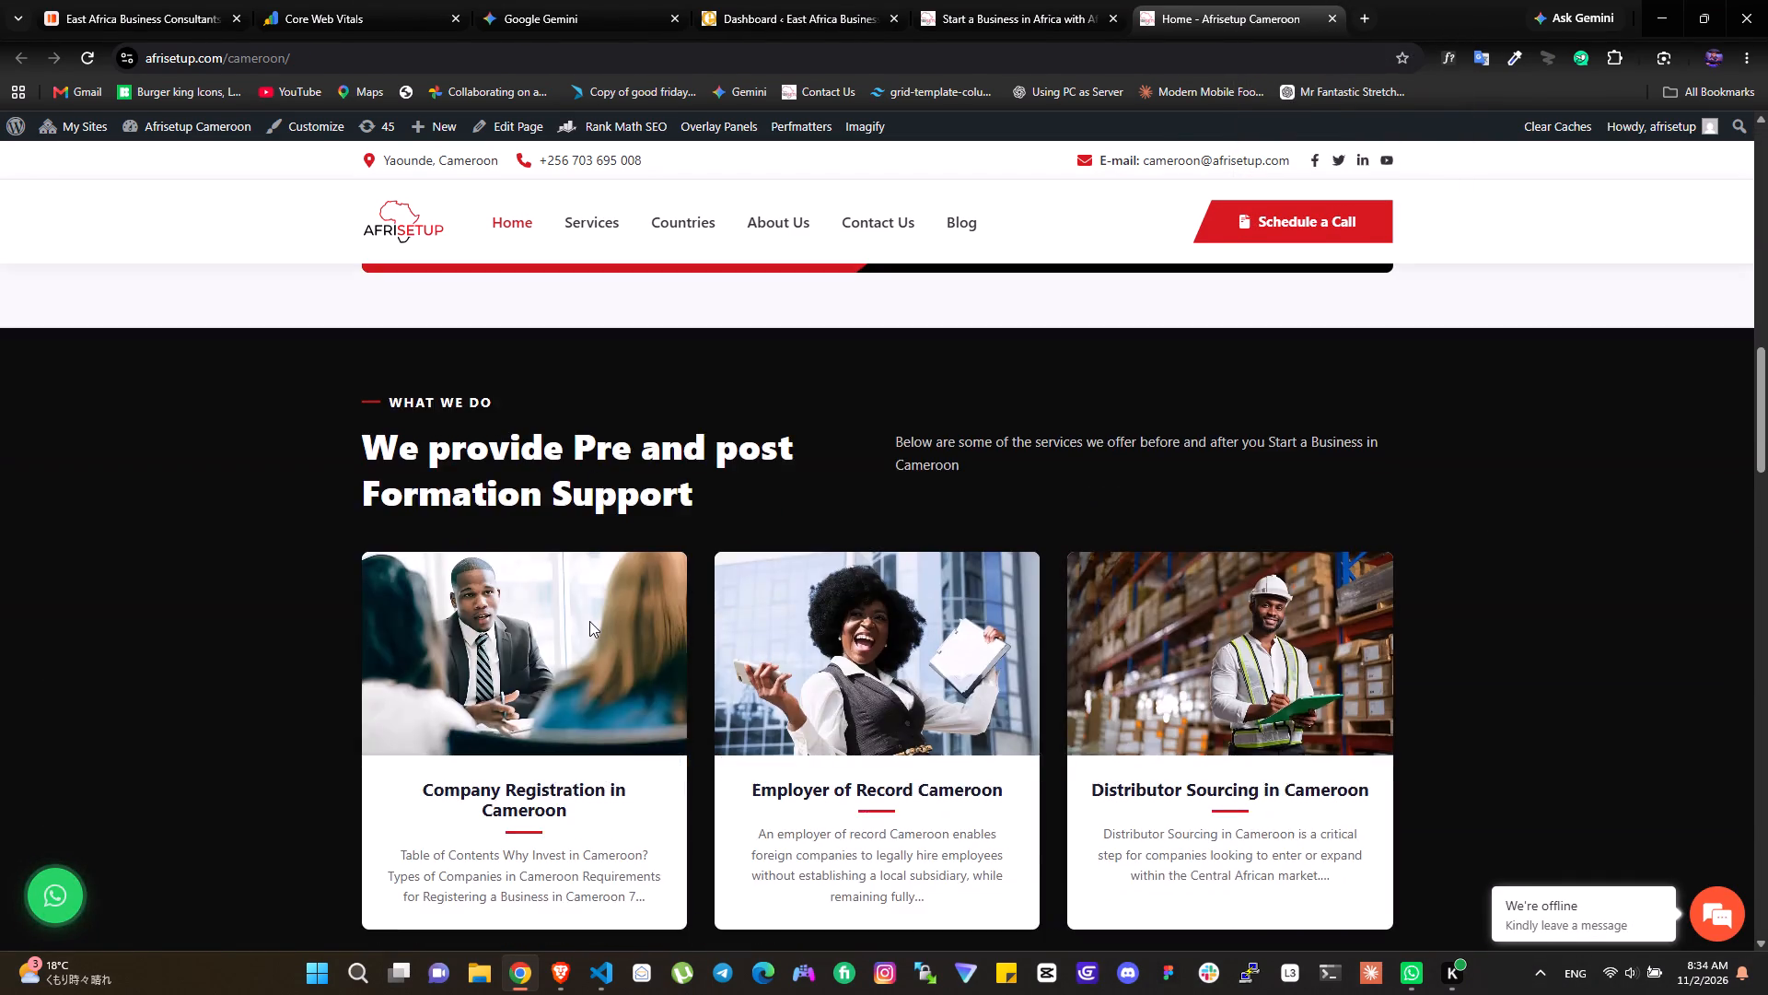
pyautogui.scroll(-16, 589, 621)
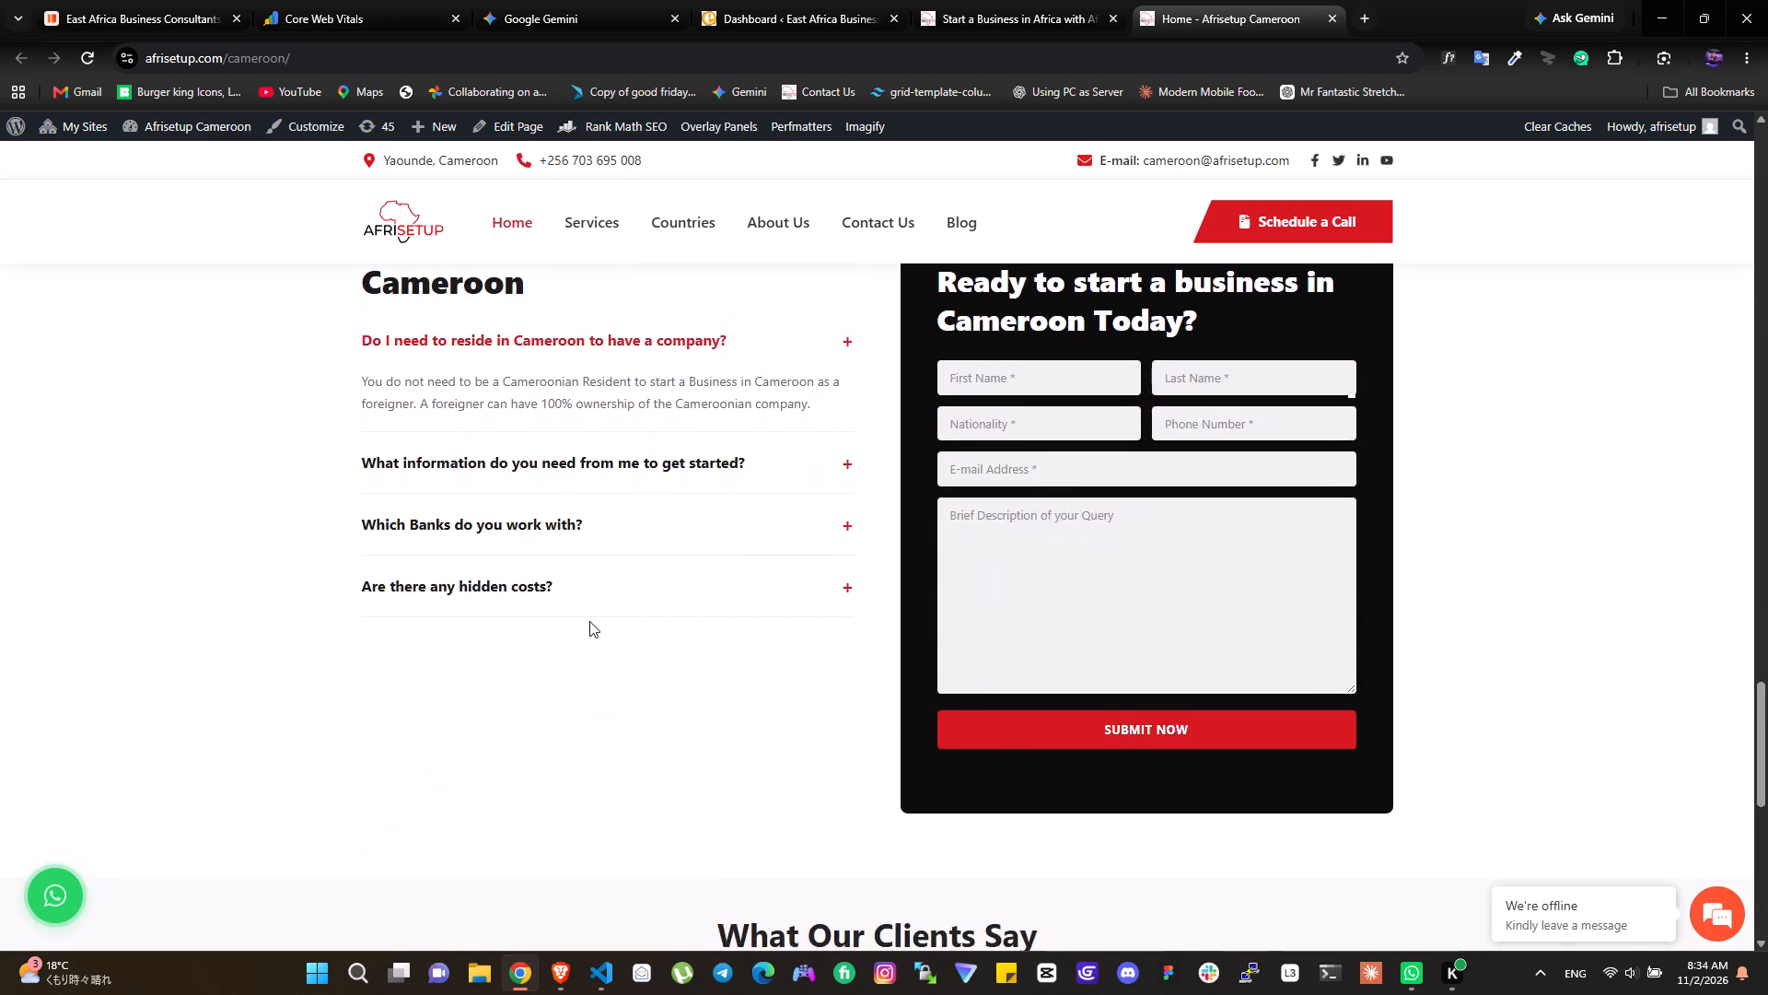
pyautogui.scroll(-10, 589, 621)
pyautogui.scroll(20, 589, 621)
pyautogui.scroll(2, 589, 621)
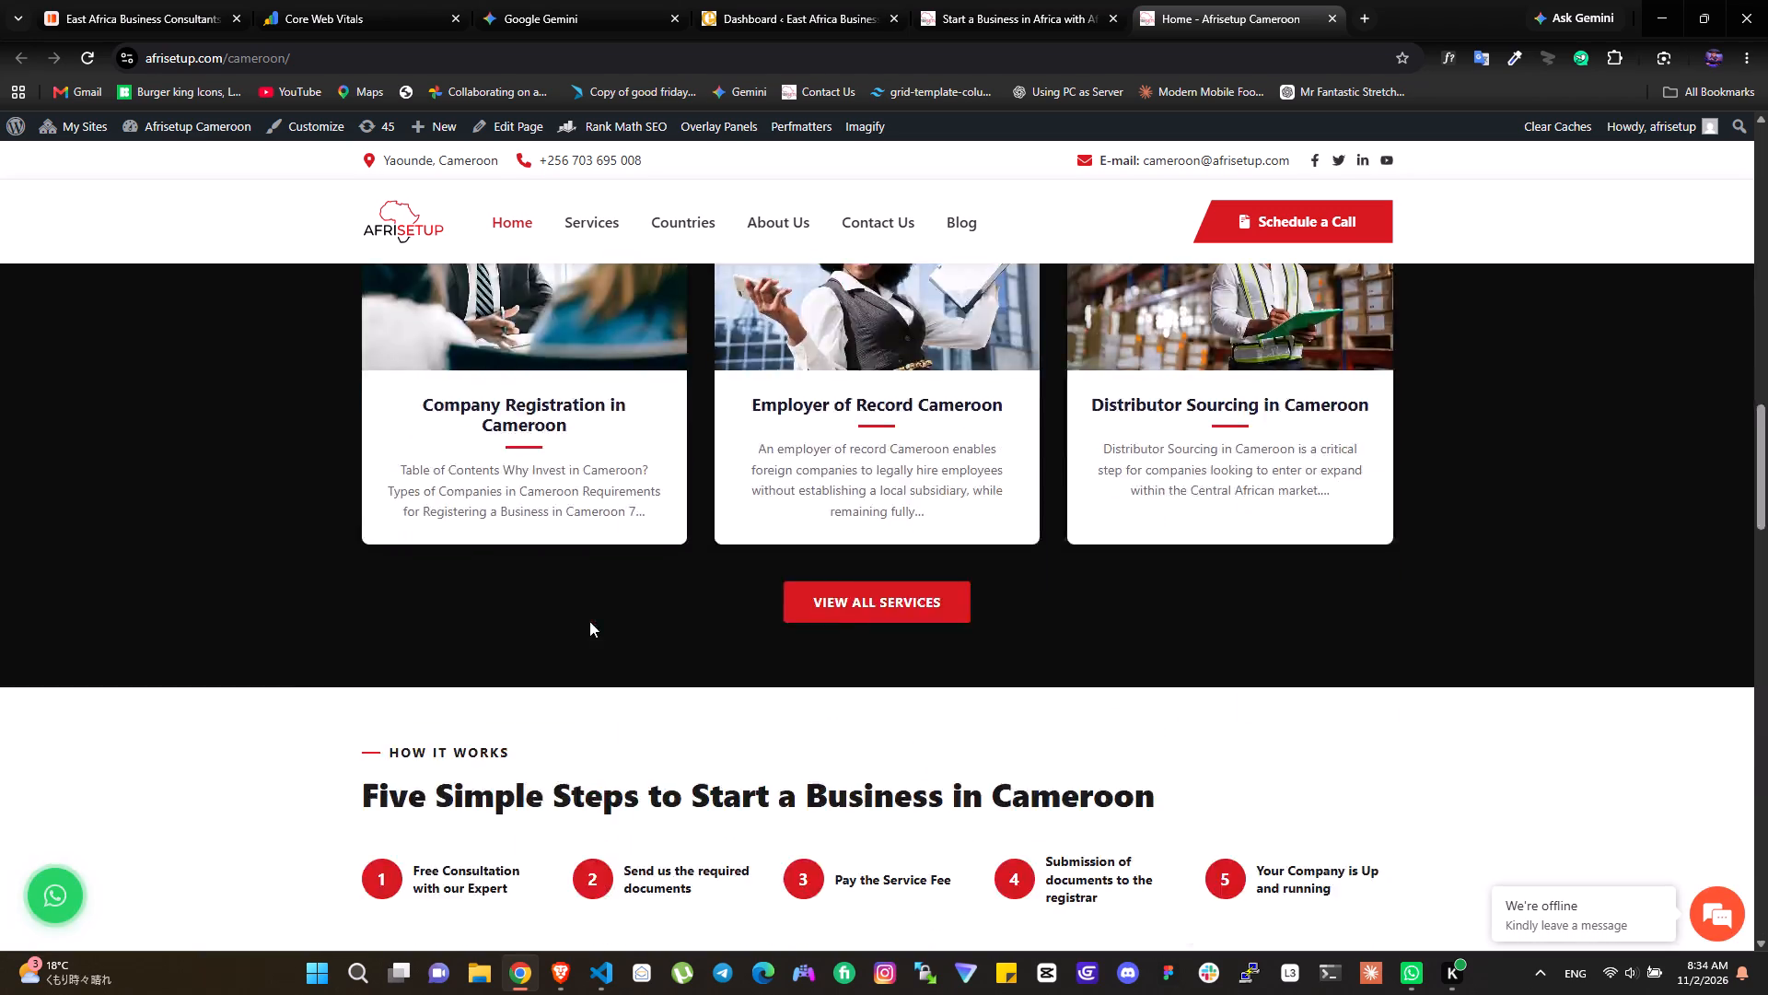
pyautogui.scroll(9, 589, 621)
# Open the Cameroon site's Customizer.
pyautogui.click(321, 131)
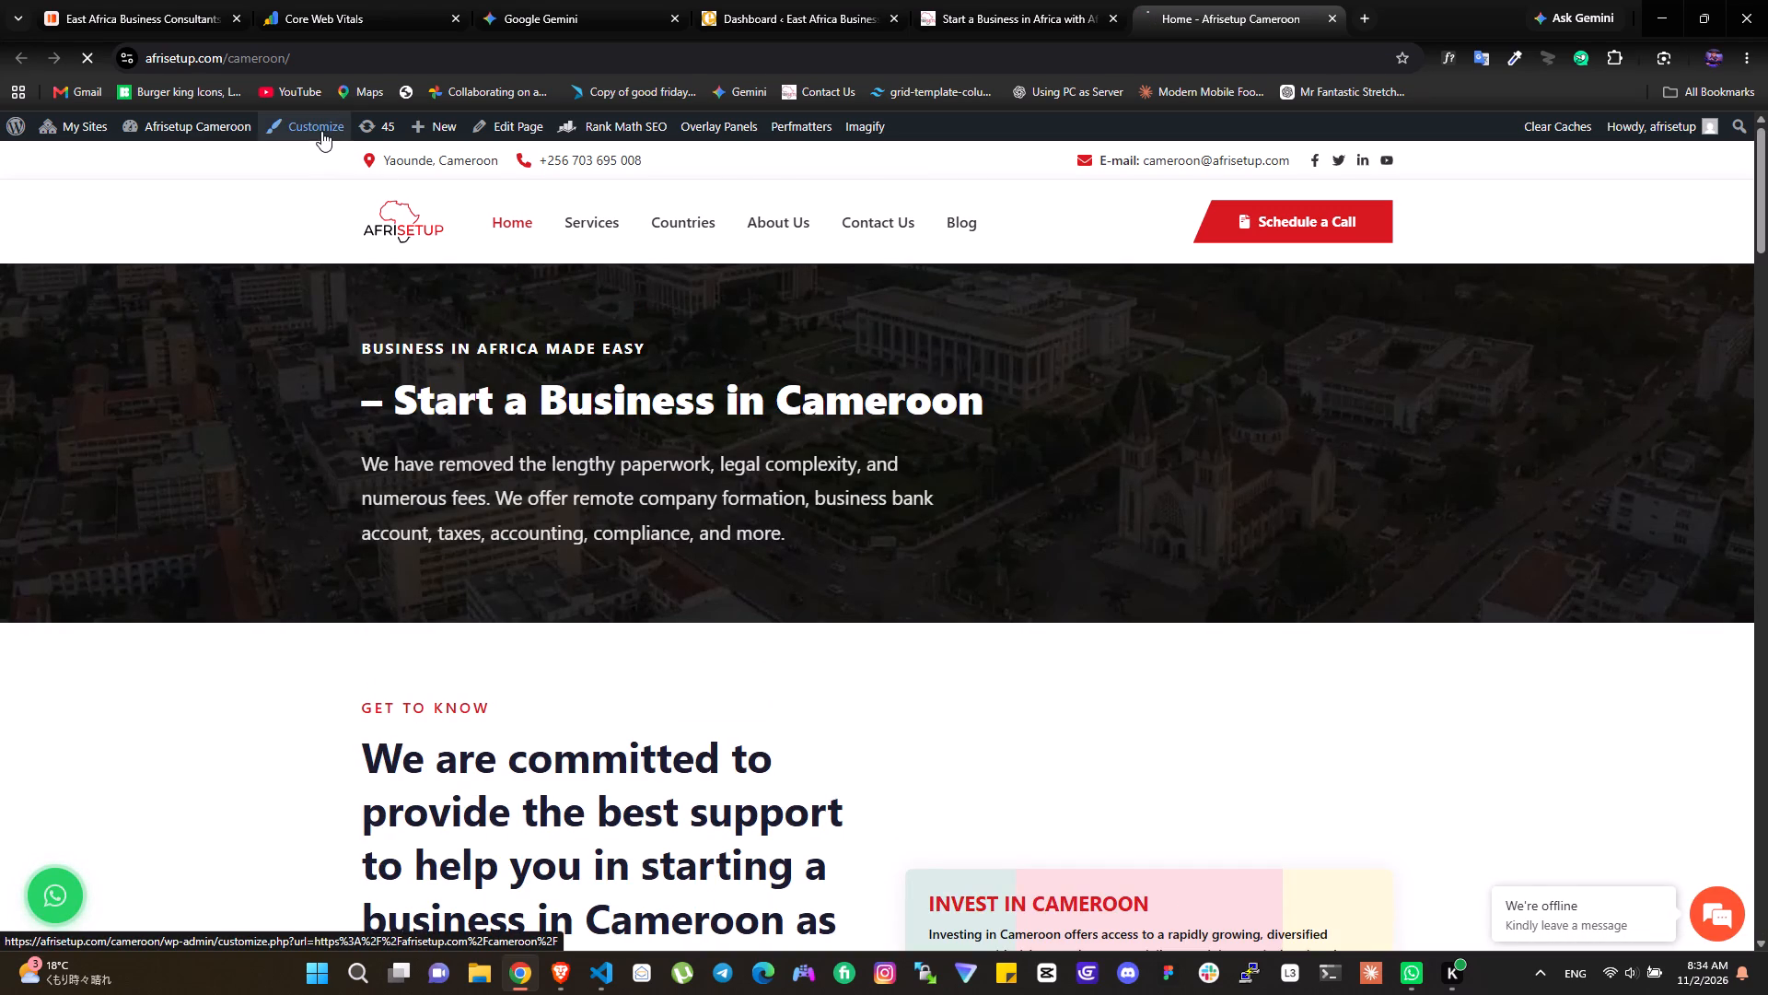
pyautogui.click(1036, 0)
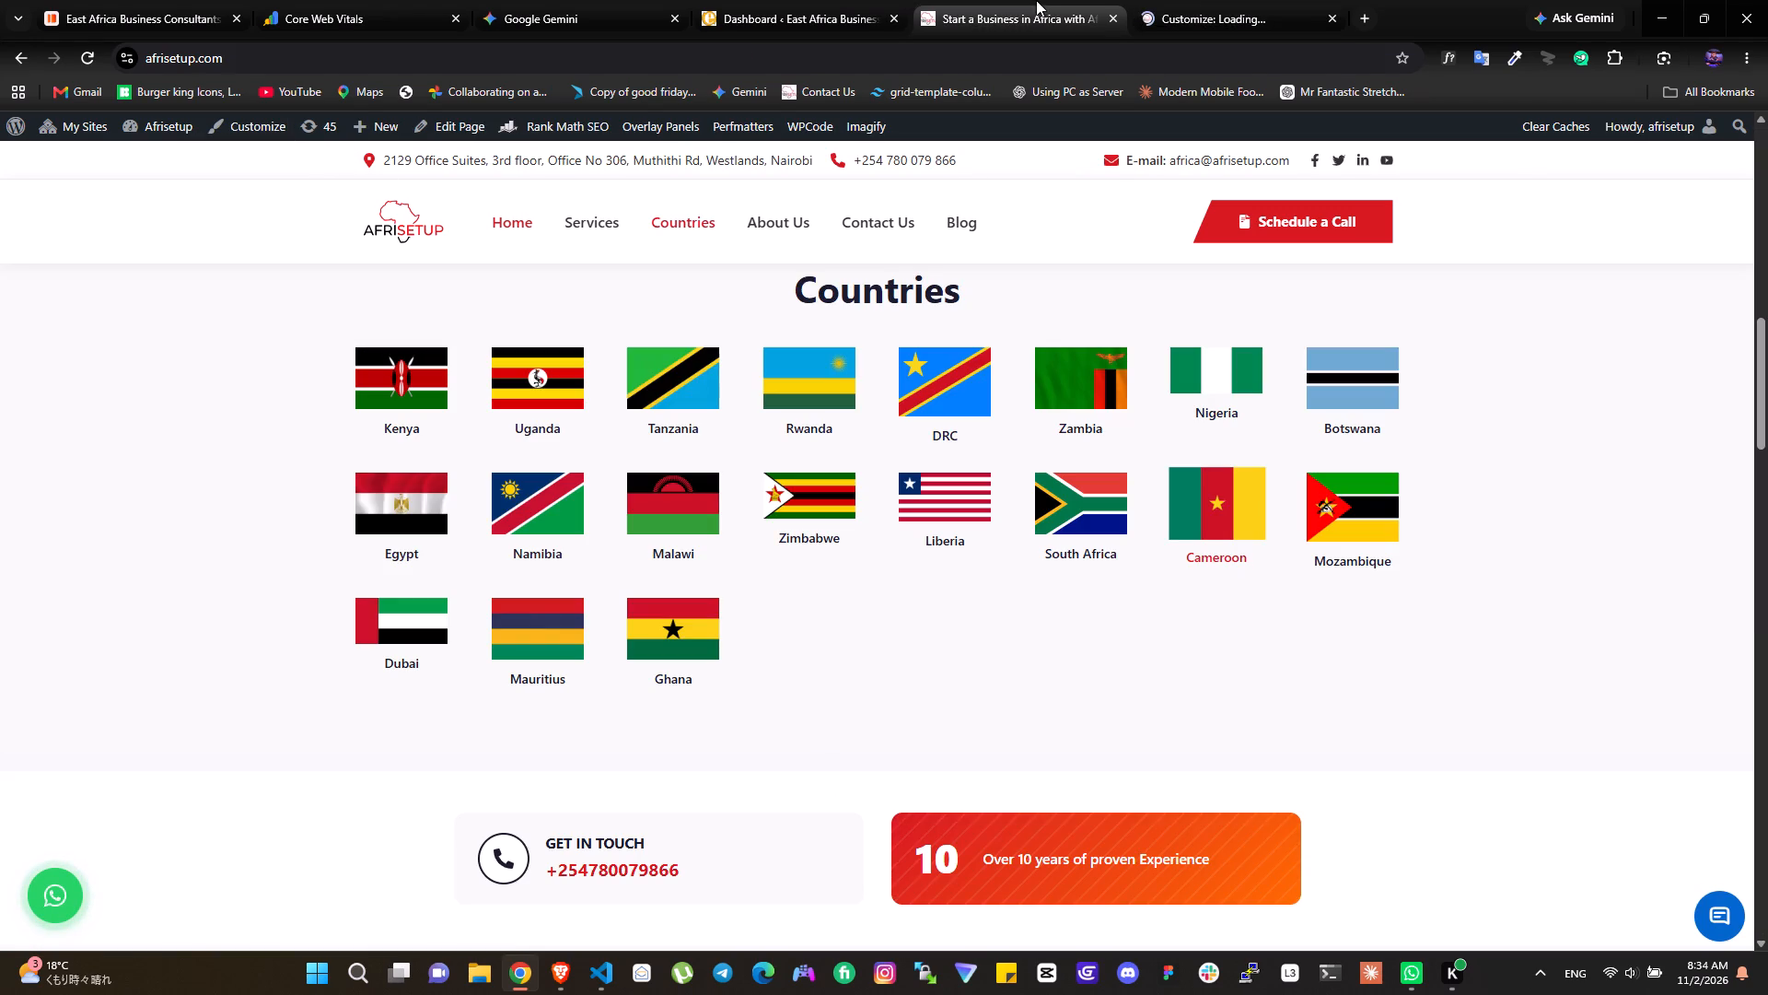
pyautogui.click(1241, 0)
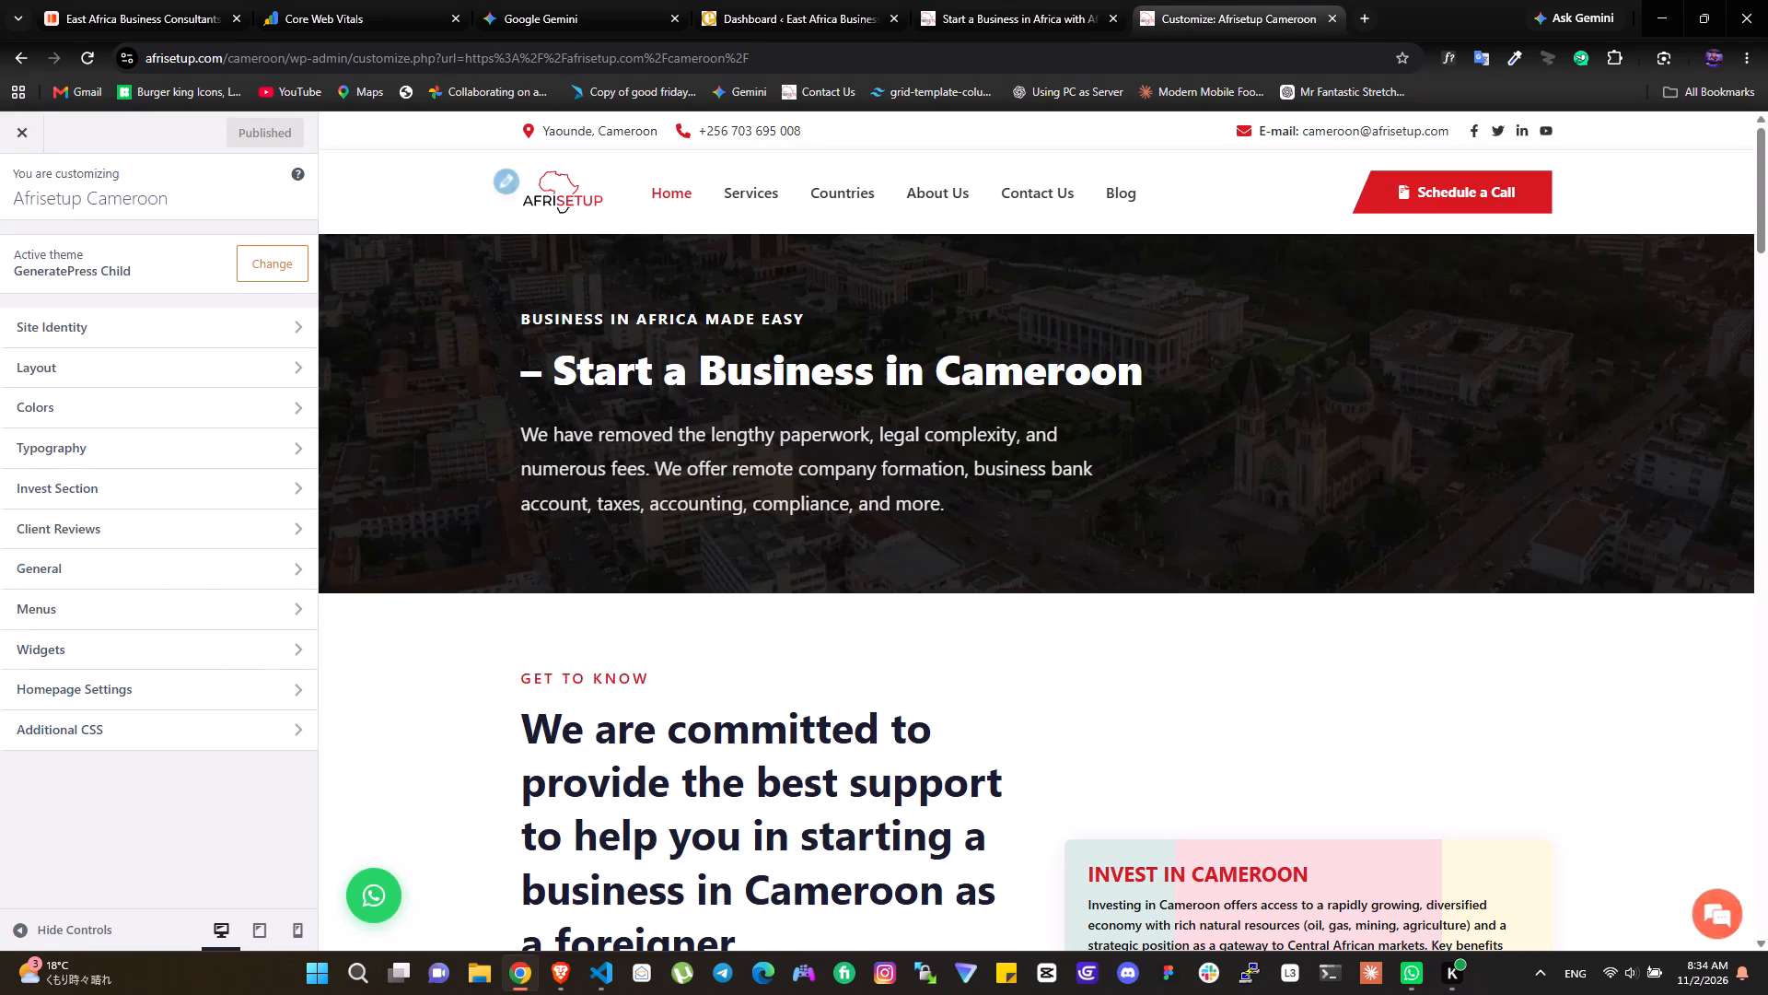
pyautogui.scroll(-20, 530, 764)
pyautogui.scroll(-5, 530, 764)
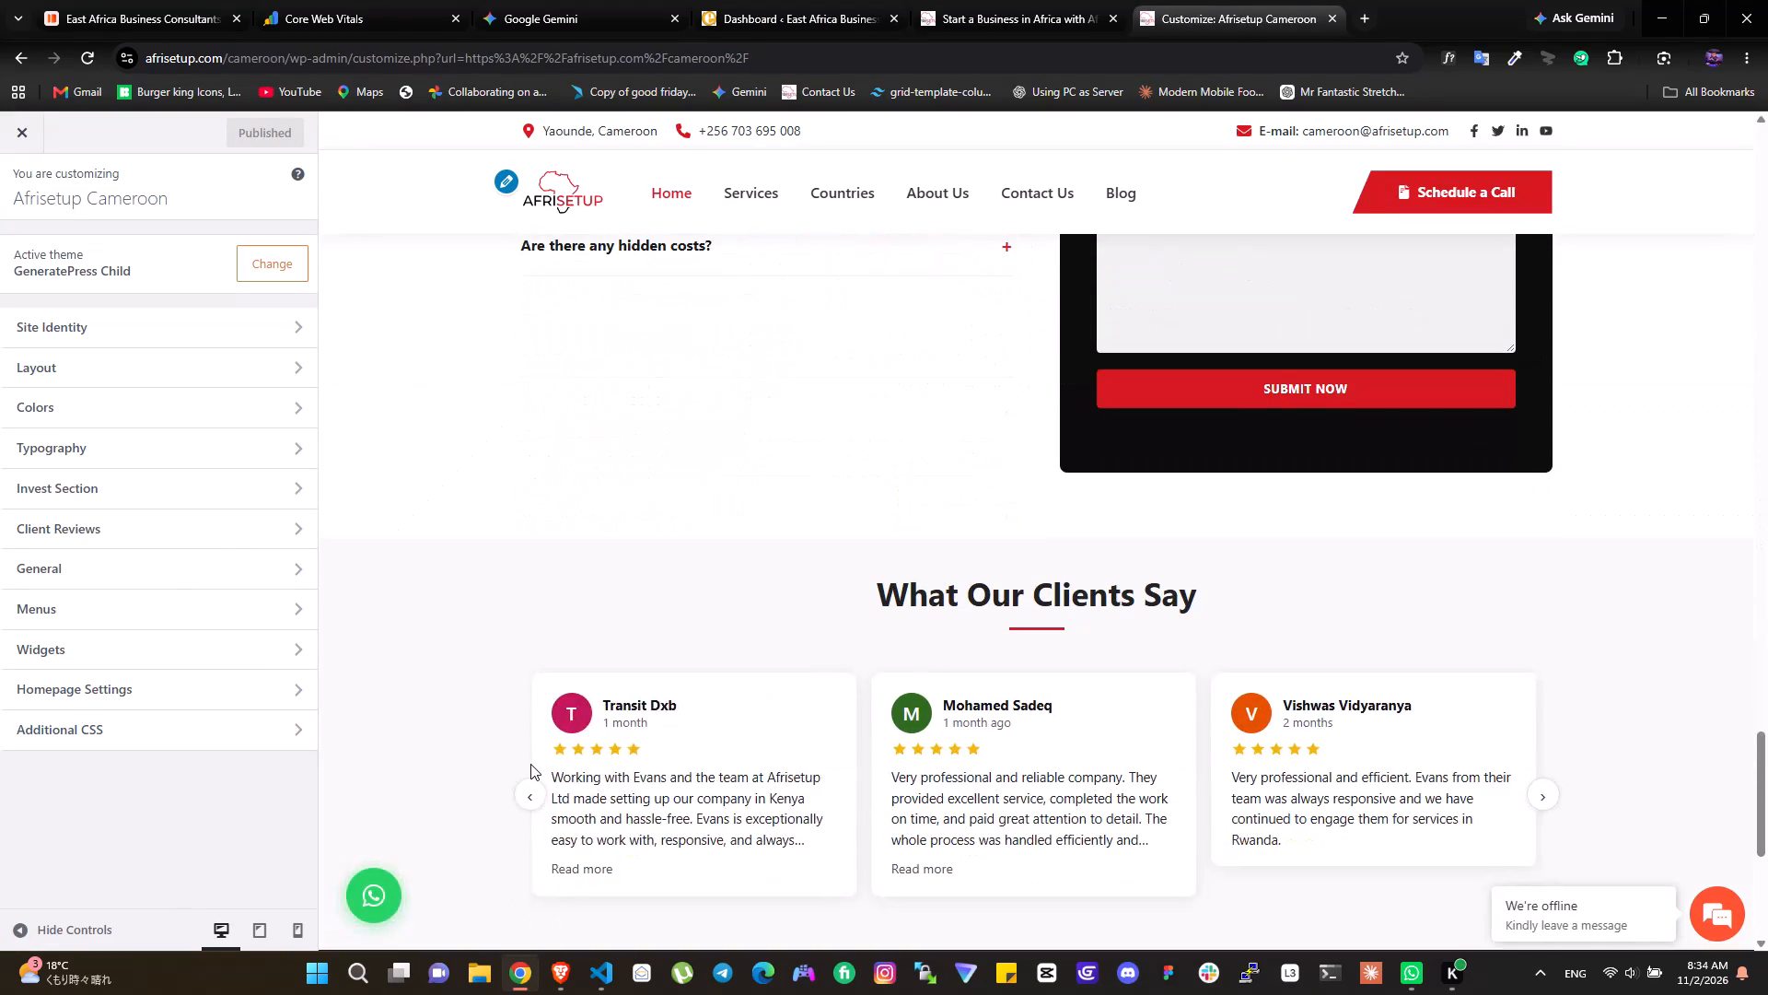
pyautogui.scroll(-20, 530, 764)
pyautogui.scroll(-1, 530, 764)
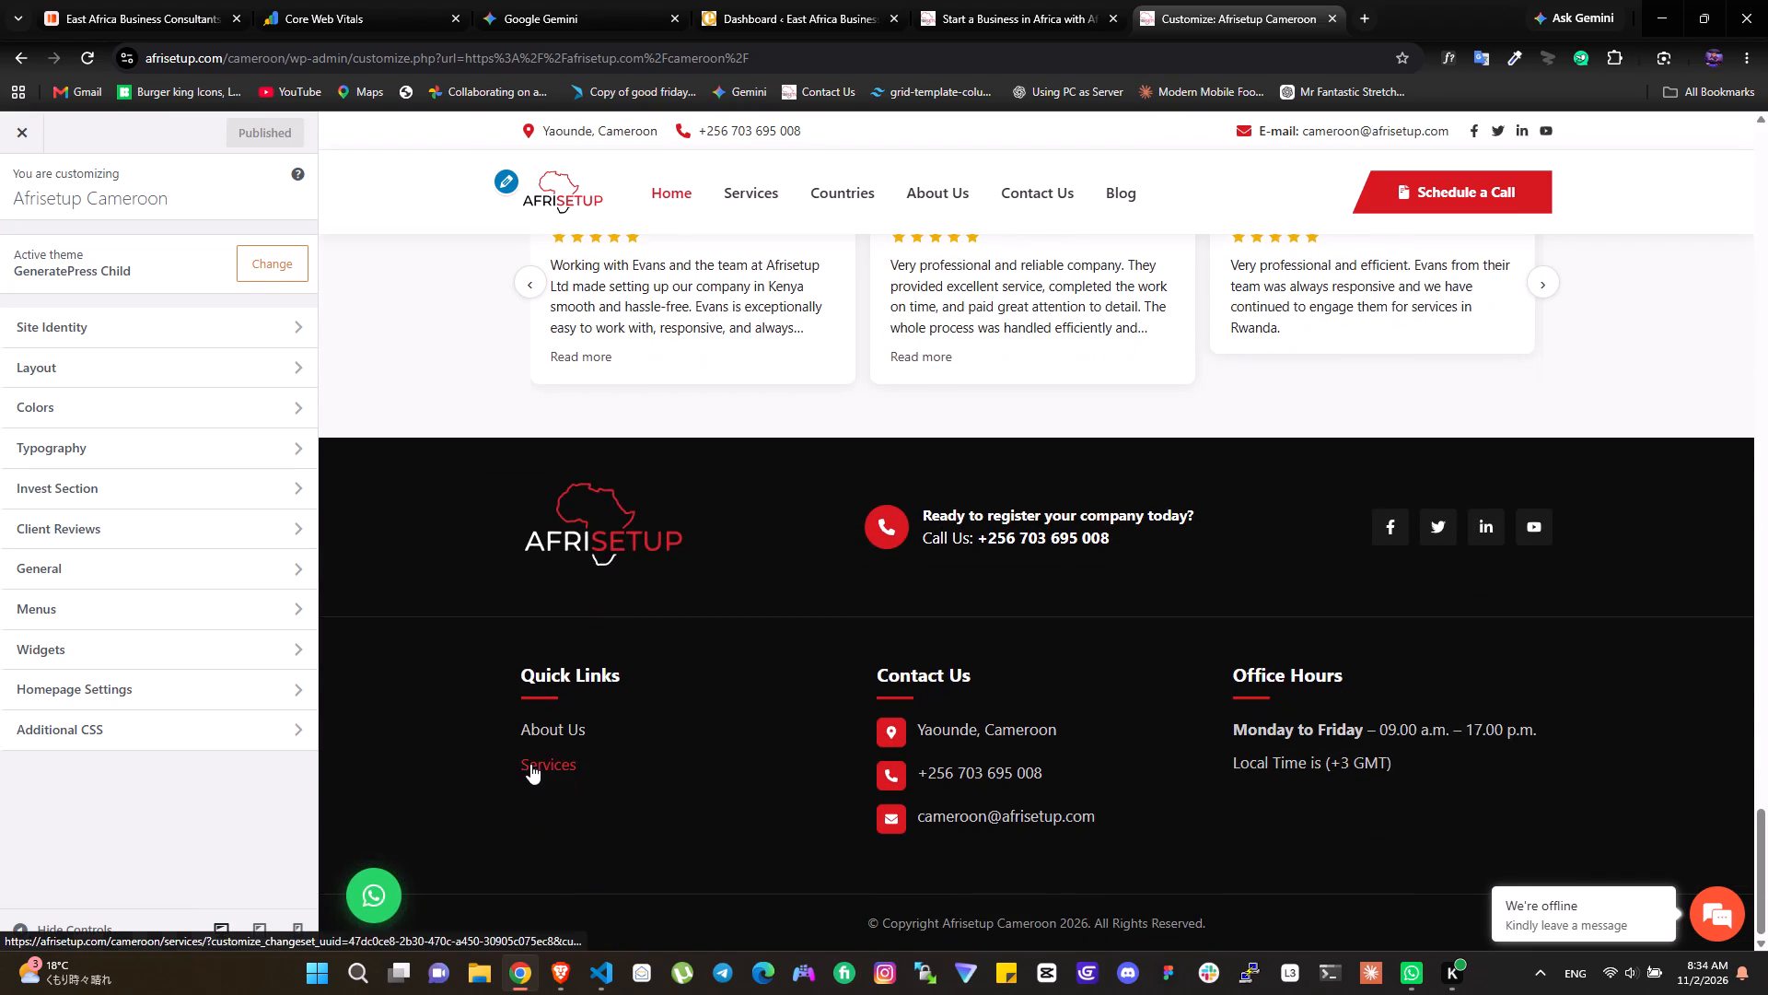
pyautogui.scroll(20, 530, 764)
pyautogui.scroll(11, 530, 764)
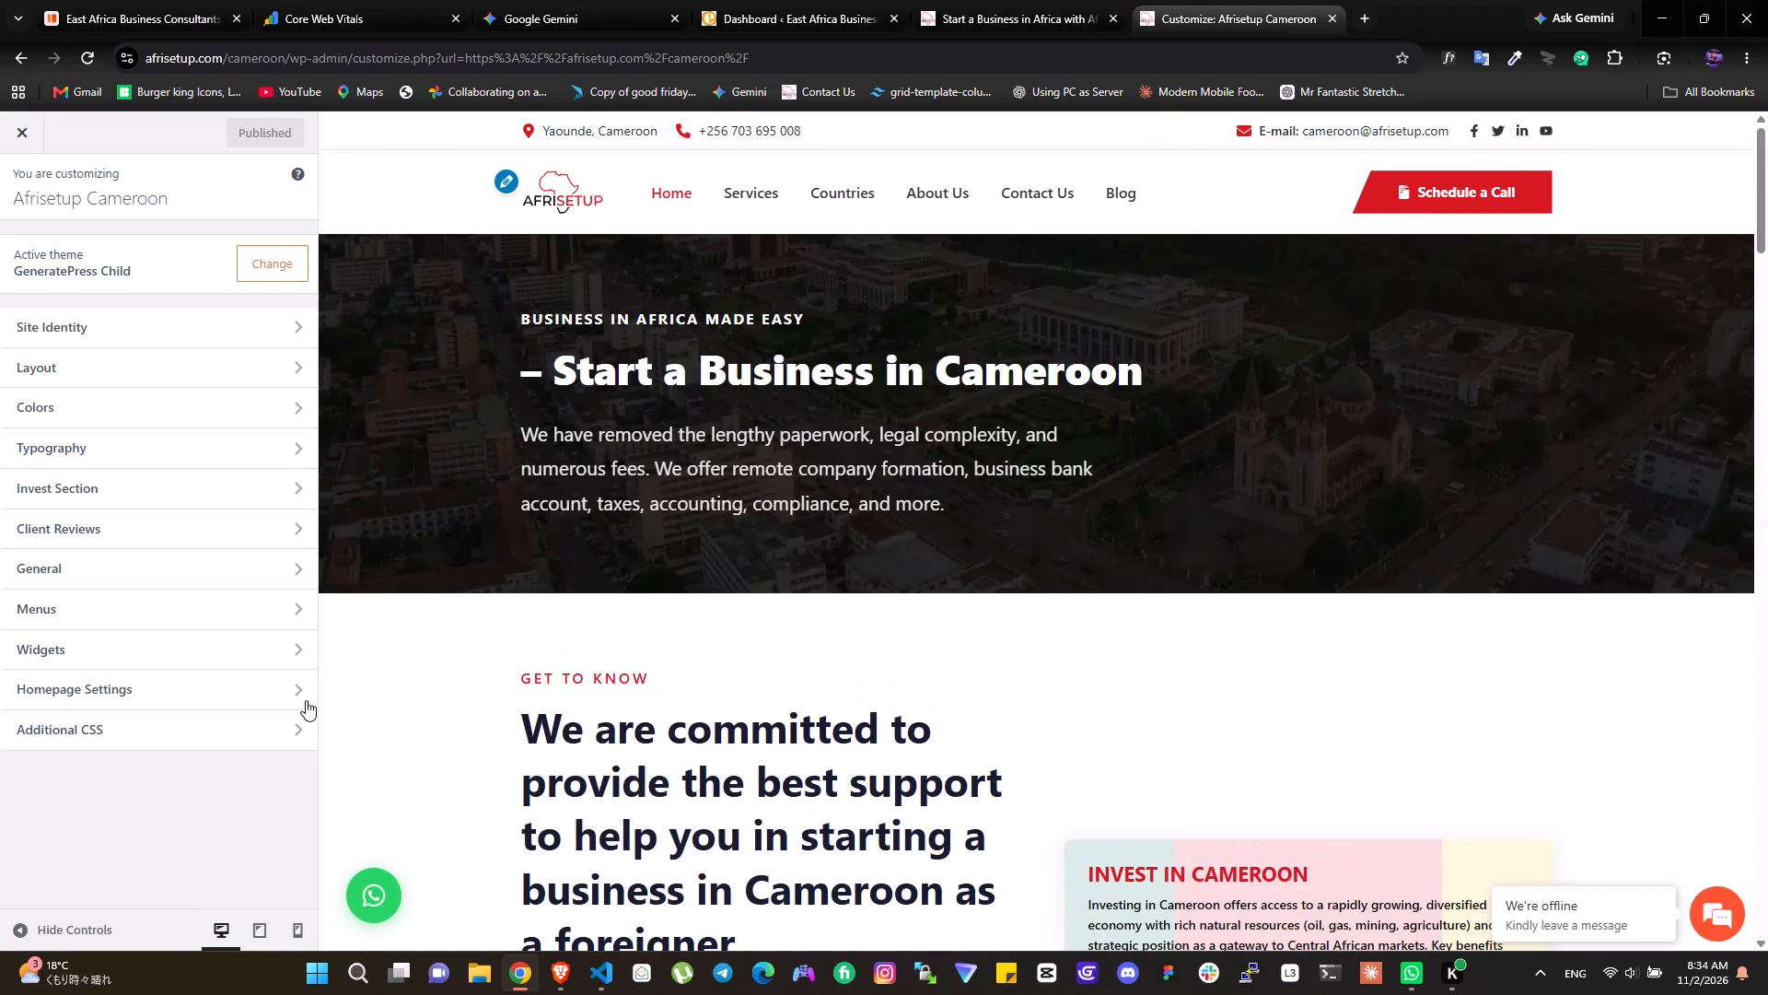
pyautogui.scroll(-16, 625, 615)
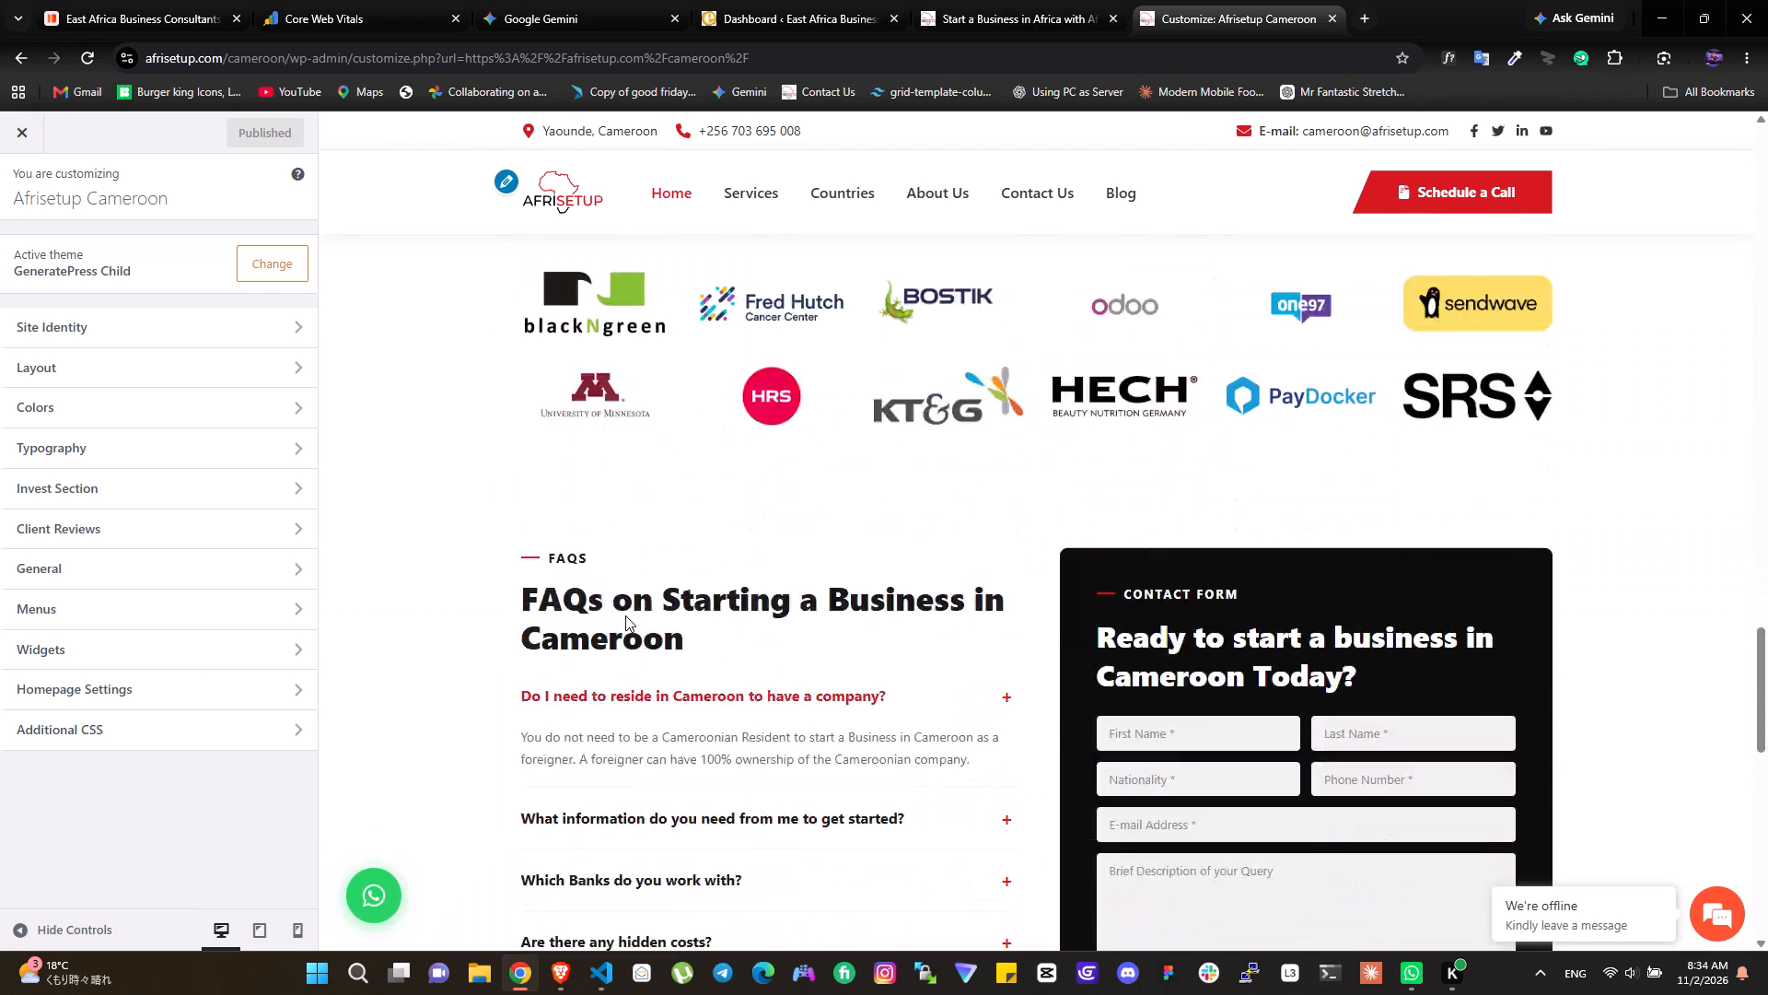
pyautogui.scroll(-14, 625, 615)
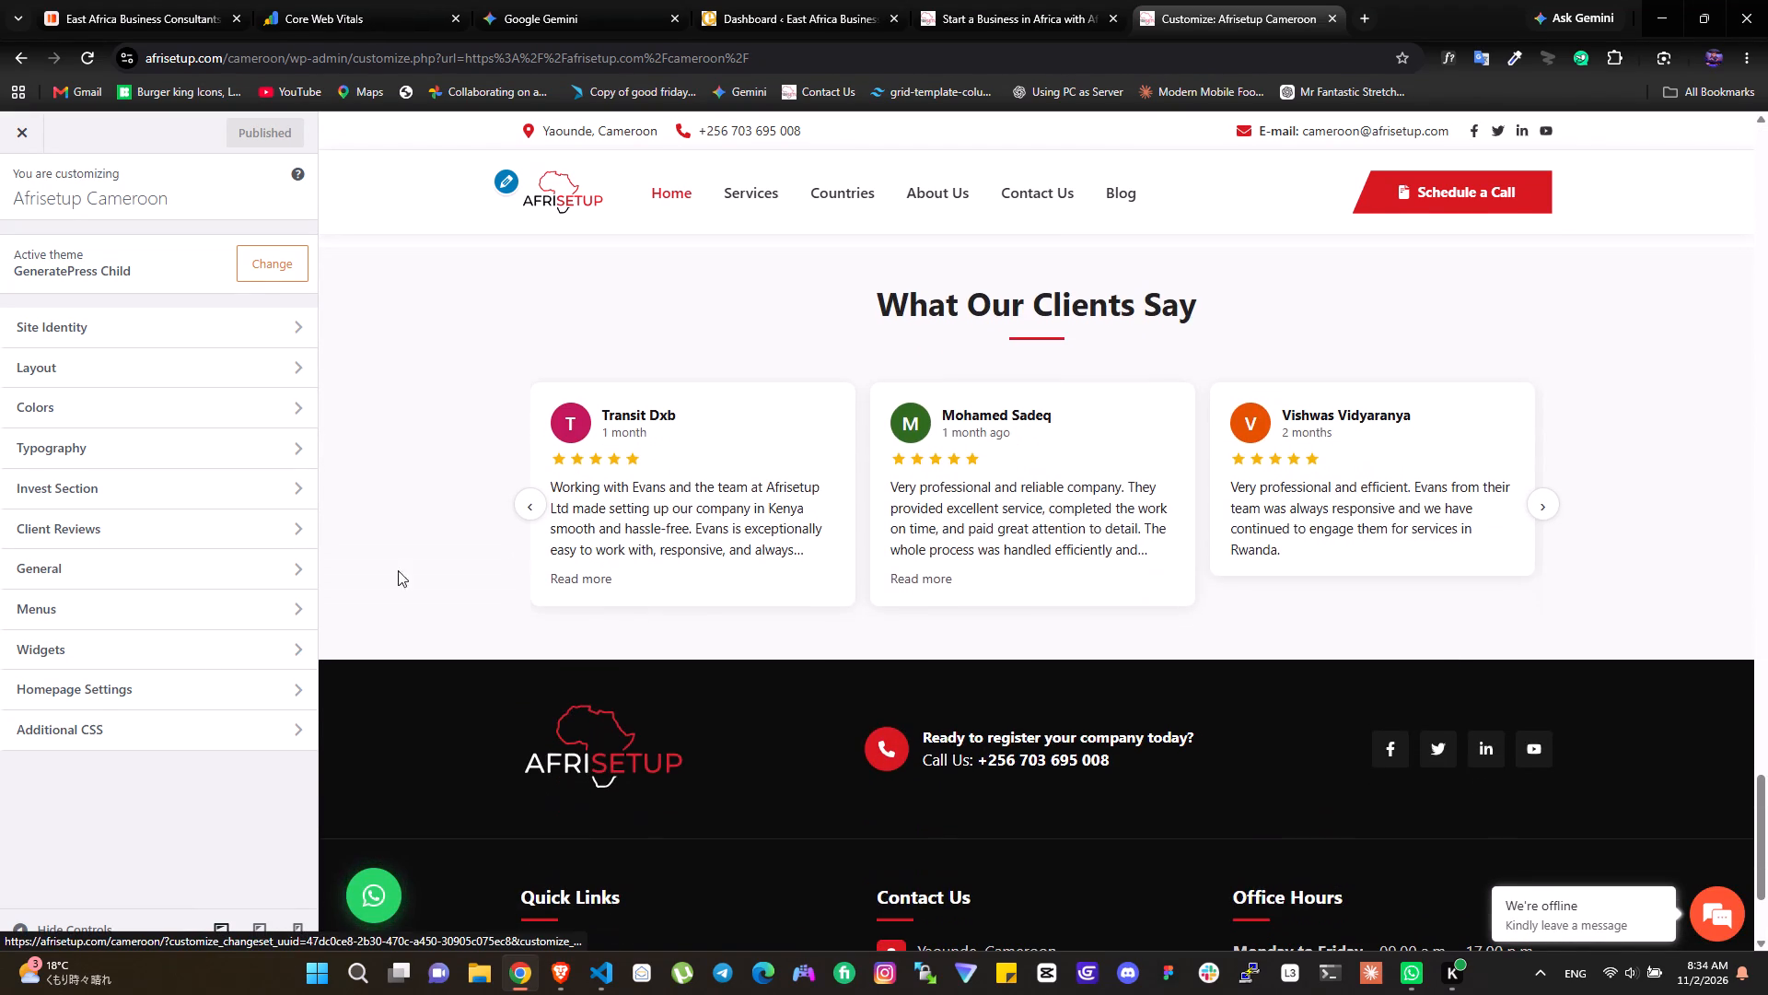
pyautogui.click(223, 618)
pyautogui.click(137, 307)
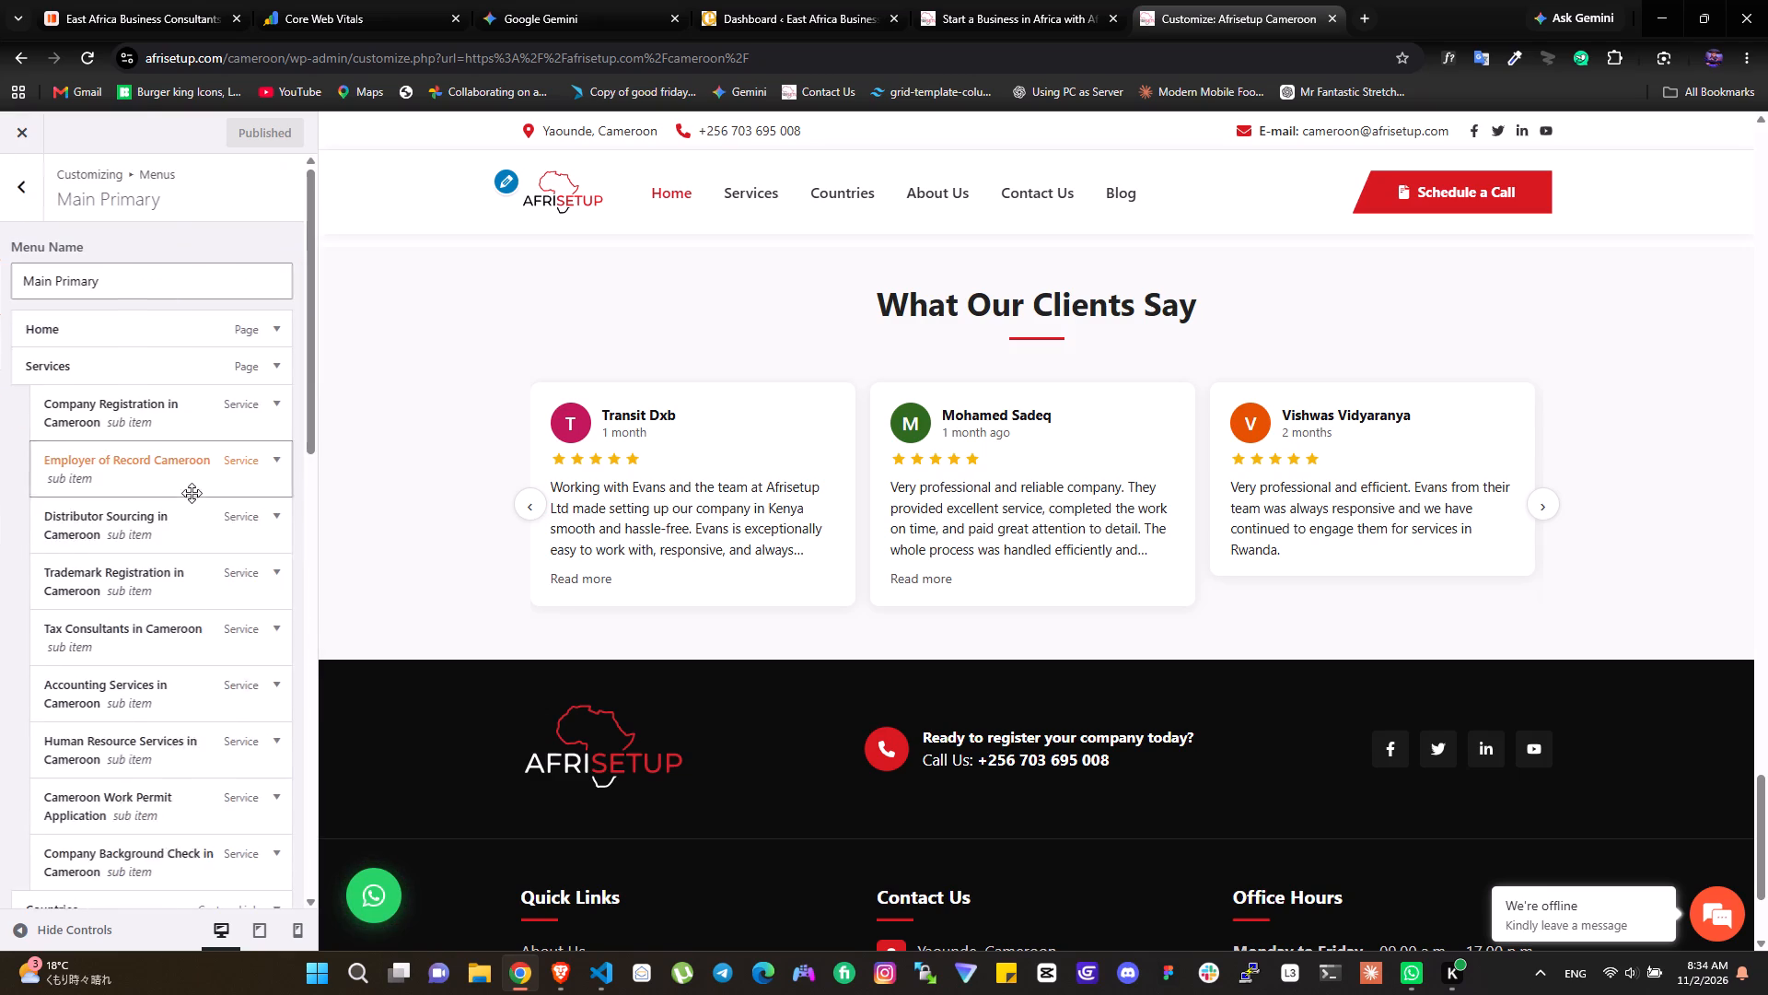
pyautogui.scroll(-18, 185, 521)
pyautogui.click(215, 587)
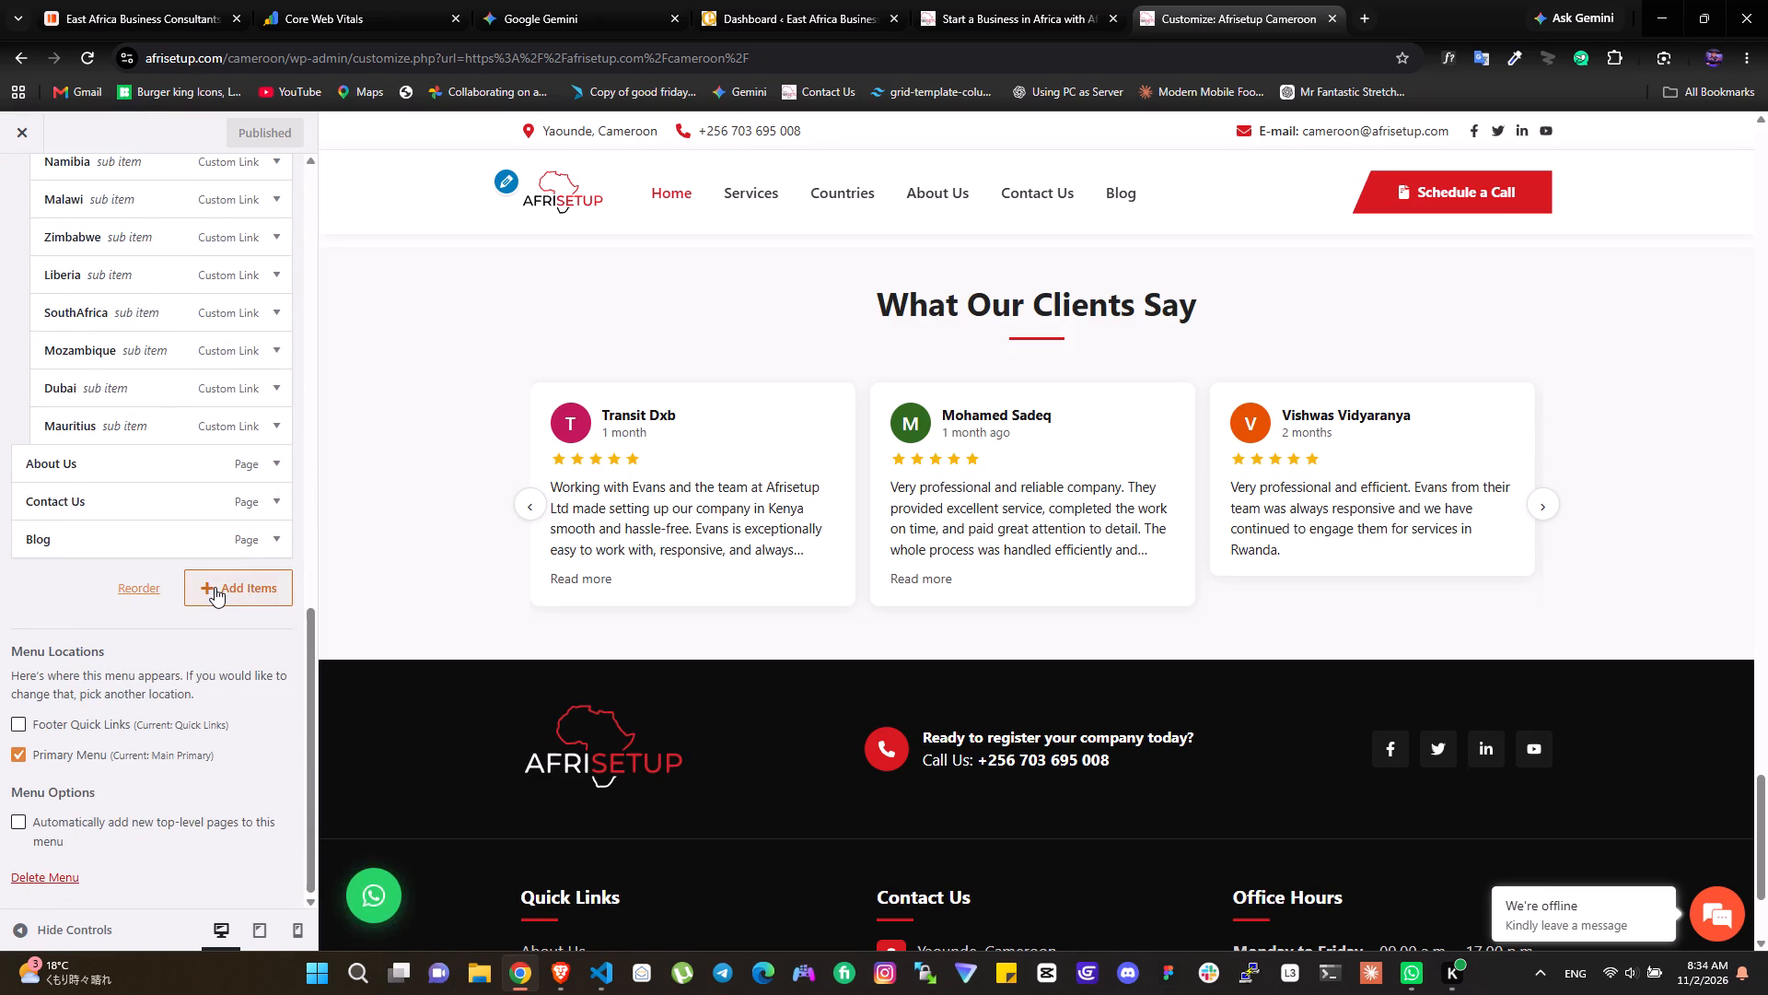
pyautogui.scroll(-2, 433, 381)
pyautogui.scroll(1, 433, 381)
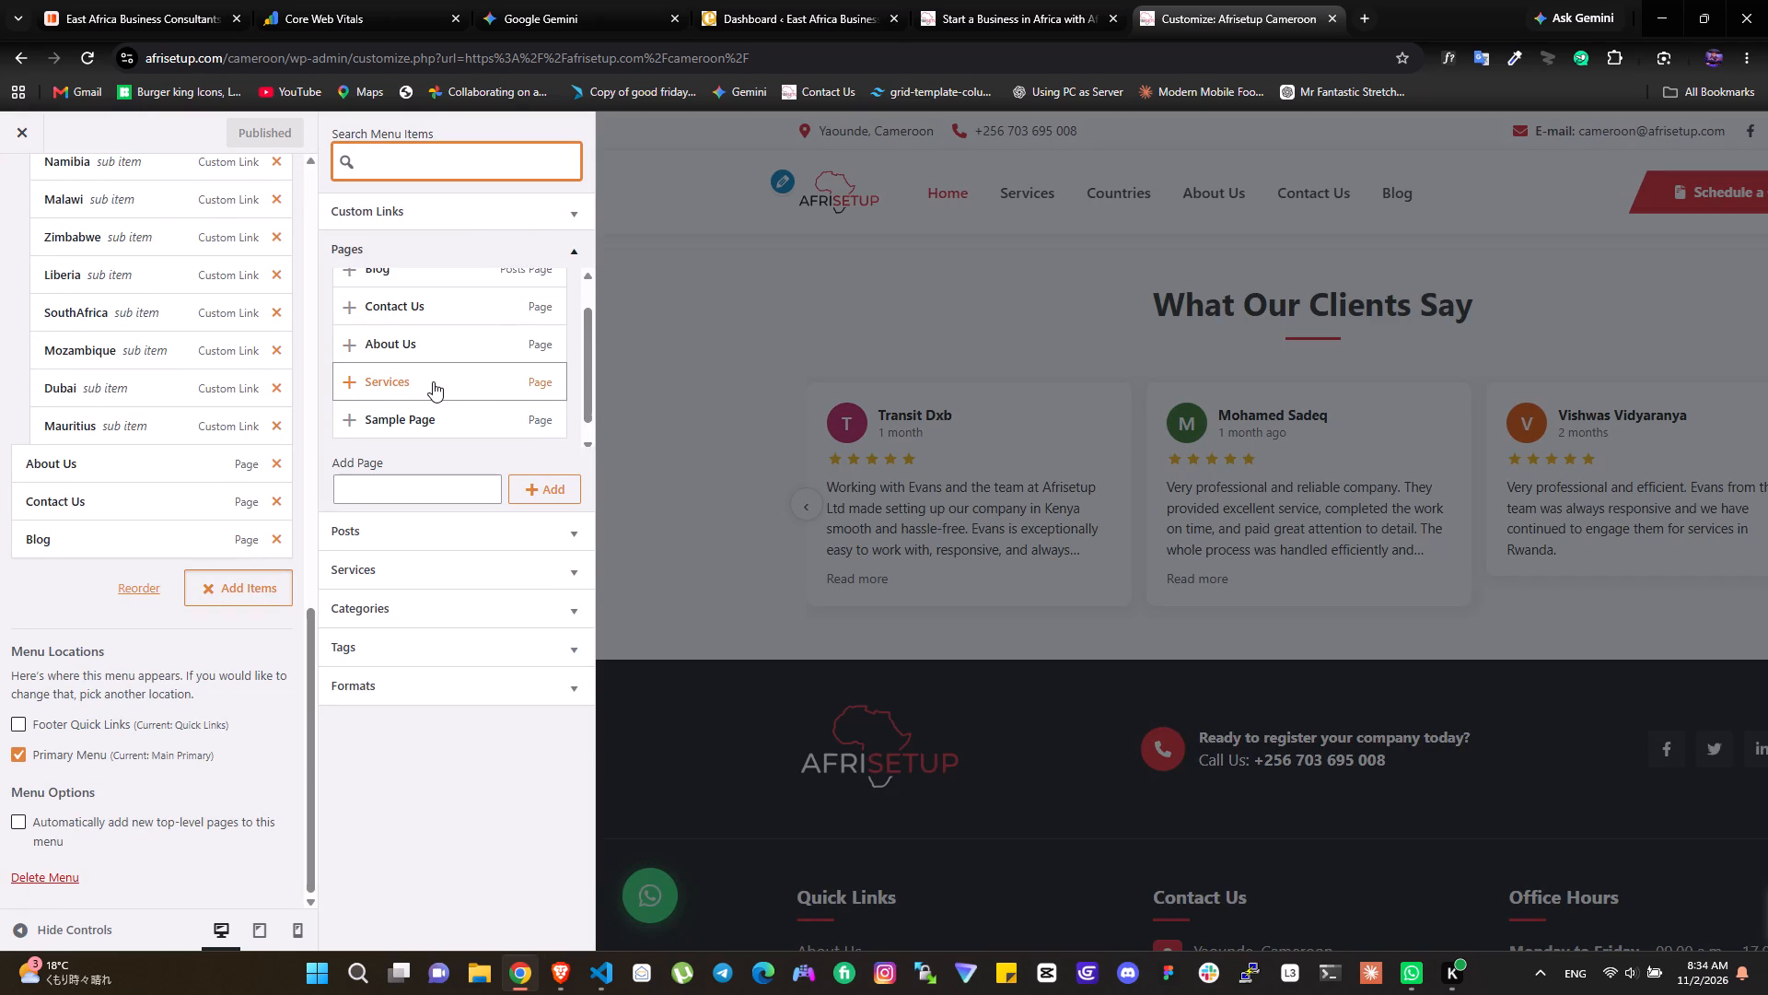
pyautogui.scroll(1, 433, 381)
pyautogui.click(447, 205)
pyautogui.click(394, 258)
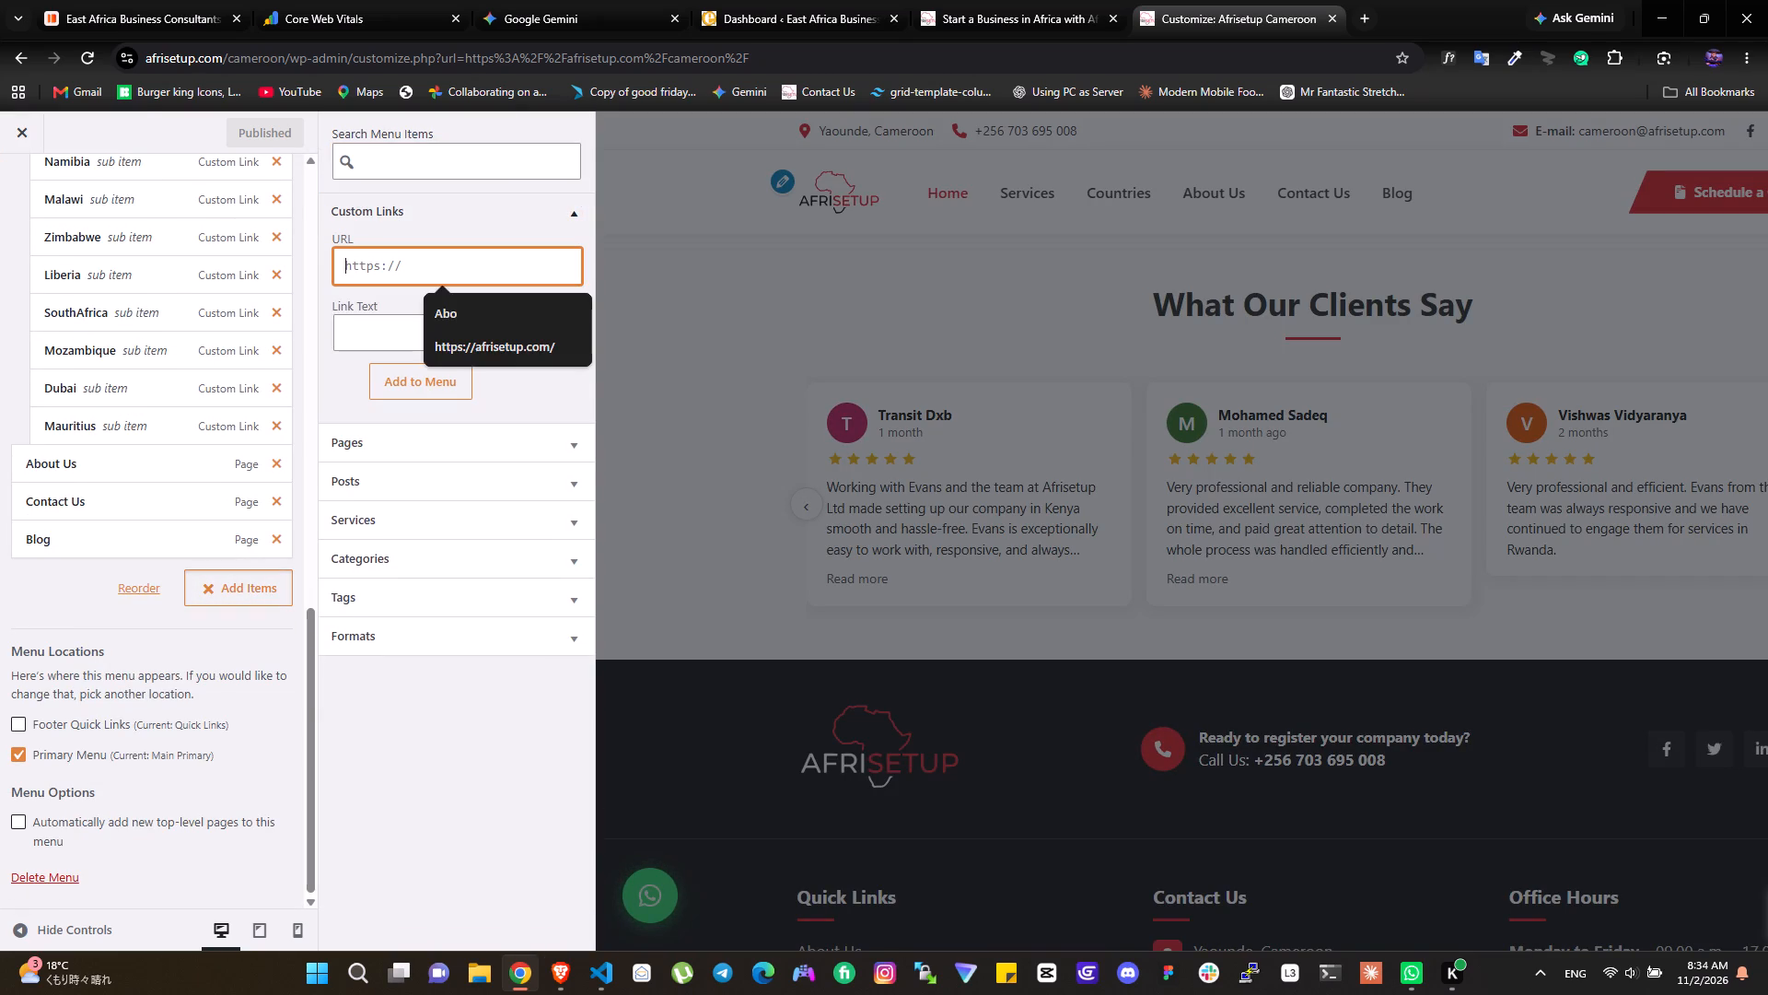
pyautogui.hotkey('ctrl', 'v')
pyautogui.click(387, 330)
pyautogui.write('Ghana')
pyautogui.click(388, 373)
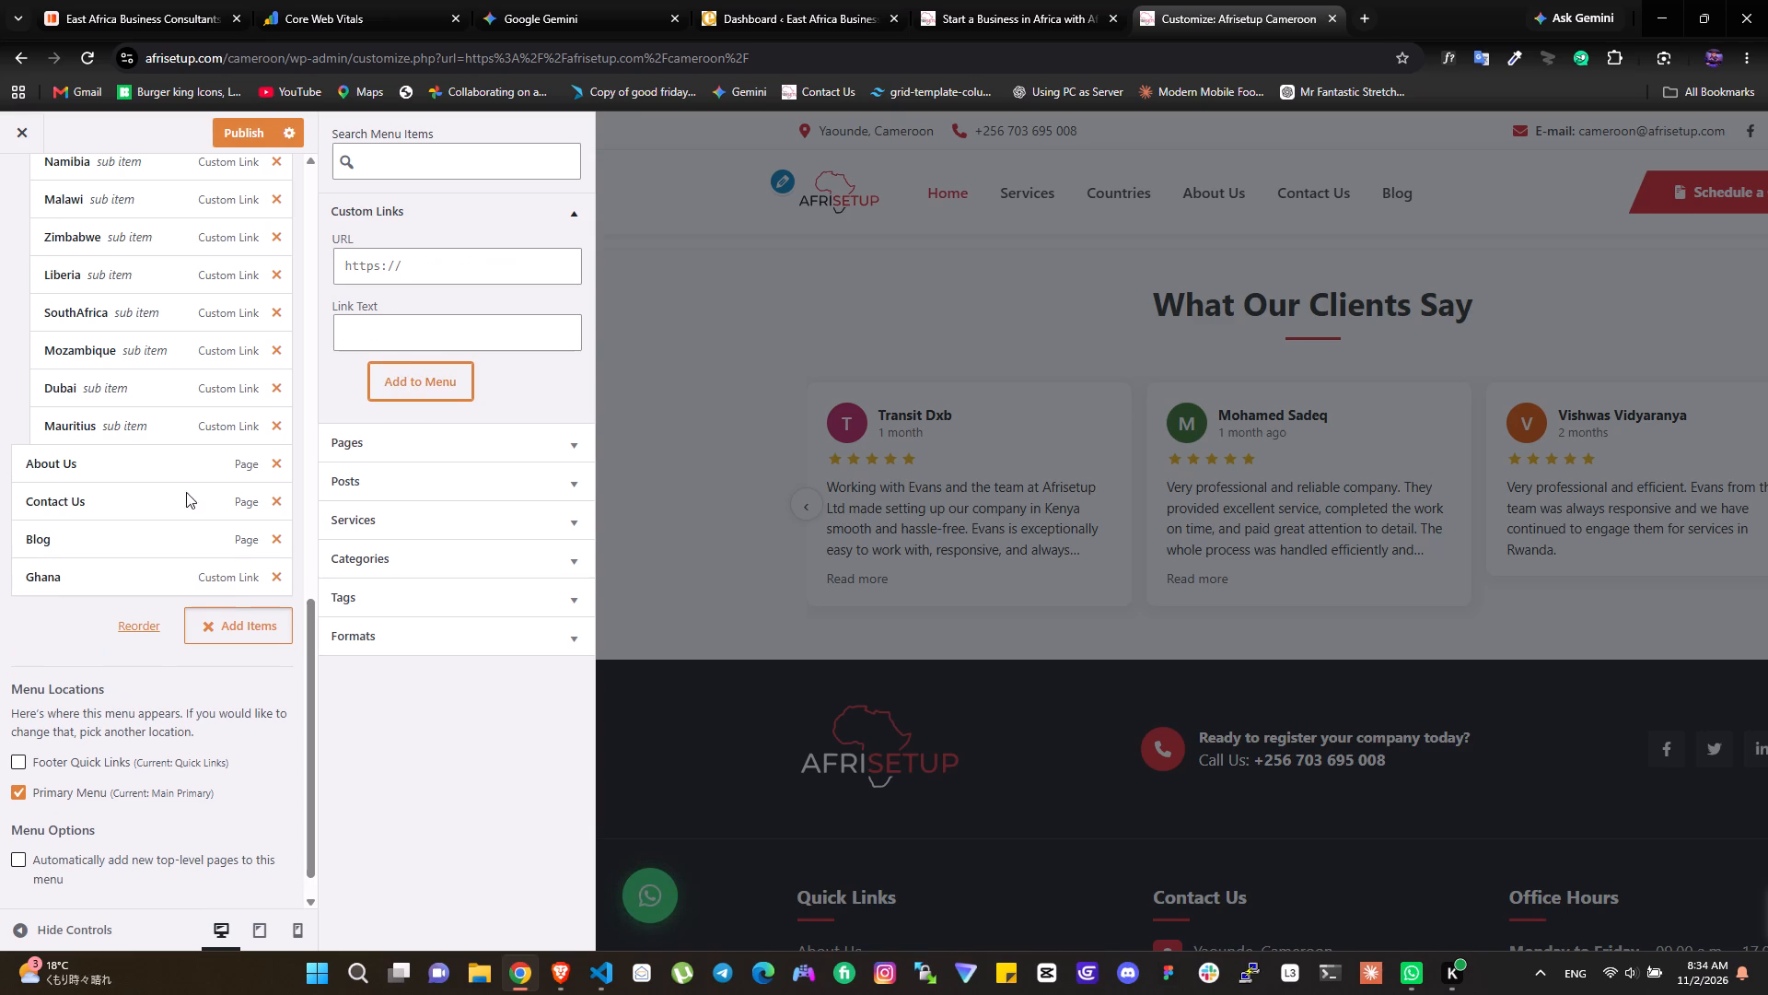
# Nest the Ghana link below Mauritius as a Countries sub item and publish the Cameroon menu.
pyautogui.moveTo(80, 580); pyautogui.dragTo(106, 469)
pyautogui.moveTo(133, 465); pyautogui.dragTo(112, 463)
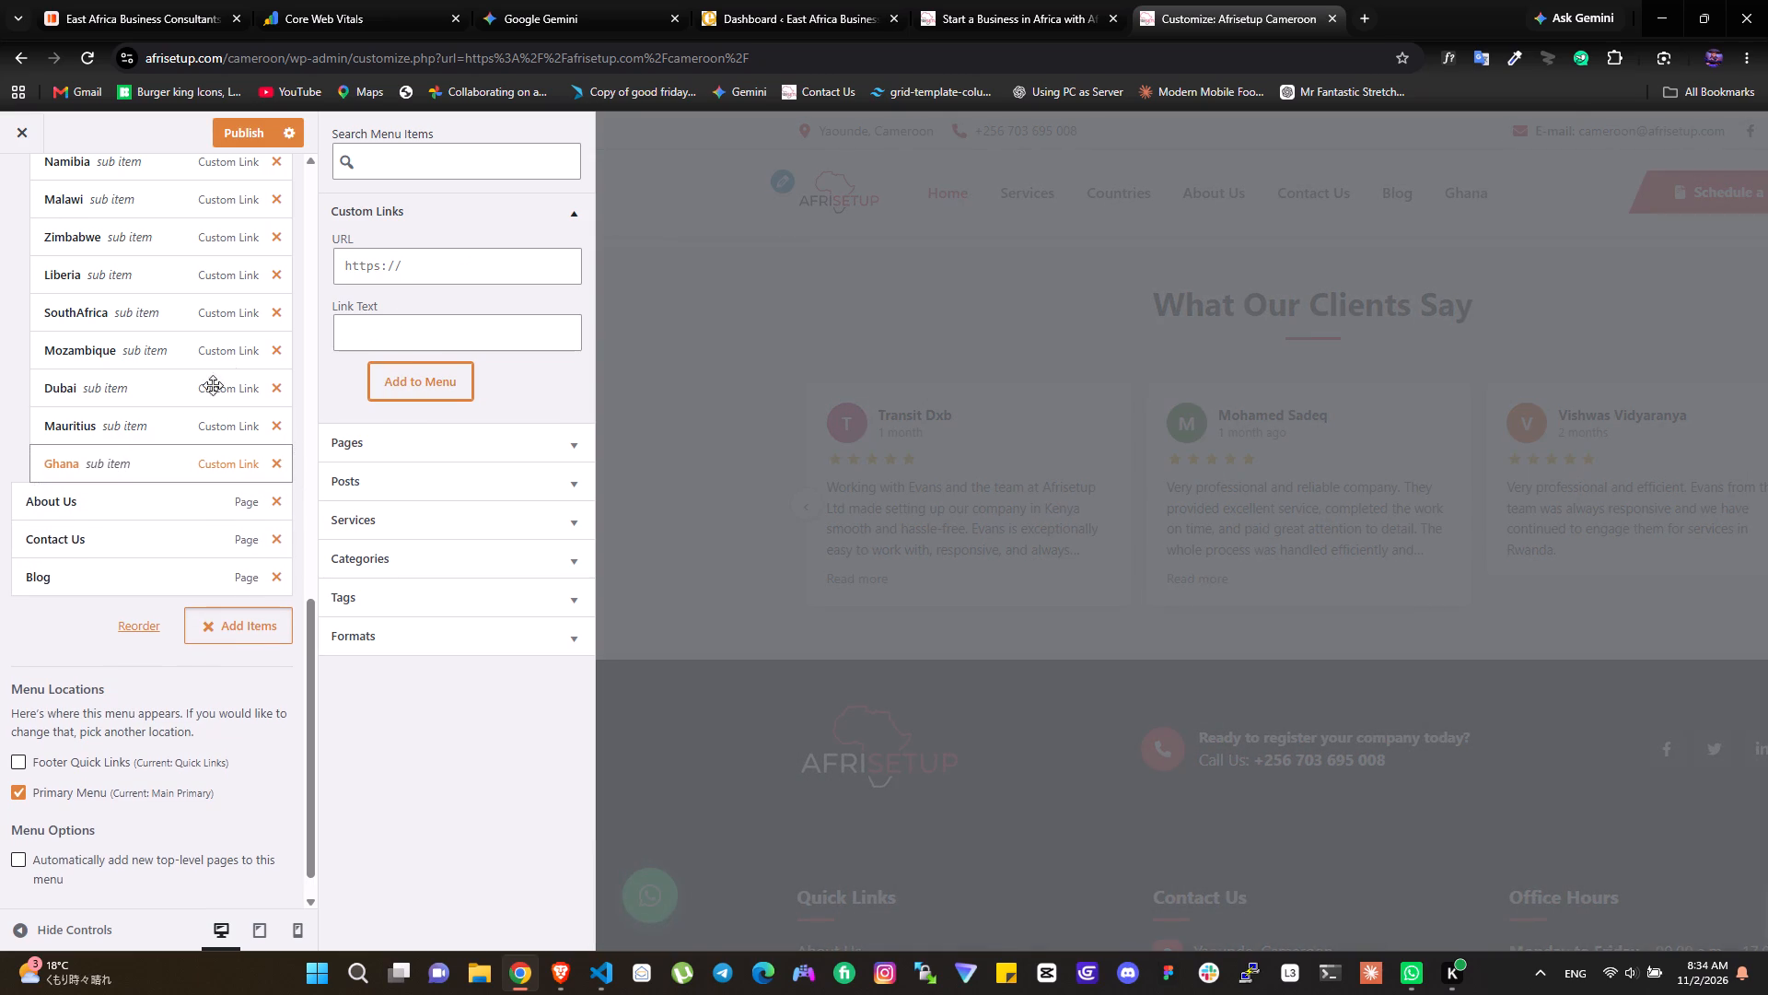
pyautogui.click(253, 135)
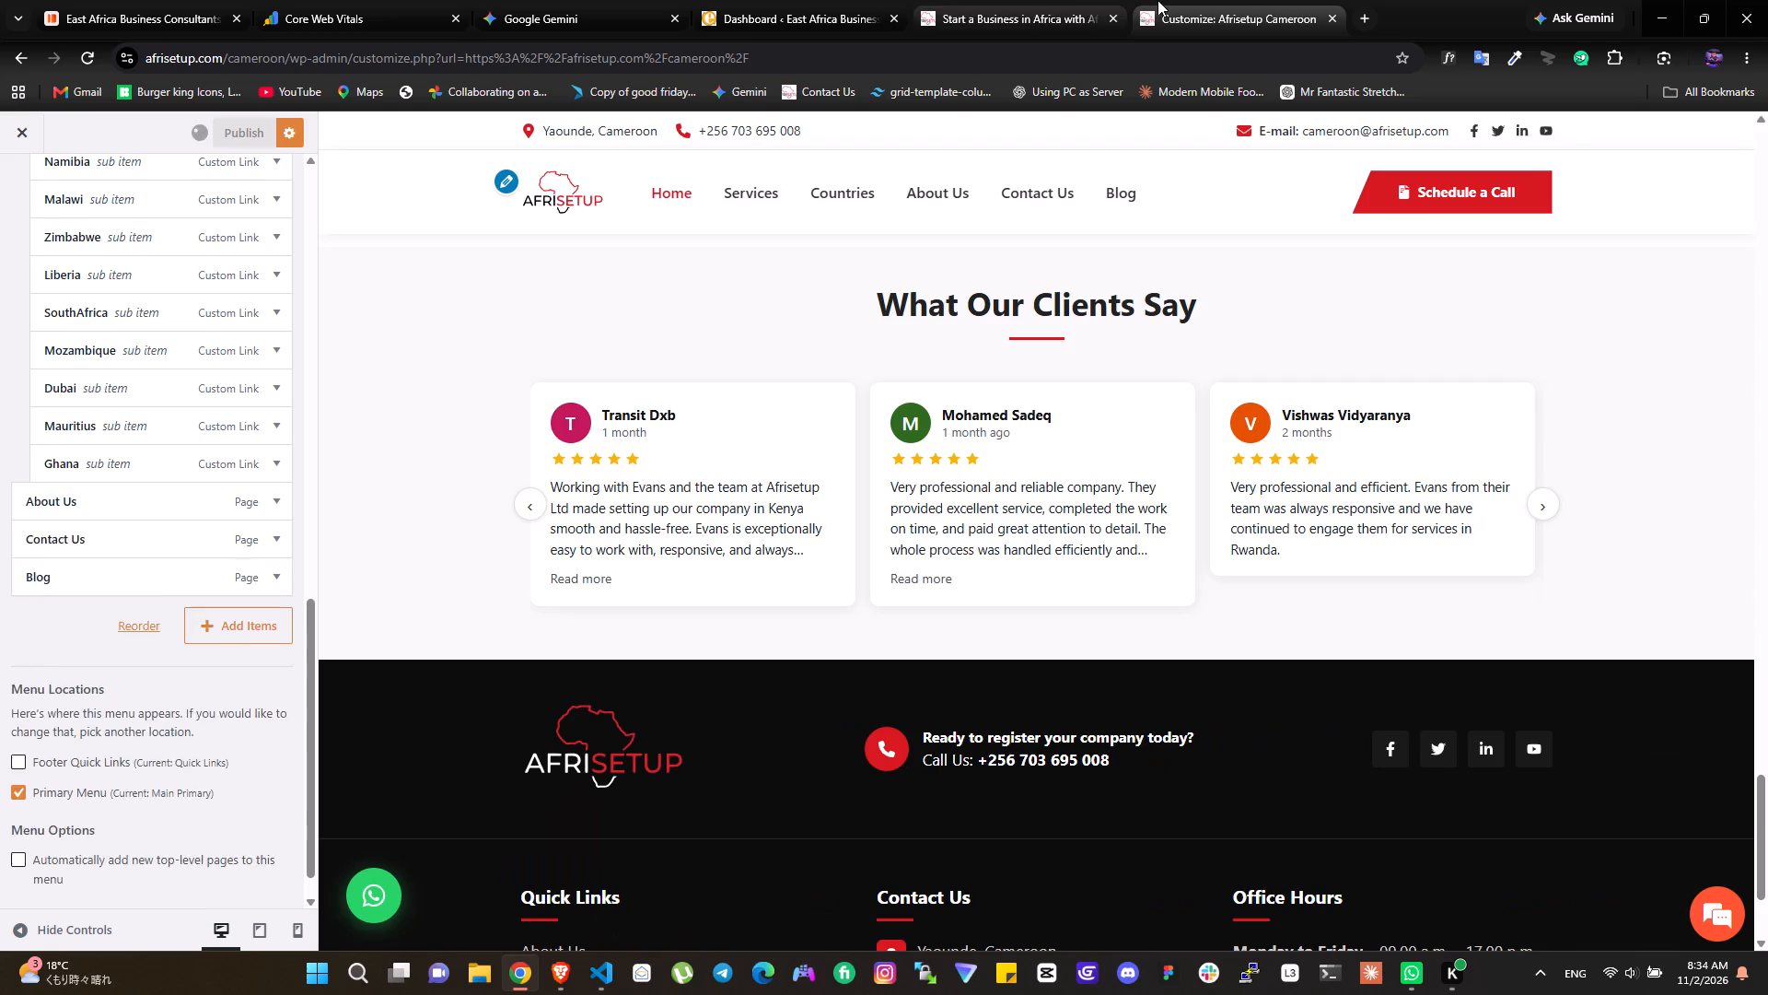
# Open the Mozambique site's Customizer by way of the main homepage's Countries section, and close the Cameroon site.
pyautogui.moveTo(1143, 0); pyautogui.dragTo(1018, 0)
pyautogui.click(1210, 0)
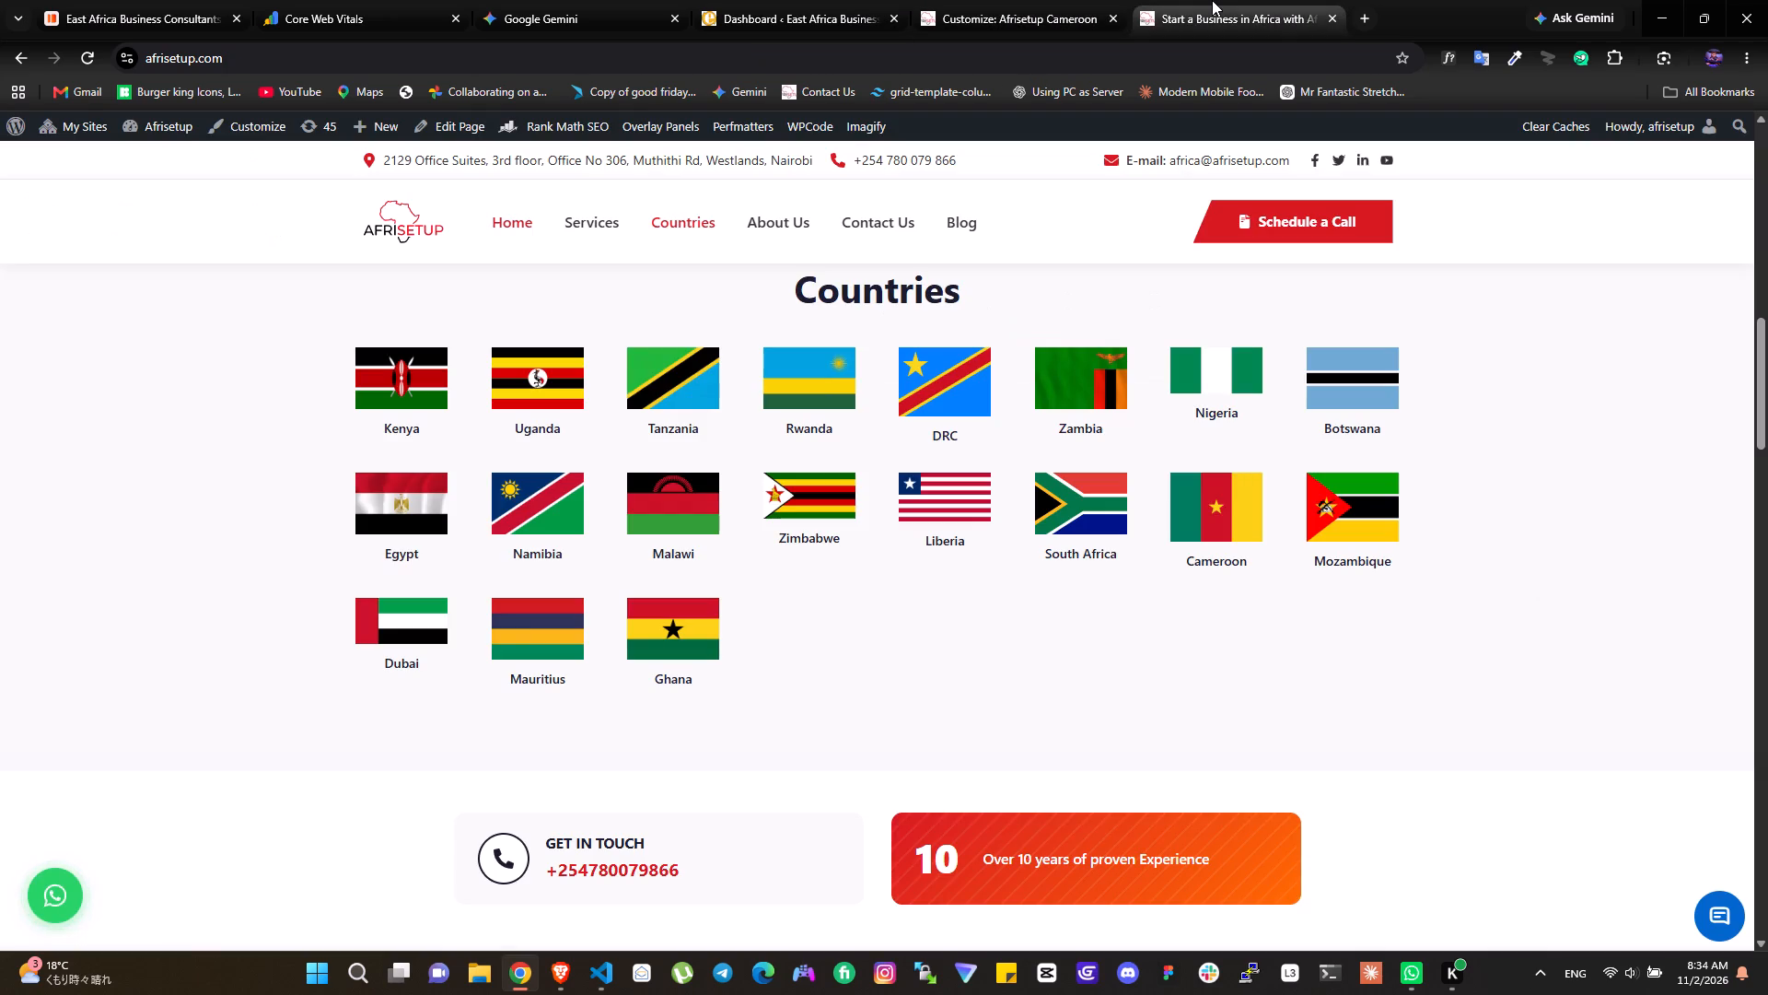
pyautogui.click(1350, 514)
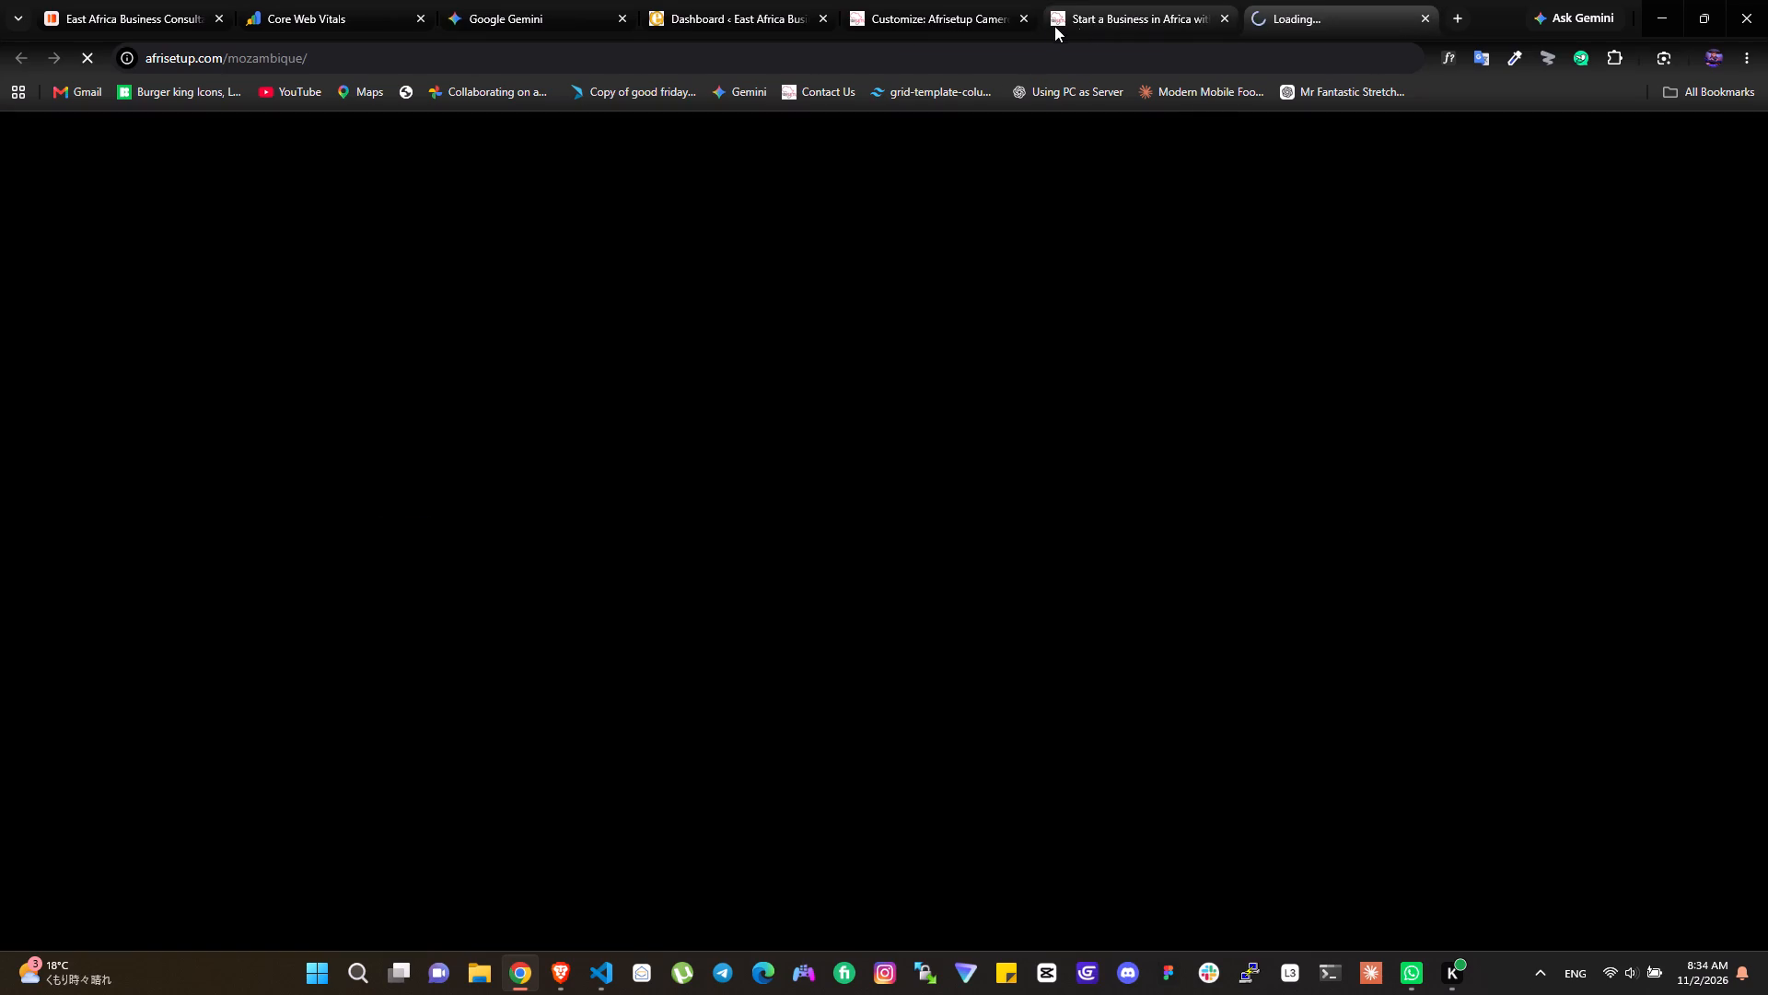
pyautogui.click(1025, 18)
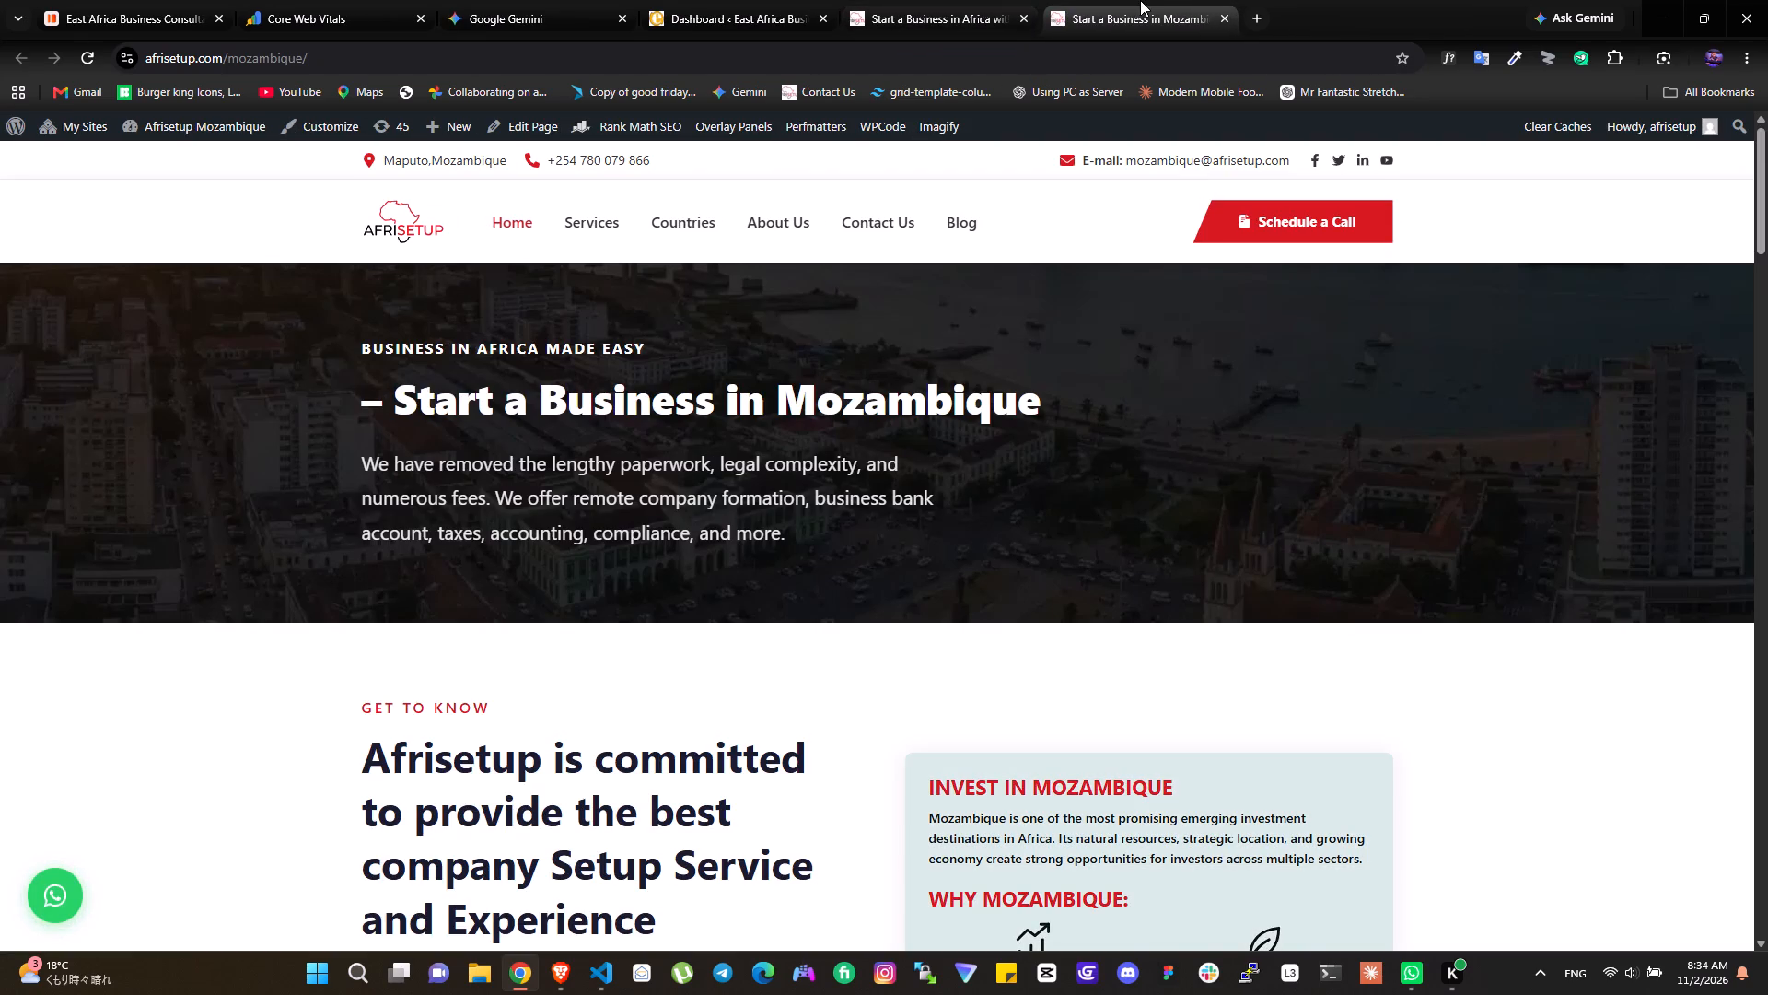
pyautogui.click(320, 124)
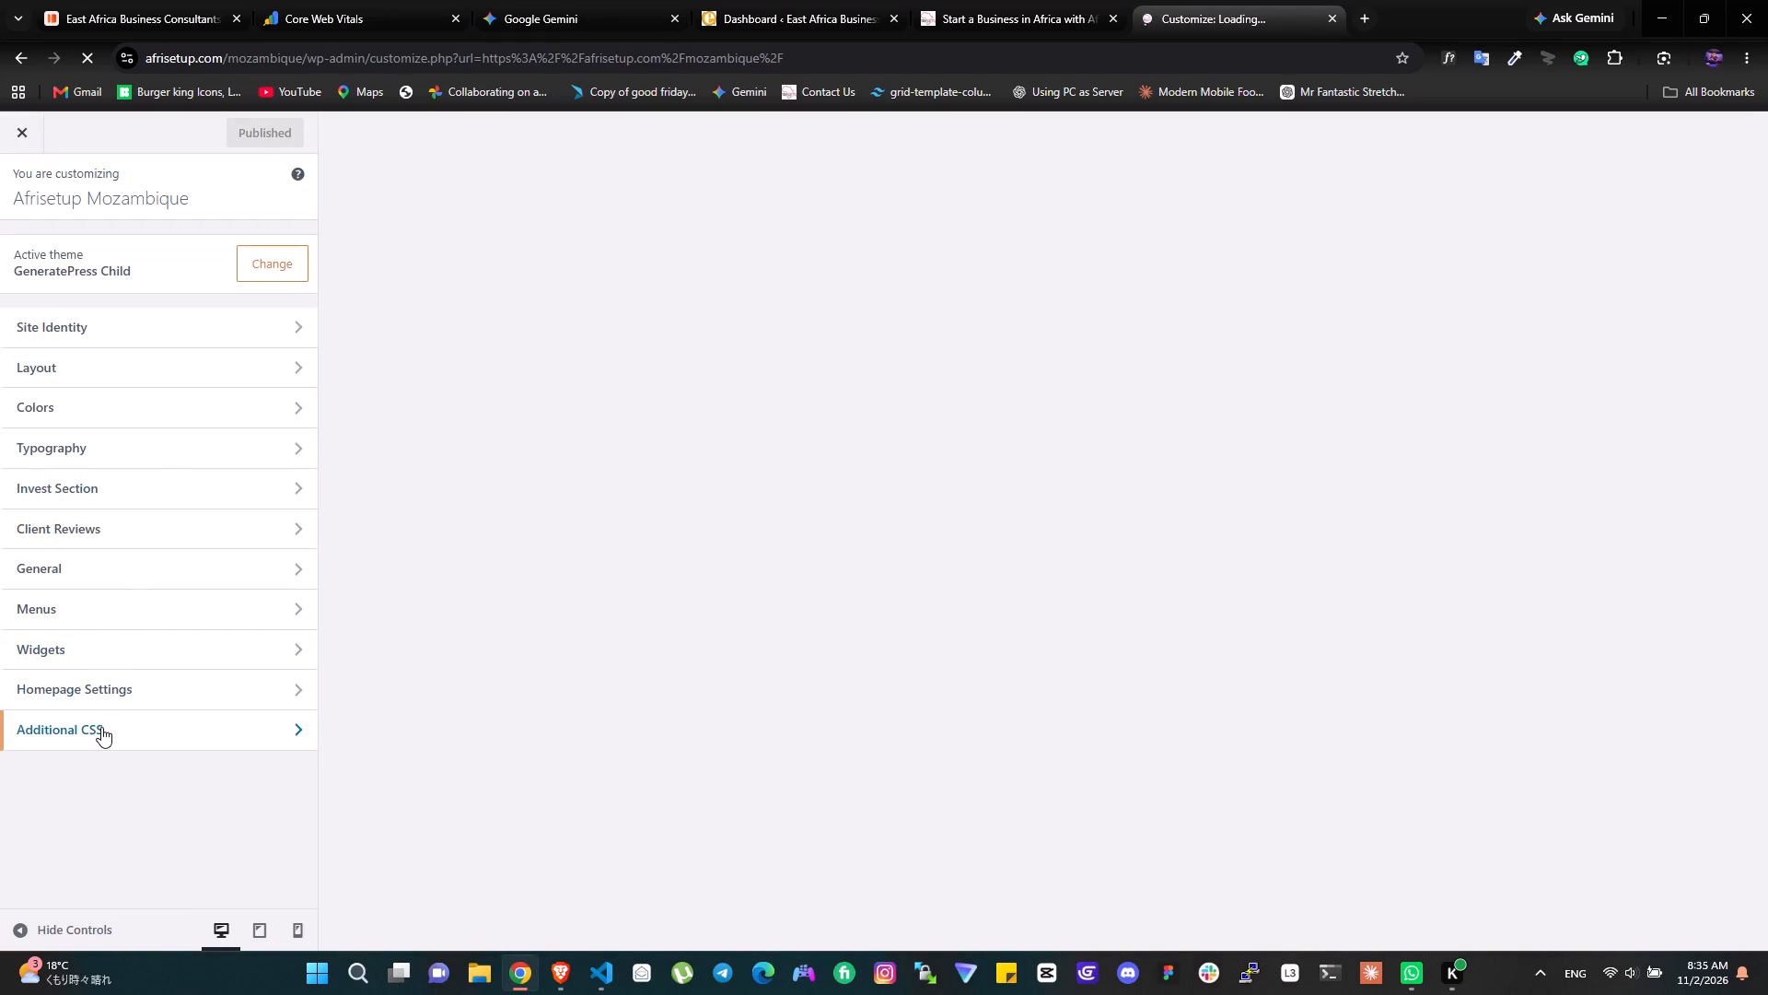
pyautogui.click(68, 625)
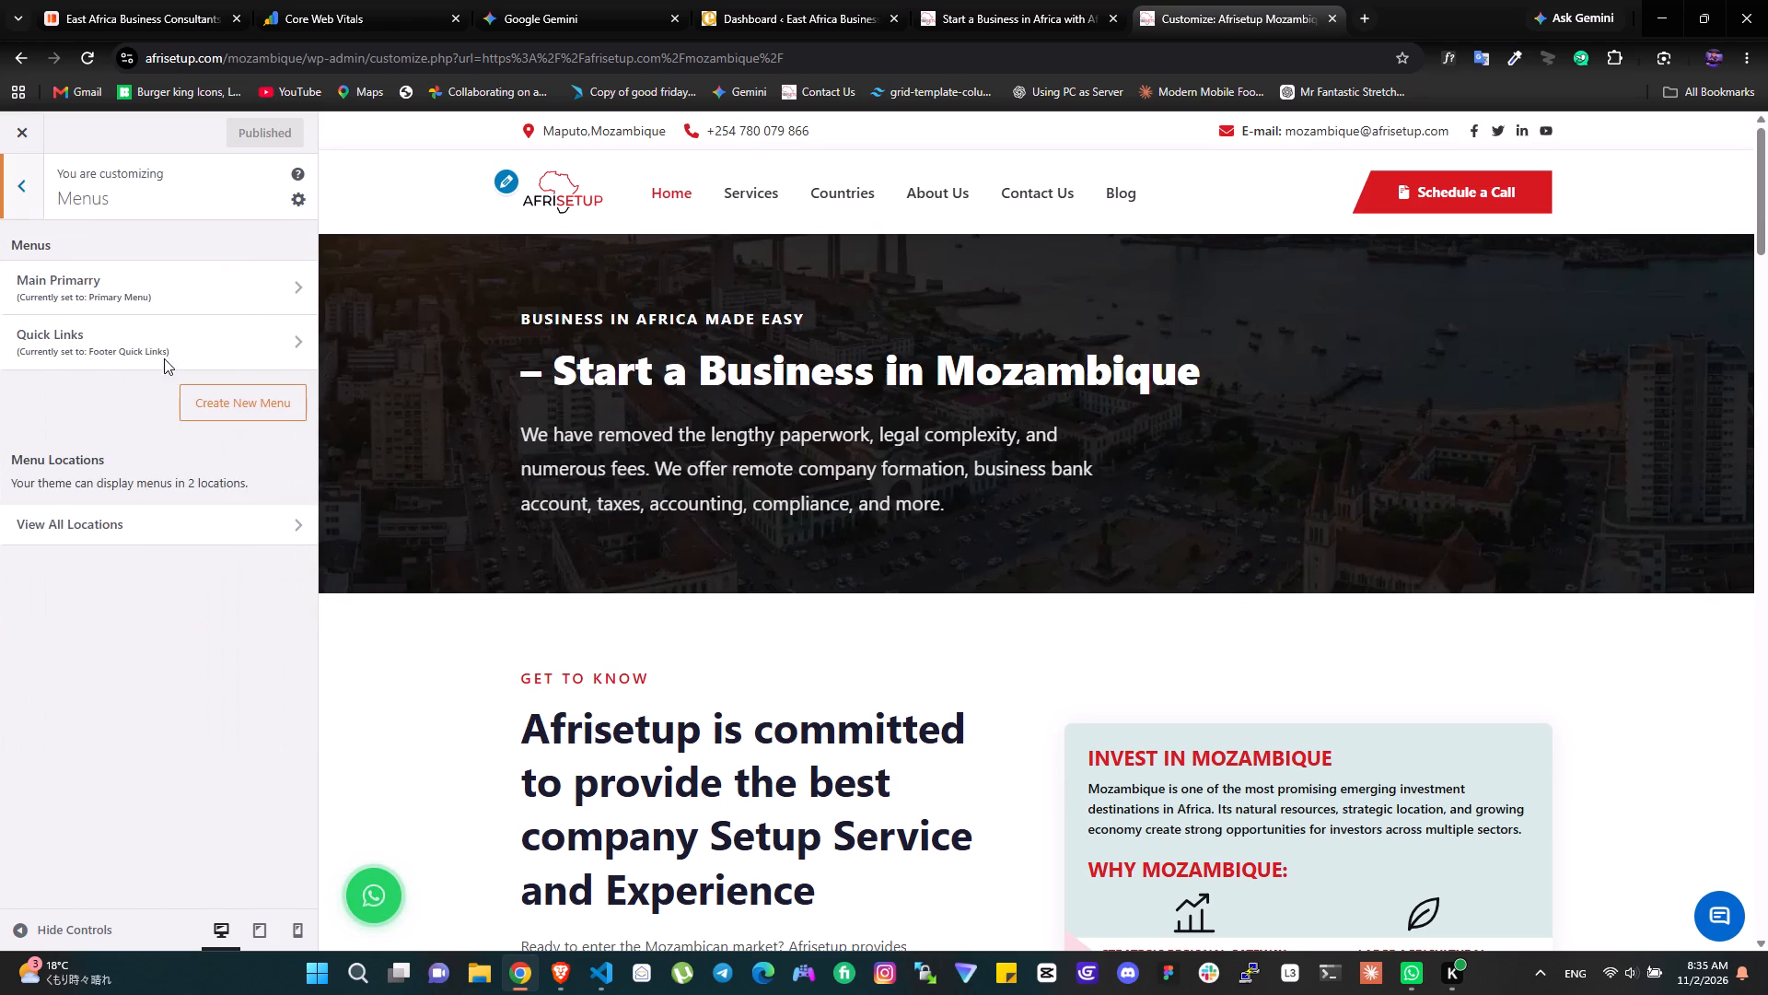
pyautogui.click(170, 283)
pyautogui.scroll(-8, 202, 593)
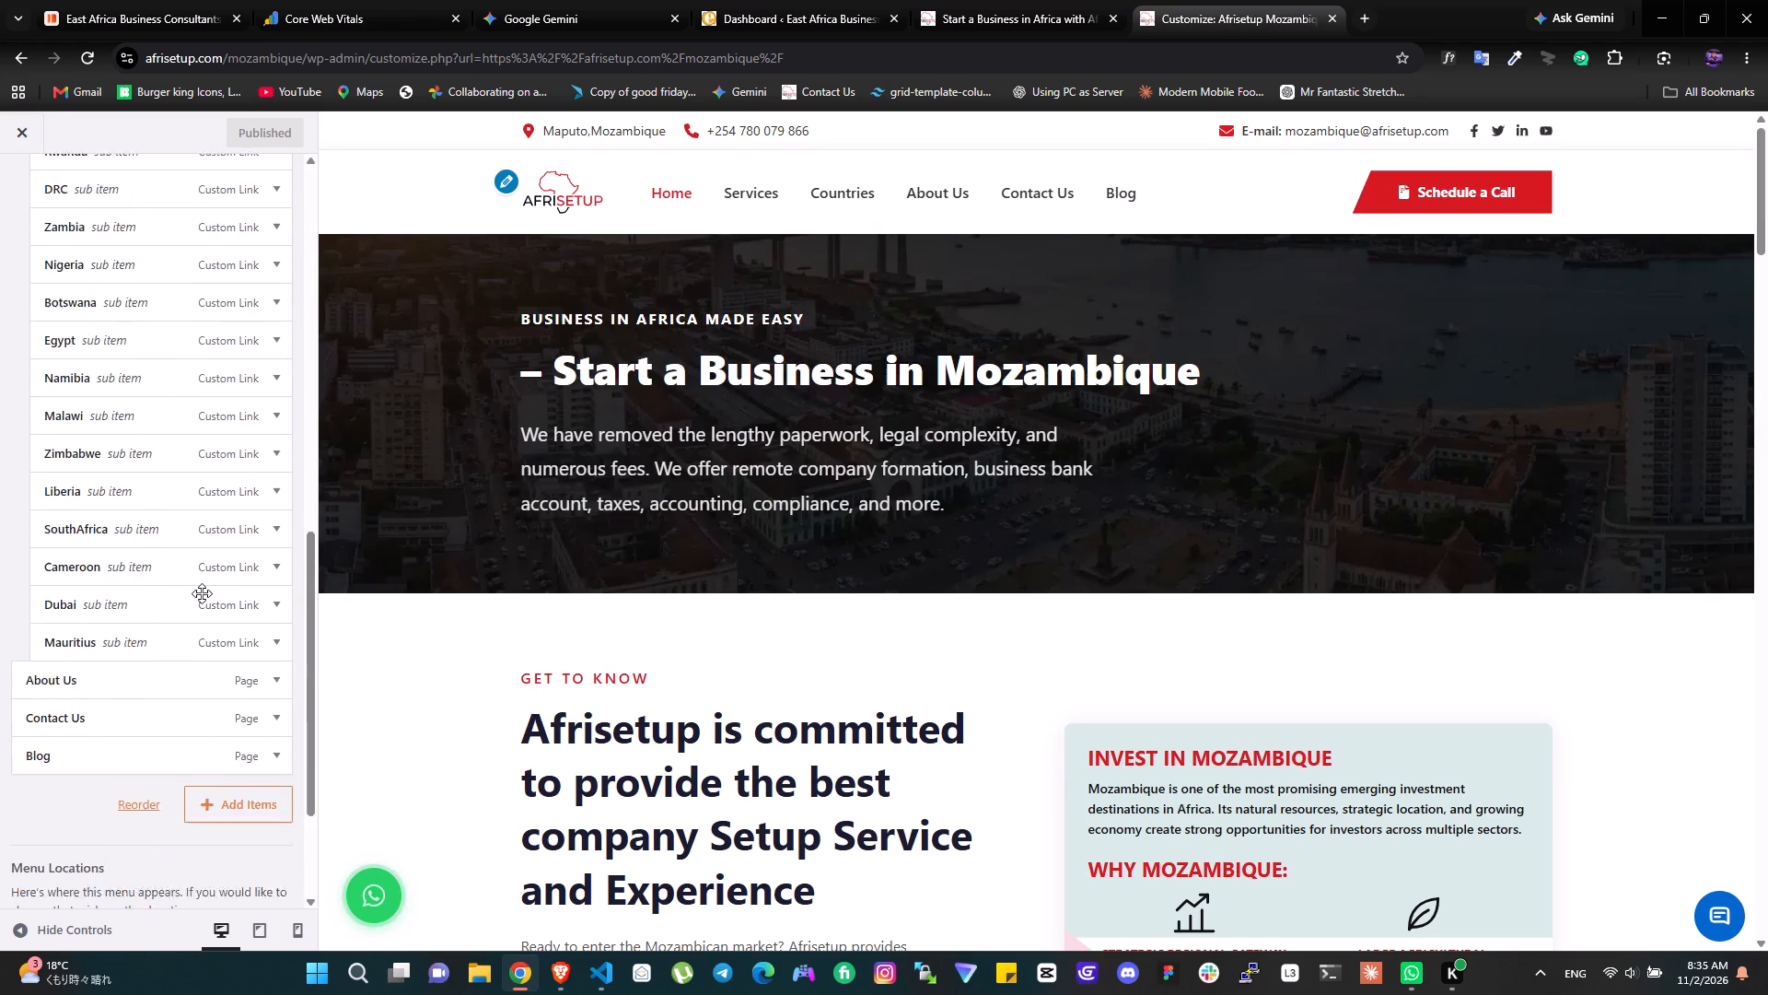
pyautogui.scroll(-2, 202, 593)
pyautogui.click(220, 584)
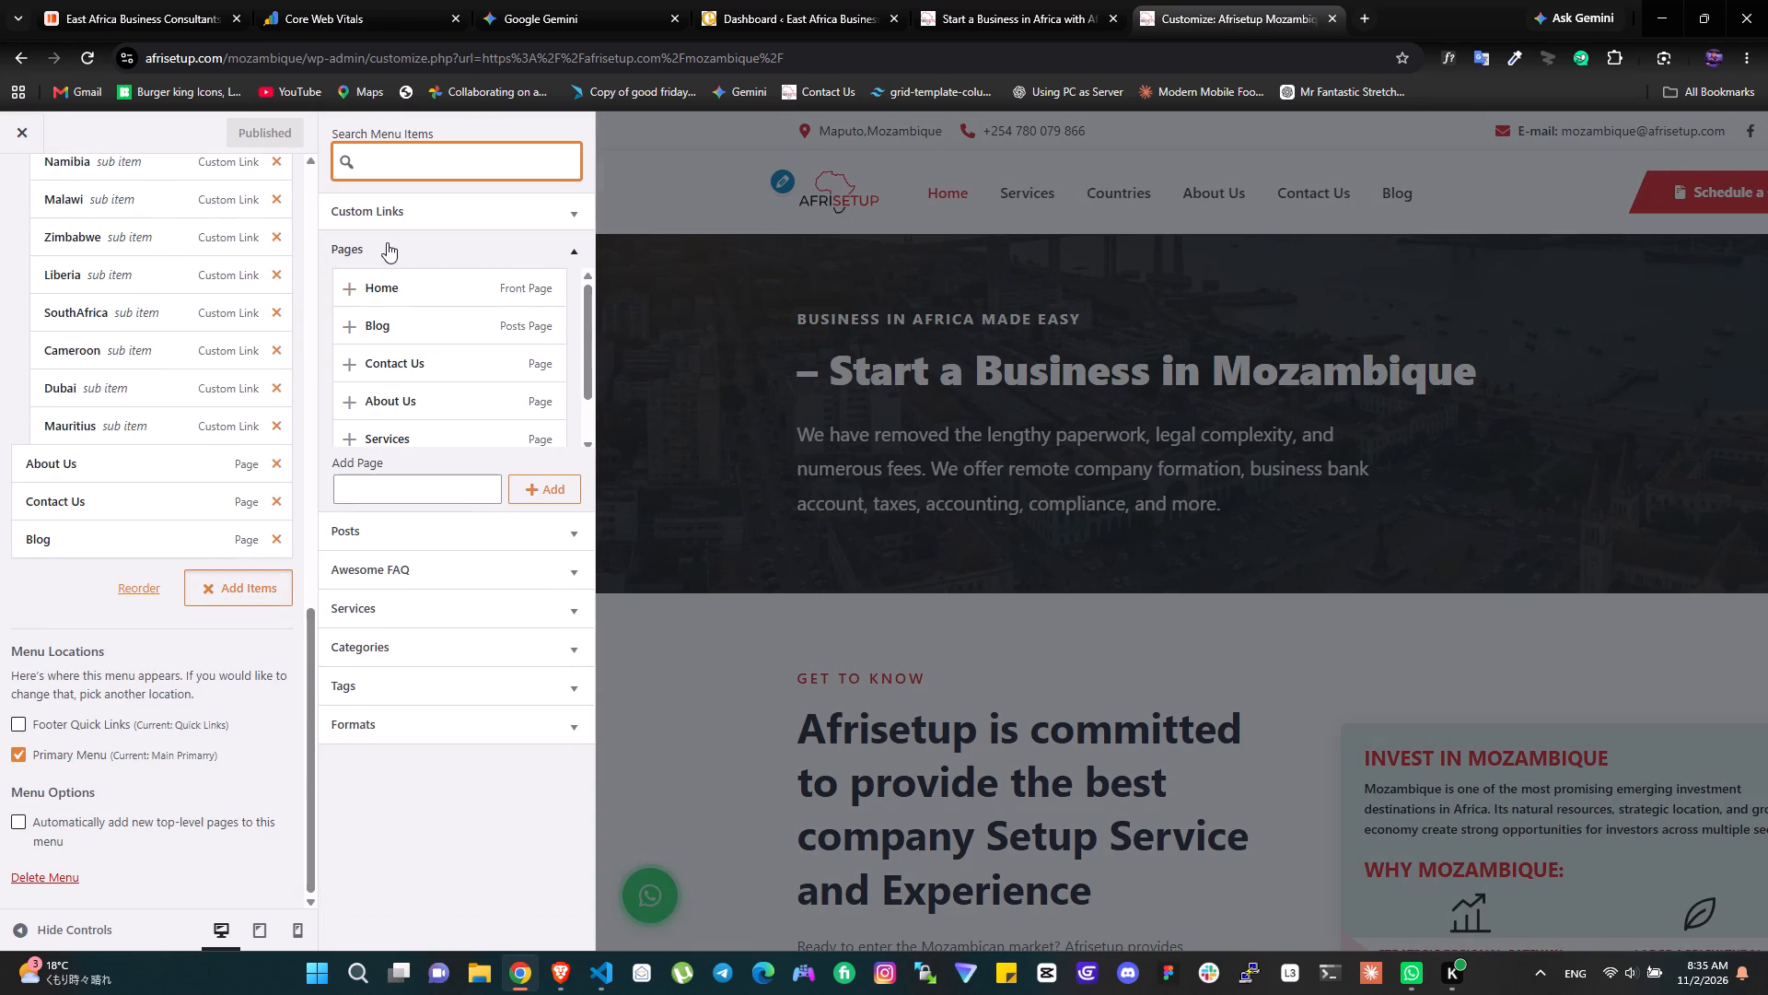
pyautogui.click(391, 211)
pyautogui.click(424, 275)
pyautogui.hotkey('ctrl', 'v')
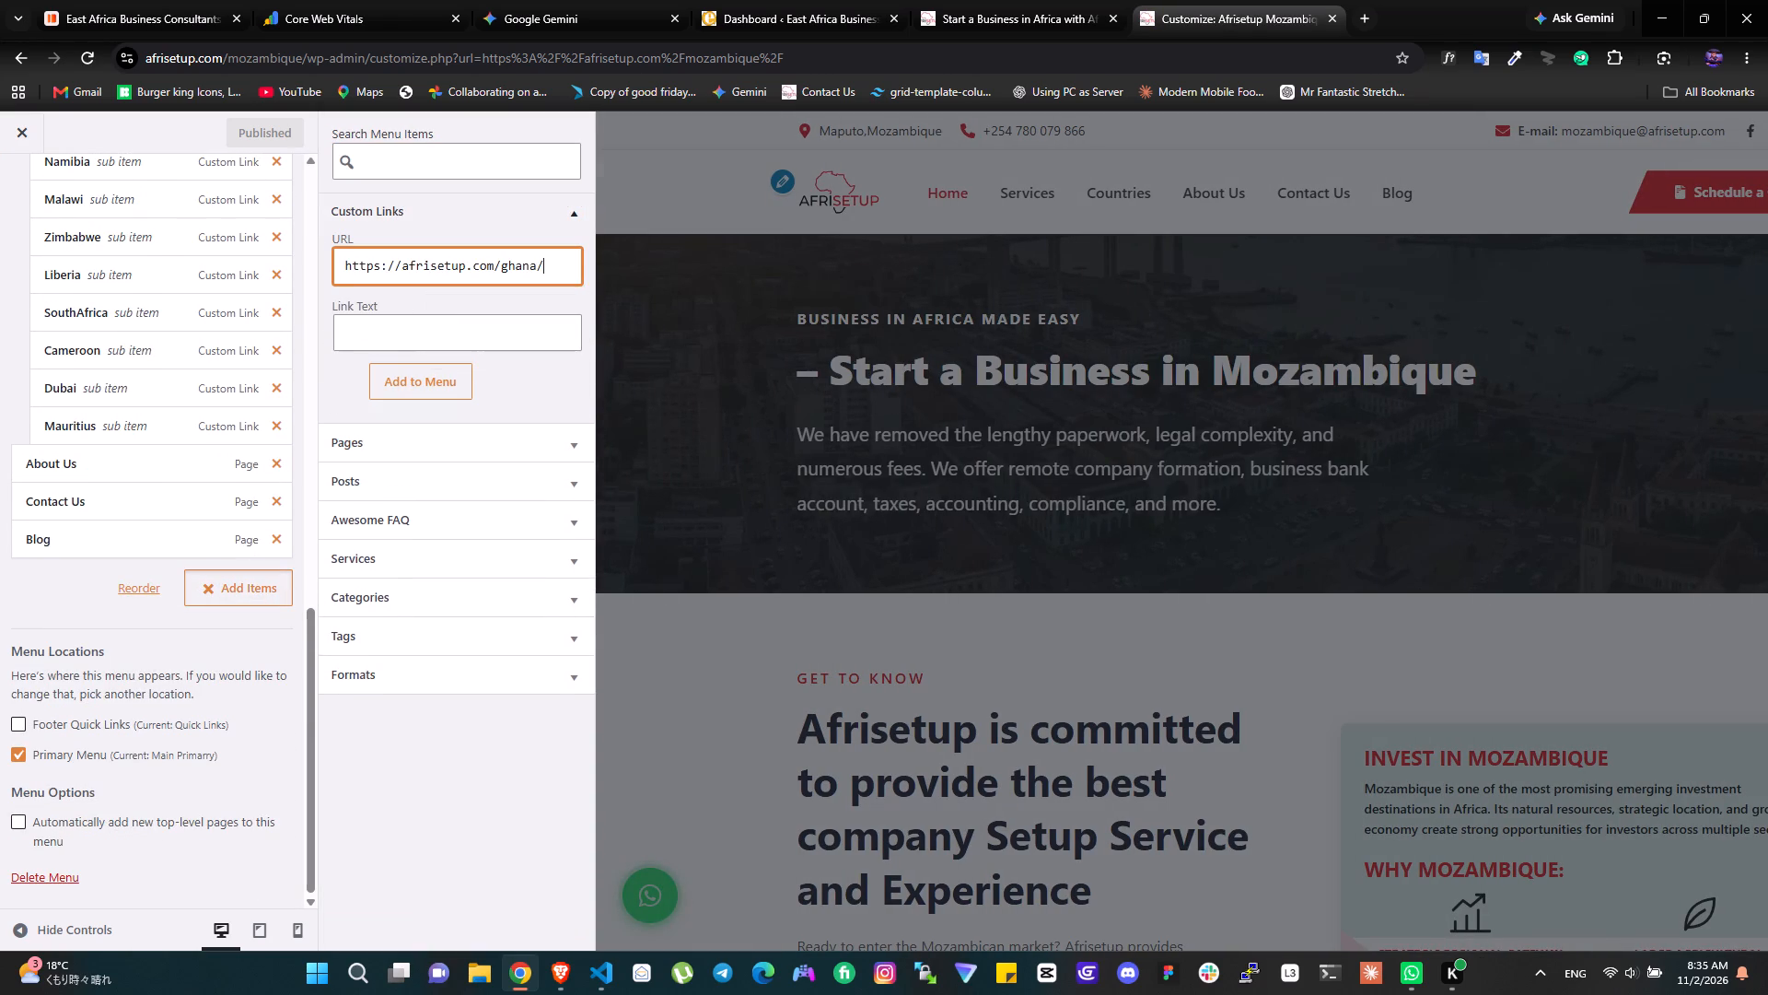
pyautogui.click(410, 323)
pyautogui.hotkey('shift', 'g')
pyautogui.press('h')
pyautogui.write('ana')
pyautogui.click(413, 384)
# Nest the Ghana link below Mauritius as a Countries sub item and publish the Mozambique menu.
pyautogui.moveTo(99, 572); pyautogui.dragTo(100, 571)
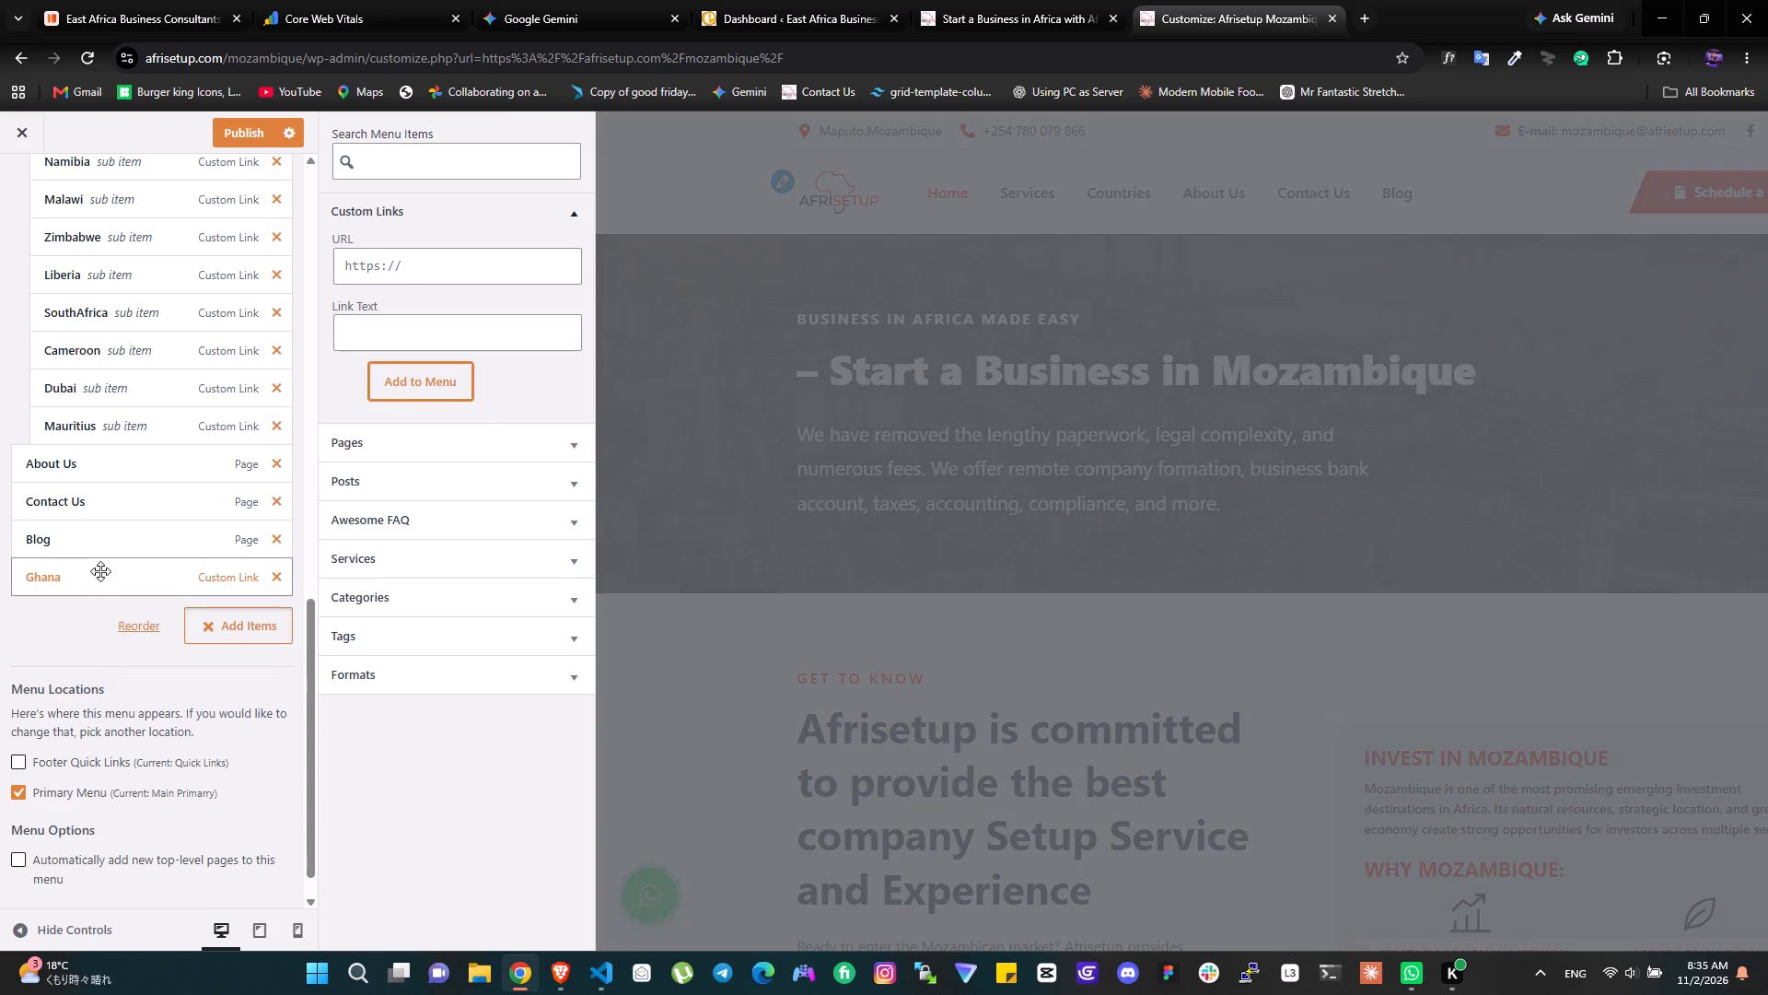
pyautogui.moveTo(100, 571); pyautogui.dragTo(112, 457)
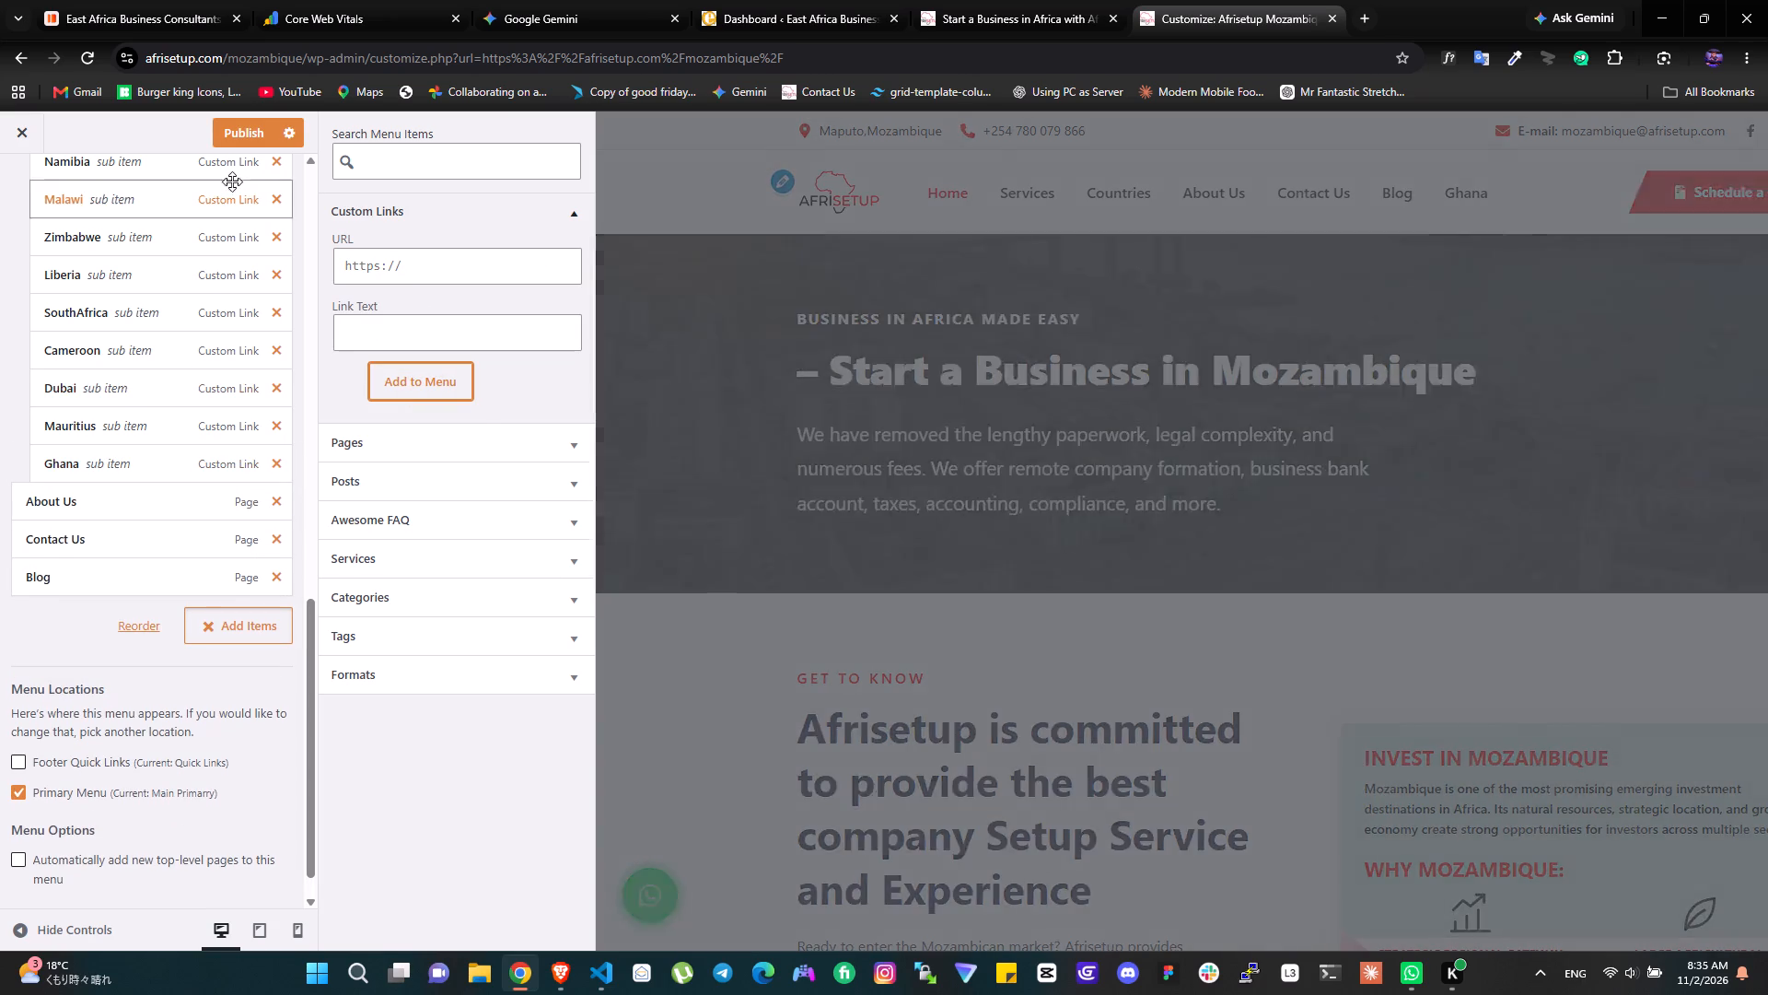
pyautogui.click(237, 139)
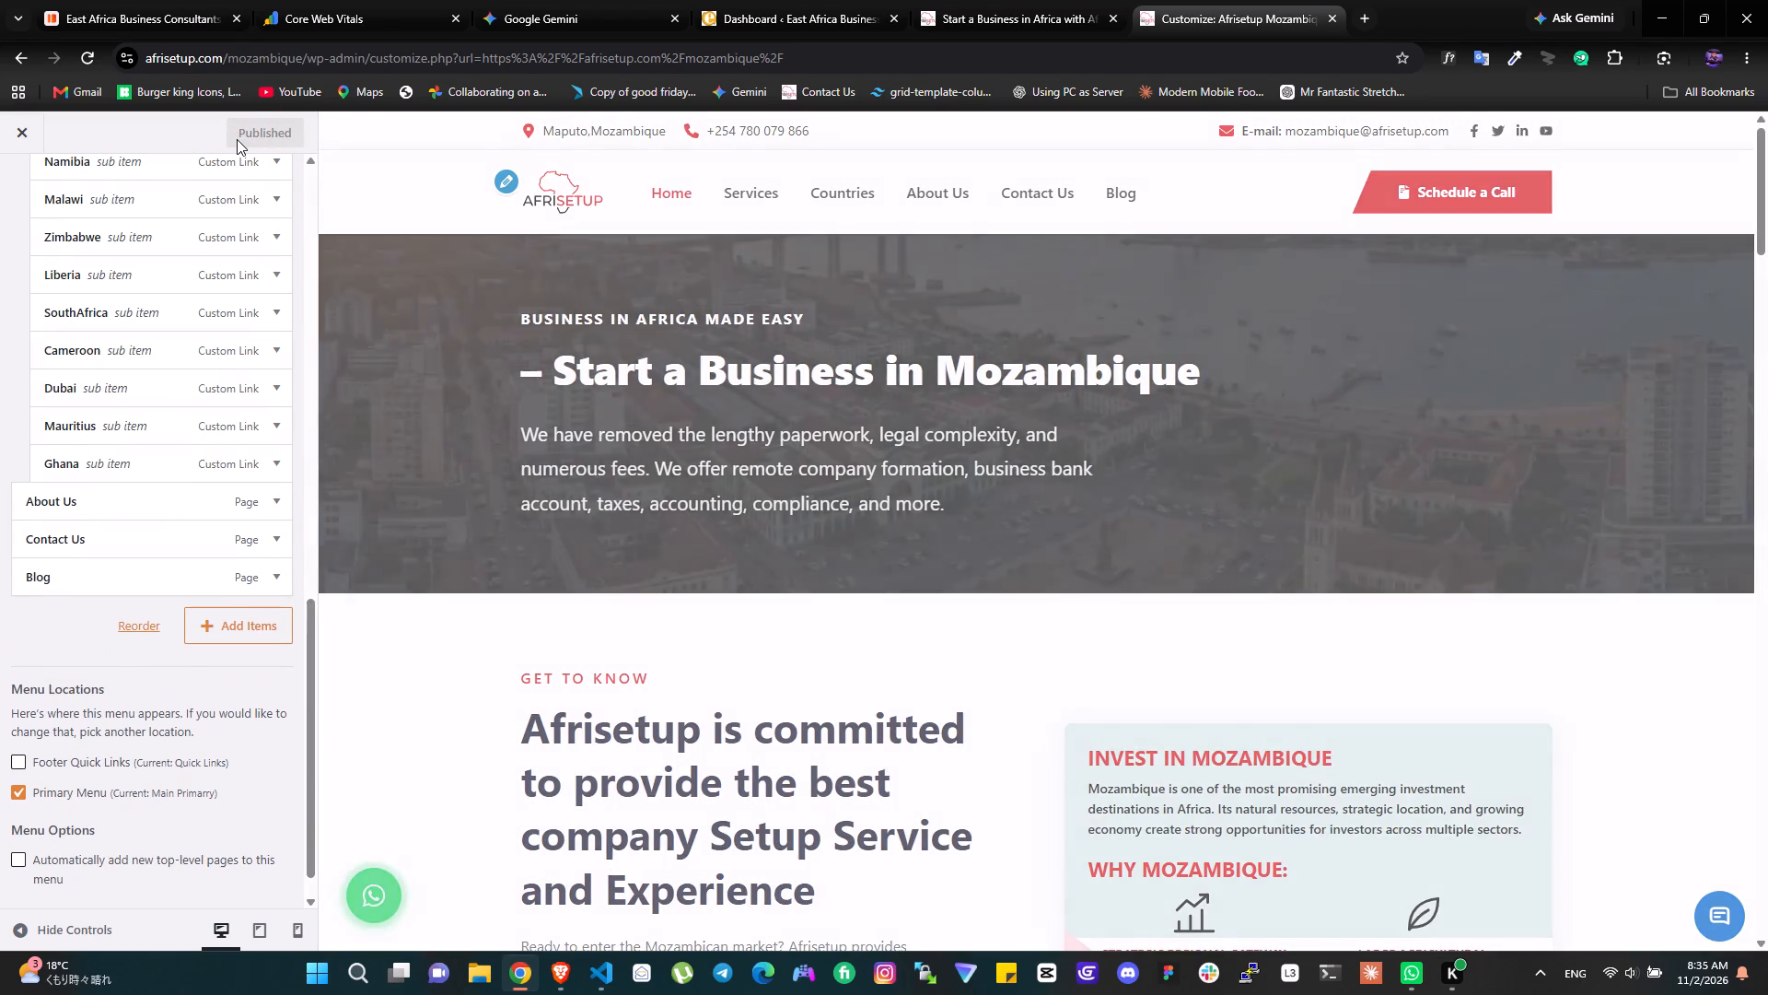
# Open the Dubai site's Customizer by way of the main homepage's Countries section, and close the Mozambique site.
pyautogui.click(1031, 0)
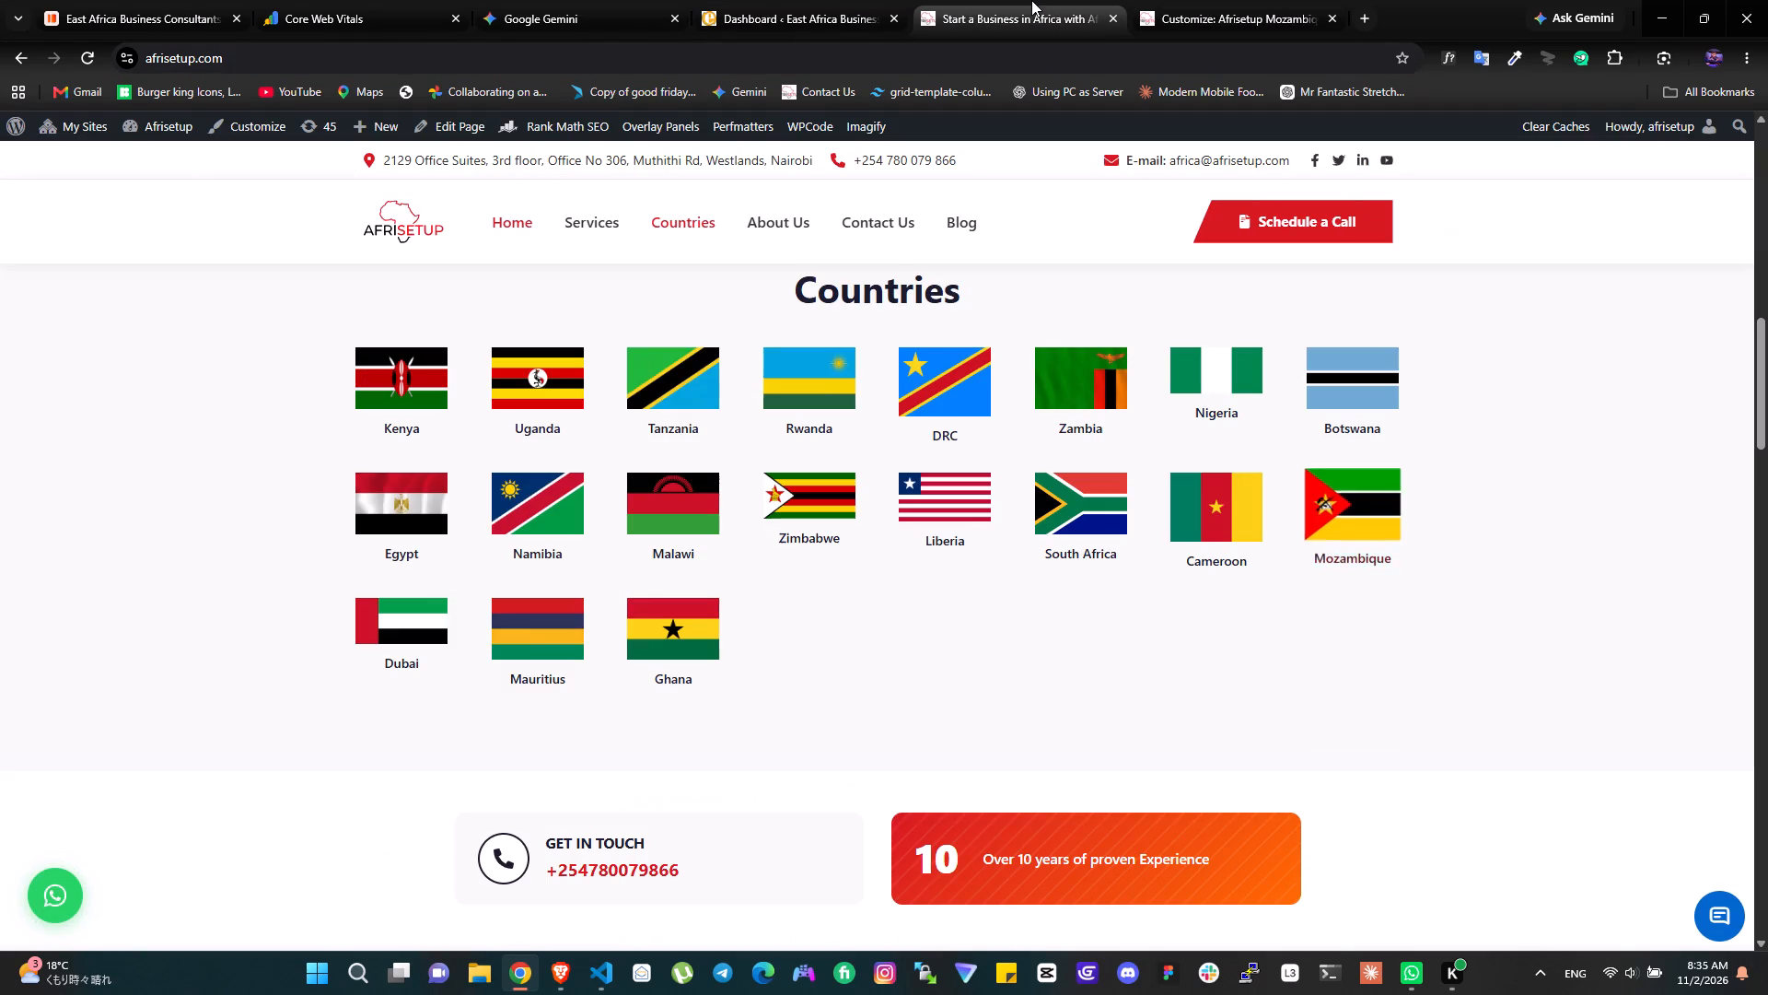
pyautogui.click(1249, 0)
pyautogui.click(1096, 0)
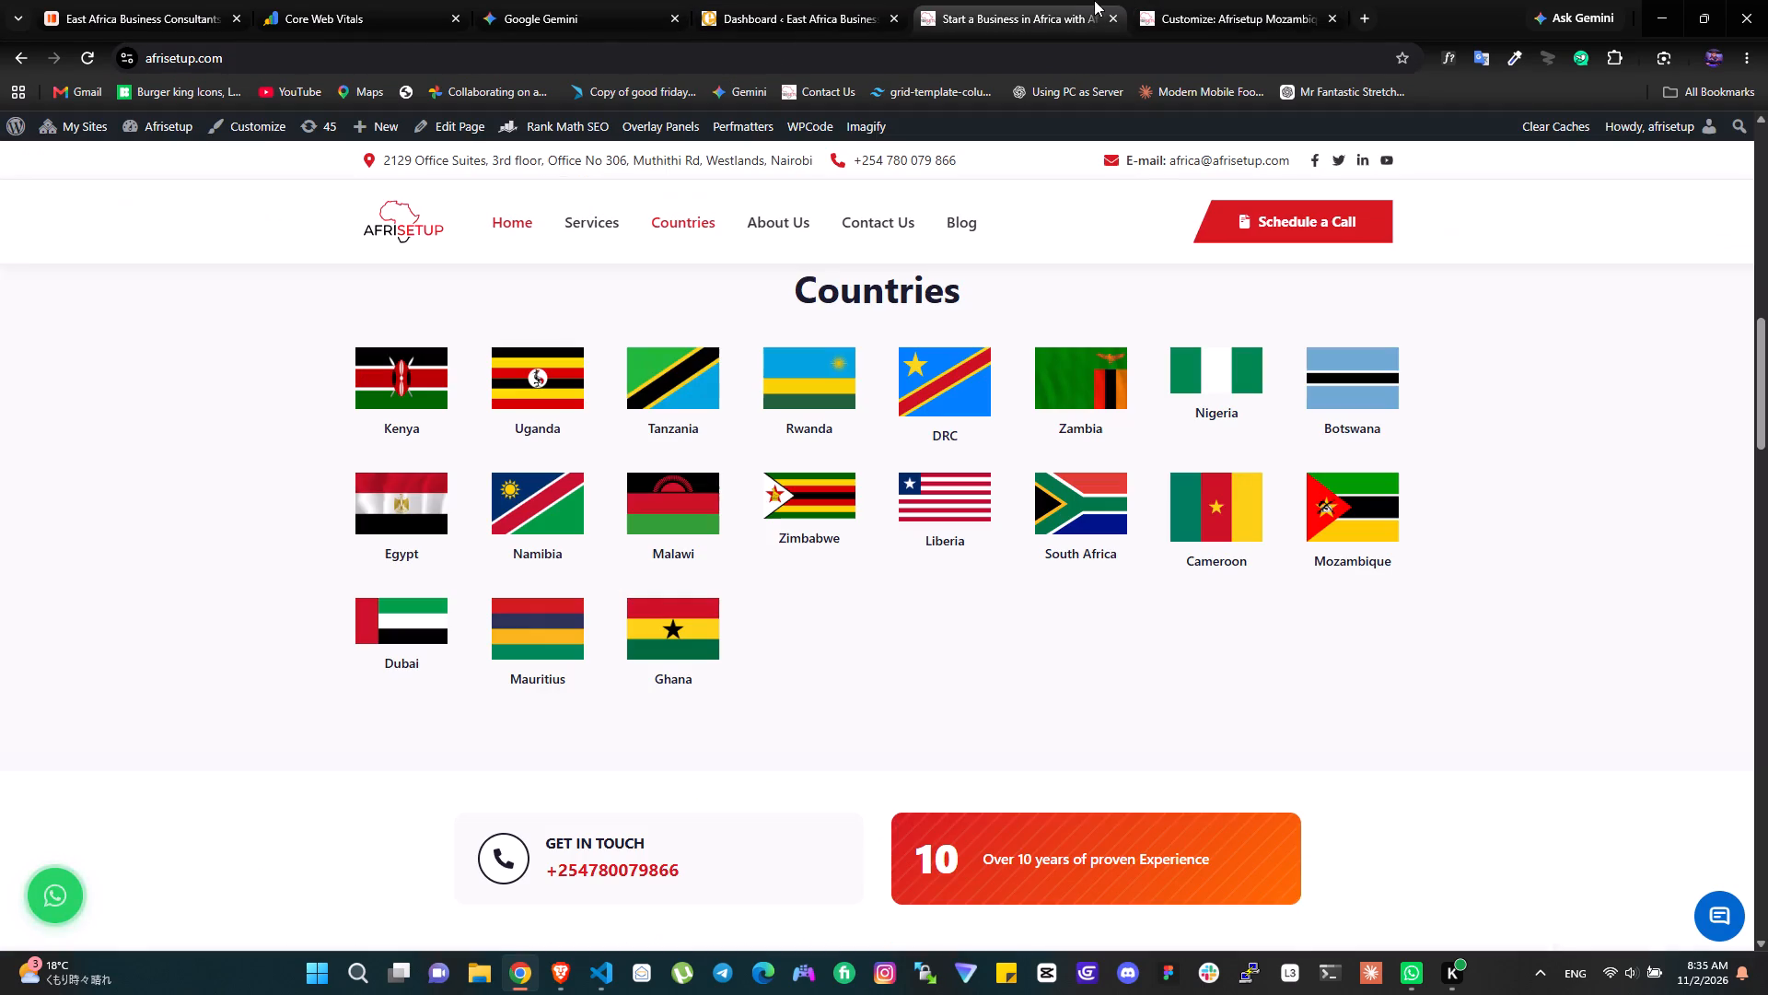
pyautogui.click(401, 629)
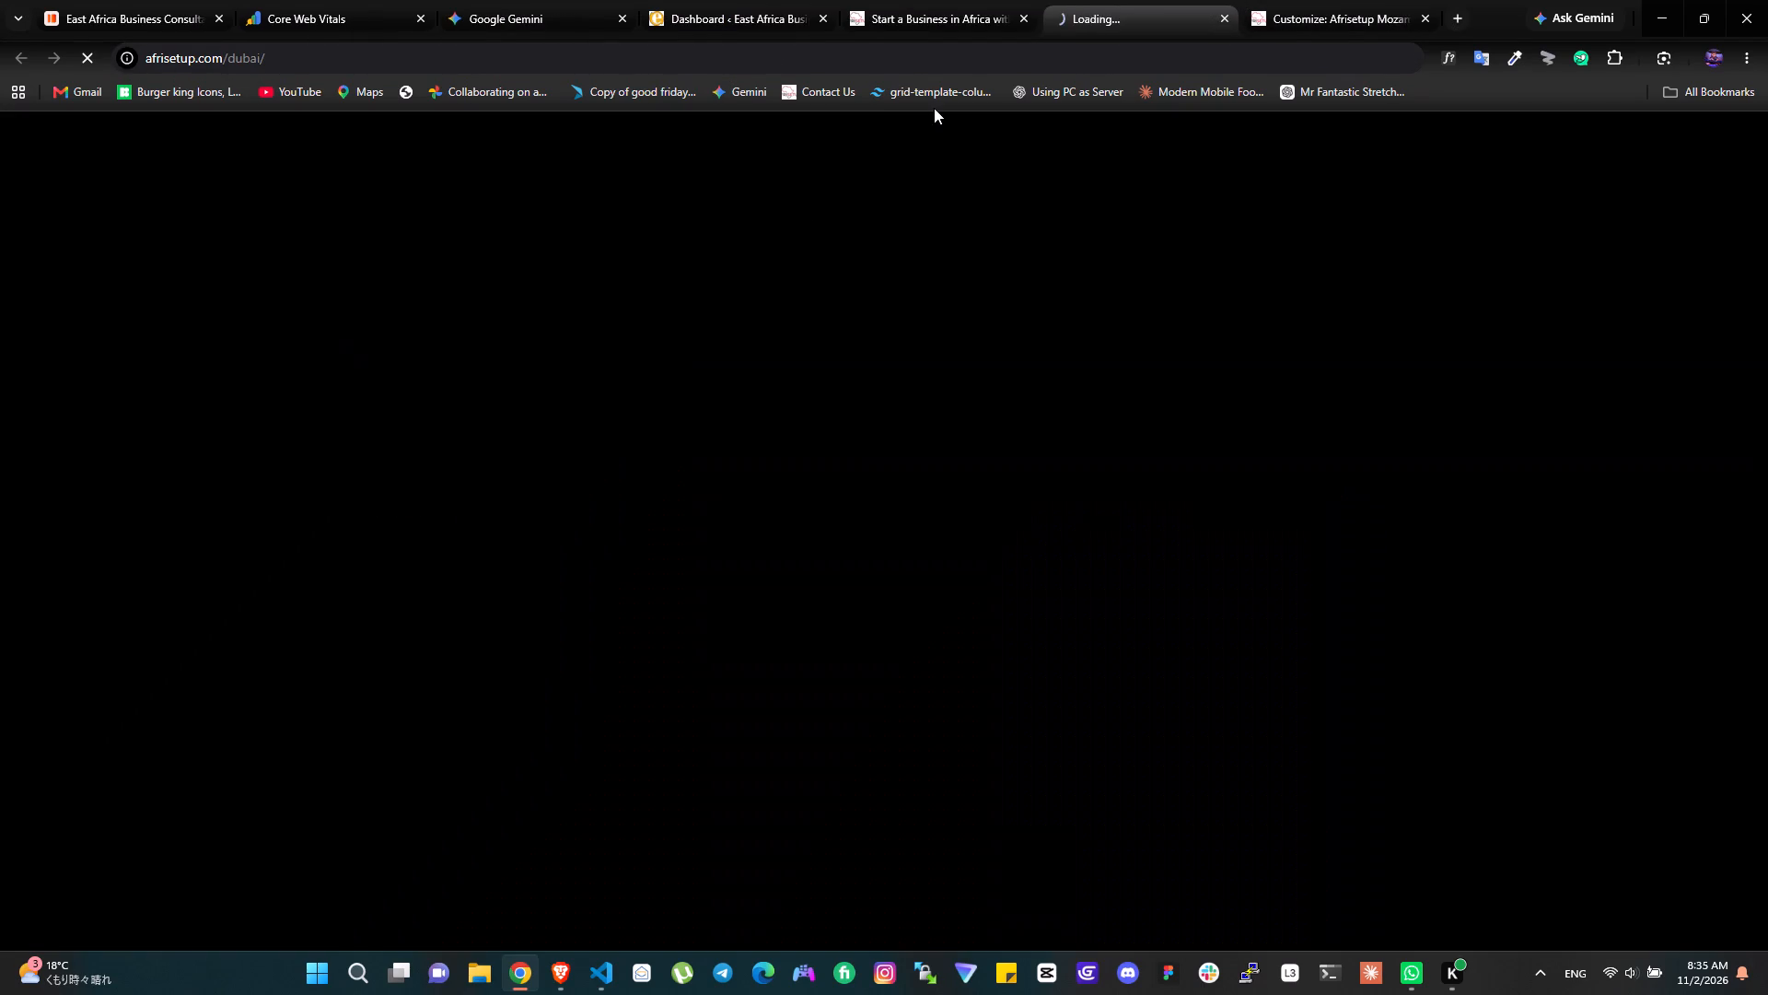
pyautogui.click(1429, 16)
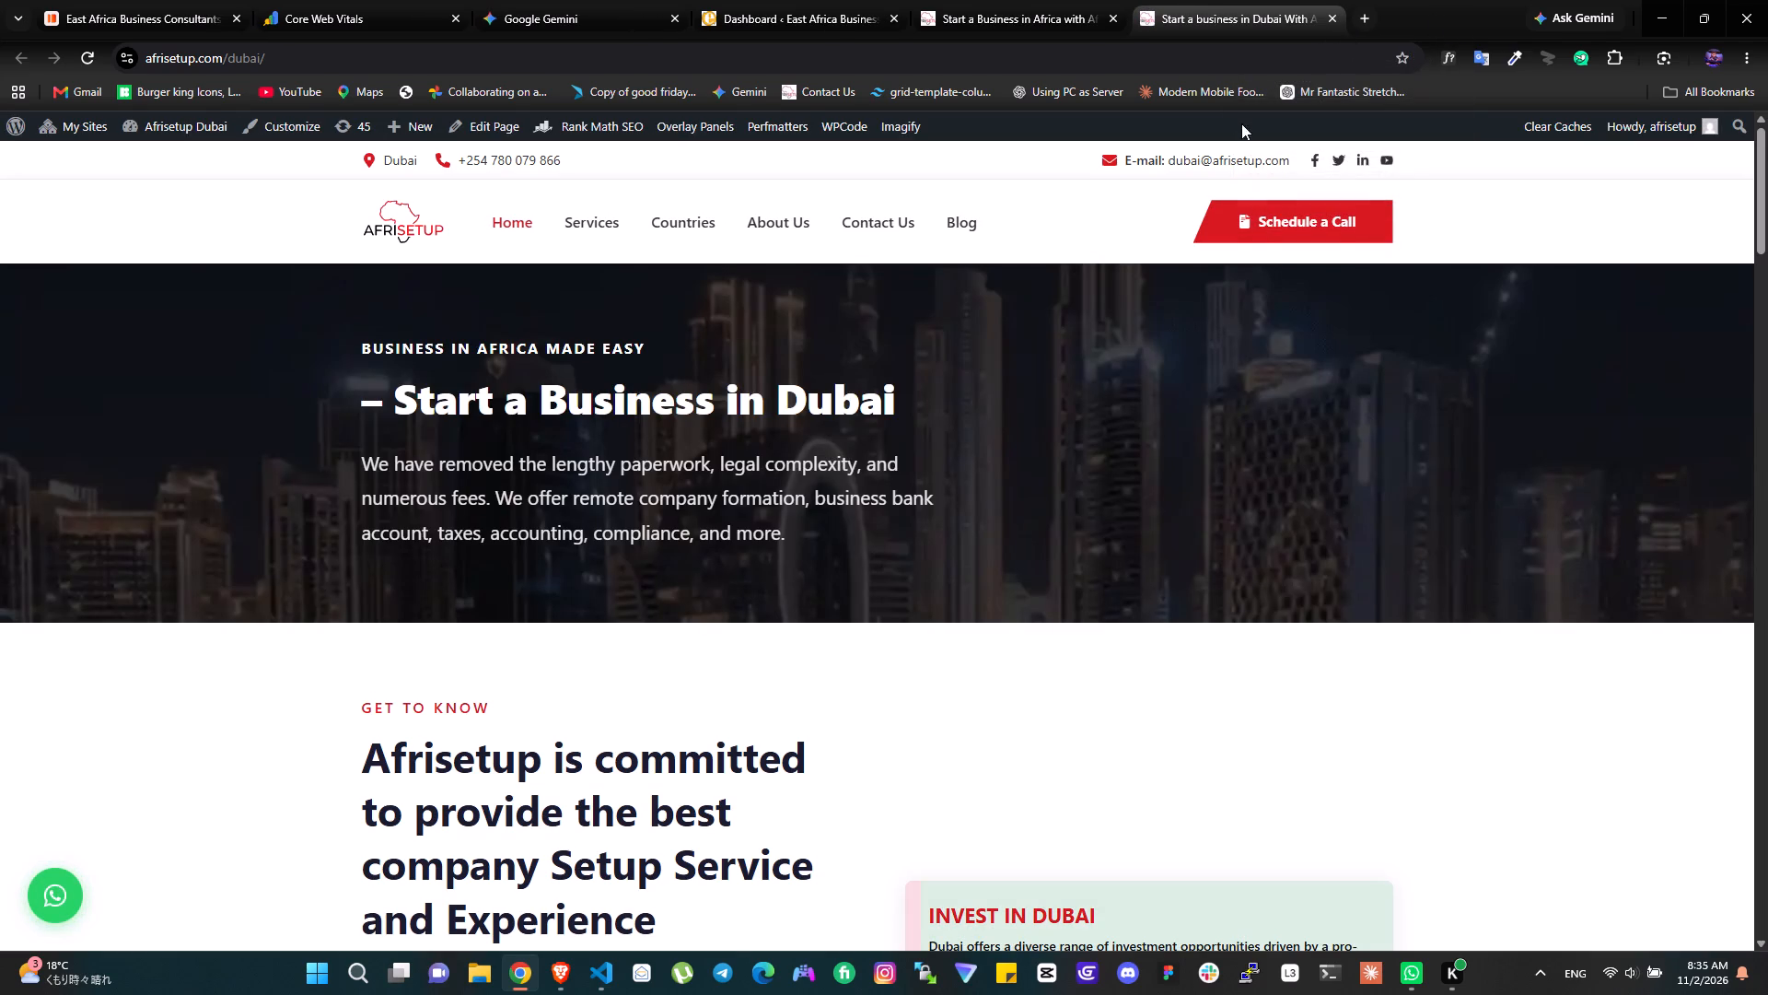
pyautogui.click(306, 124)
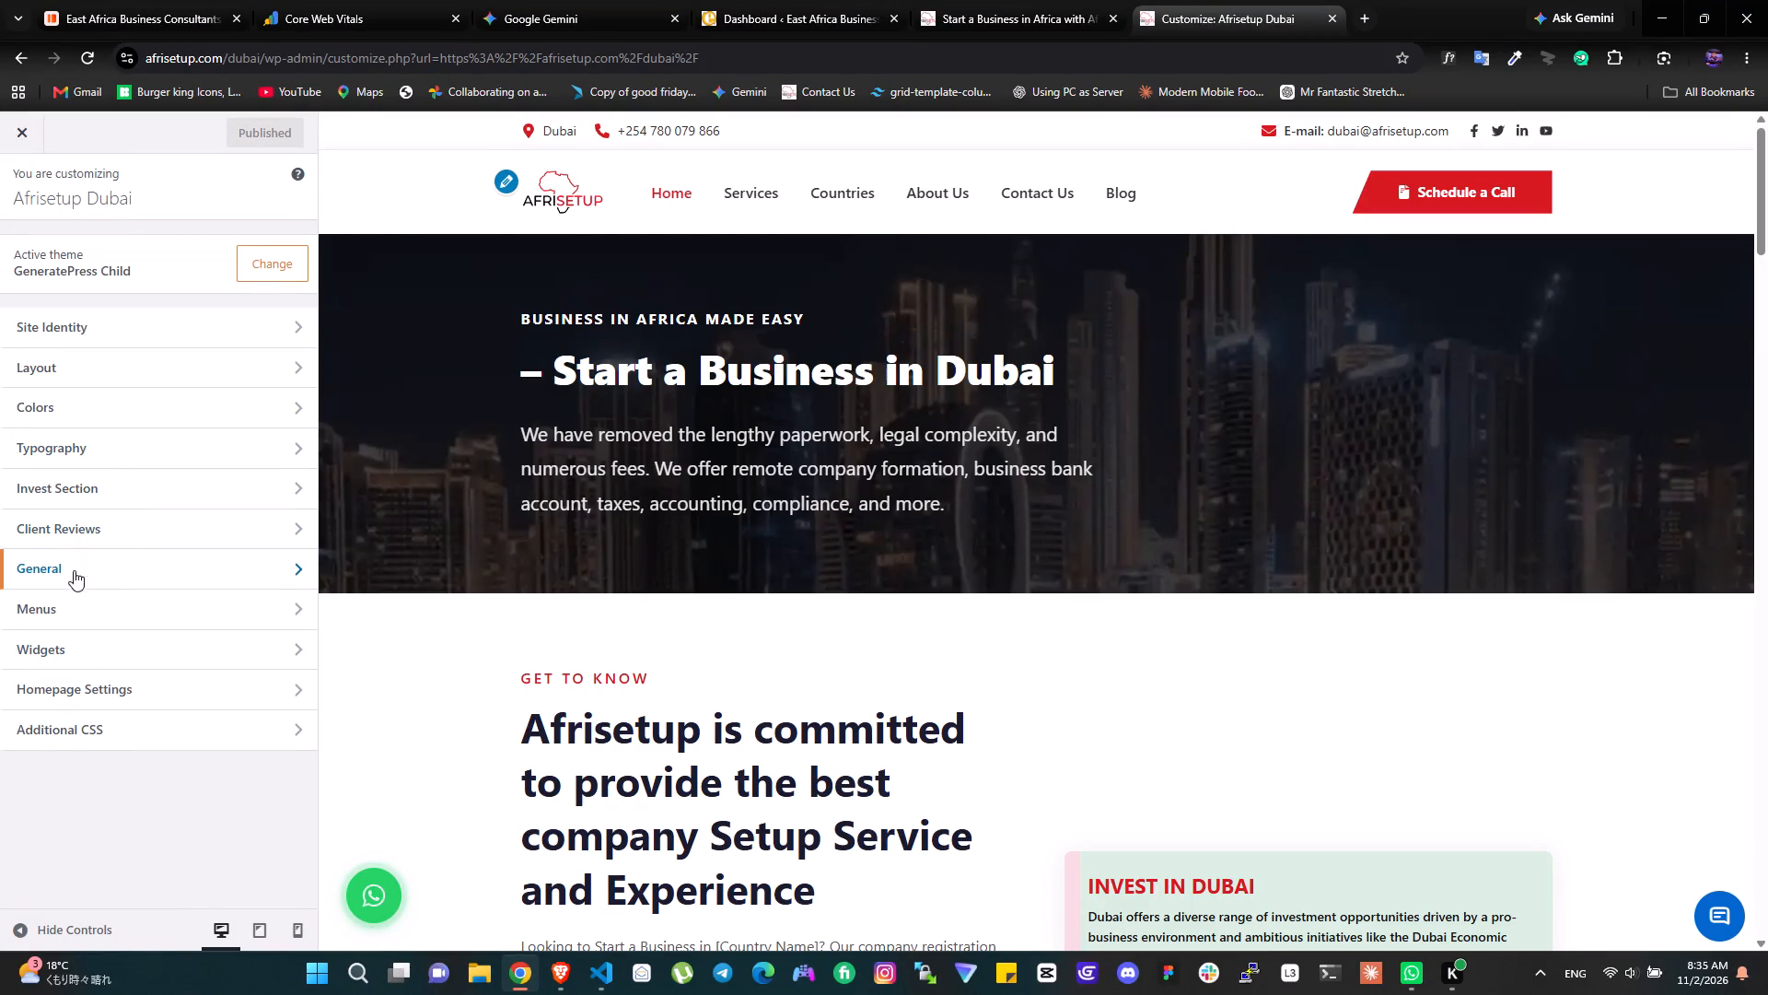
pyautogui.click(74, 605)
pyautogui.click(189, 310)
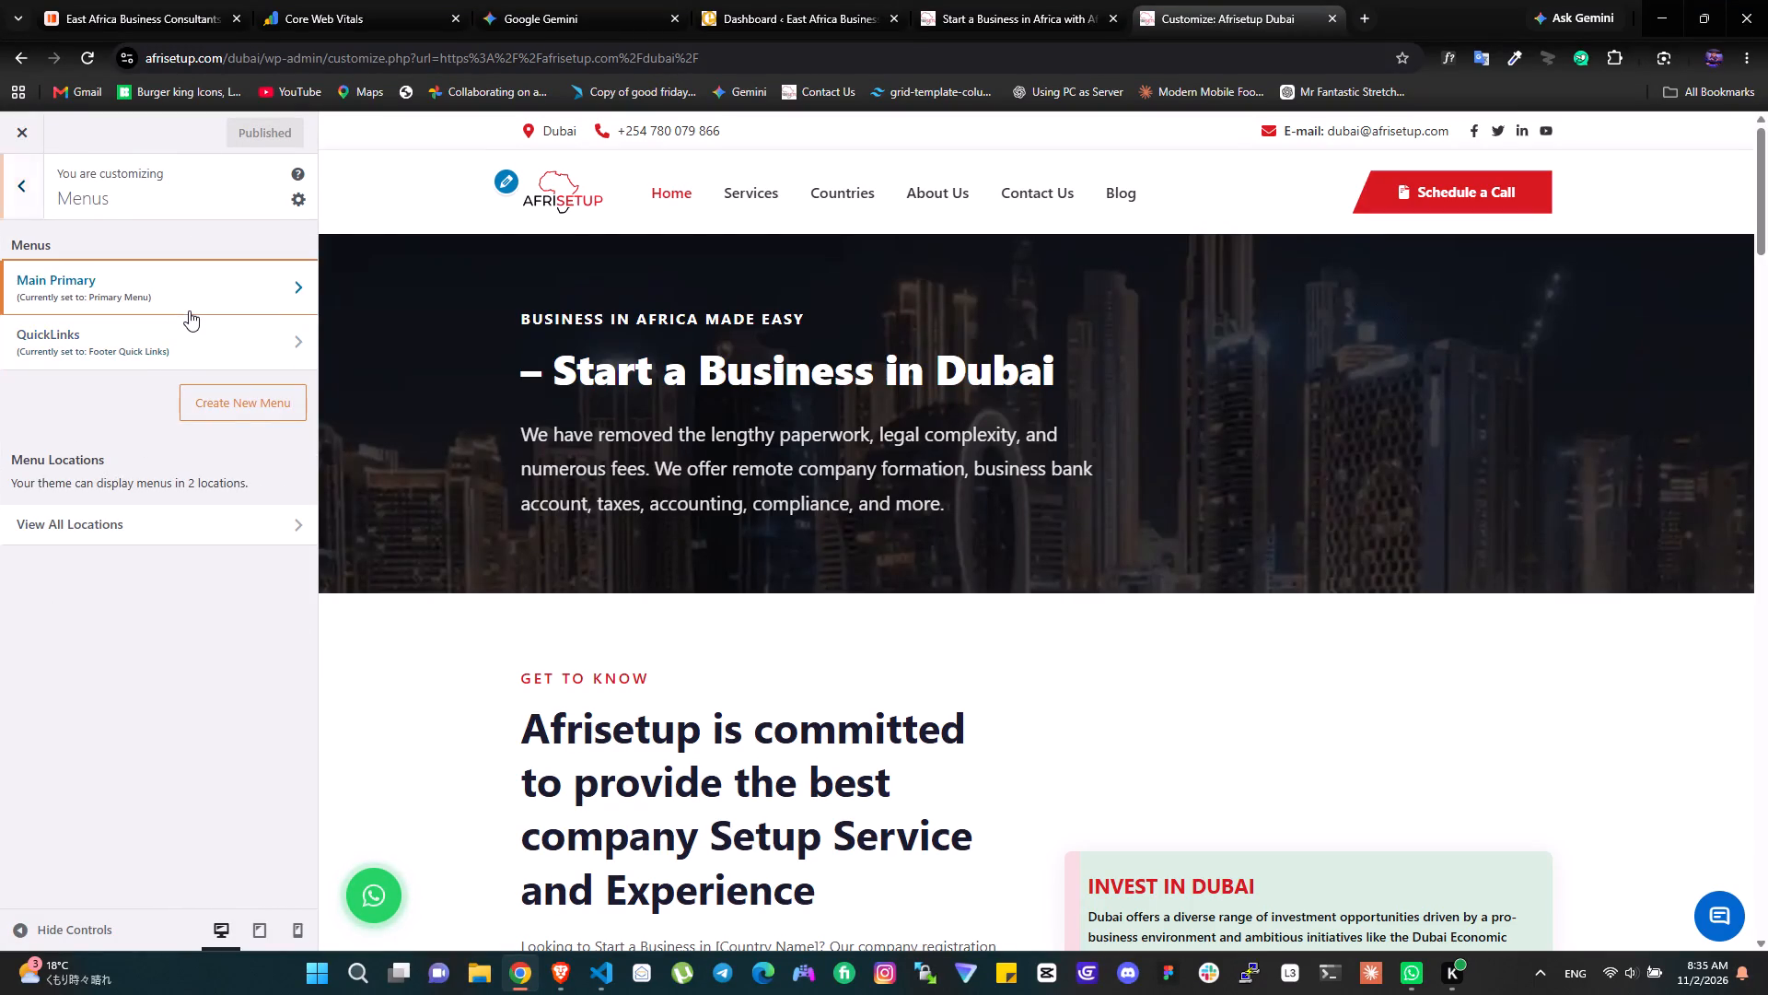
pyautogui.scroll(-9, 174, 497)
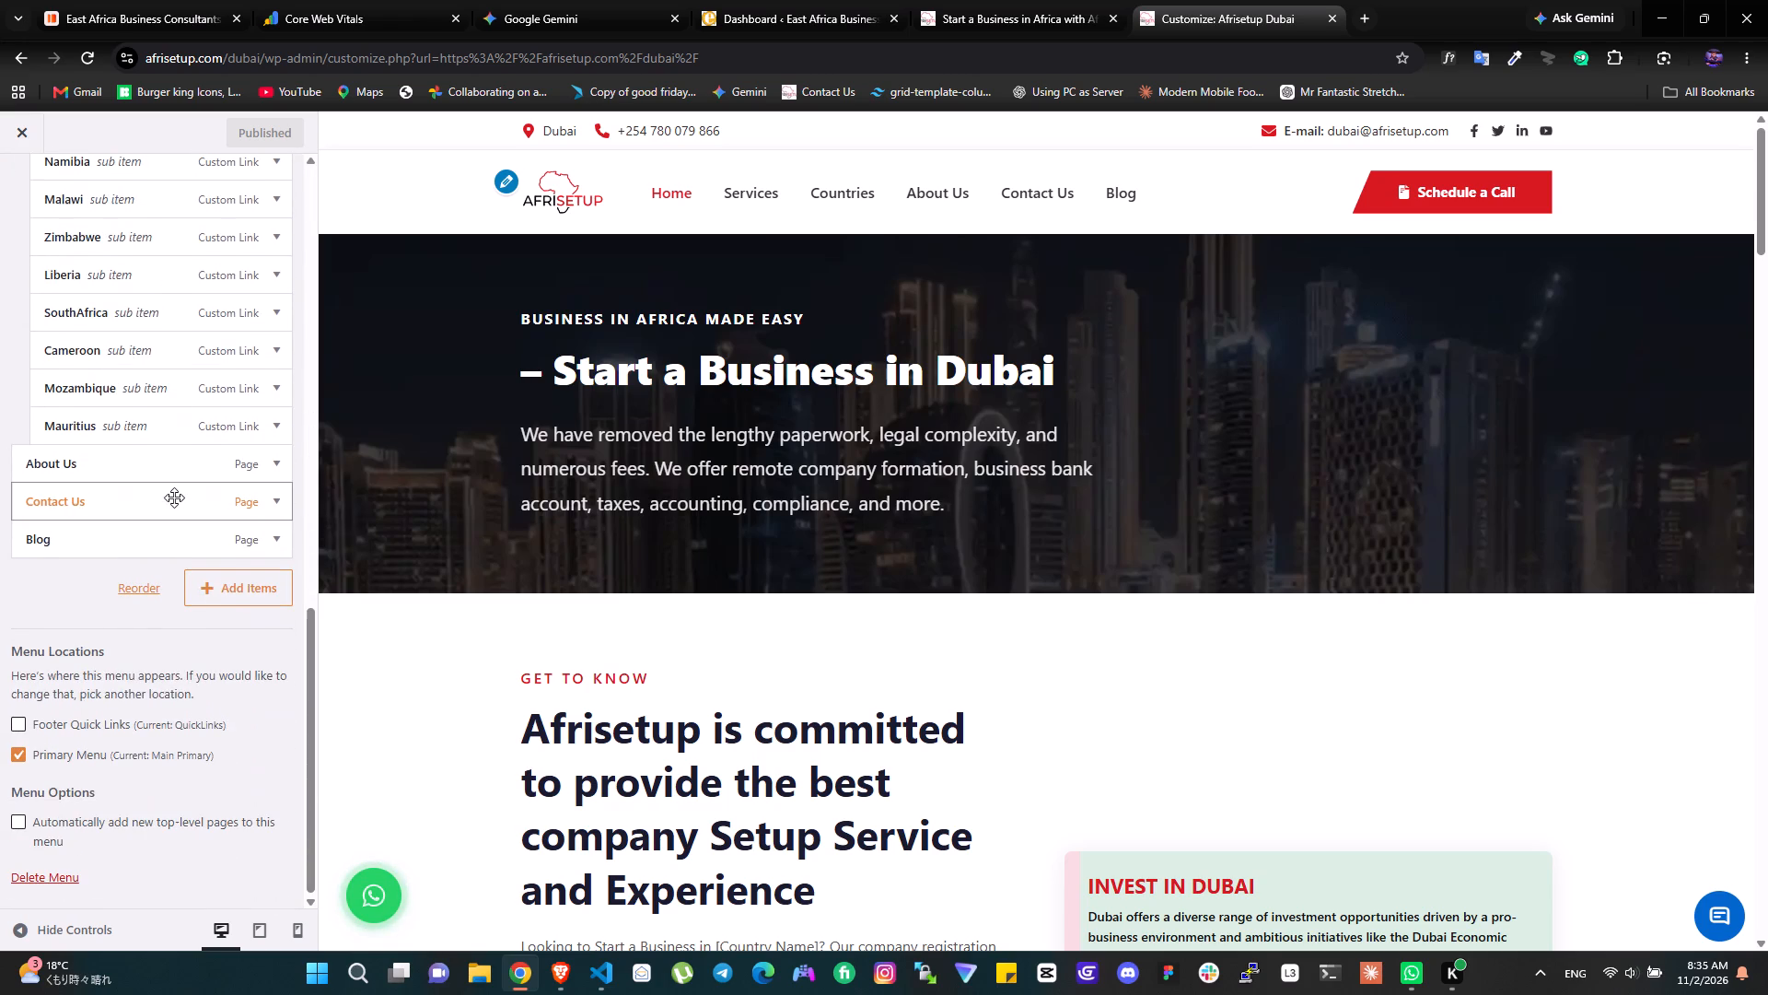
pyautogui.scroll(-1, 174, 497)
pyautogui.click(225, 578)
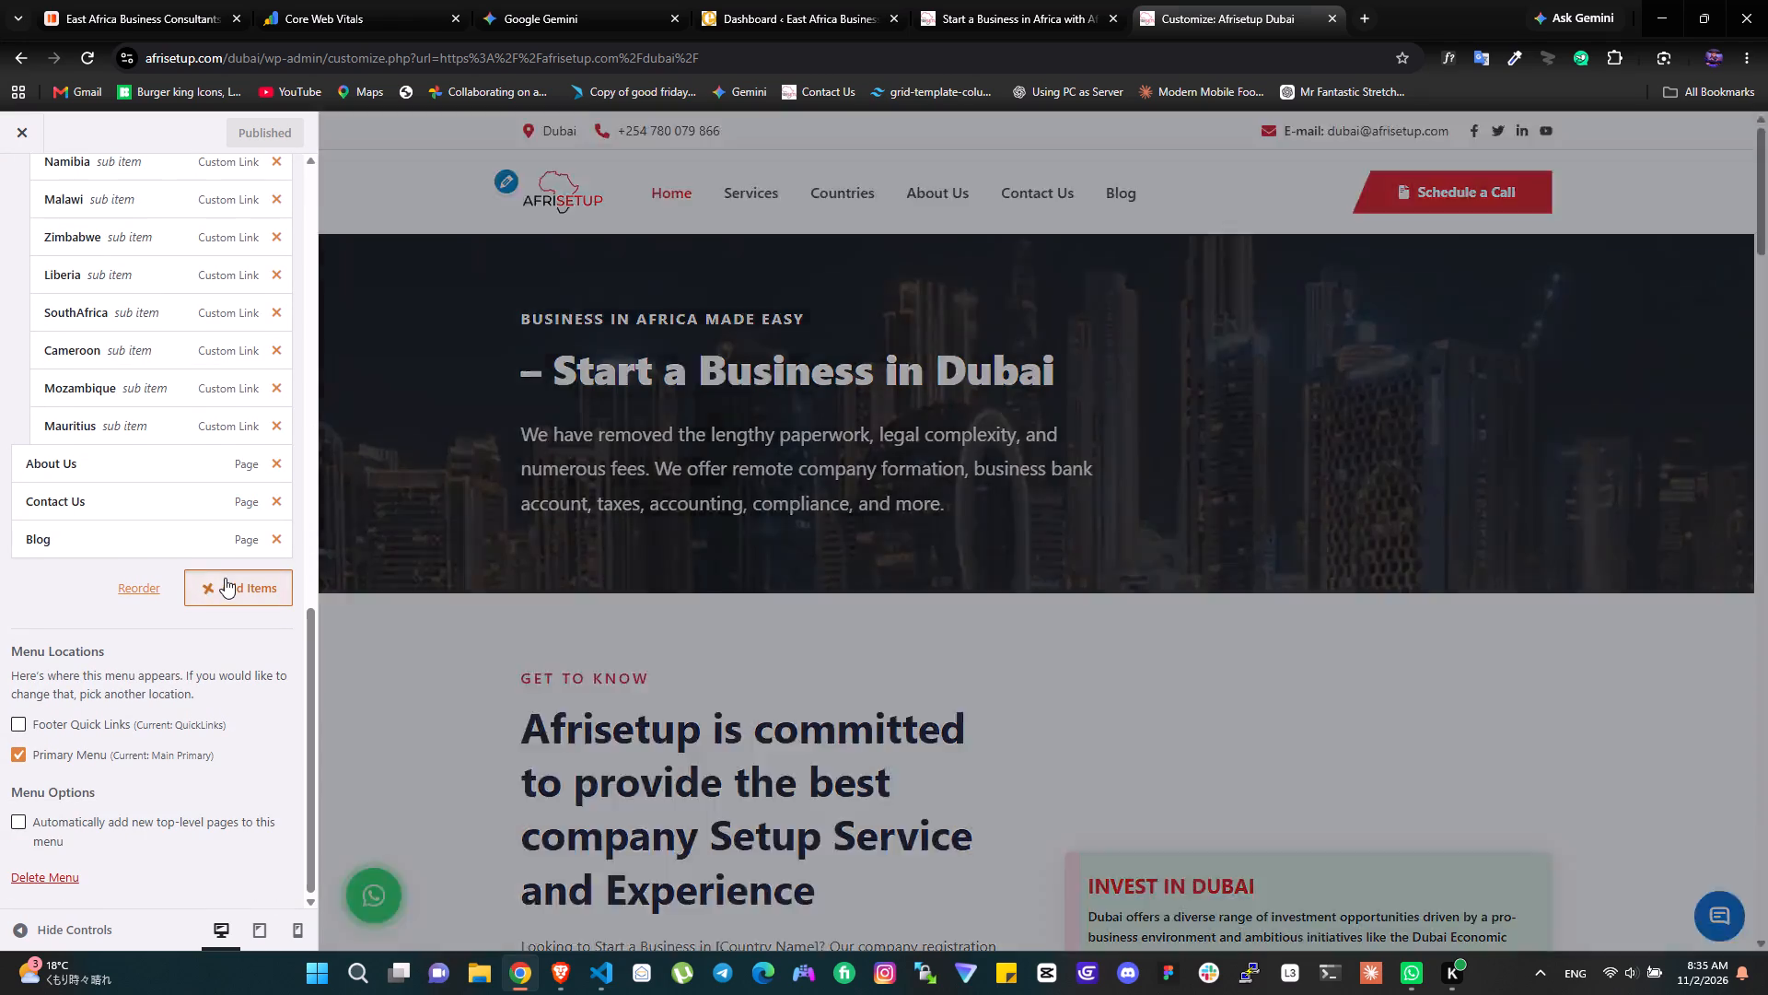
pyautogui.click(403, 209)
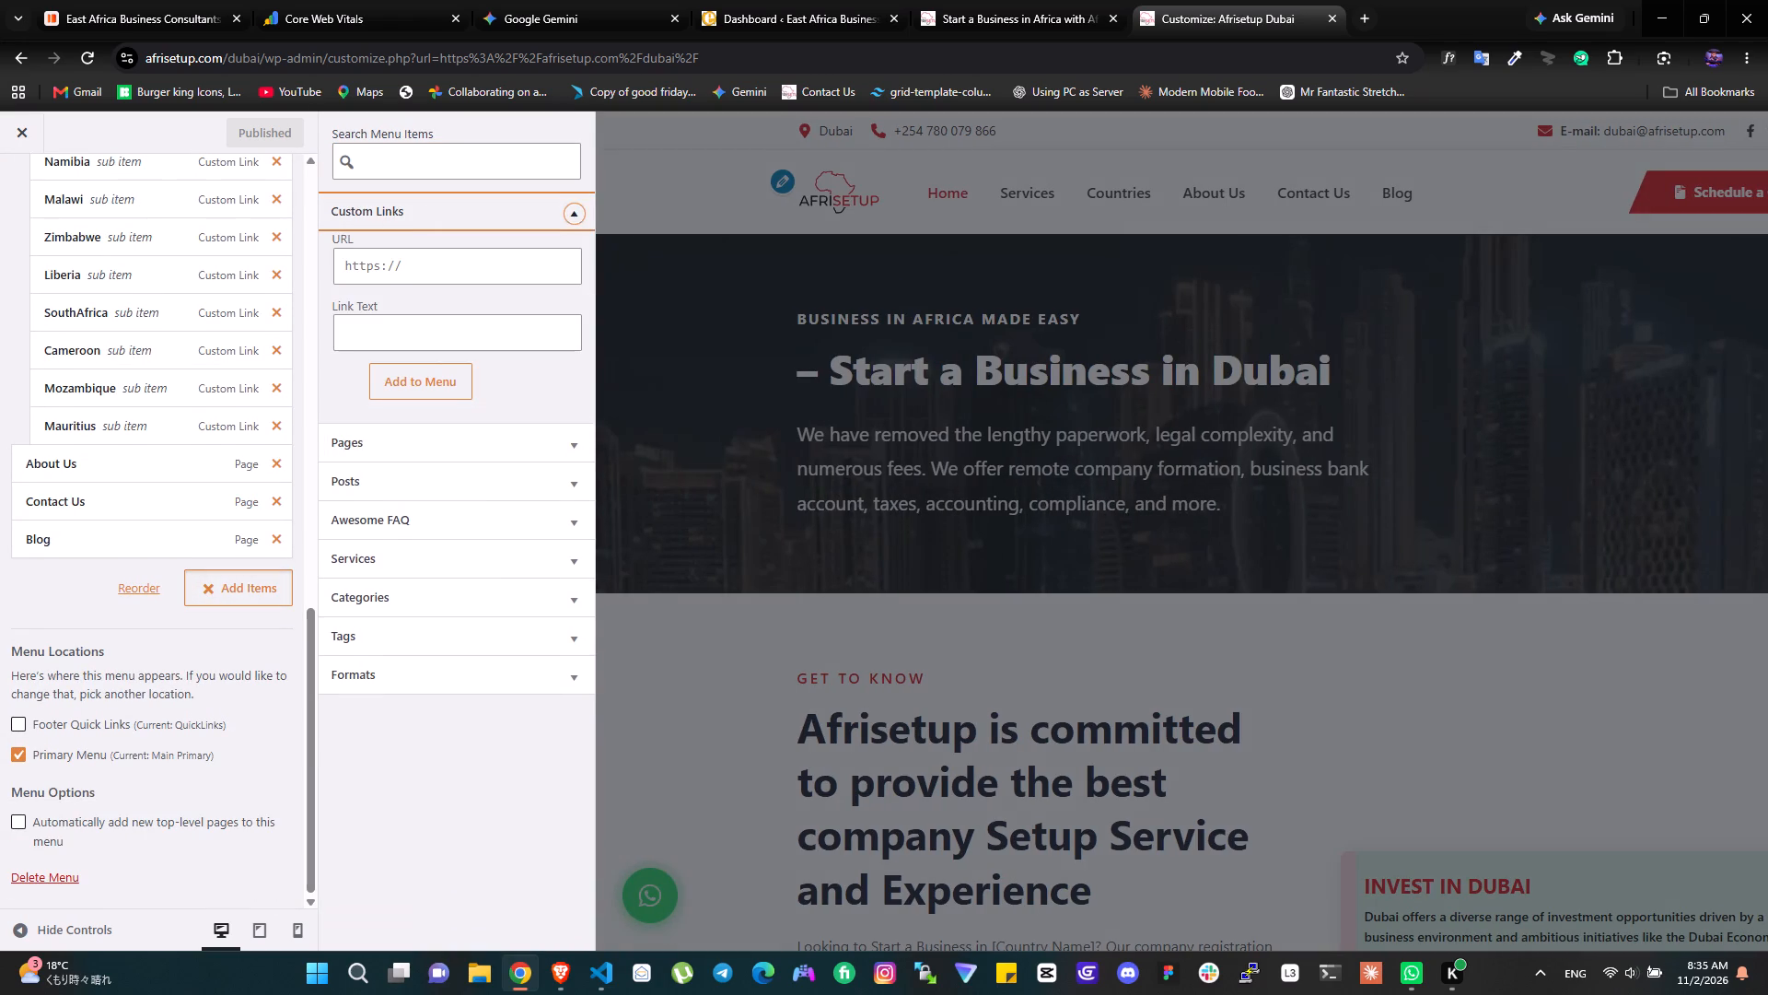
pyautogui.click(382, 283)
pyautogui.hotkey('ctrl', 'v')
pyautogui.click(365, 343)
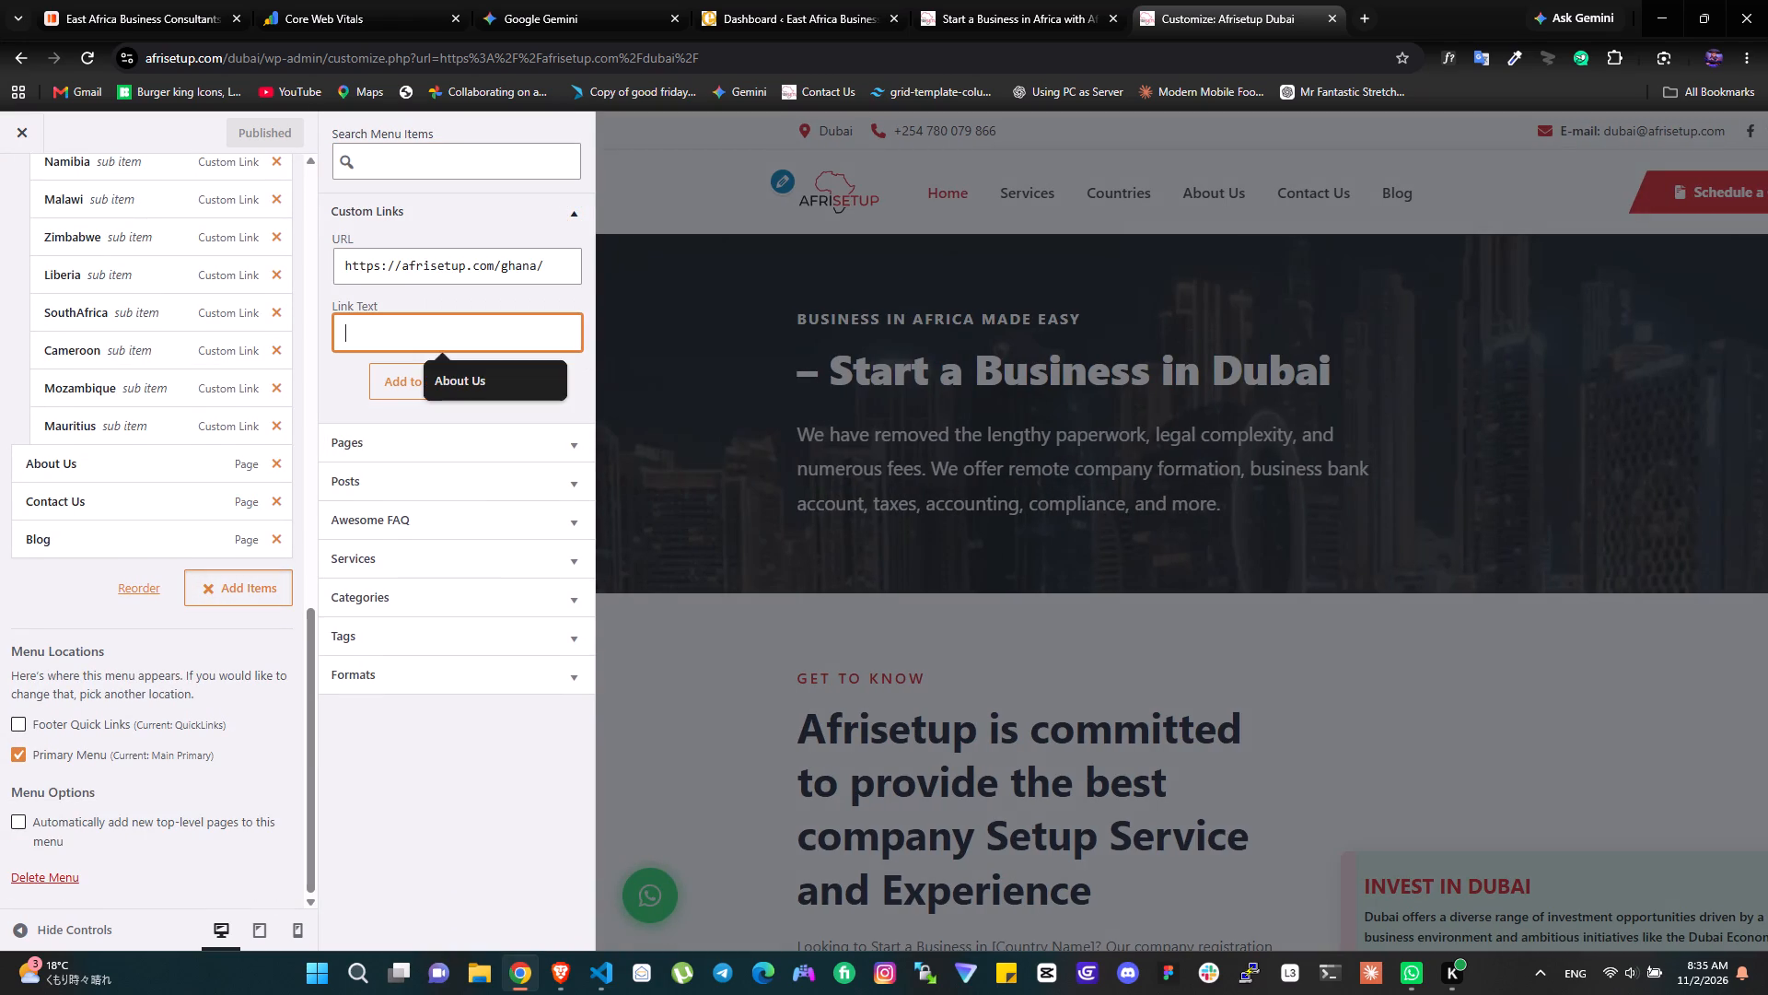
pyautogui.hotkey('shift', 'g')
pyautogui.write('hana')
pyautogui.click(403, 372)
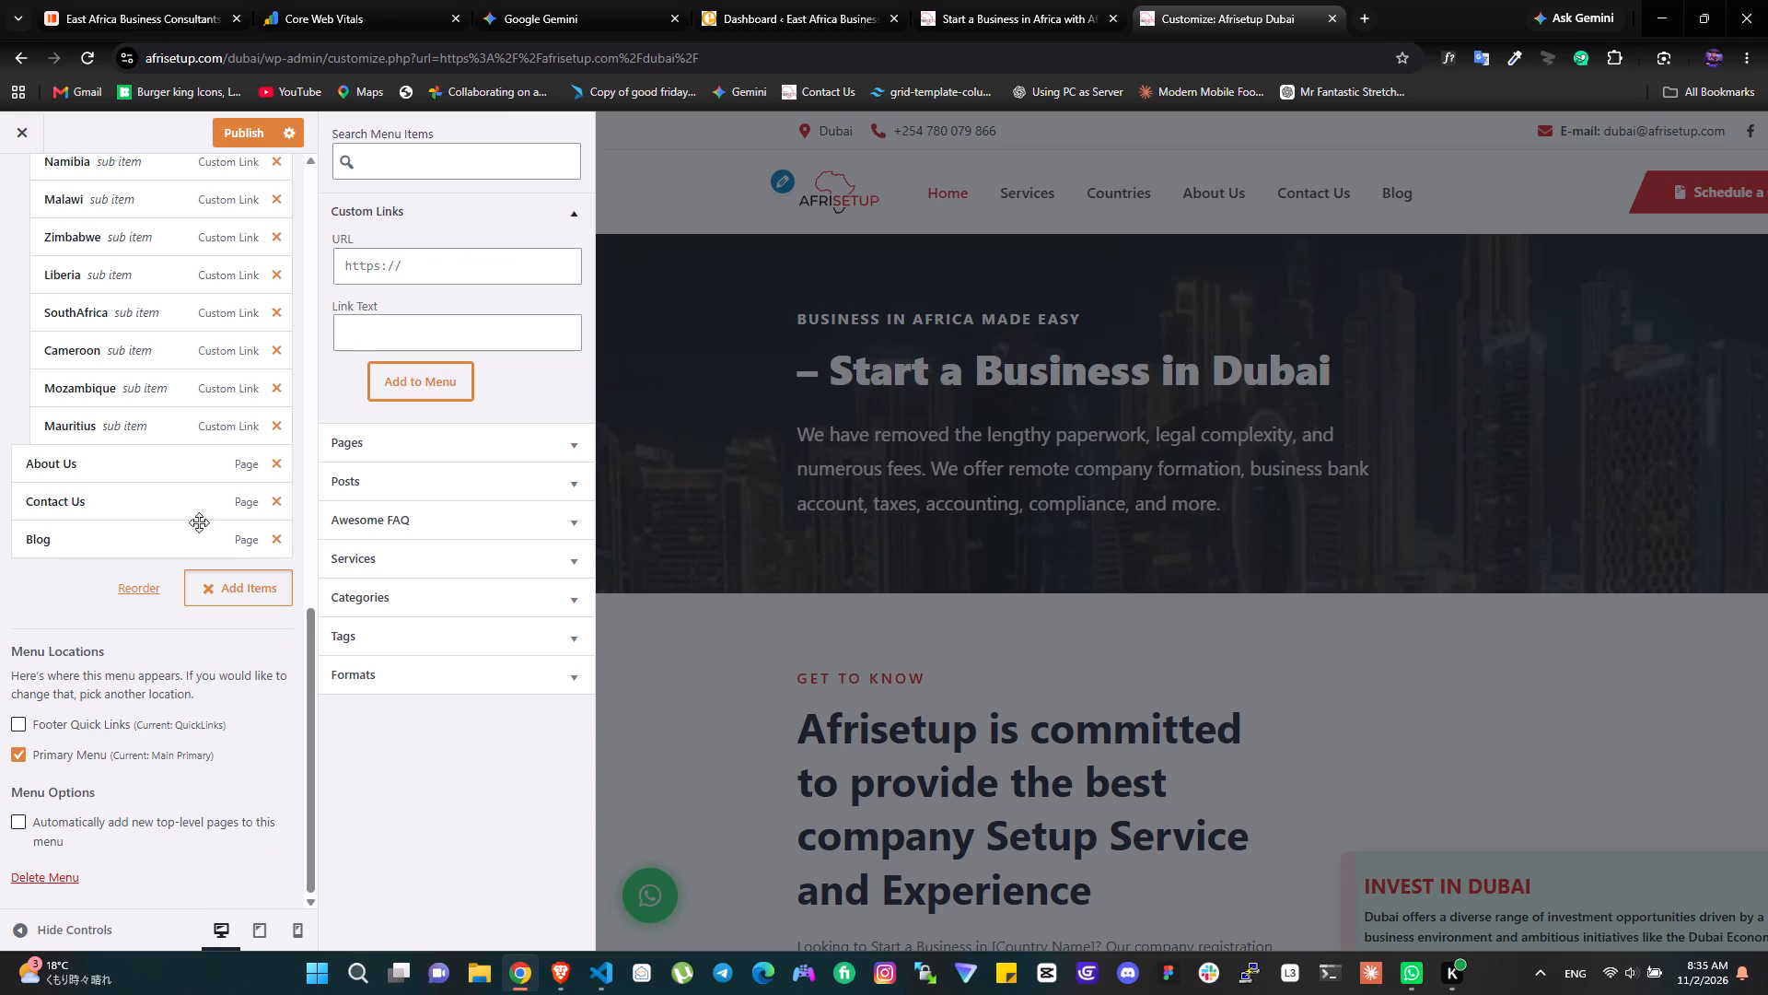
# Nest the Ghana link below Mauritius as a Countries sub item and publish the Dubai menu.
pyautogui.moveTo(128, 570); pyautogui.dragTo(145, 455)
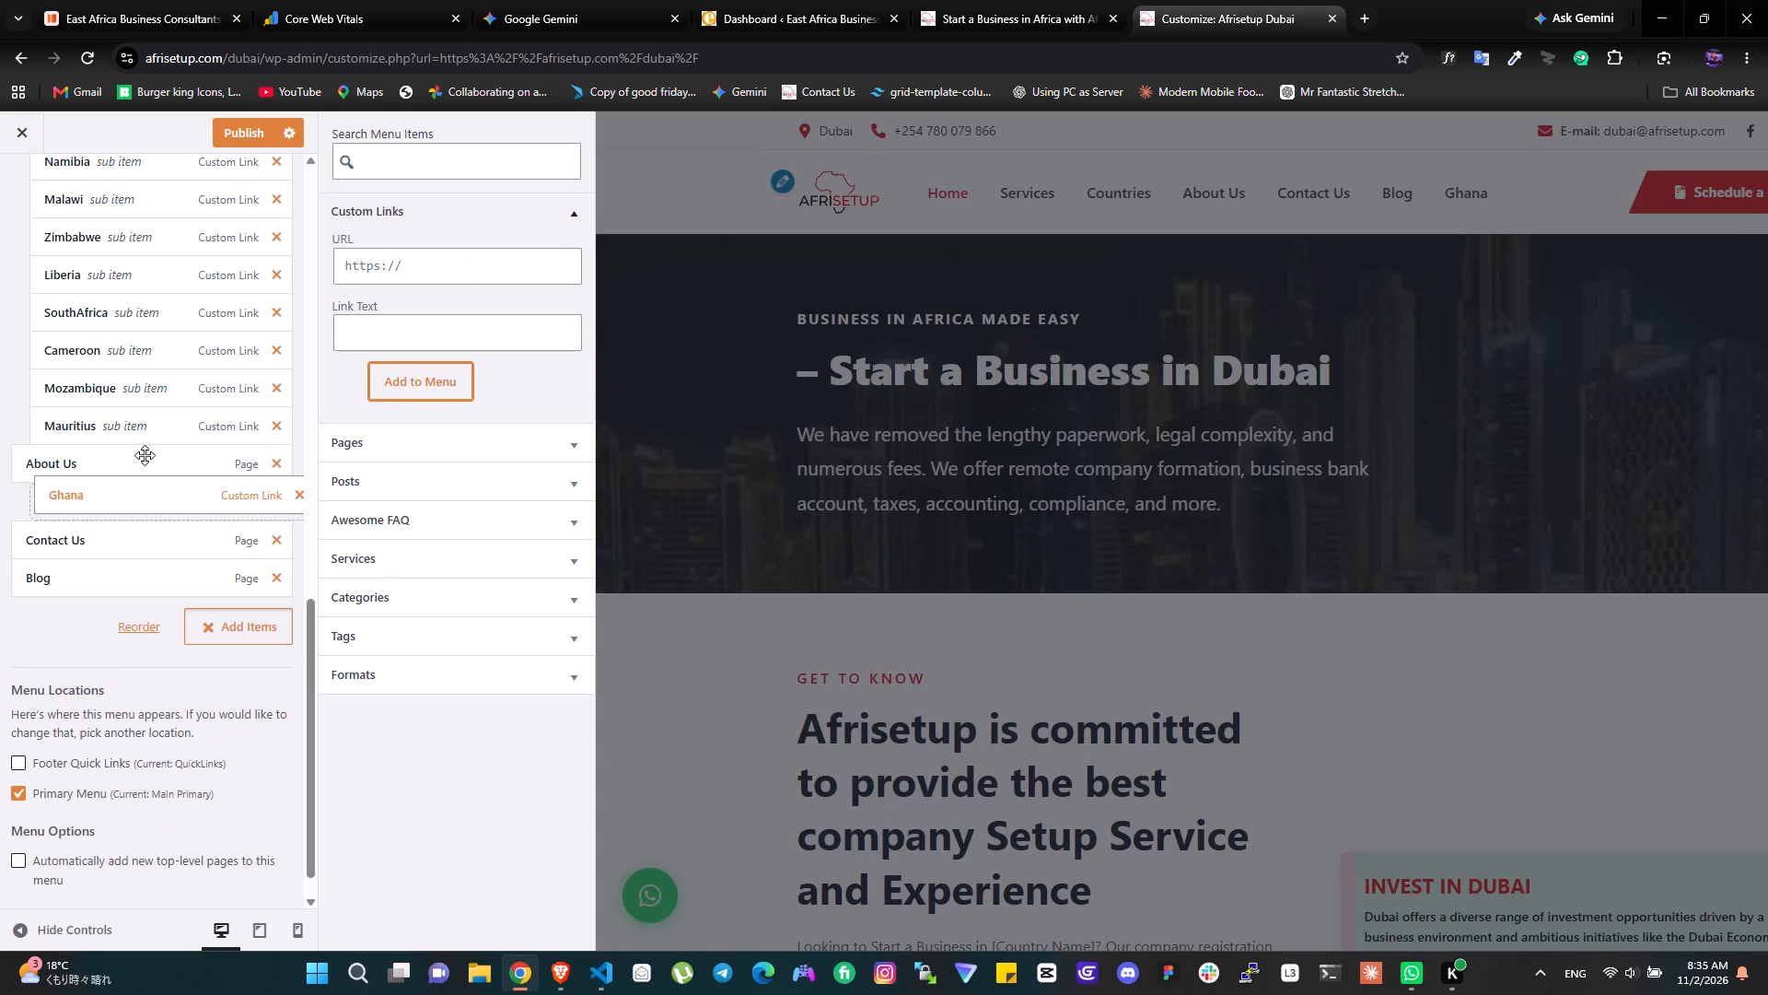
pyautogui.moveTo(145, 455); pyautogui.dragTo(148, 454)
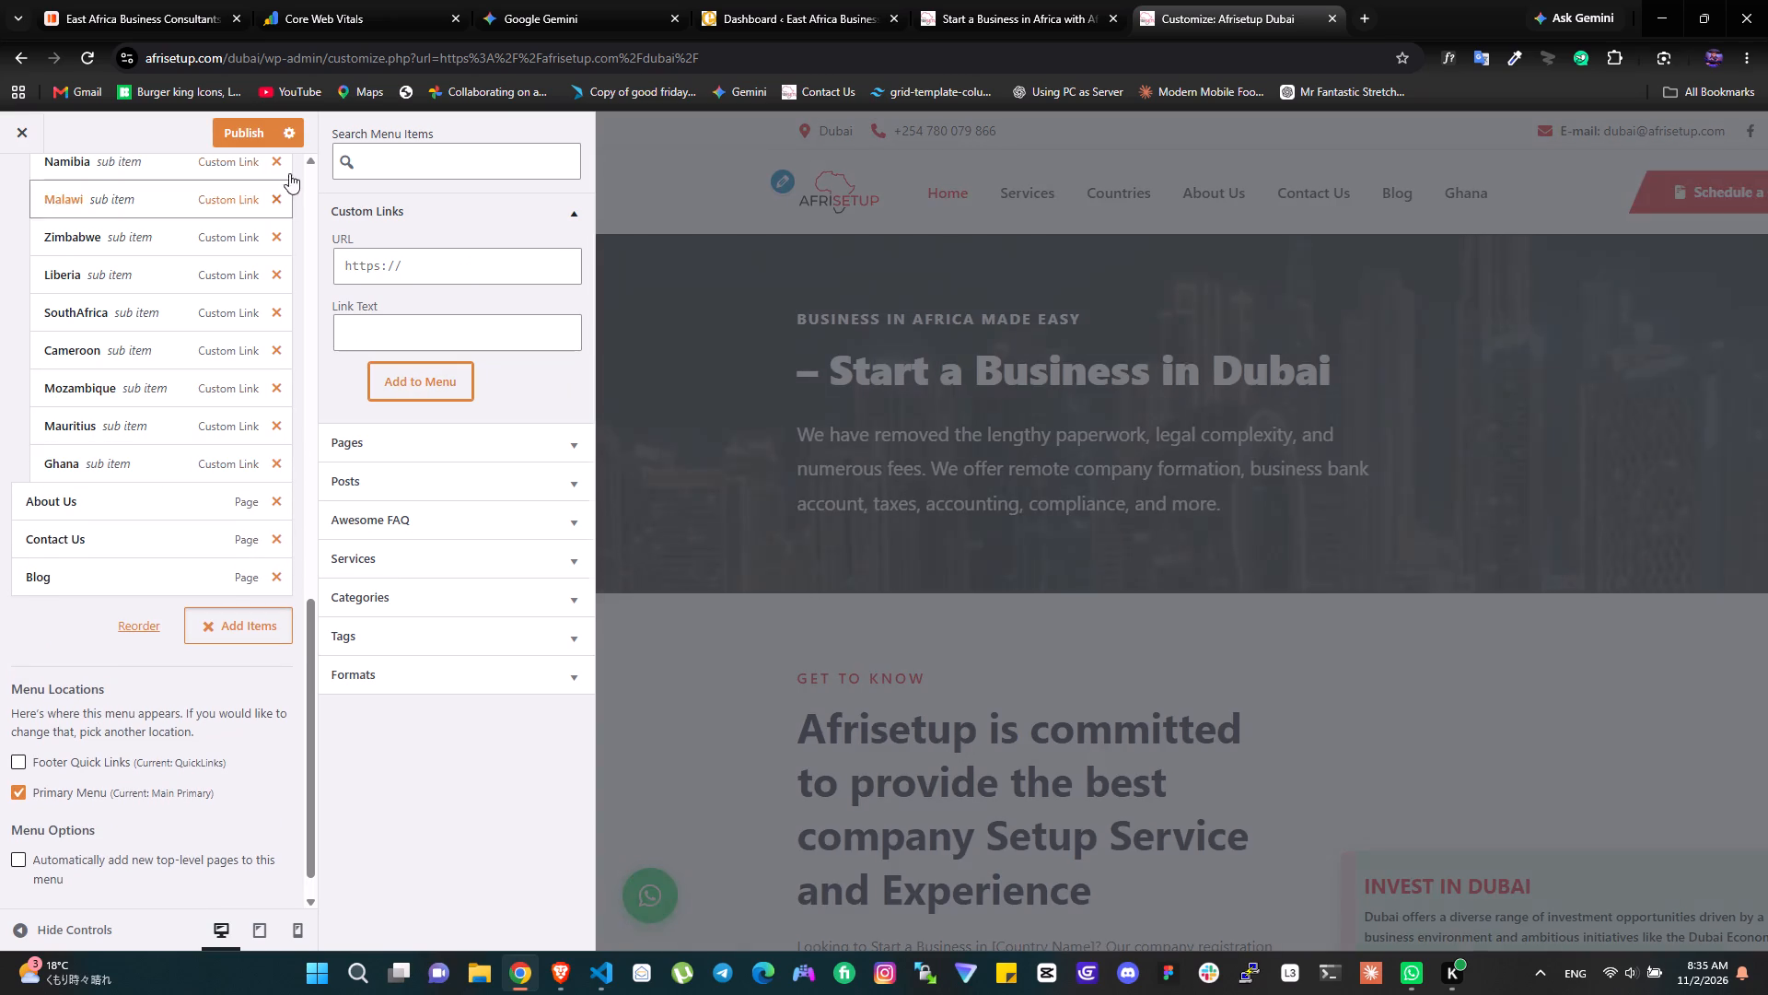
pyautogui.click(245, 130)
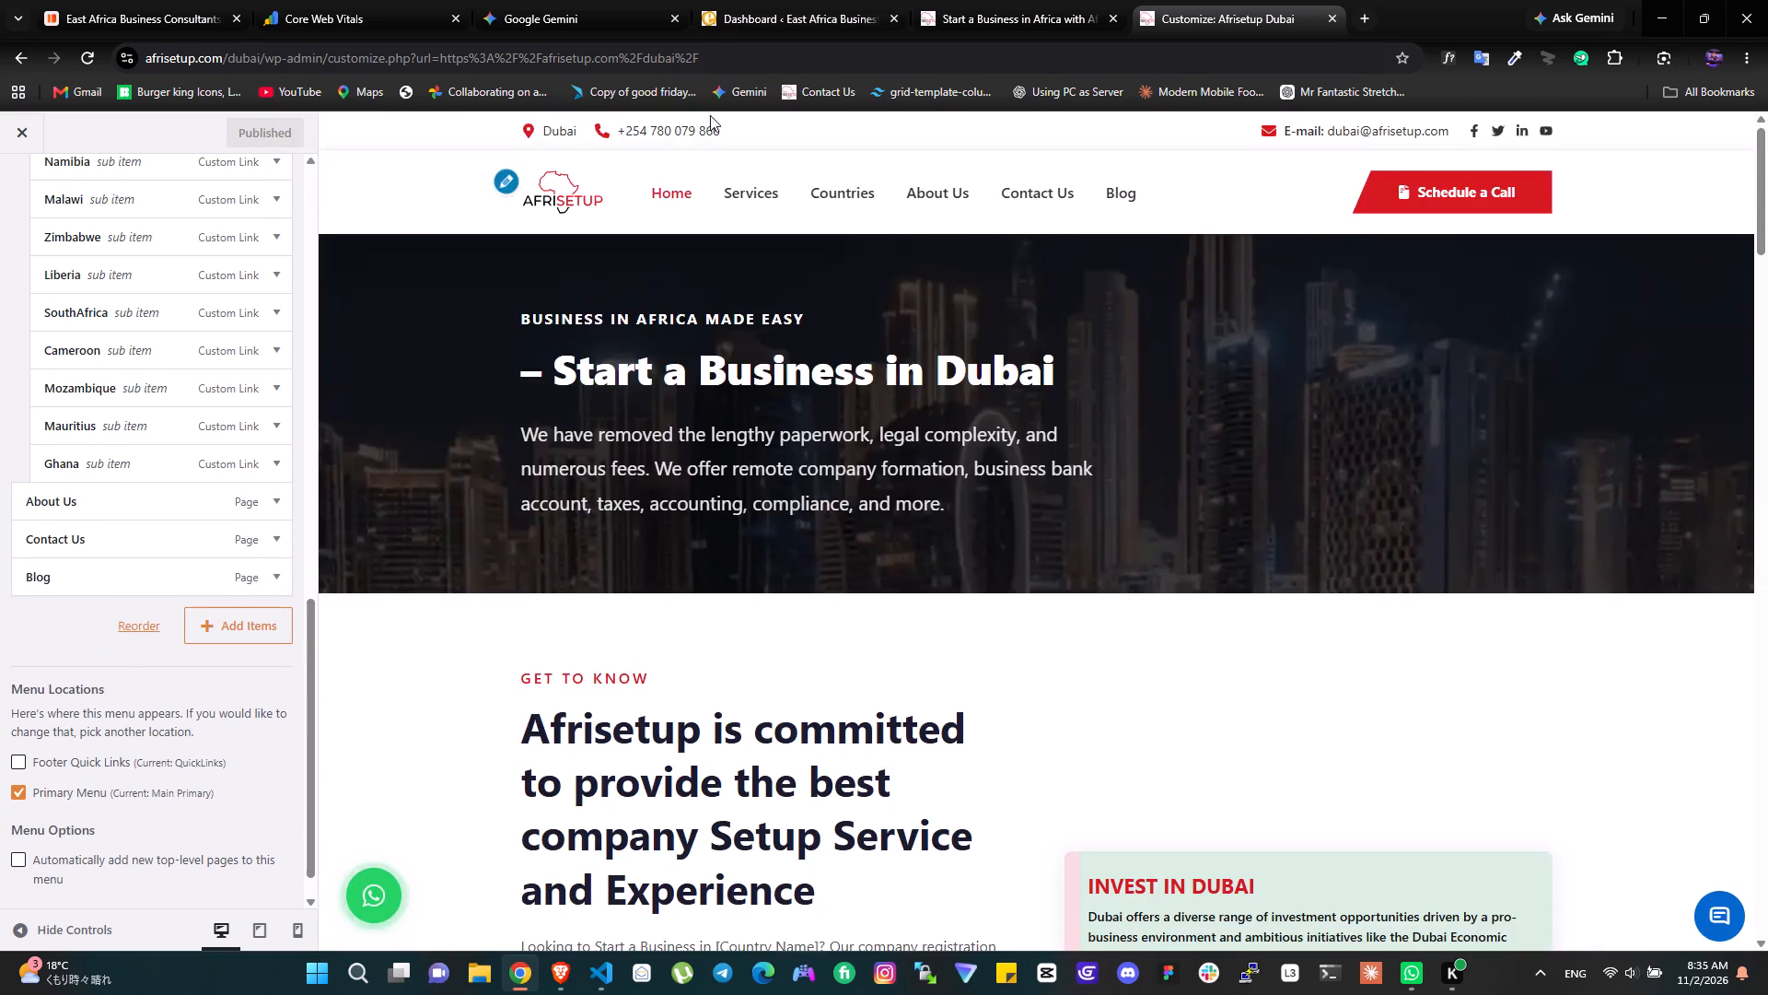
# Close the Dubai site and open the Mauritius site's Customizer by way of the main homepage's Countries section.
pyautogui.click(1336, 22)
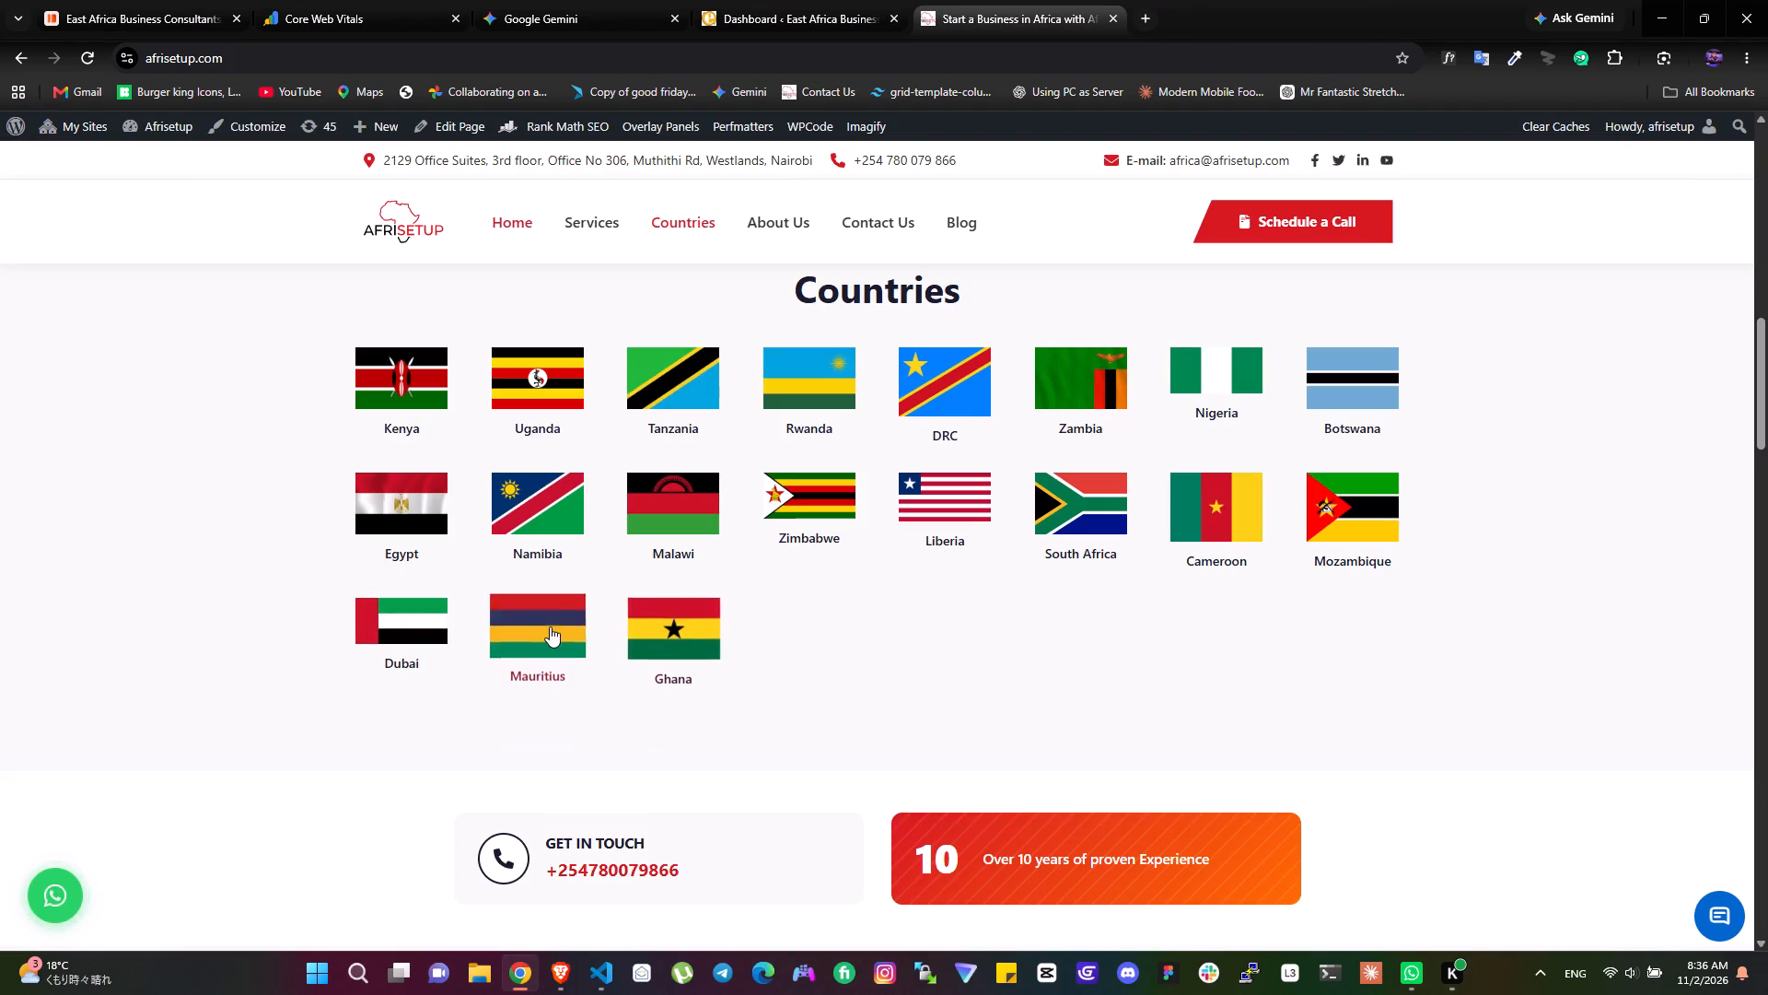
pyautogui.click(548, 626)
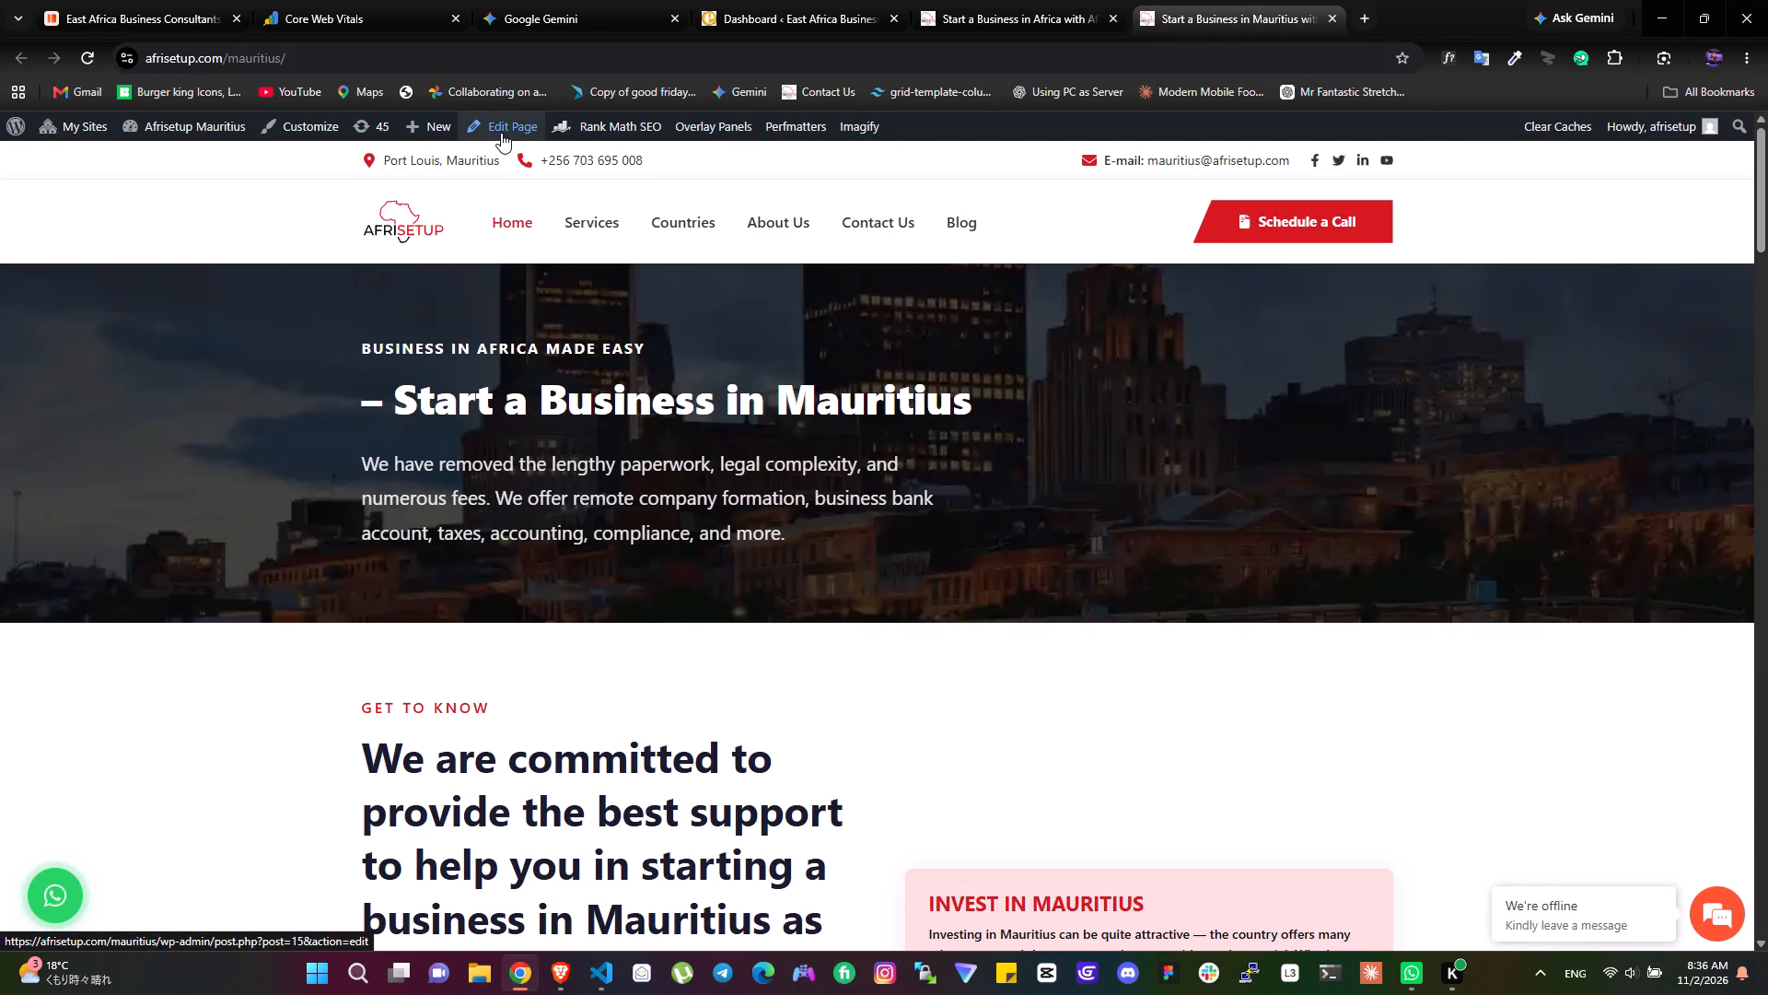
pyautogui.click(326, 124)
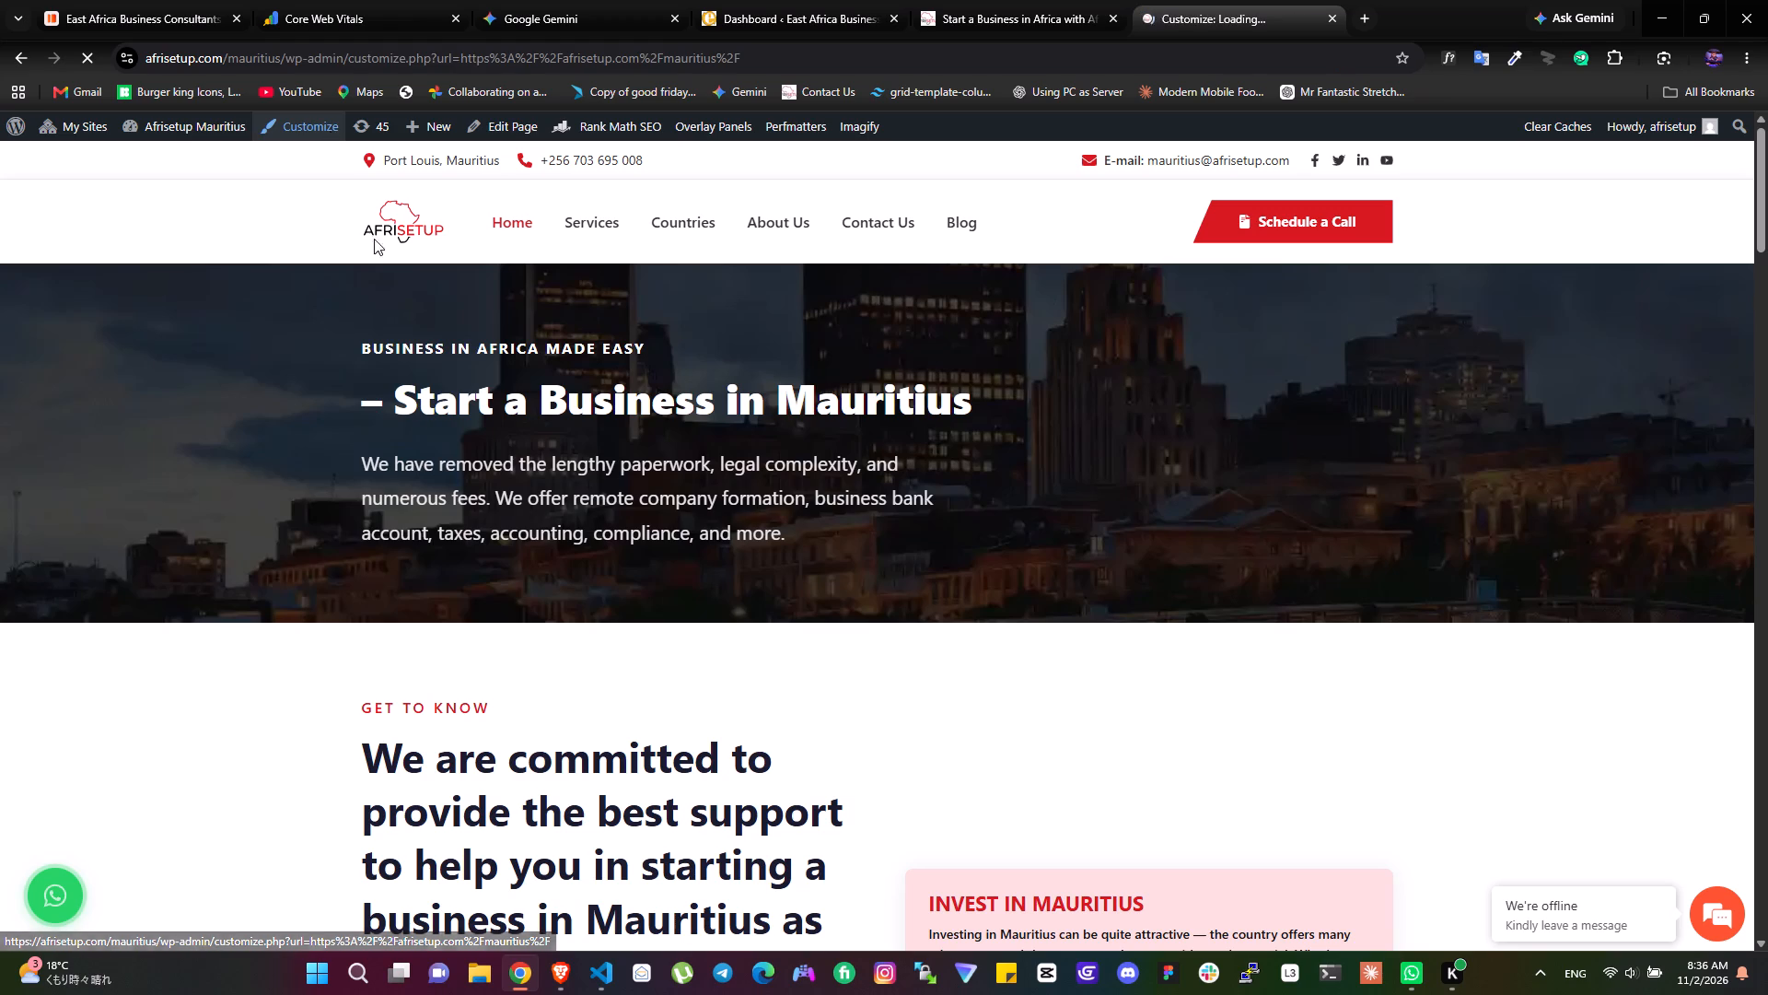
pyautogui.scroll(-5, 419, 426)
pyautogui.scroll(-1, 587, 487)
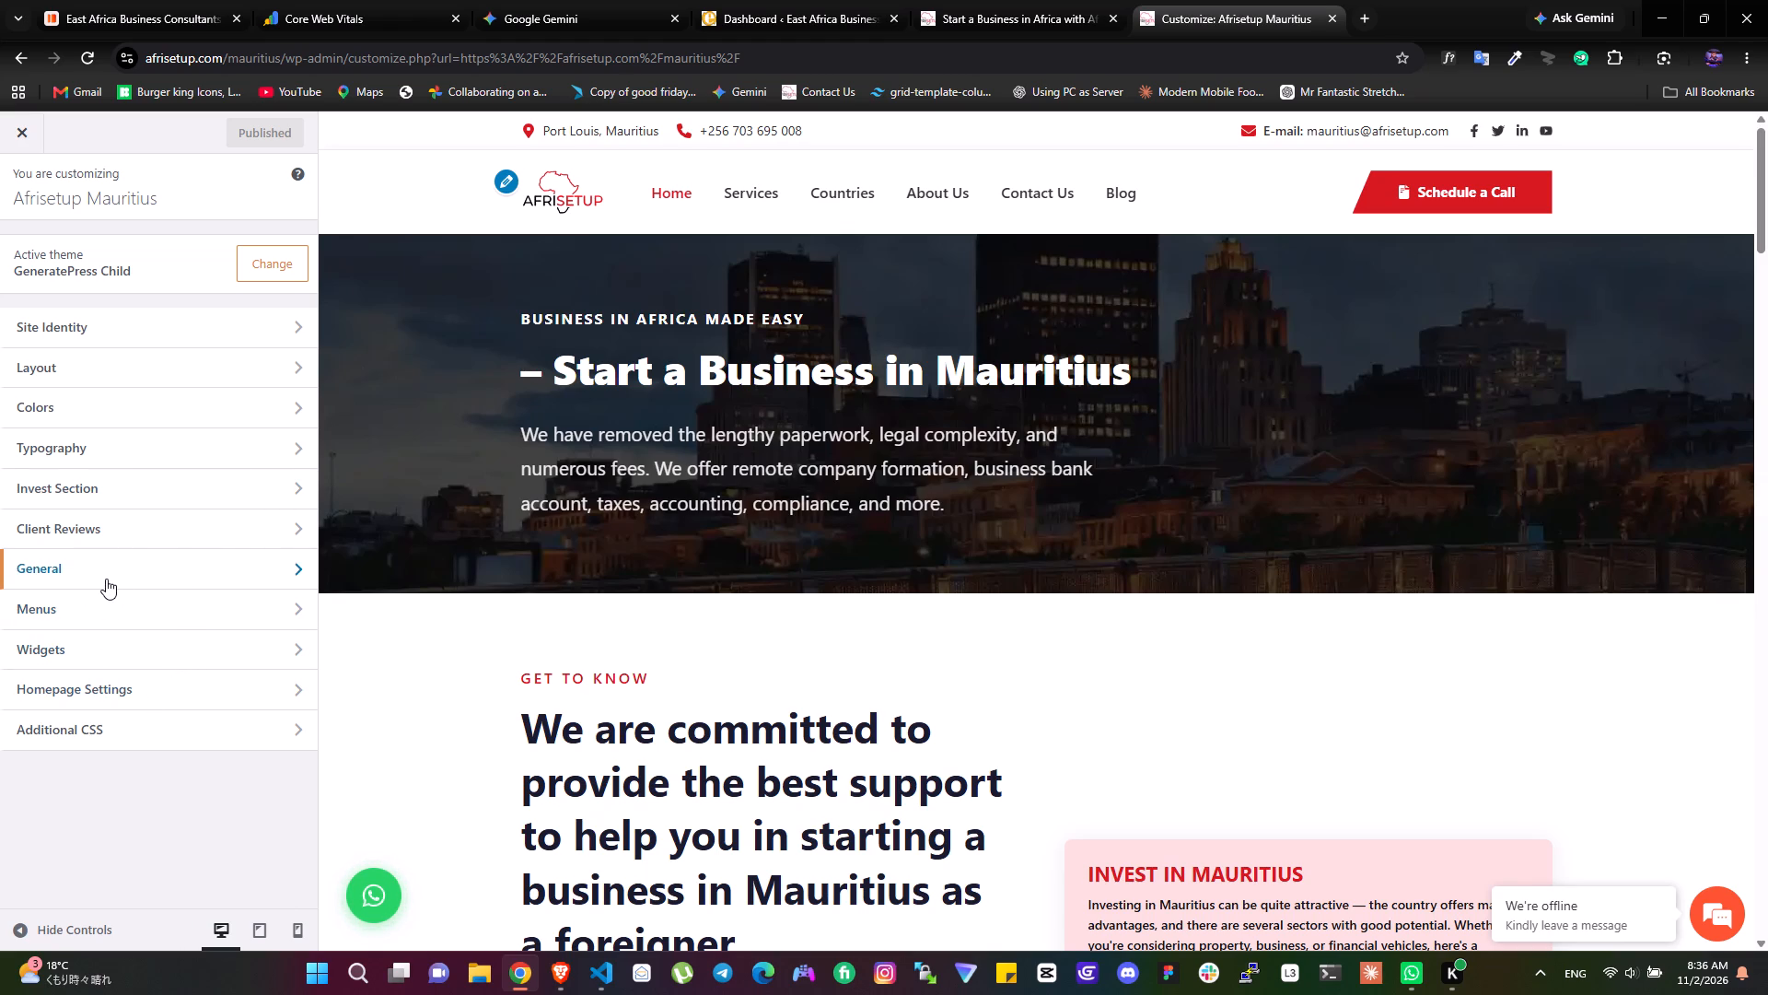
pyautogui.click(85, 611)
pyautogui.click(134, 286)
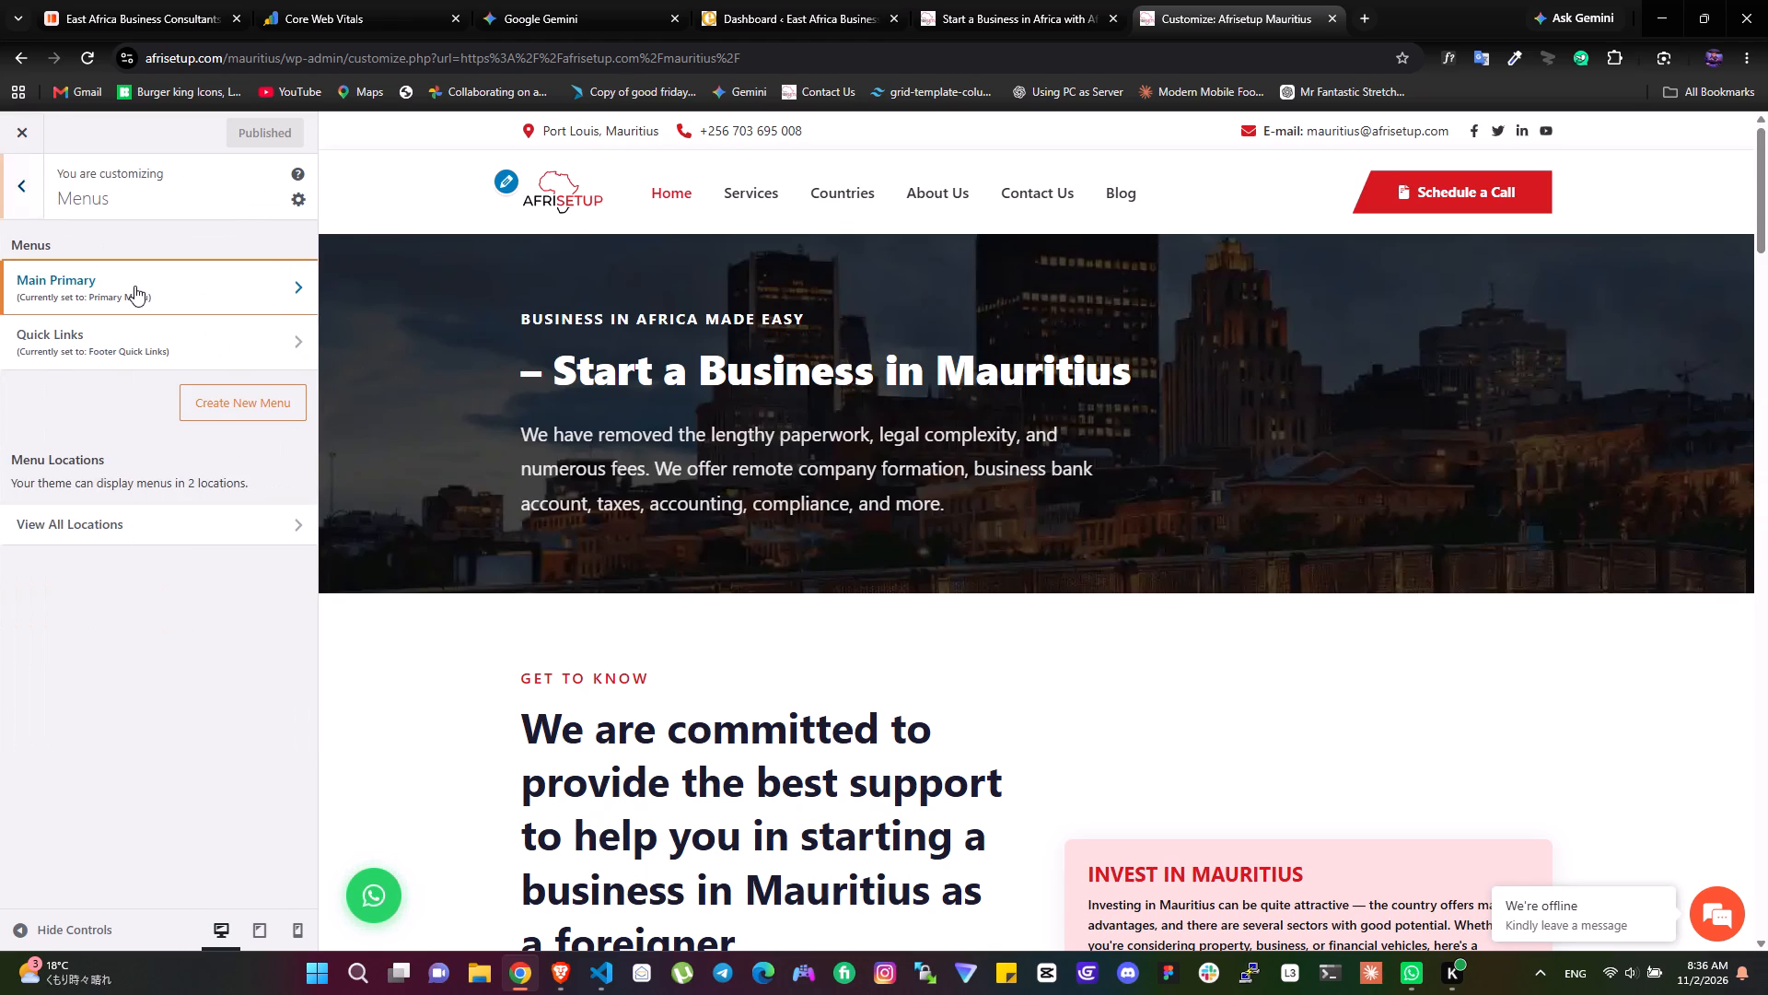
pyautogui.scroll(-12, 210, 464)
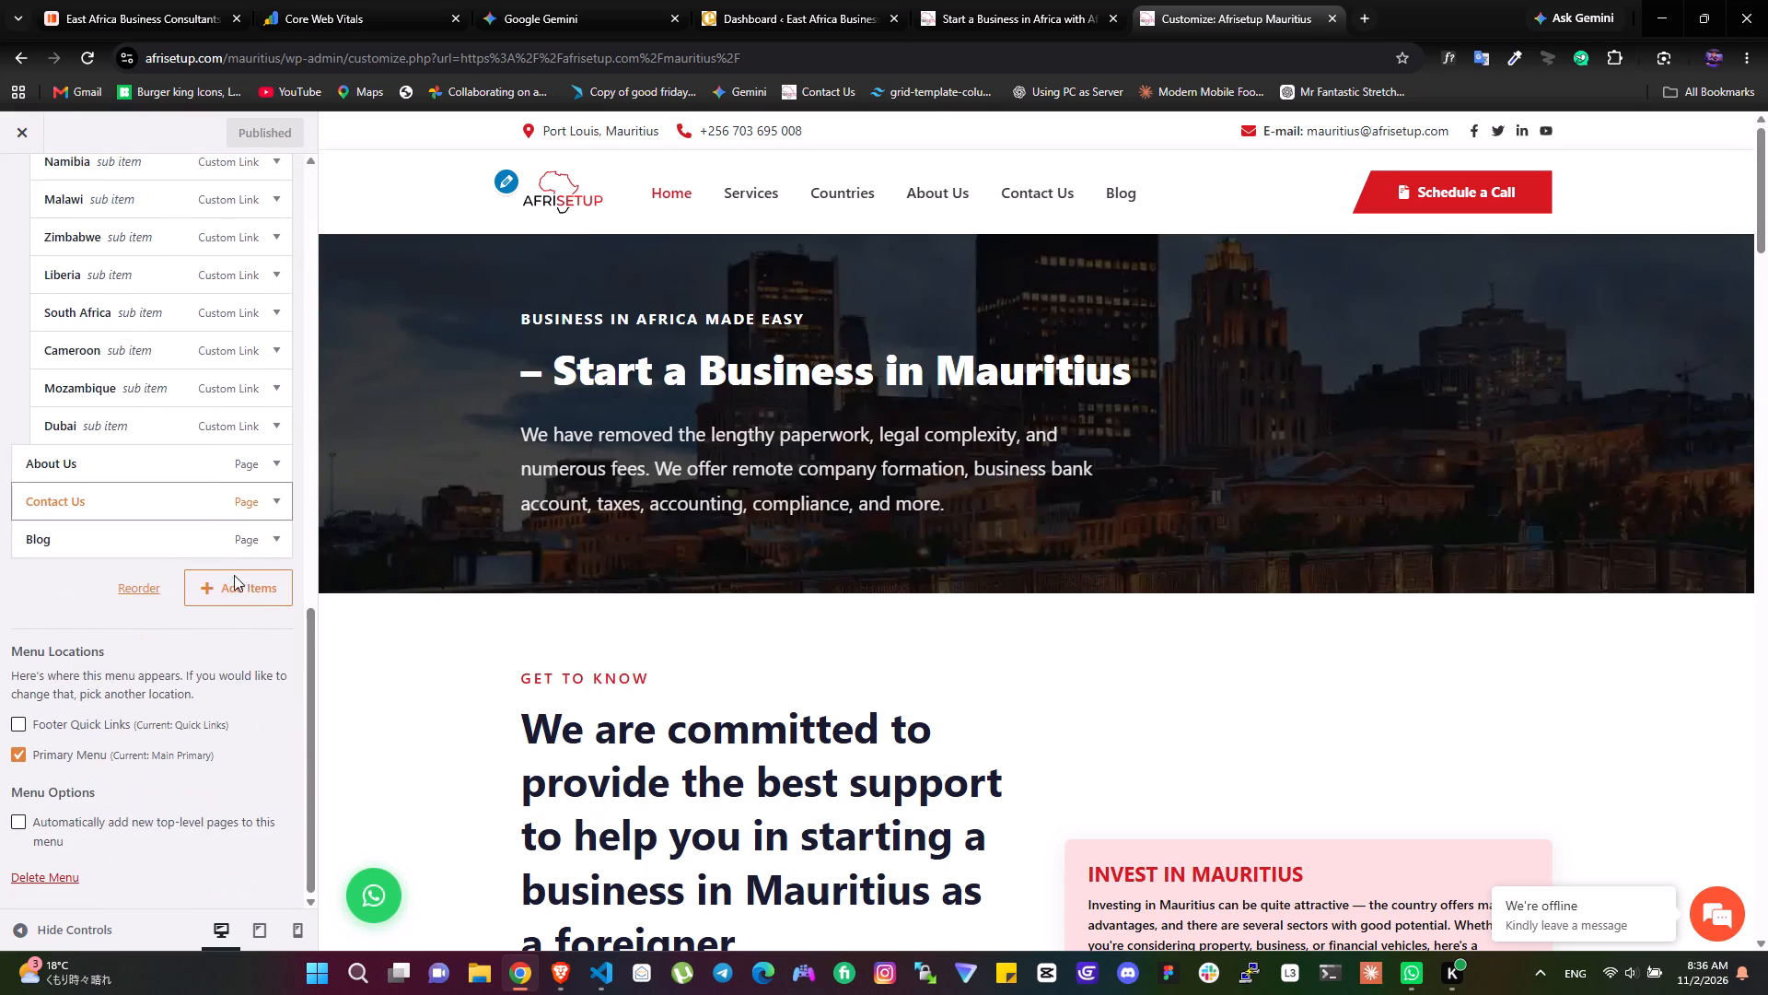
pyautogui.click(260, 600)
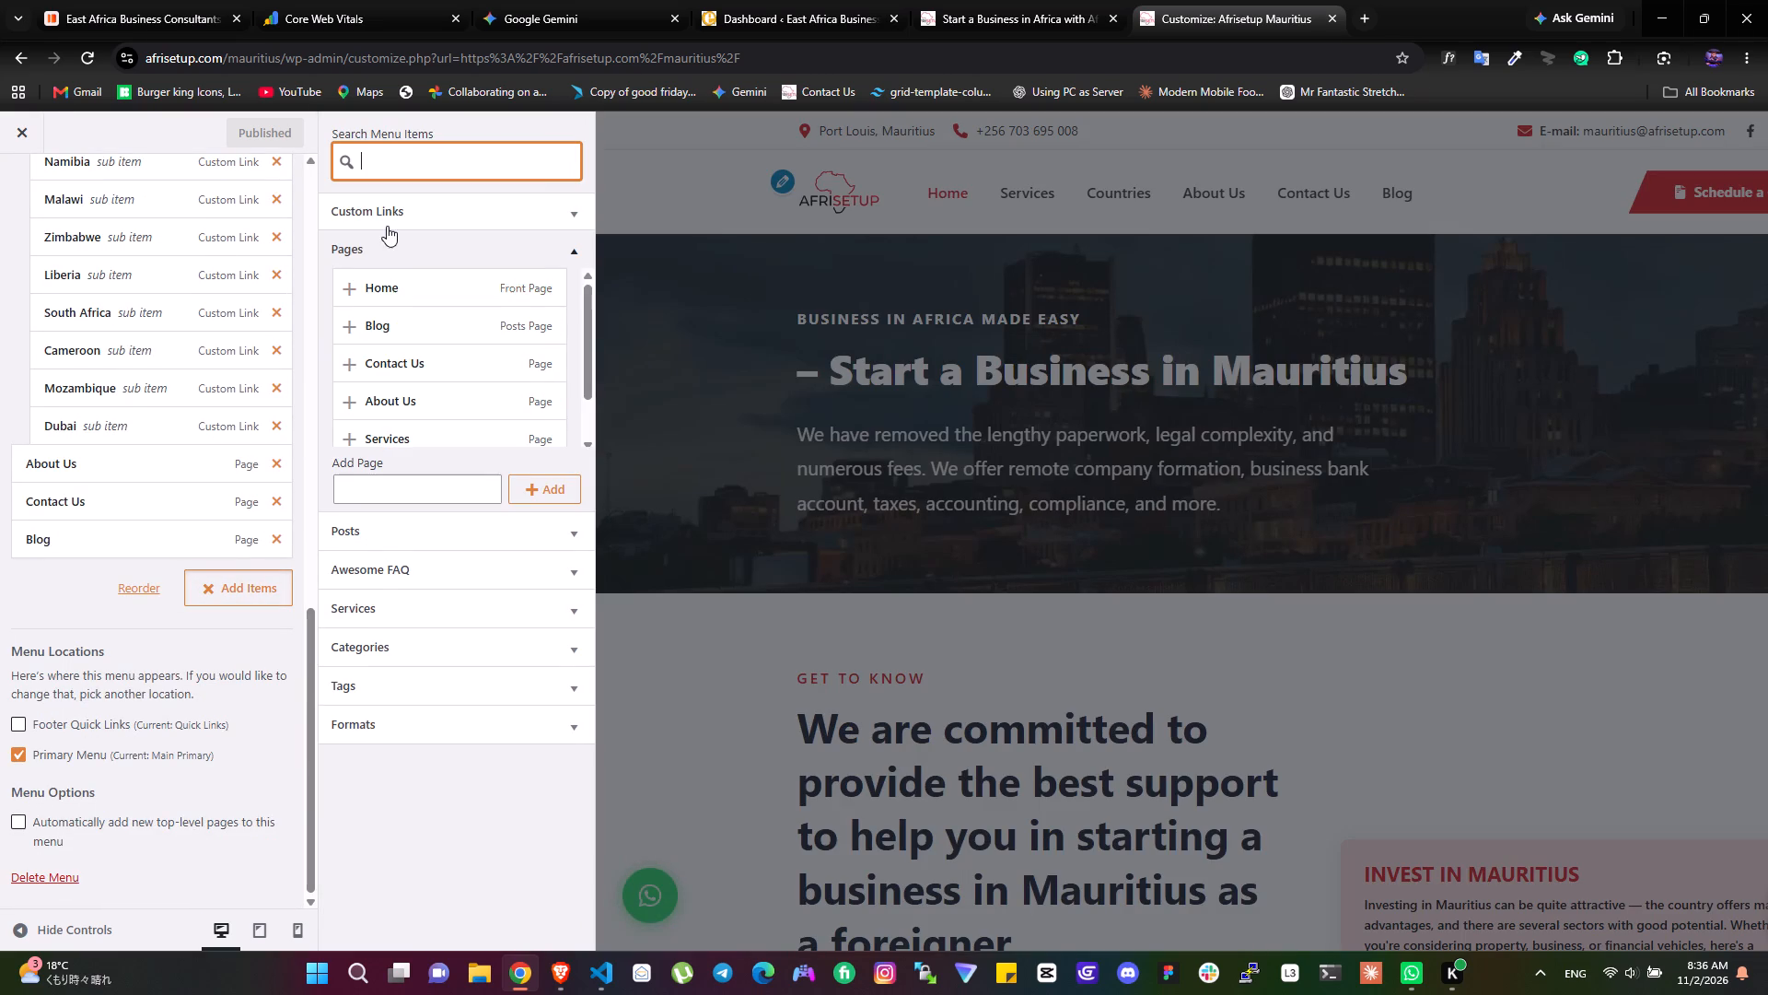
pyautogui.click(387, 218)
pyautogui.click(389, 264)
pyautogui.hotkey('ctrl', 'v')
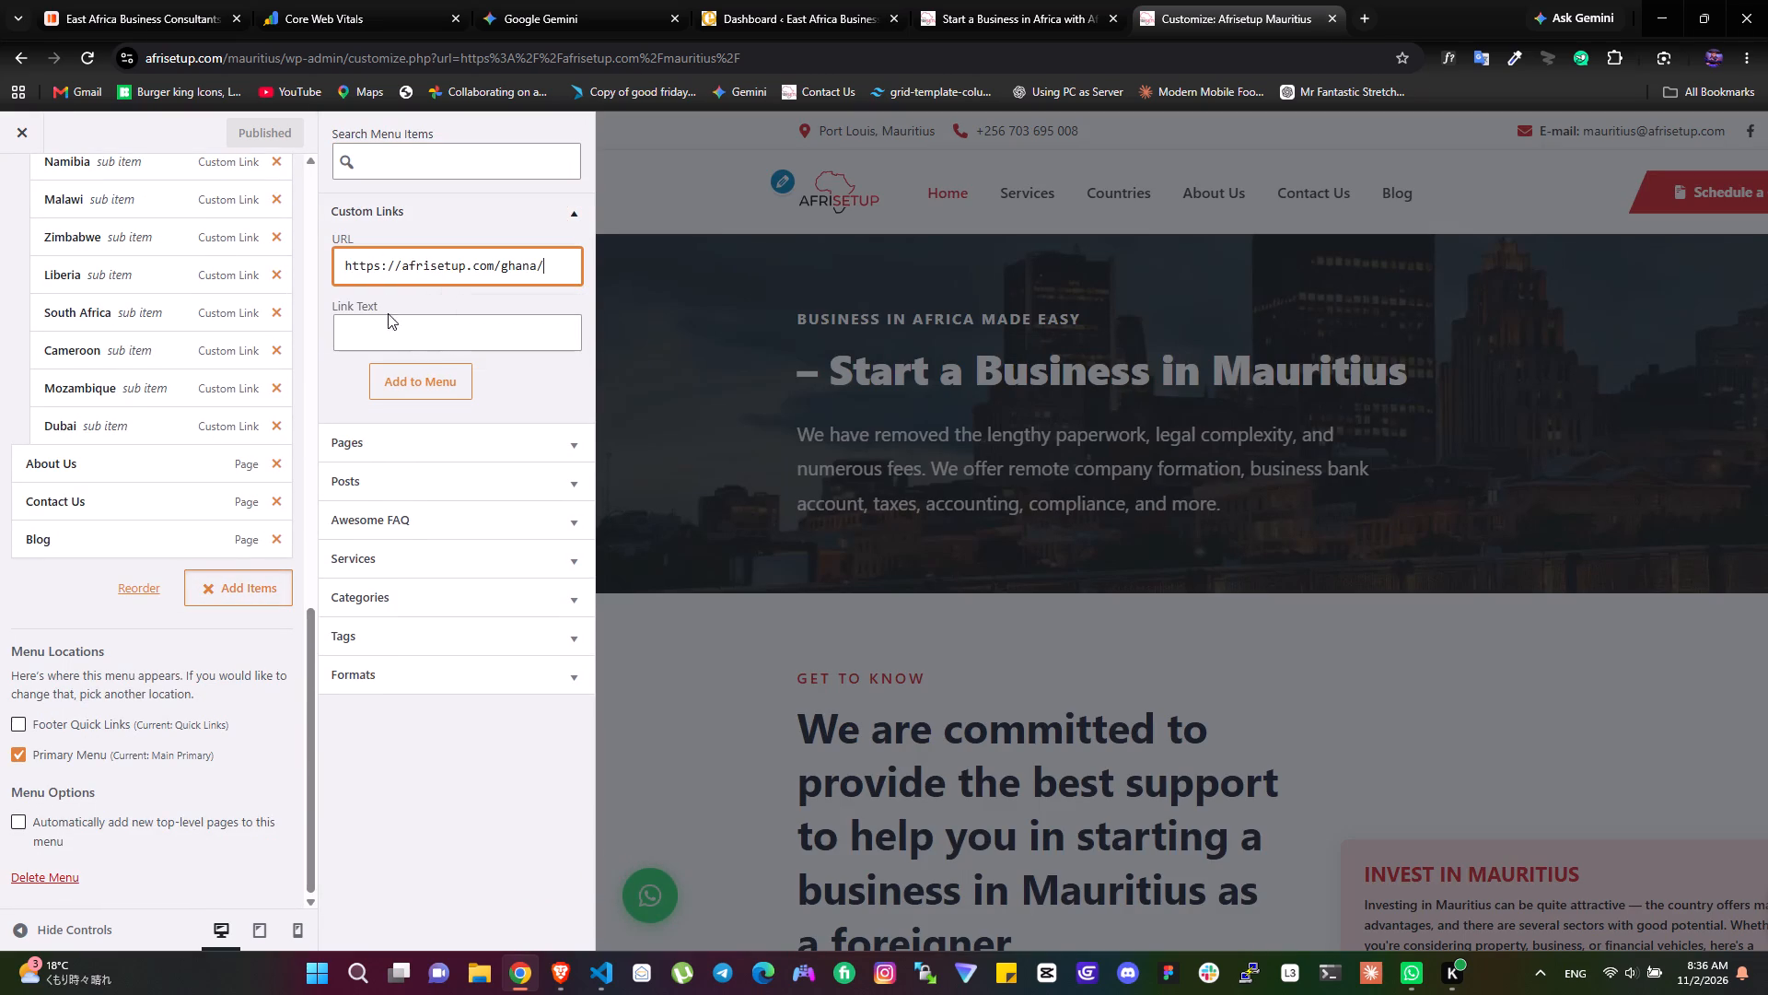
pyautogui.click(389, 325)
pyautogui.write('Gh')
pyautogui.write('ana')
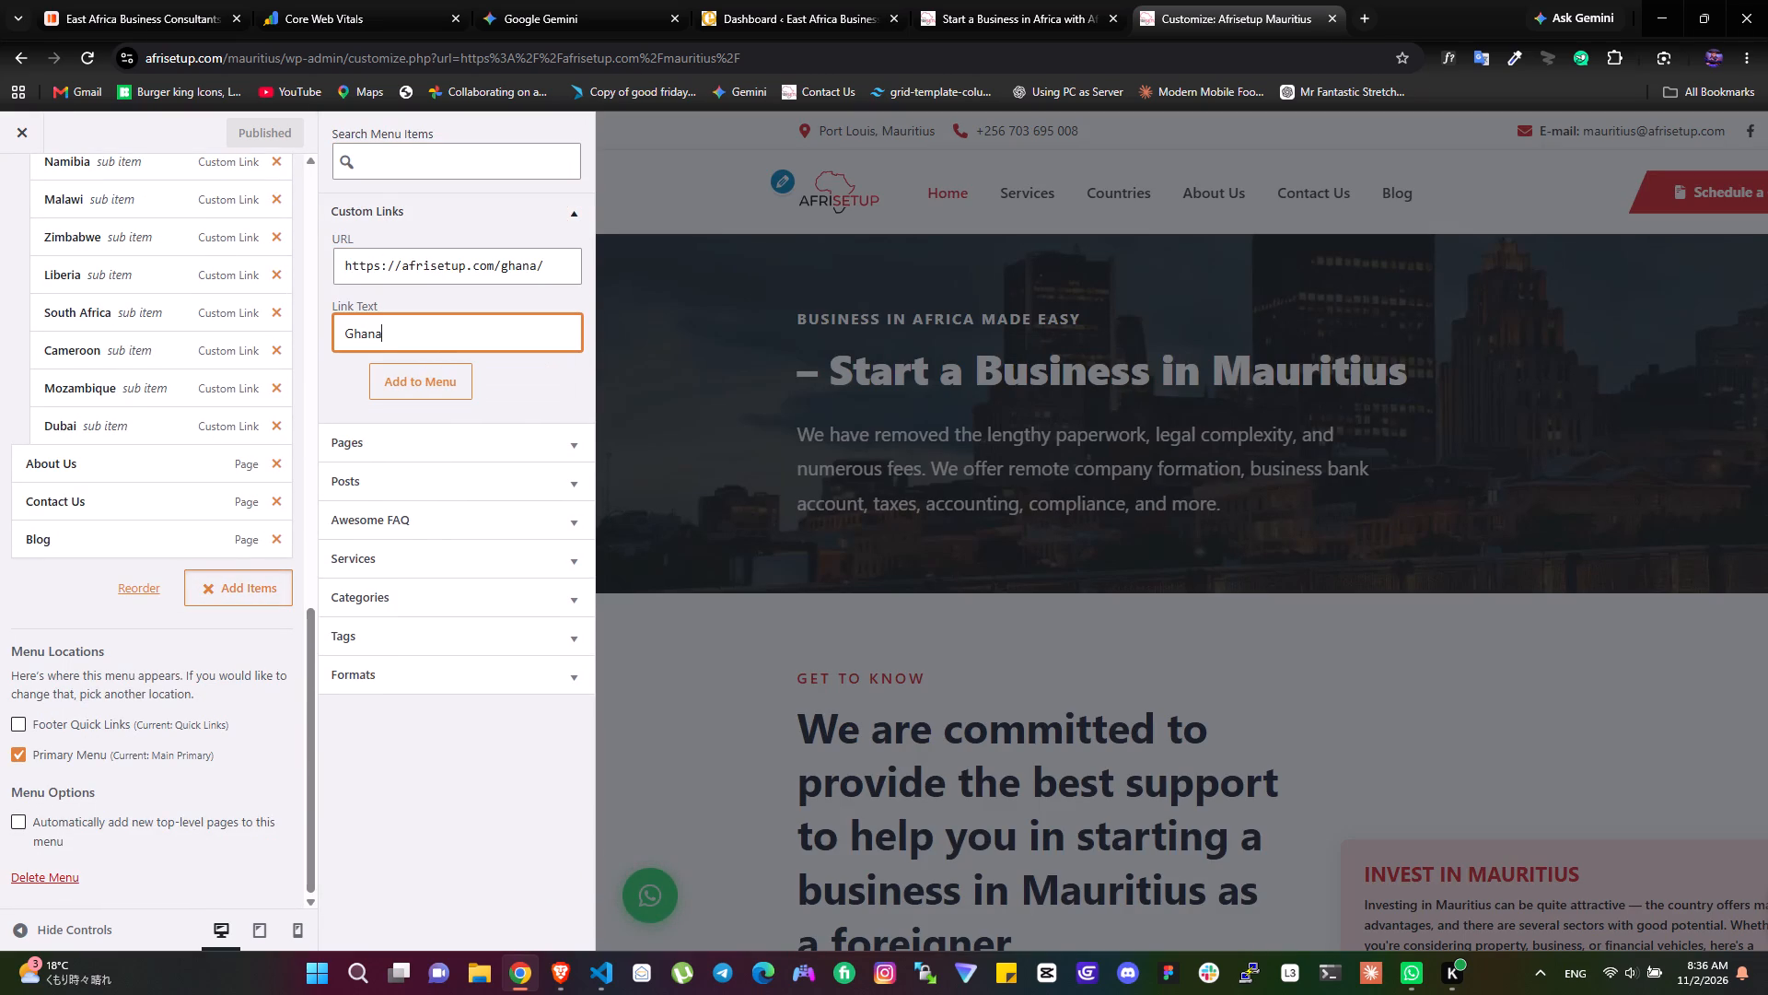
pyautogui.click(418, 379)
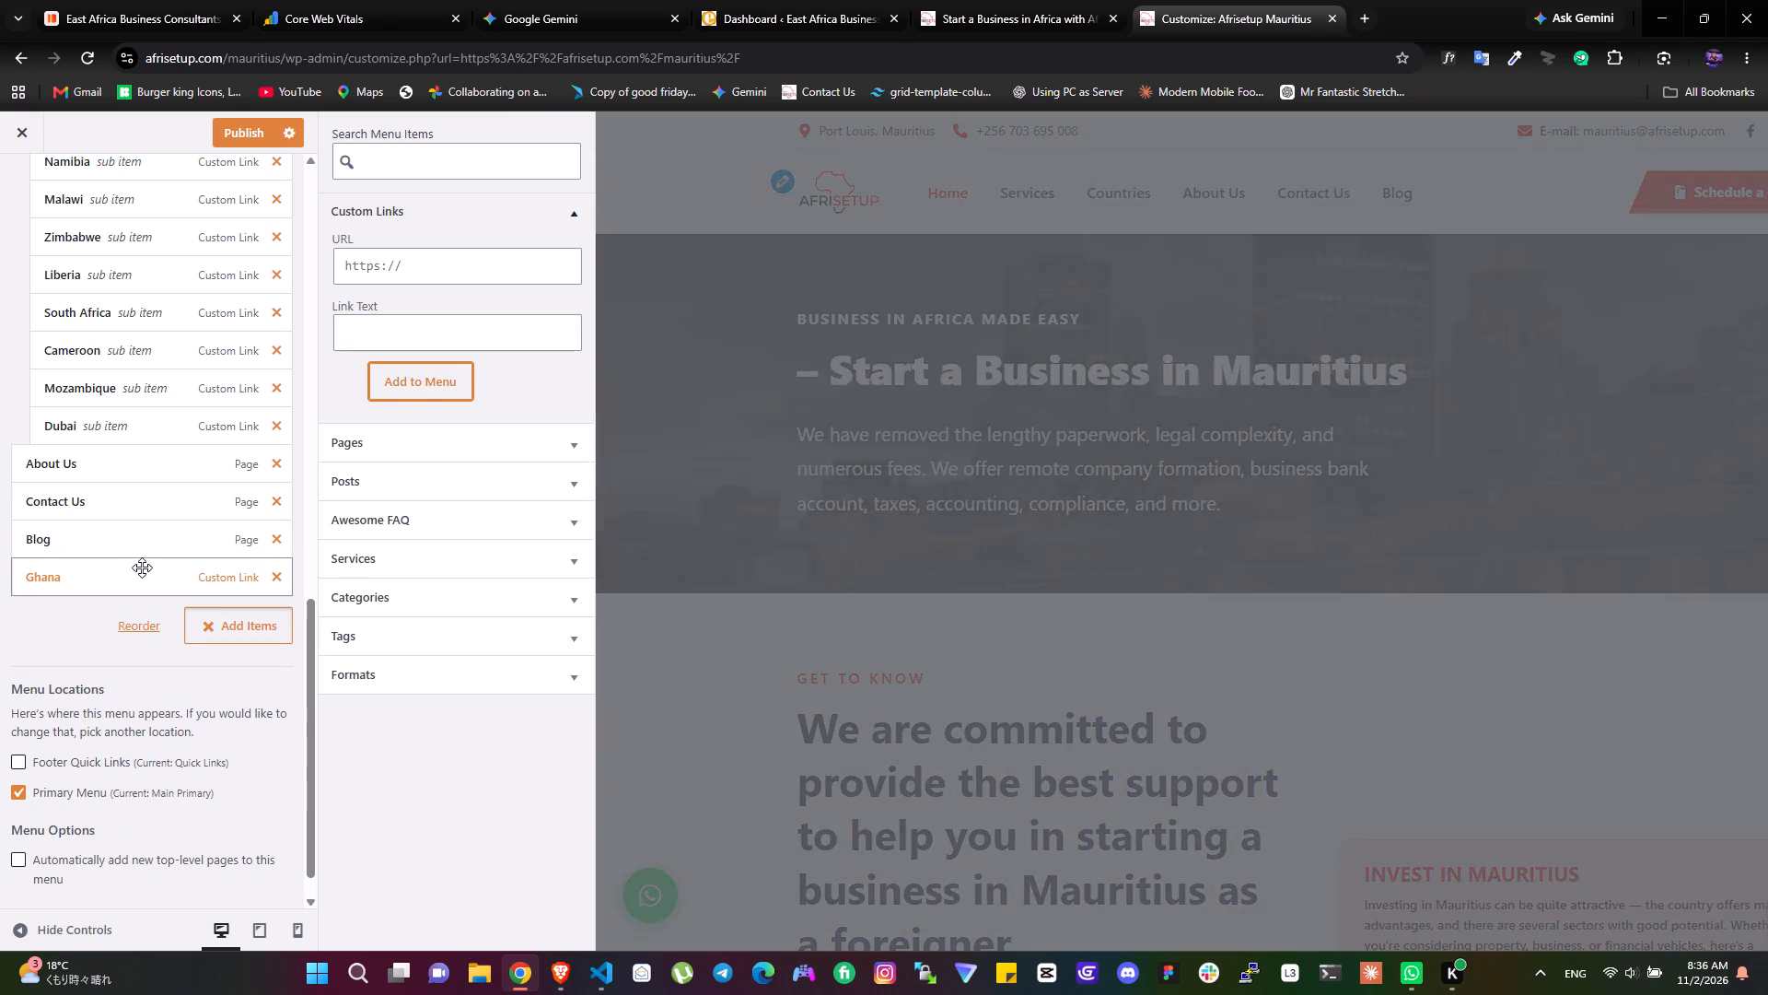
# Nest the Ghana link below Dubai as a Countries sub item and publish the Mauritius menu.
pyautogui.moveTo(141, 574); pyautogui.dragTo(148, 462)
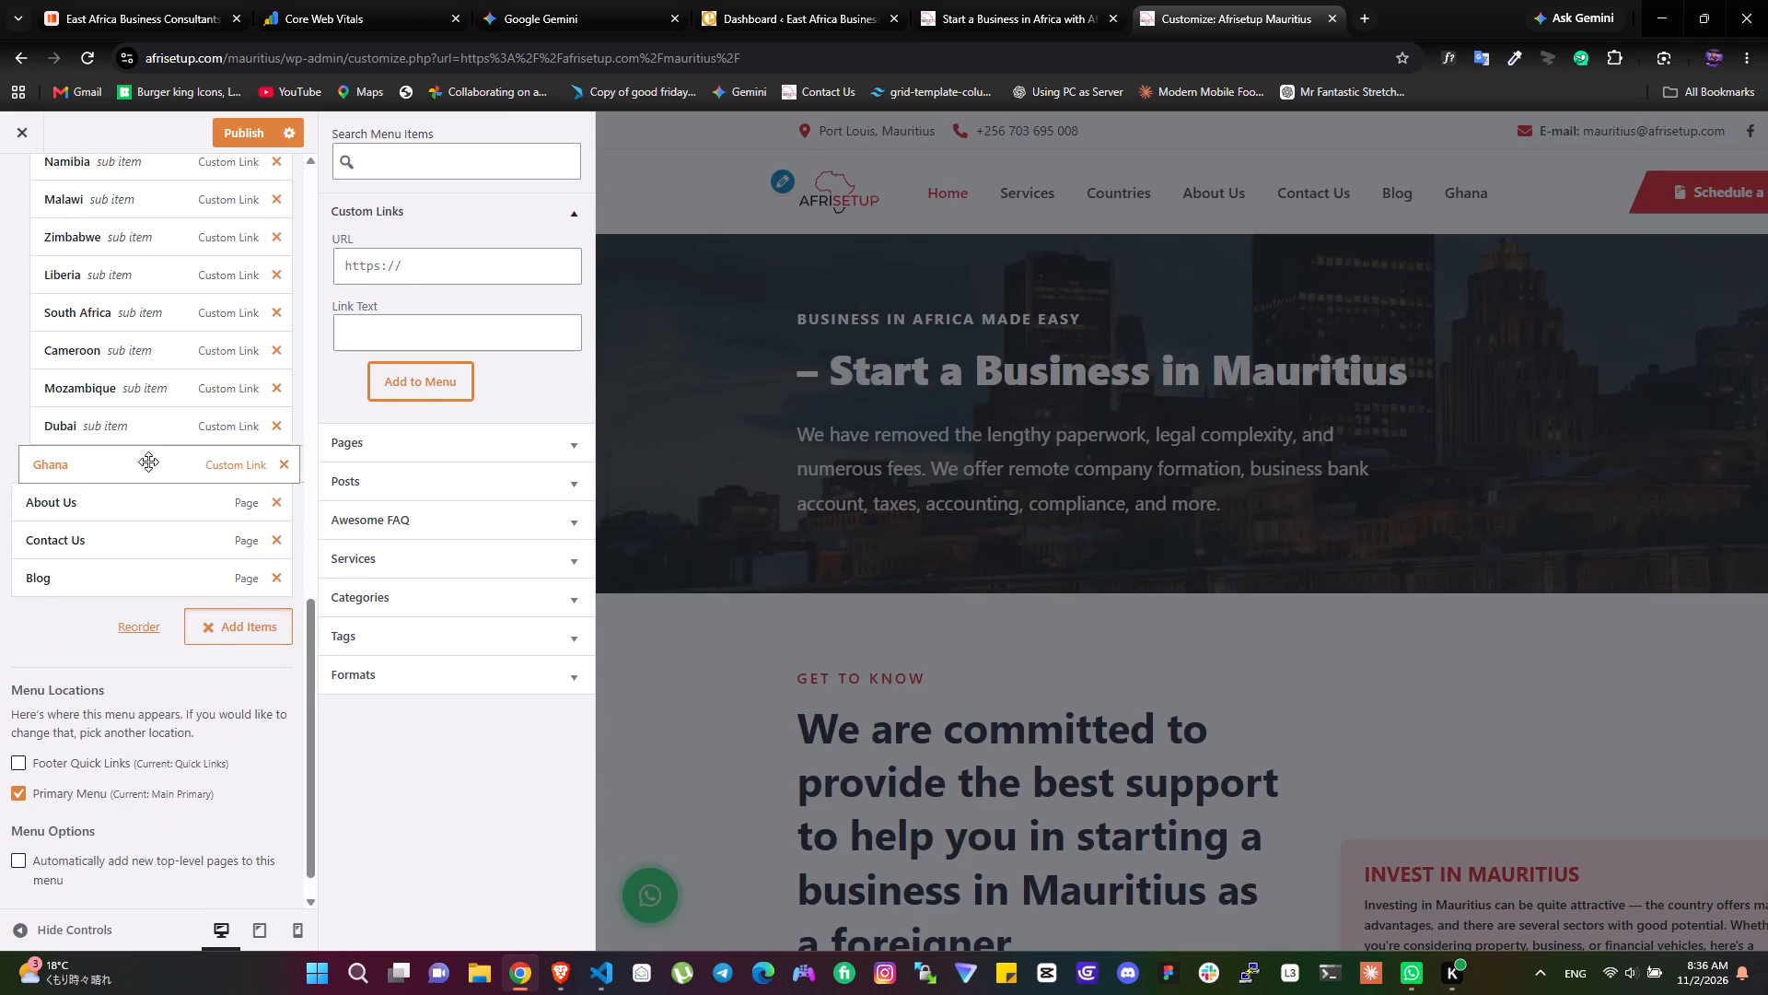
pyautogui.click(238, 146)
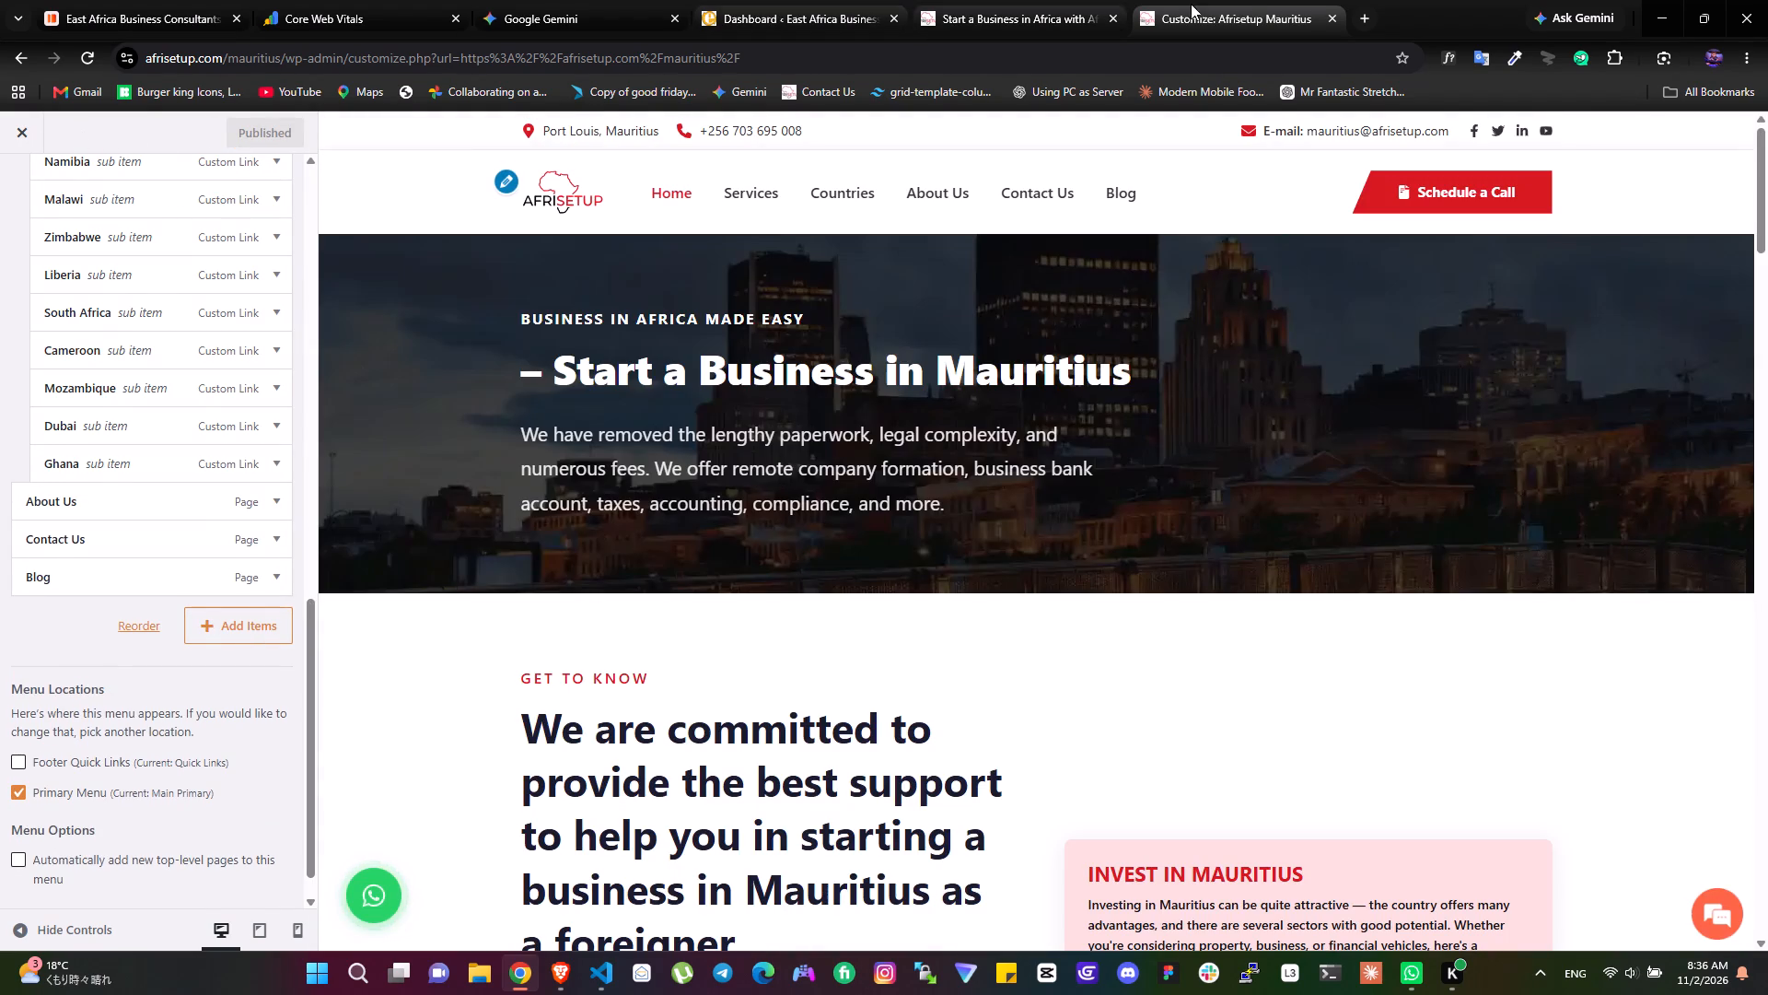
# Close the Mauritius site and open the Afrisetup Gambia site's dashboard from the main site.
pyautogui.click(1329, 10)
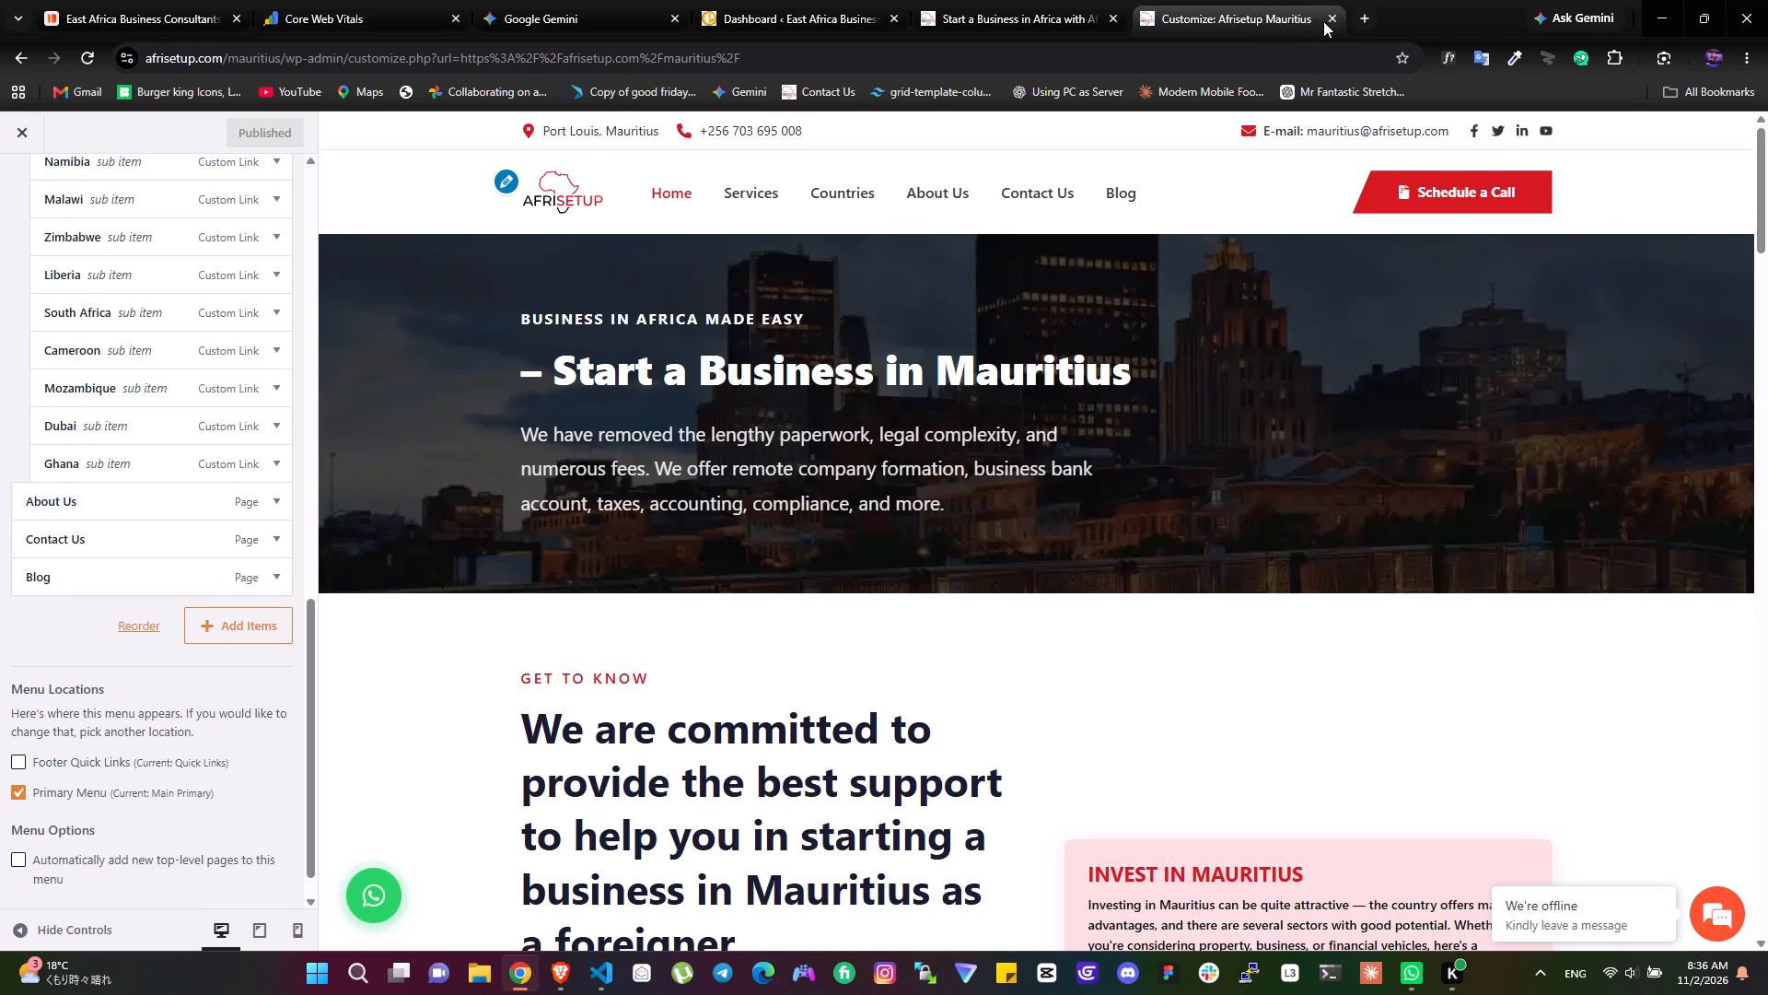
pyautogui.click(1332, 16)
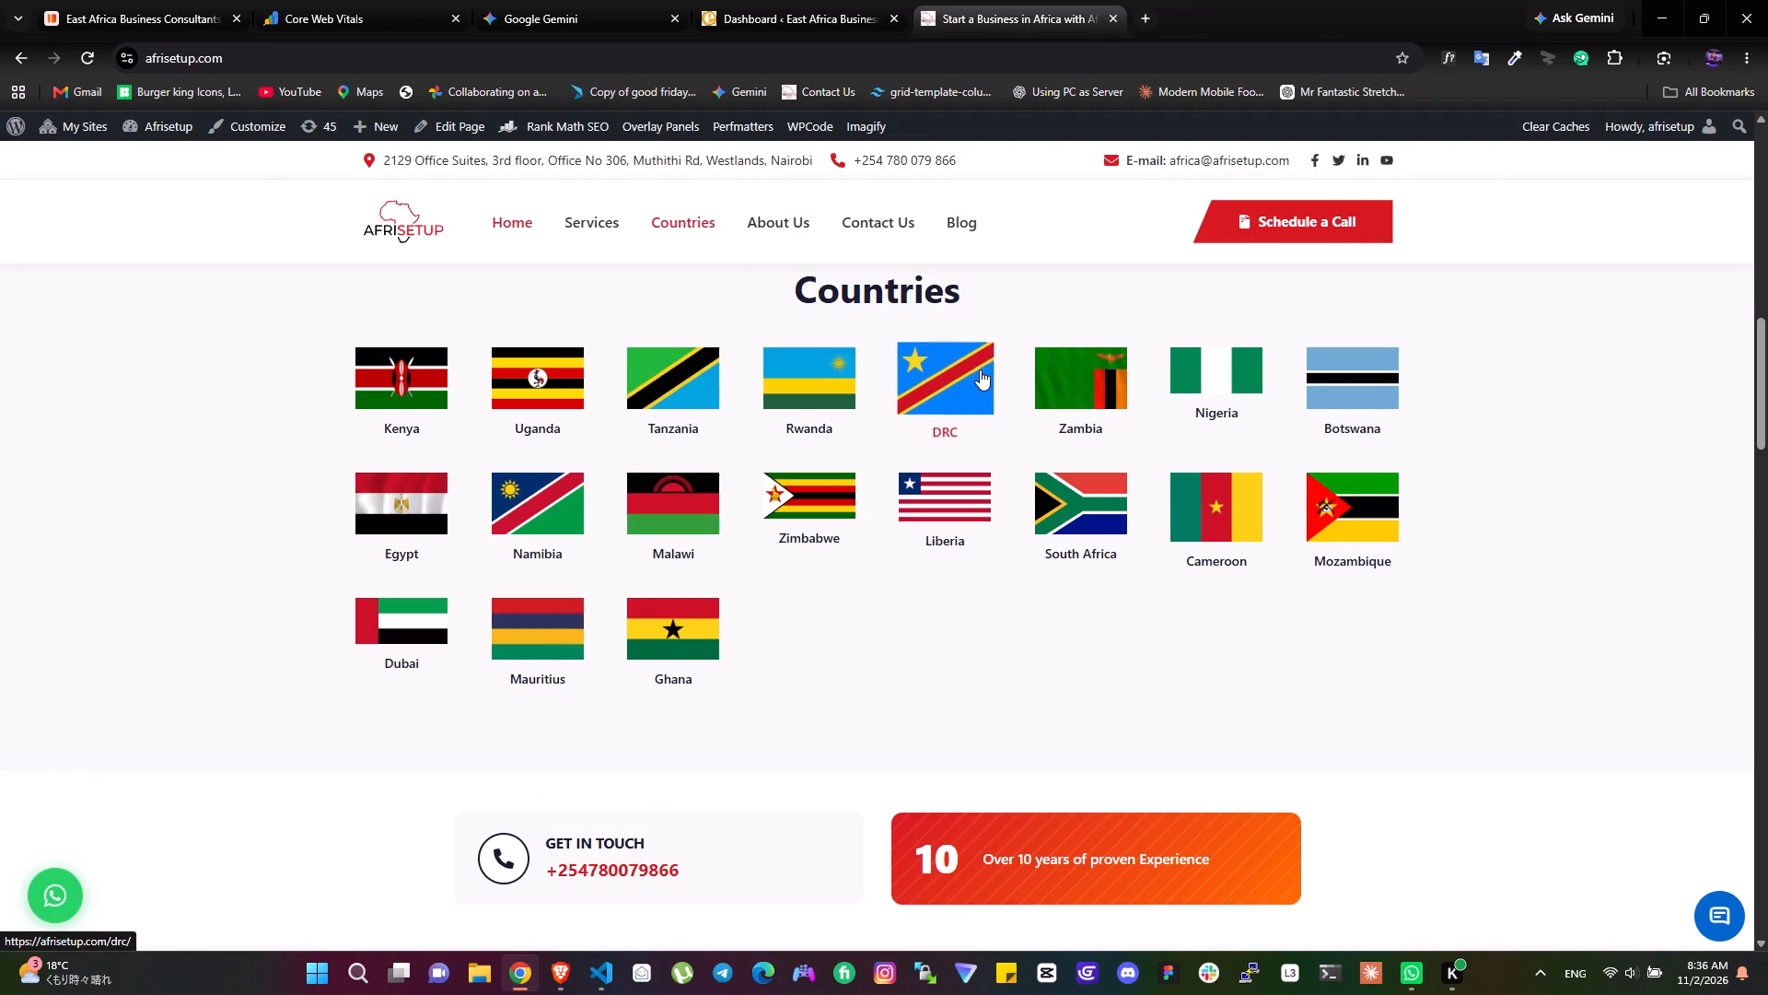
pyautogui.scroll(7, 980, 369)
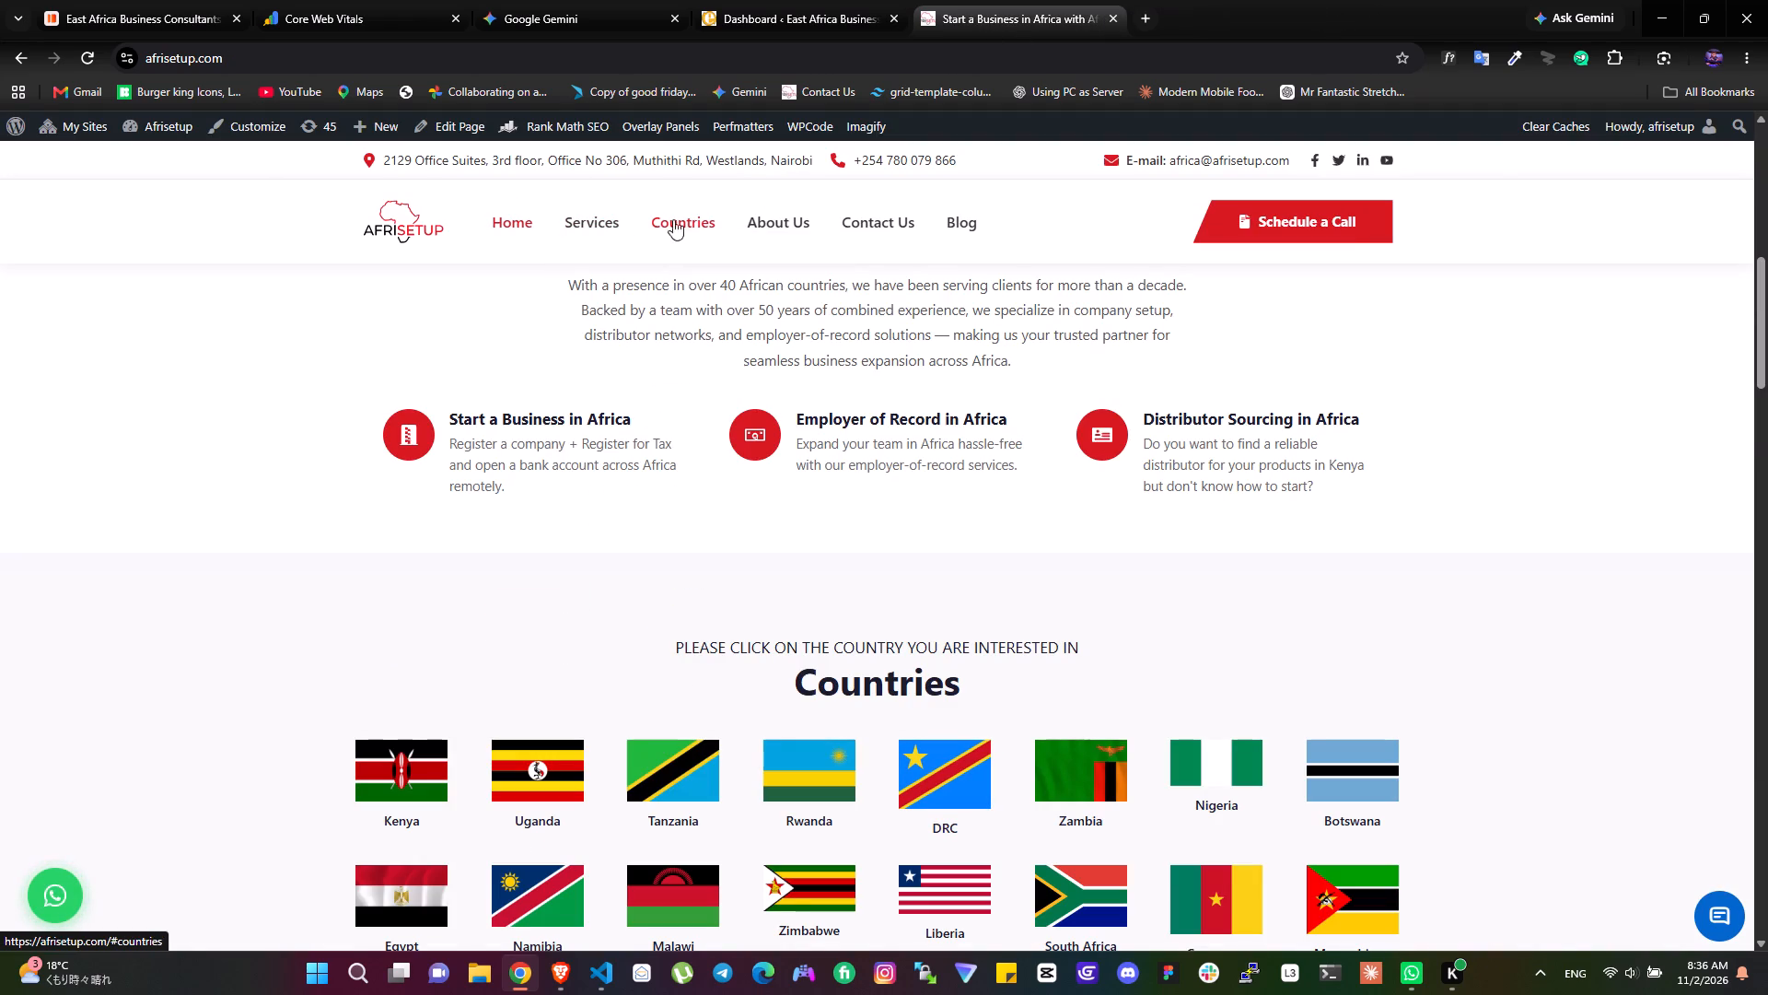
pyautogui.scroll(-4, 833, 597)
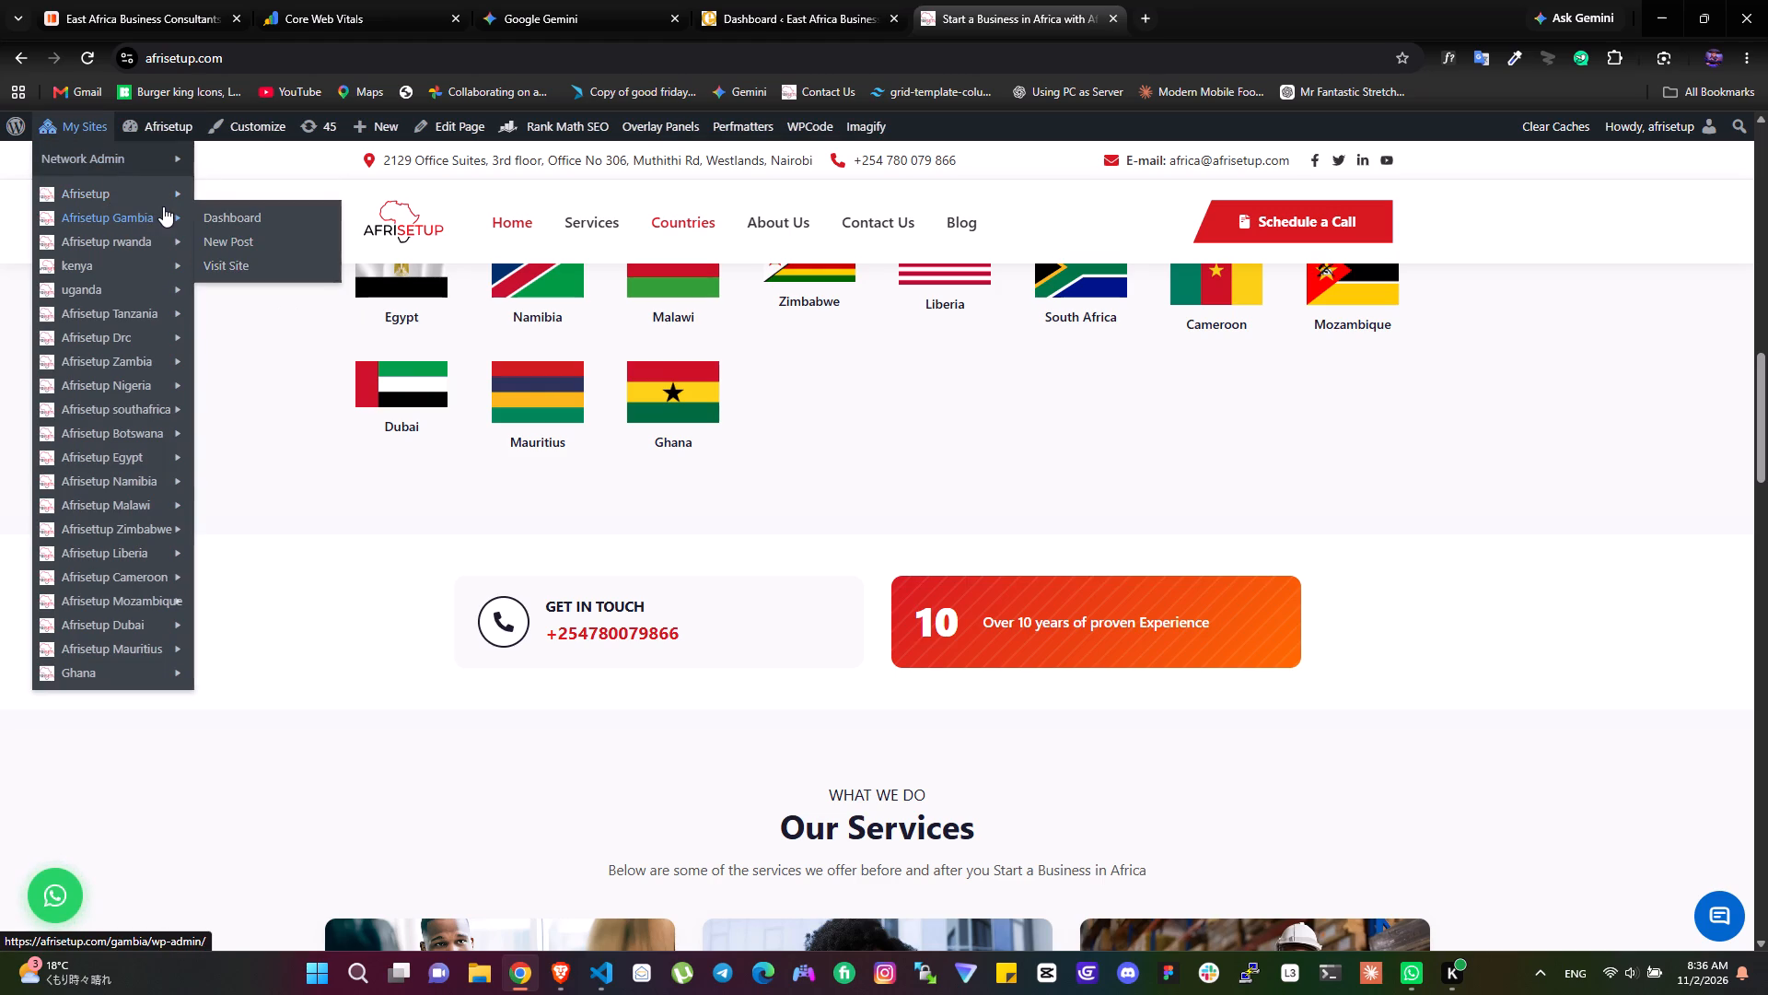
pyautogui.click(242, 213)
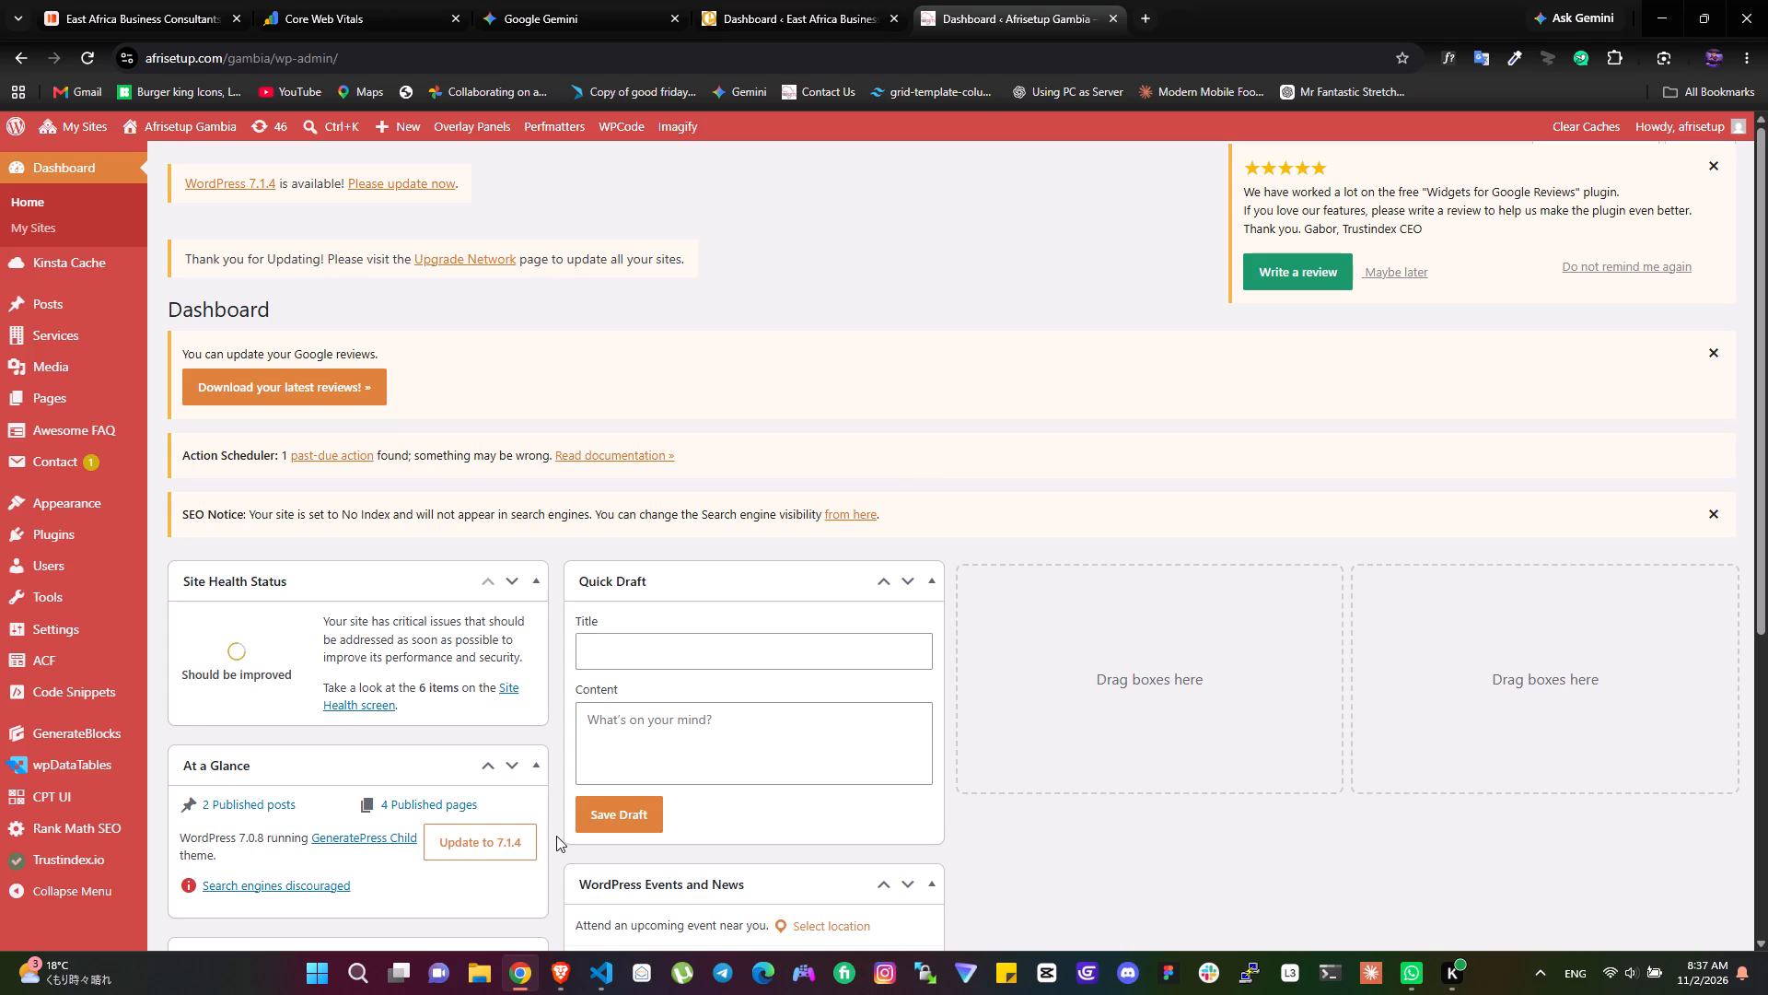
# Switch to Discord.
pyautogui.doubleClick(1122, 970)
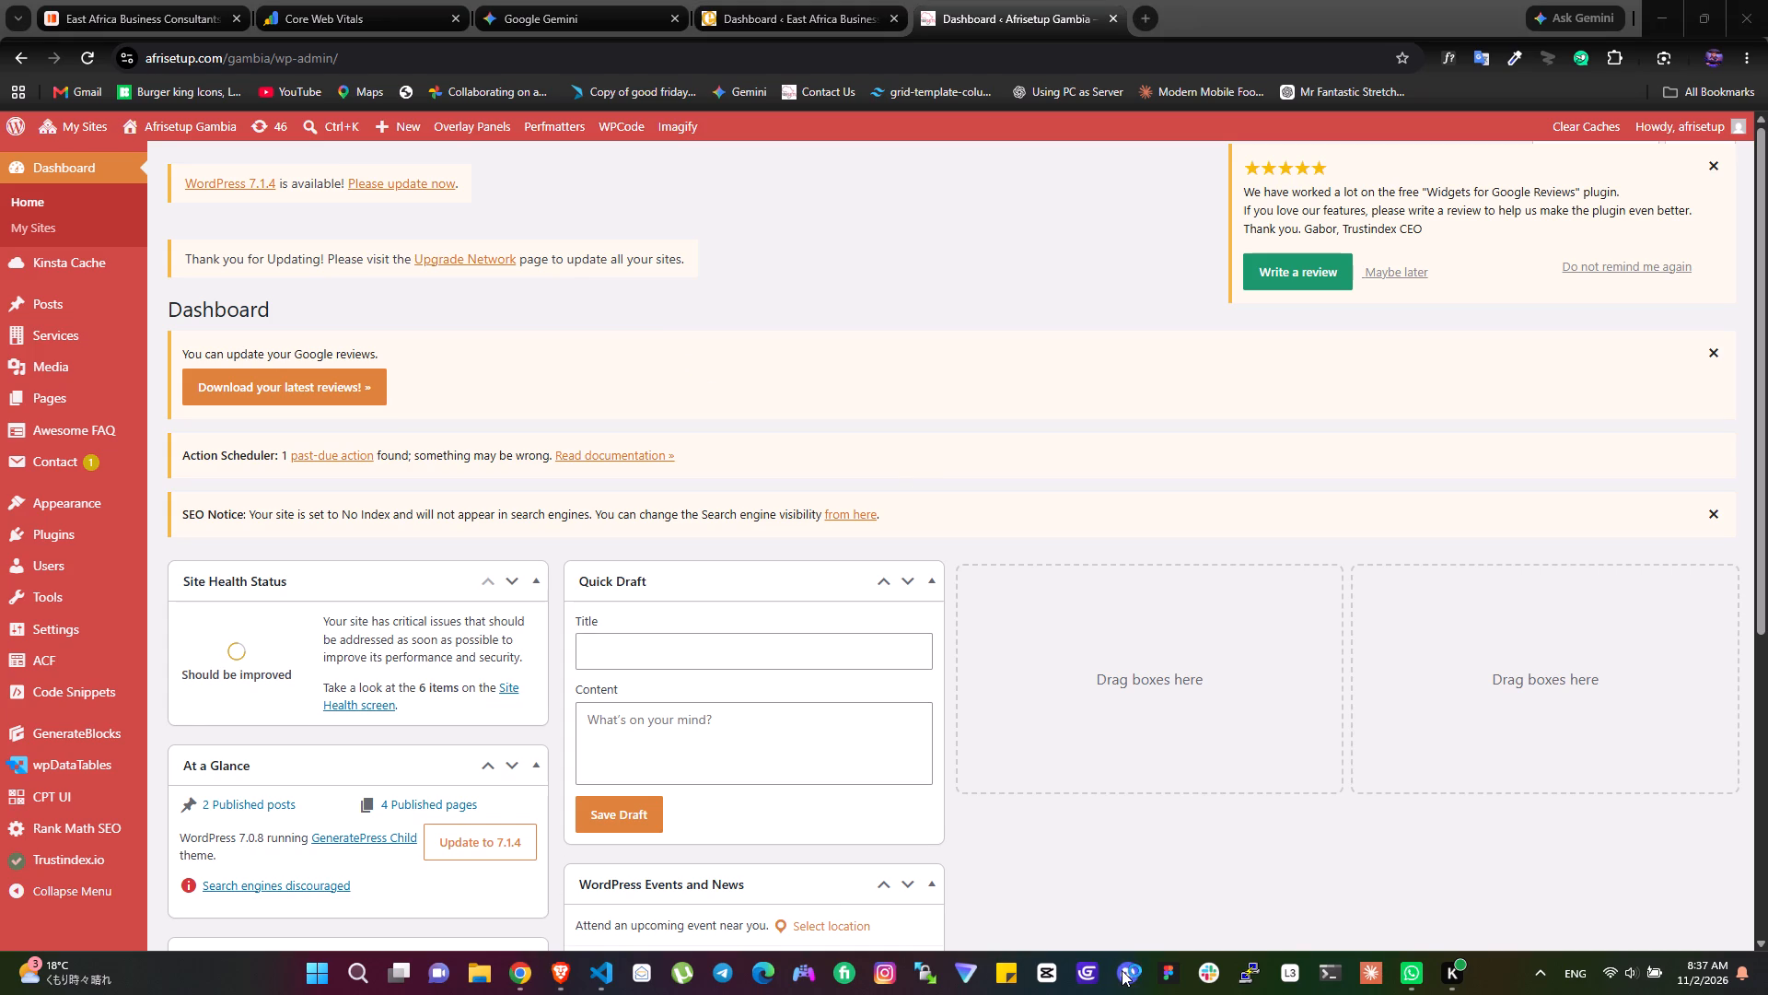
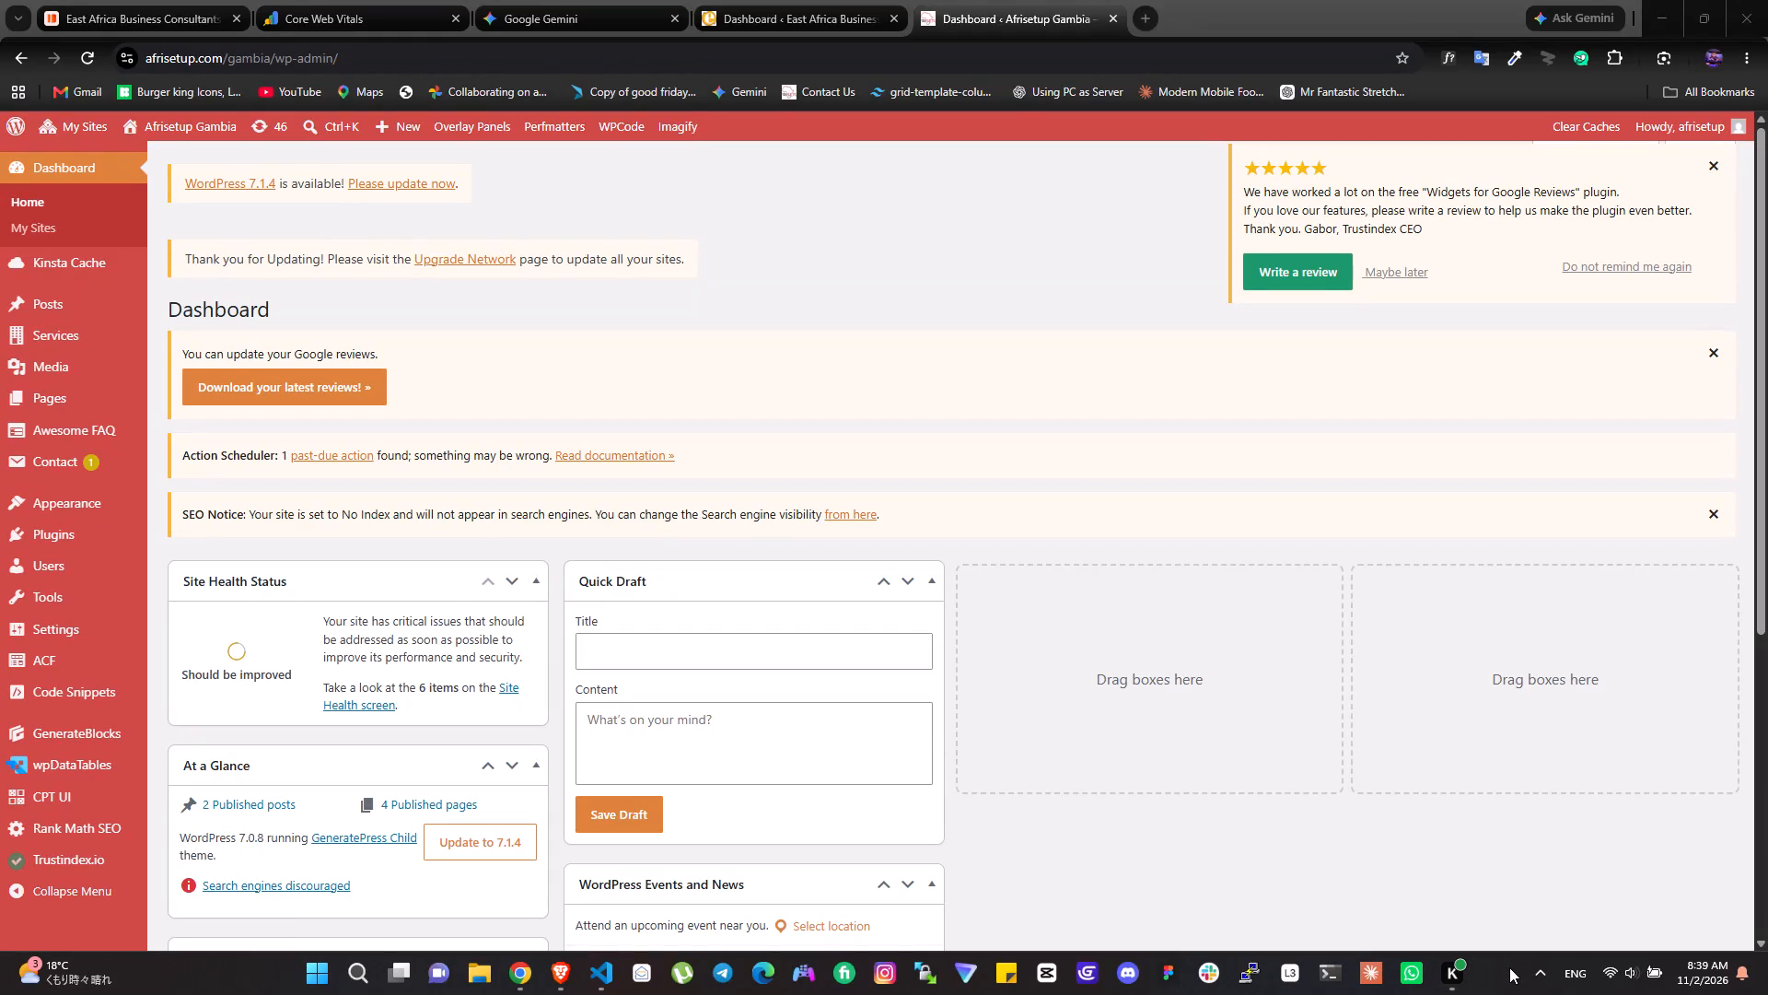
# Look over the Afrisetup Gambia dashboard's notices and widgets, including Site Health, At a Glance, and Activity.
pyautogui.scroll(-1, 1355, 898)
pyautogui.scroll(-1, 1385, 829)
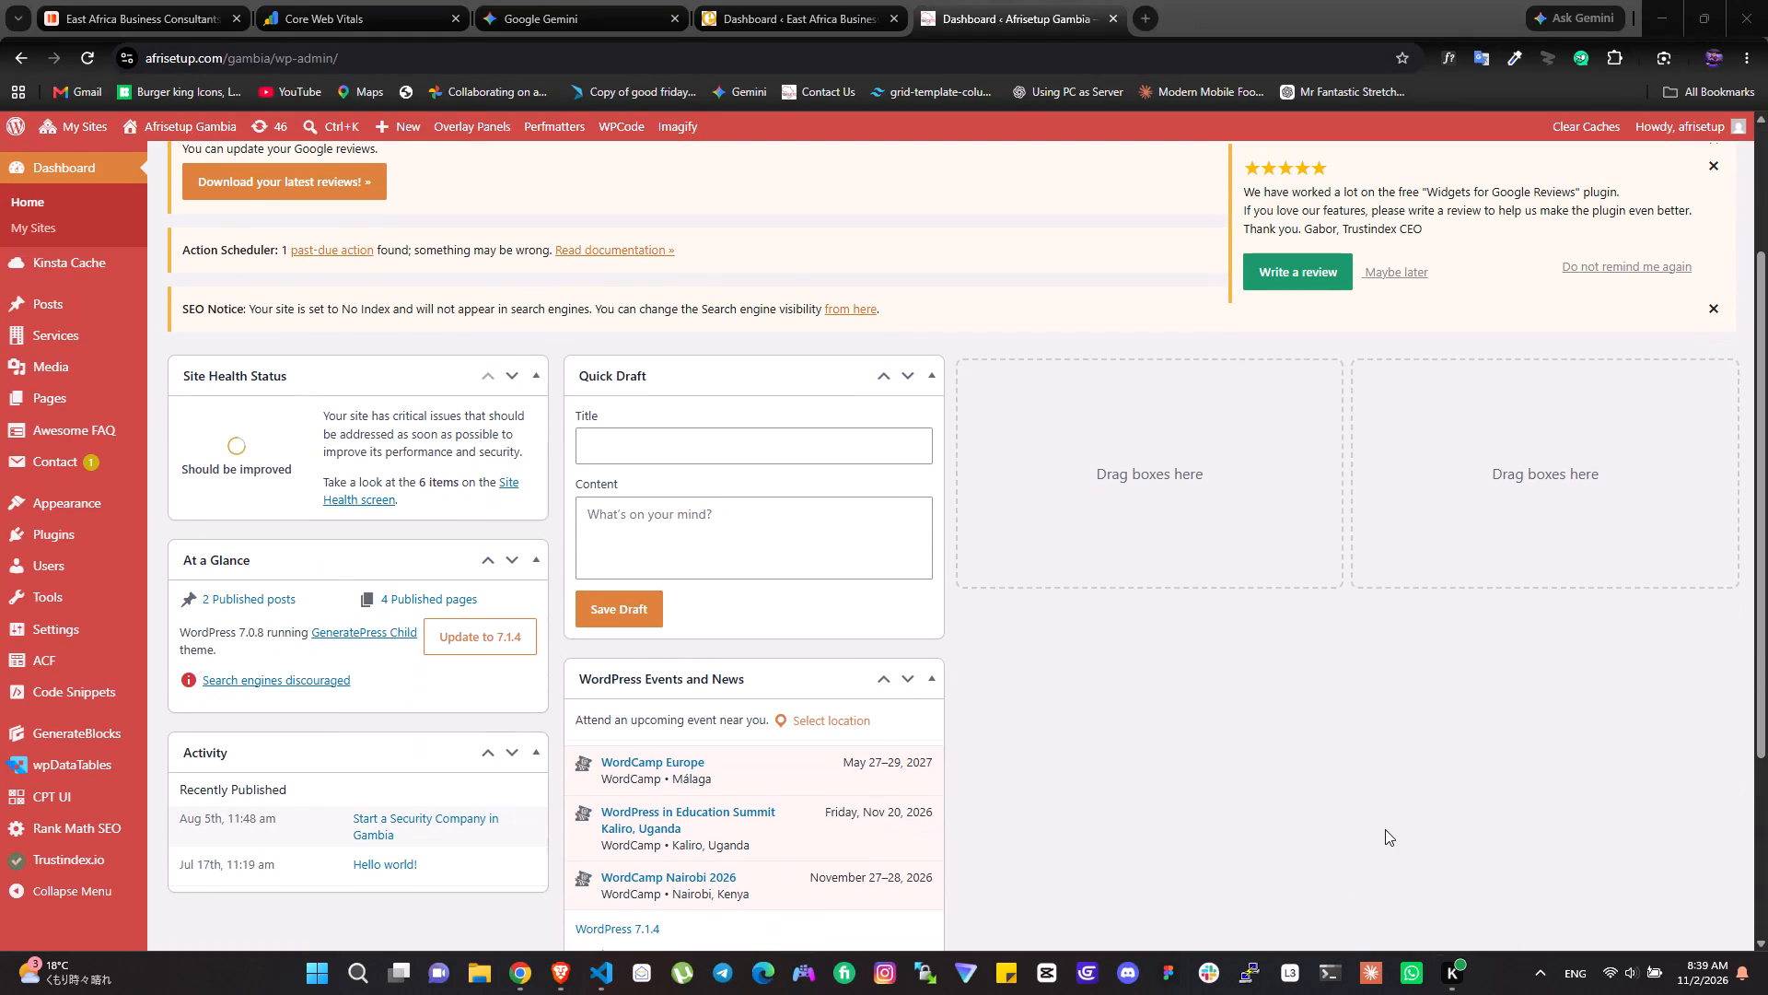
pyautogui.scroll(-3, 1390, 764)
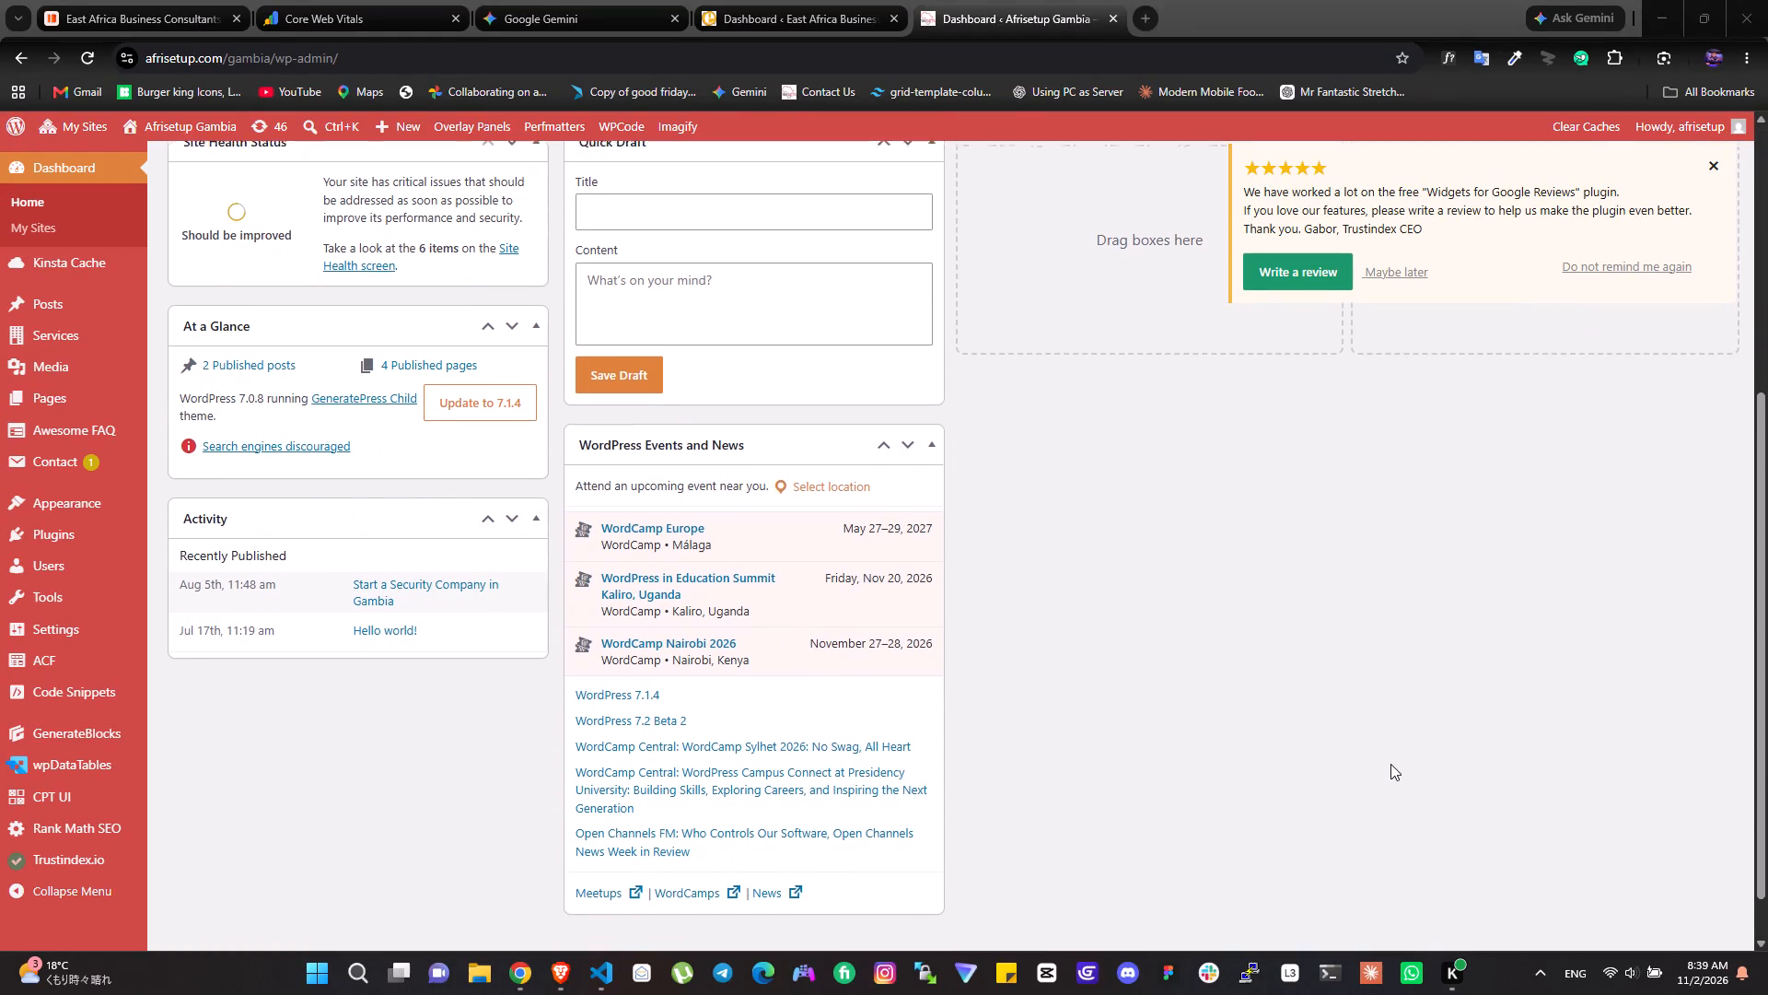
pyautogui.scroll(-1, 1390, 764)
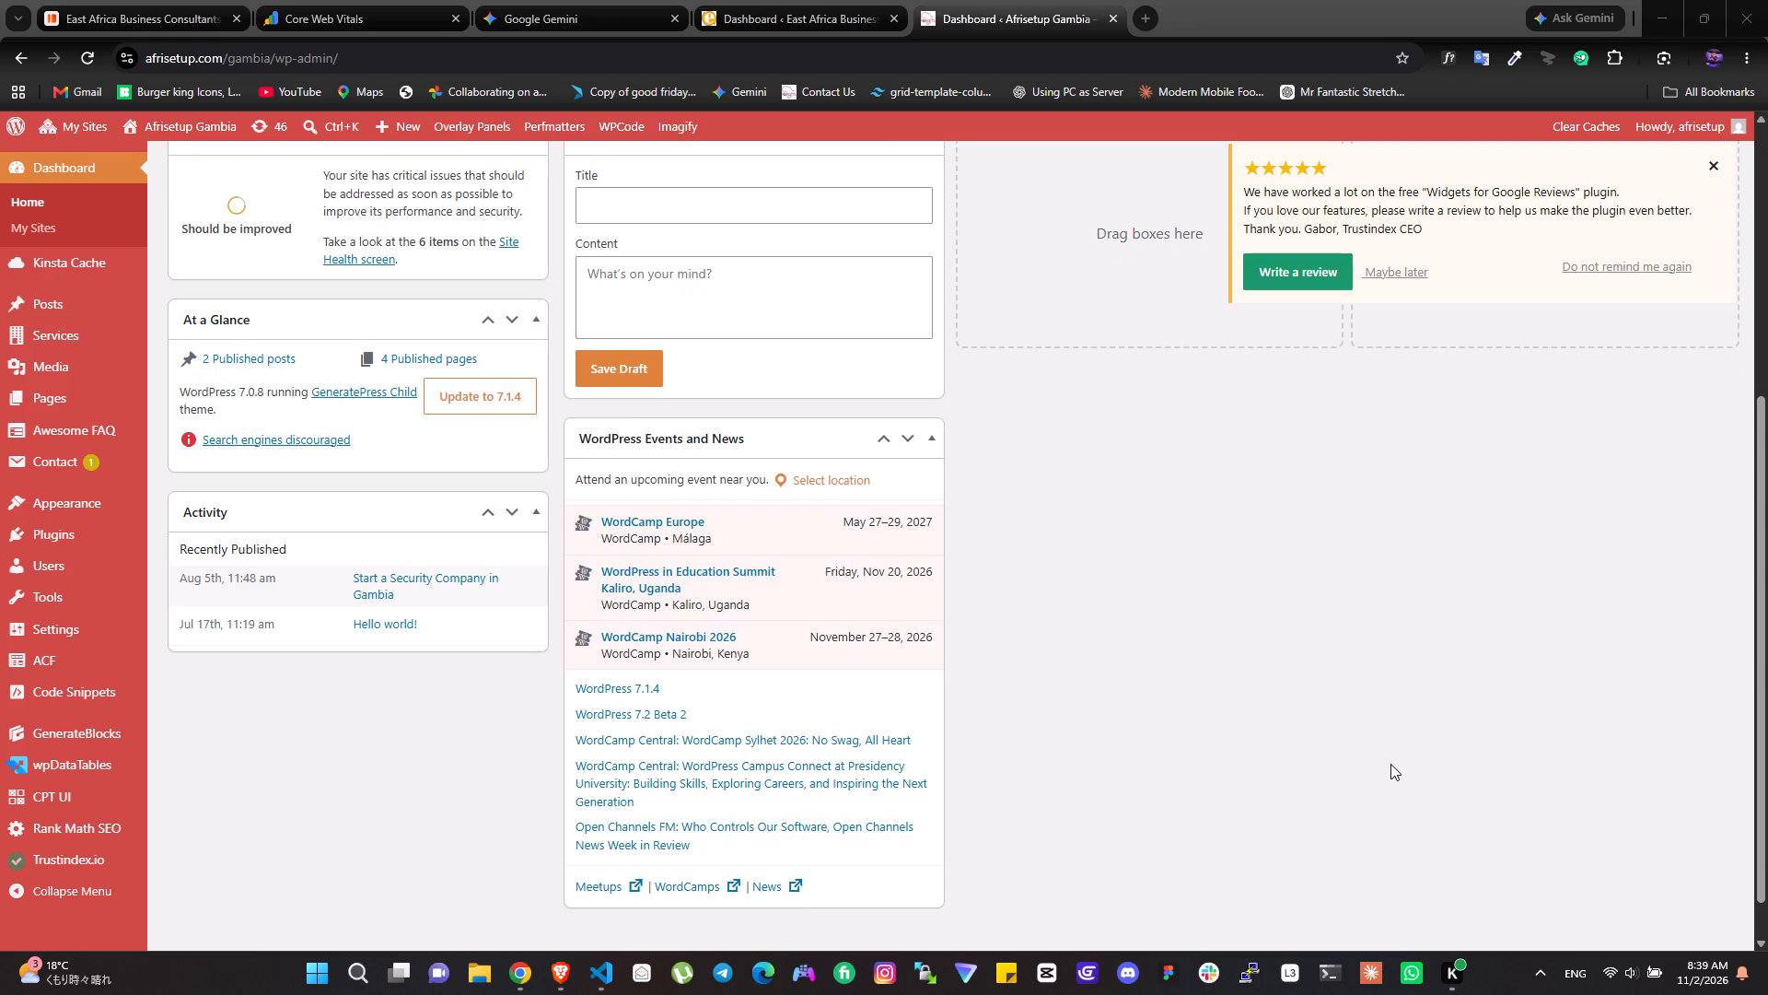
pyautogui.moveTo(1390, 764); pyautogui.dragTo(1405, 716)
pyautogui.scroll(-1, 1405, 716)
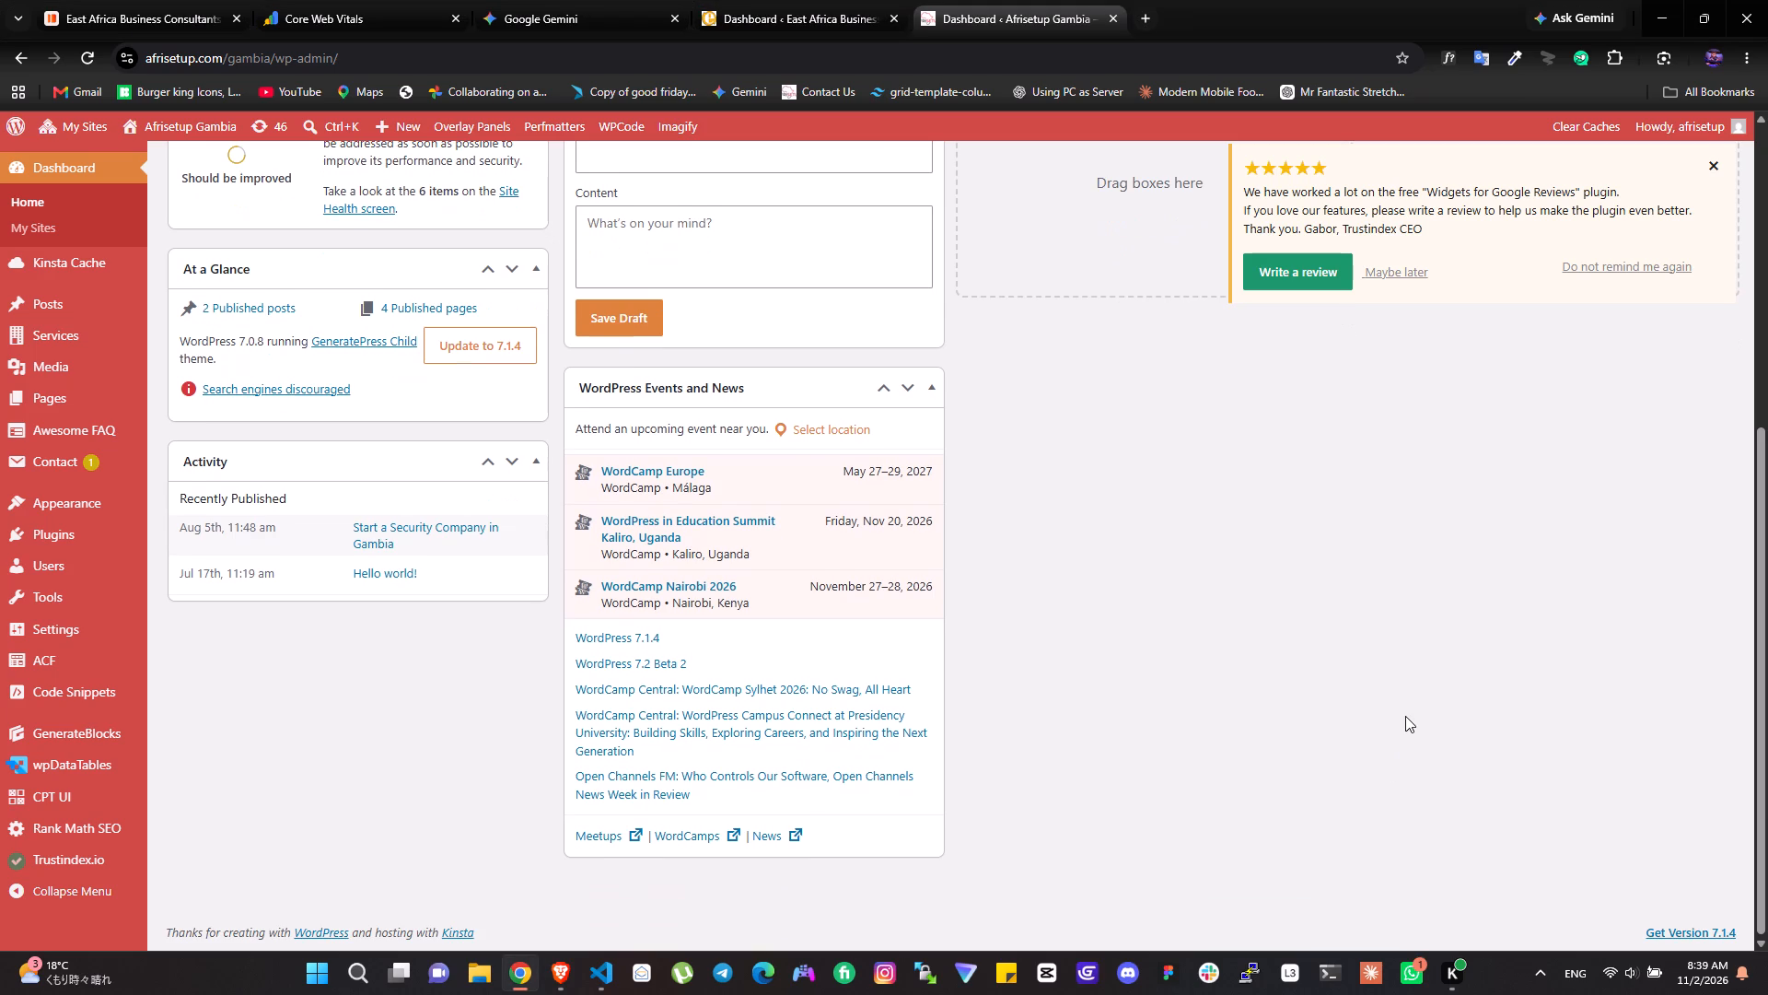
pyautogui.scroll(-2, 1405, 716)
pyautogui.scroll(2, 1405, 716)
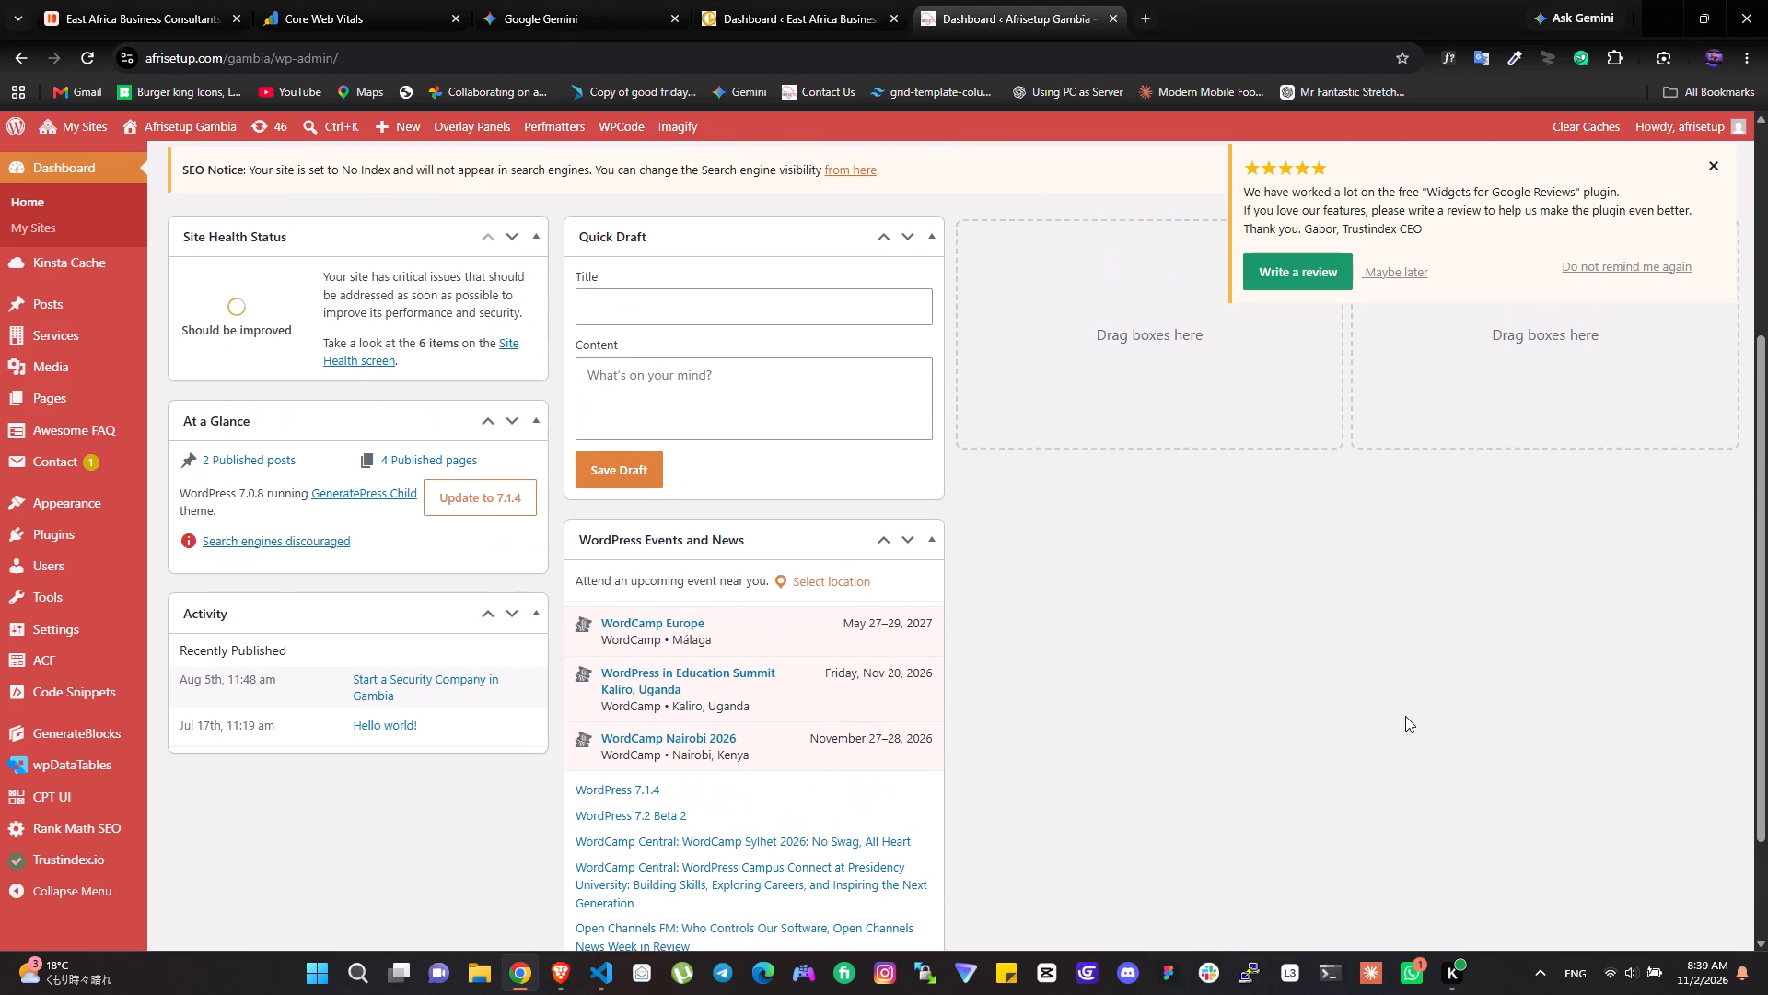
pyautogui.scroll(7, 1405, 716)
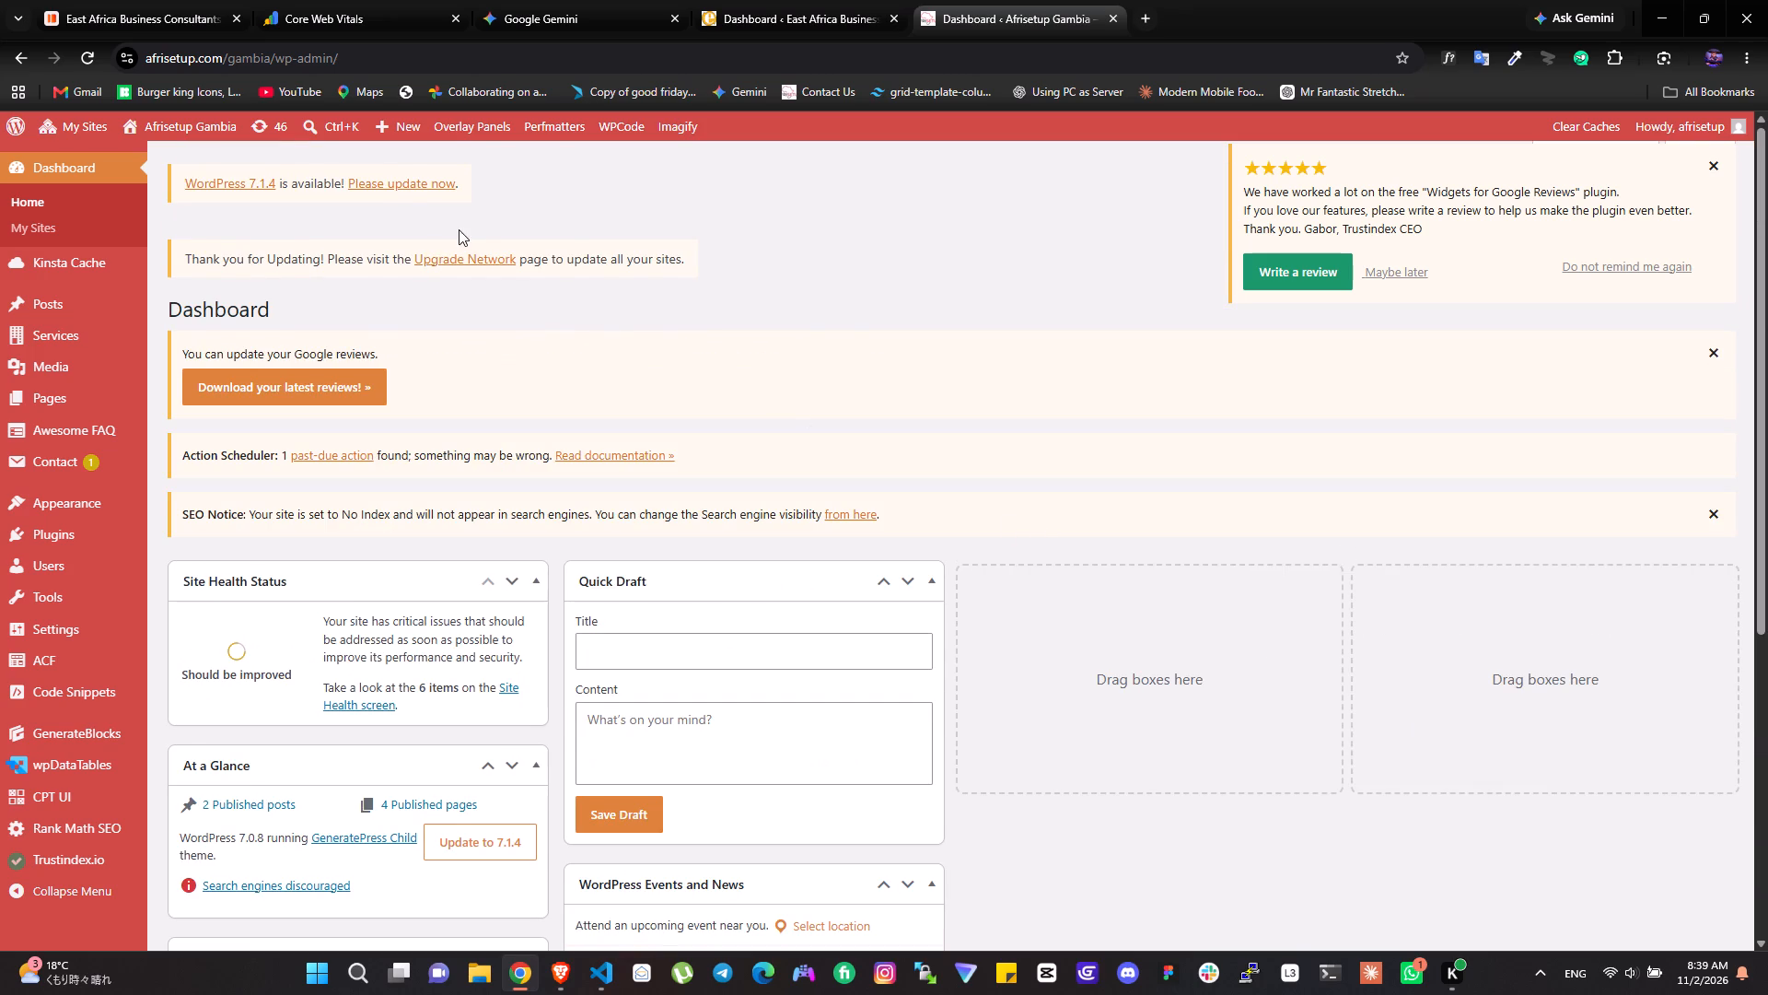
# Visit the live Afrisetup Gambia homepage and review its sections from the hero banner to the footer.
pyautogui.click(168, 157)
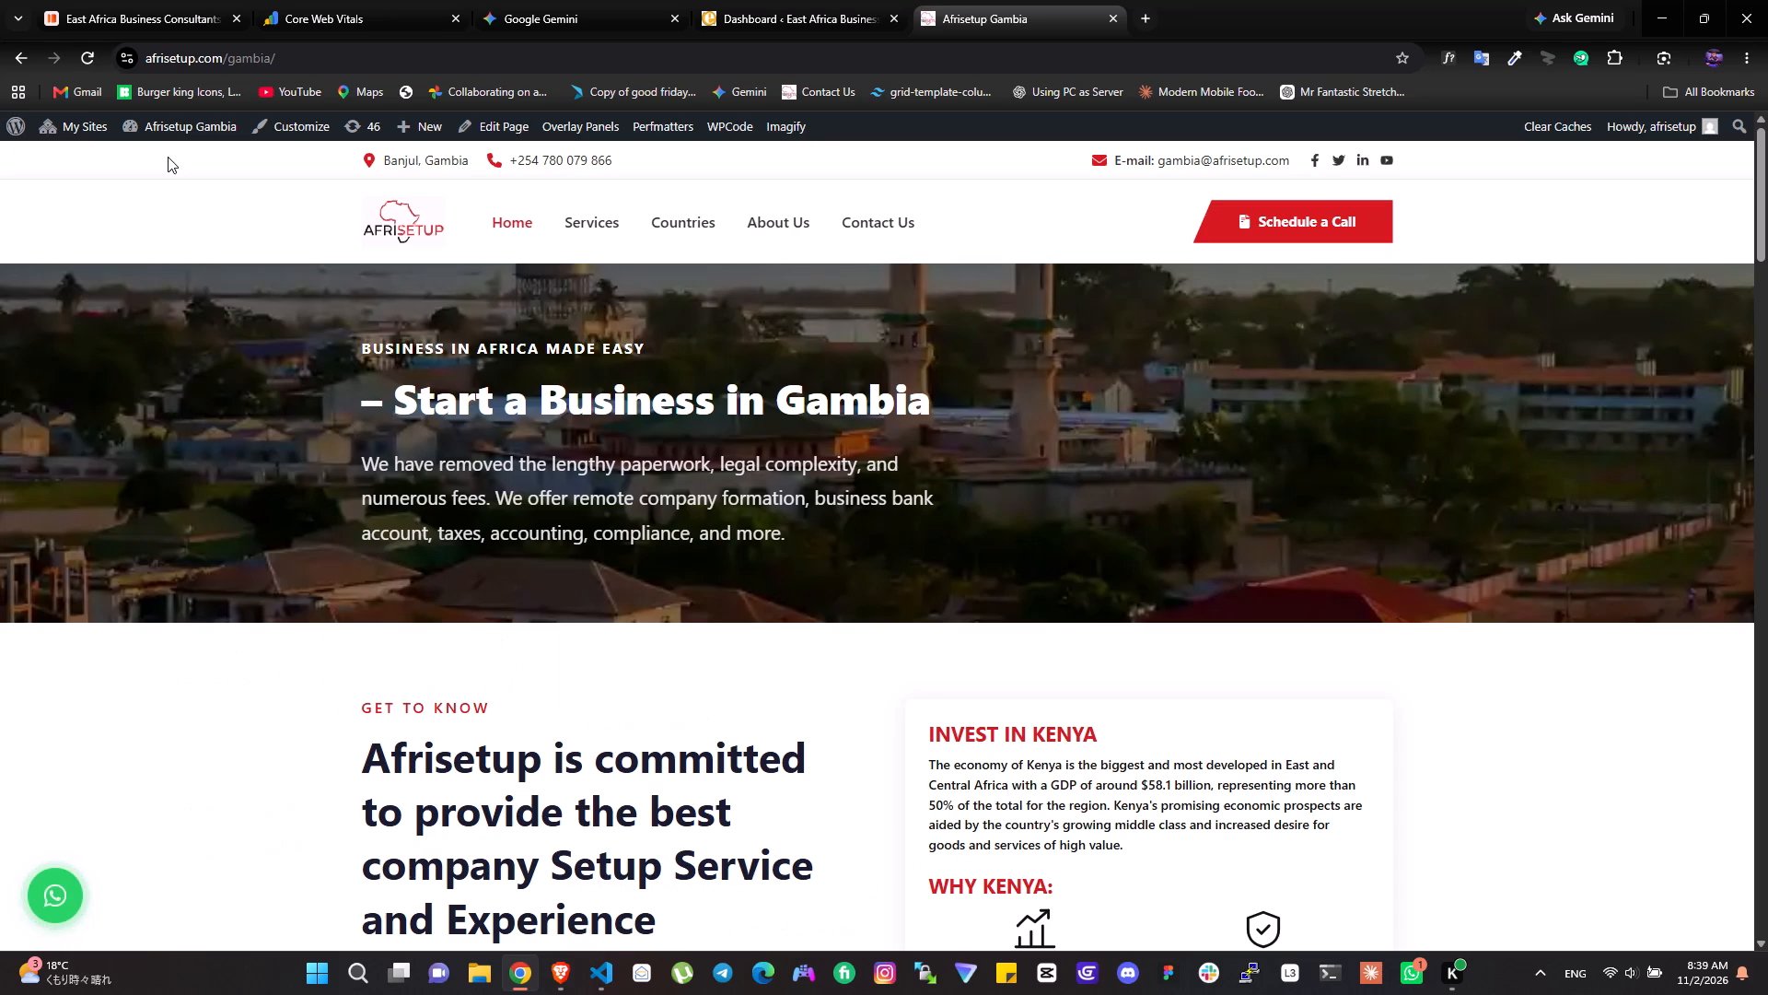
pyautogui.scroll(-1, 391, 531)
pyautogui.scroll(3, 391, 531)
pyautogui.scroll(-2, 391, 531)
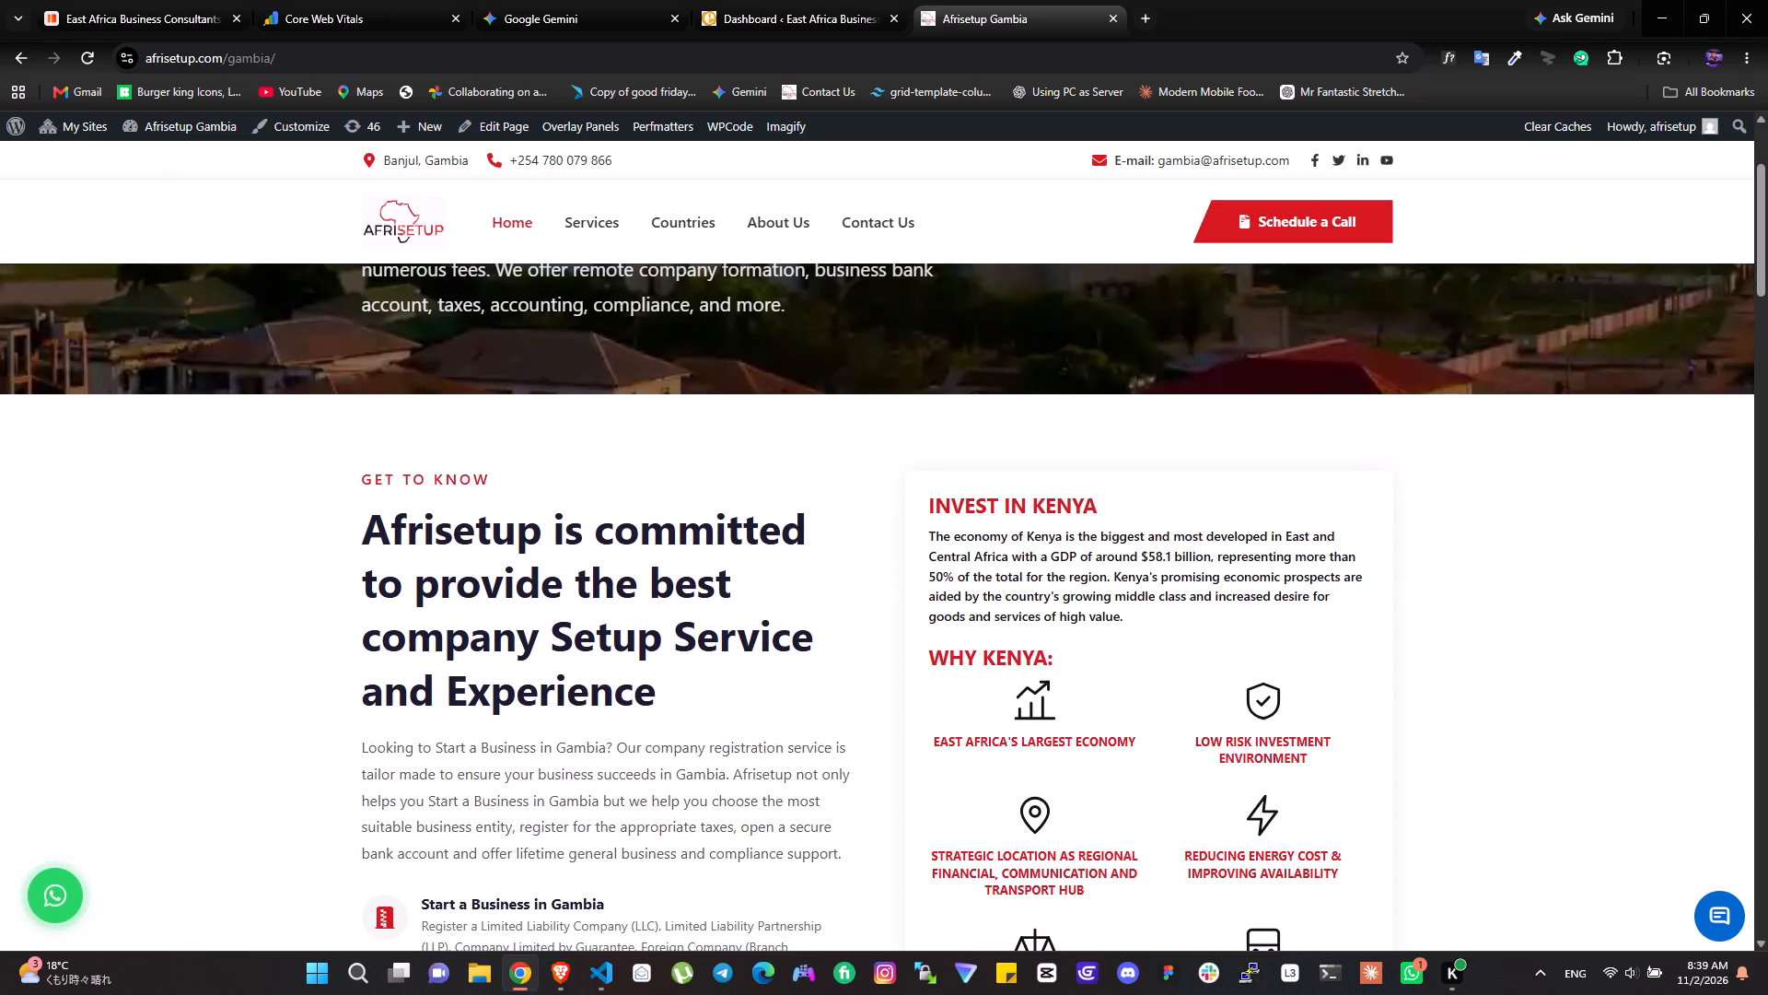
pyautogui.scroll(-13, 391, 531)
pyautogui.click(391, 531)
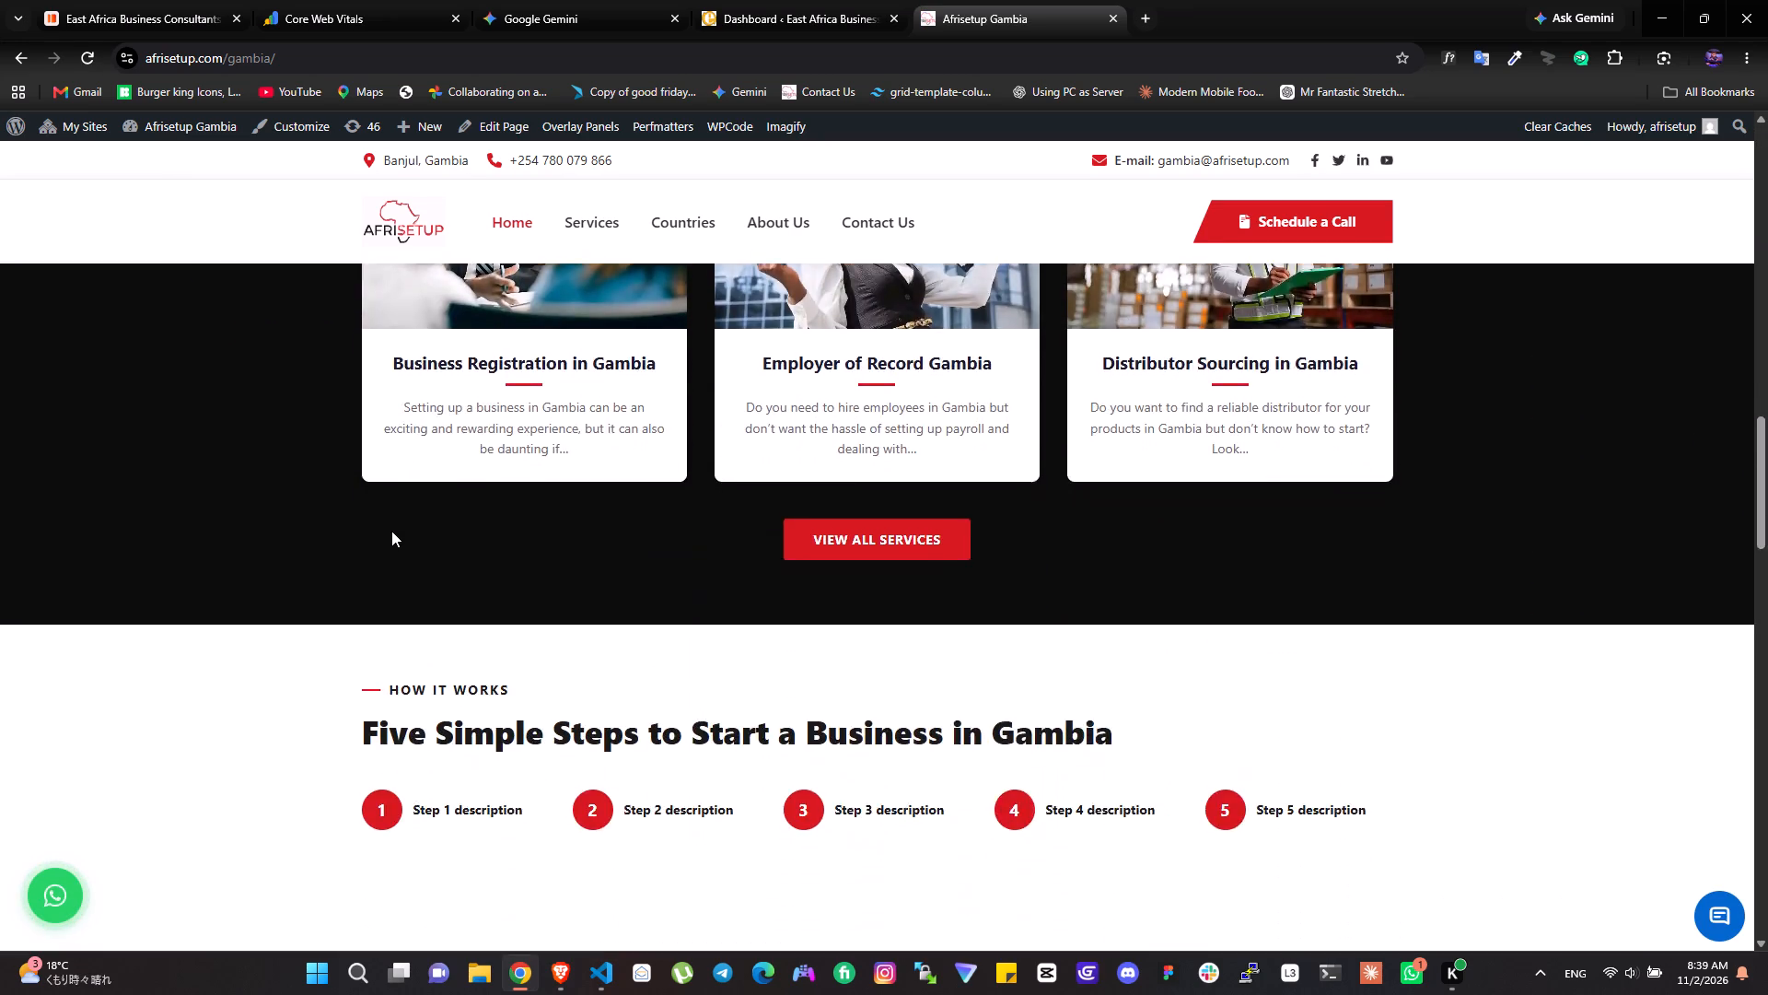
pyautogui.scroll(-9, 391, 531)
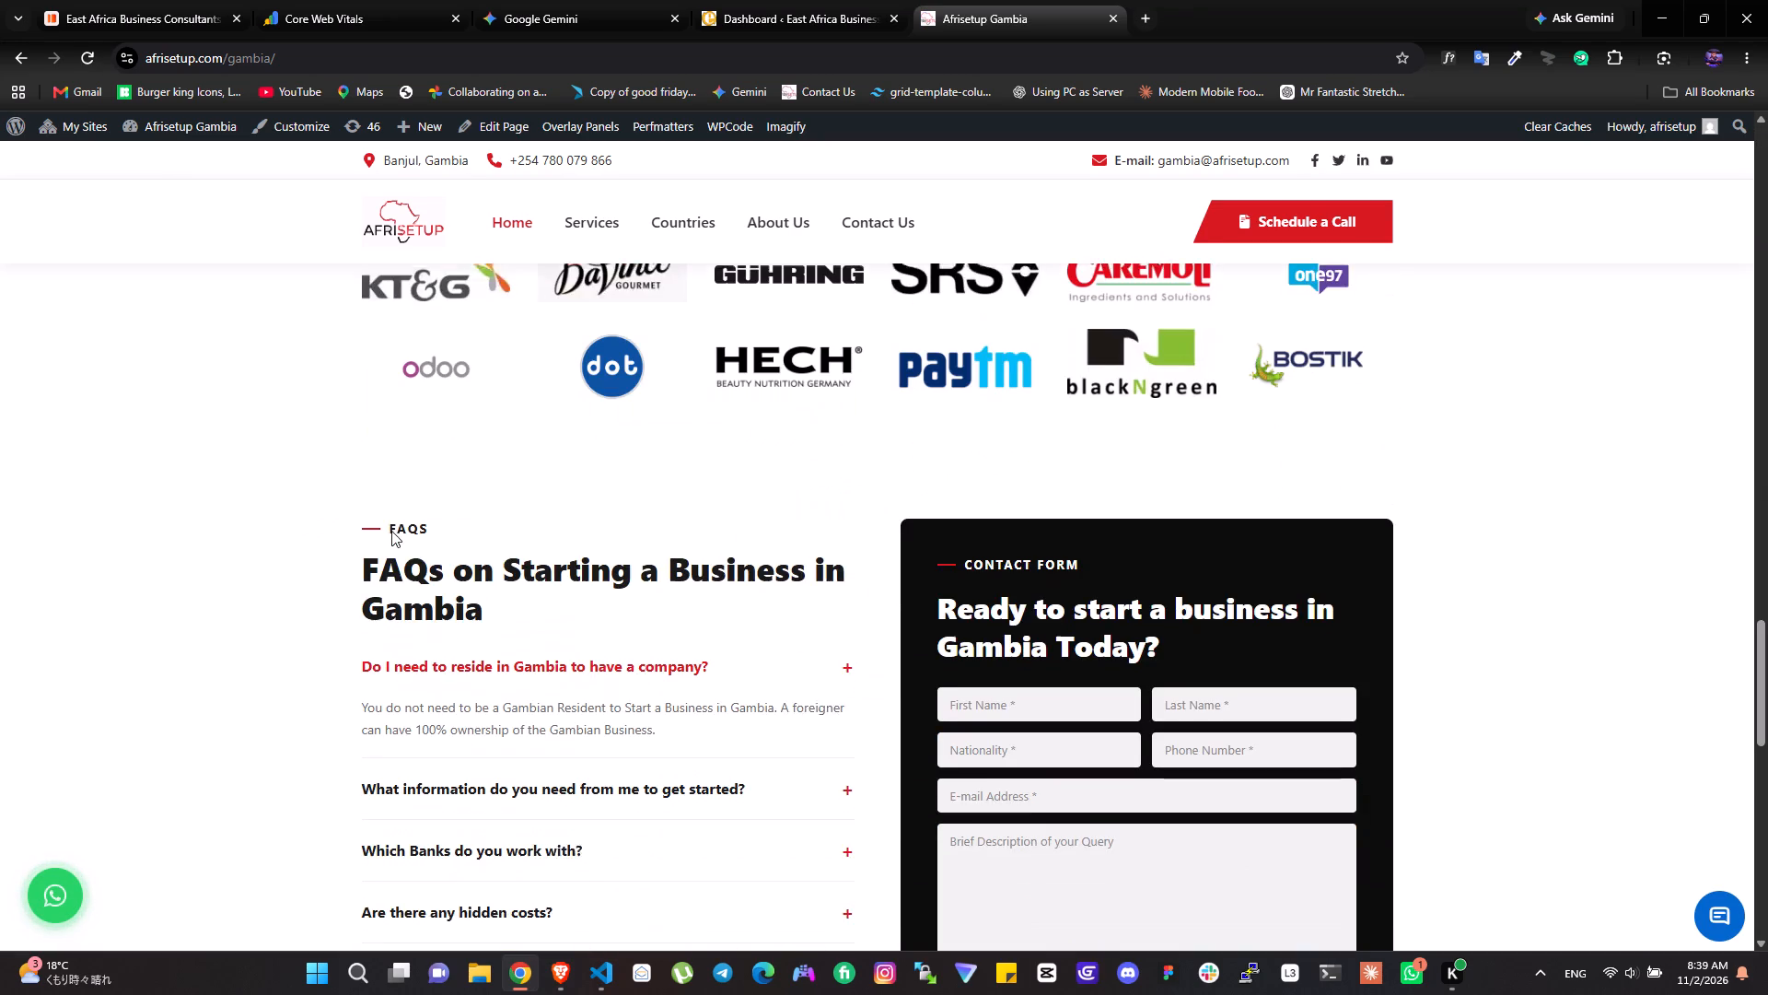
pyautogui.scroll(-8, 391, 531)
pyautogui.click(391, 531)
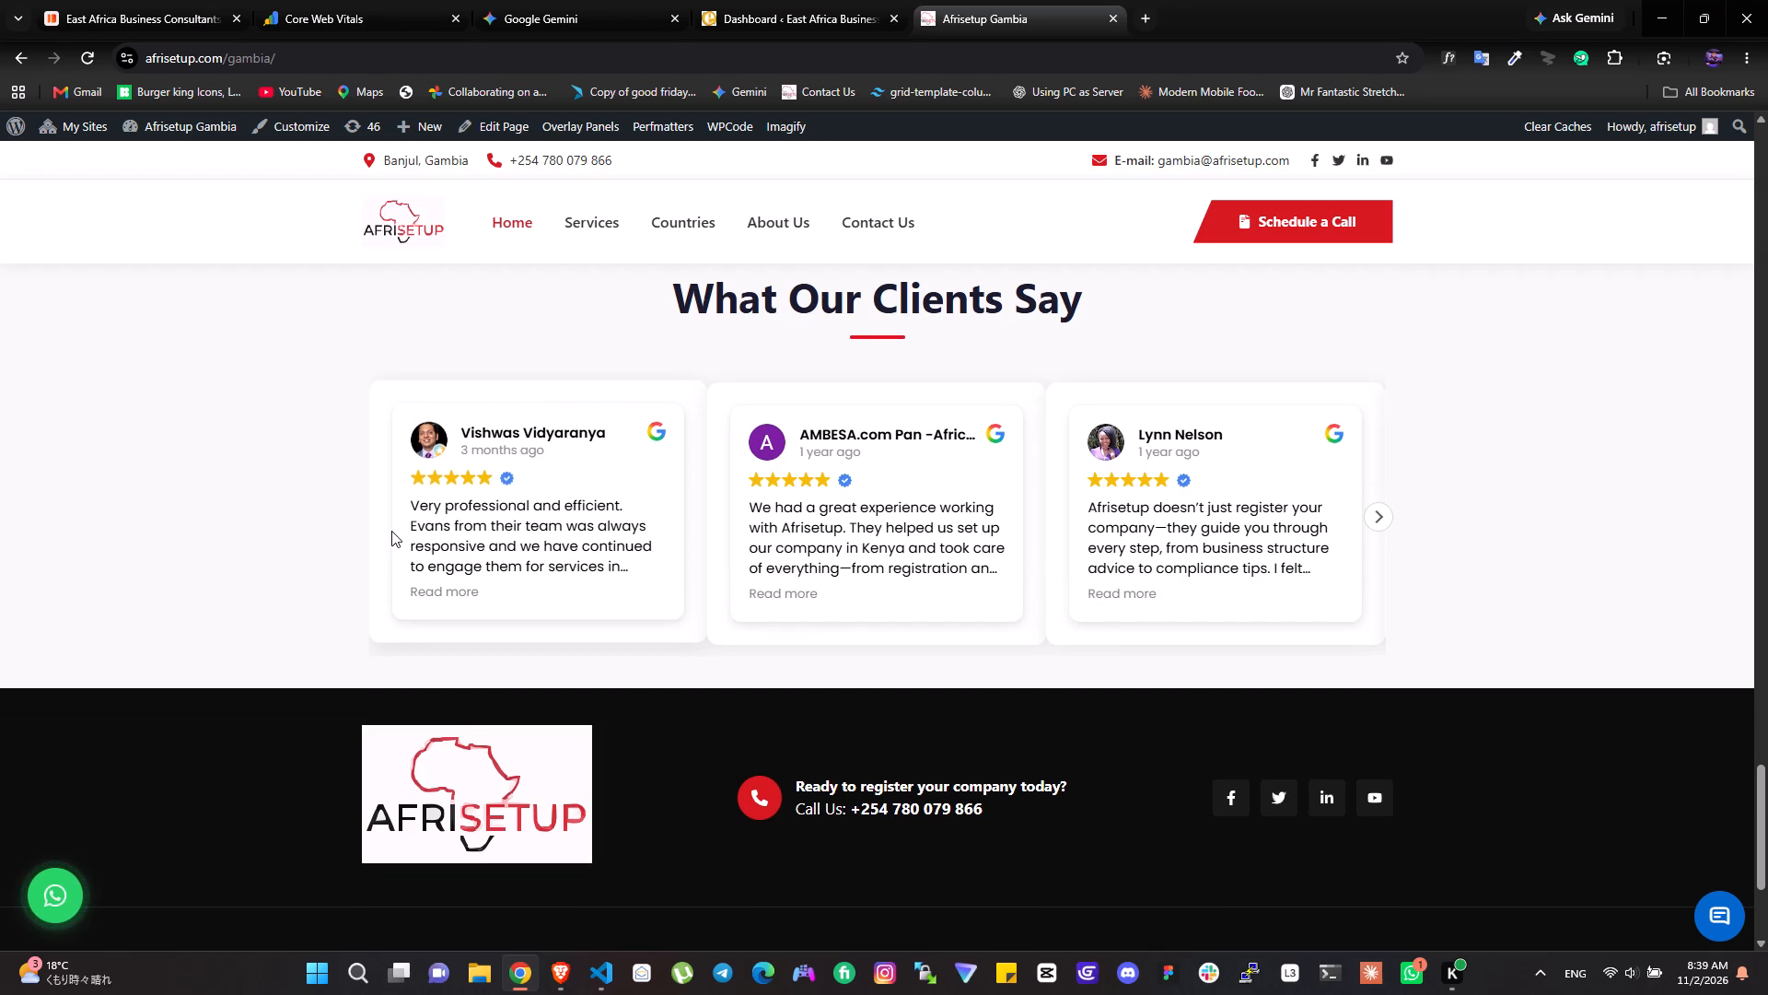
pyautogui.scroll(-5, 470, 683)
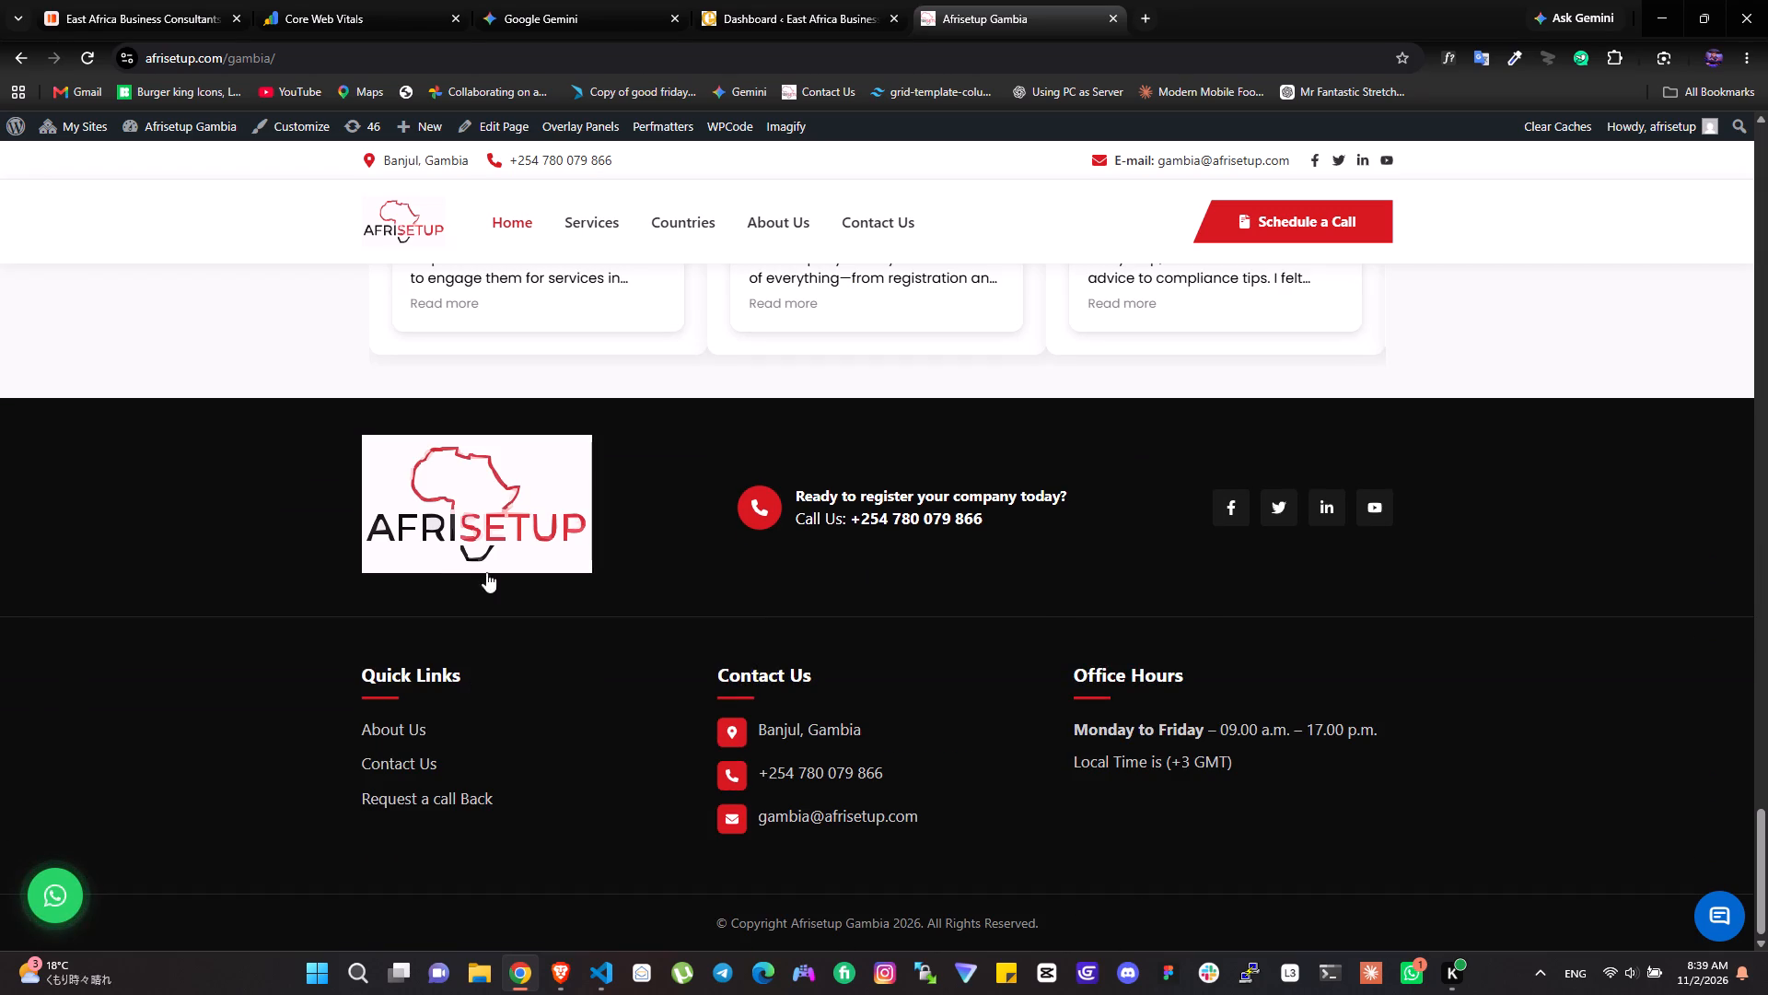
pyautogui.scroll(12, 506, 526)
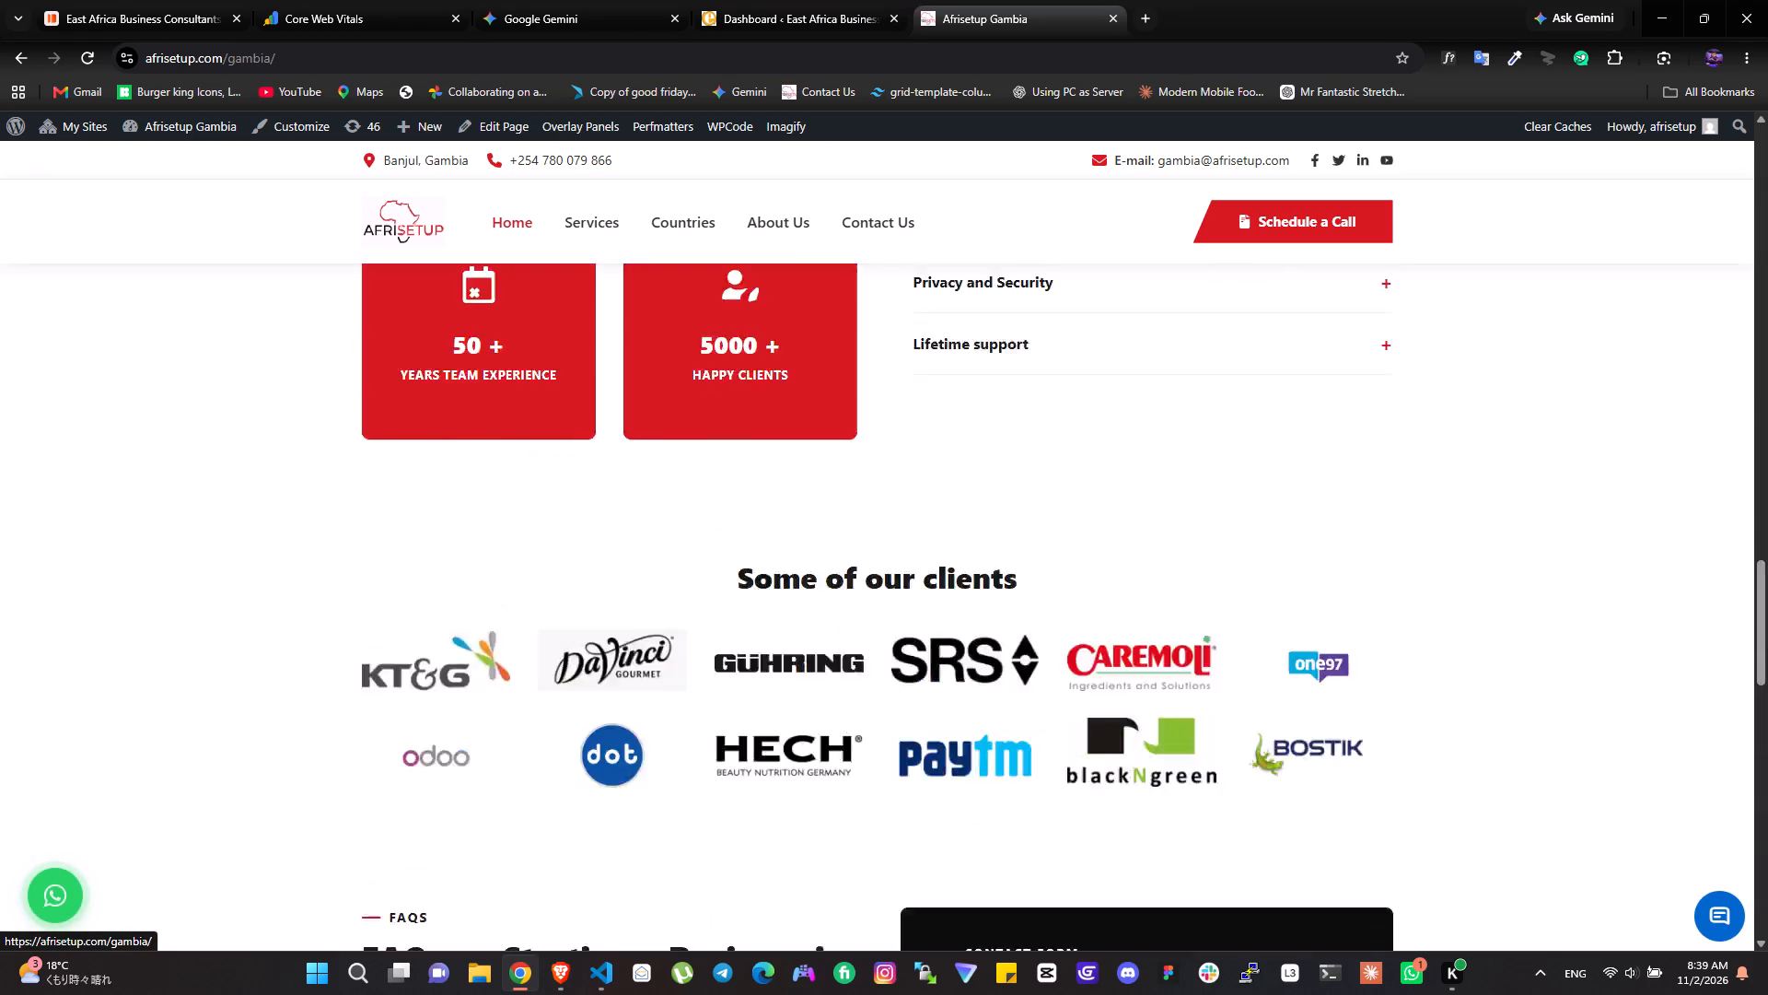
pyautogui.scroll(18, 506, 526)
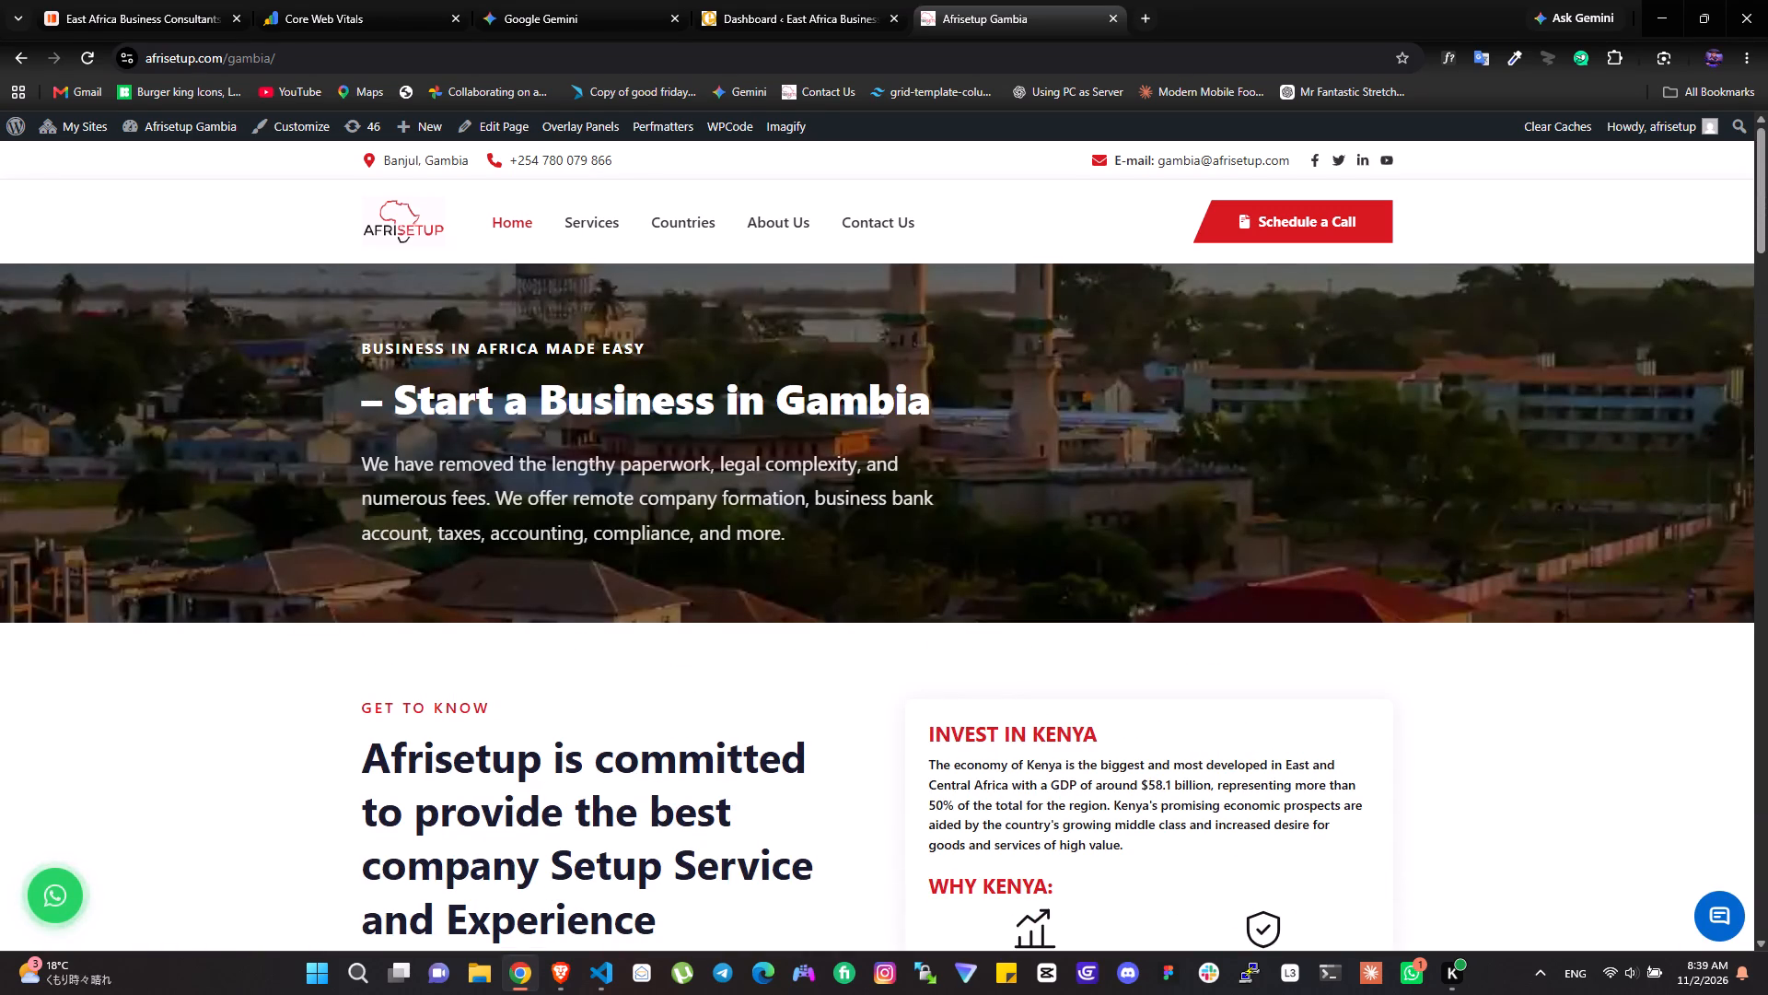
pyautogui.scroll(-4, 506, 526)
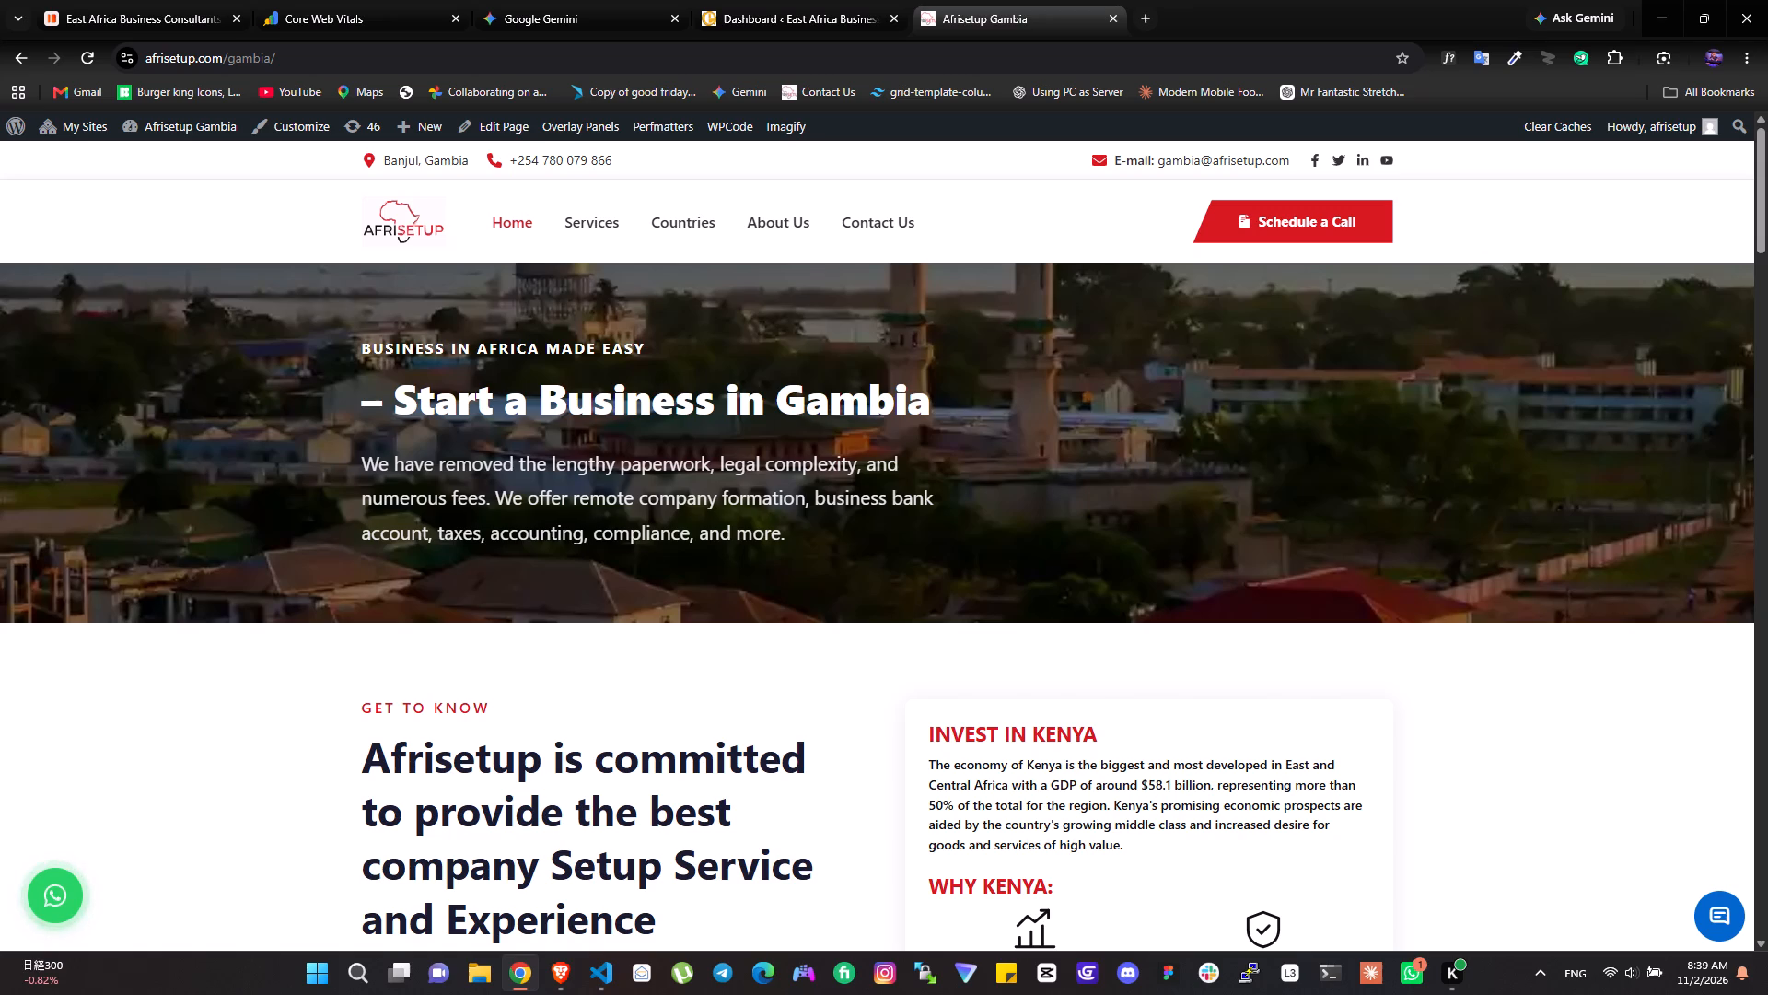
pyautogui.scroll(-18, 506, 526)
pyautogui.scroll(-7, 506, 526)
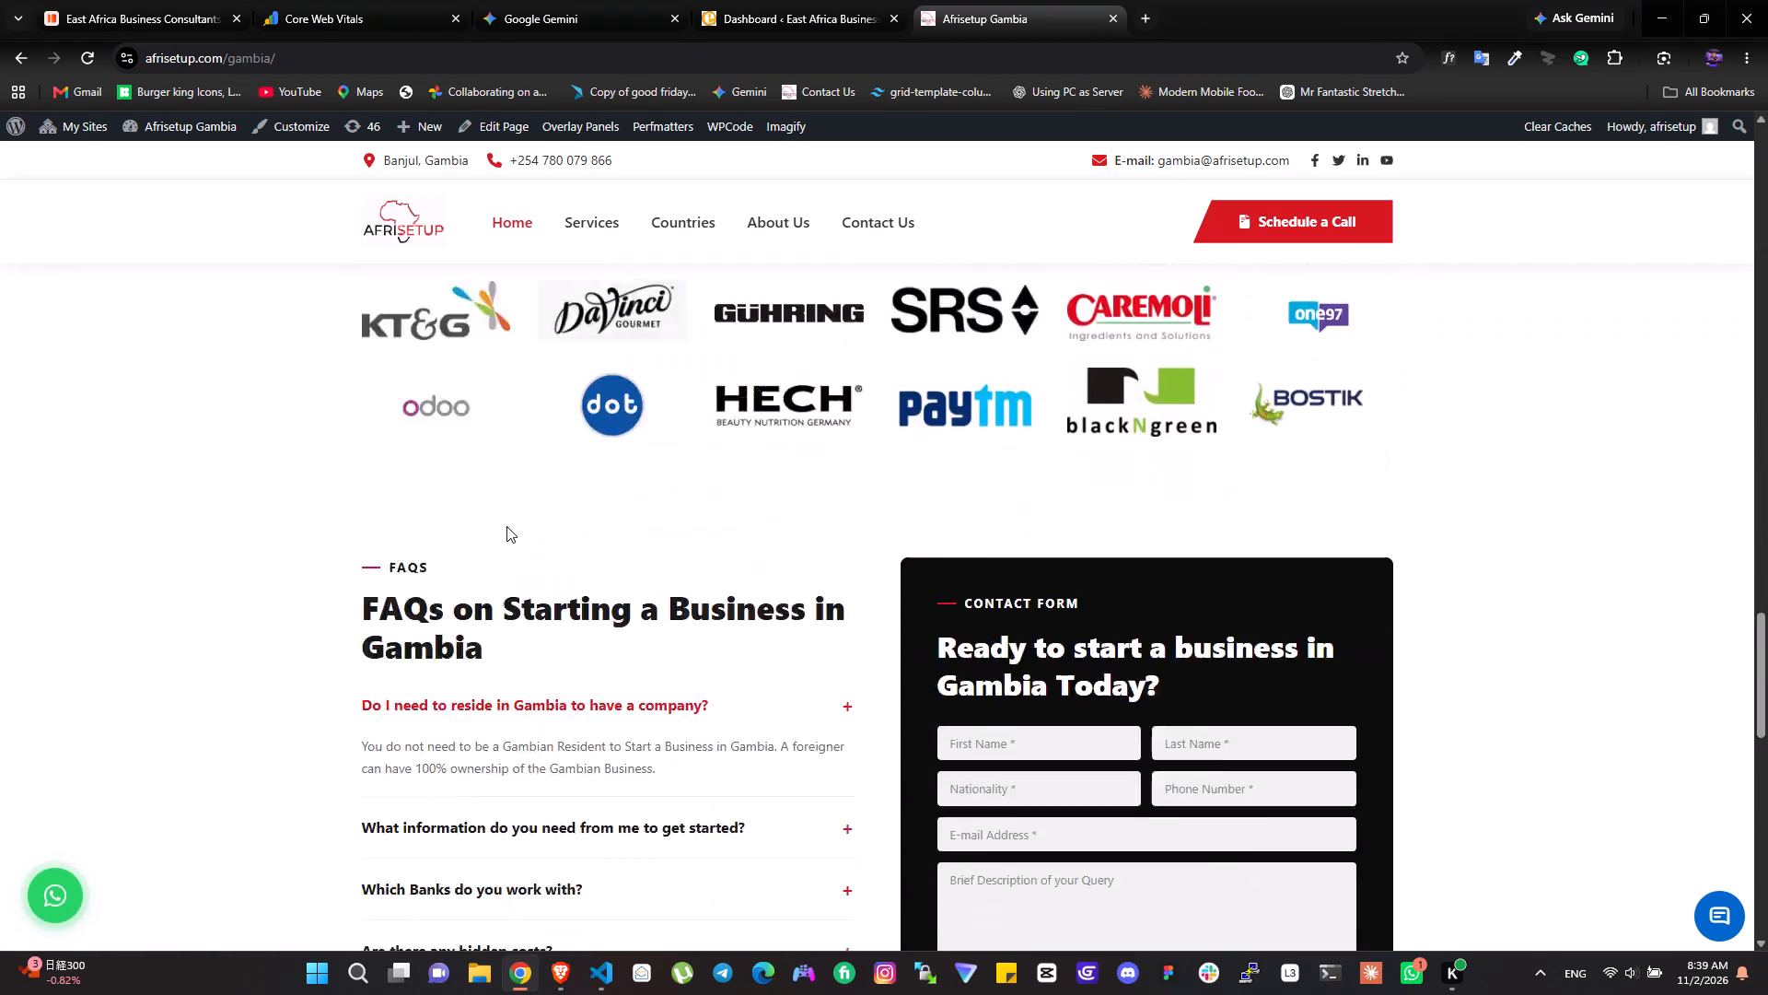
pyautogui.scroll(-6, 506, 526)
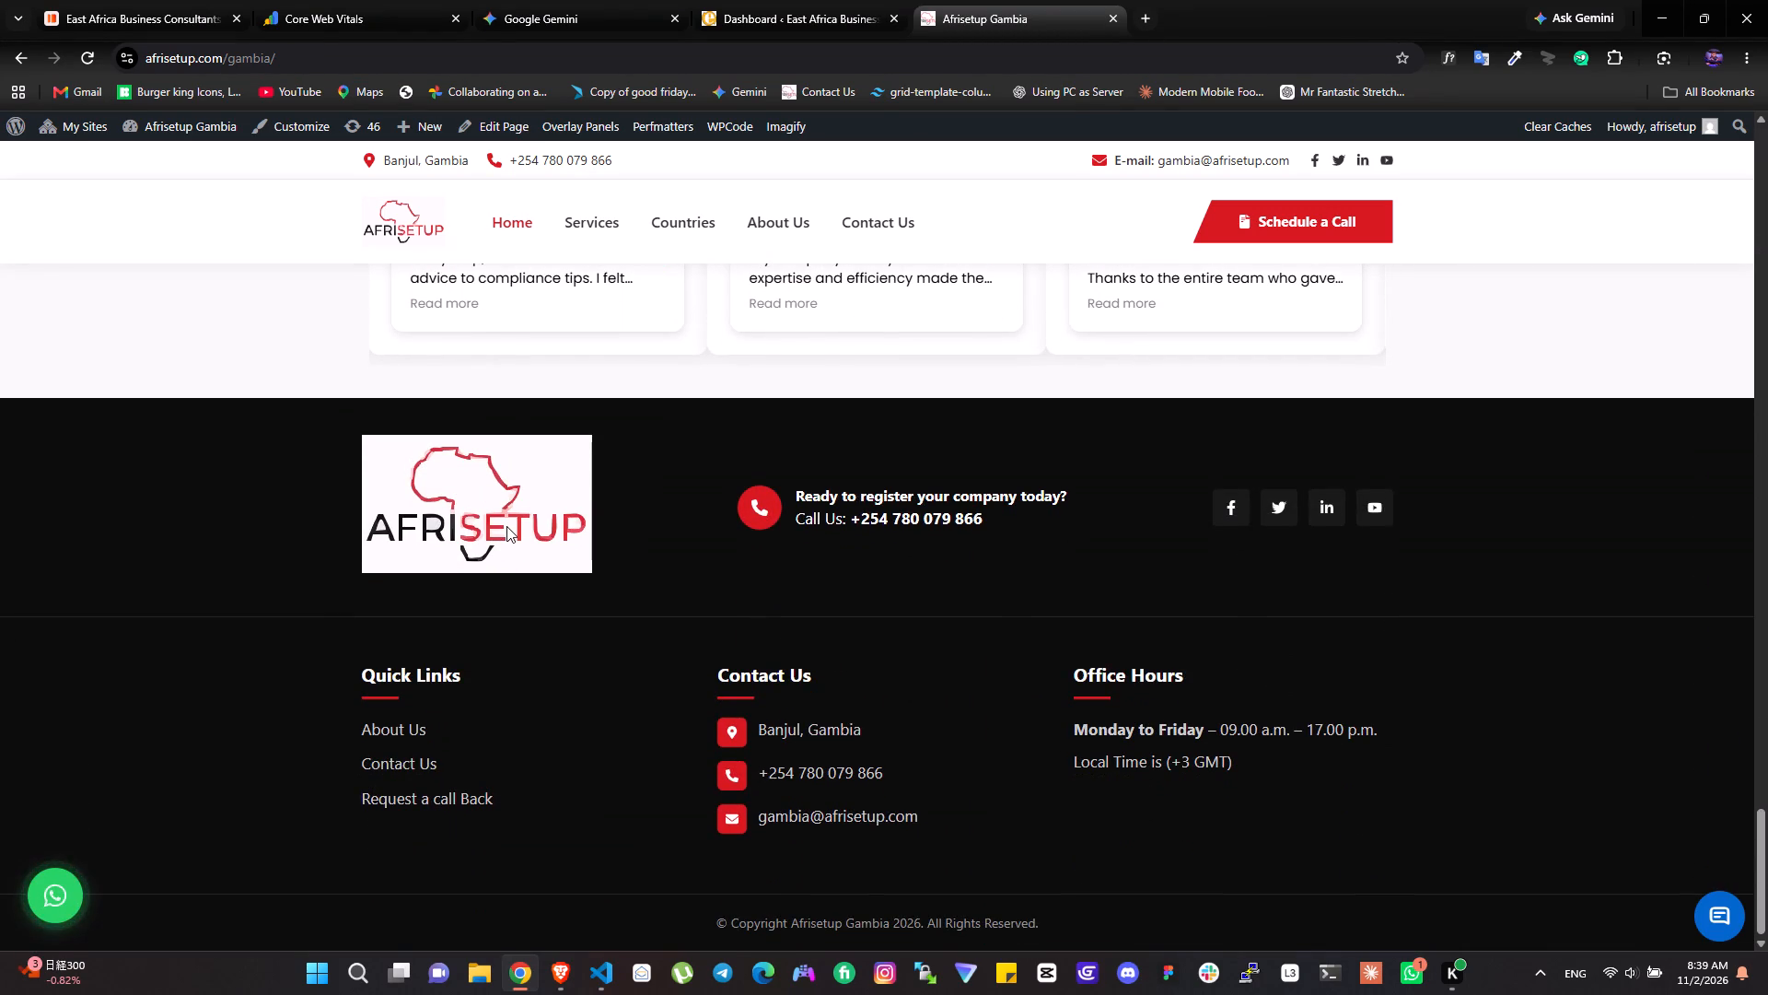
pyautogui.scroll(20, 624, 536)
pyautogui.scroll(1, 624, 536)
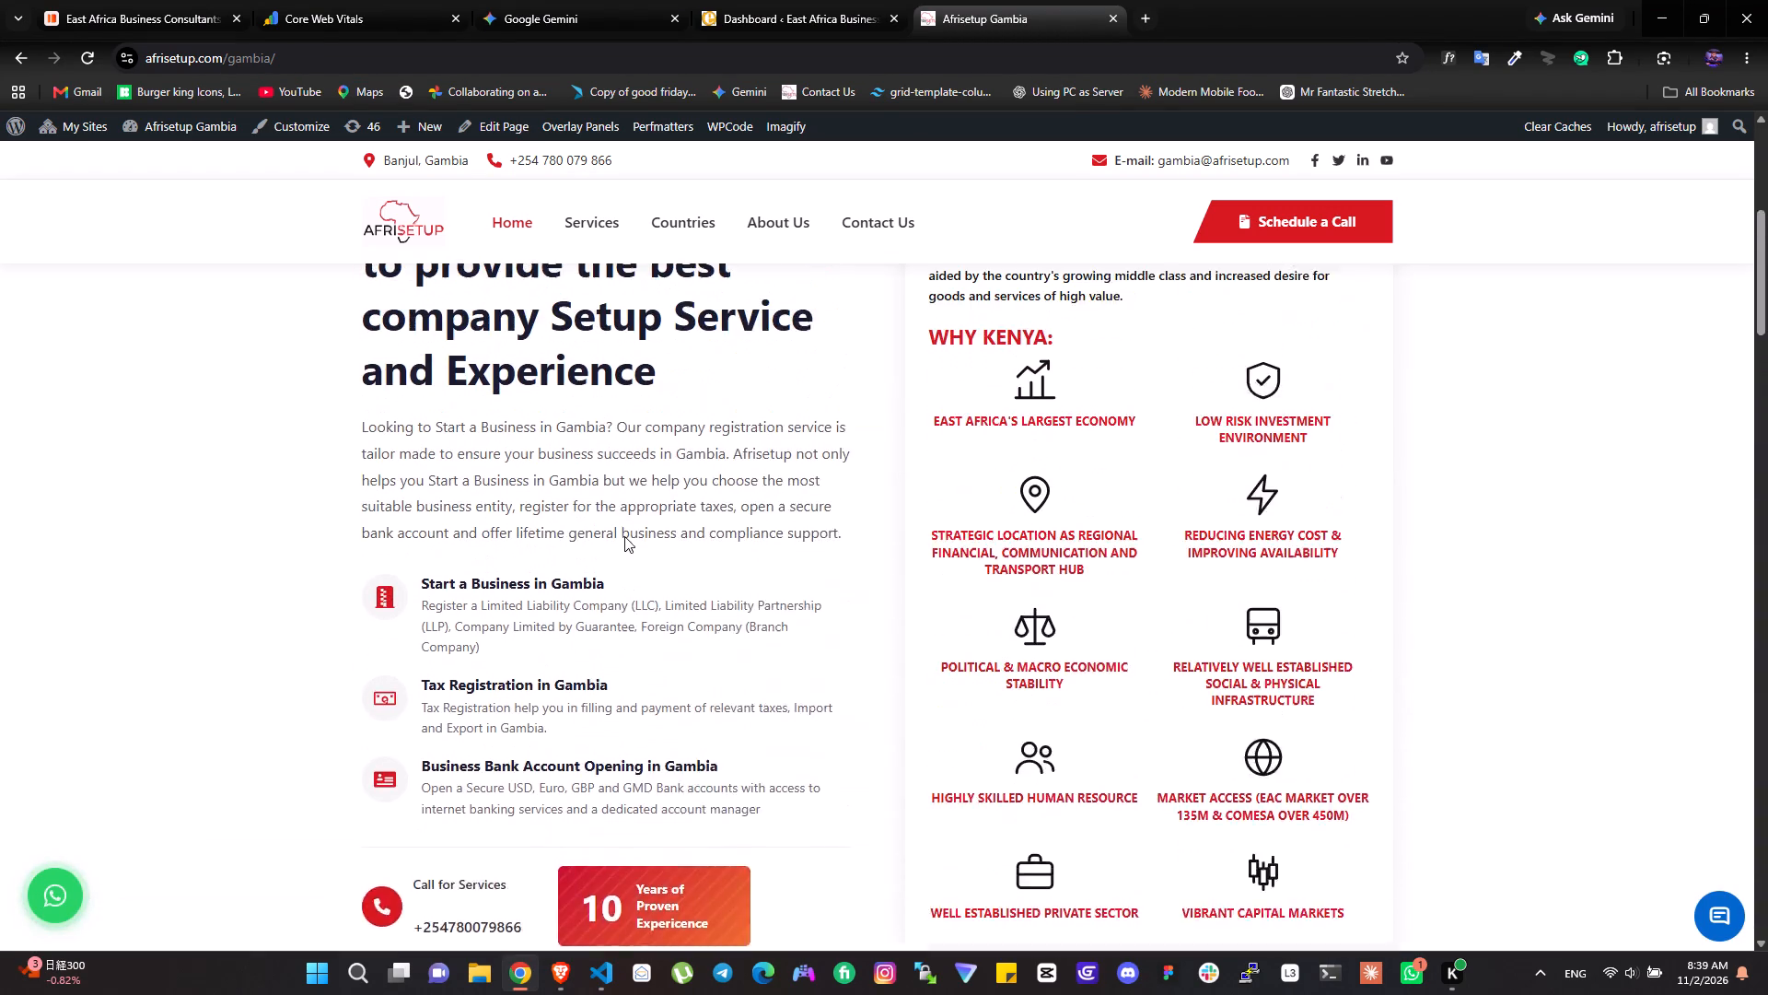
pyautogui.scroll(6, 624, 536)
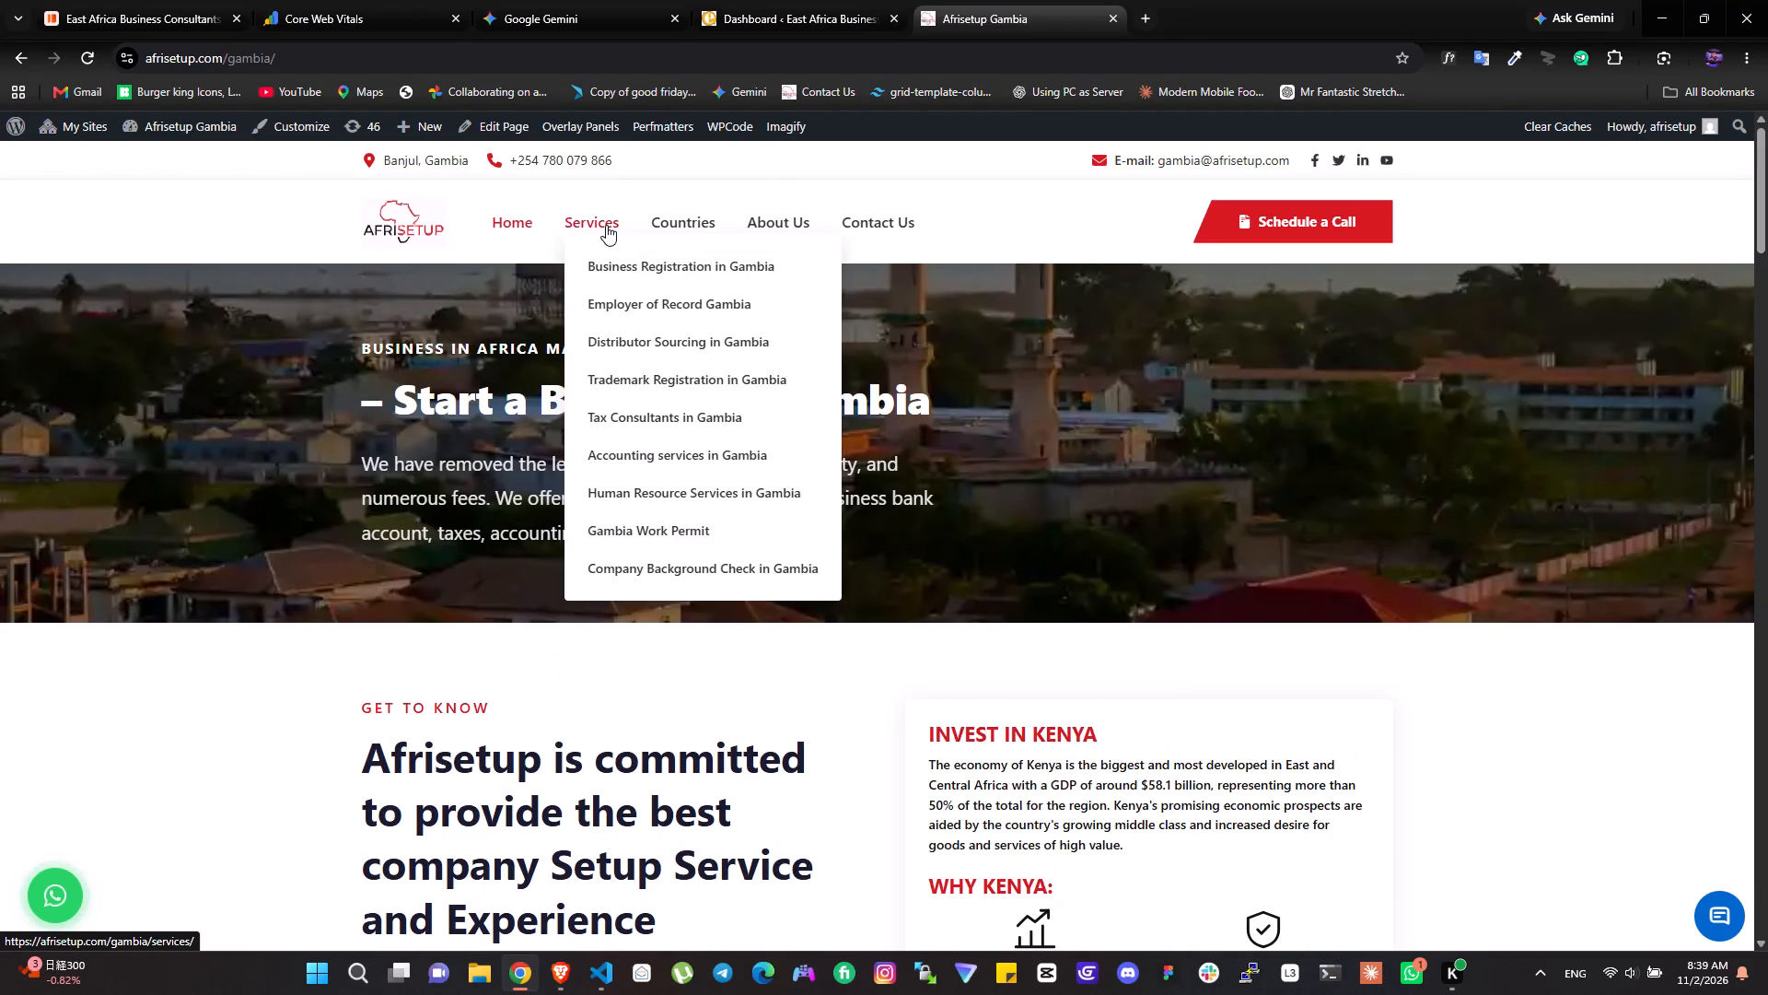
# Open the Business Registration in Gambia service page and review its content, FAQs, and closing sections.
pyautogui.click(618, 254)
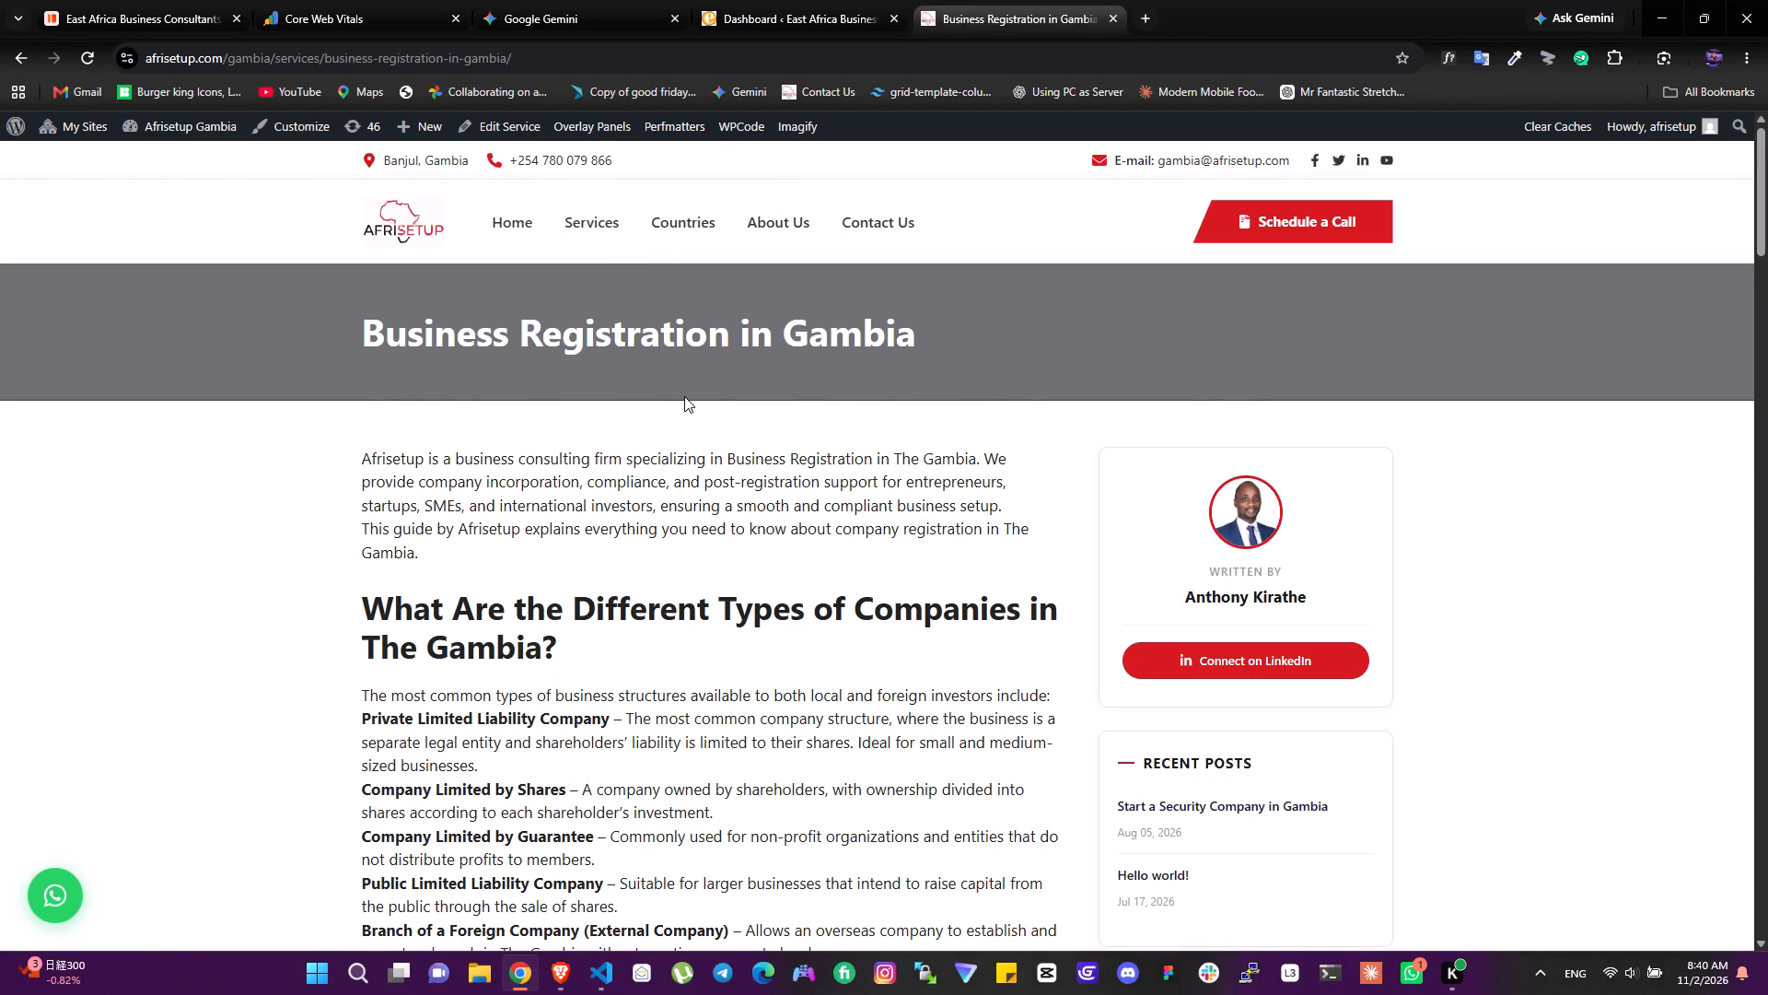
pyautogui.scroll(-8, 684, 396)
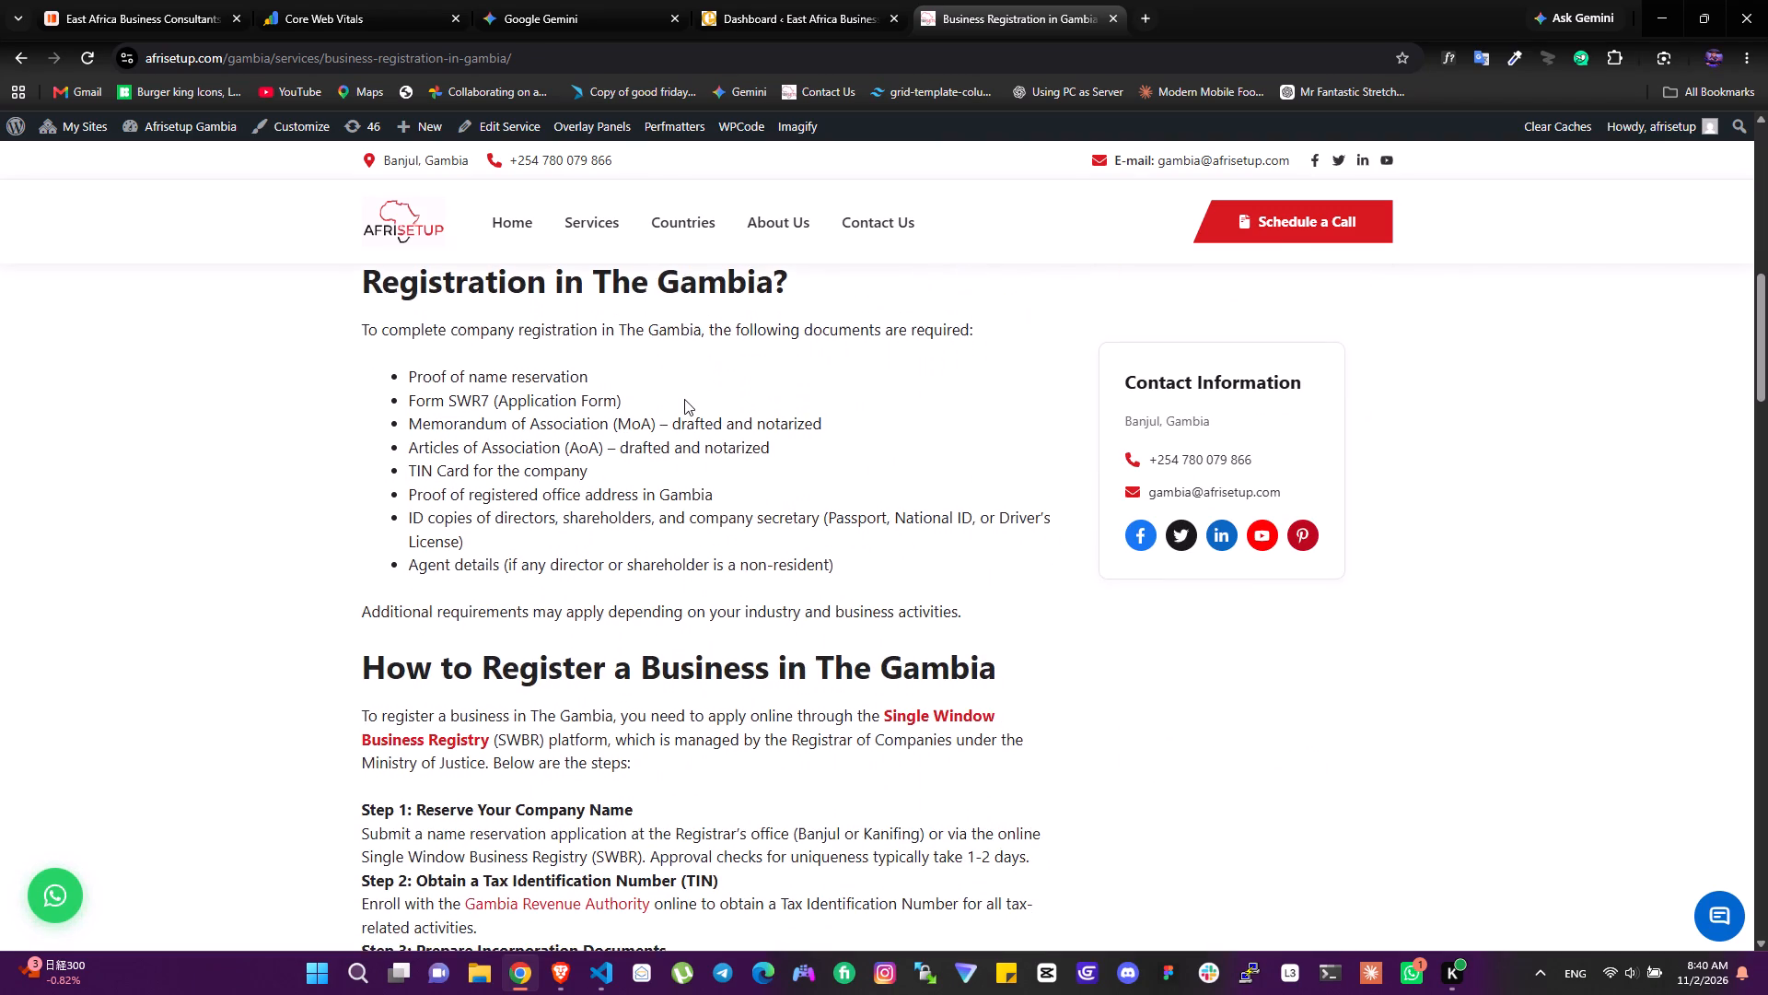
pyautogui.scroll(-14, 727, 501)
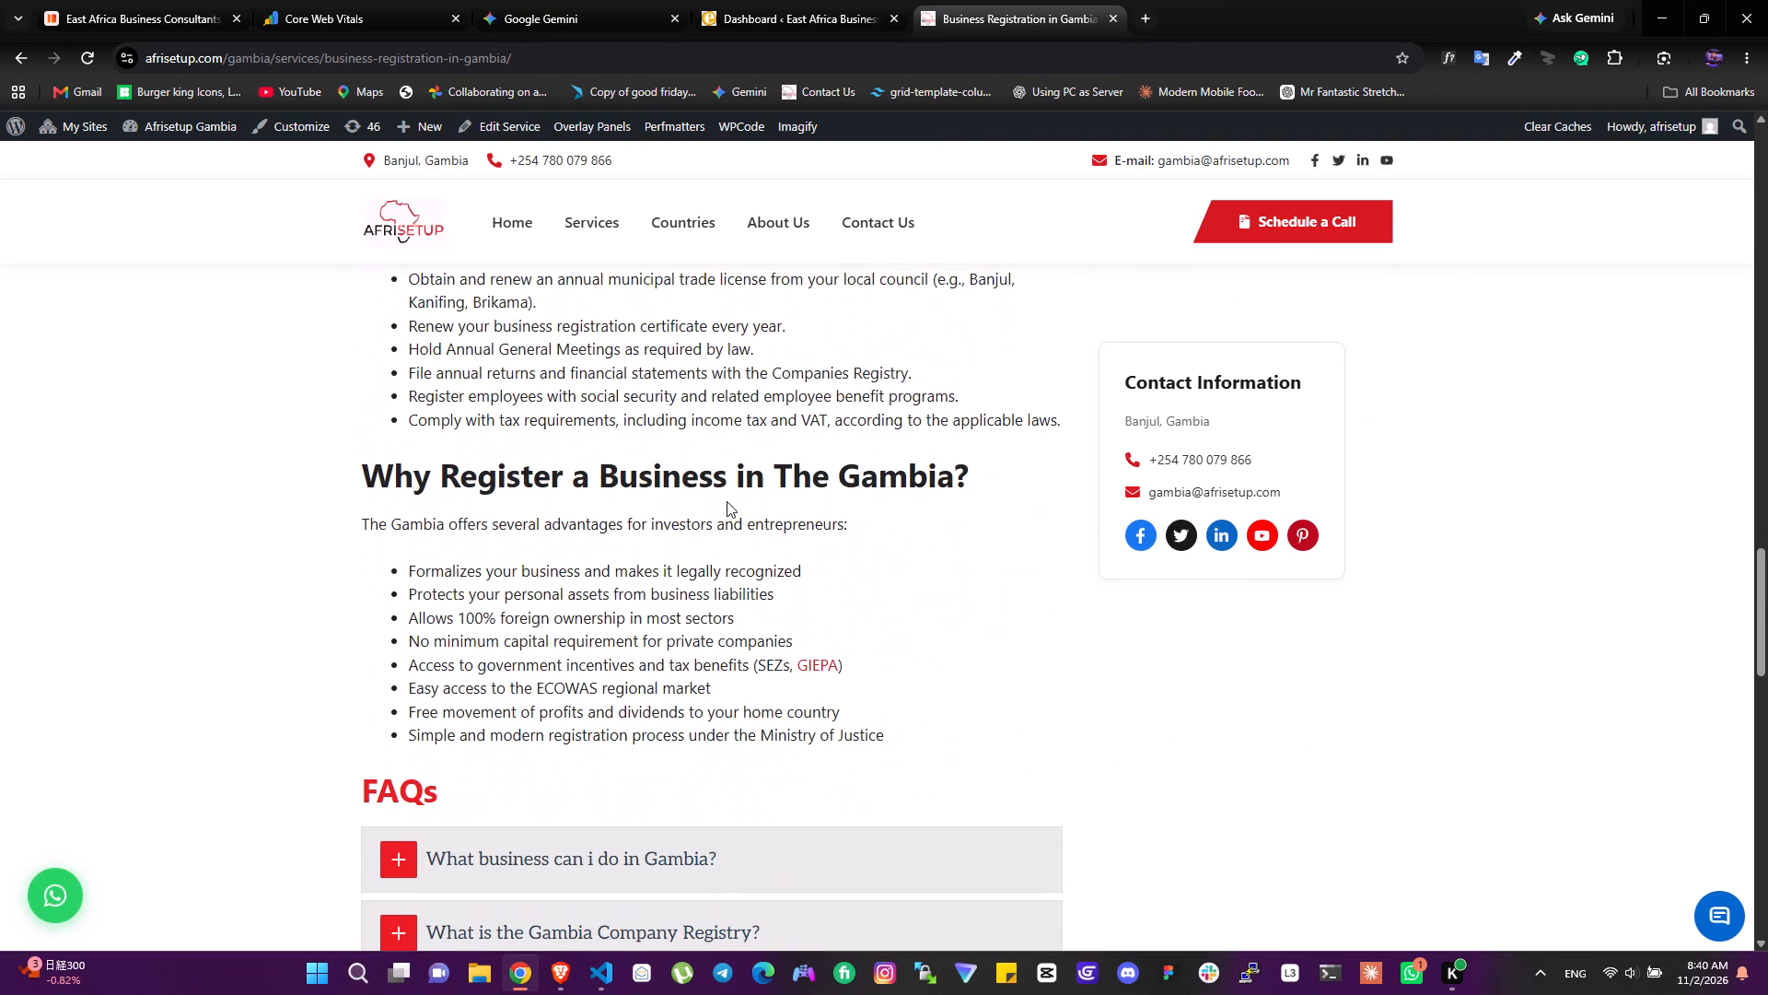
pyautogui.scroll(-10, 739, 673)
pyautogui.click(739, 672)
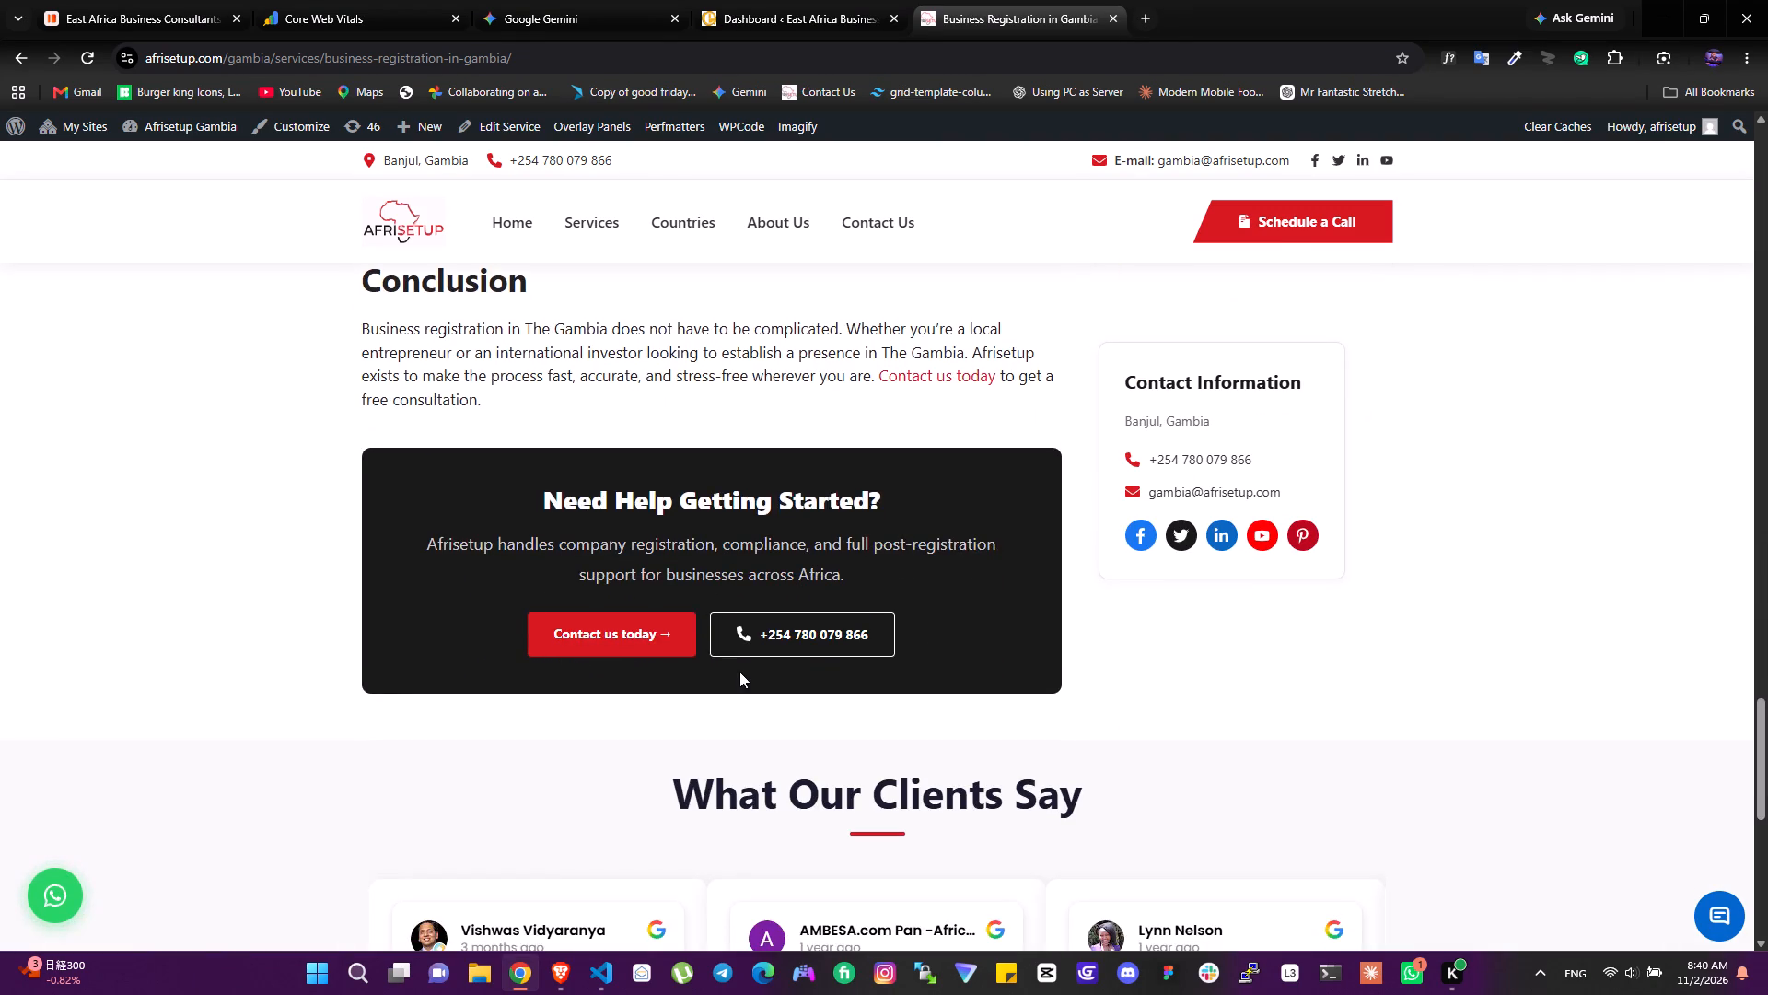
pyautogui.scroll(-3, 739, 672)
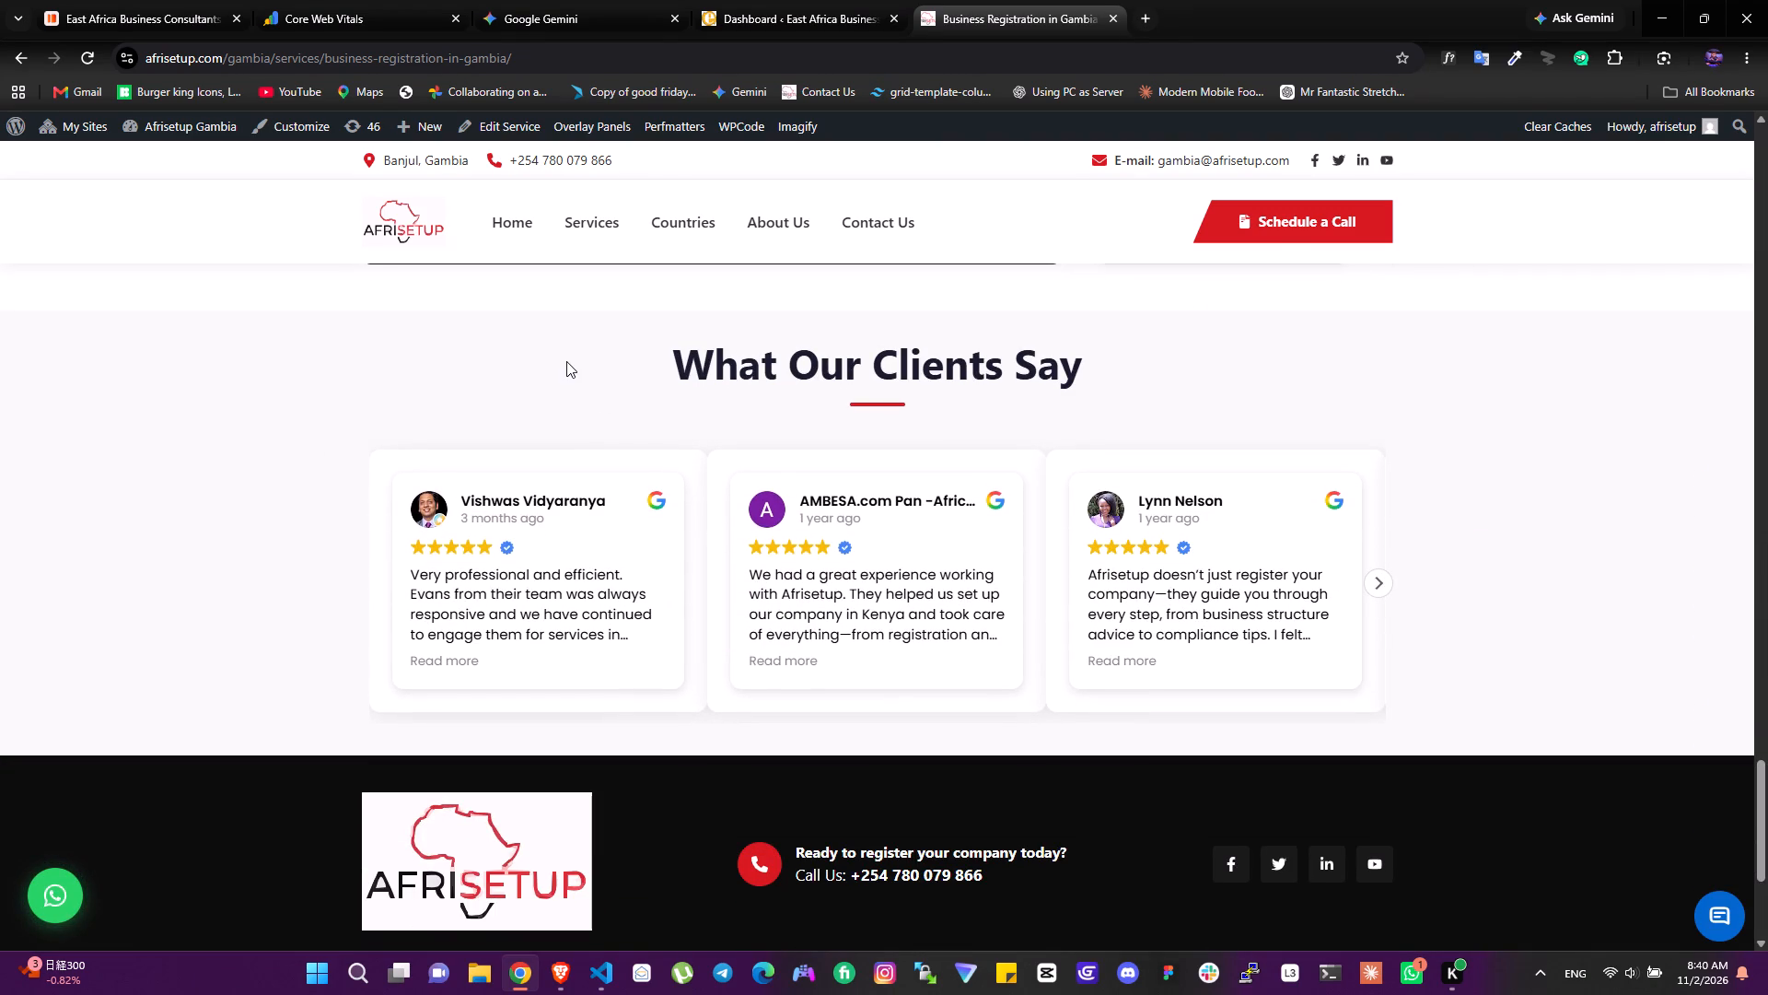
# Return to the Gambia homepage, review its Get to Know section, and open the site in the Customizer.
pyautogui.click(492, 221)
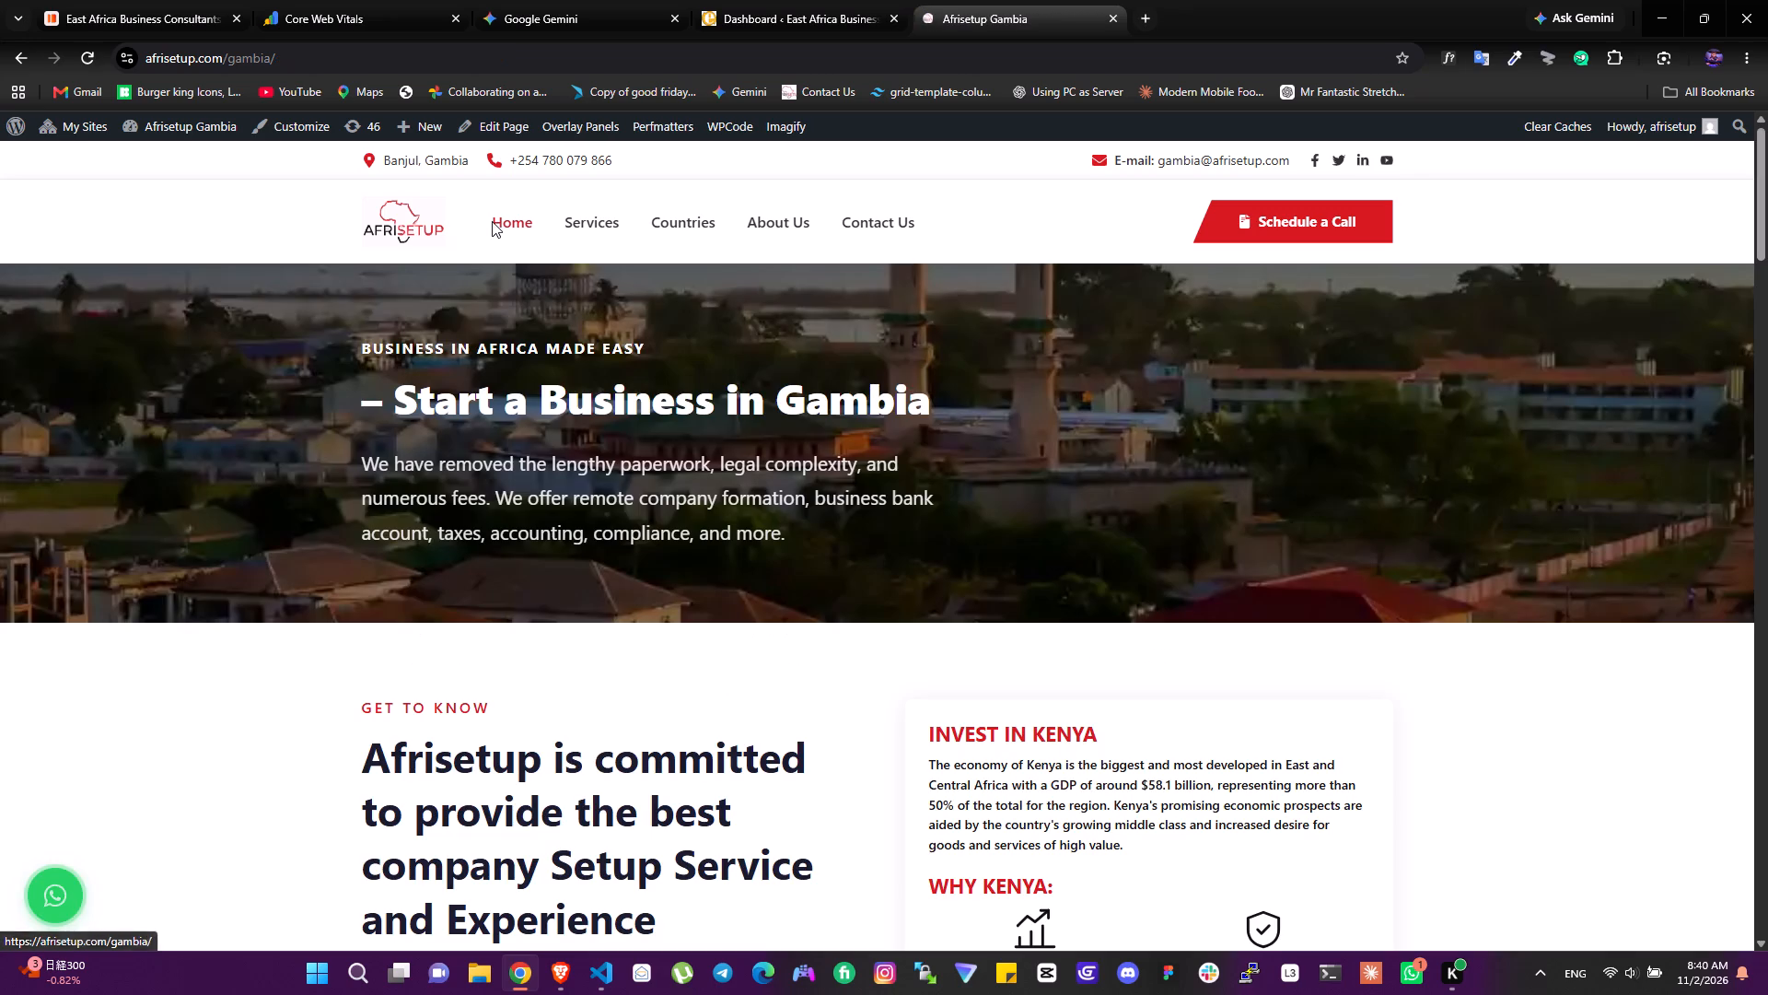
pyautogui.scroll(1, 682, 714)
pyautogui.scroll(-1, 682, 714)
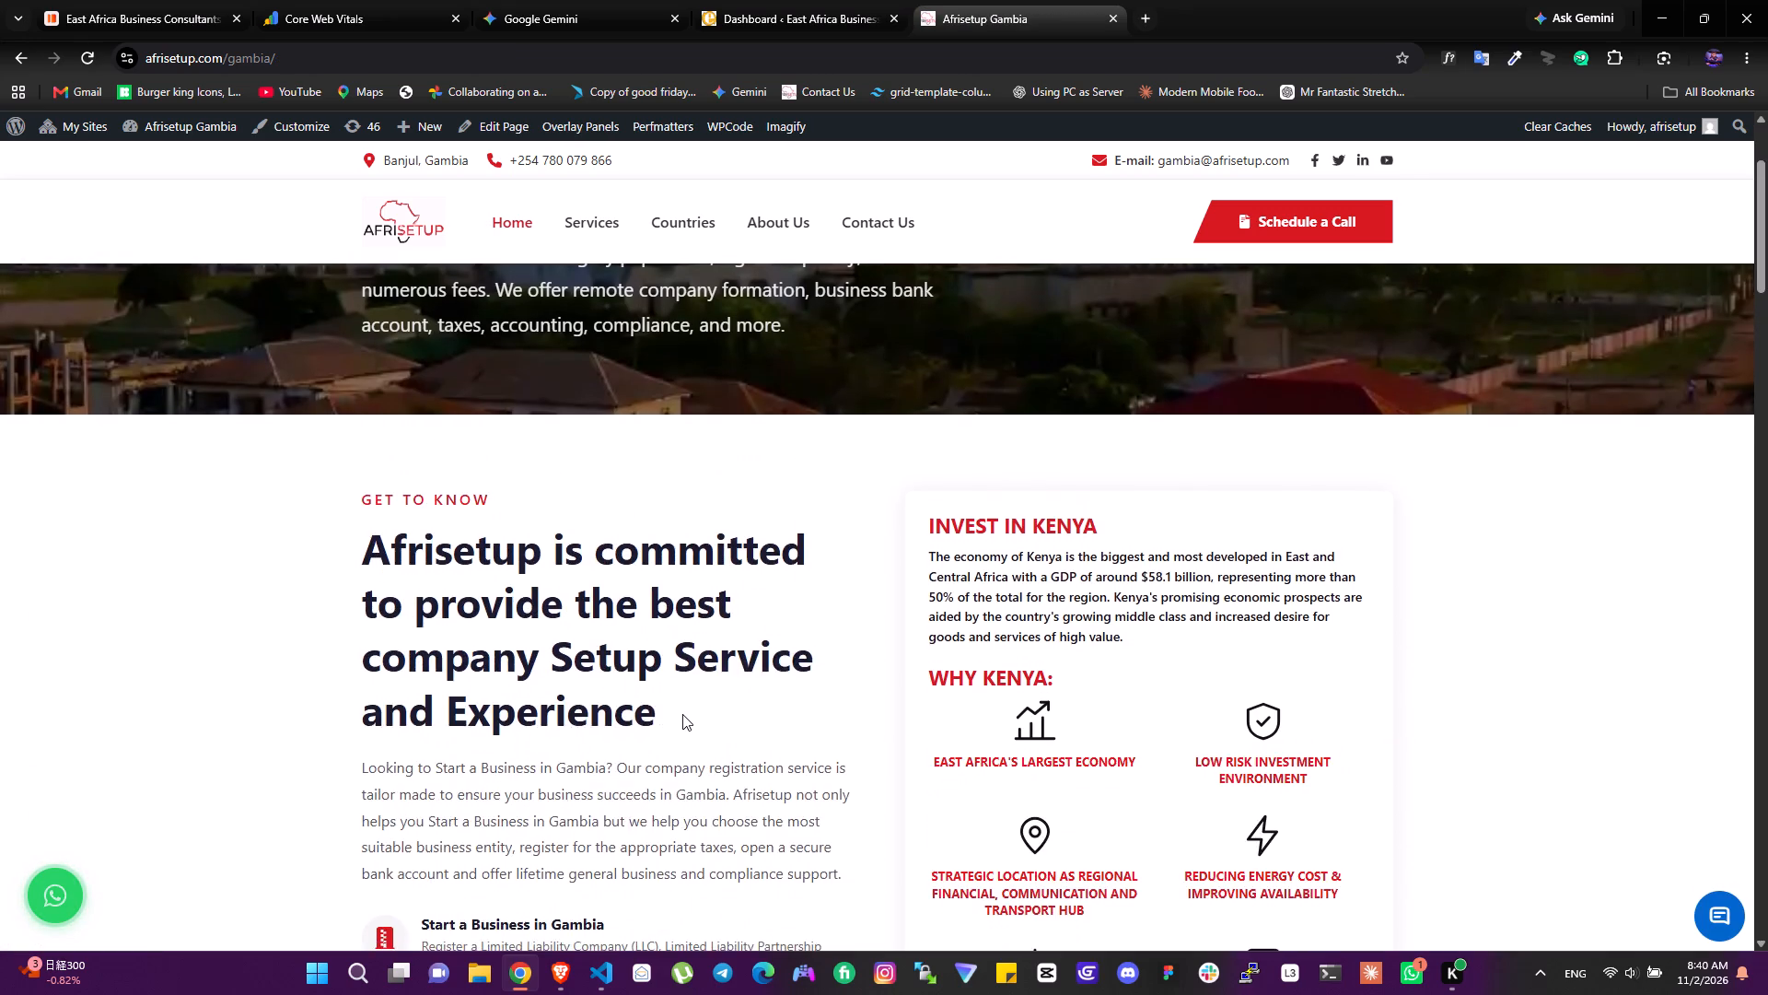
pyautogui.scroll(-2, 682, 714)
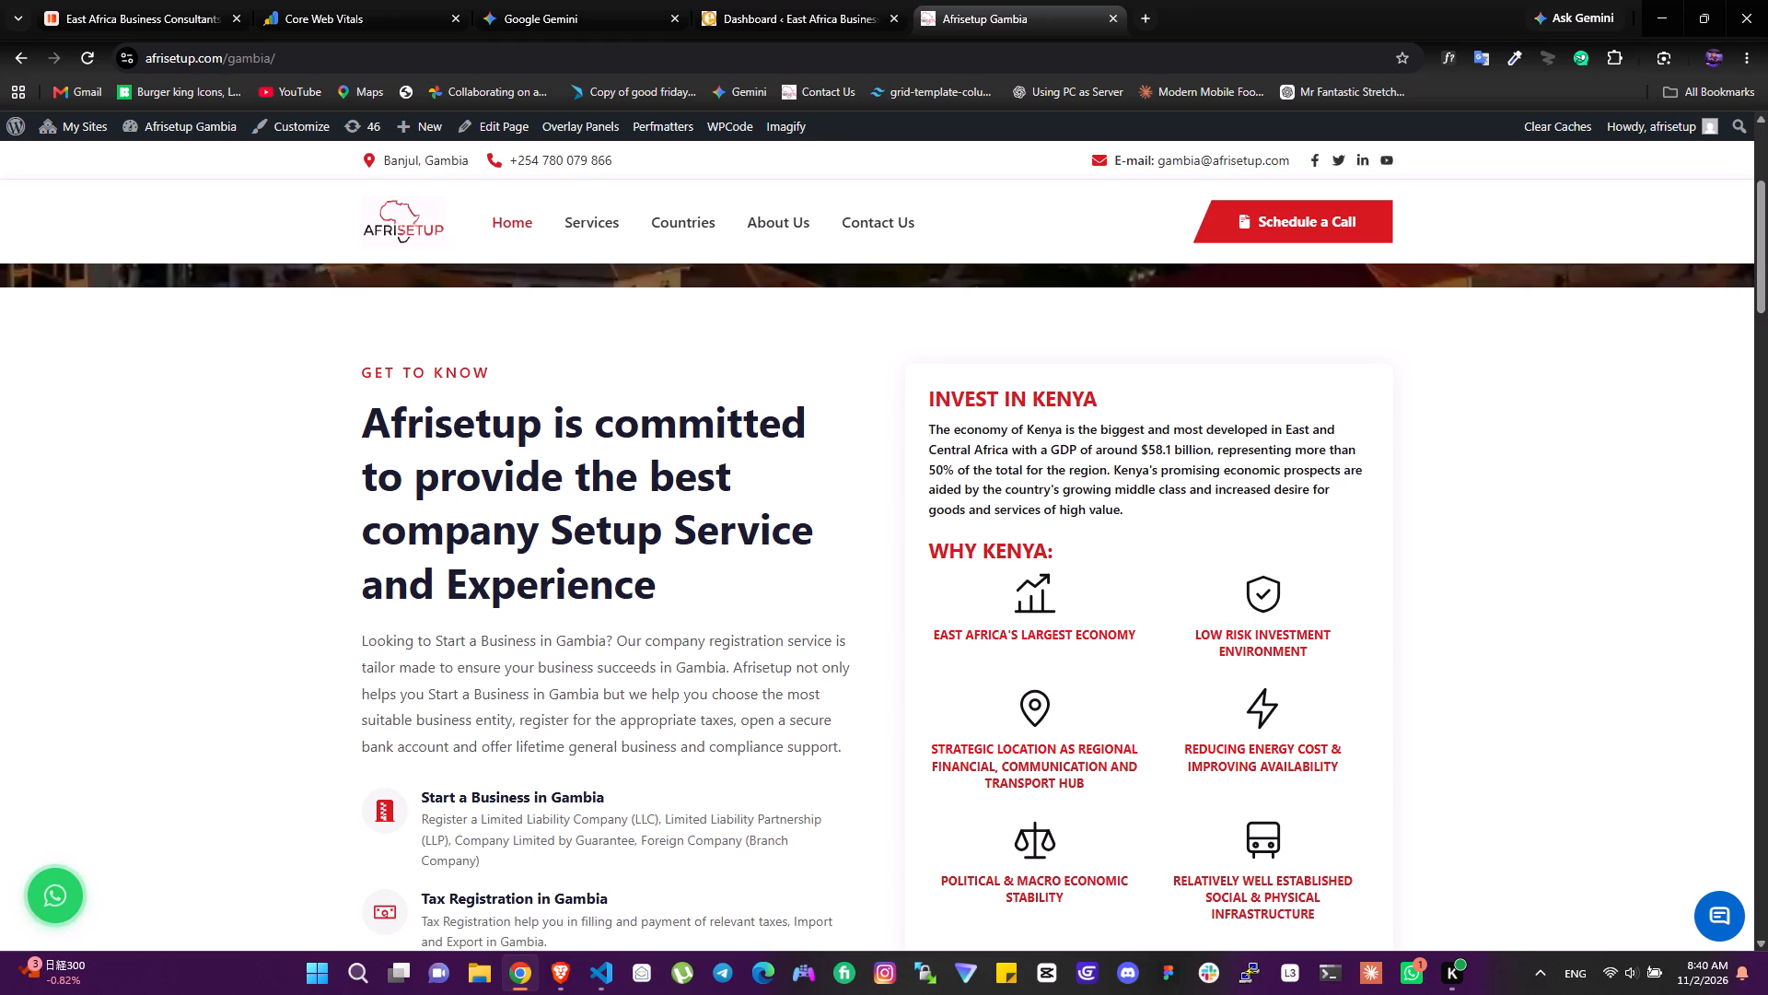
pyautogui.scroll(-2, 682, 714)
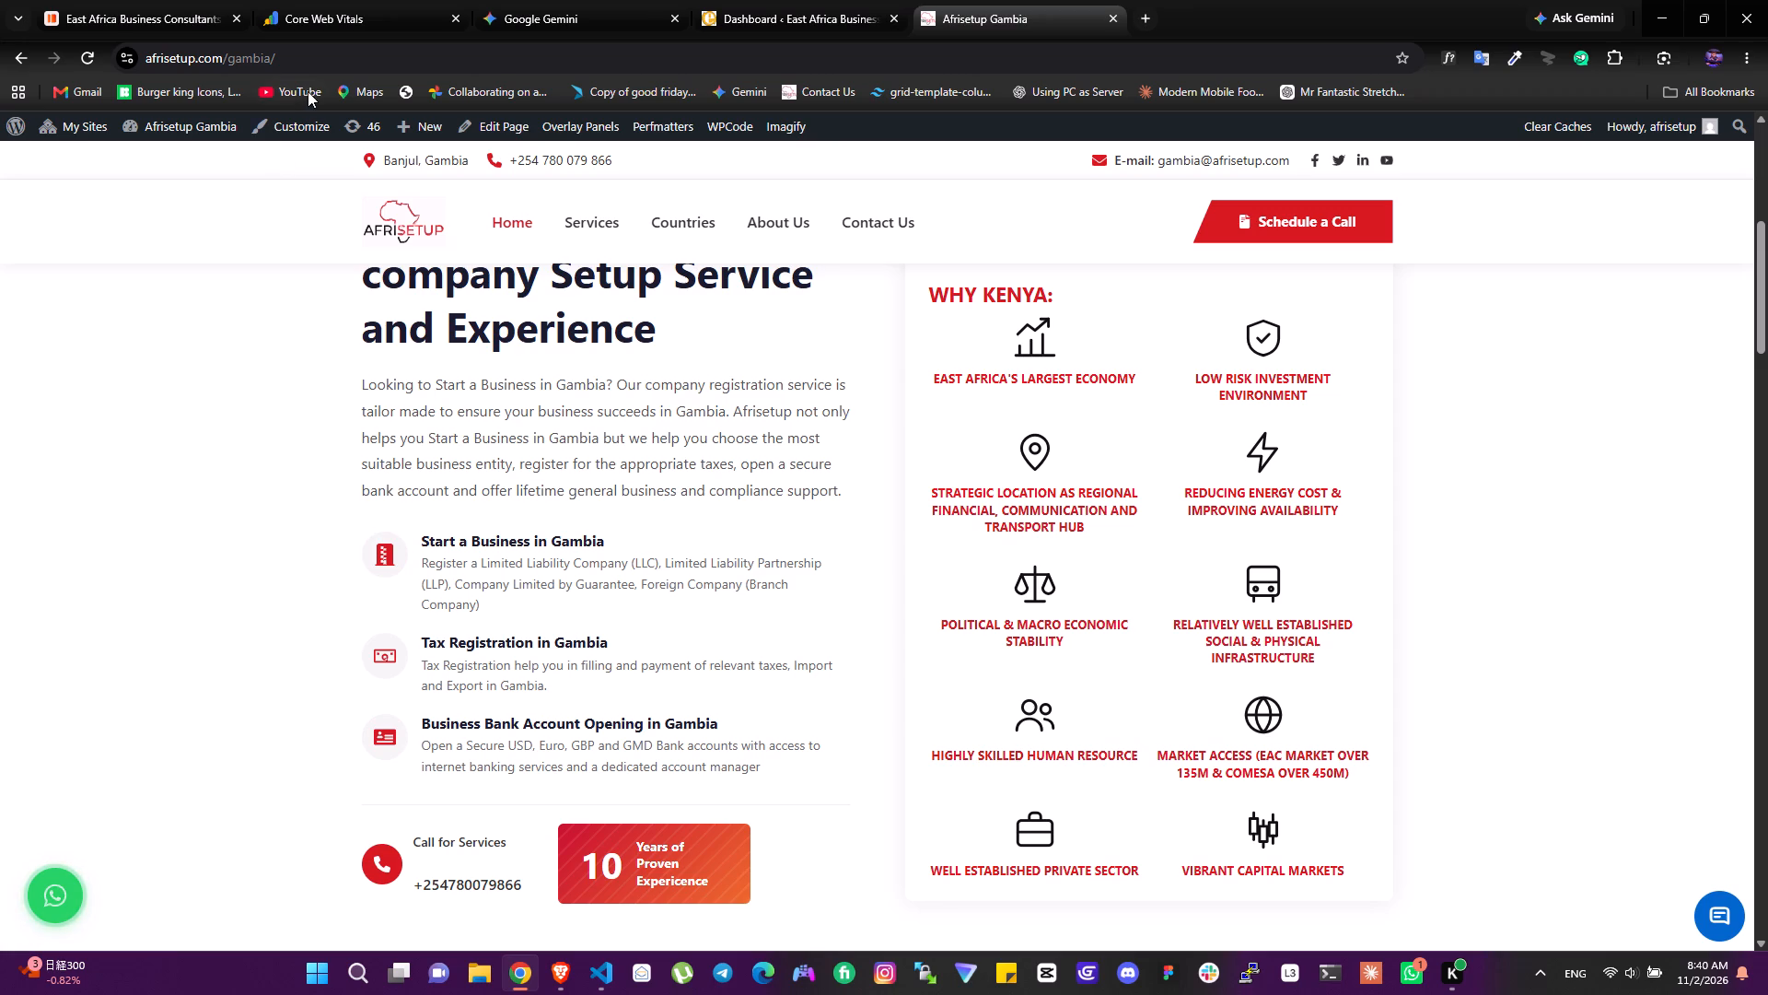
pyautogui.click(295, 128)
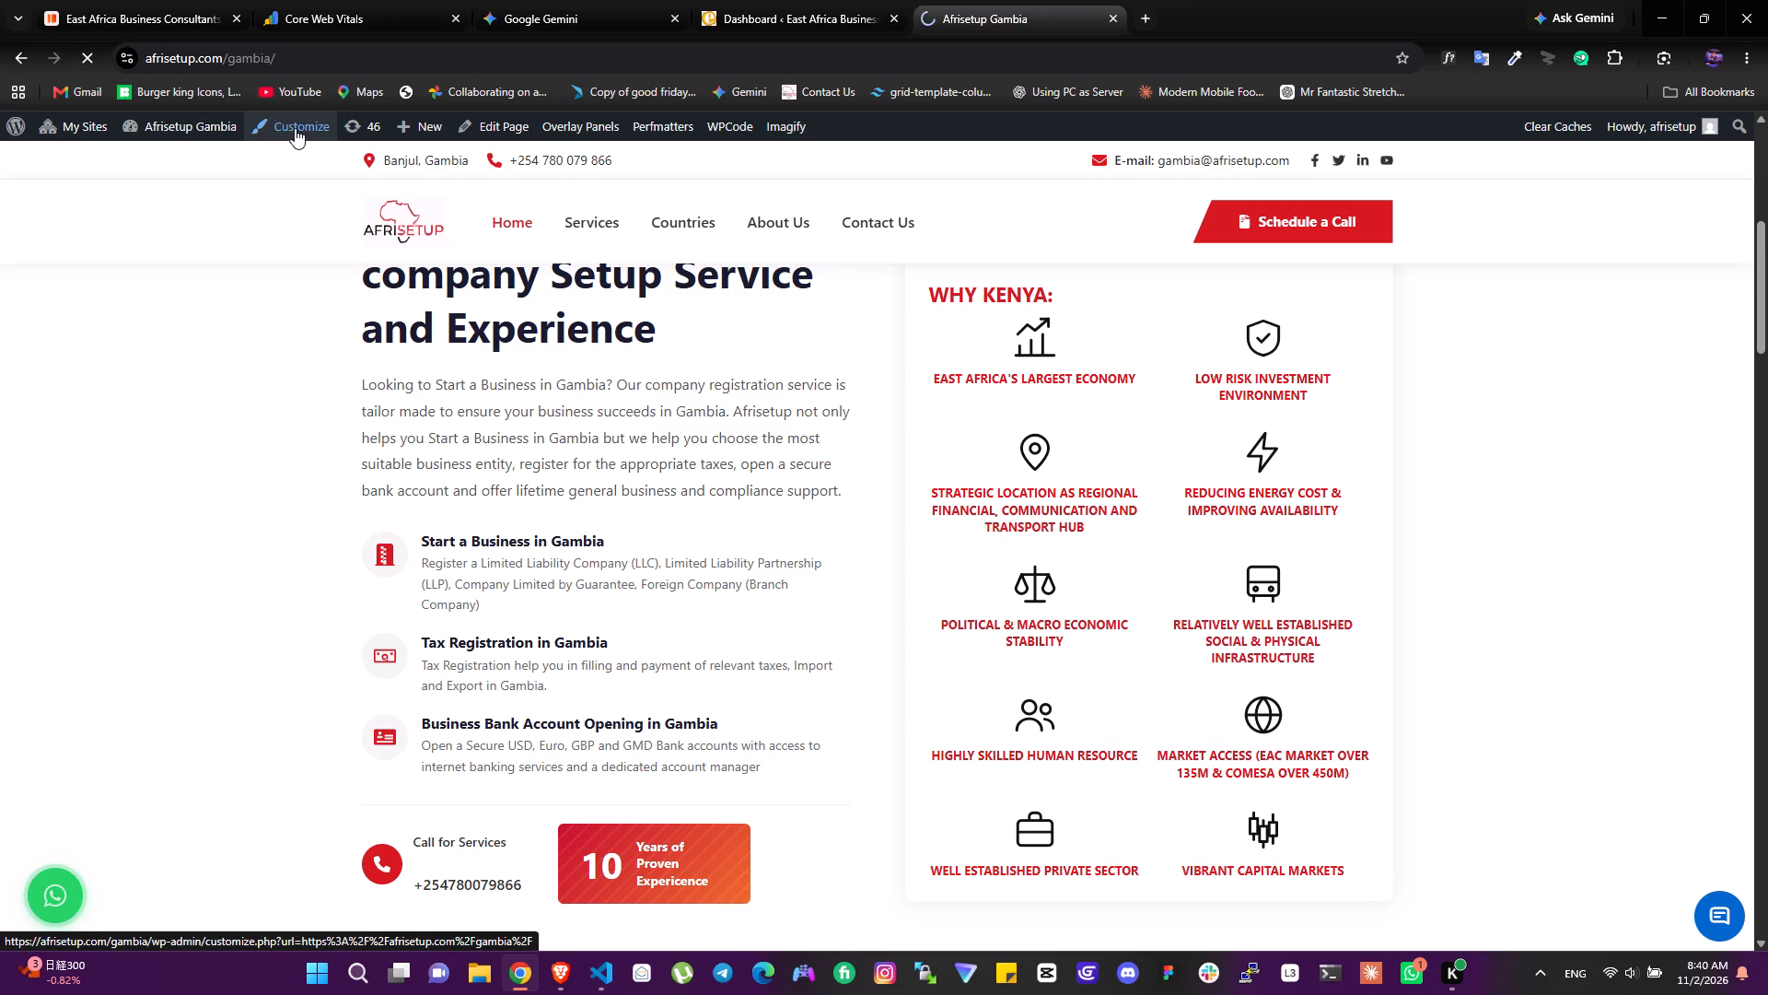
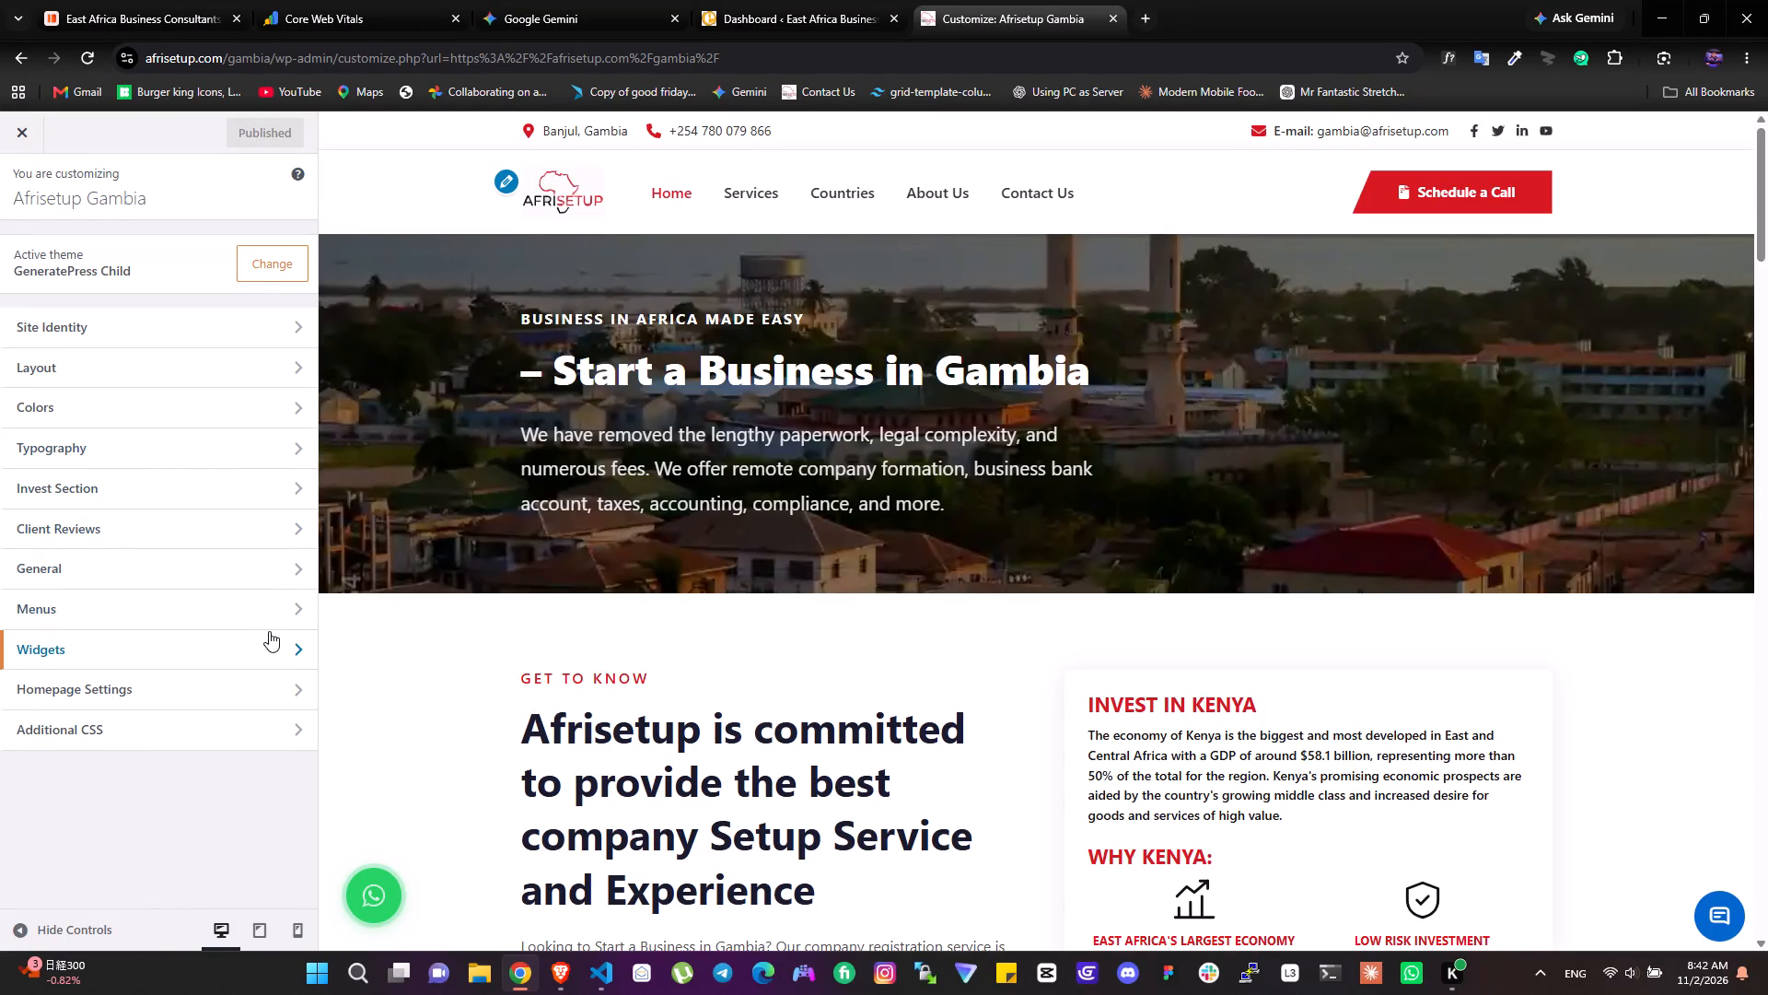
# In the Customizer's Invest Section settings, set the country name to Gambia.
pyautogui.click(157, 484)
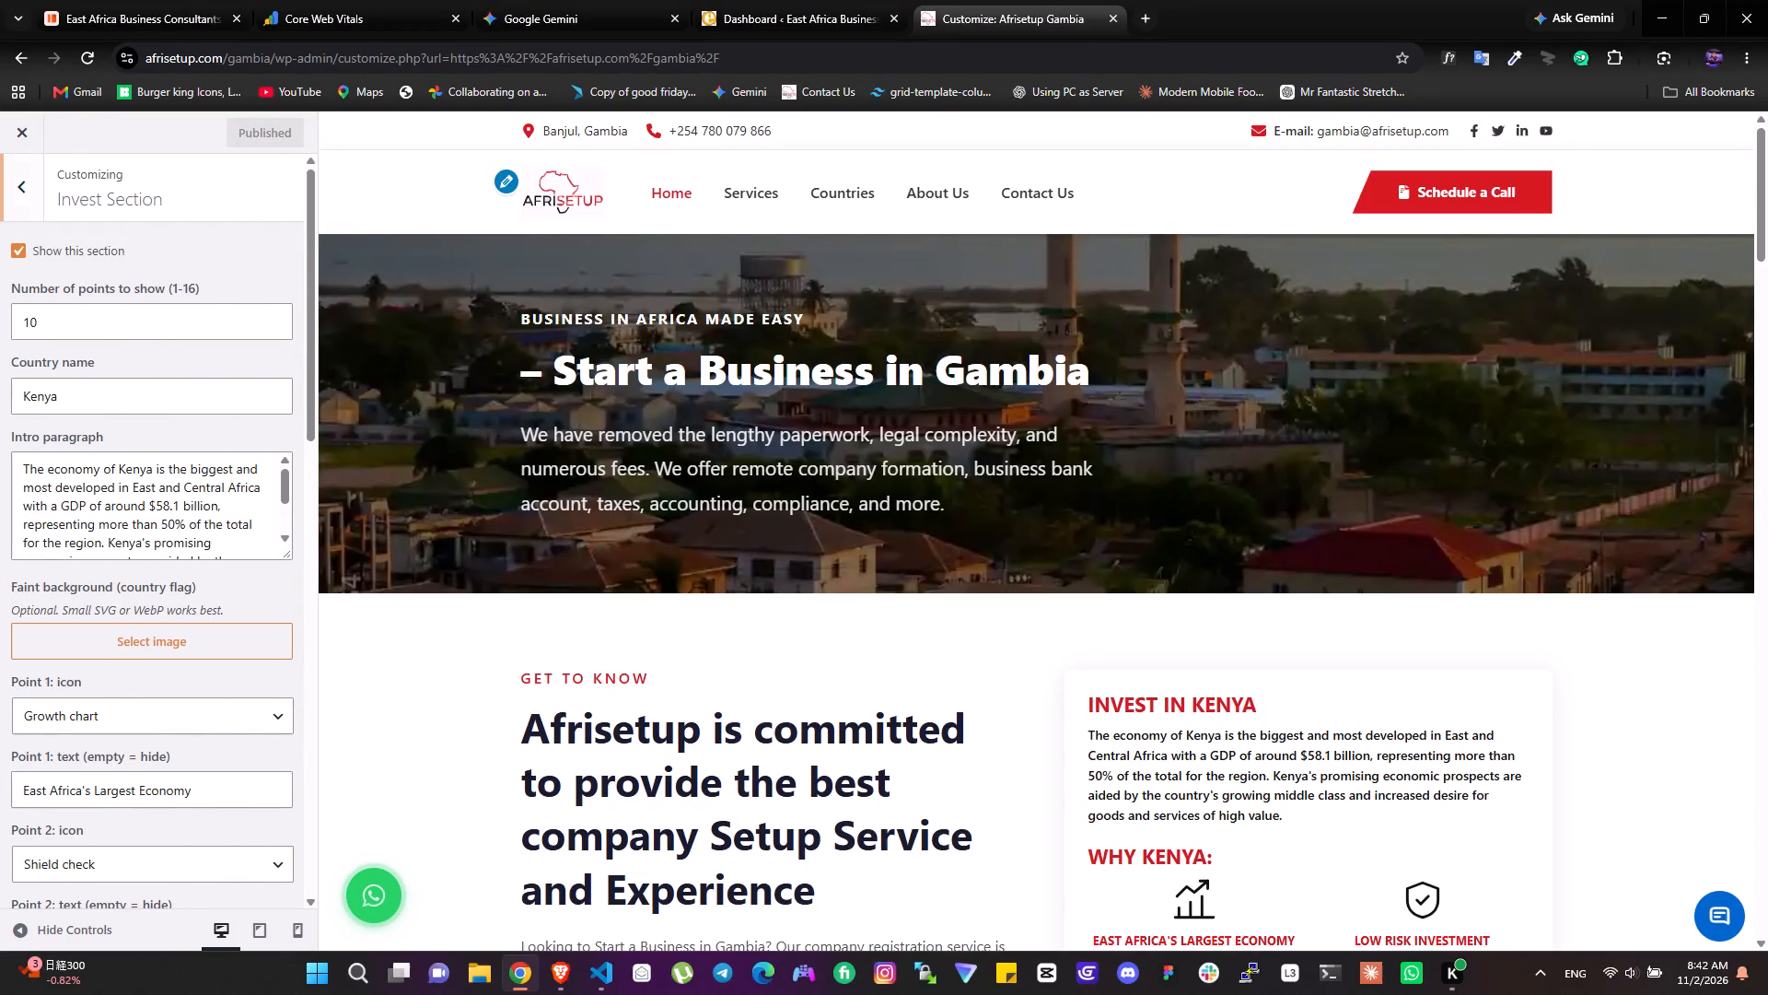
pyautogui.click(96, 387)
pyautogui.press('BackSpace')
pyautogui.press('BackSpace')
pyautogui.press('BackSpace')
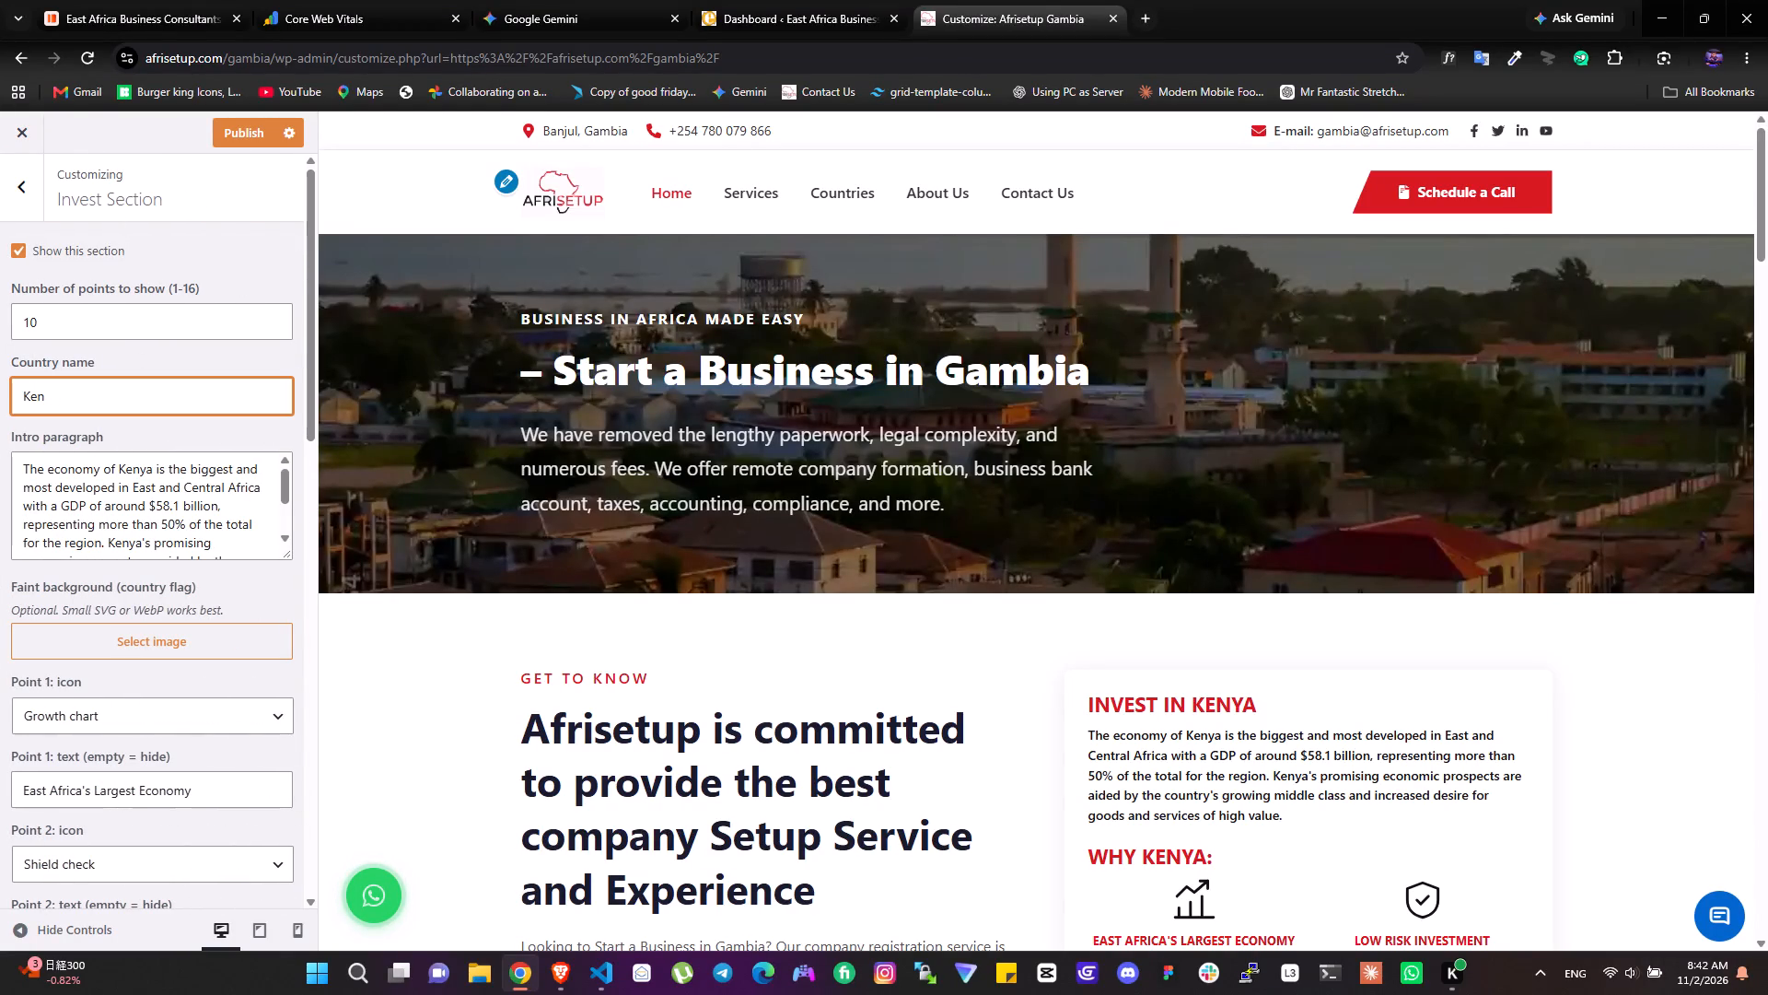
pyautogui.press('BackSpace')
pyautogui.press('BackSpace')
pyautogui.press('BackSpace')
pyautogui.write('Gam')
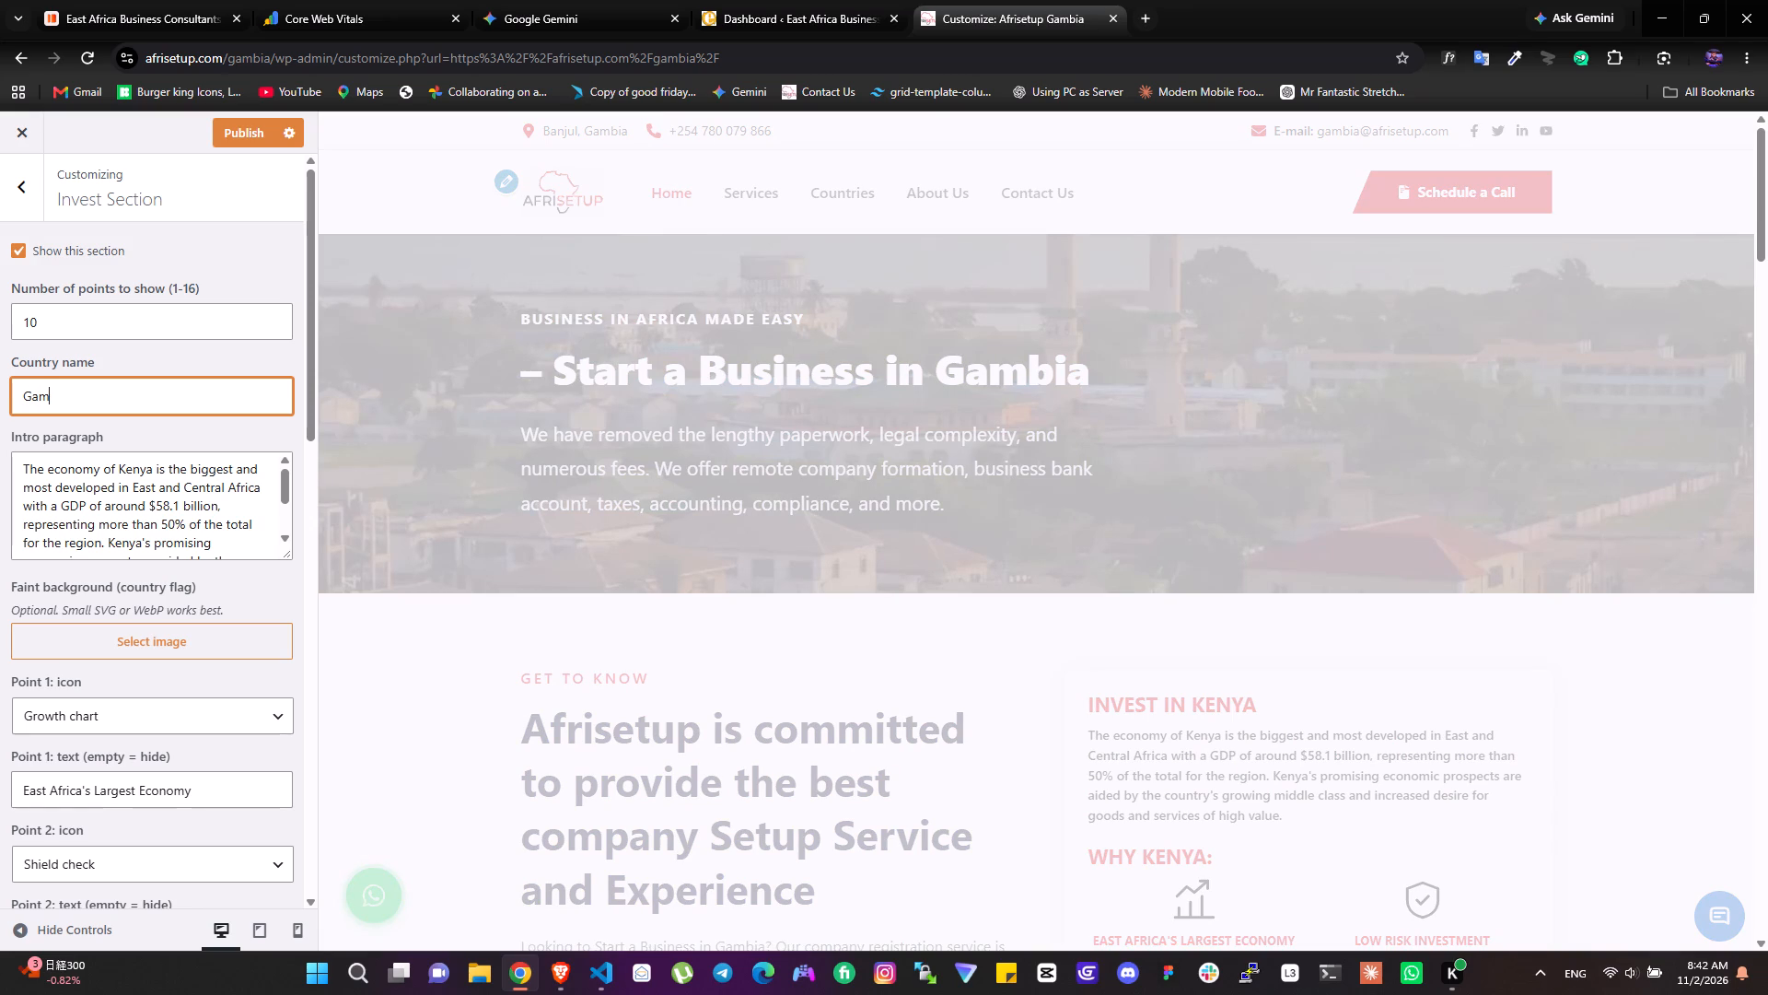
pyautogui.write('bia')
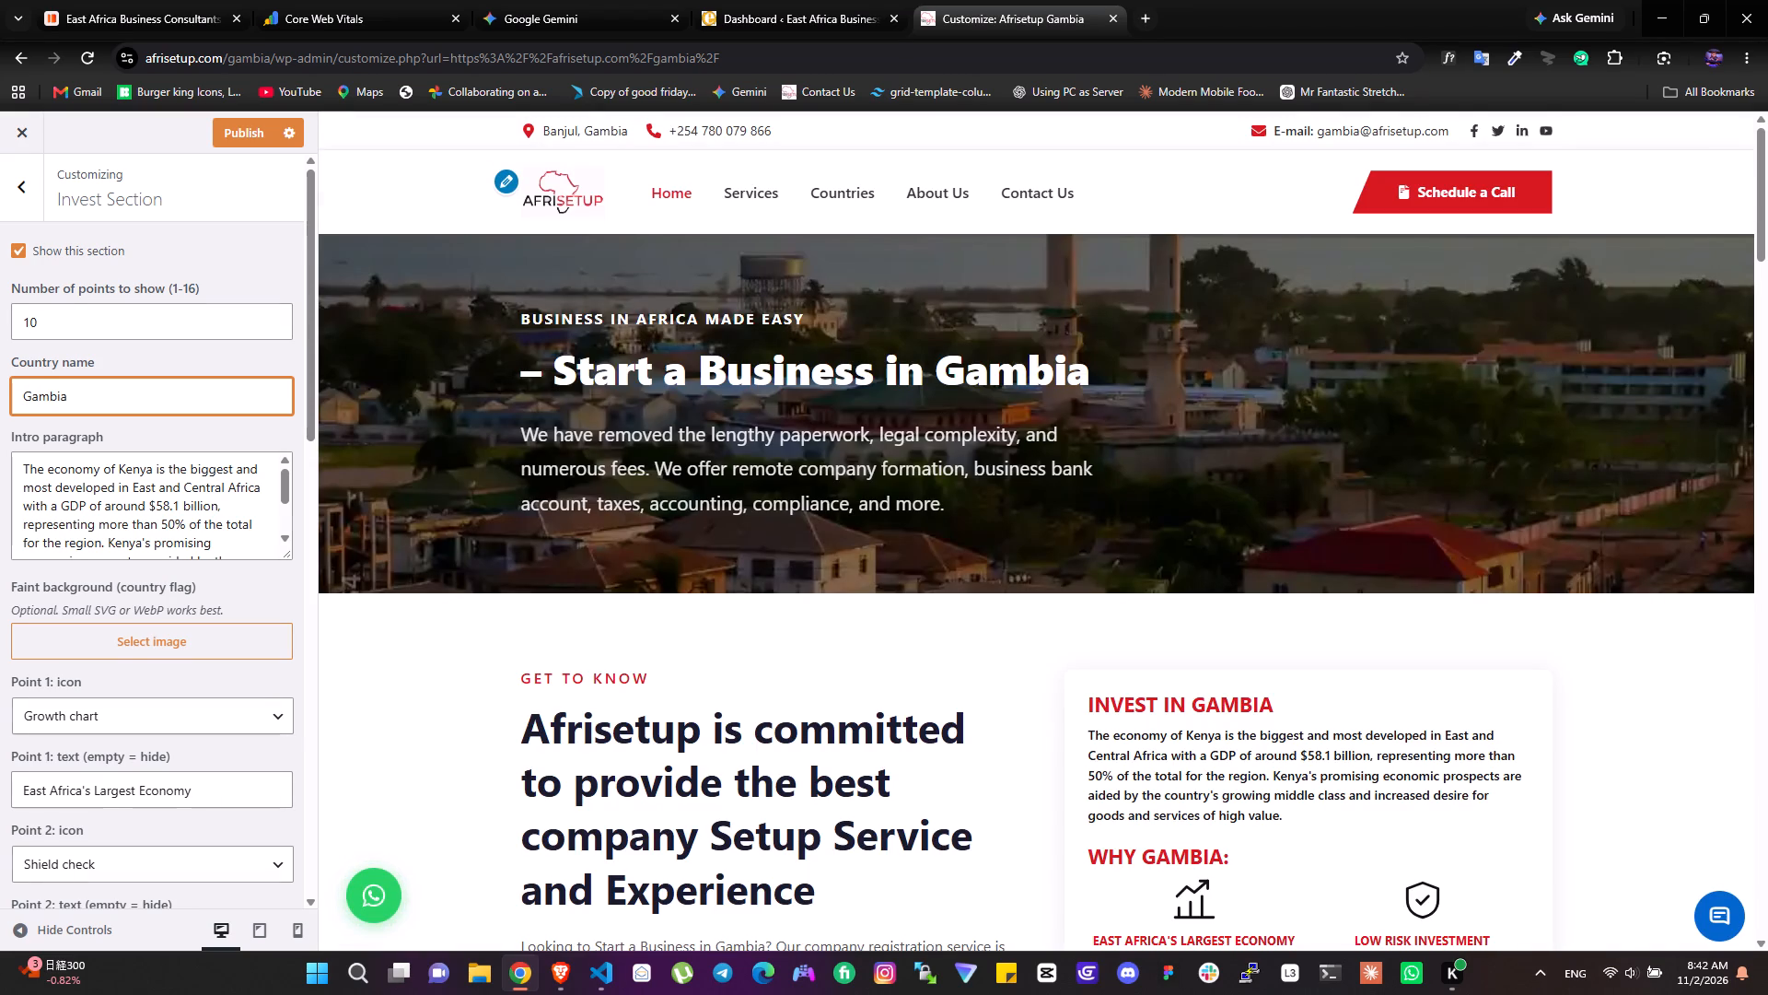
pyautogui.hscroll(1, 102, 426)
pyautogui.hscroll(1, 366, 542)
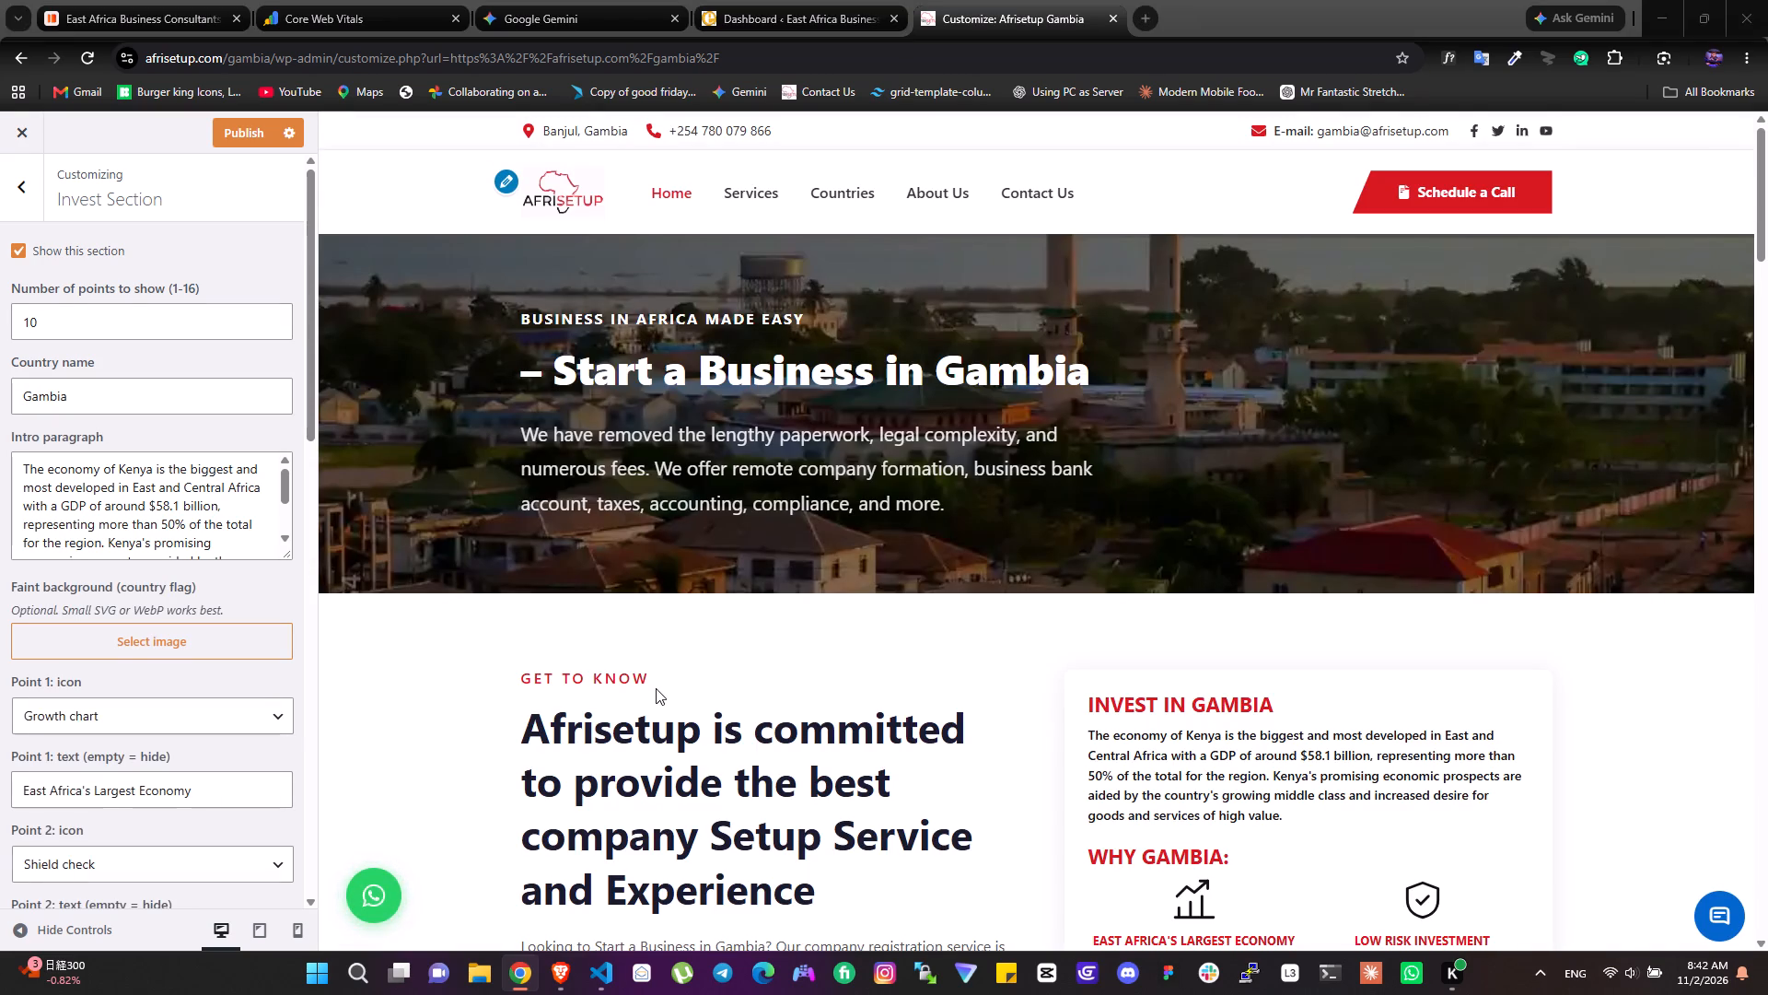
pyautogui.click(599, 354)
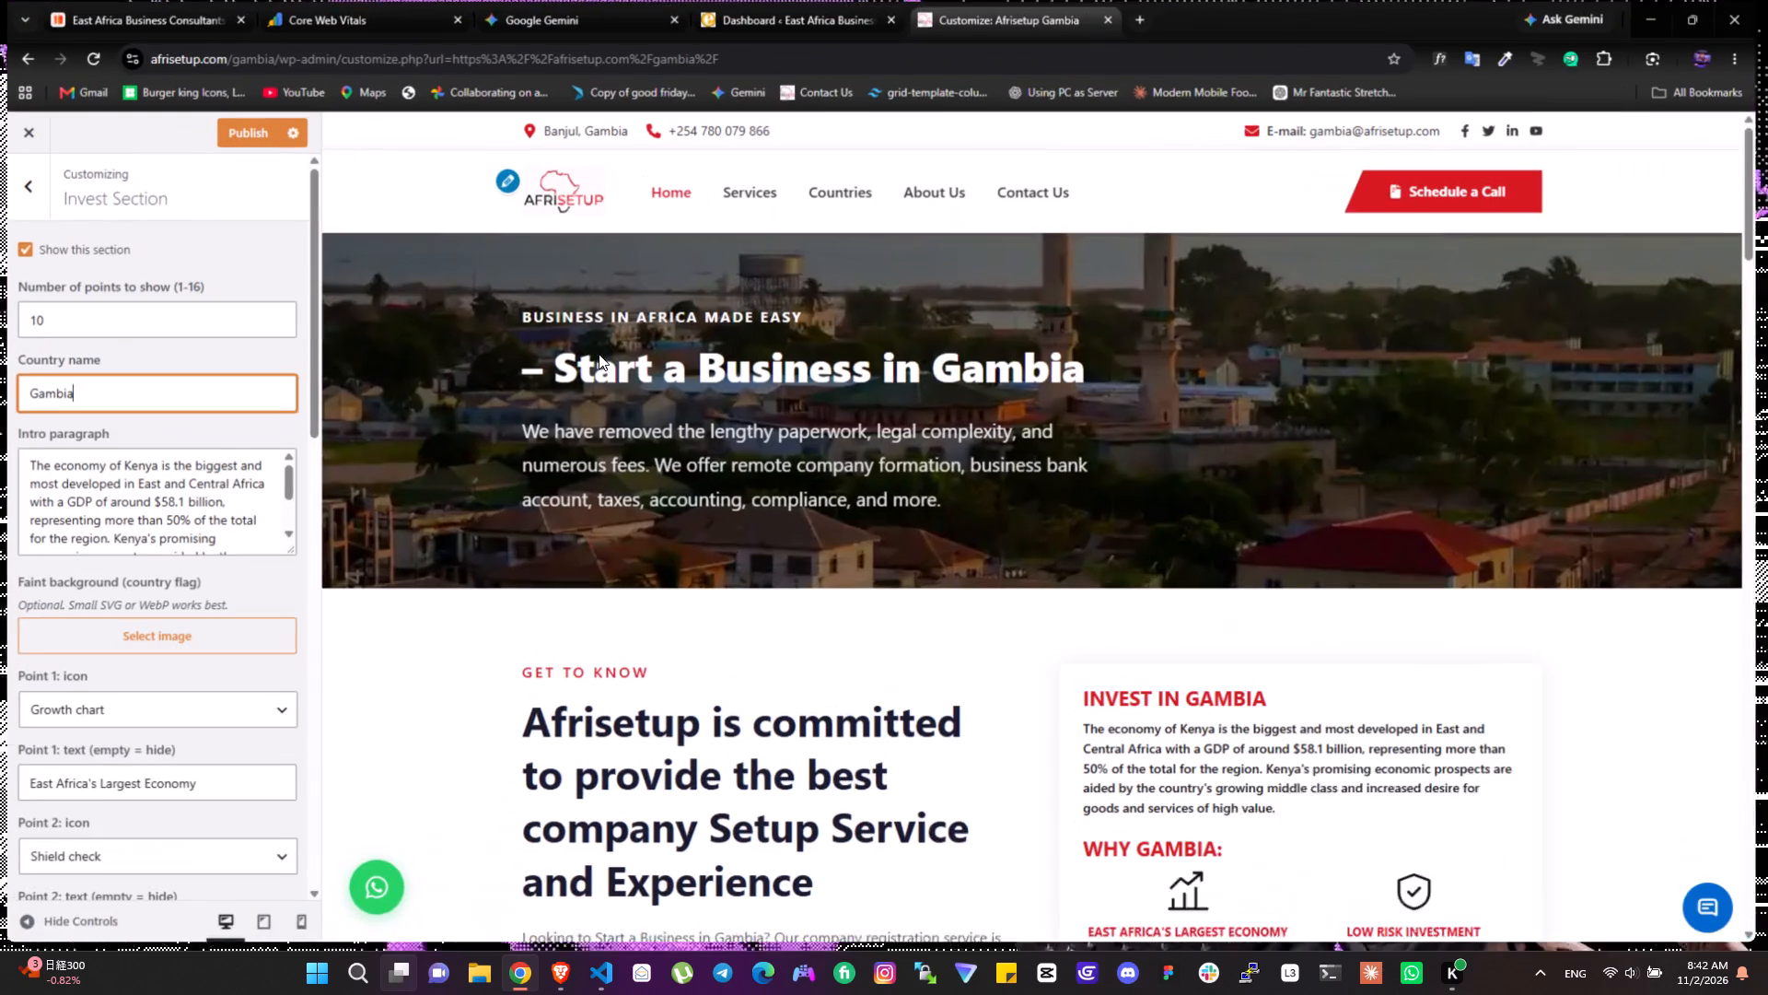
pyautogui.scroll(-4, 673, 685)
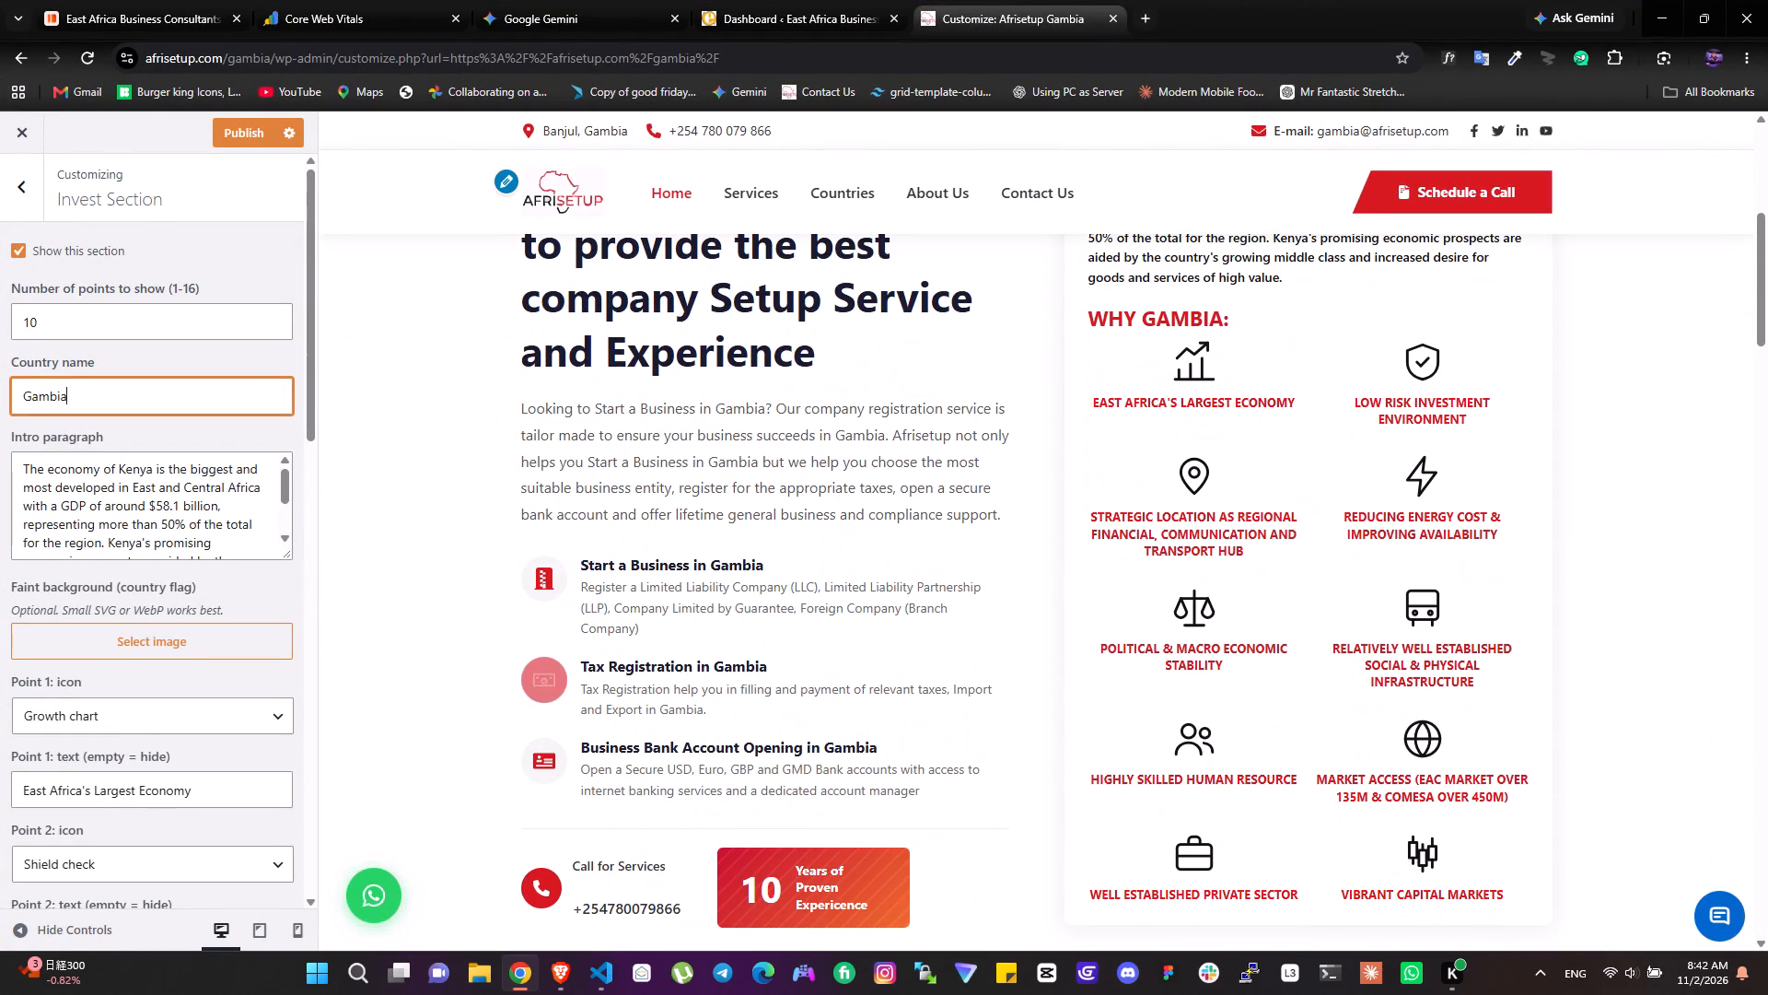
pyautogui.click(673, 685)
pyautogui.scroll(-1, 673, 685)
pyautogui.scroll(1, 673, 685)
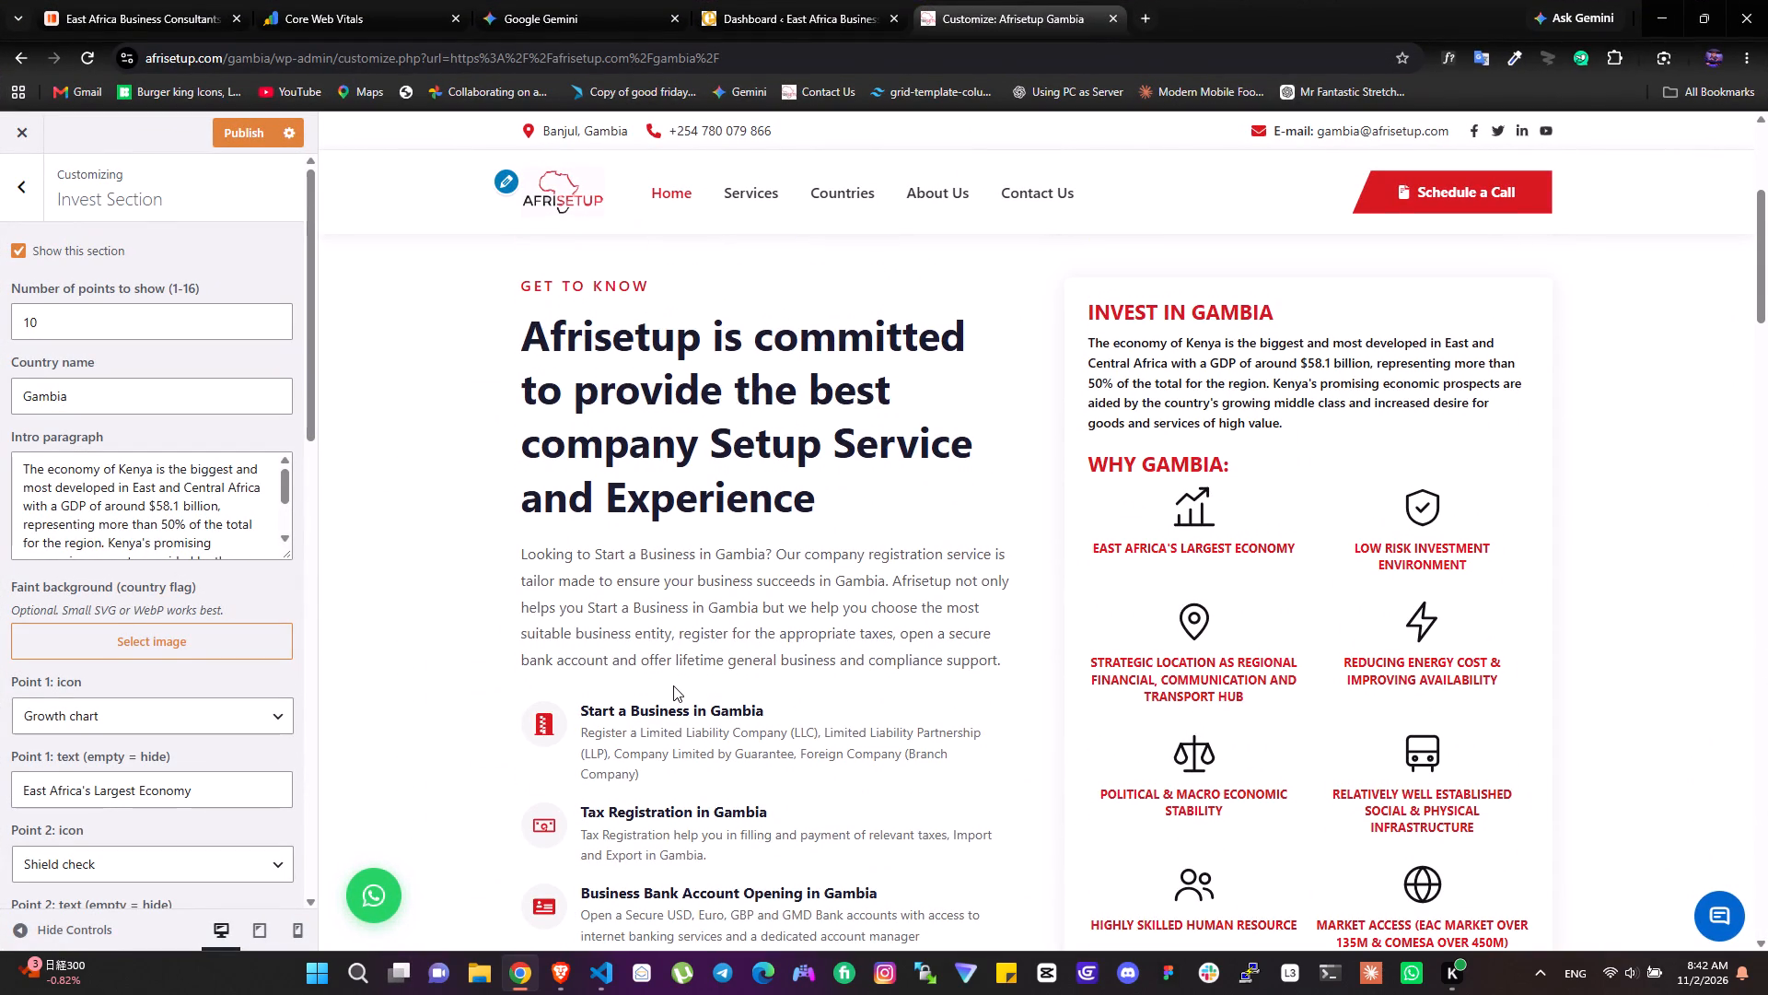
pyautogui.click(198, 521)
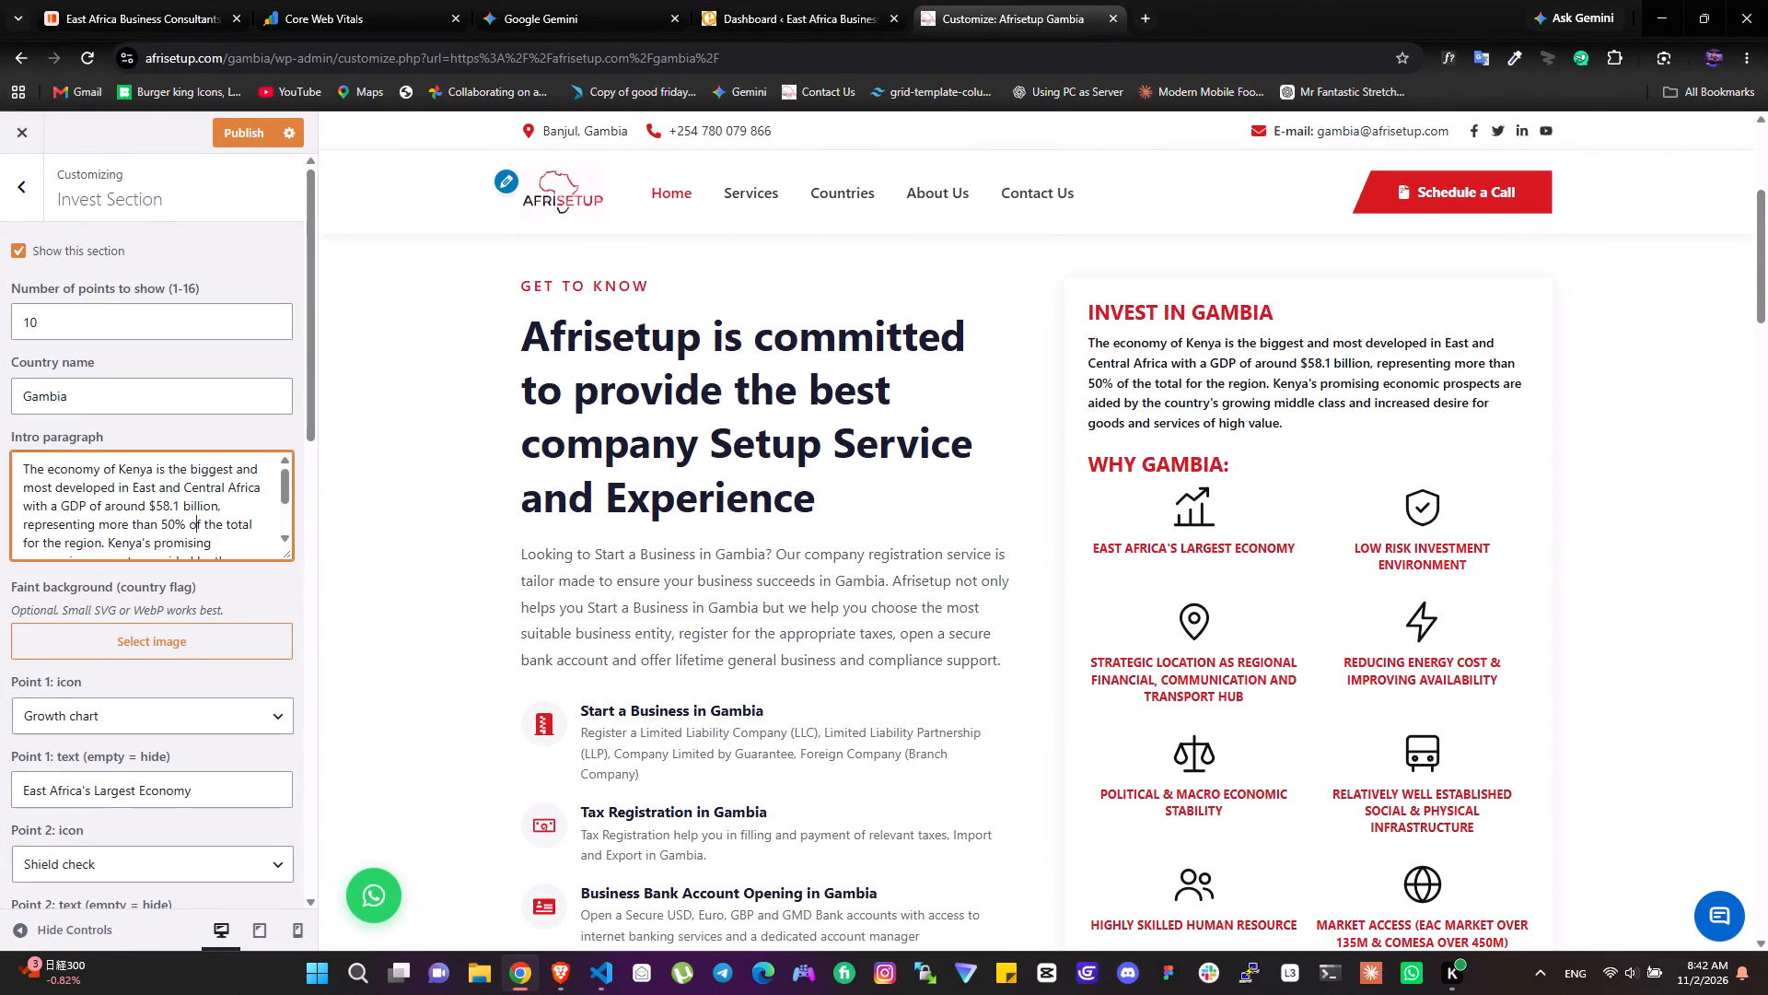
pyautogui.hotkey('ctrl', 'a')
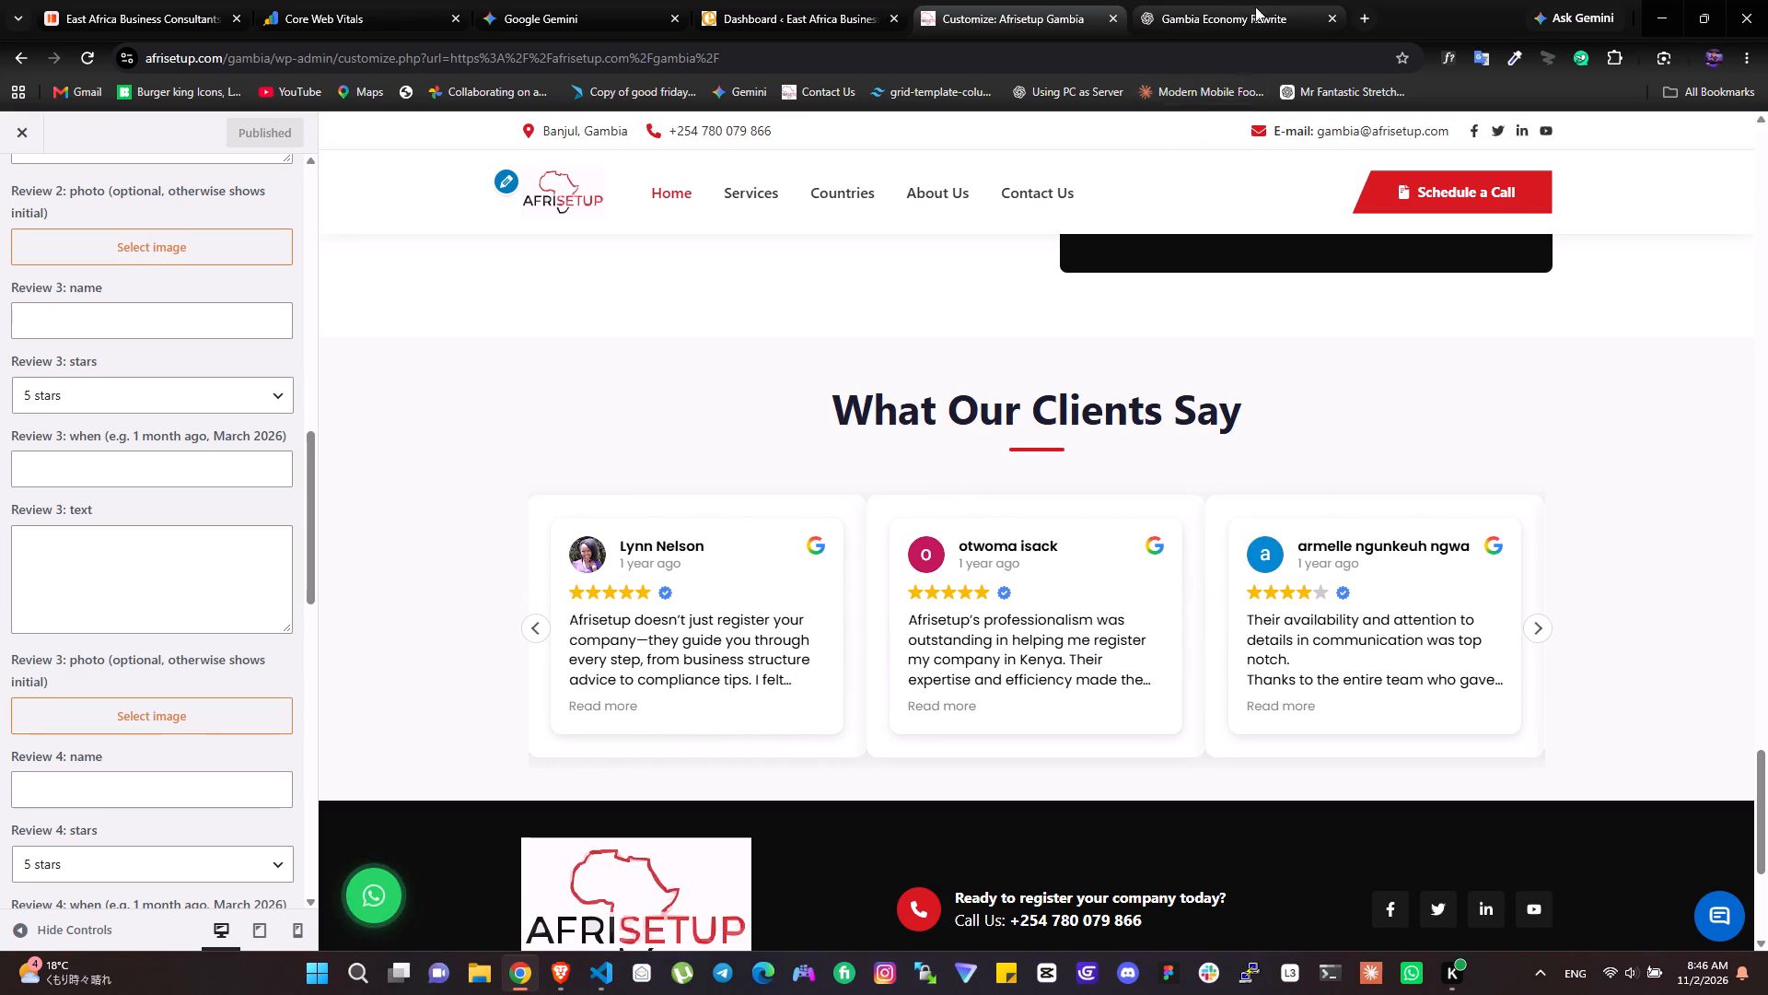
# Open the Kenya site at afrisetup.com/kenya in a new tab and place it beside the Gambia customizer tab.
pyautogui.click(1361, 7)
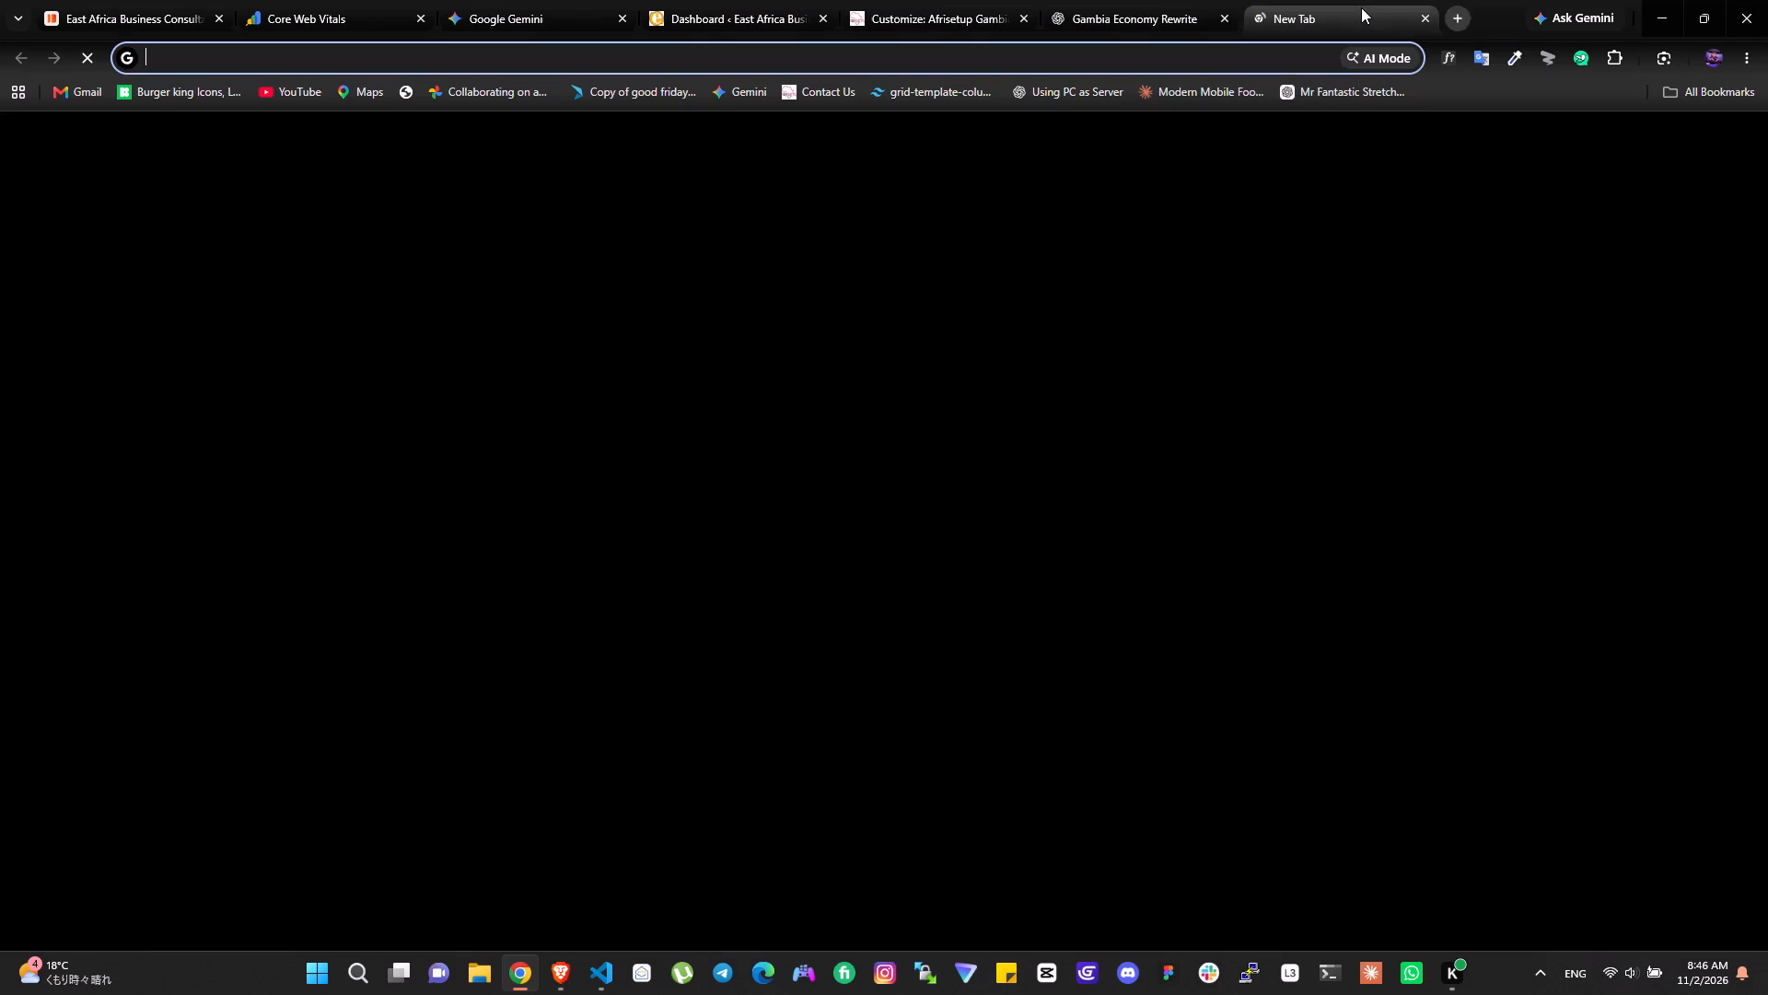
pyautogui.write('af')
pyautogui.press('Right')
pyautogui.write('/k')
pyautogui.press('Return')
pyautogui.moveTo(1302, 10); pyautogui.dragTo(1275, 8)
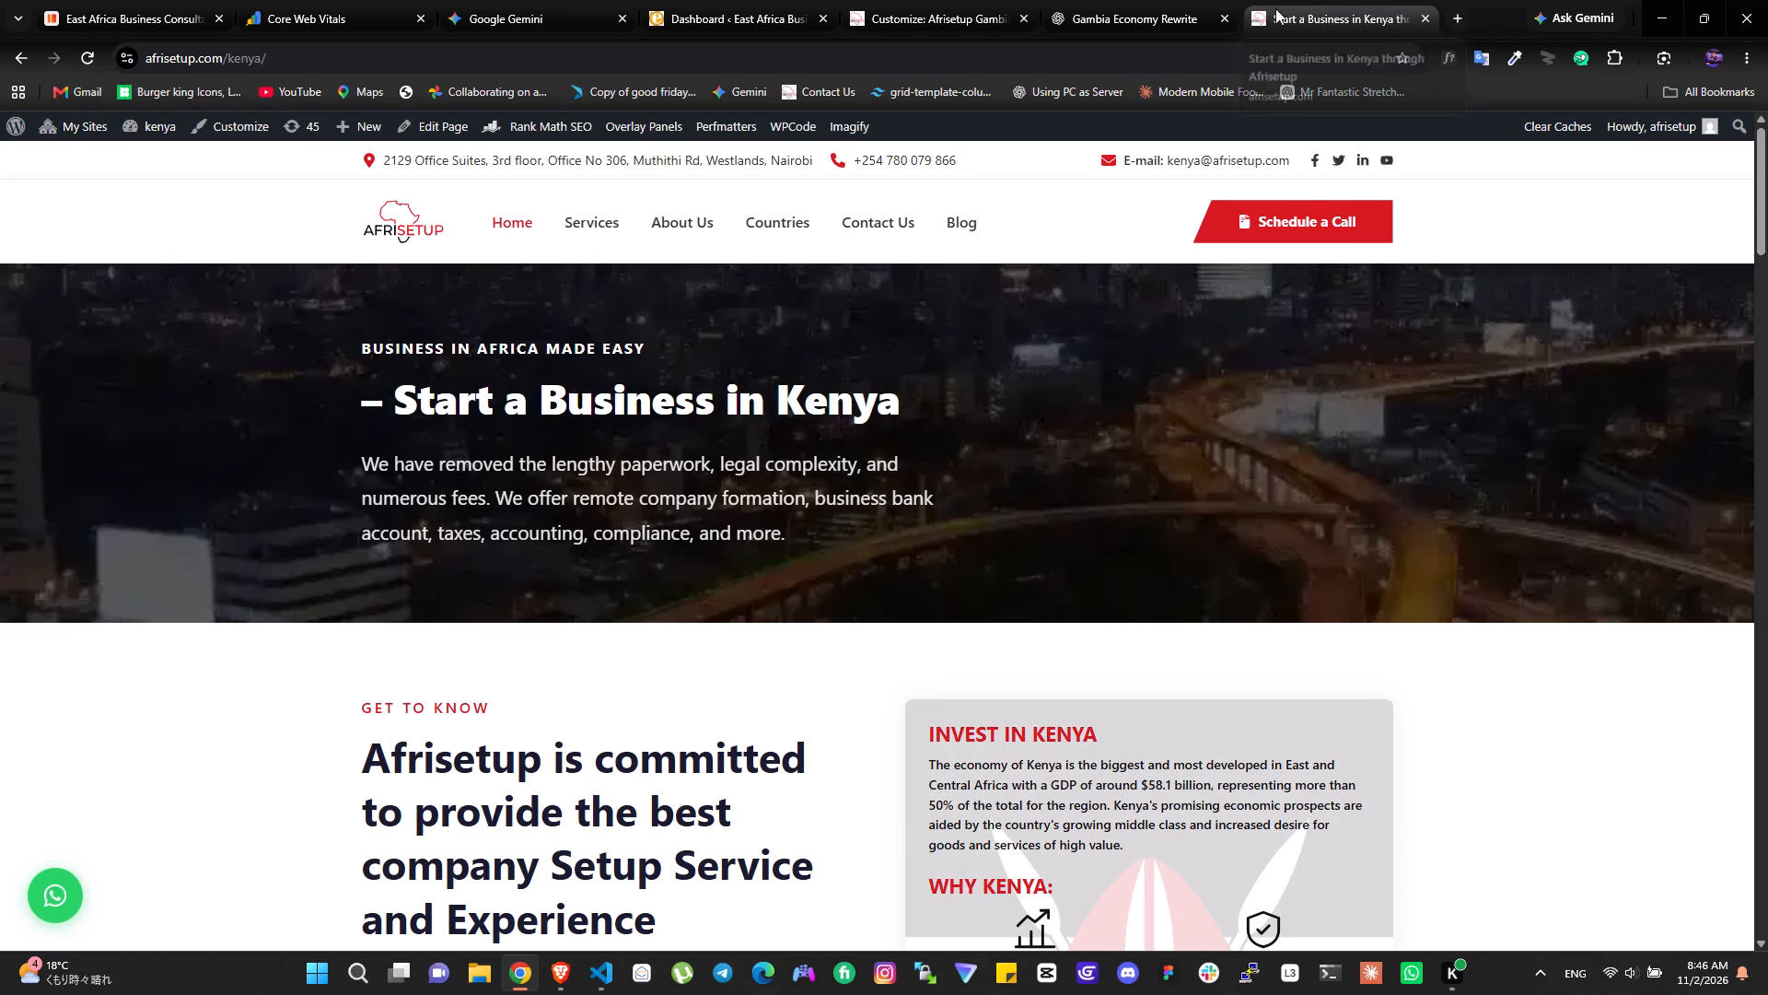
pyautogui.moveTo(1275, 8); pyautogui.dragTo(1185, 1)
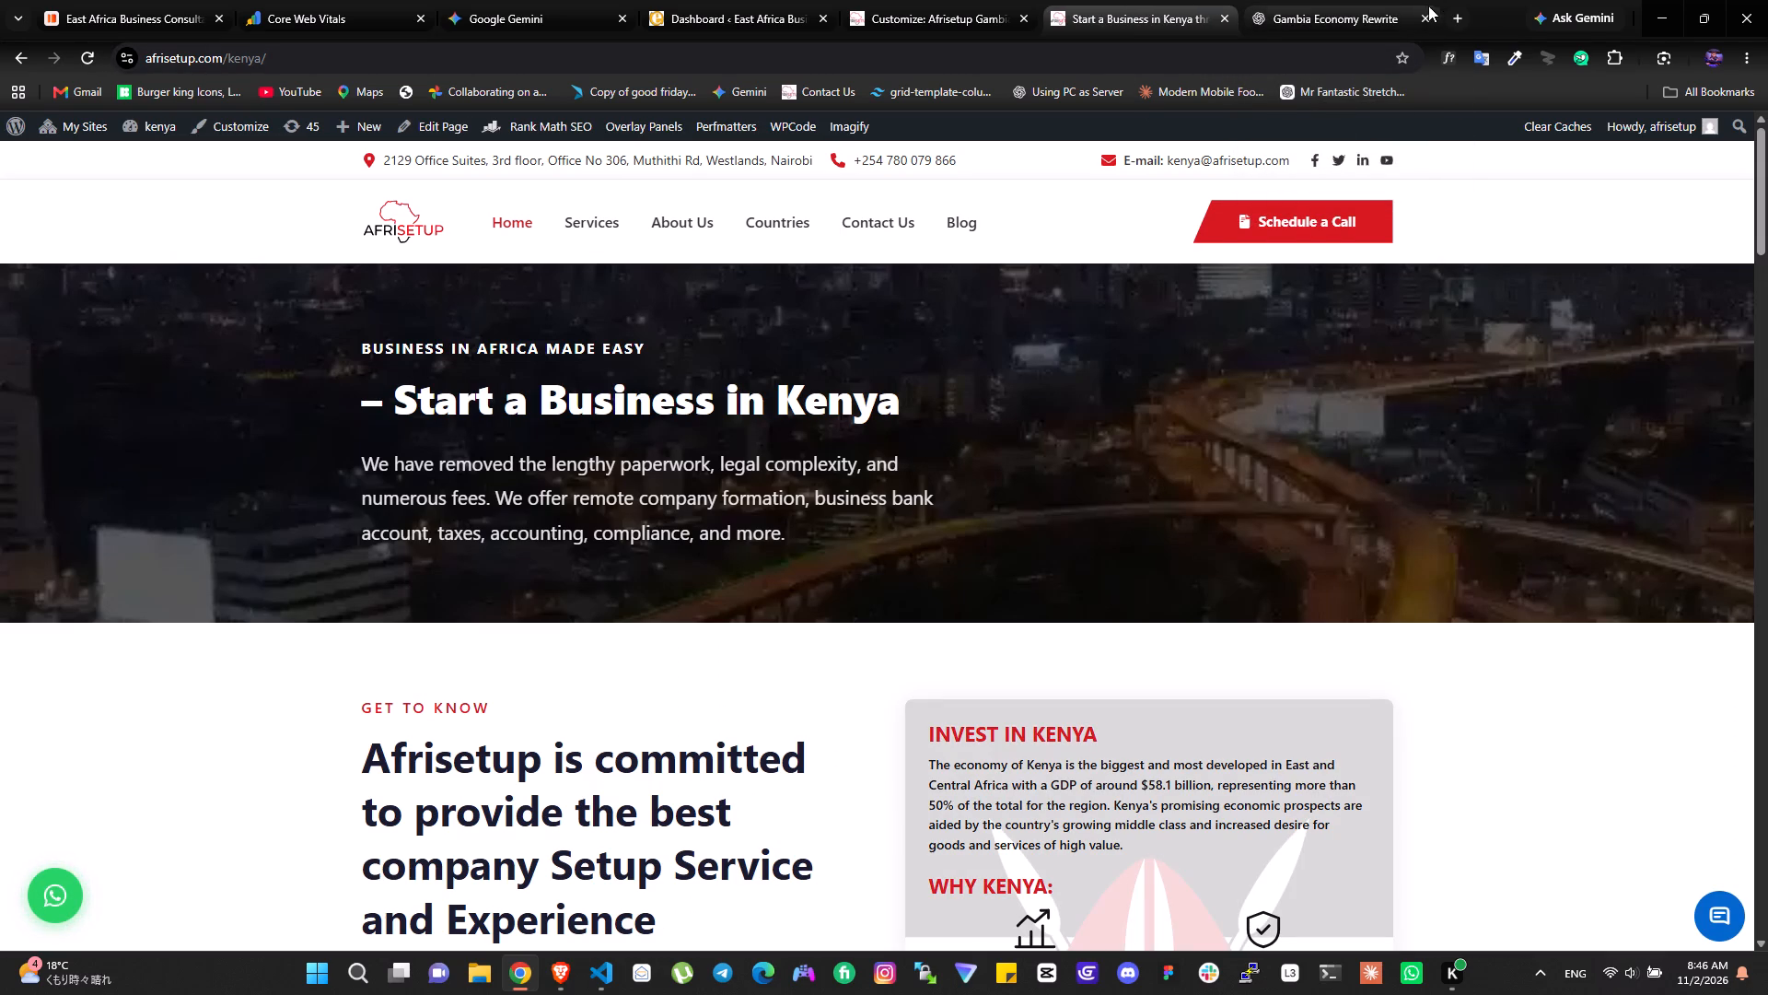
# Close the ChatGPT tab holding the Gambia Economy Rewrite chat.
pyautogui.click(1423, 9)
pyautogui.click(1425, 13)
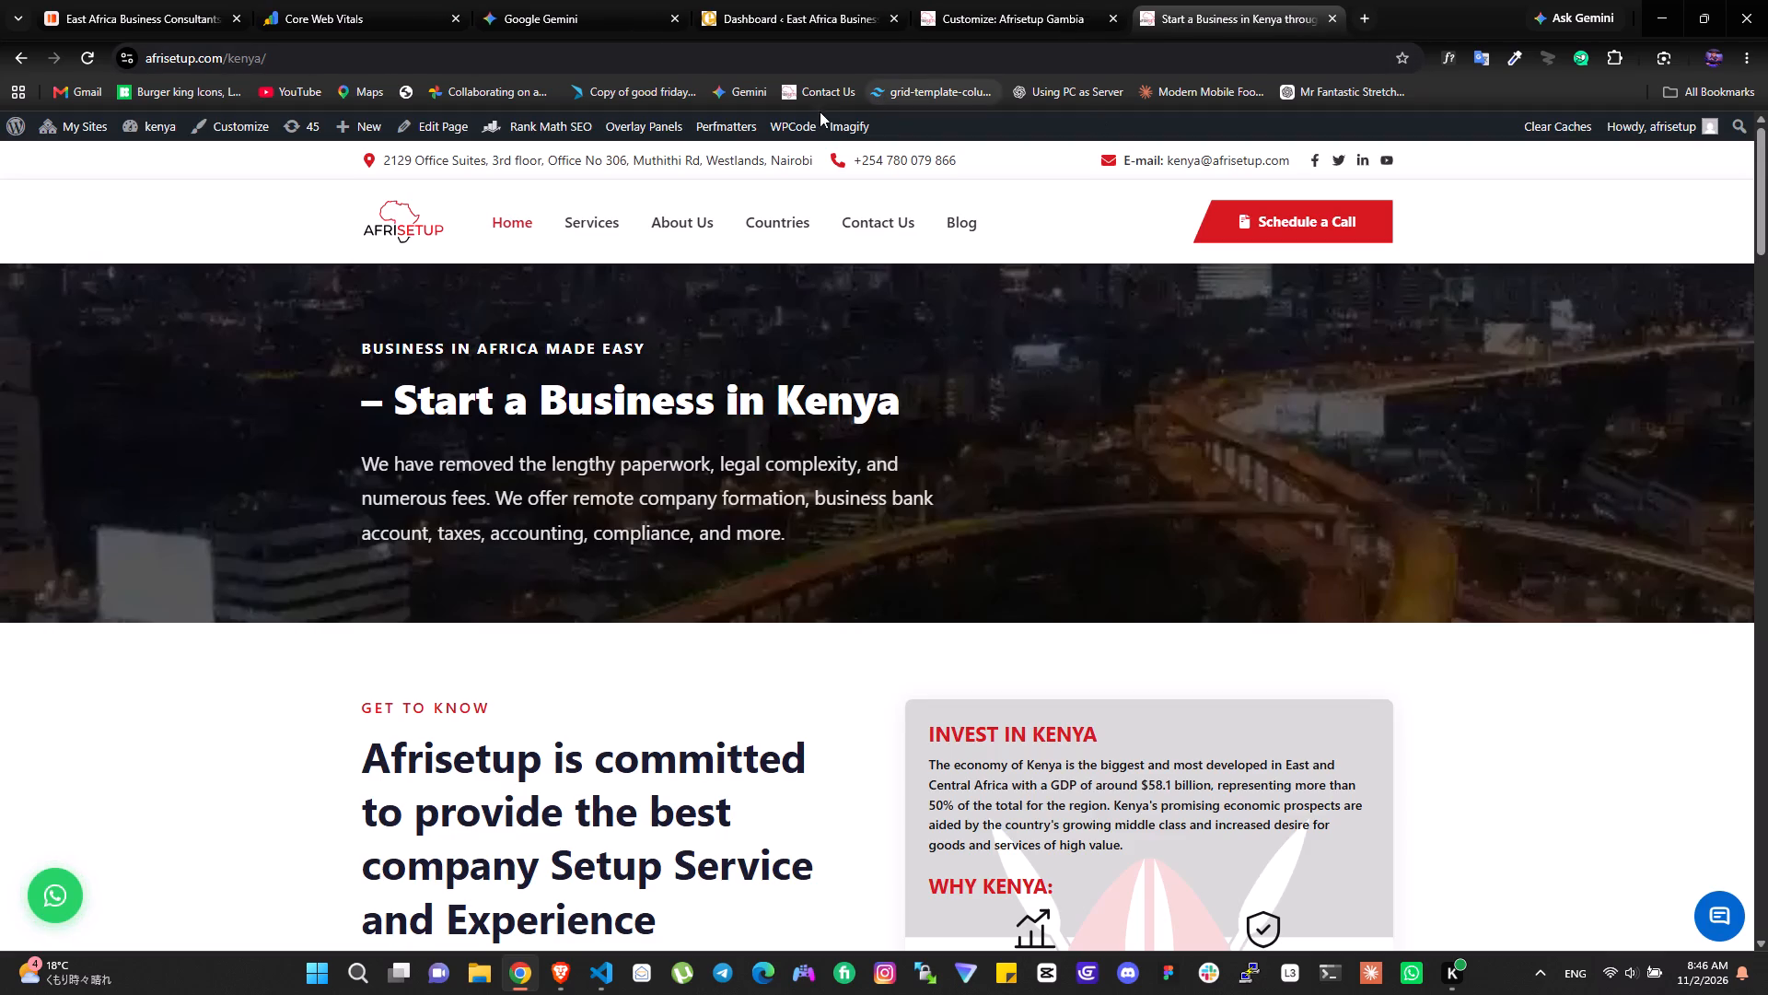
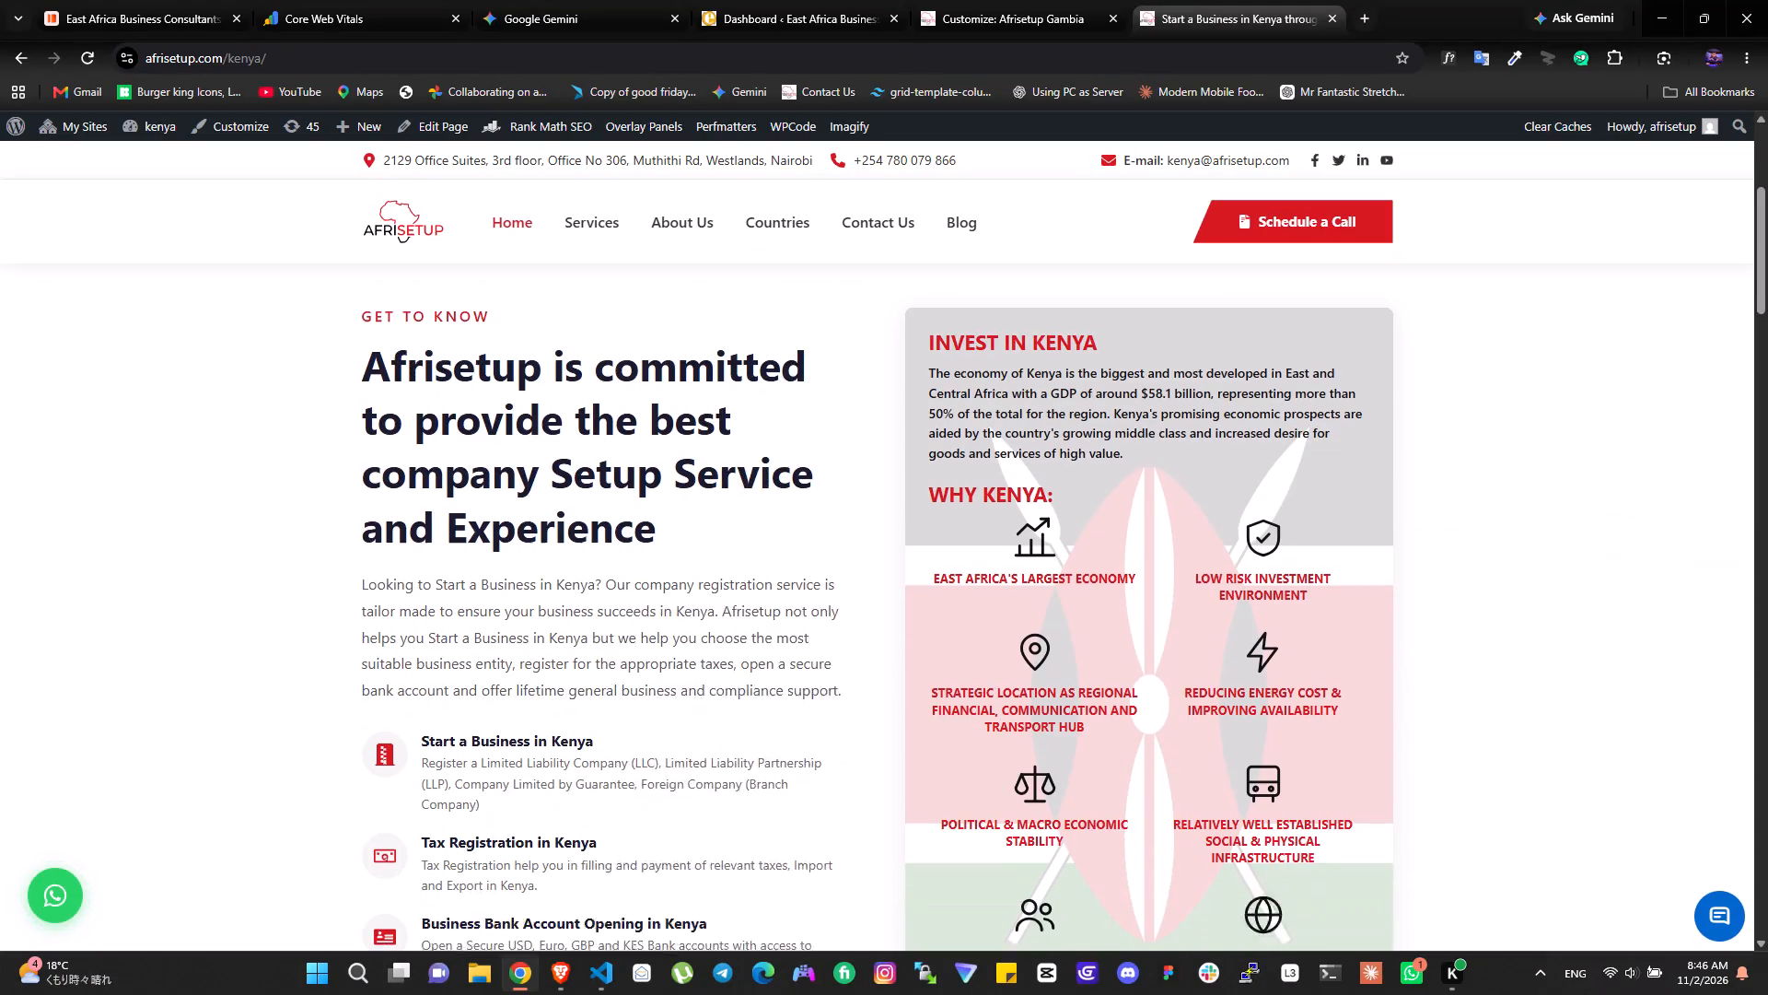
# Copy the reviewer's name from the first client review on the Kenya homepage into the Review 1 name of the Gambia customizer.
pyautogui.scroll(3, 599, 383)
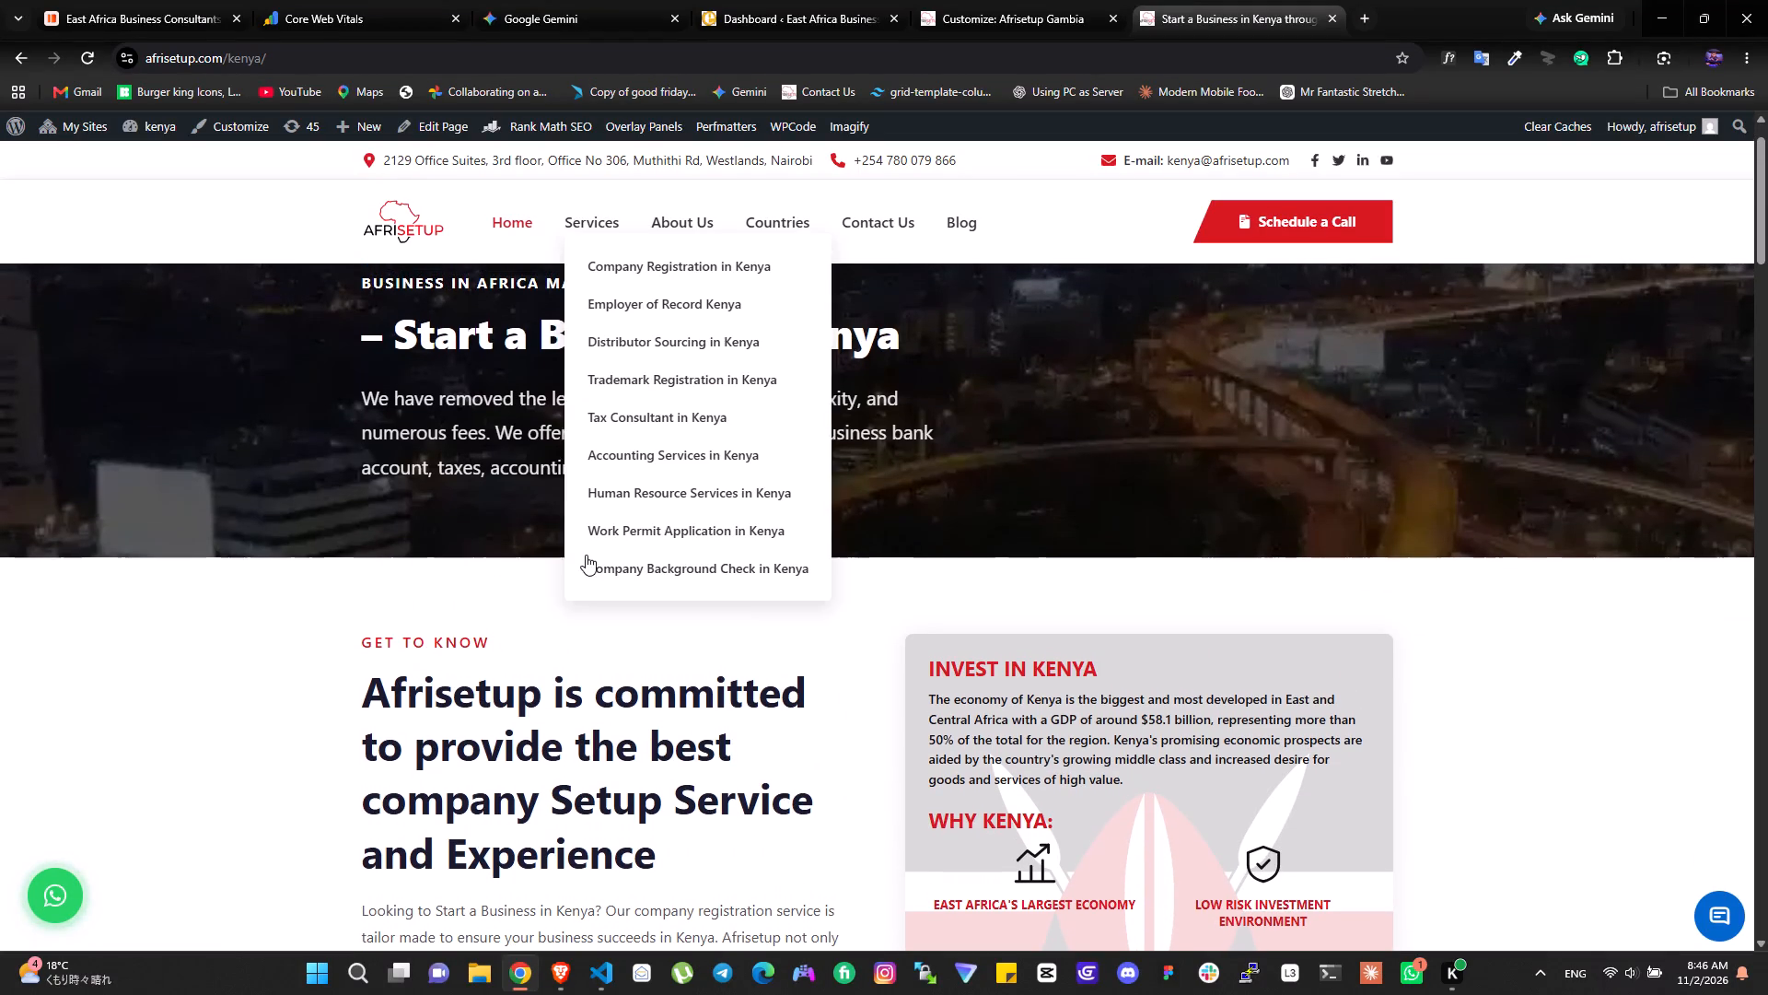
pyautogui.scroll(-12, 586, 561)
pyautogui.scroll(-8, 492, 653)
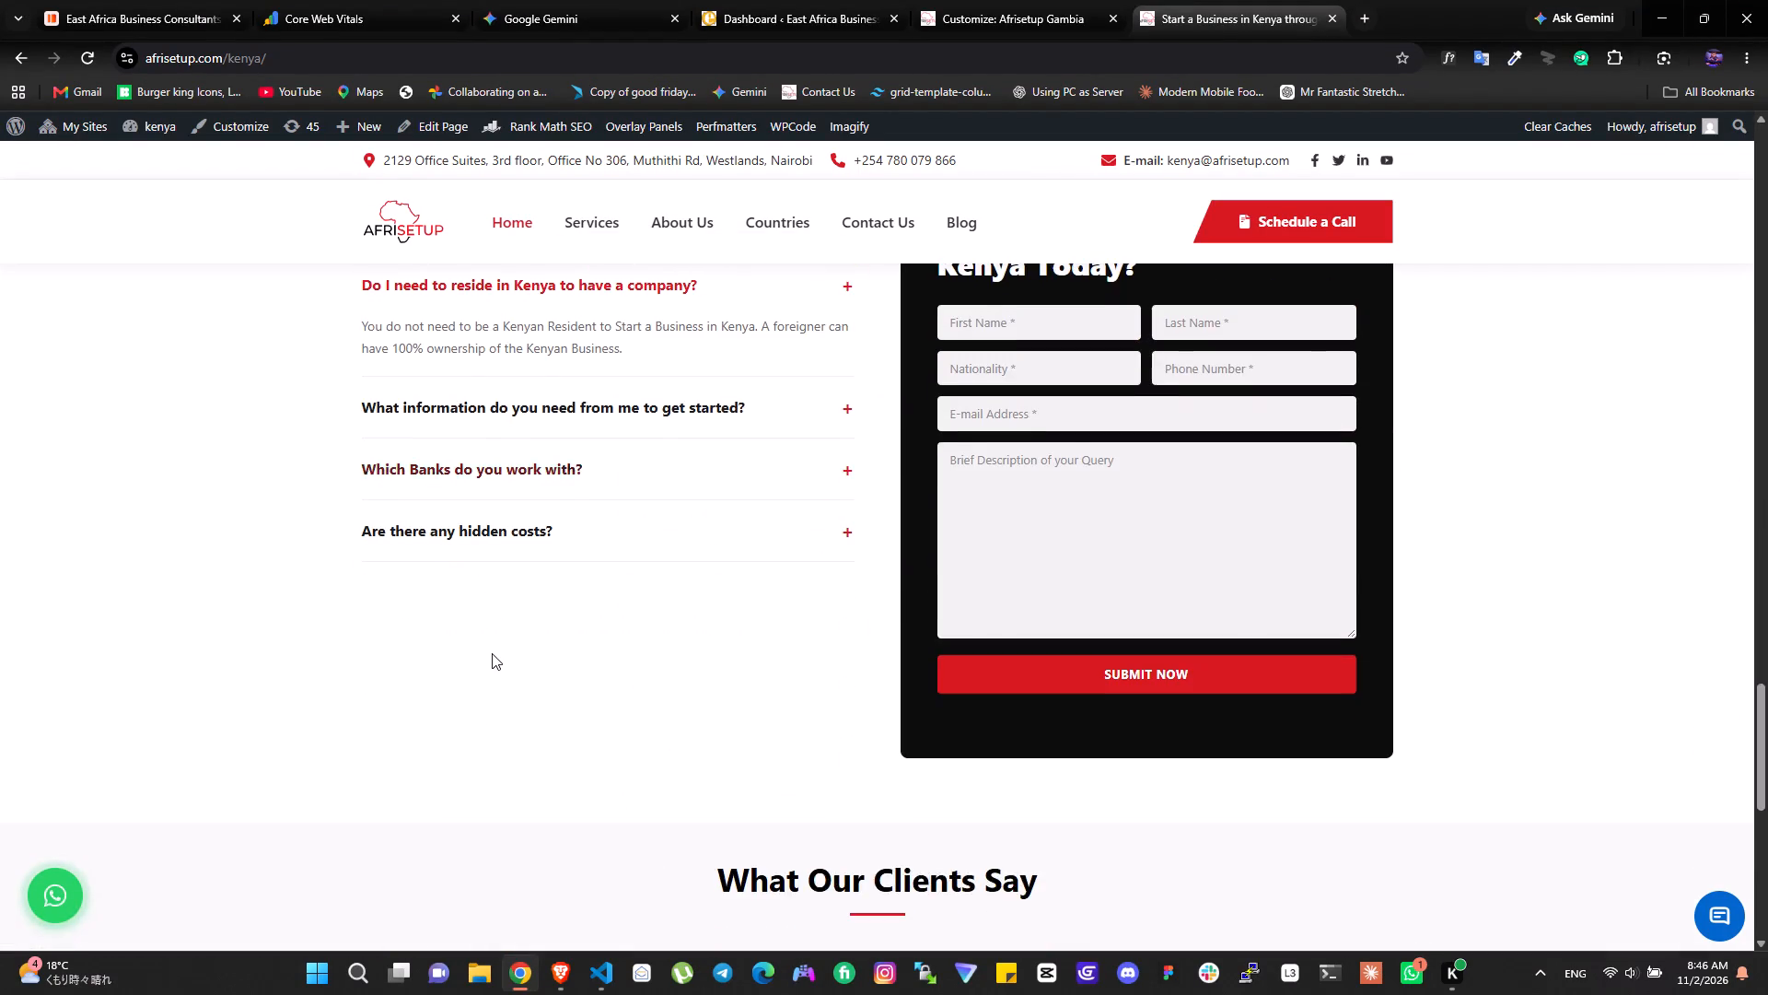
pyautogui.scroll(-7, 492, 653)
pyautogui.click(378, 550)
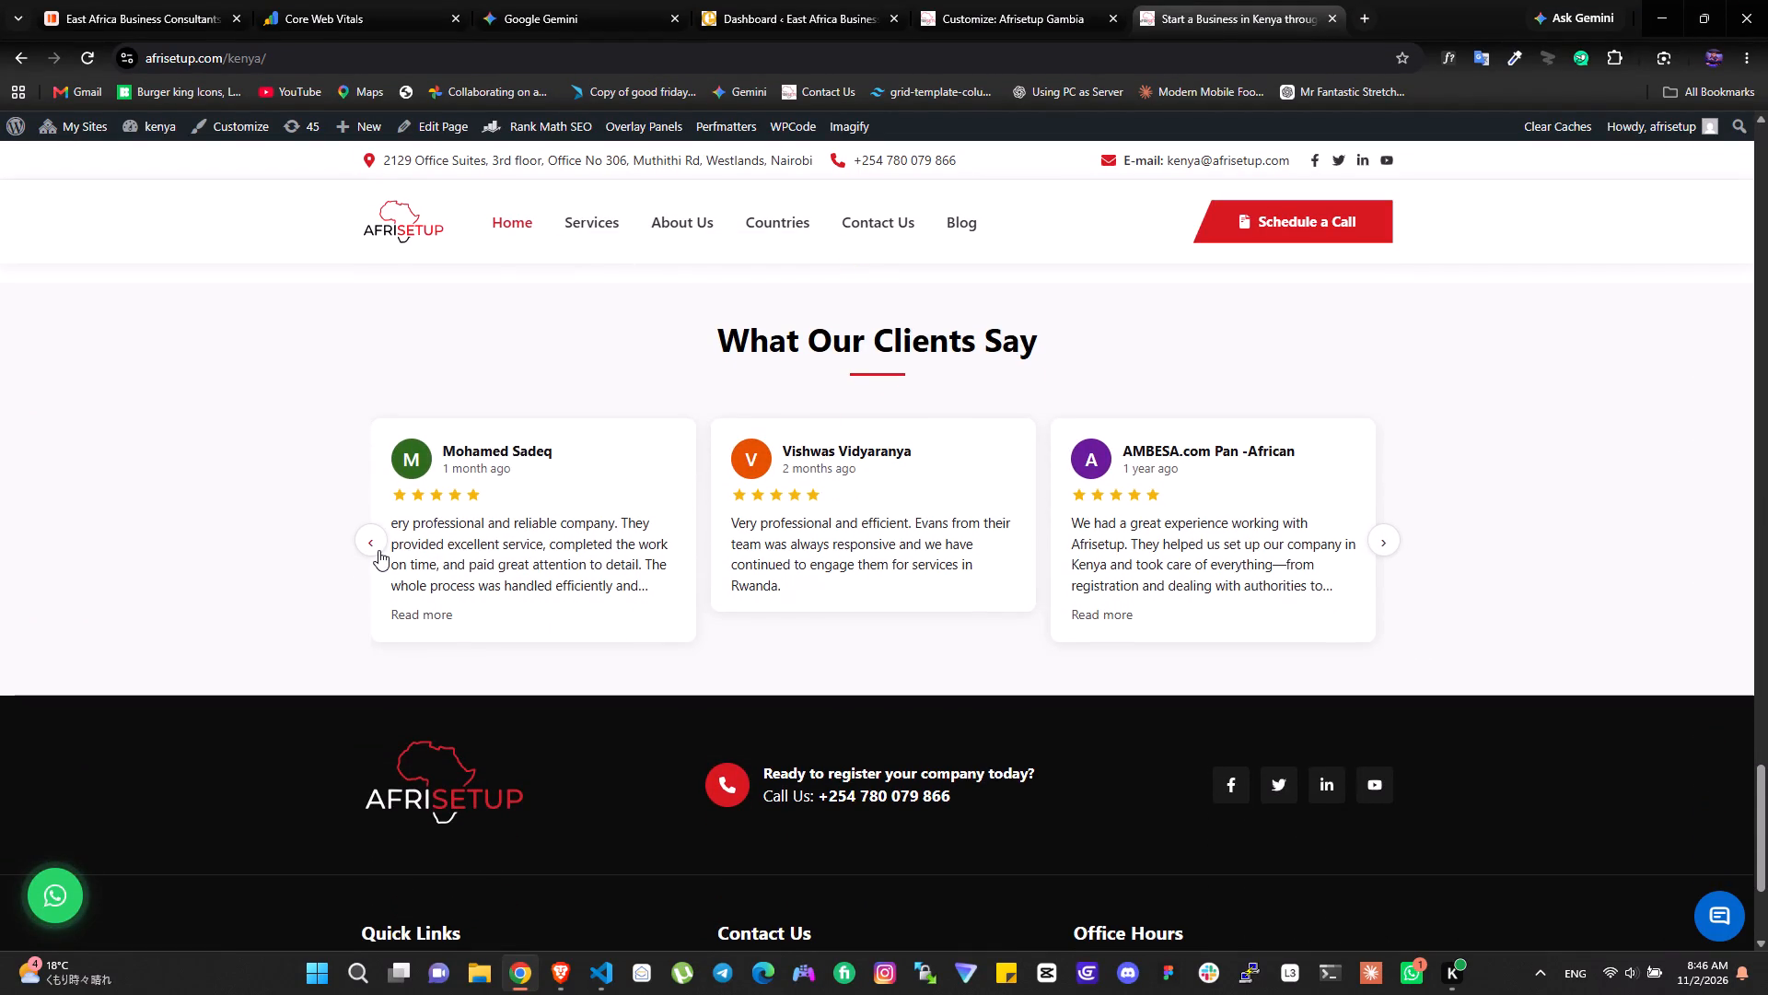
pyautogui.click(378, 544)
pyautogui.click(378, 544)
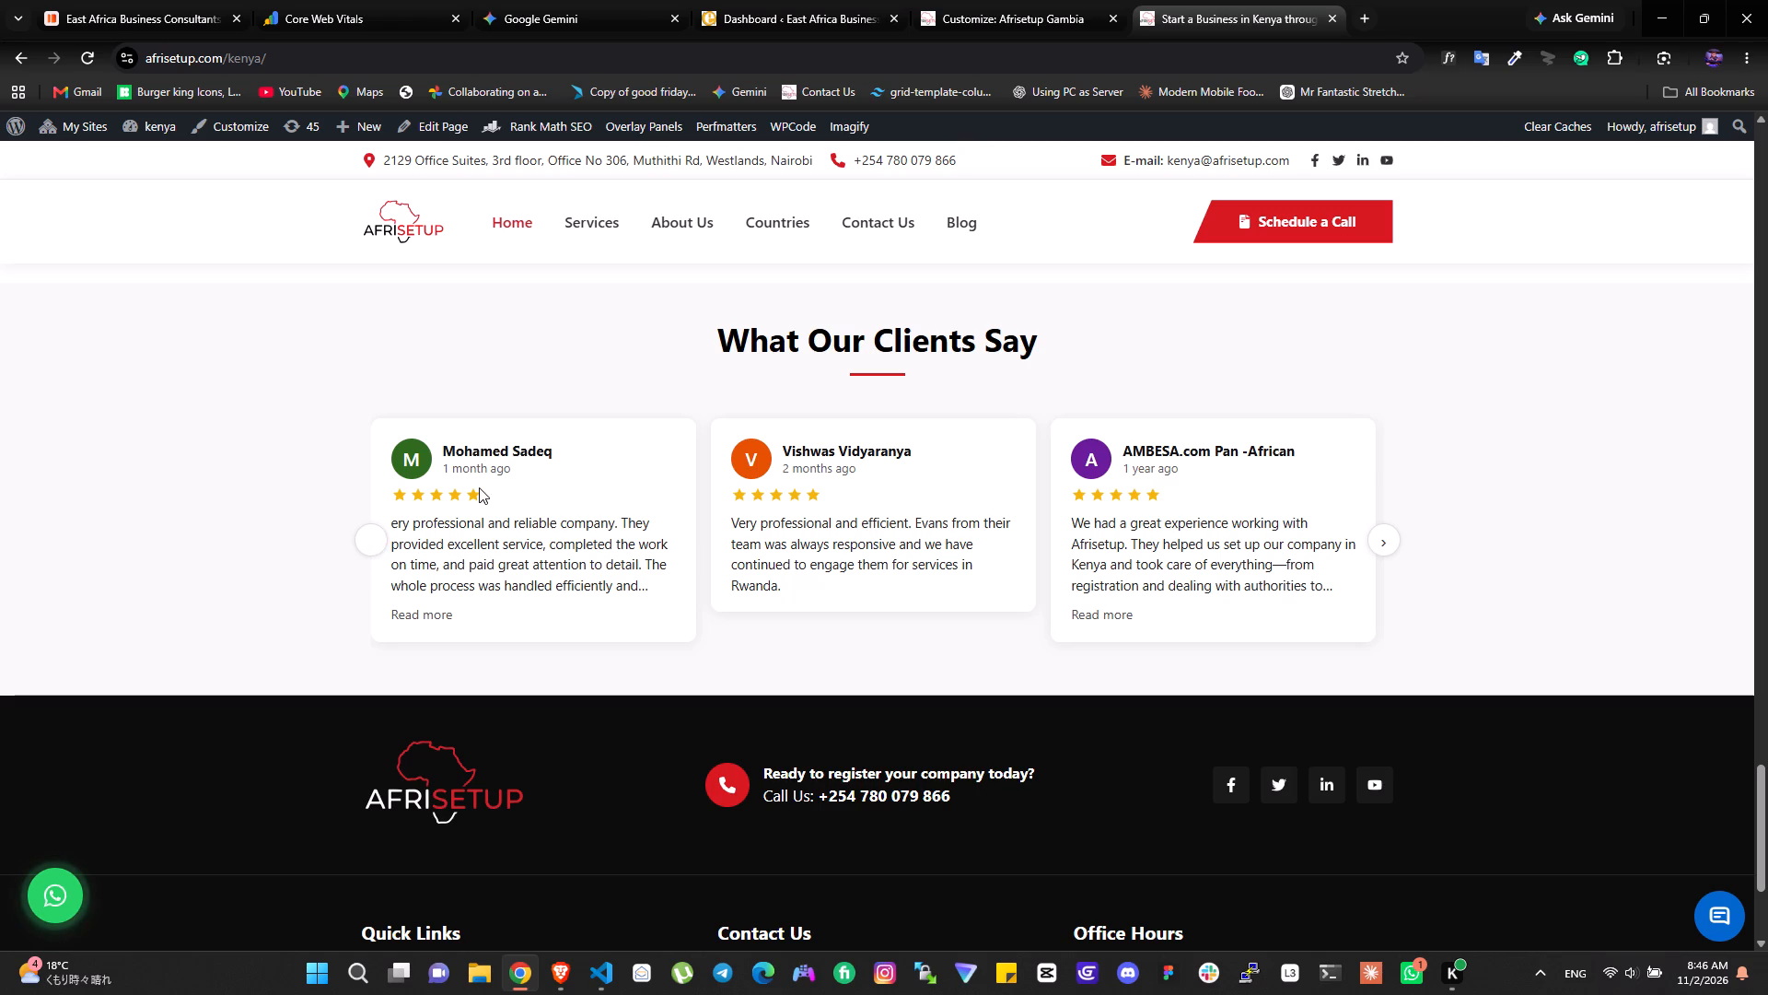
pyautogui.moveTo(566, 449); pyautogui.dragTo(441, 449)
pyautogui.hotkey('ctrl', 'c')
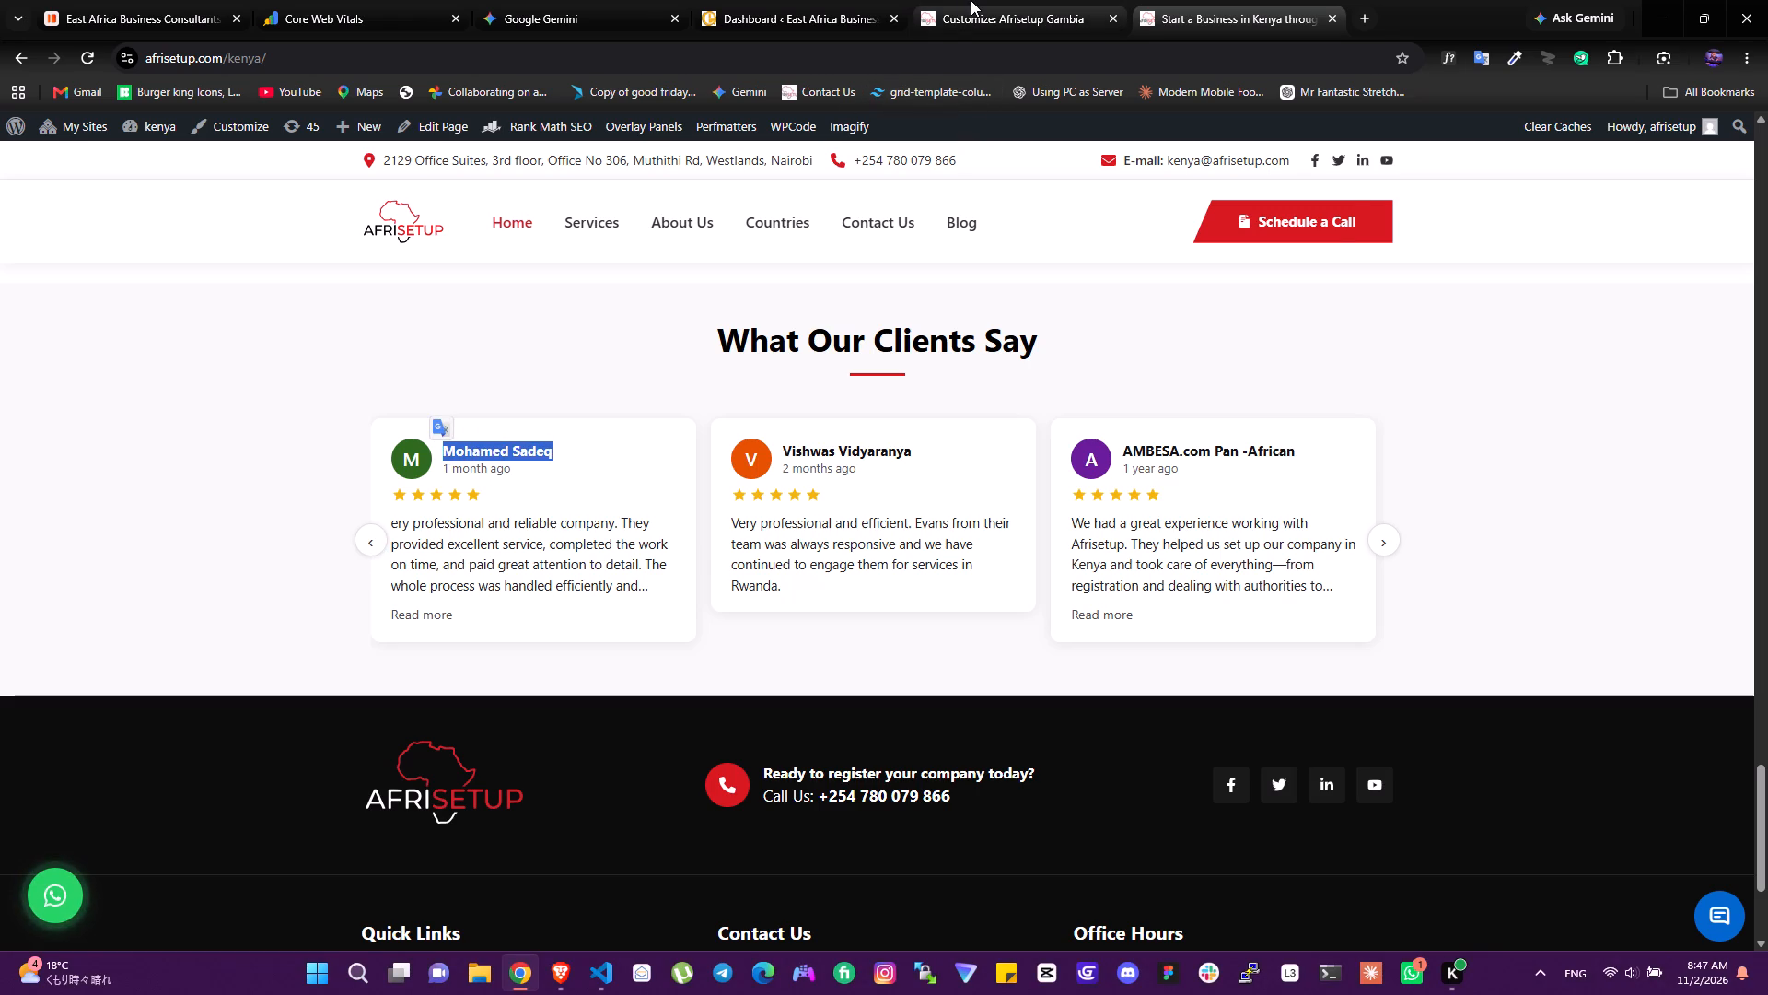
pyautogui.click(971, 0)
pyautogui.scroll(1, 78, 515)
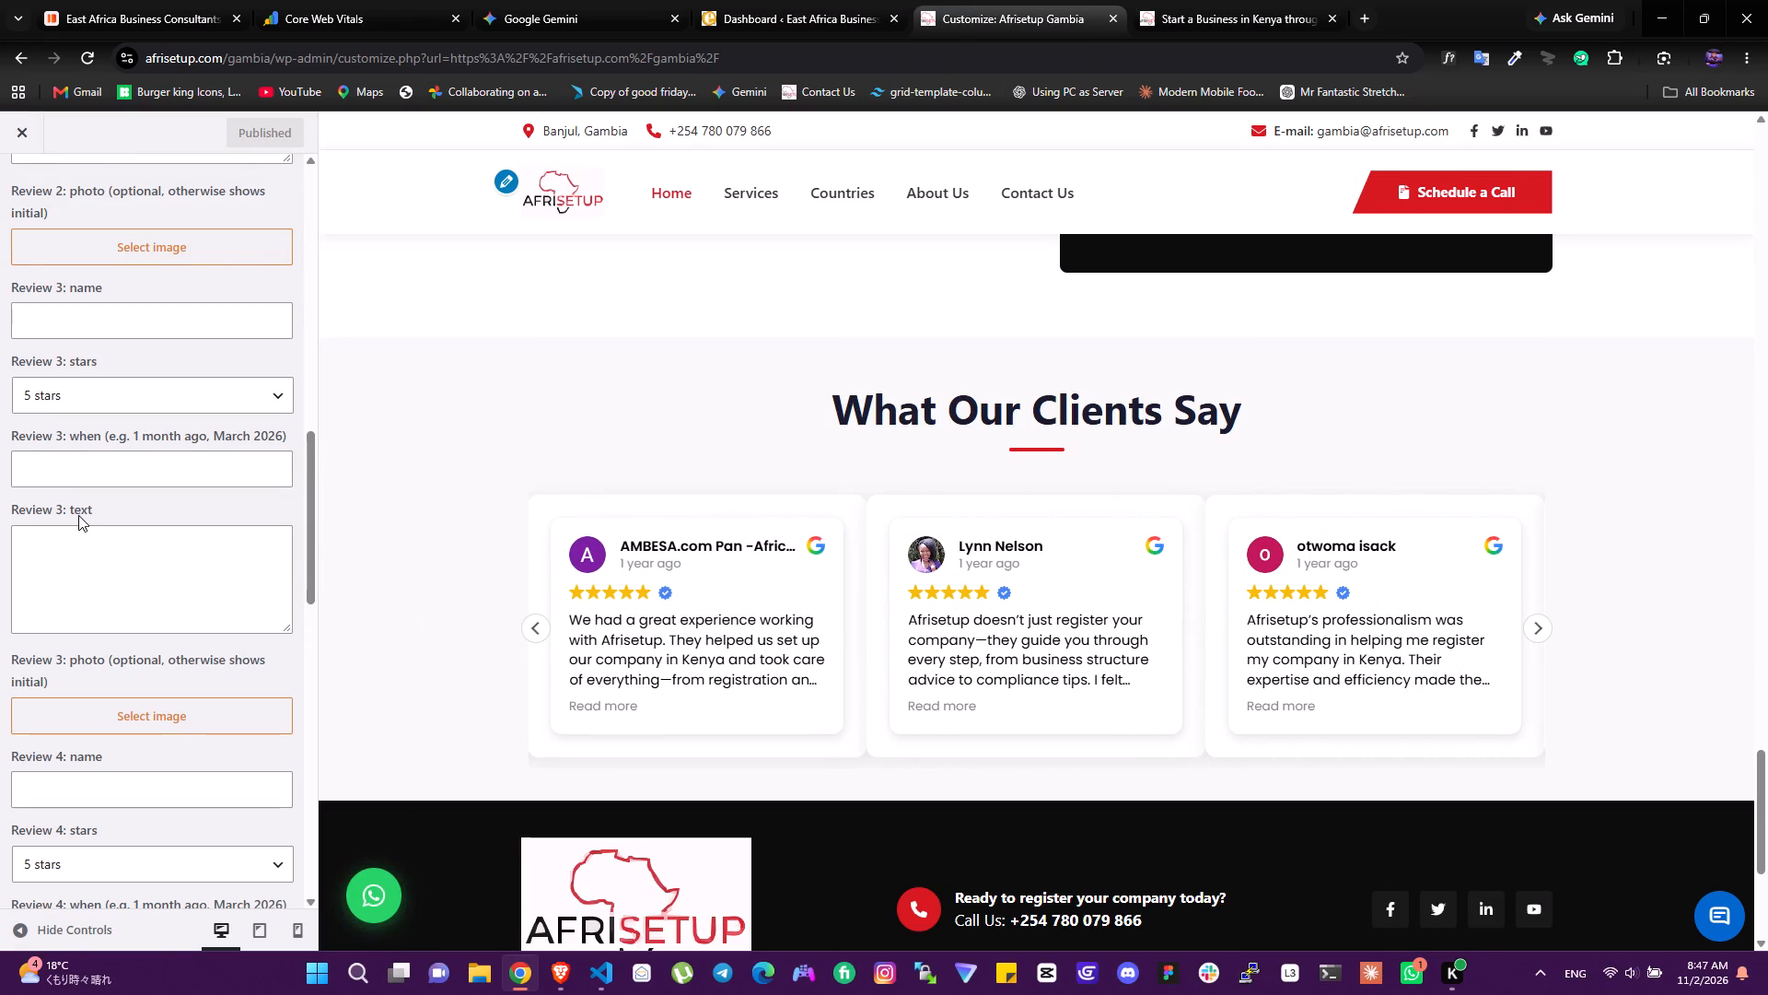
pyautogui.scroll(1, 78, 515)
pyautogui.scroll(11, 90, 390)
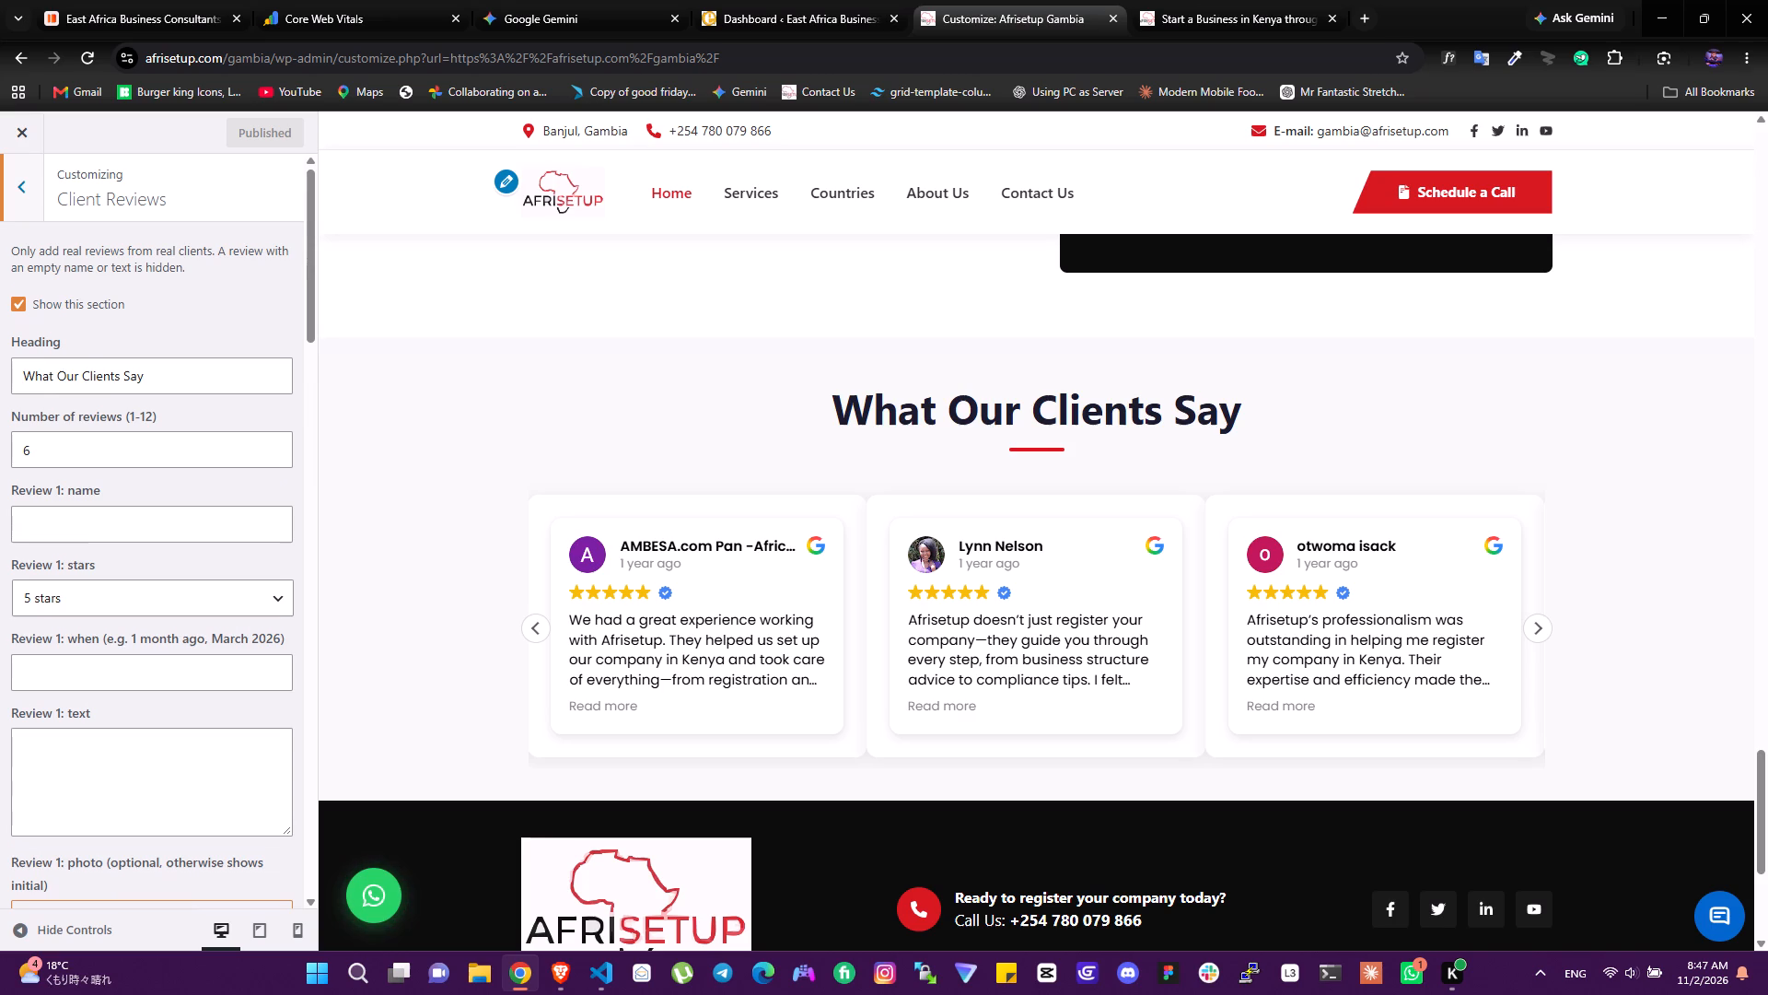
pyautogui.scroll(1, 90, 390)
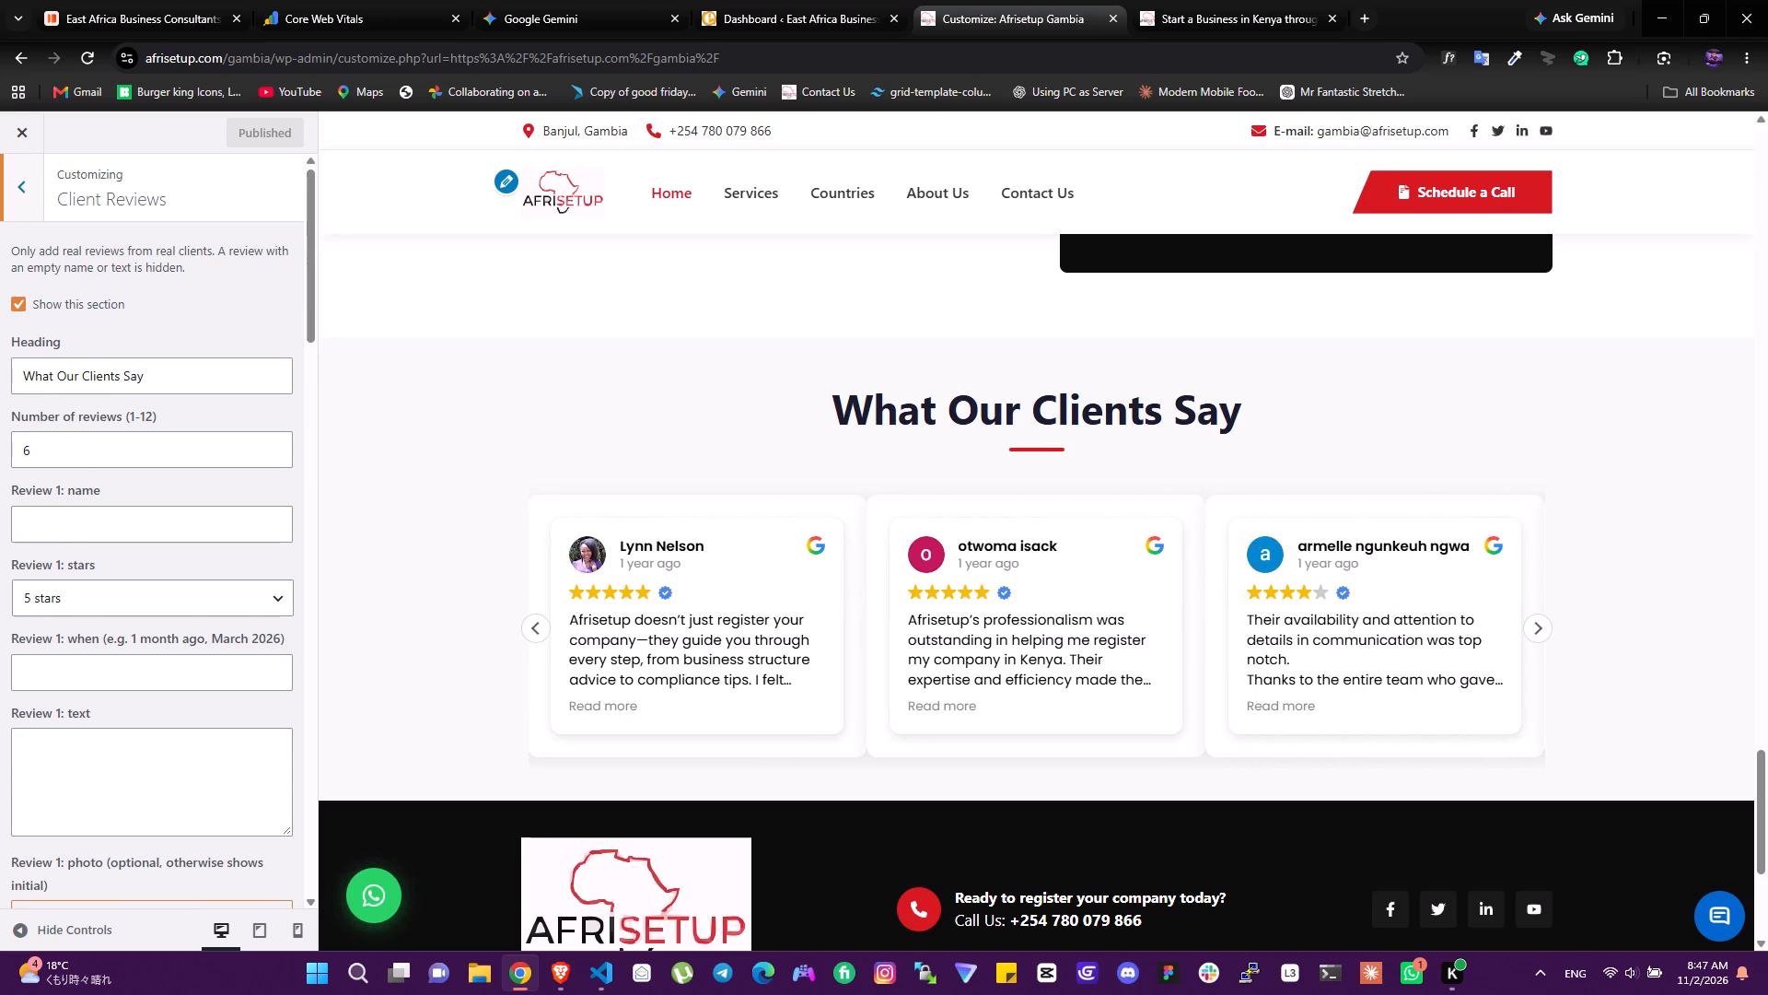
pyautogui.click(81, 515)
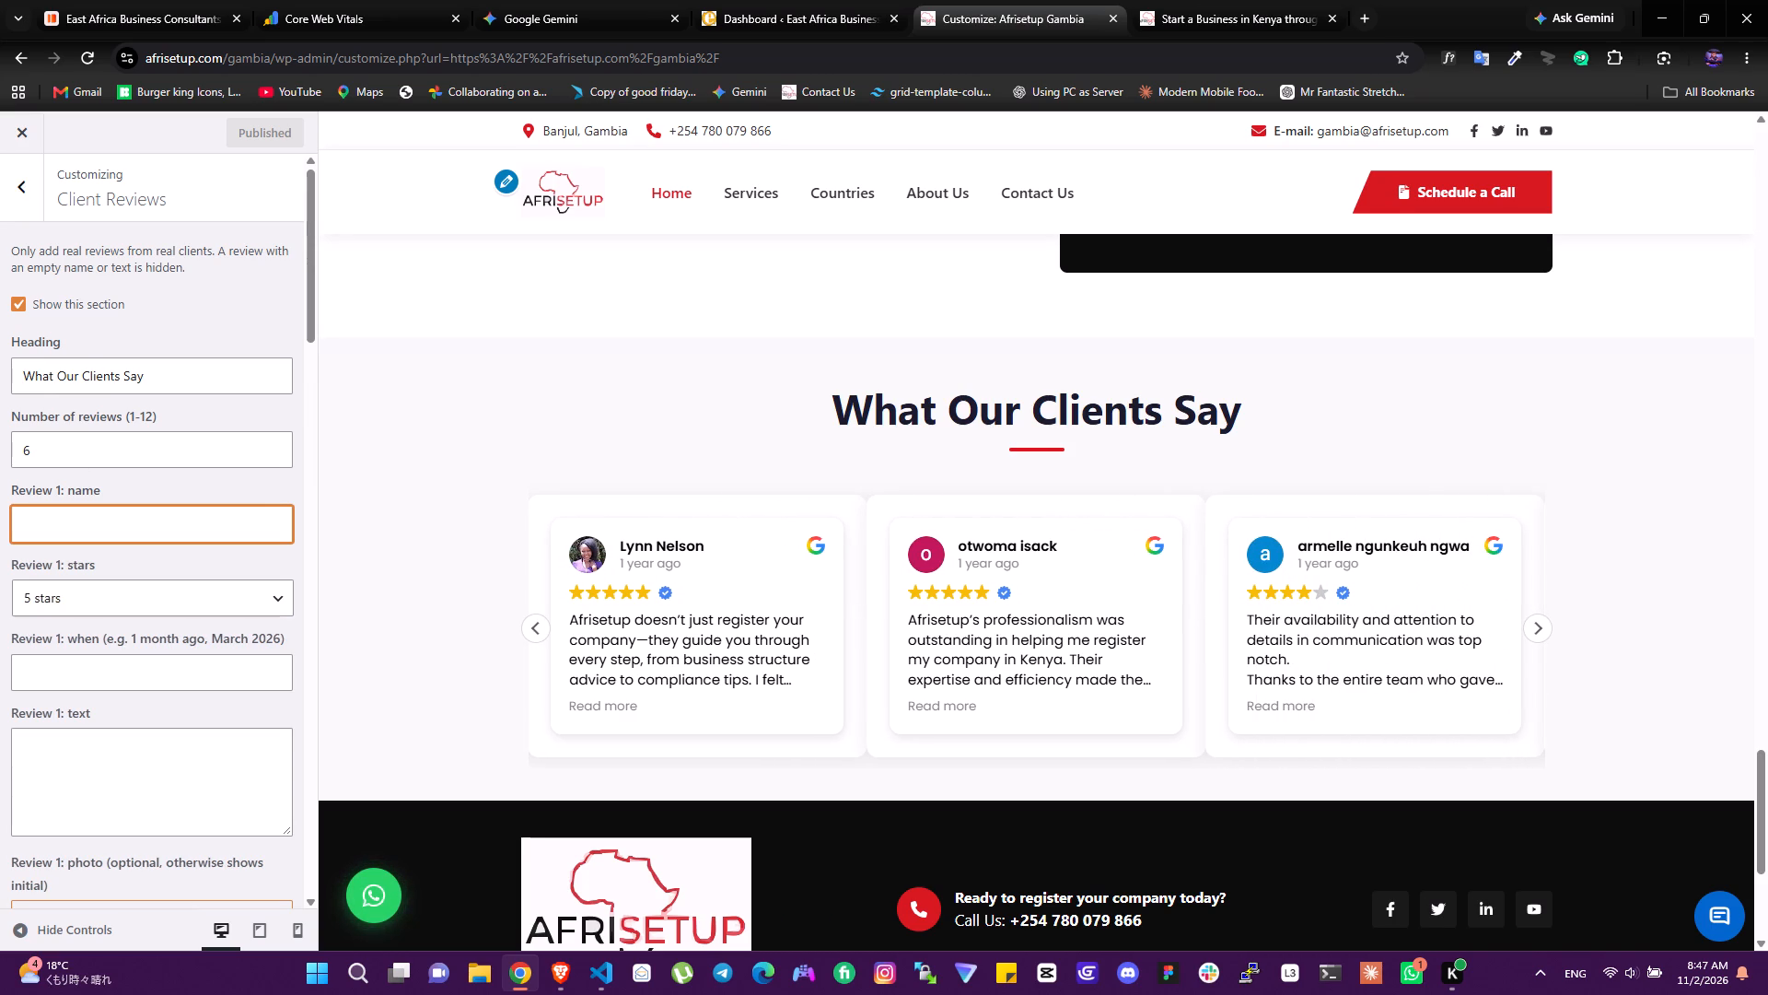
pyautogui.hotkey('ctrl', 'v')
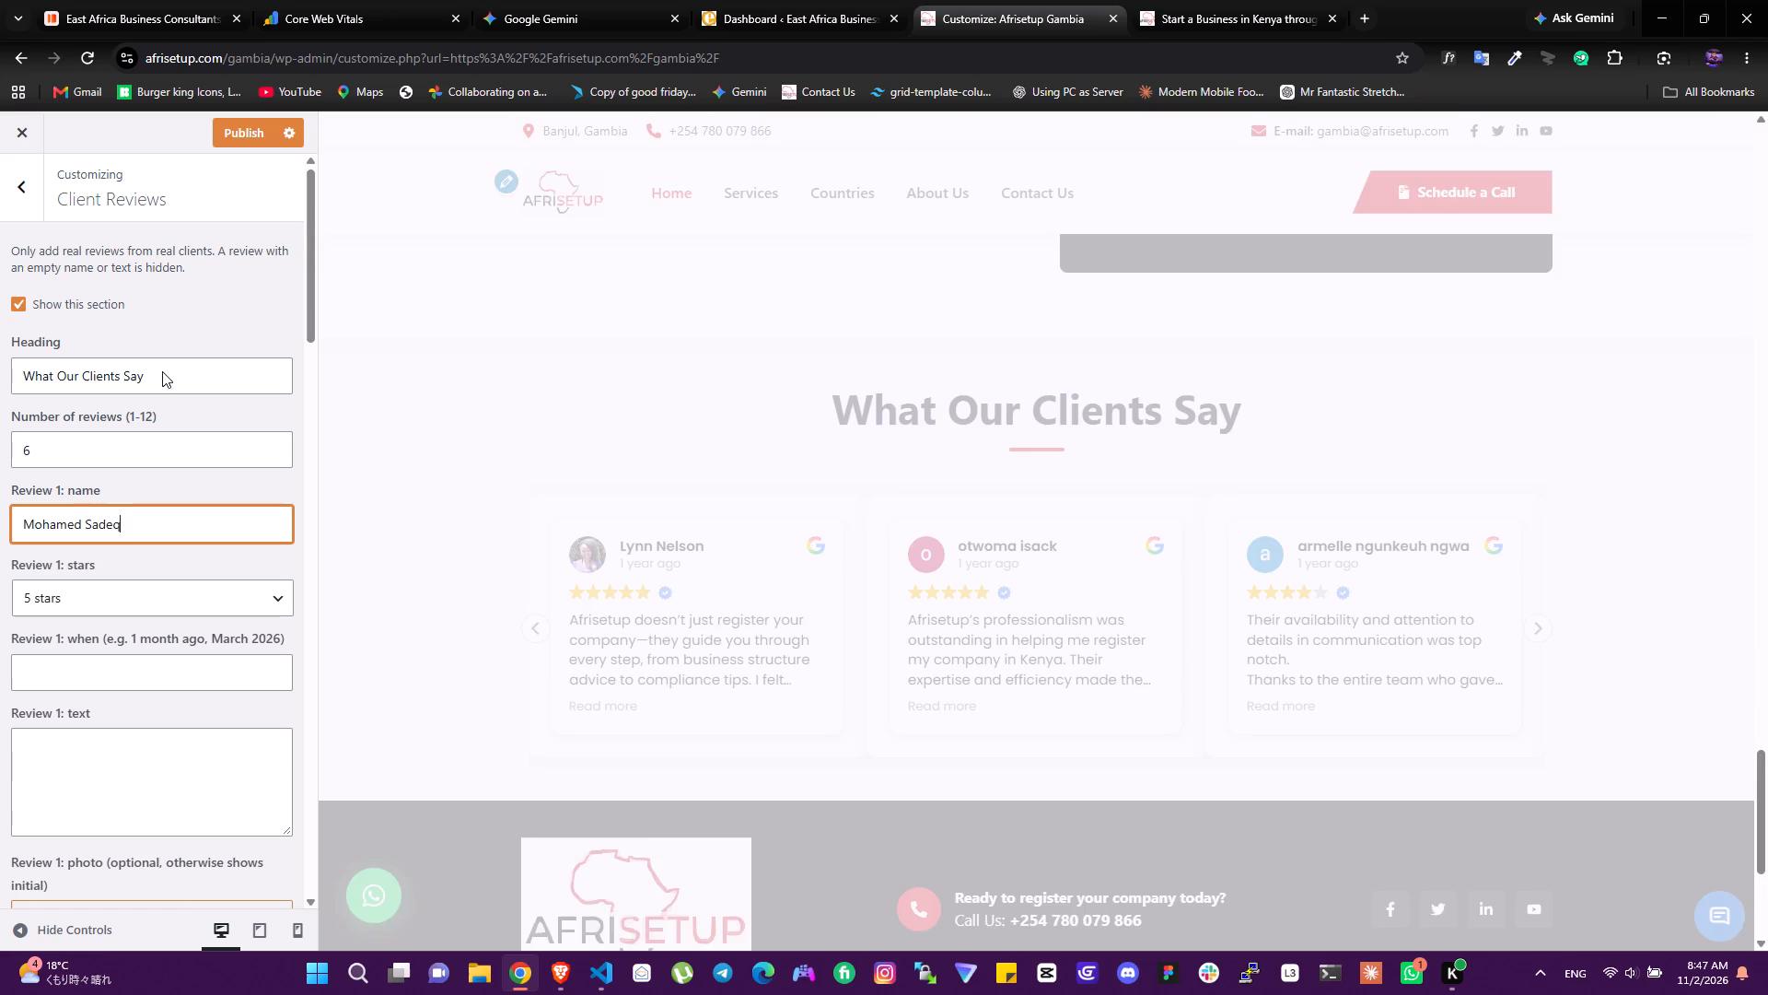
# Copy the full text of Kenya's first client review into Gambia's Review 1 text, correcting its opening word to "Very".
pyautogui.click(1248, 0)
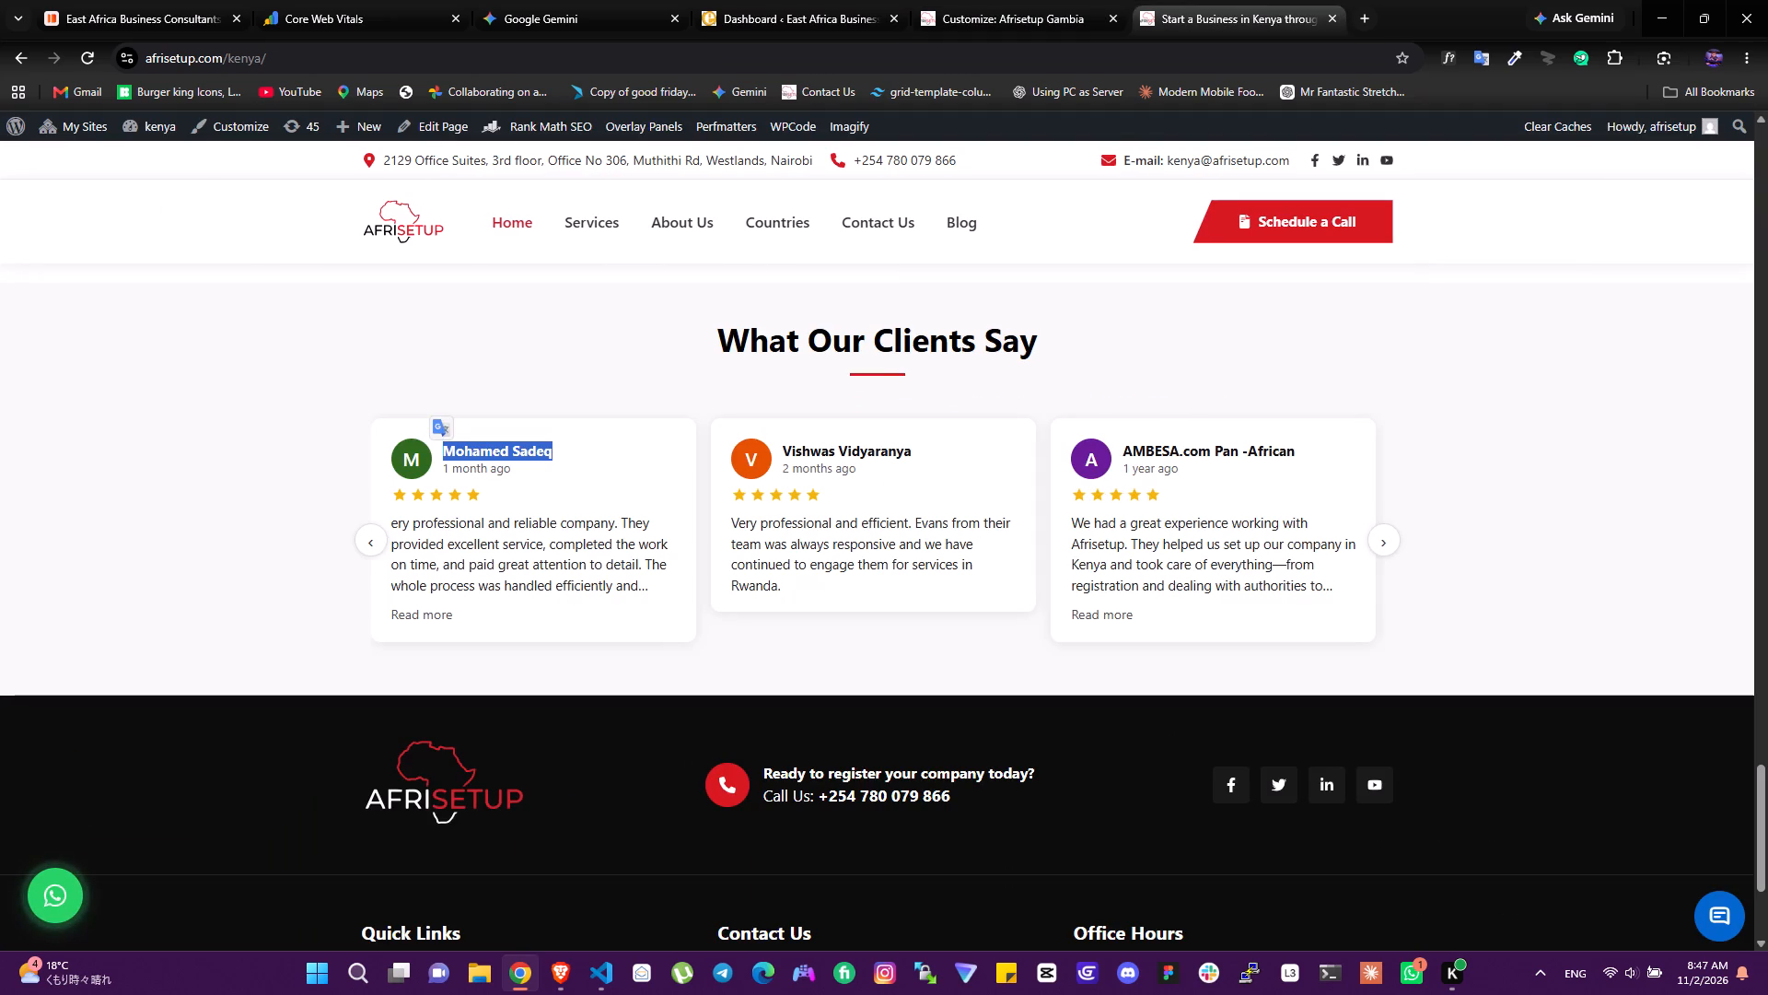
pyautogui.moveTo(393, 520); pyautogui.dragTo(672, 580)
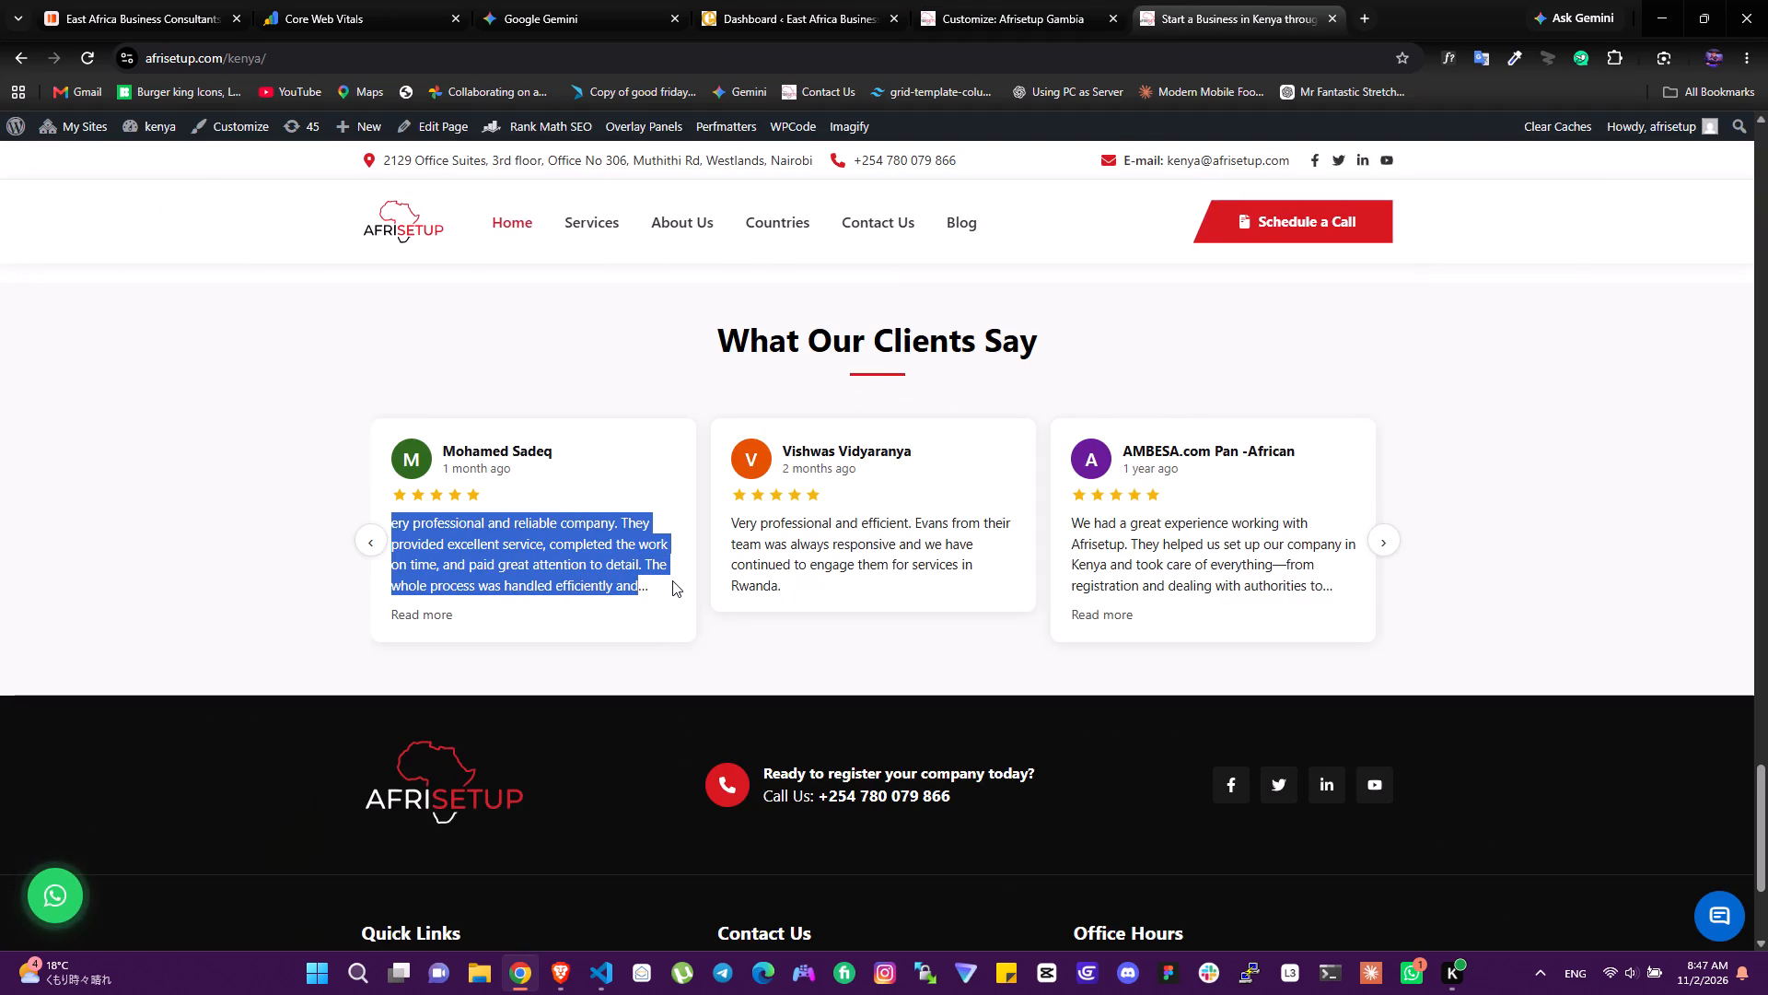
pyautogui.moveTo(672, 580); pyautogui.dragTo(679, 580)
pyautogui.click(443, 616)
pyautogui.tripleClick(442, 616)
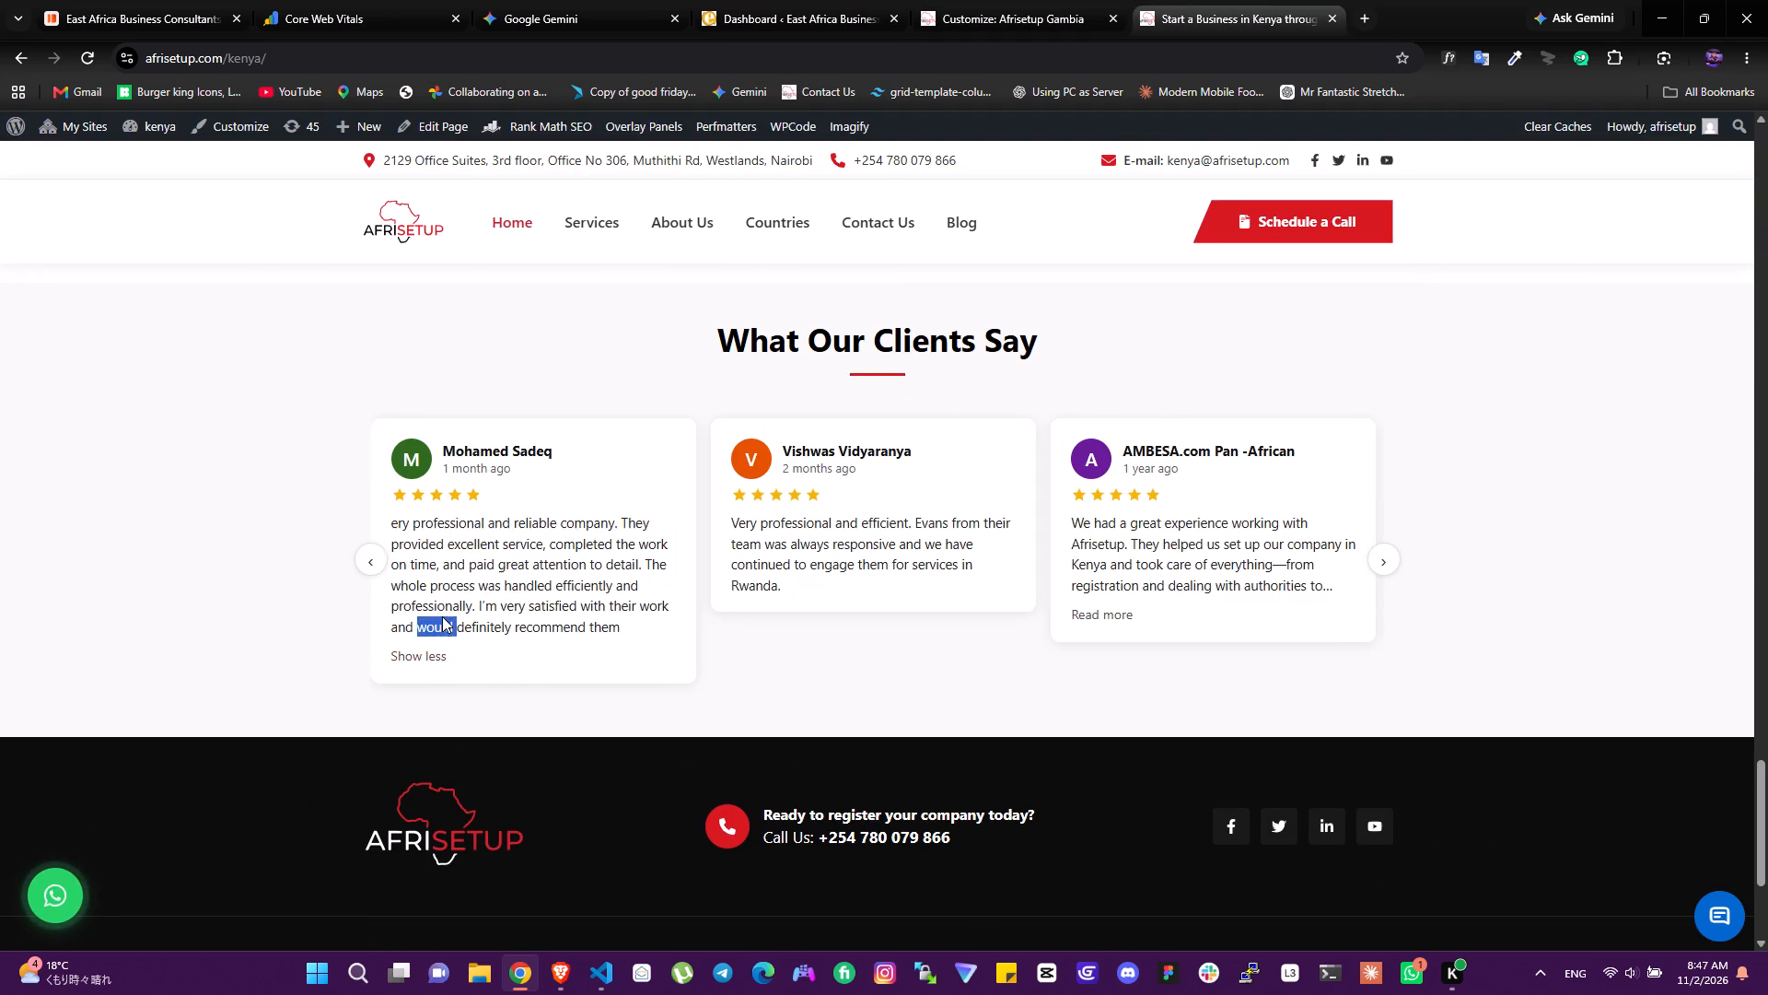
pyautogui.click(442, 616)
pyautogui.rightClick(442, 616)
pyautogui.click(512, 645)
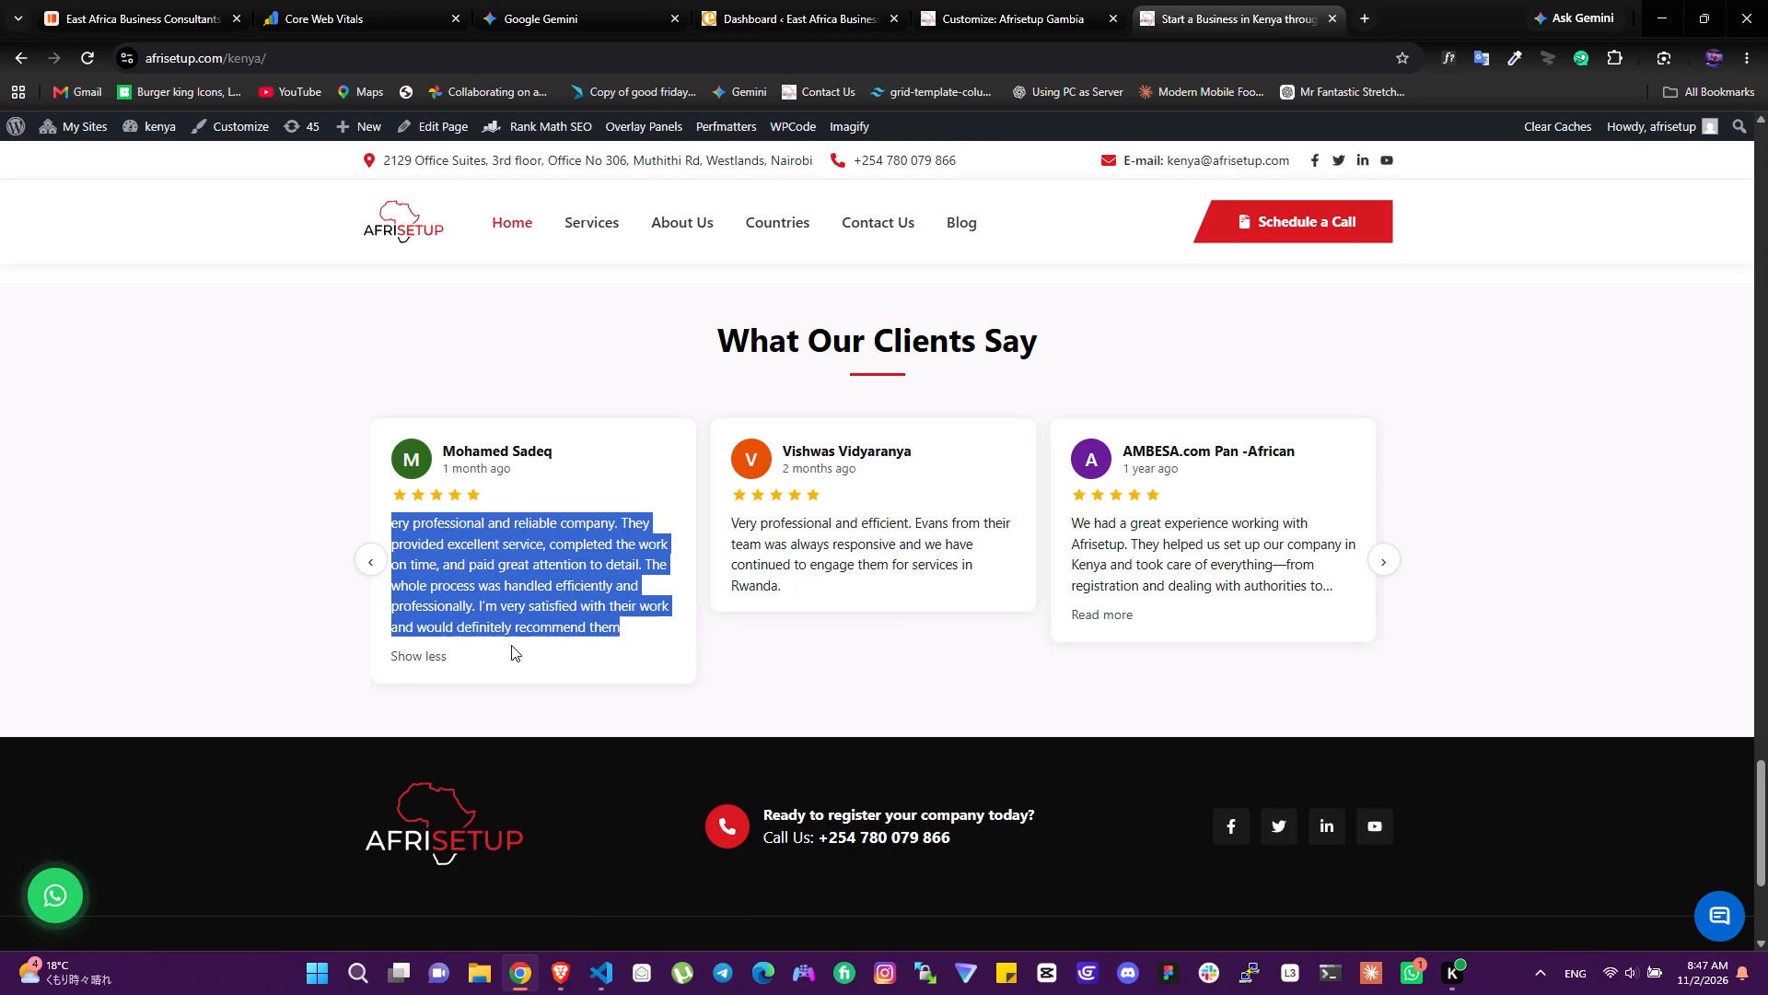
pyautogui.click(1215, 0)
pyautogui.click(995, 0)
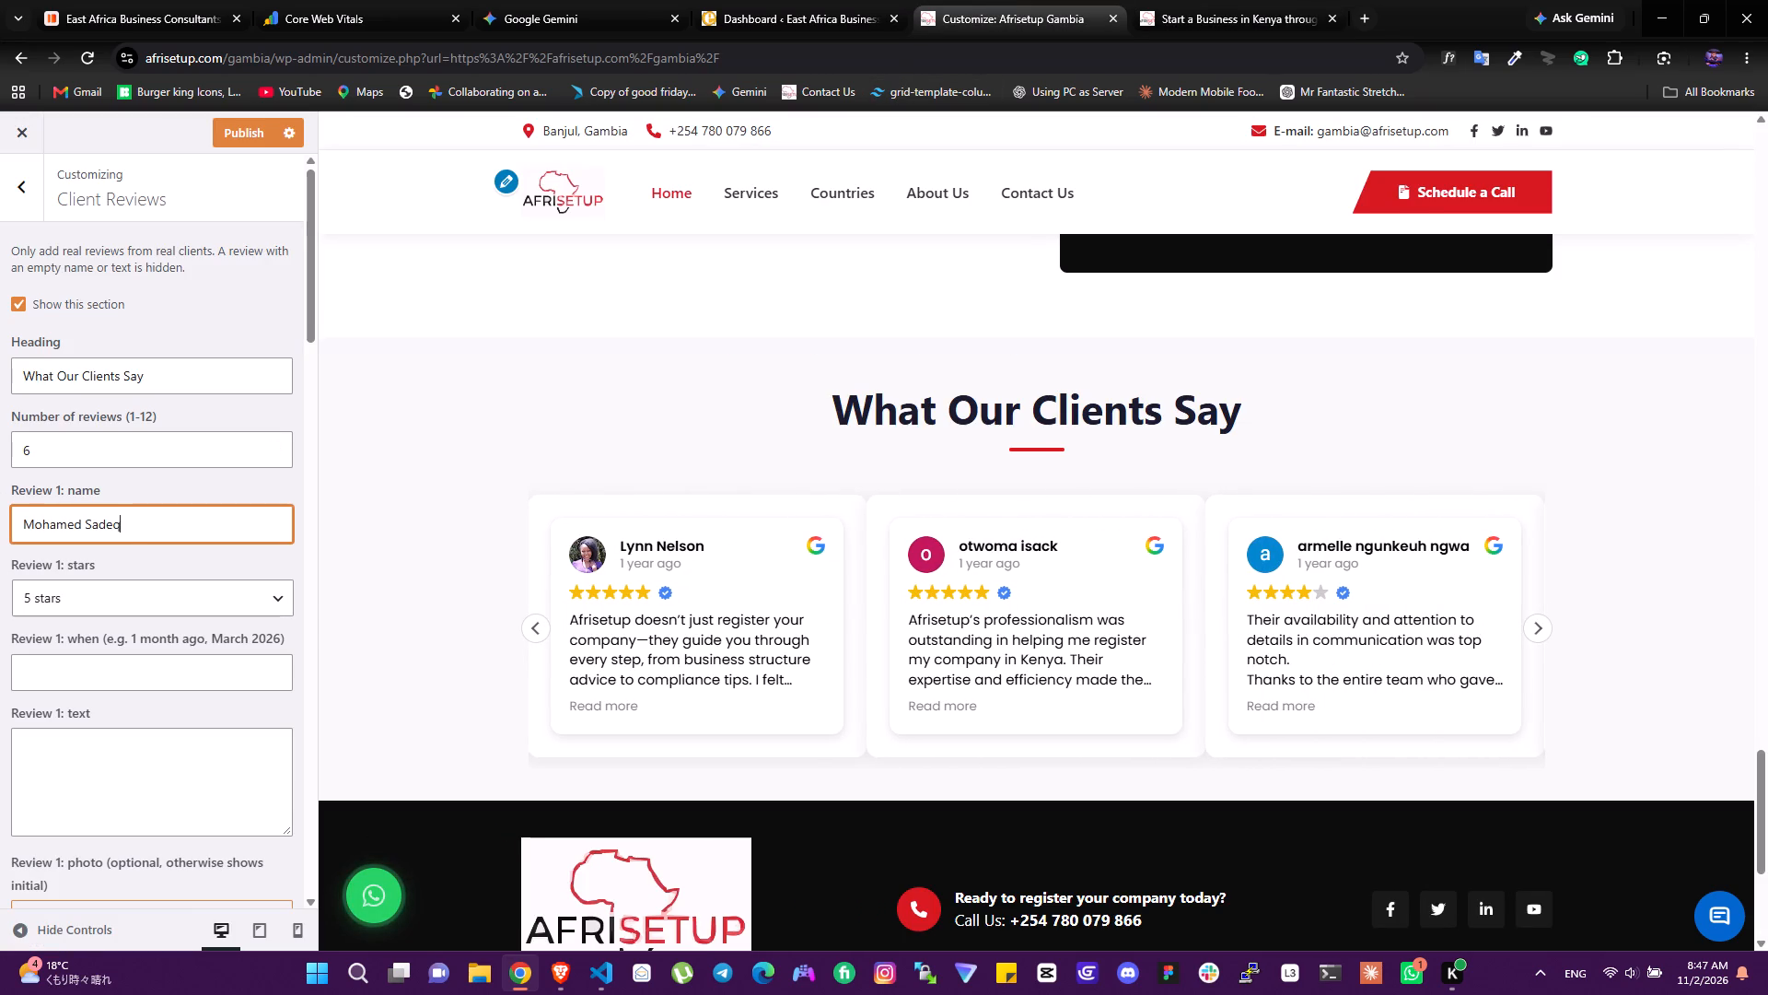
pyautogui.click(103, 738)
pyautogui.hotkey('ctrl', 'v')
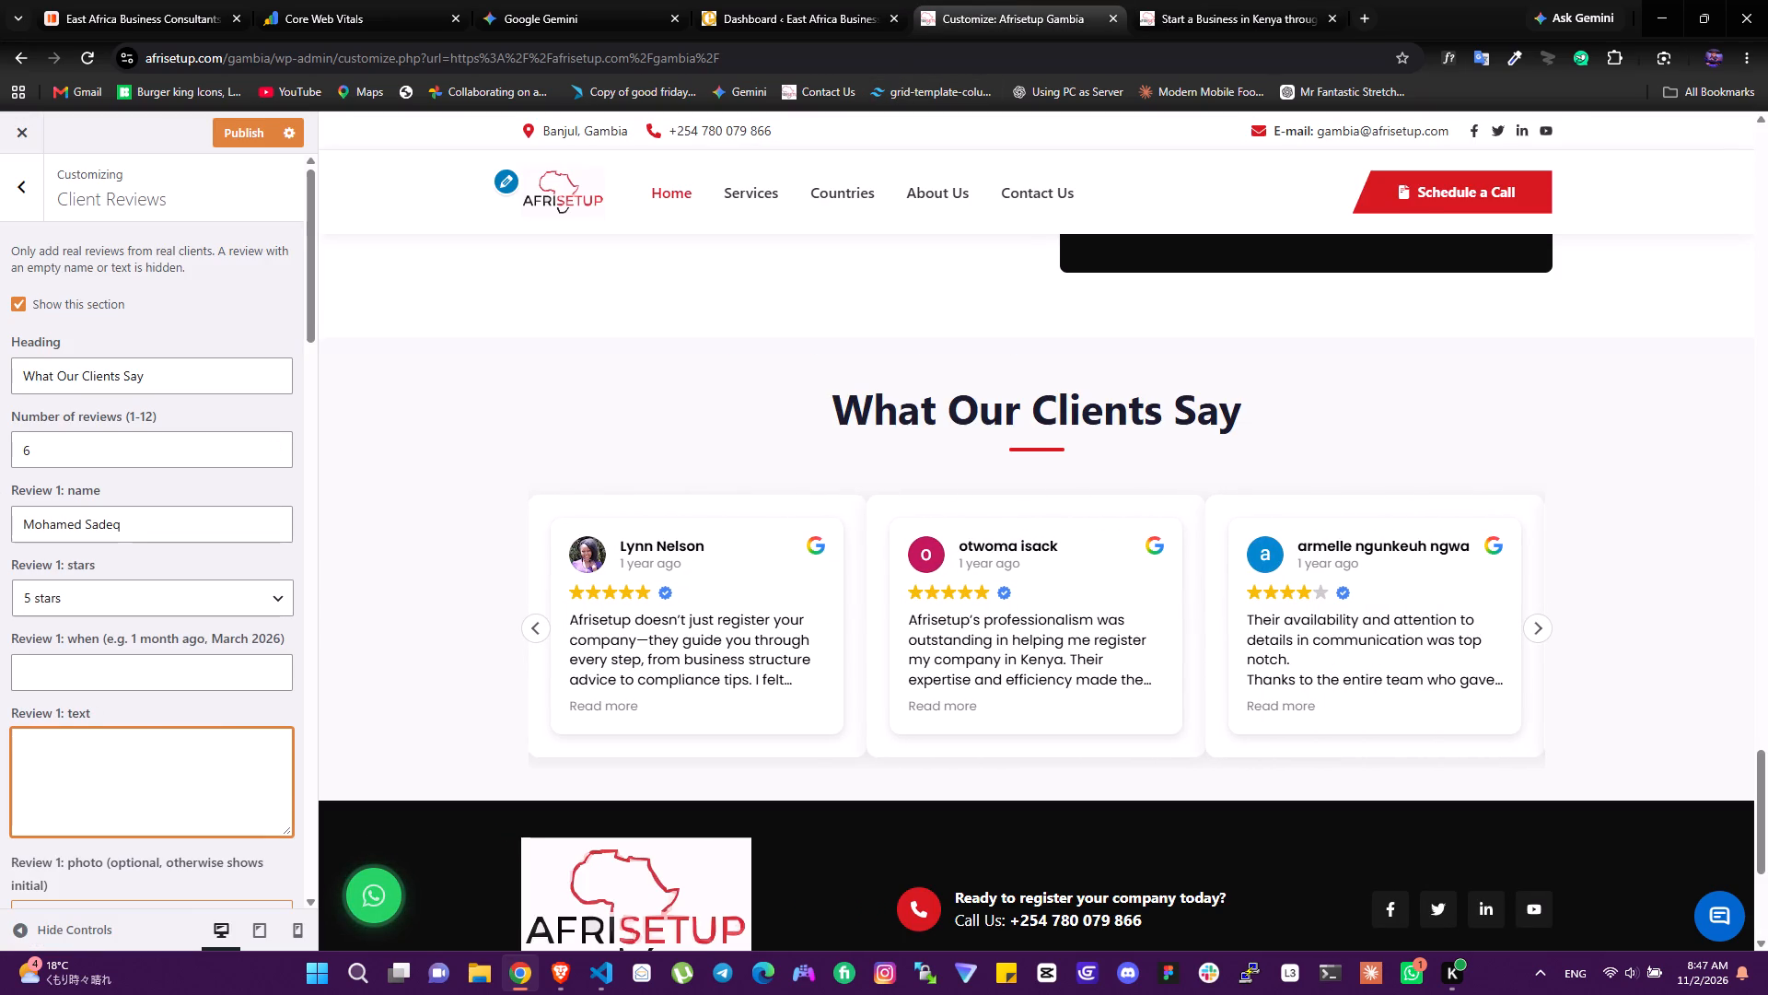
pyautogui.scroll(8, 103, 738)
pyautogui.click(23, 746)
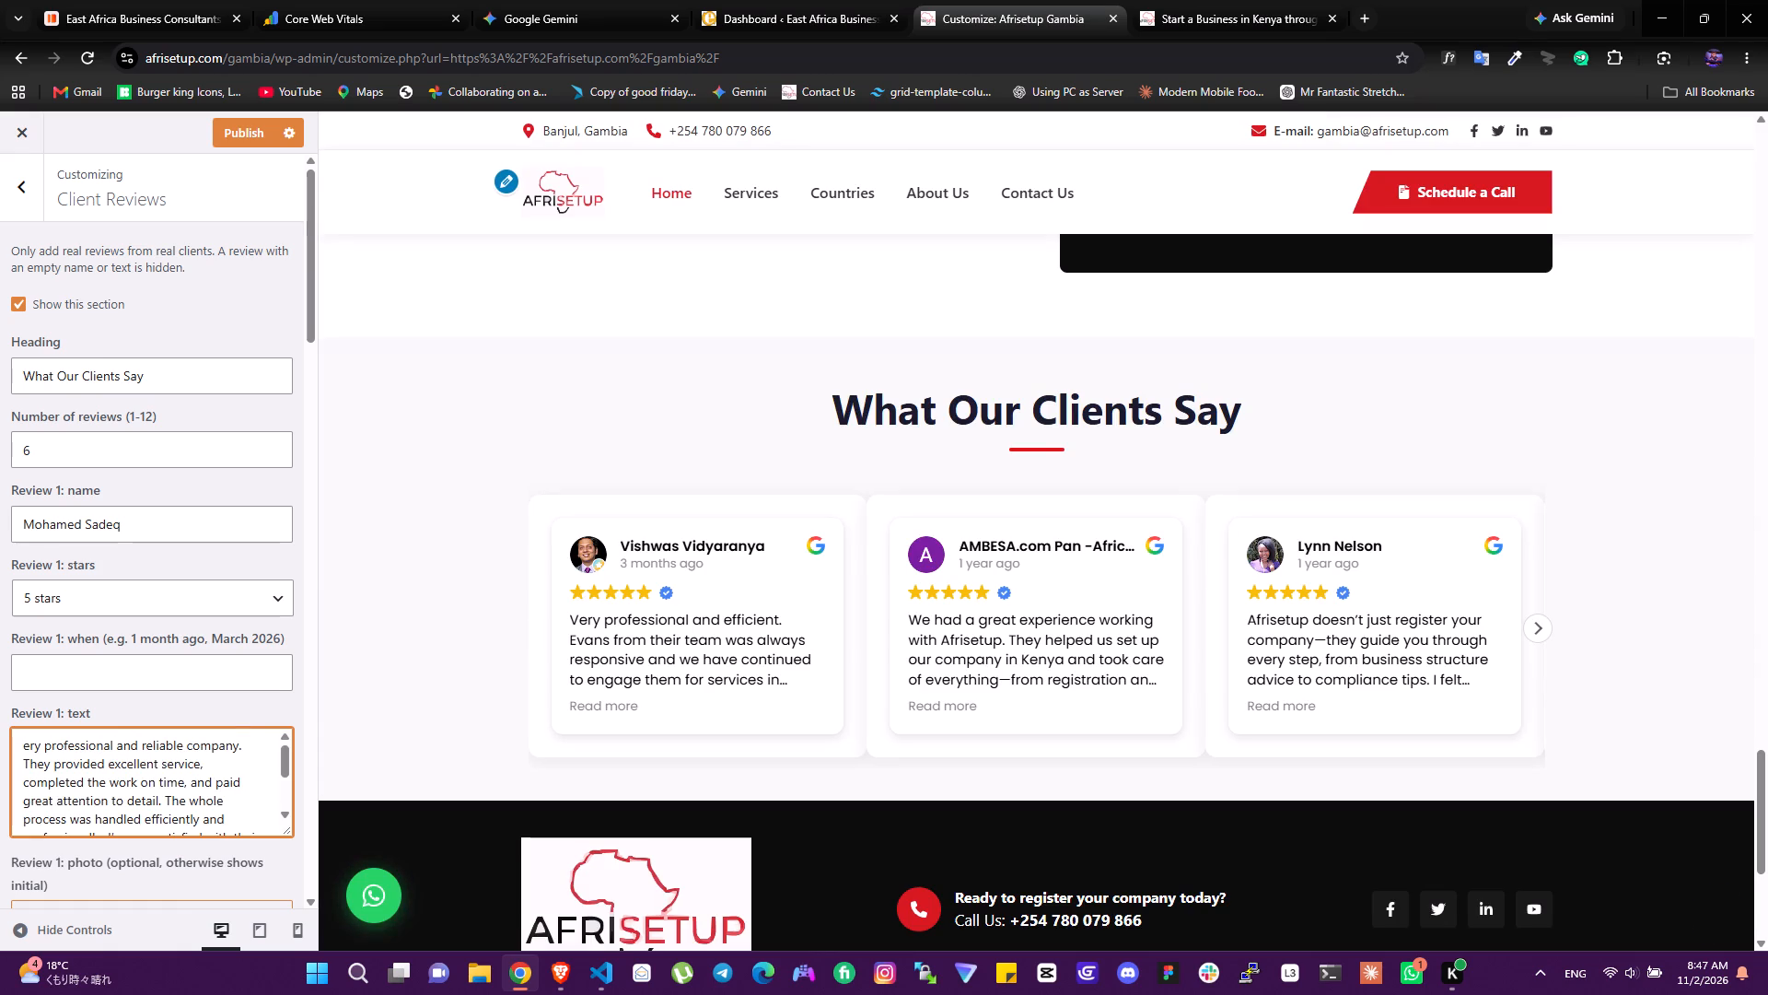
pyautogui.hotkey('shift', 'v')
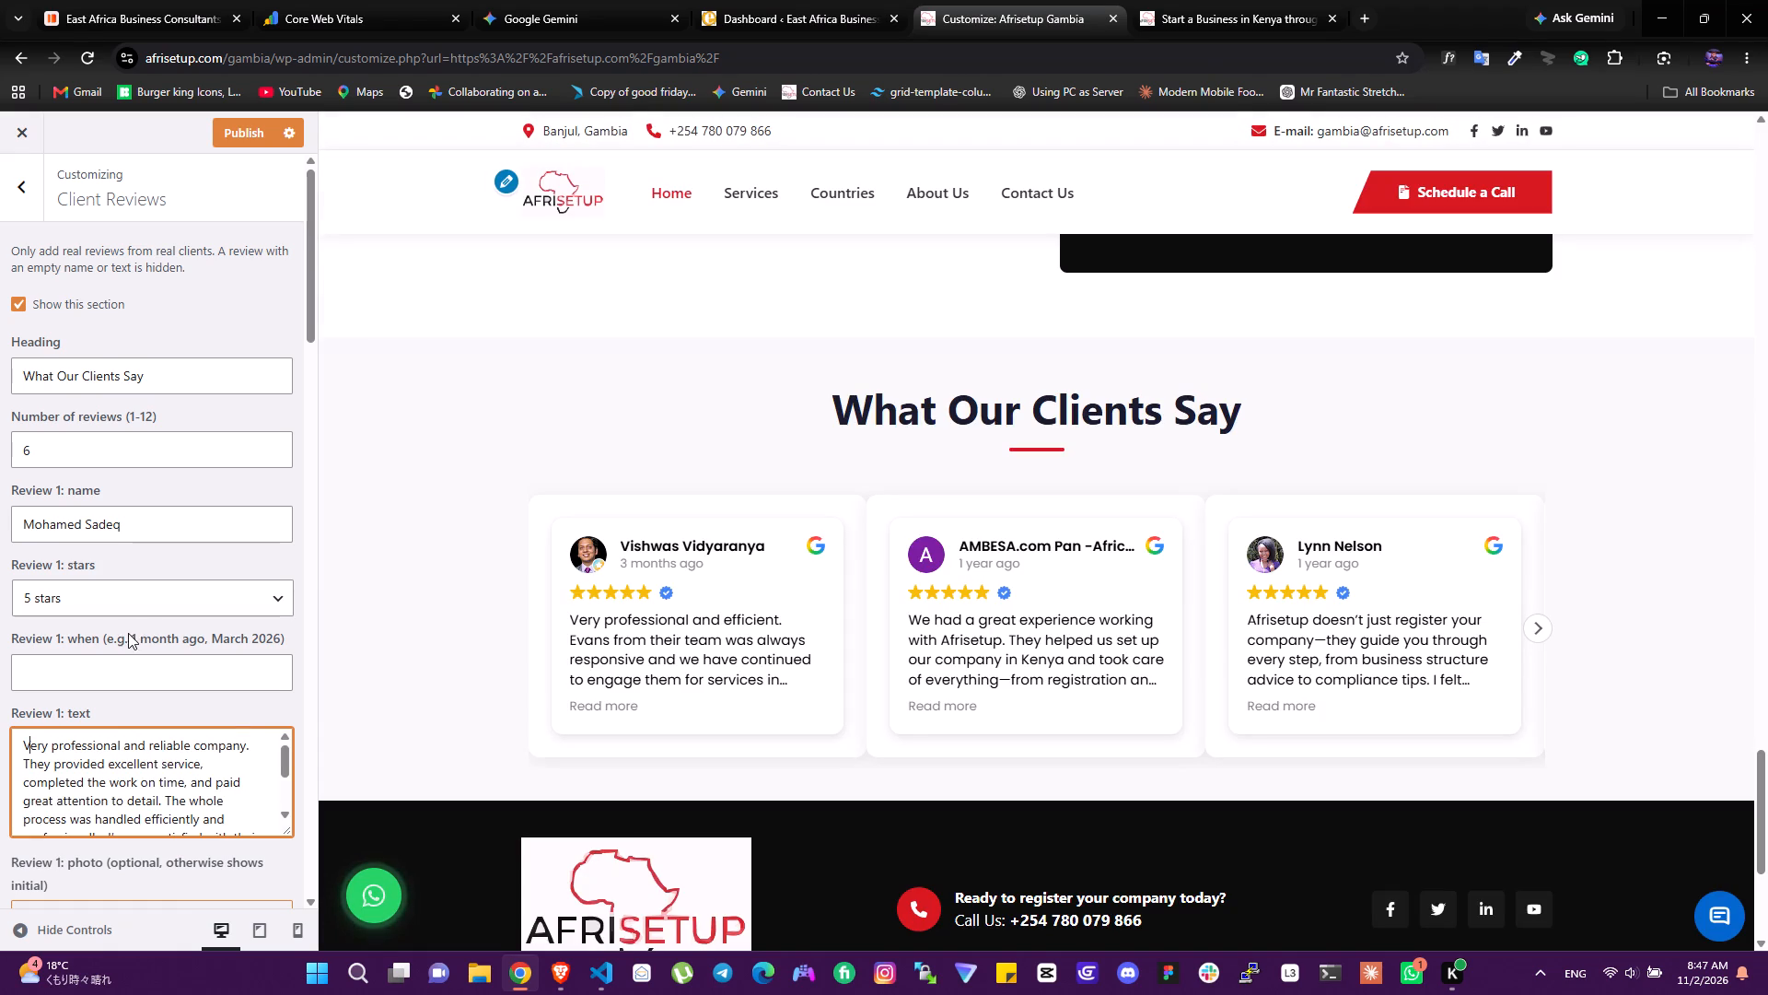
# Set when Review 1 was written to "1 month ago", copying the wording from the example in the field's label.
pyautogui.moveTo(128, 632); pyautogui.dragTo(204, 637)
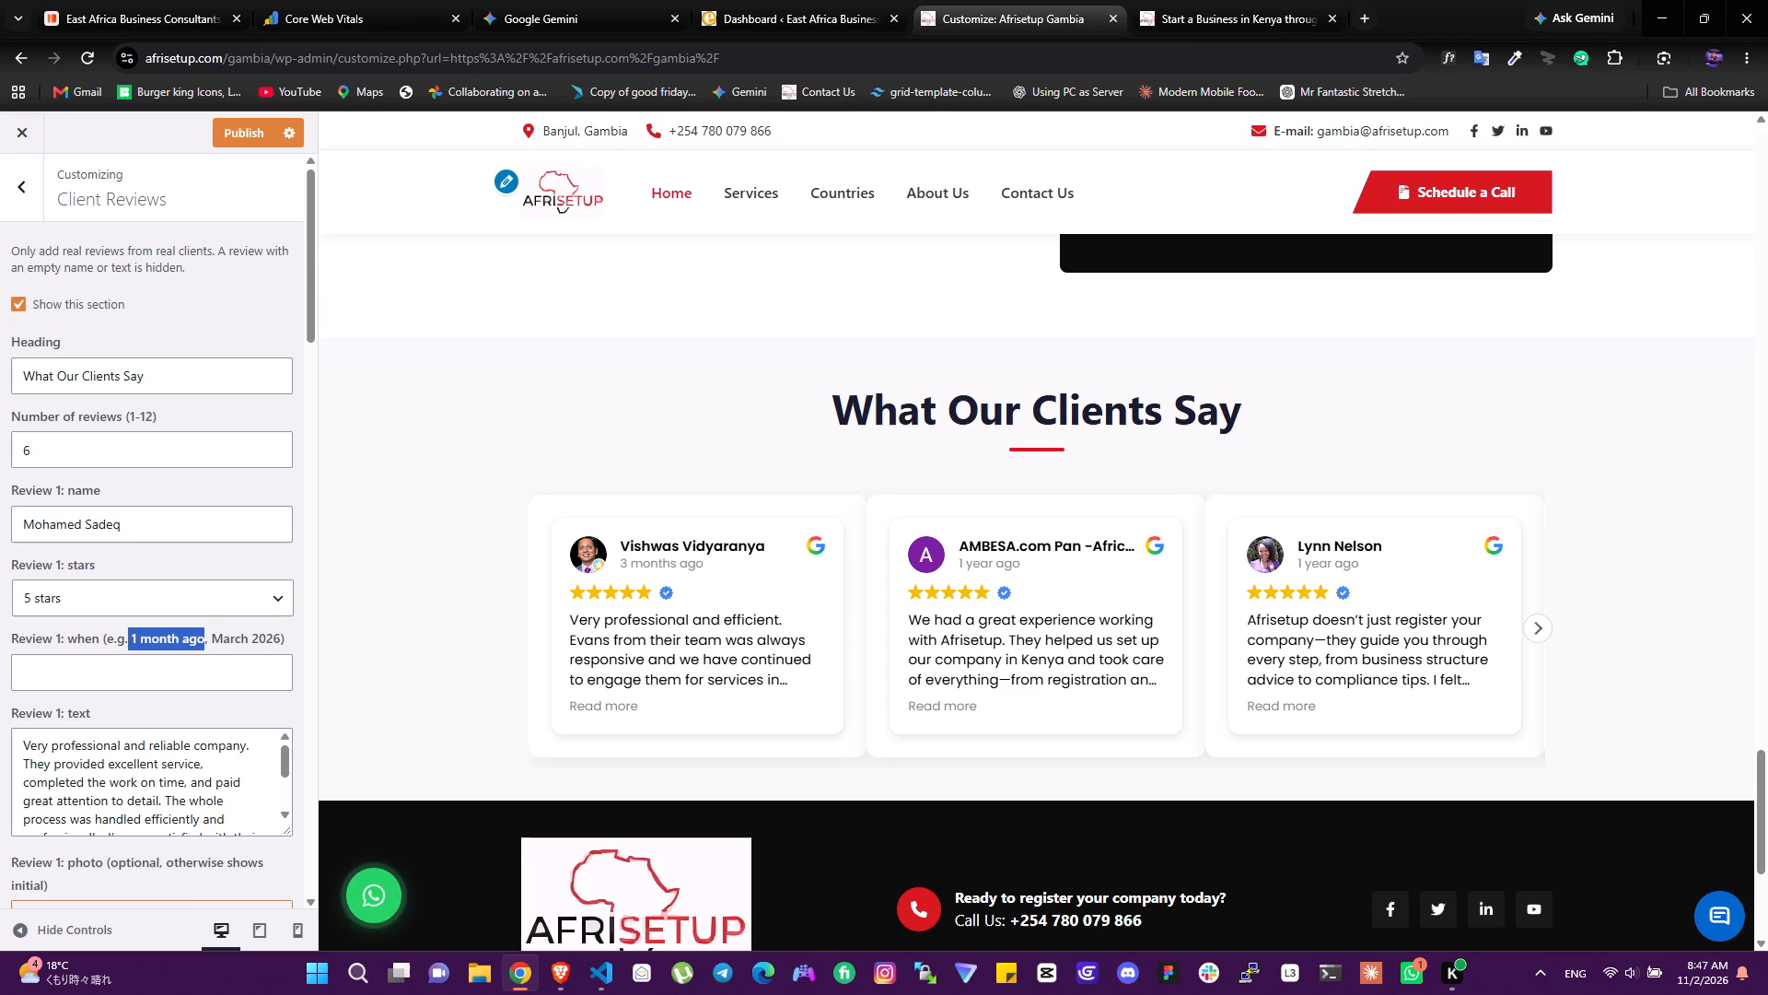
pyautogui.hotkey('ctrl', 'c')
pyautogui.hotkey('ctrl', 'c')
pyautogui.click(91, 653)
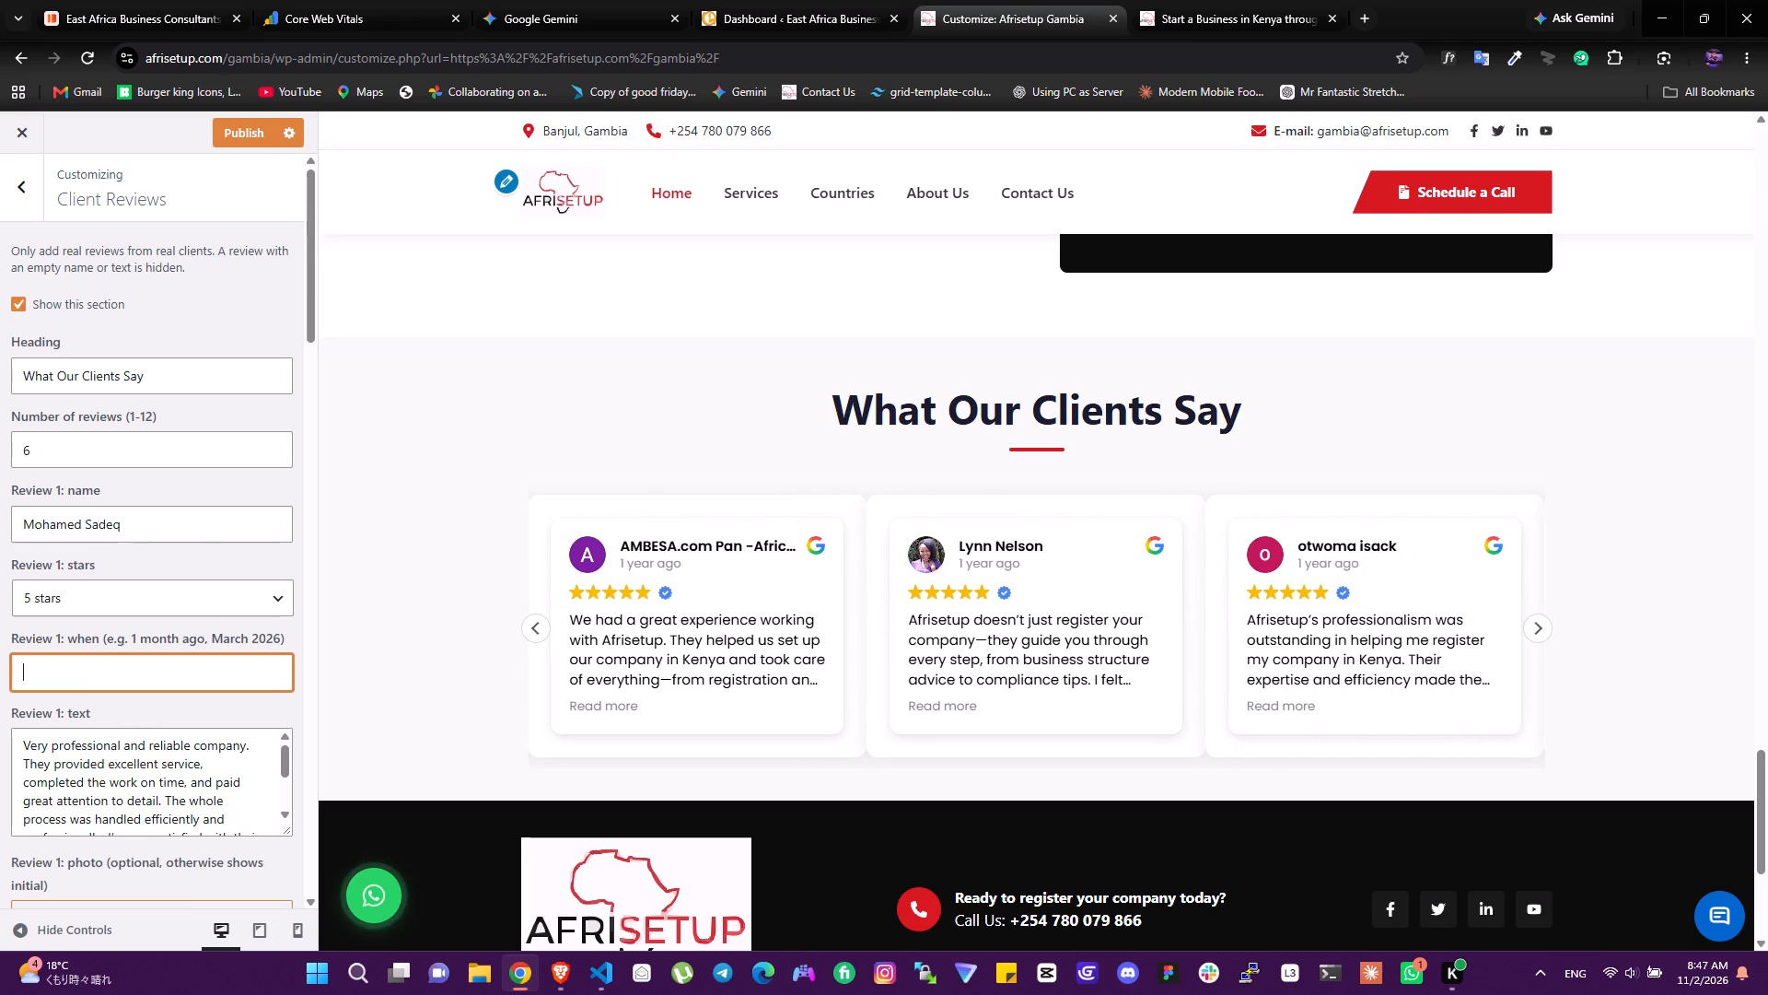
pyautogui.hotkey('ctrl', 'v')
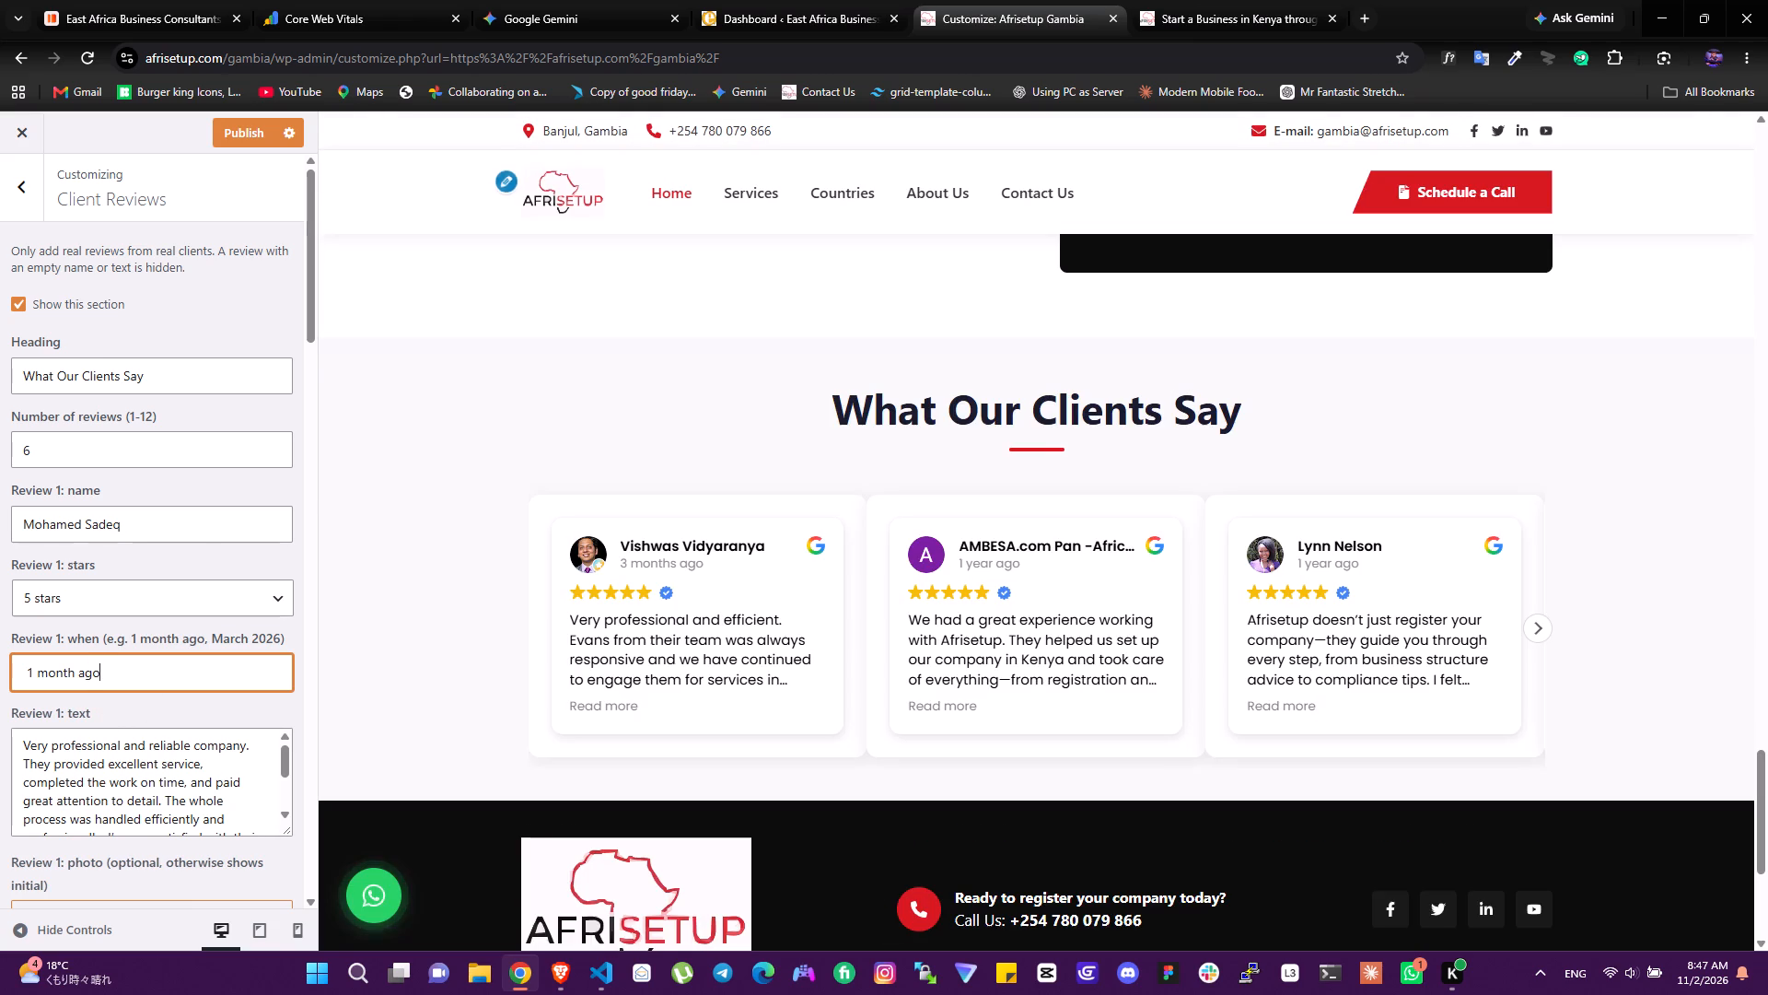
# Copy the reviewer's name from the Kenya homepage's second client review into the Gambia customizer's Review 2 name.
pyautogui.scroll(-1, 186, 763)
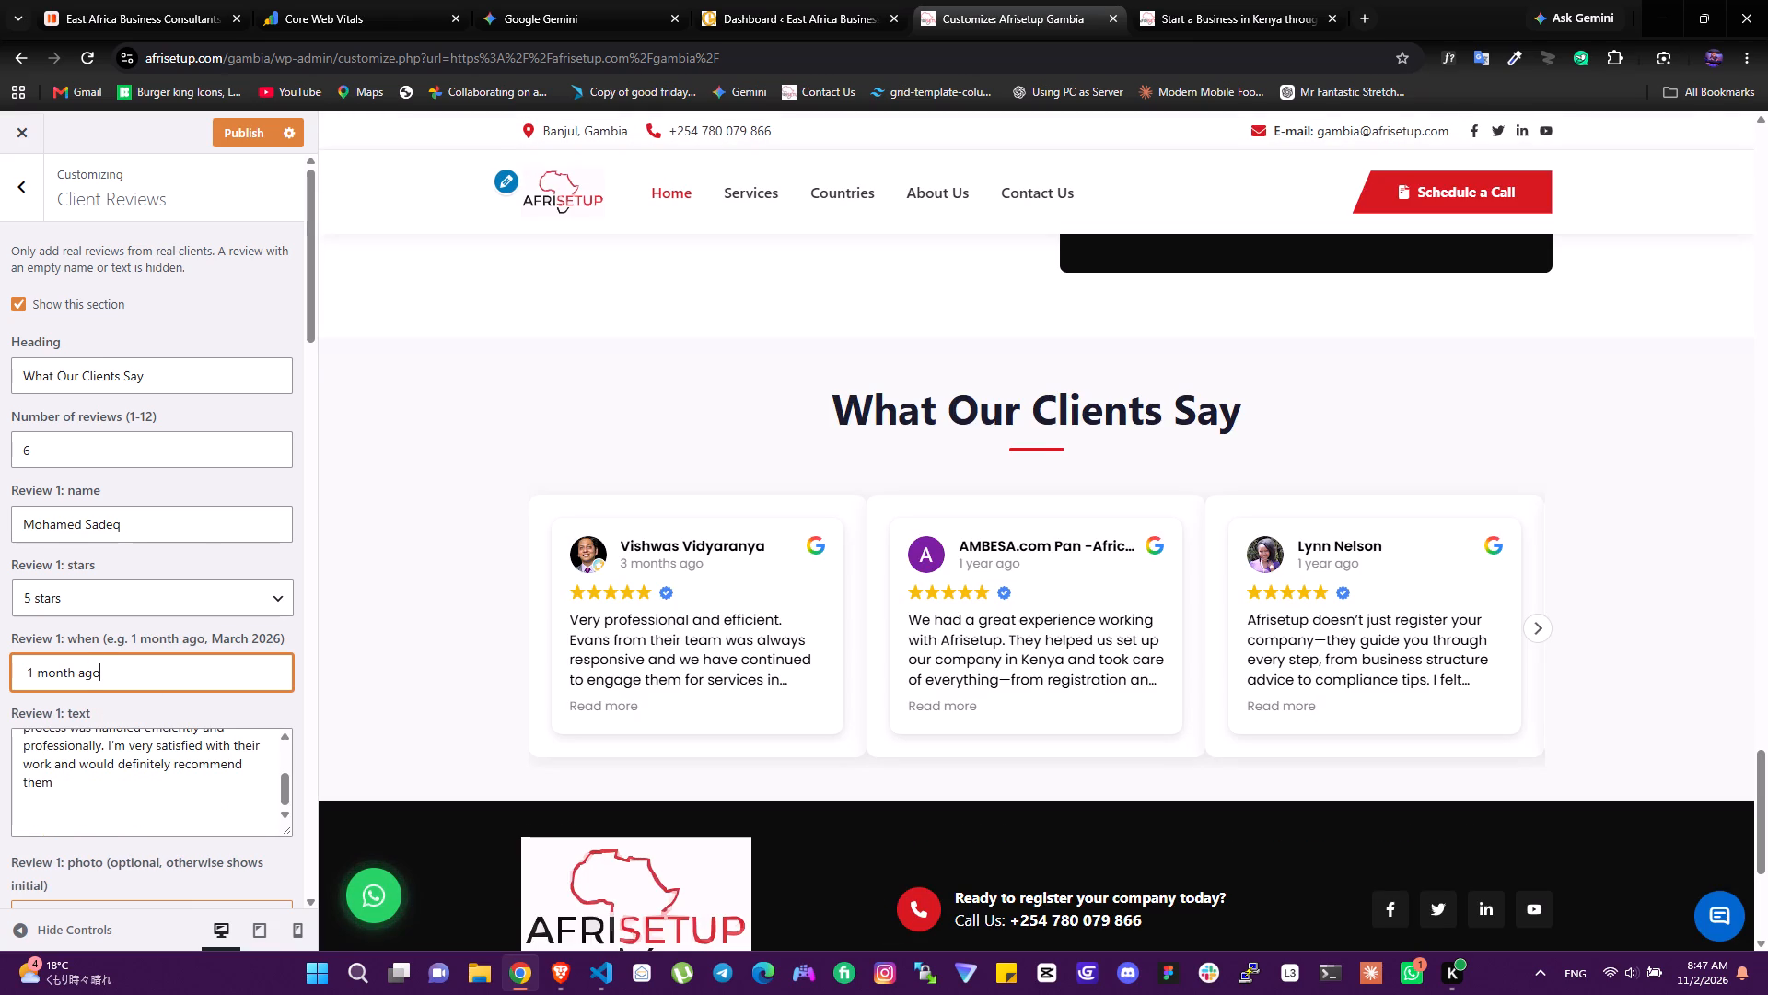
pyautogui.scroll(-4, 186, 763)
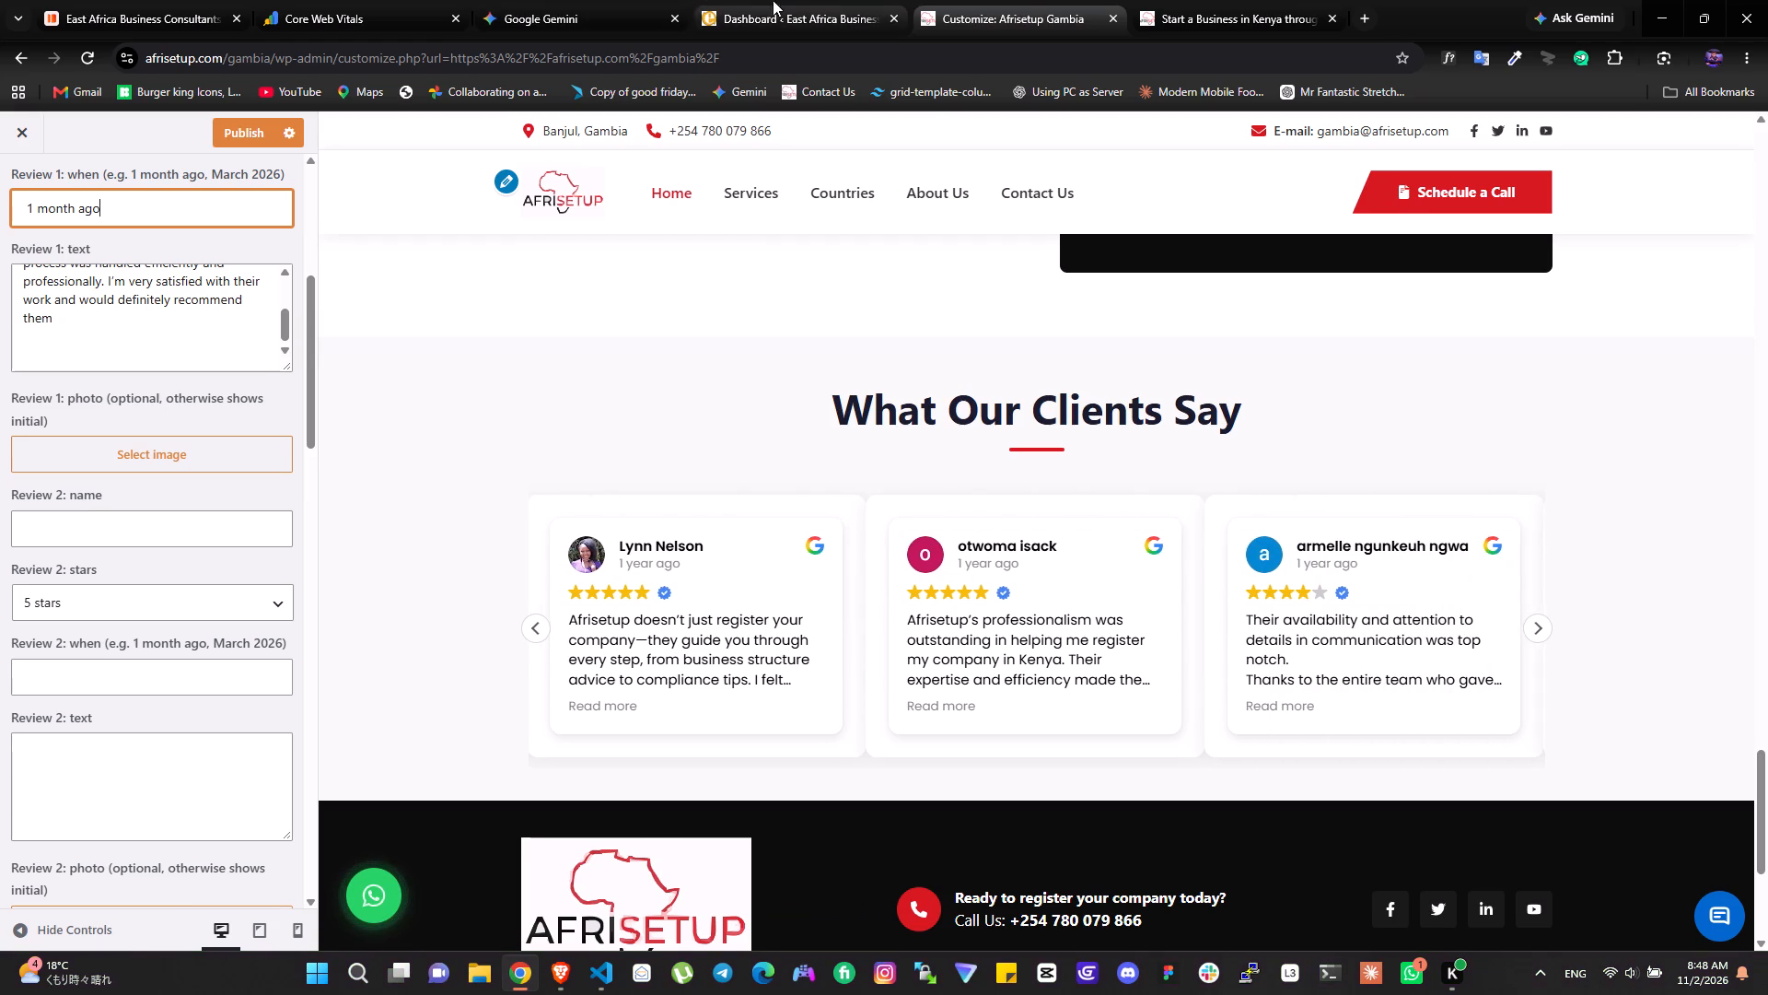
pyautogui.click(1301, 0)
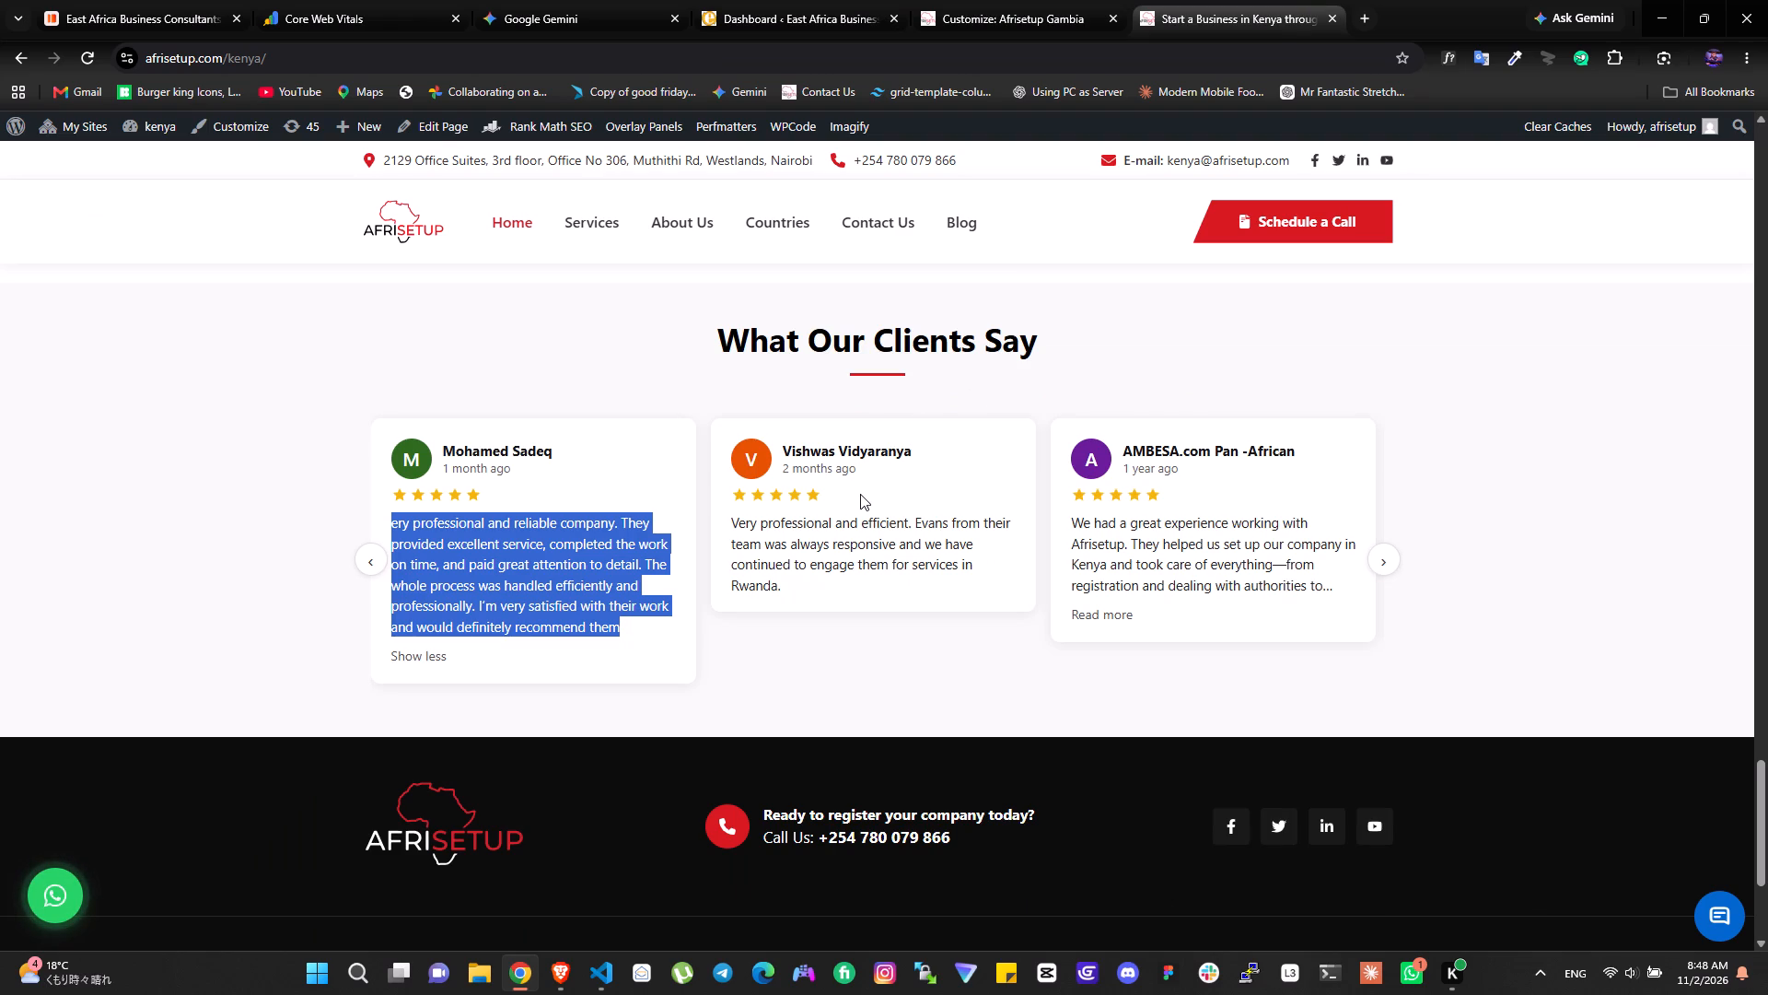
pyautogui.tripleClick(846, 450)
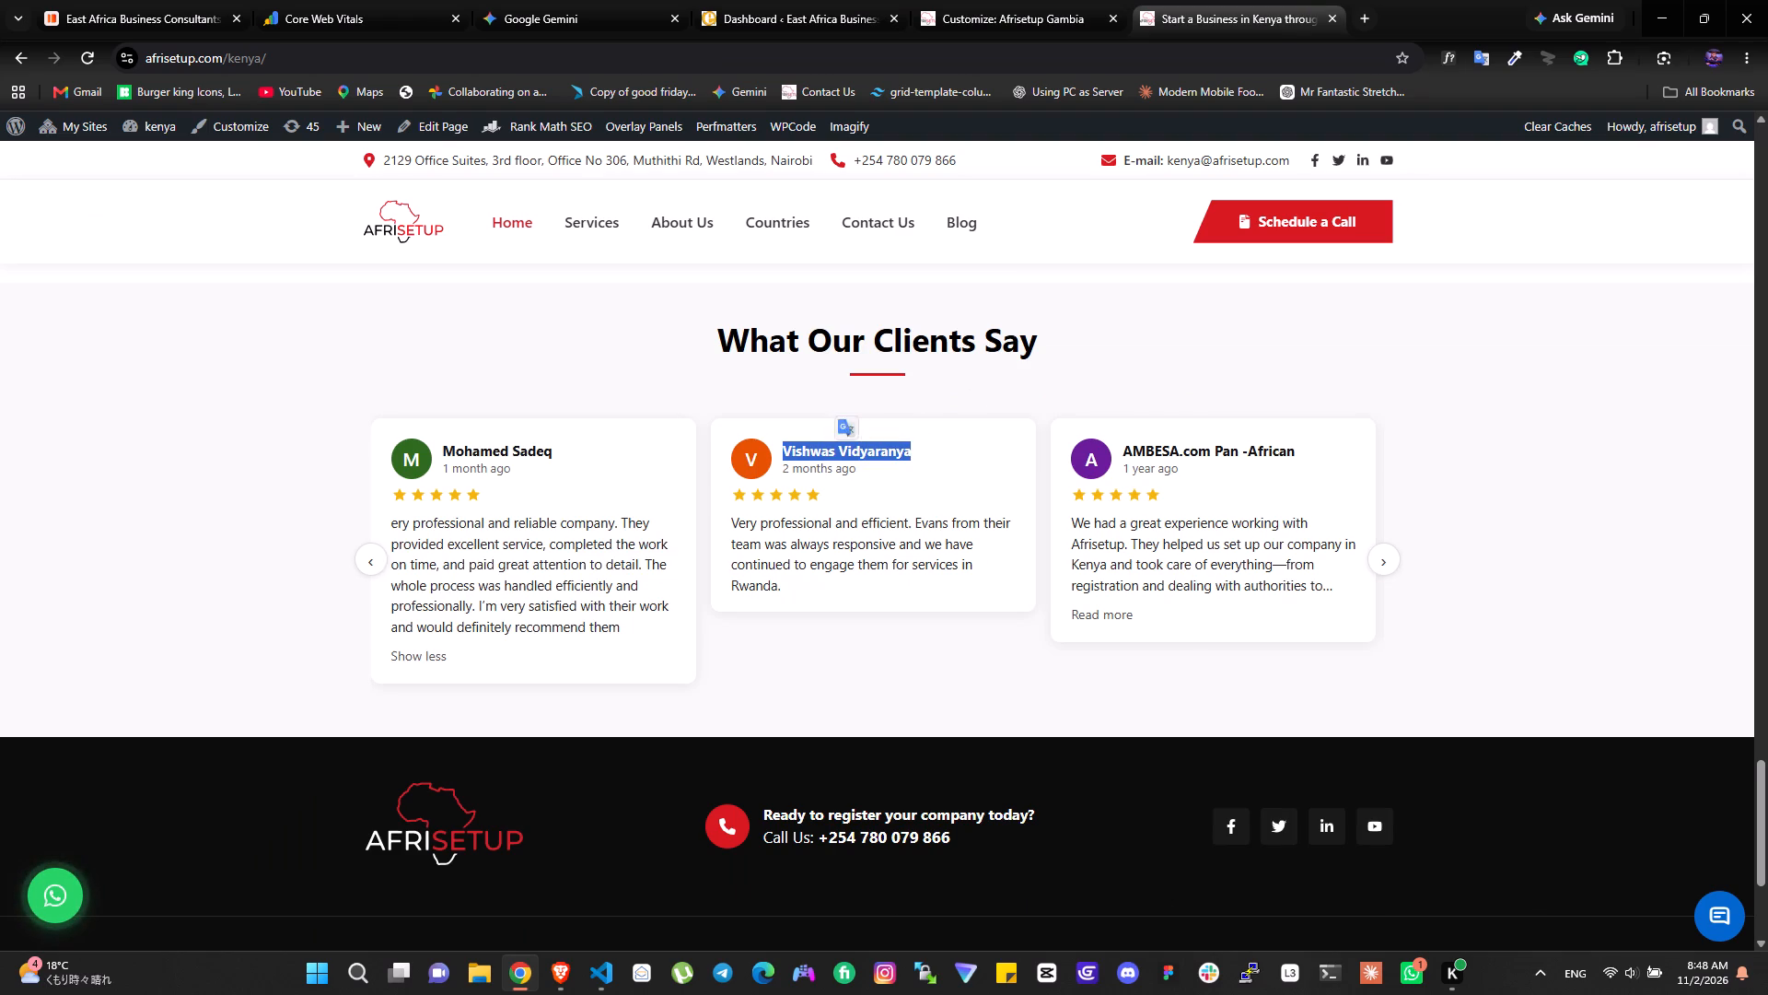
pyautogui.rightClick(846, 450)
pyautogui.click(894, 466)
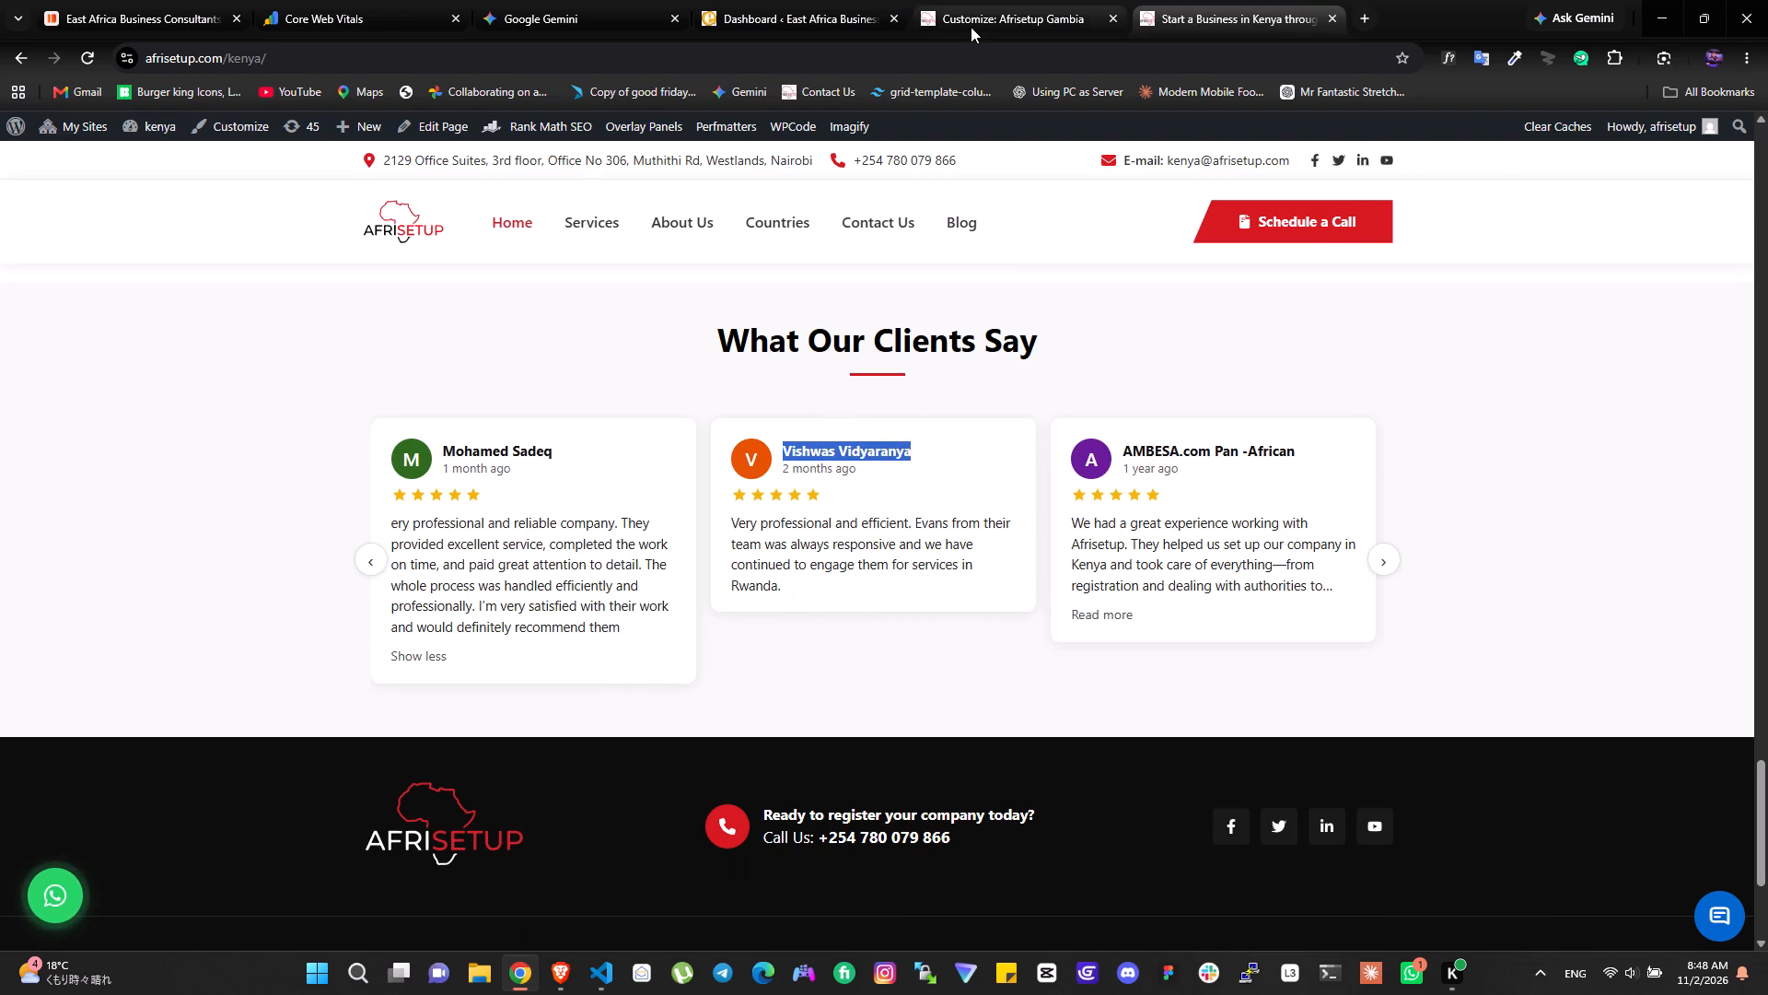
pyautogui.click(971, 27)
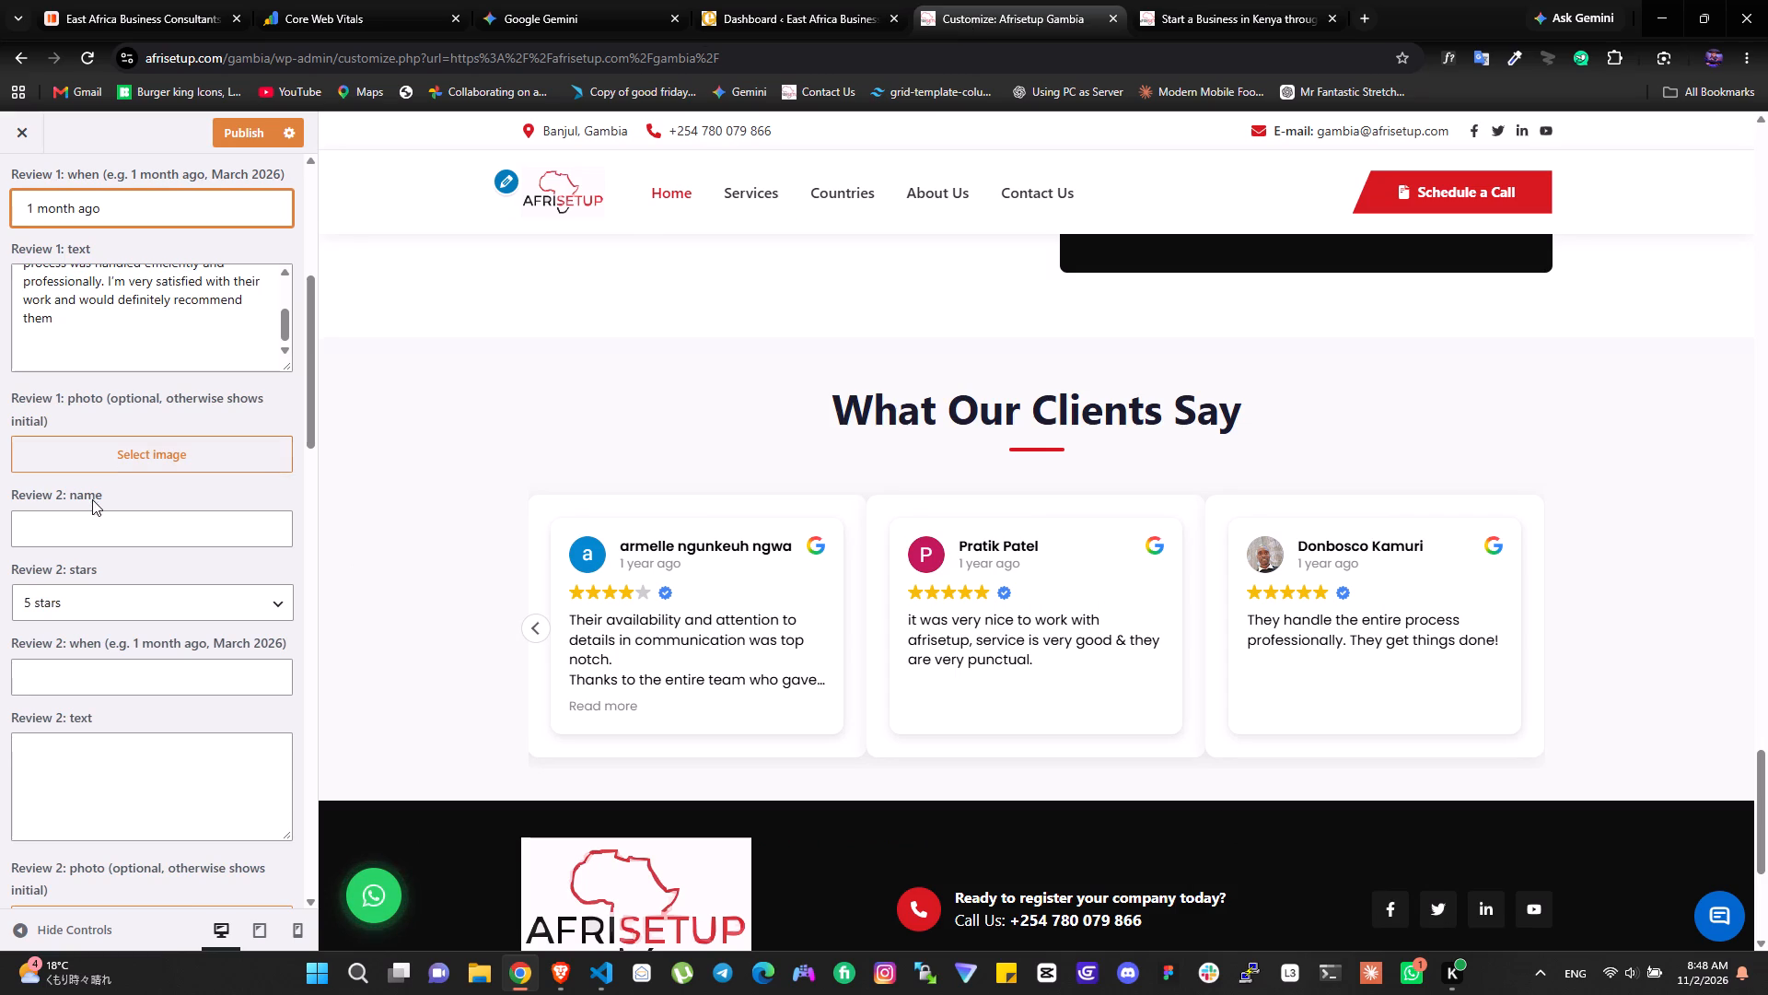
pyautogui.click(67, 526)
pyautogui.hotkey('ctrl', 'v')
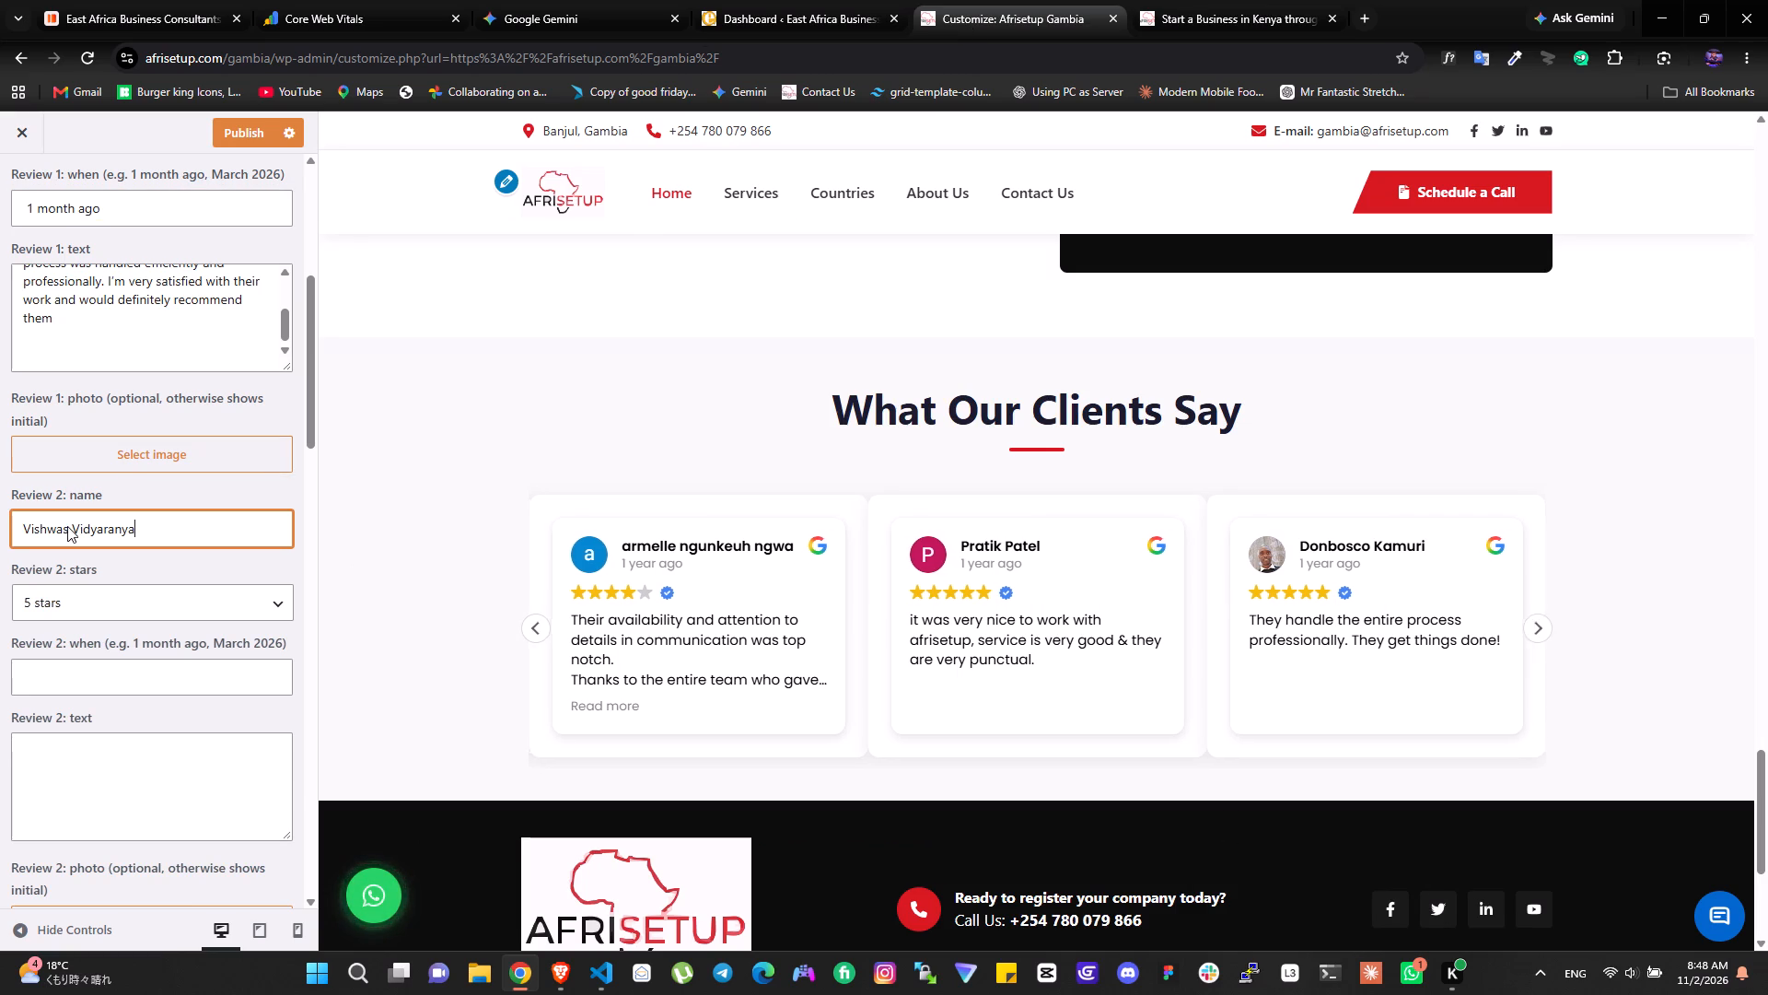
# Copy the date "2 months ago" from Kenya's second client review into Gambia's Review 2 when field.
pyautogui.click(1201, 0)
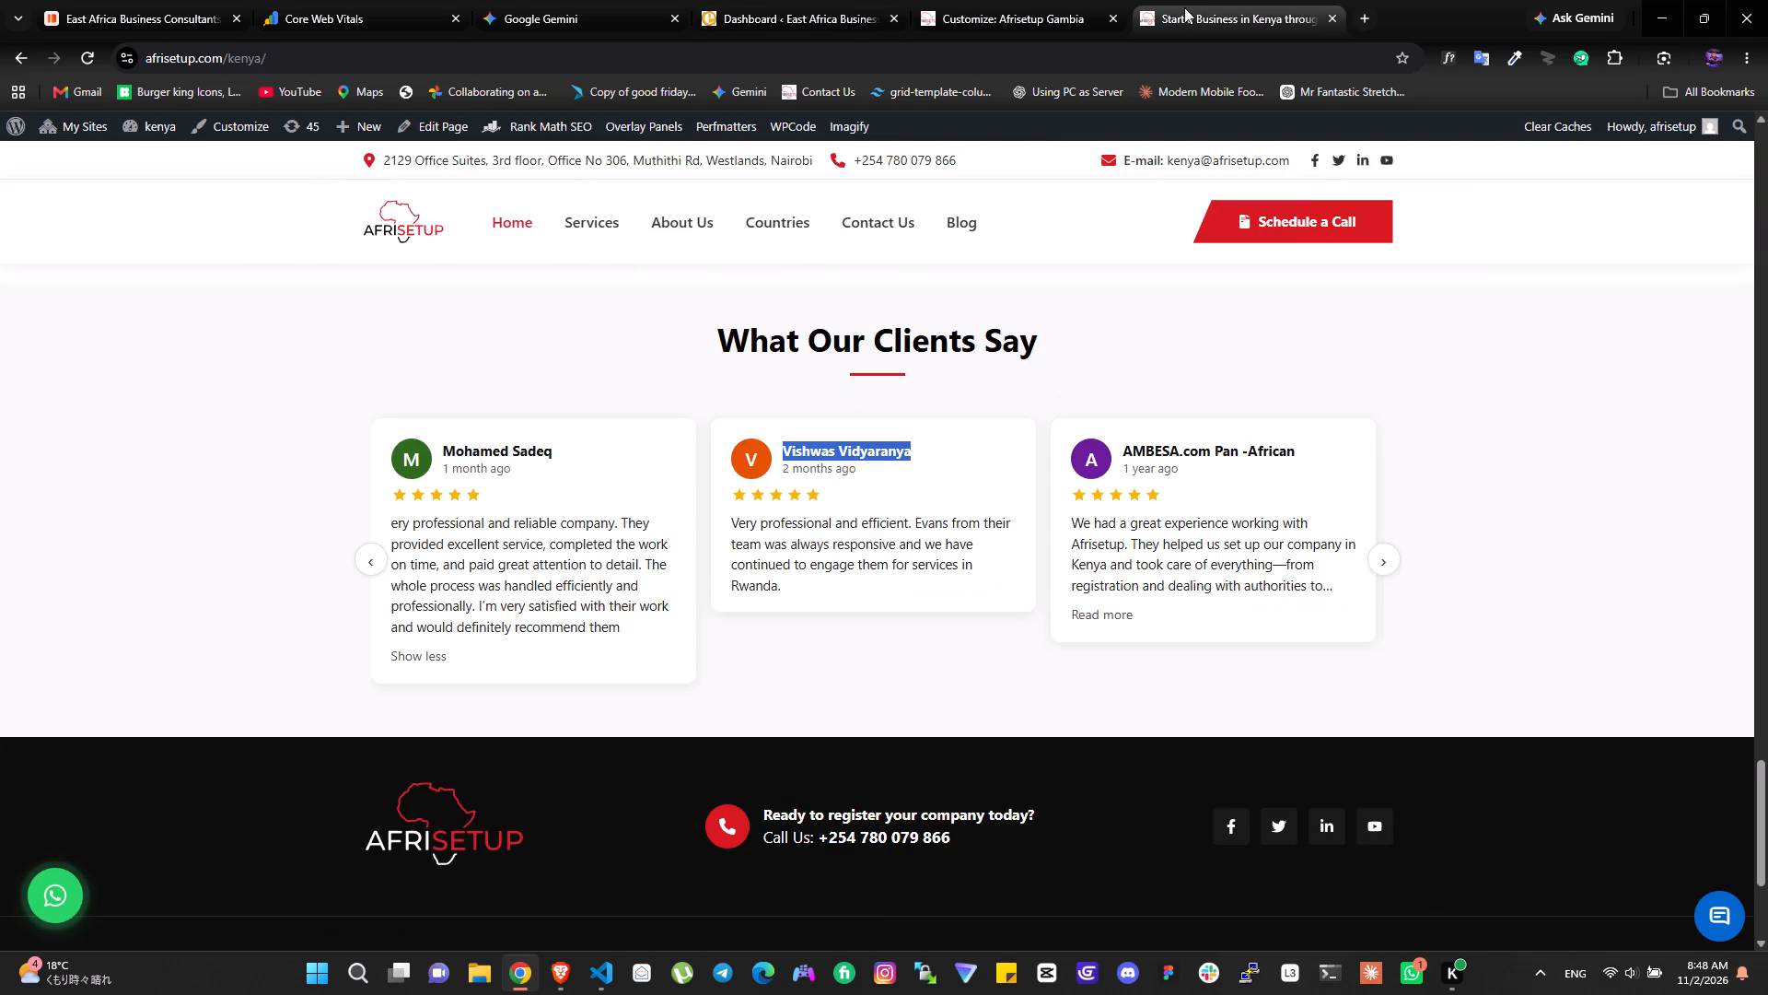
pyautogui.doubleClick(828, 467)
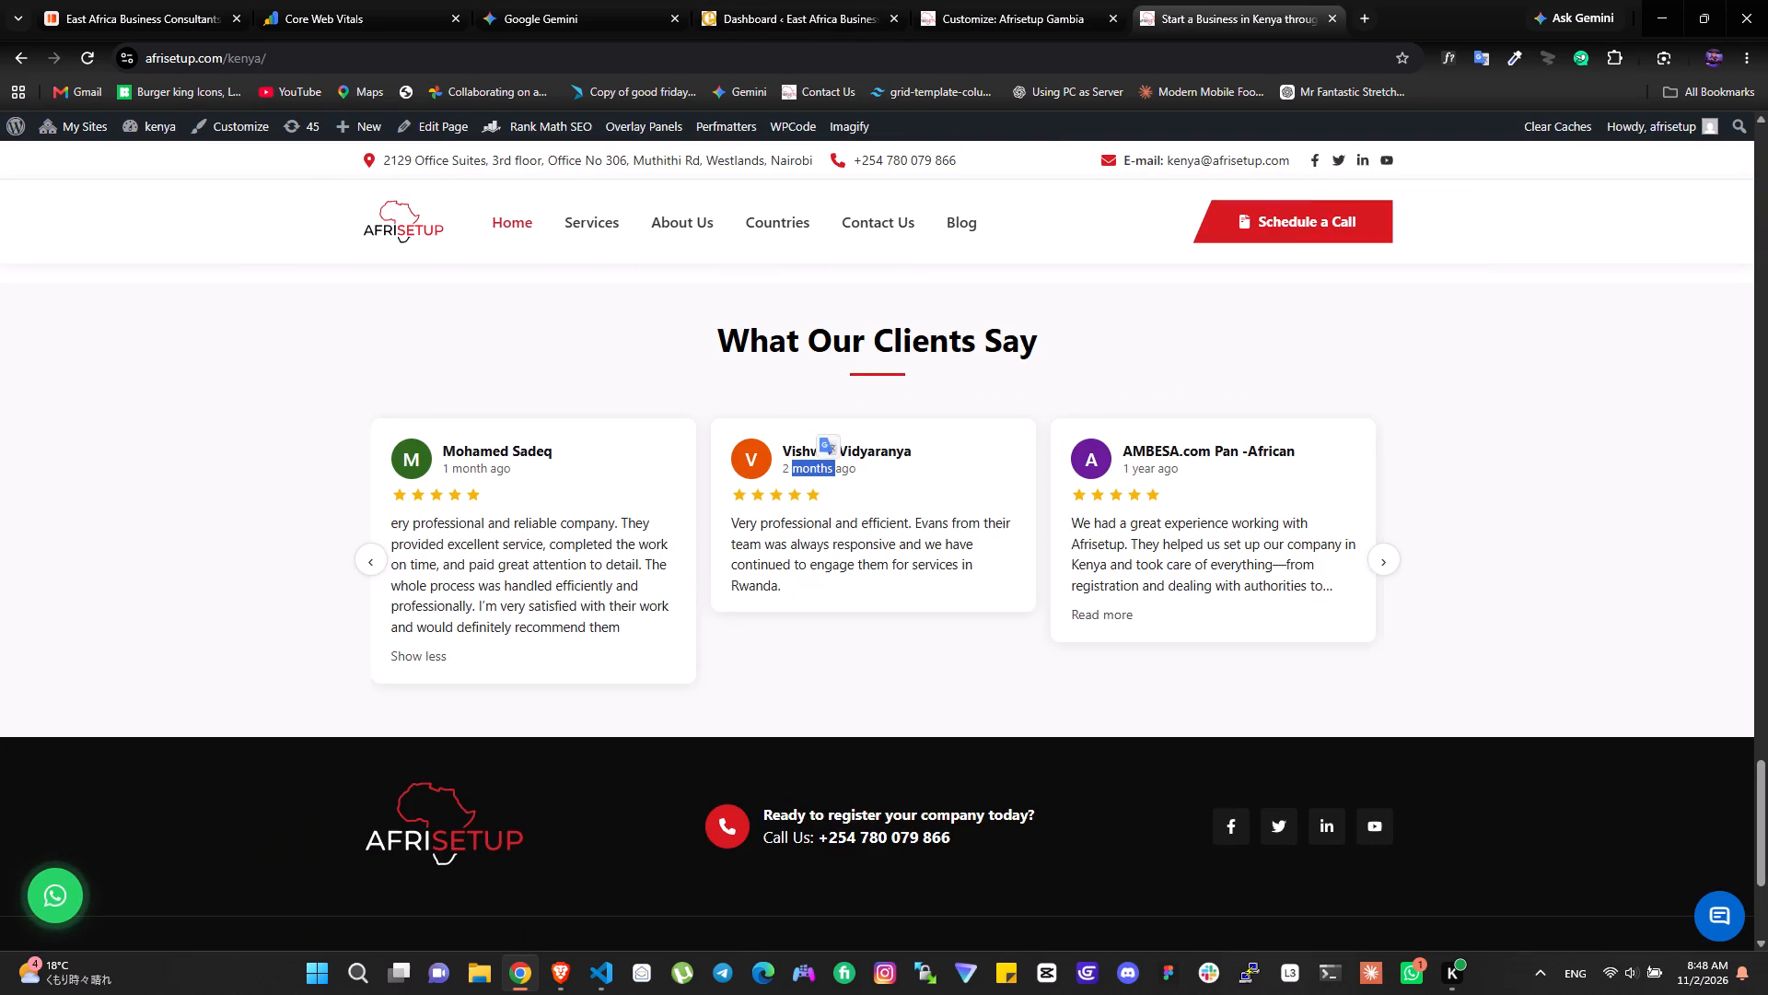
pyautogui.doubleClick(828, 467)
pyautogui.hotkey('ctrl', 'c')
pyautogui.click(1104, 0)
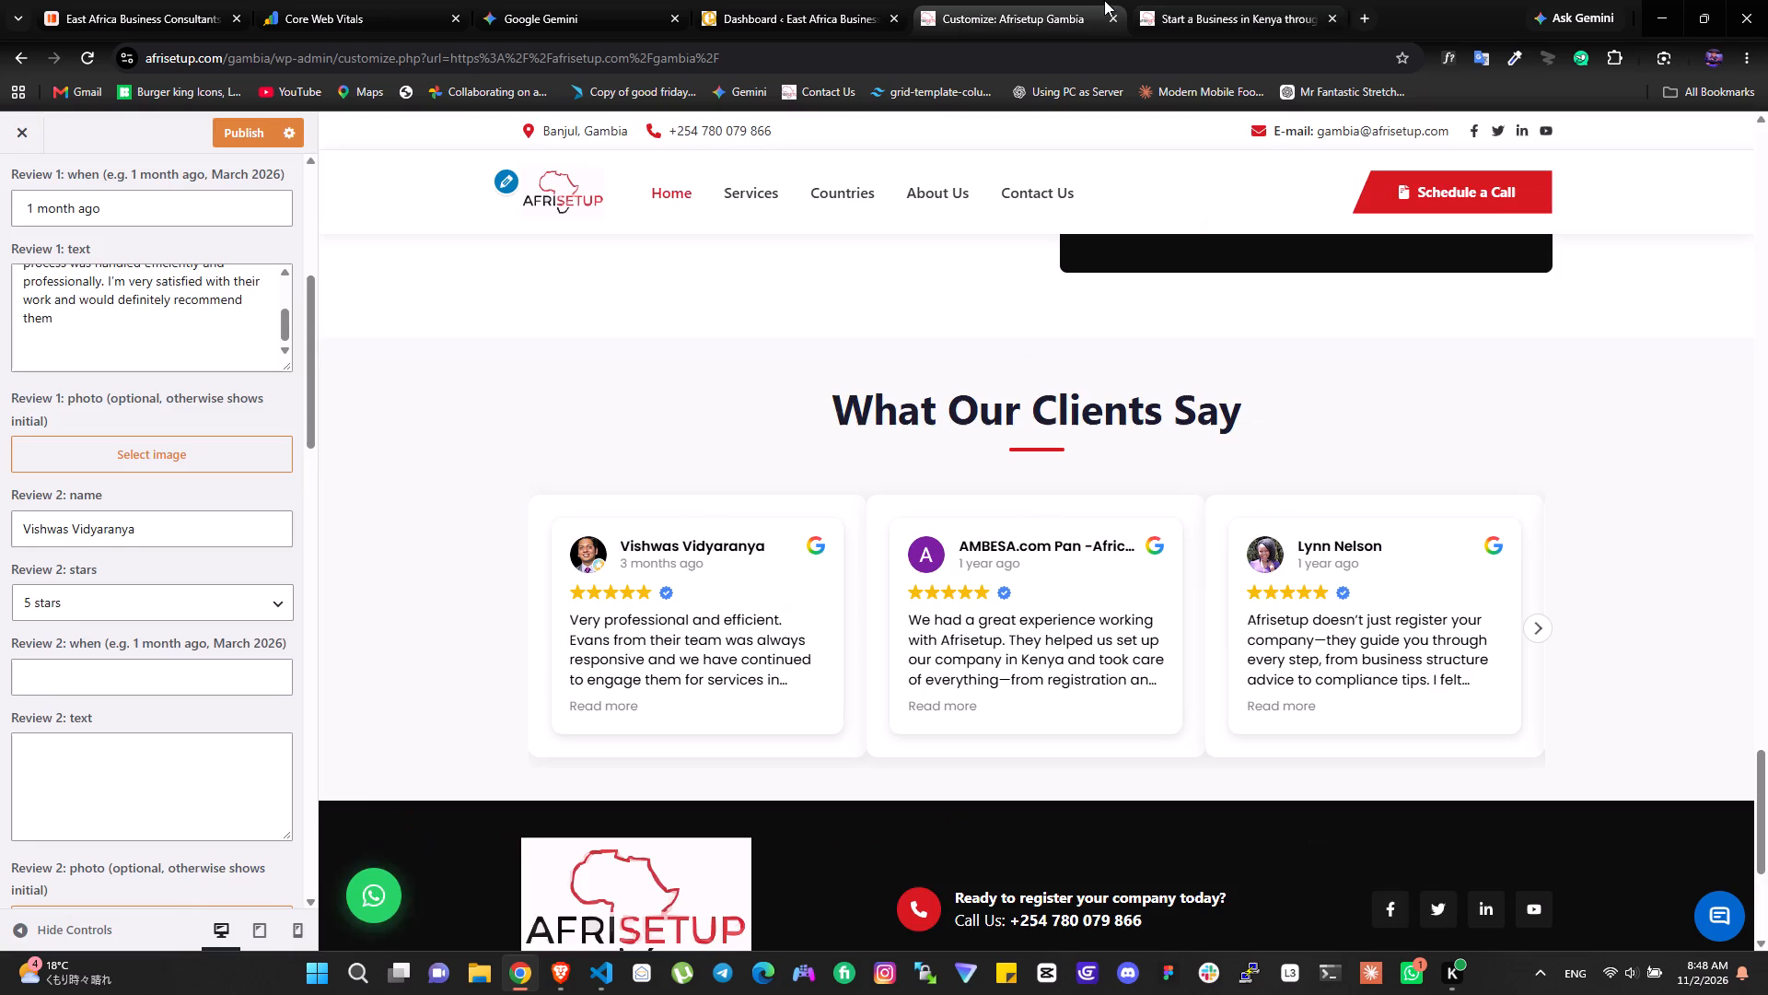
pyautogui.click(138, 701)
pyautogui.click(143, 676)
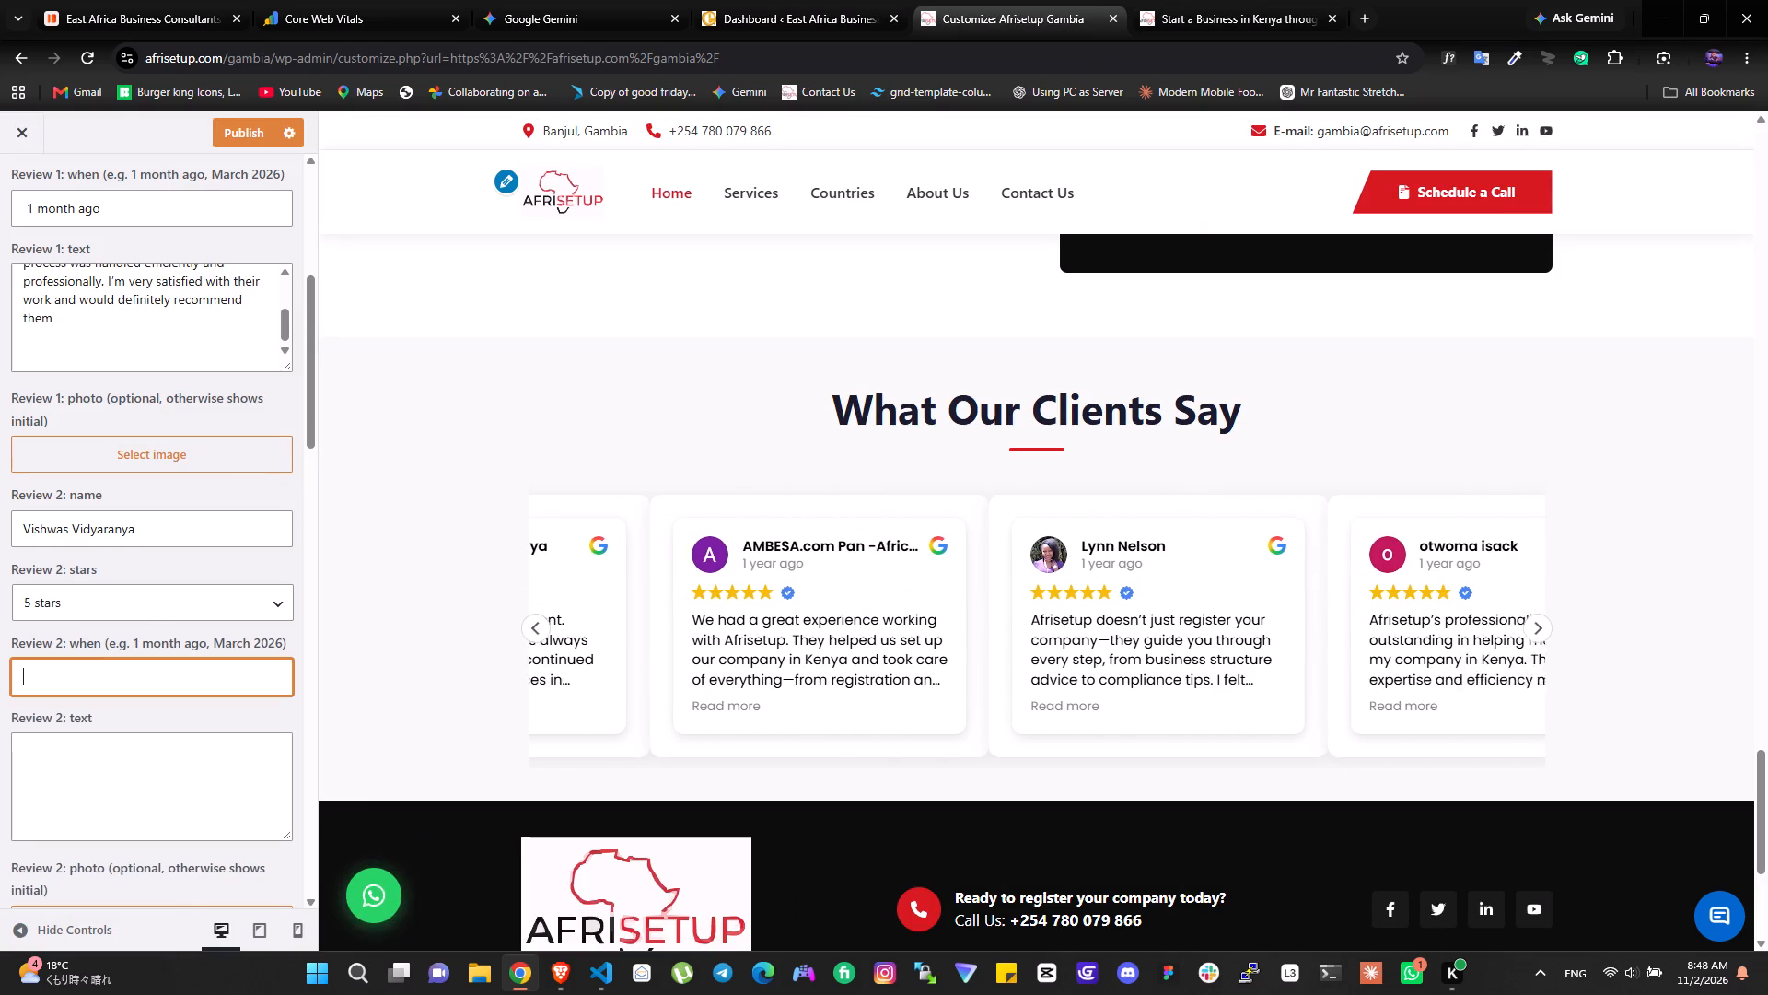
pyautogui.hotkey('ctrl', 'v')
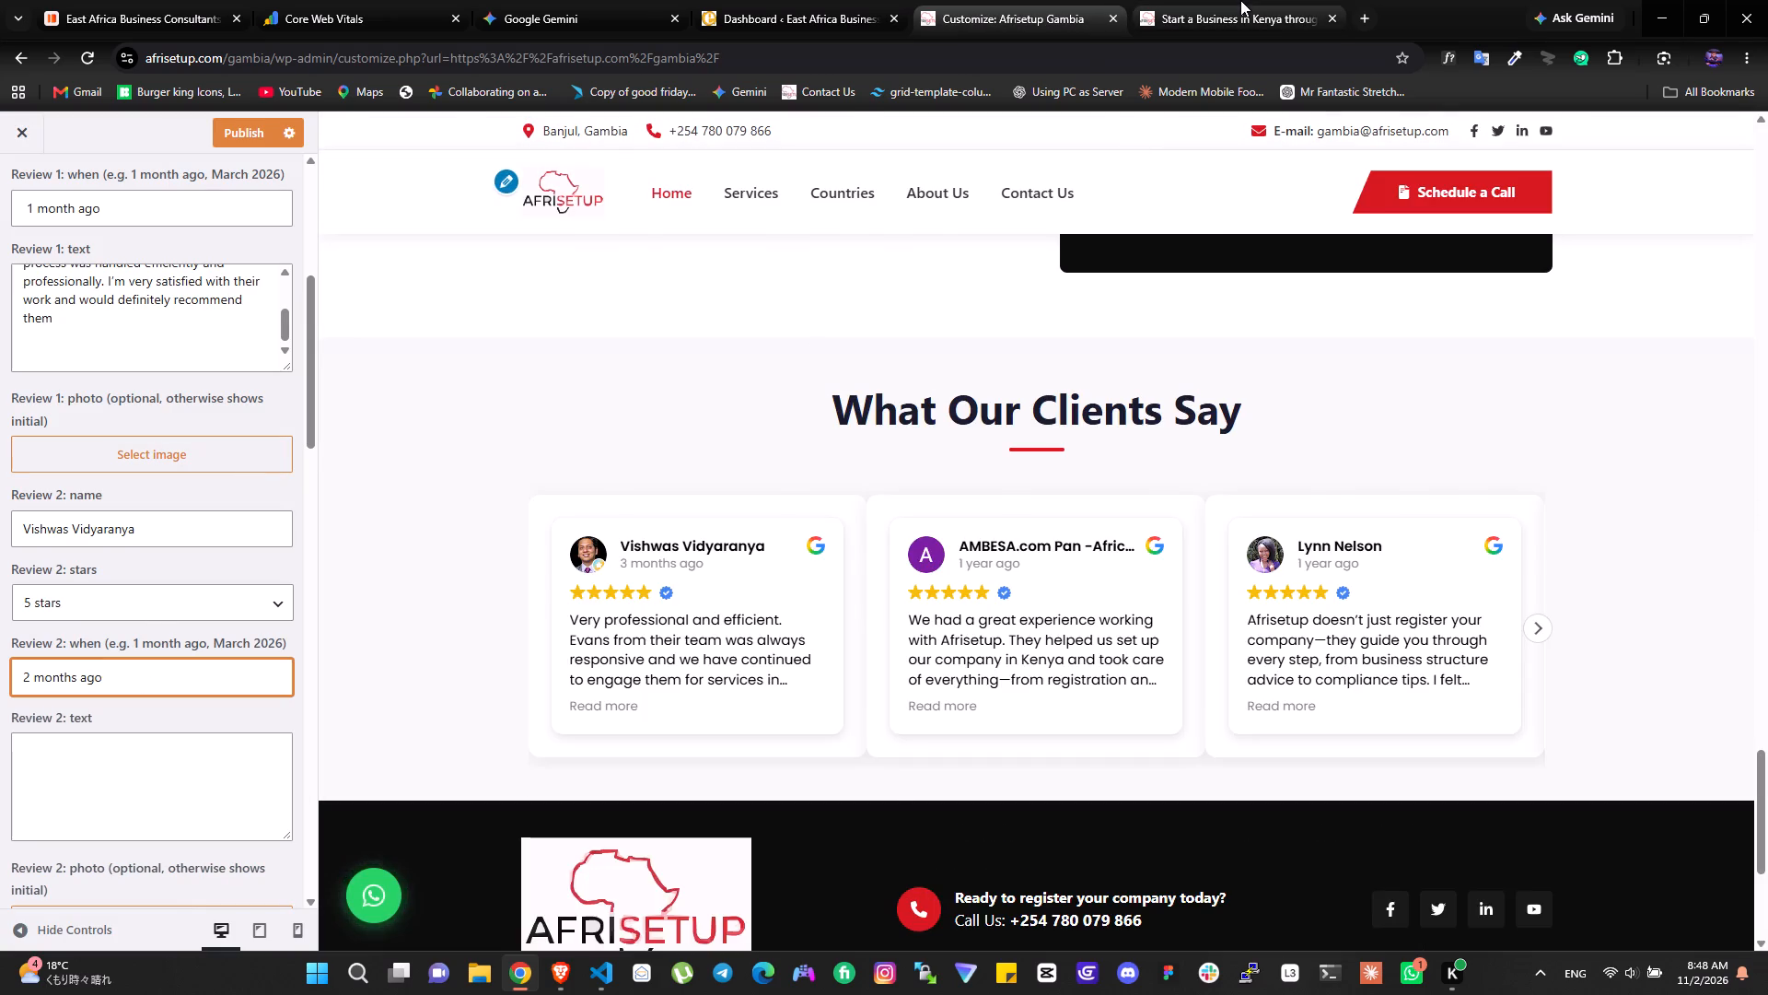
# Copy the text of Kenya's second client review, beginning "Very professional and efficient", into Gambia's Review 2 text.
pyautogui.click(1240, 0)
pyautogui.tripleClick(755, 534)
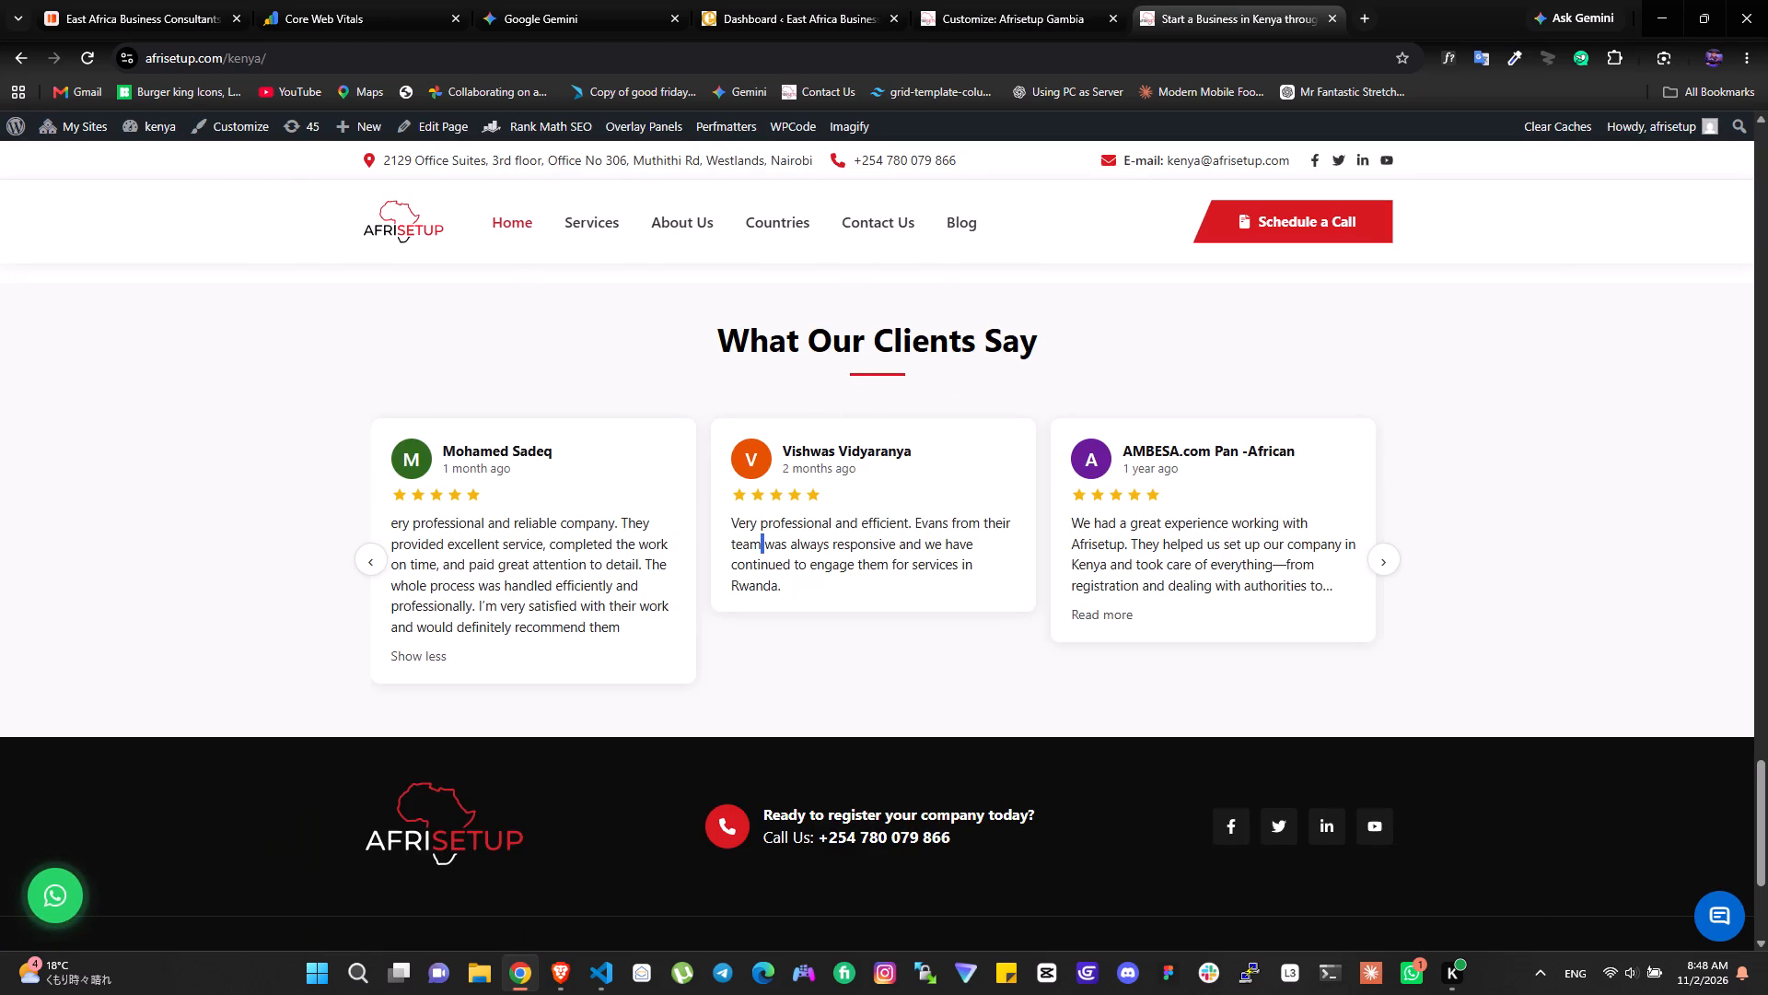
pyautogui.click(755, 534)
pyautogui.rightClick(755, 534)
pyautogui.click(806, 557)
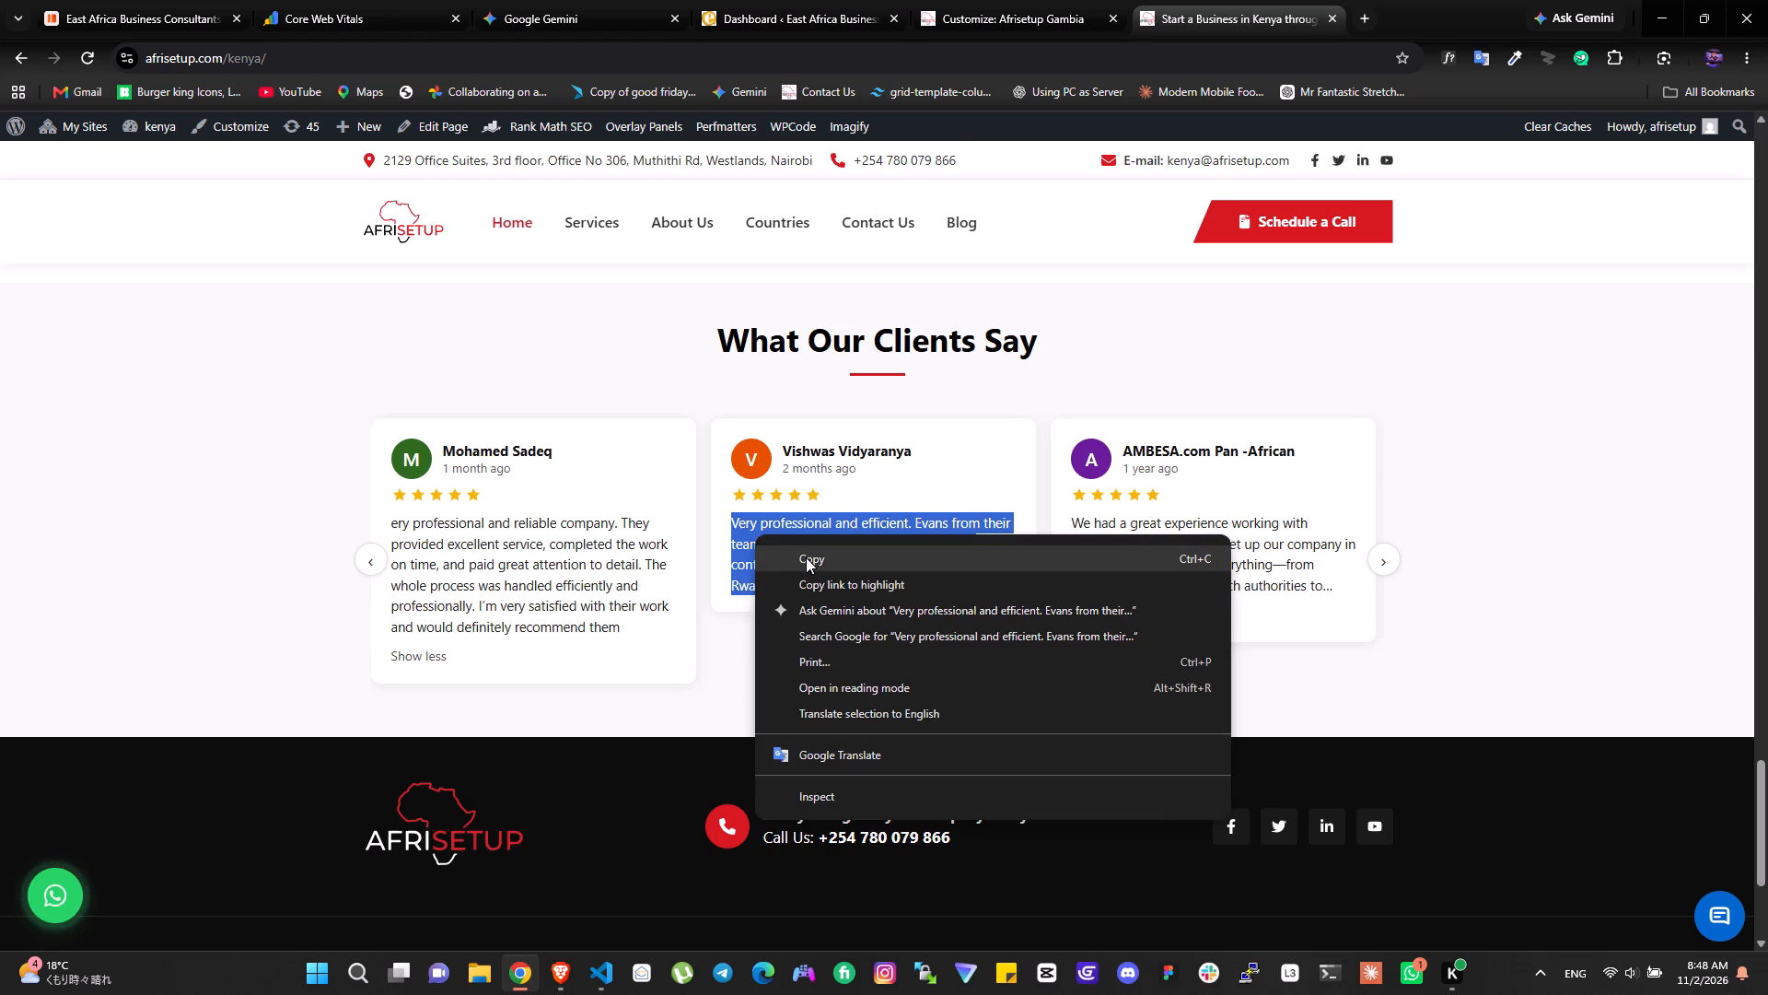
pyautogui.click(961, 0)
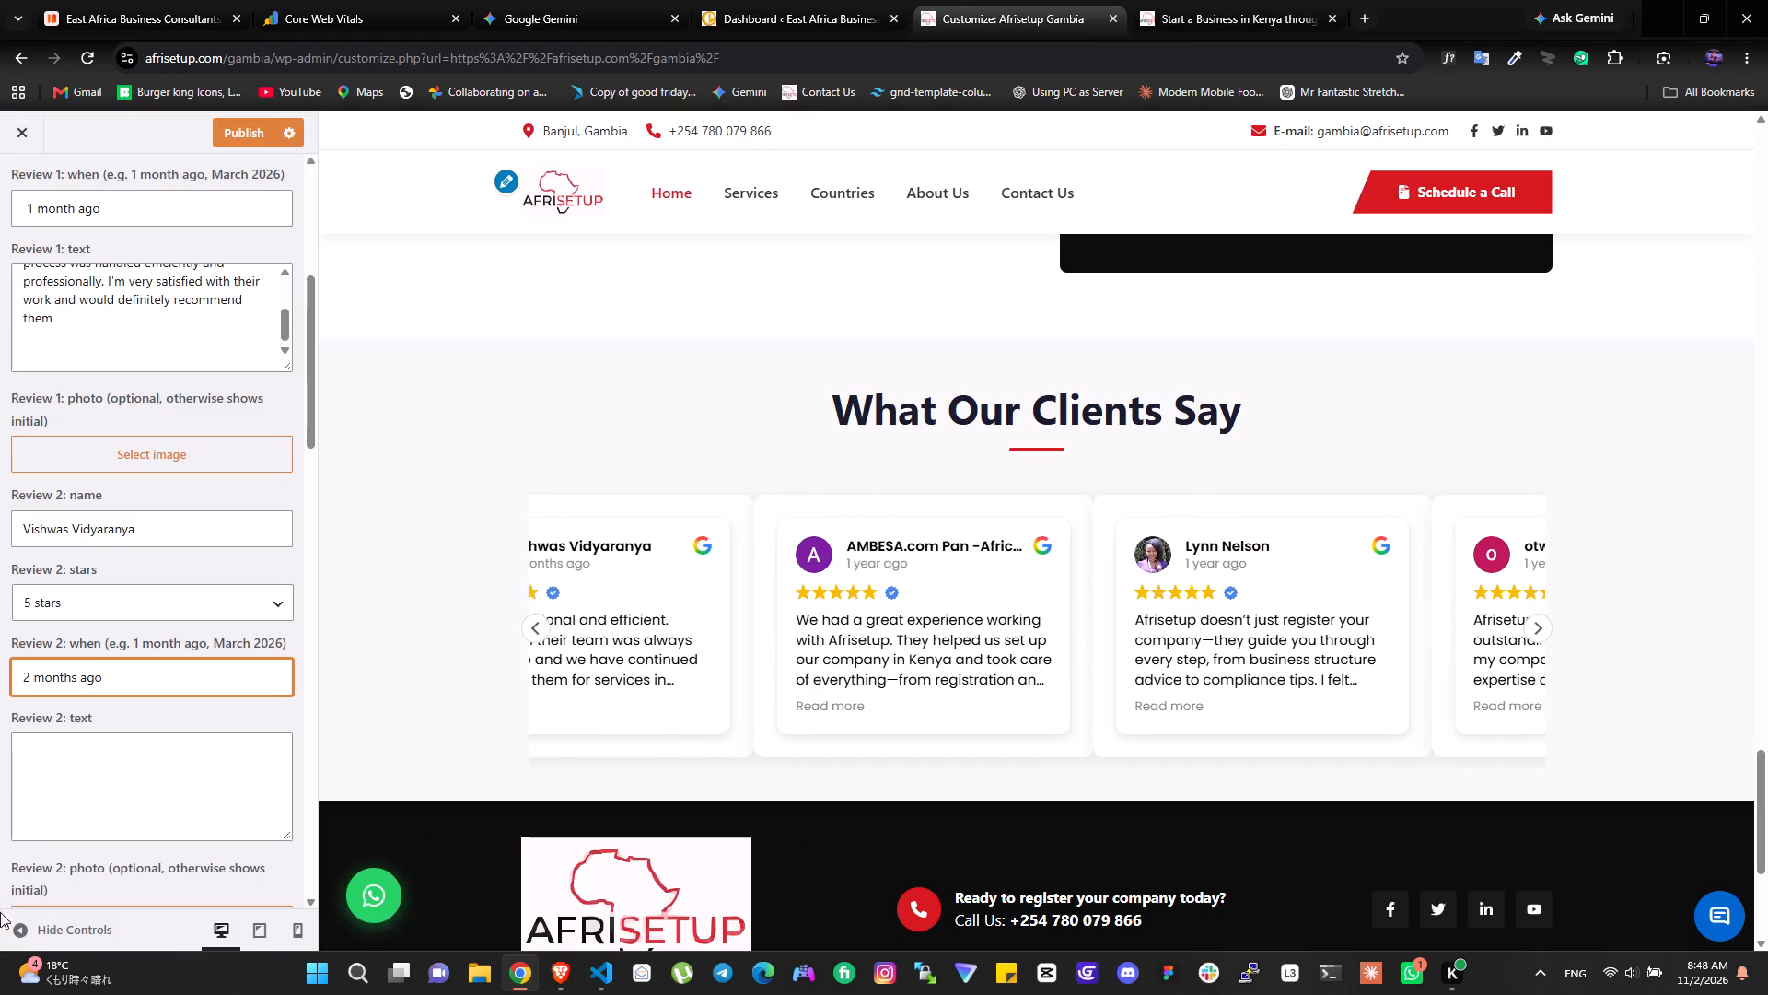
pyautogui.click(119, 796)
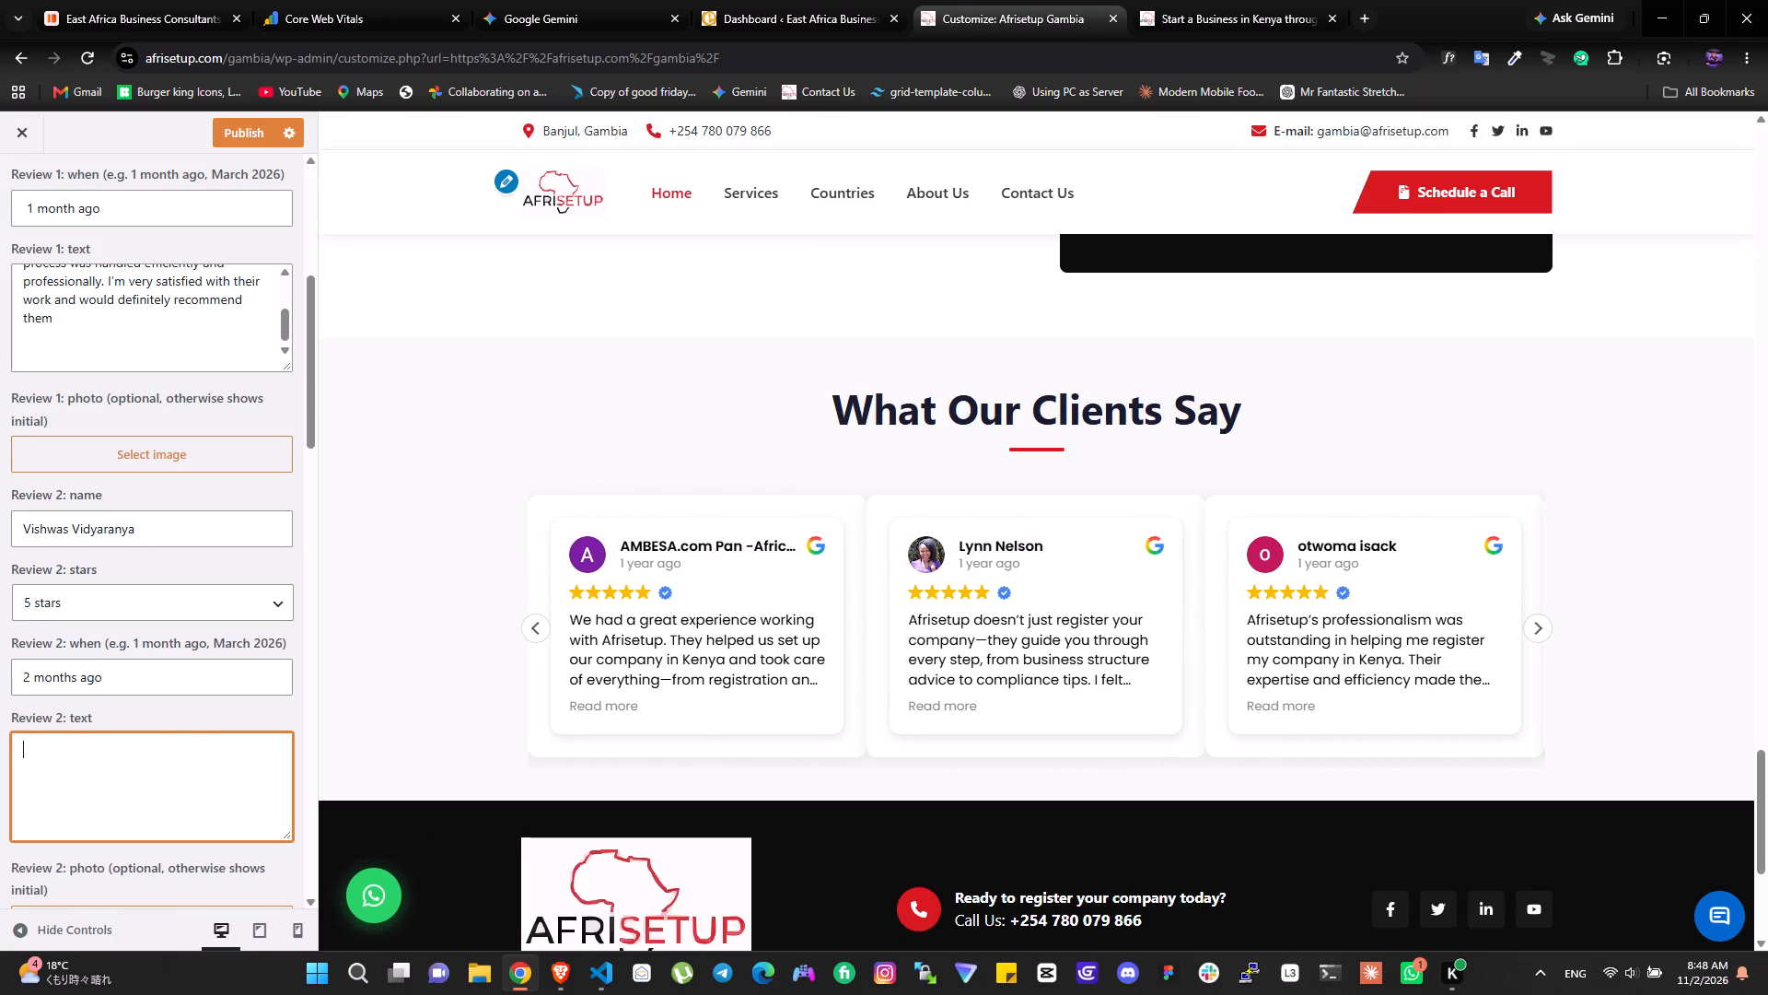
pyautogui.hotkey('ctrl', 'v')
pyautogui.scroll(-2, 119, 796)
pyautogui.scroll(-1, 167, 735)
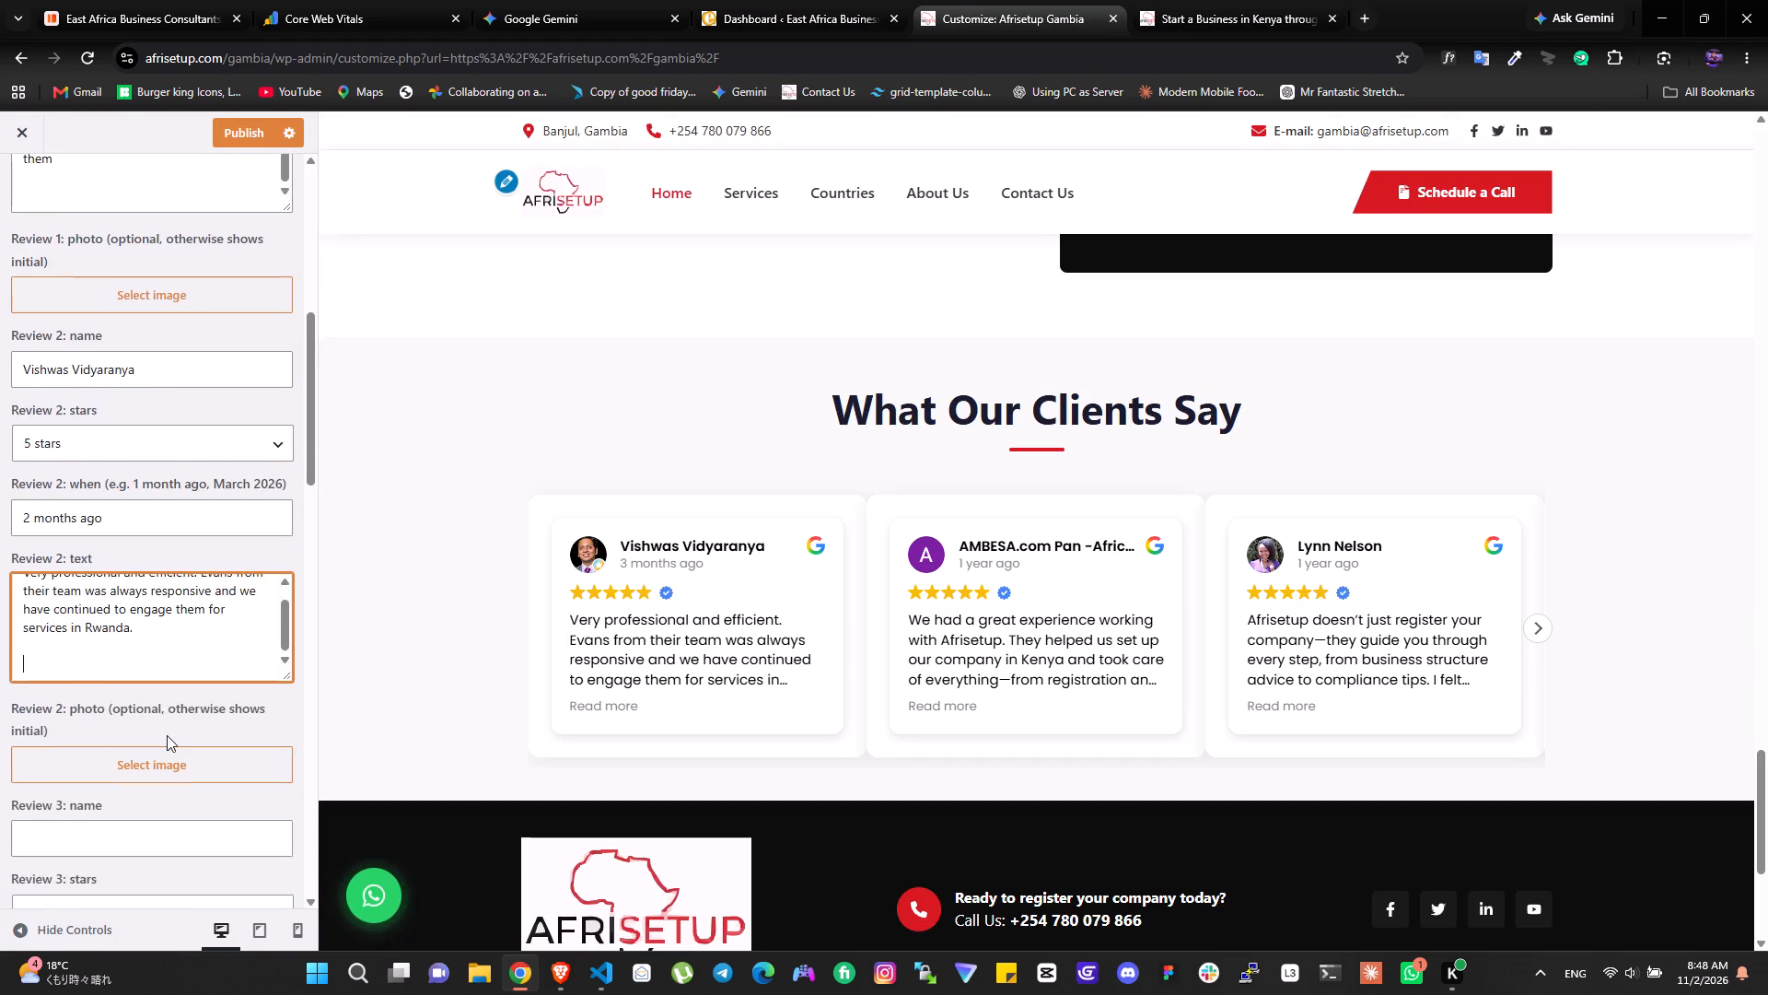
pyautogui.scroll(-3, 167, 735)
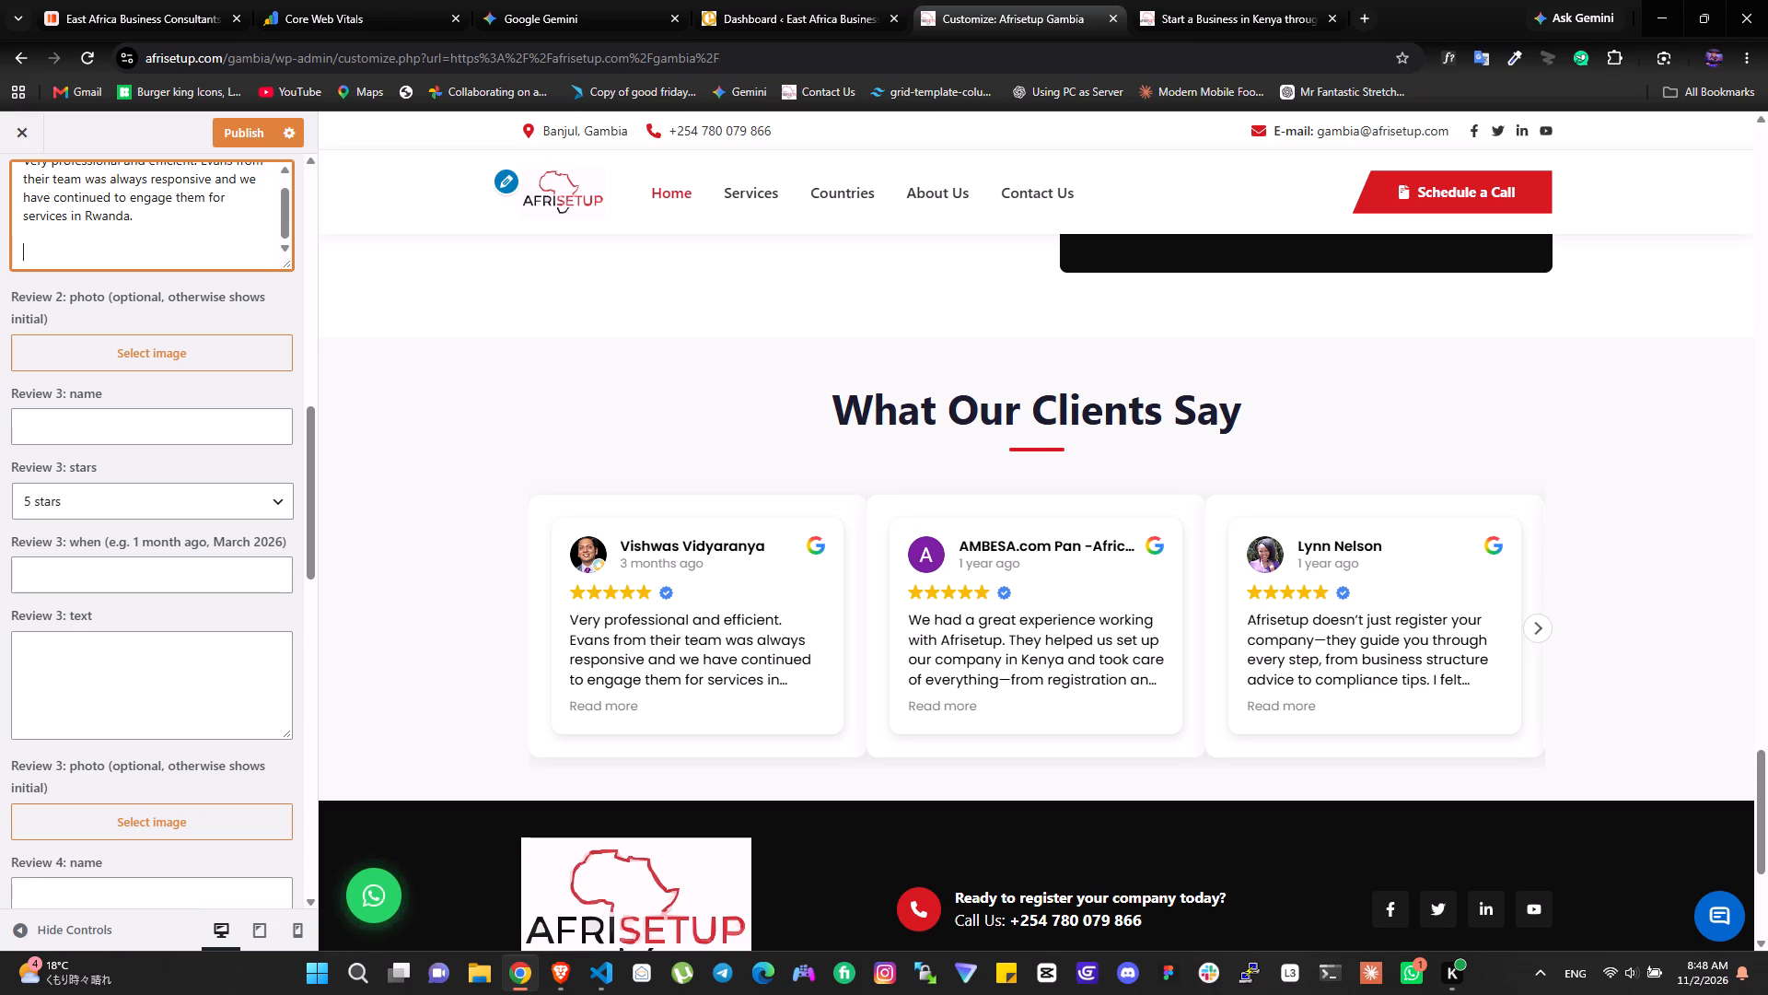
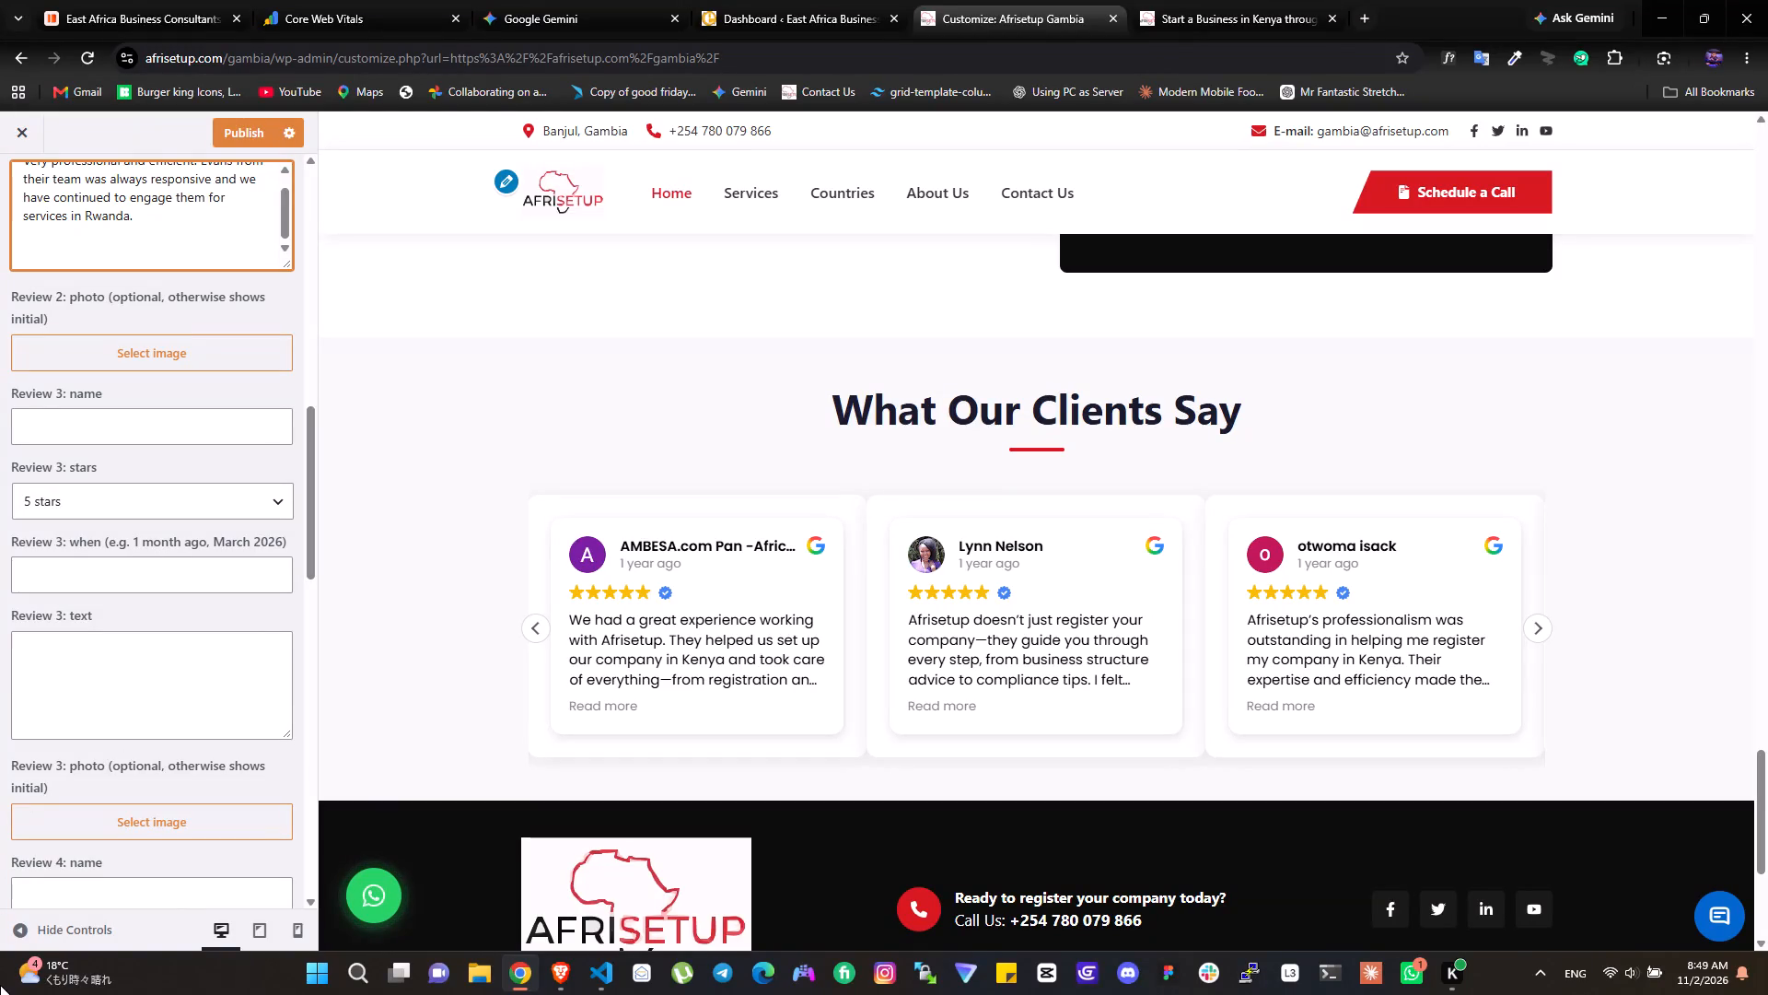
# Copy the name "AMBESA.com Pan -African" from the Kenya homepage's third client review into the Gambia customizer's Review 3 name.
pyautogui.click(152, 437)
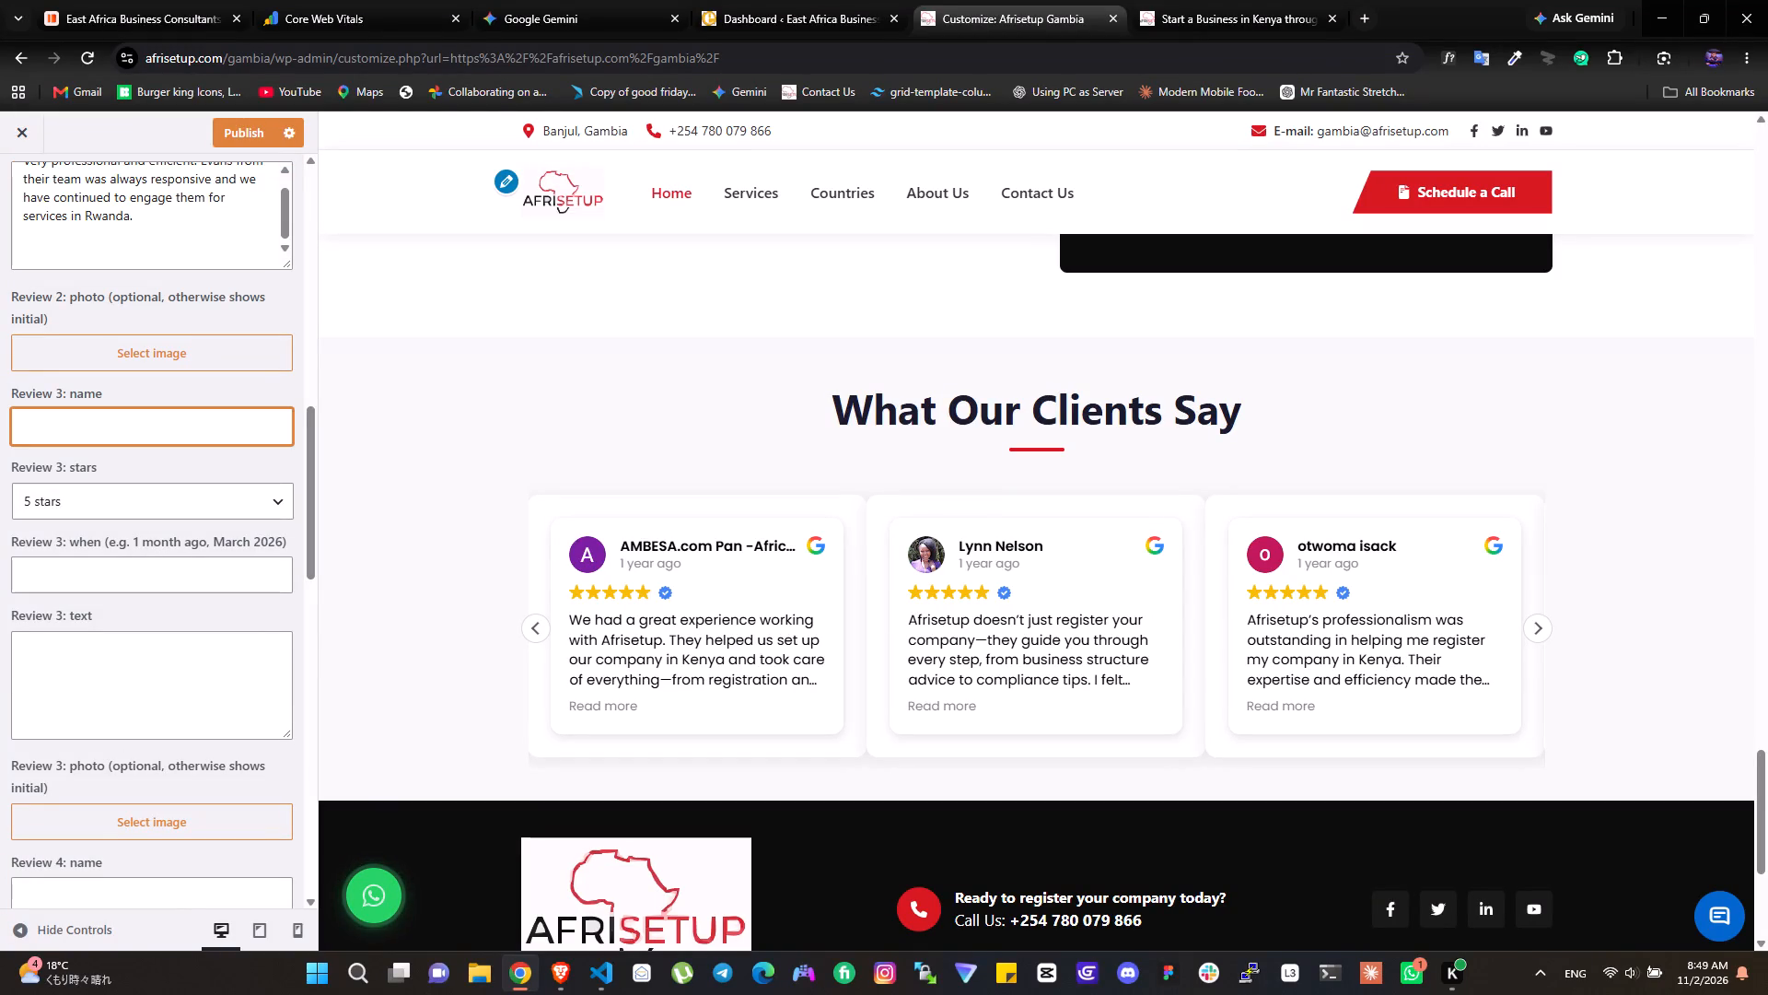
pyautogui.click(1169, 0)
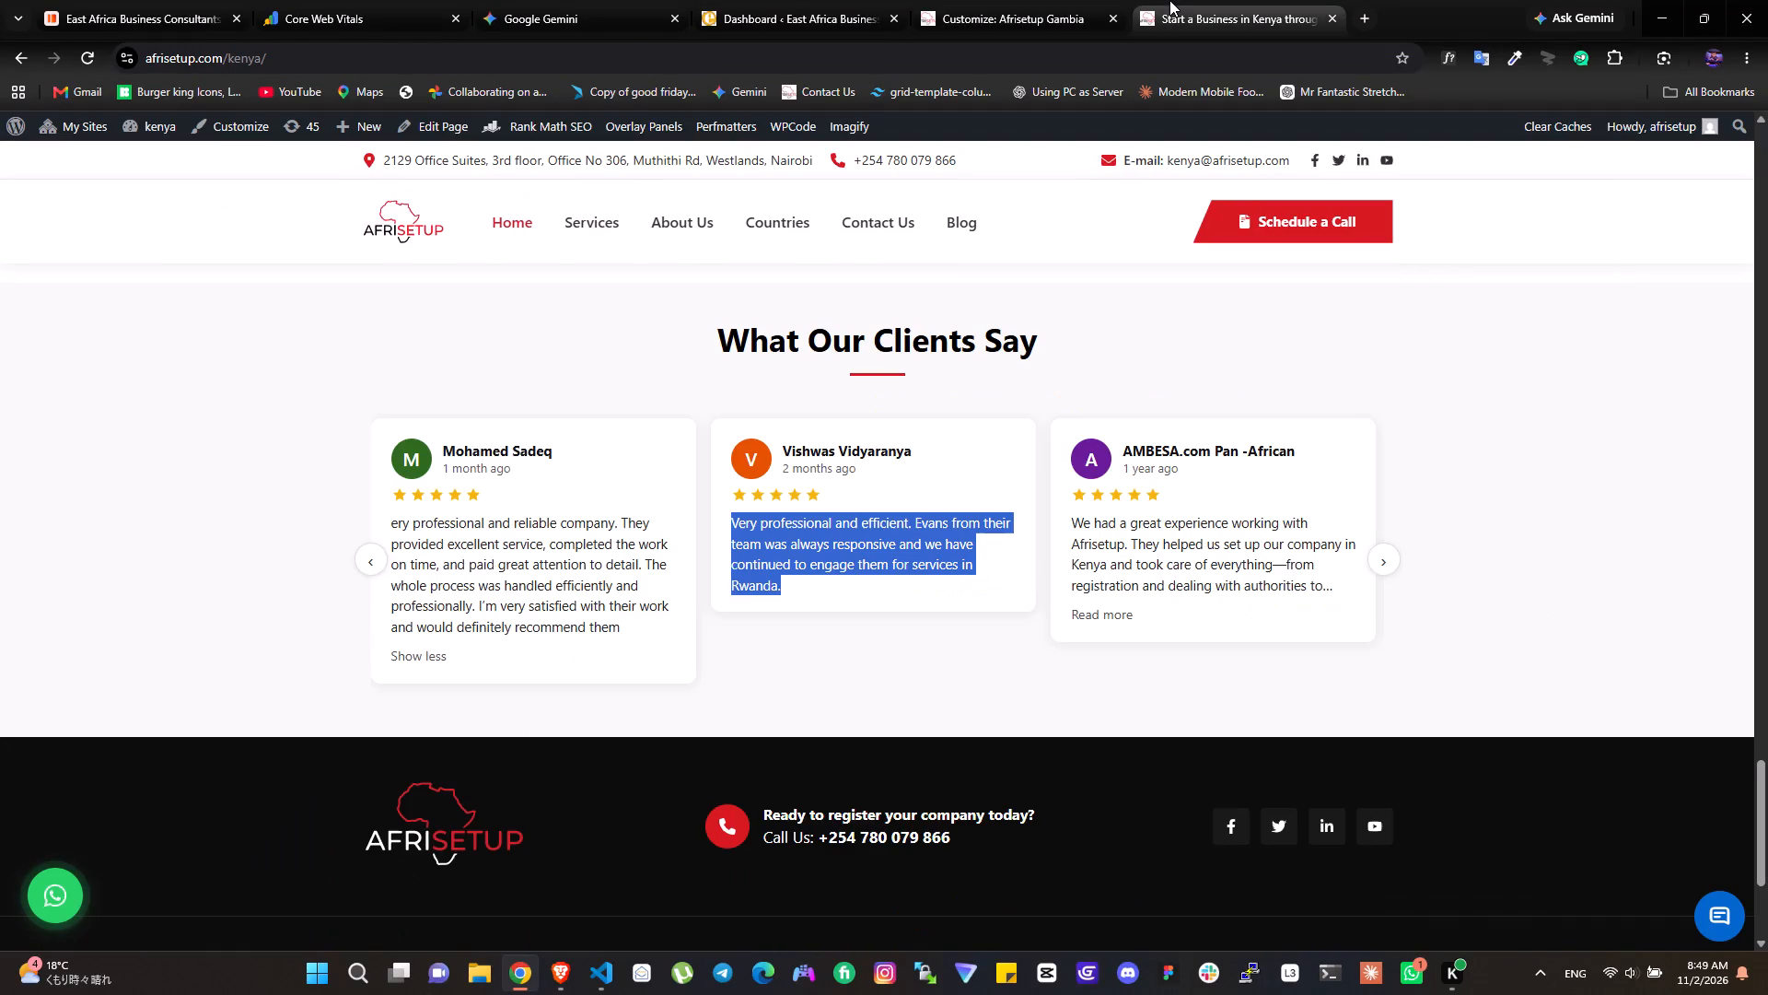
pyautogui.hscroll(-1, 1173, 537)
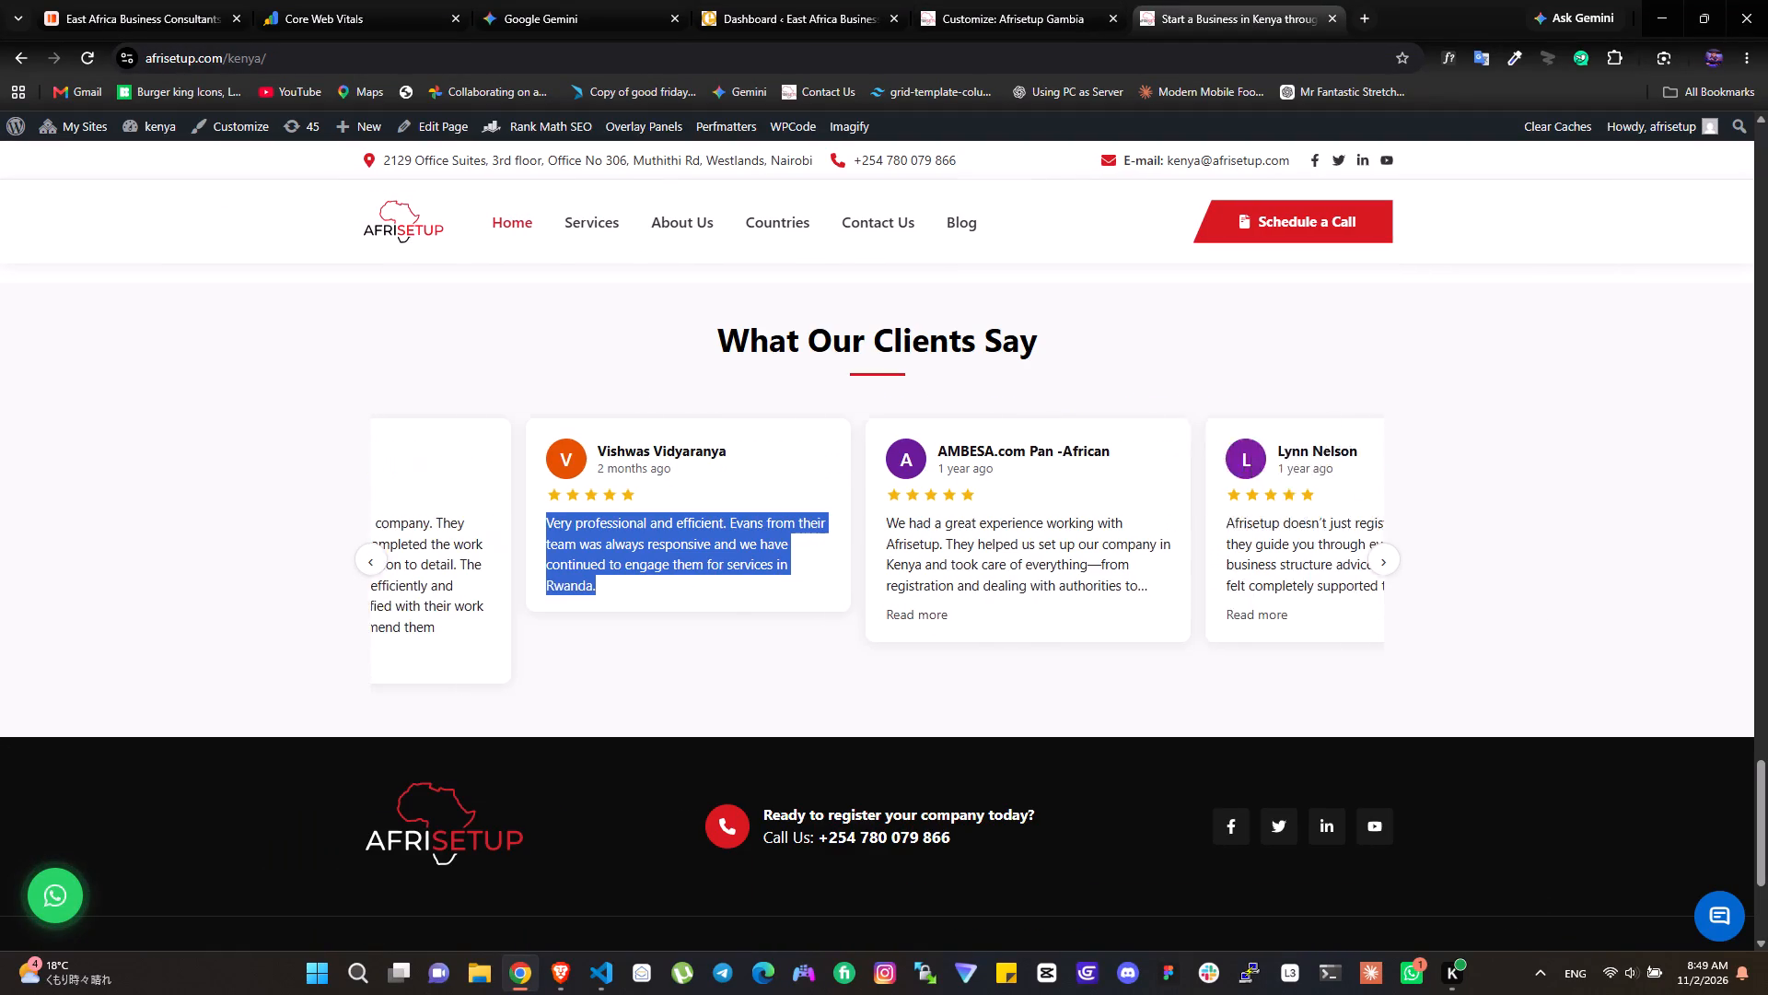
pyautogui.hscroll(-2, 1173, 537)
pyautogui.tripleClick(863, 452)
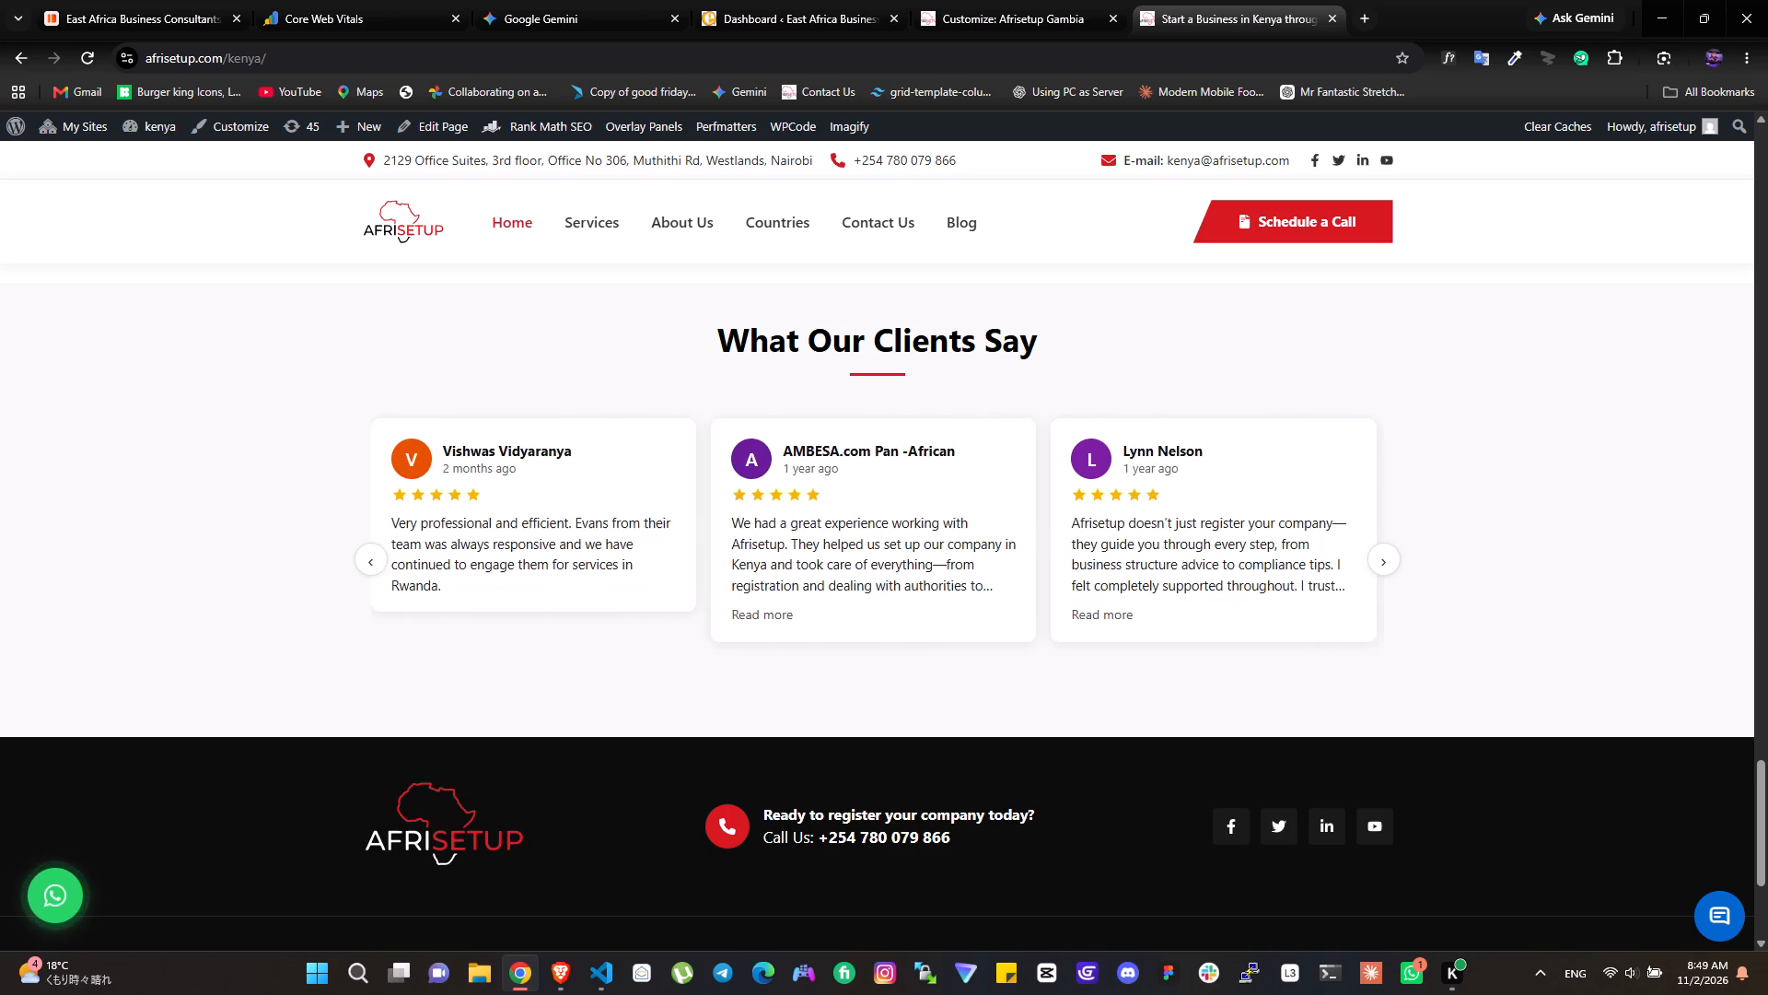
pyautogui.hotkey('ctrl', 'c')
pyautogui.hotkey('ctrl', 'c')
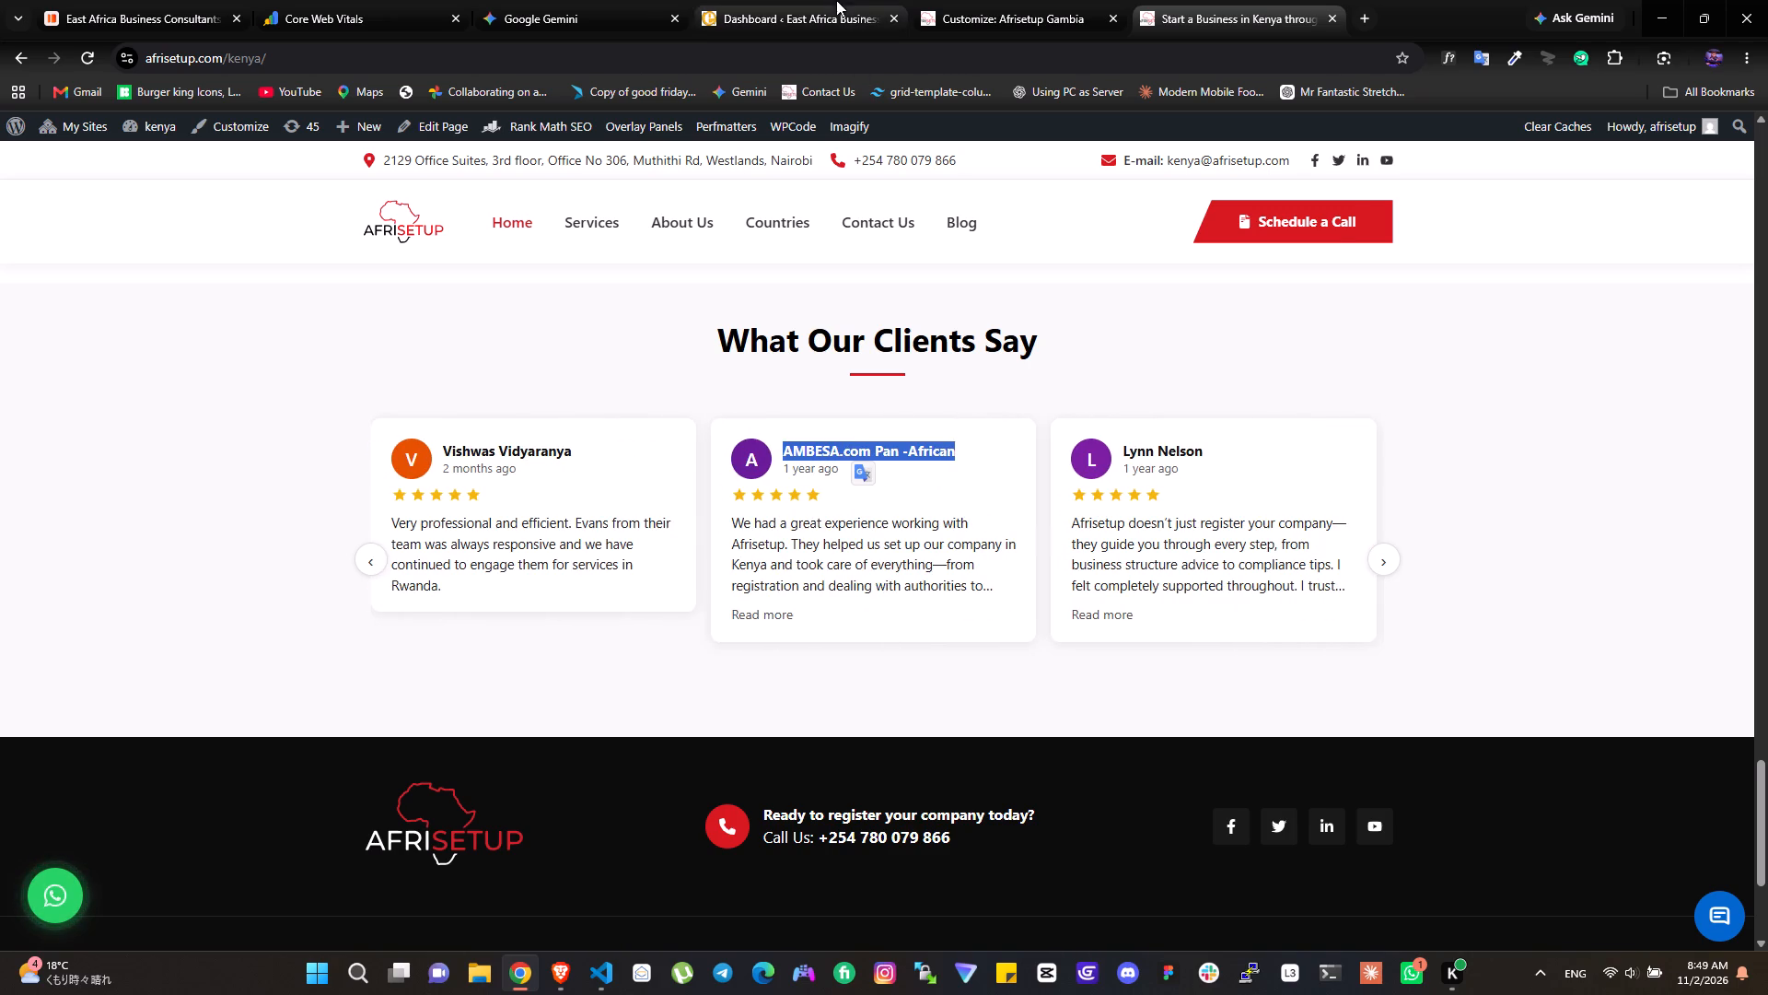
pyautogui.click(1018, 0)
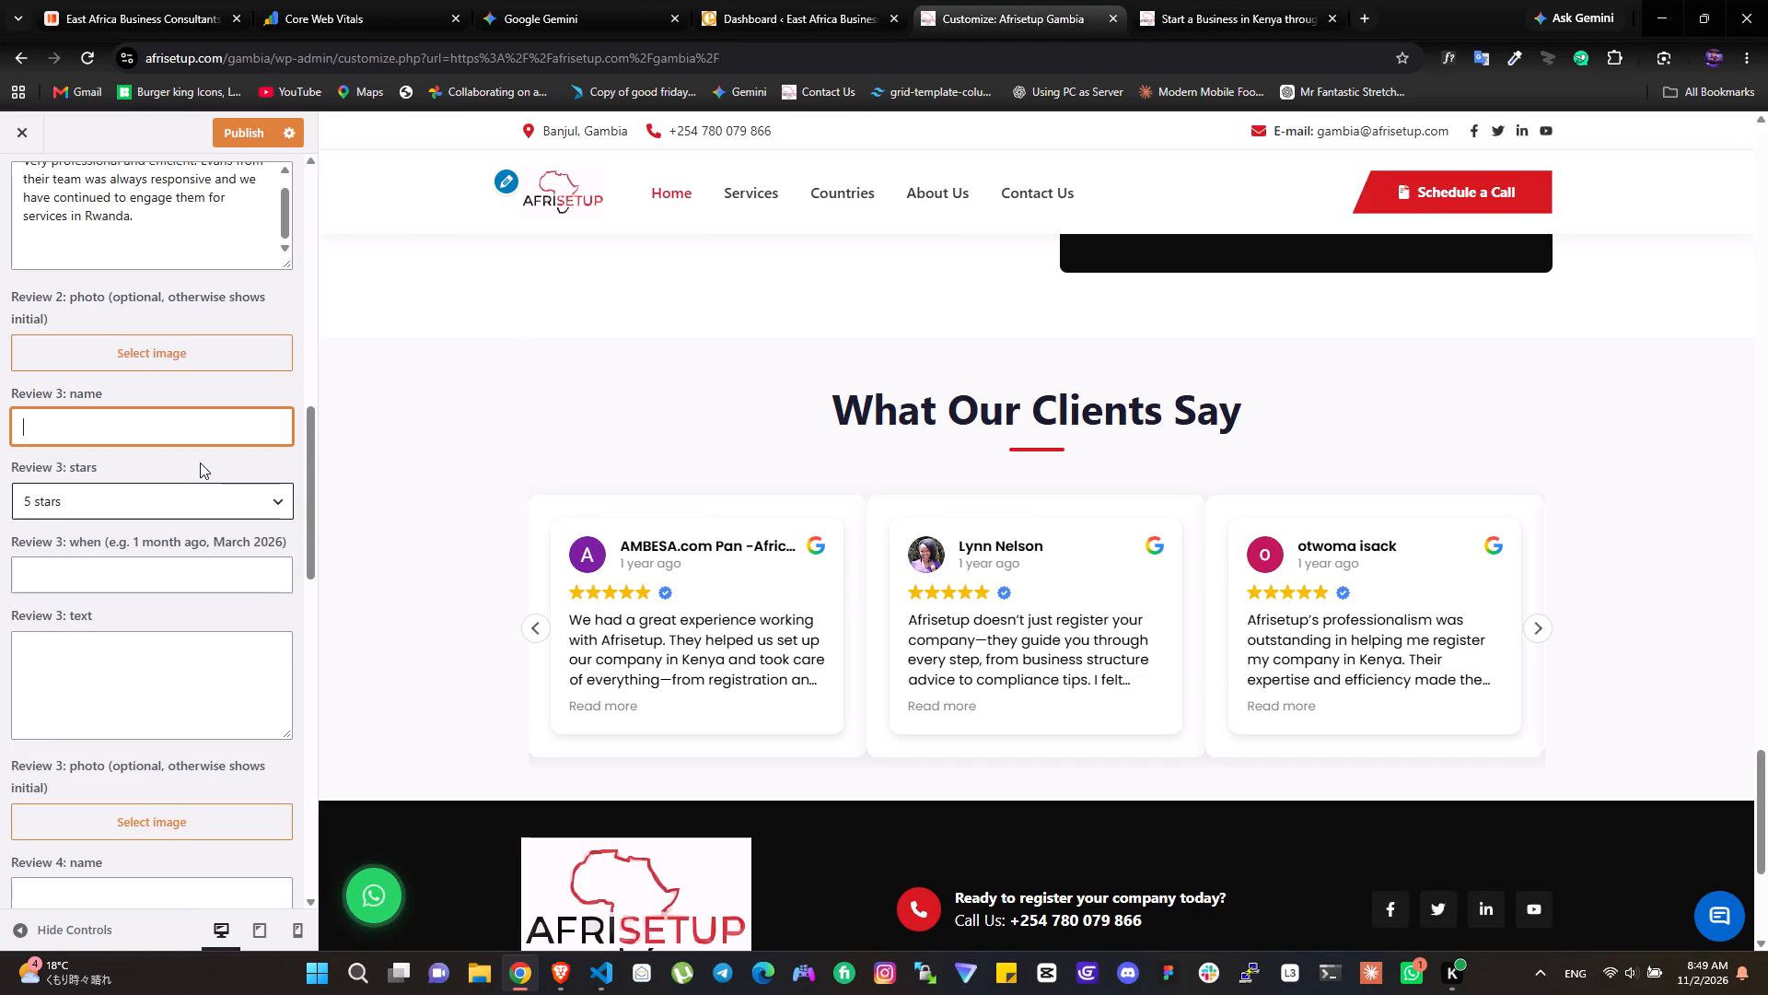
pyautogui.hotkey('ctrl', 'v')
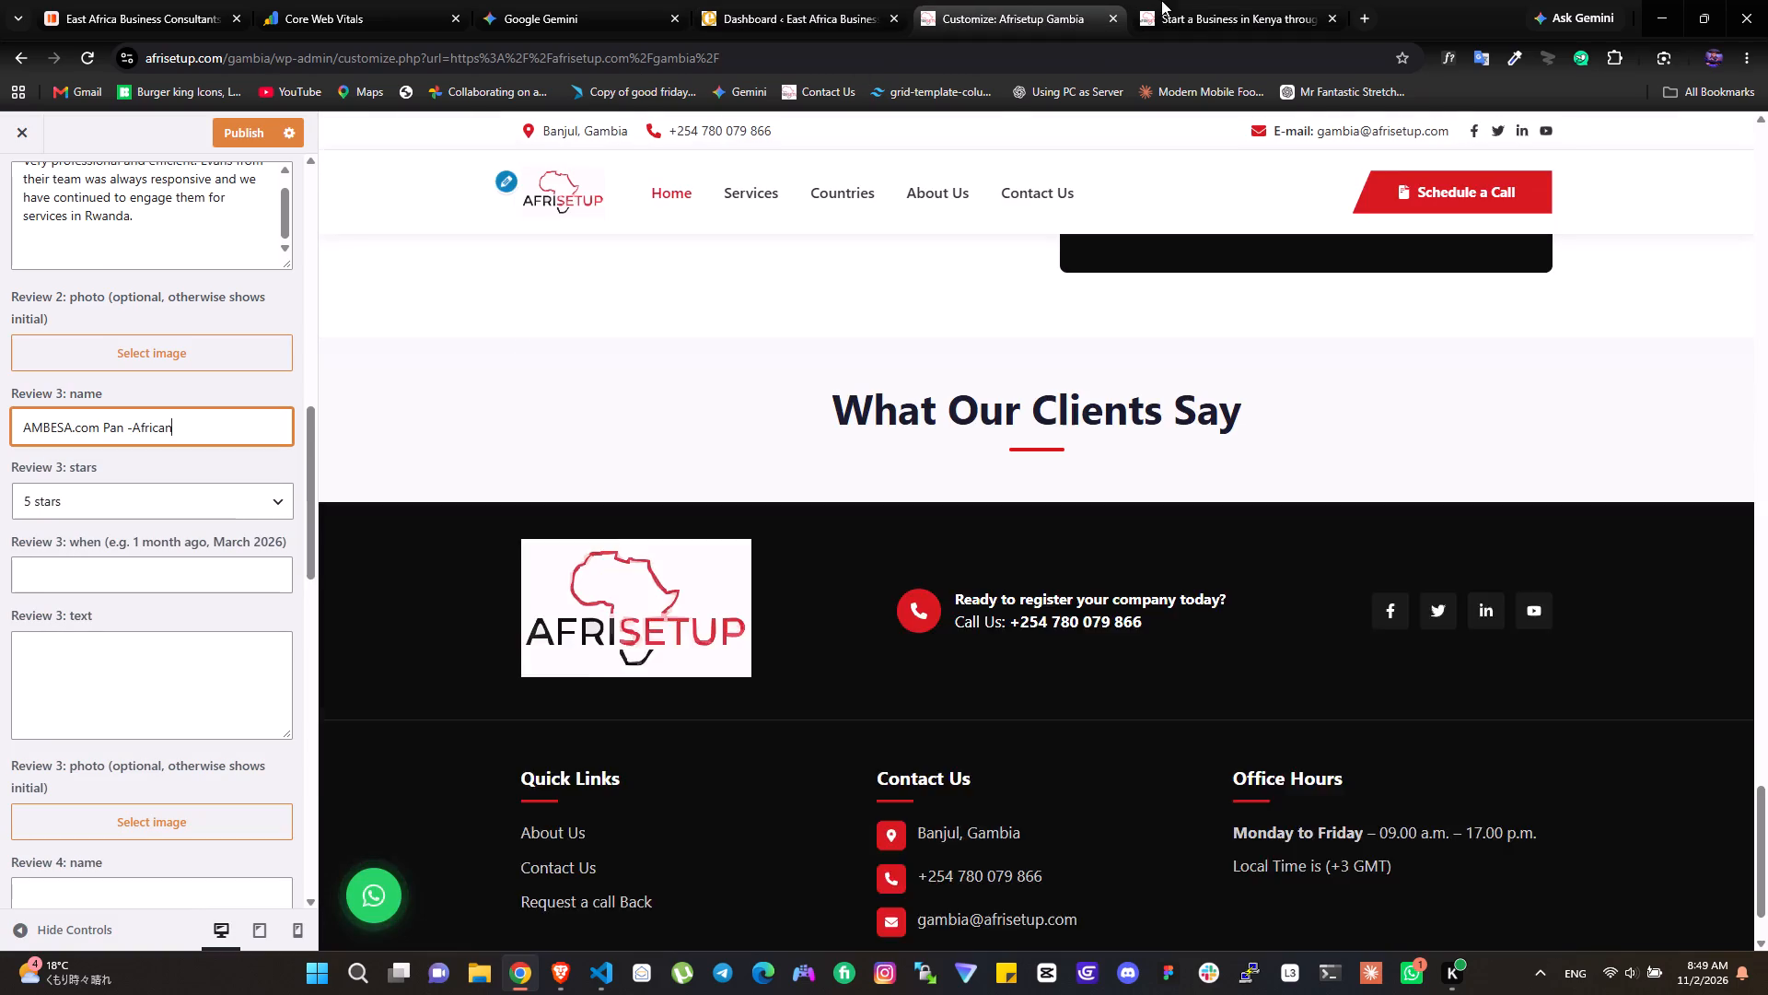
# Copy the date "1 year ago" from Kenya's third client review into Gambia's Review 3 when field.
pyautogui.click(1197, 0)
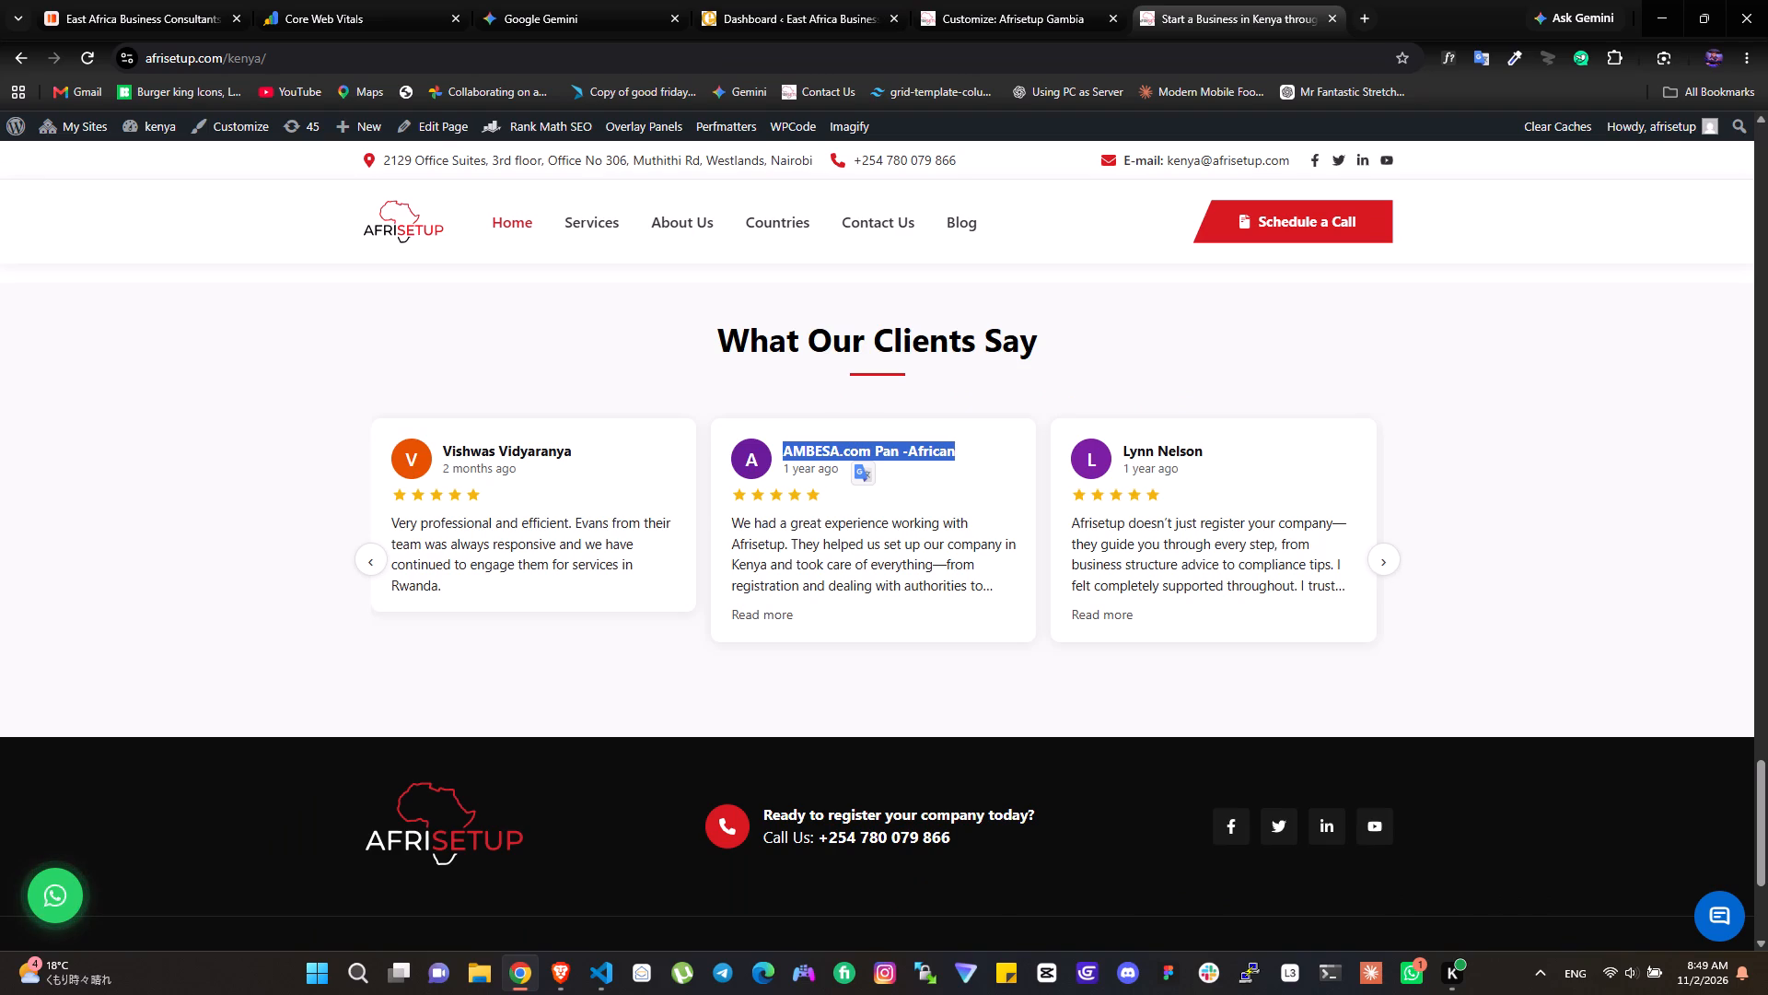
pyautogui.tripleClick(817, 471)
pyautogui.rightClick(817, 470)
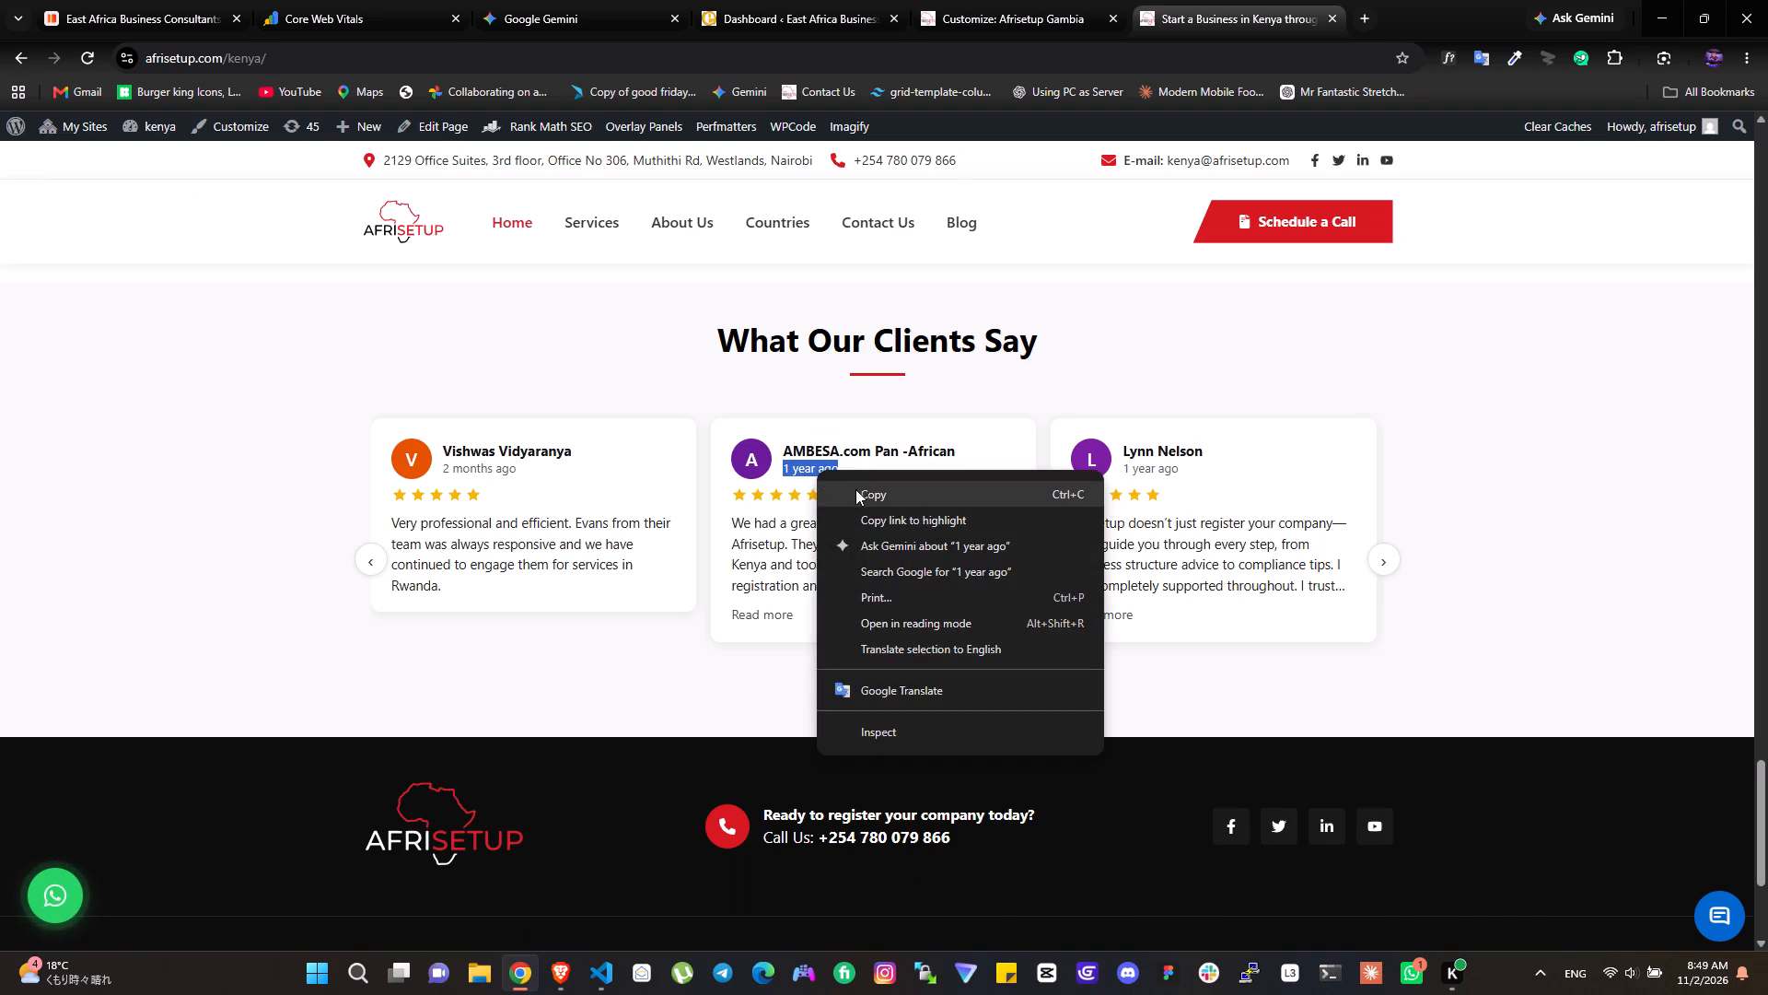
pyautogui.click(857, 489)
pyautogui.click(1022, 0)
pyautogui.click(110, 553)
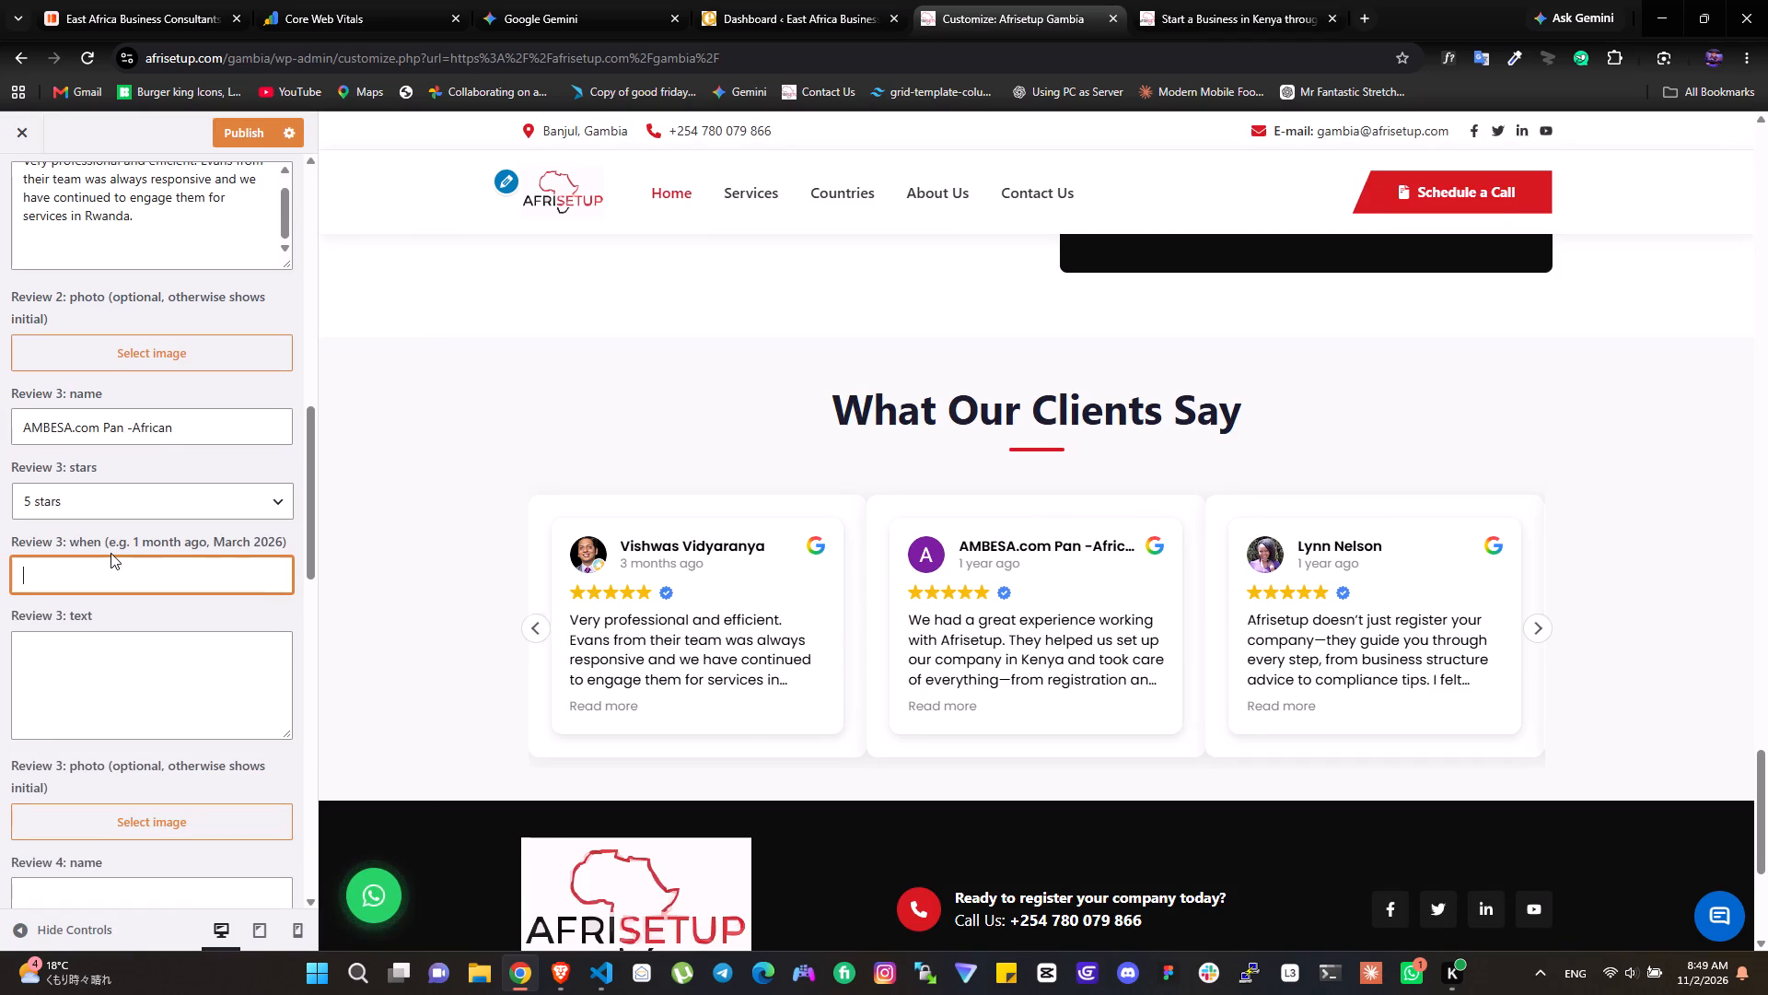
pyautogui.hotkey('ctrl', 'v')
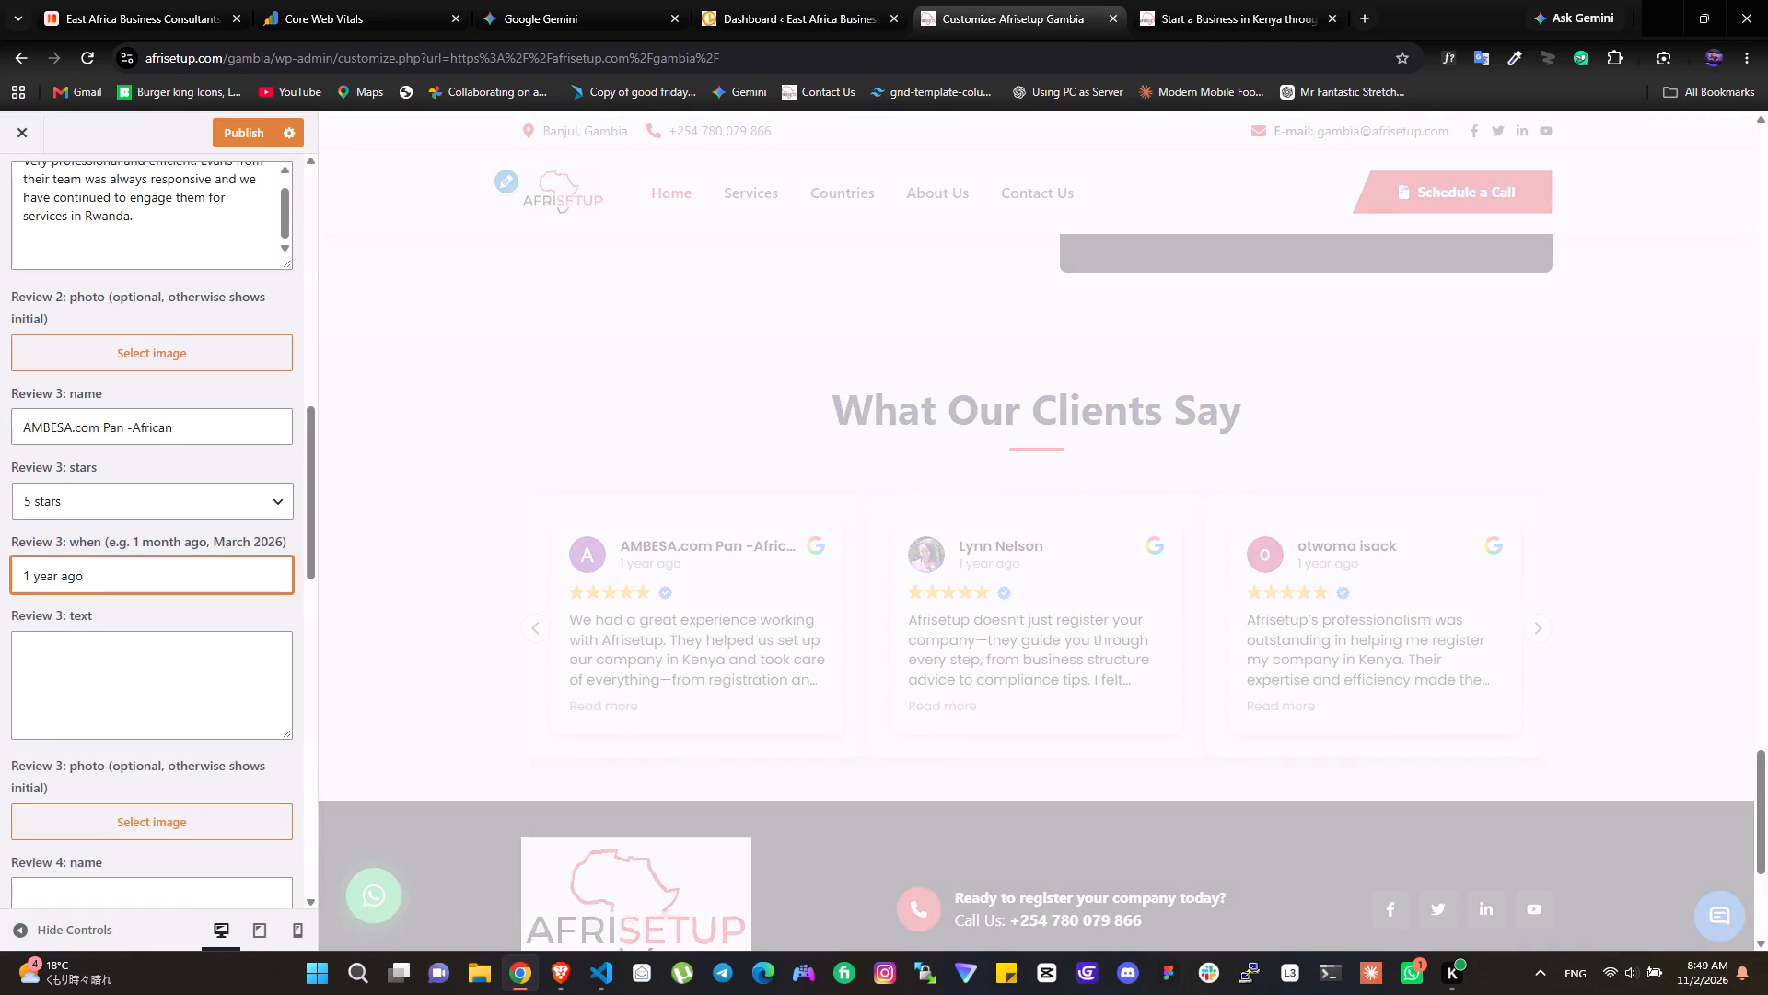
# Copy the full expanded text of Kenya's third client review, beginning "We had a great experience", into Gambia's Review 3 text.
pyautogui.click(134, 679)
pyautogui.click(1190, 0)
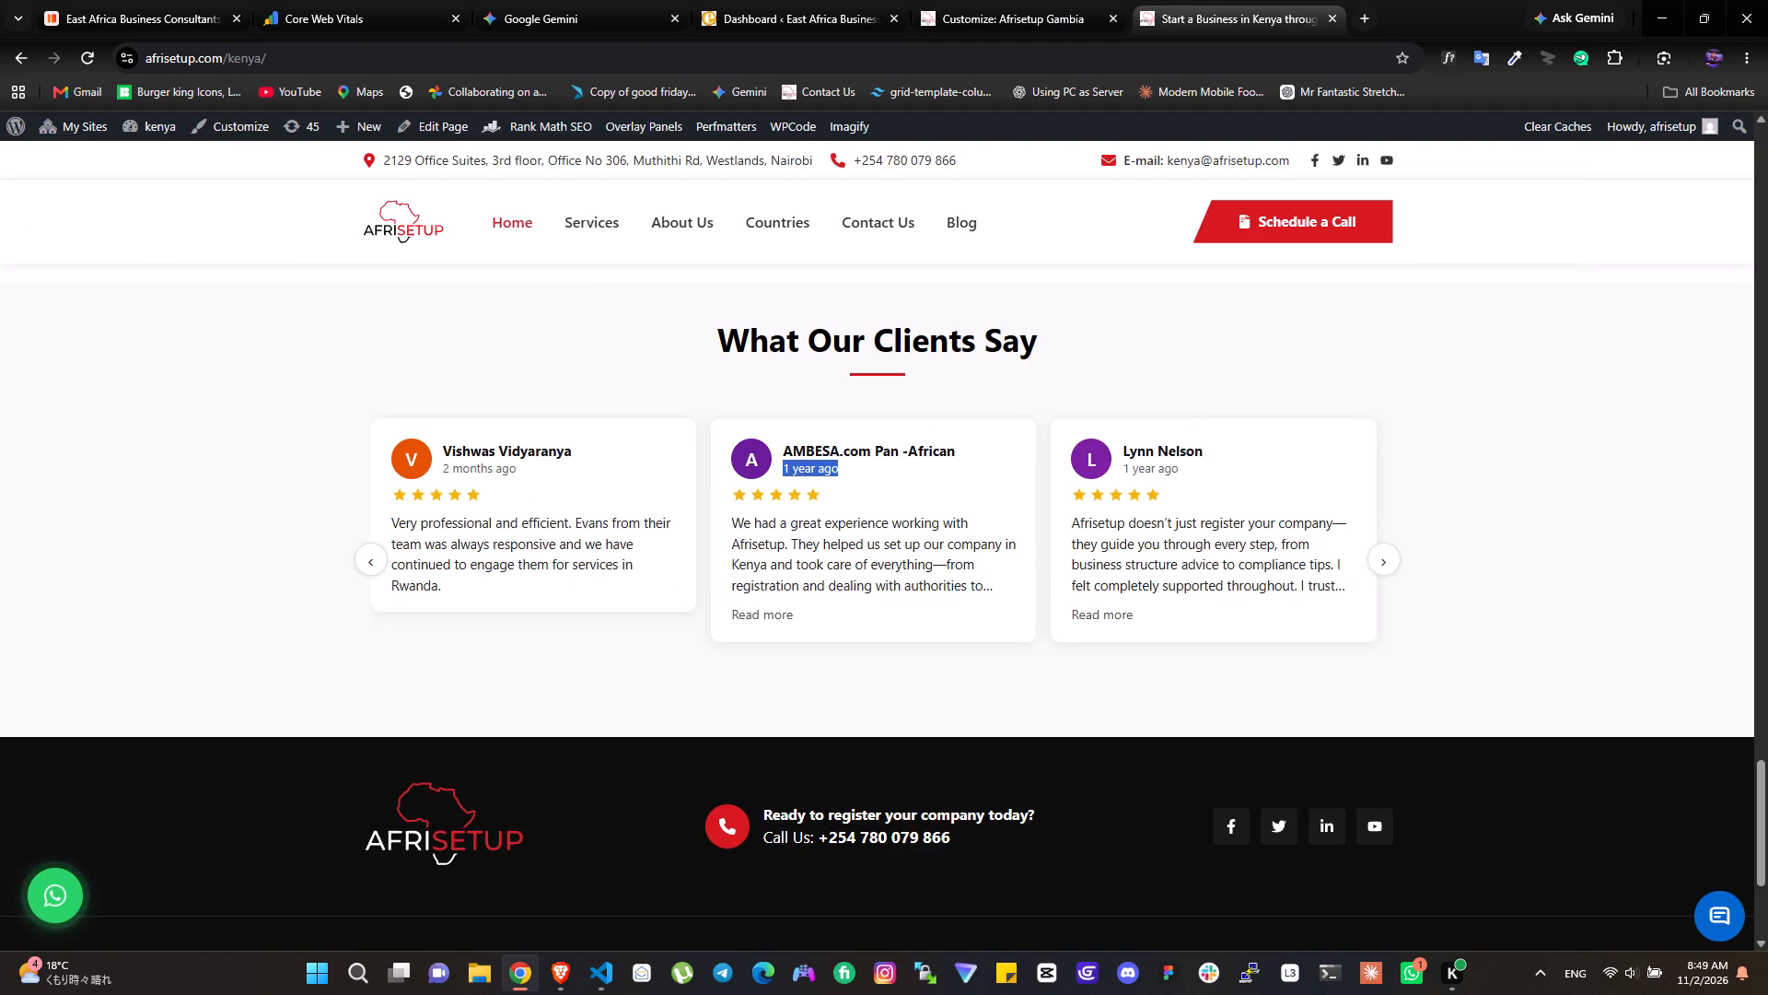
pyautogui.tripleClick(797, 556)
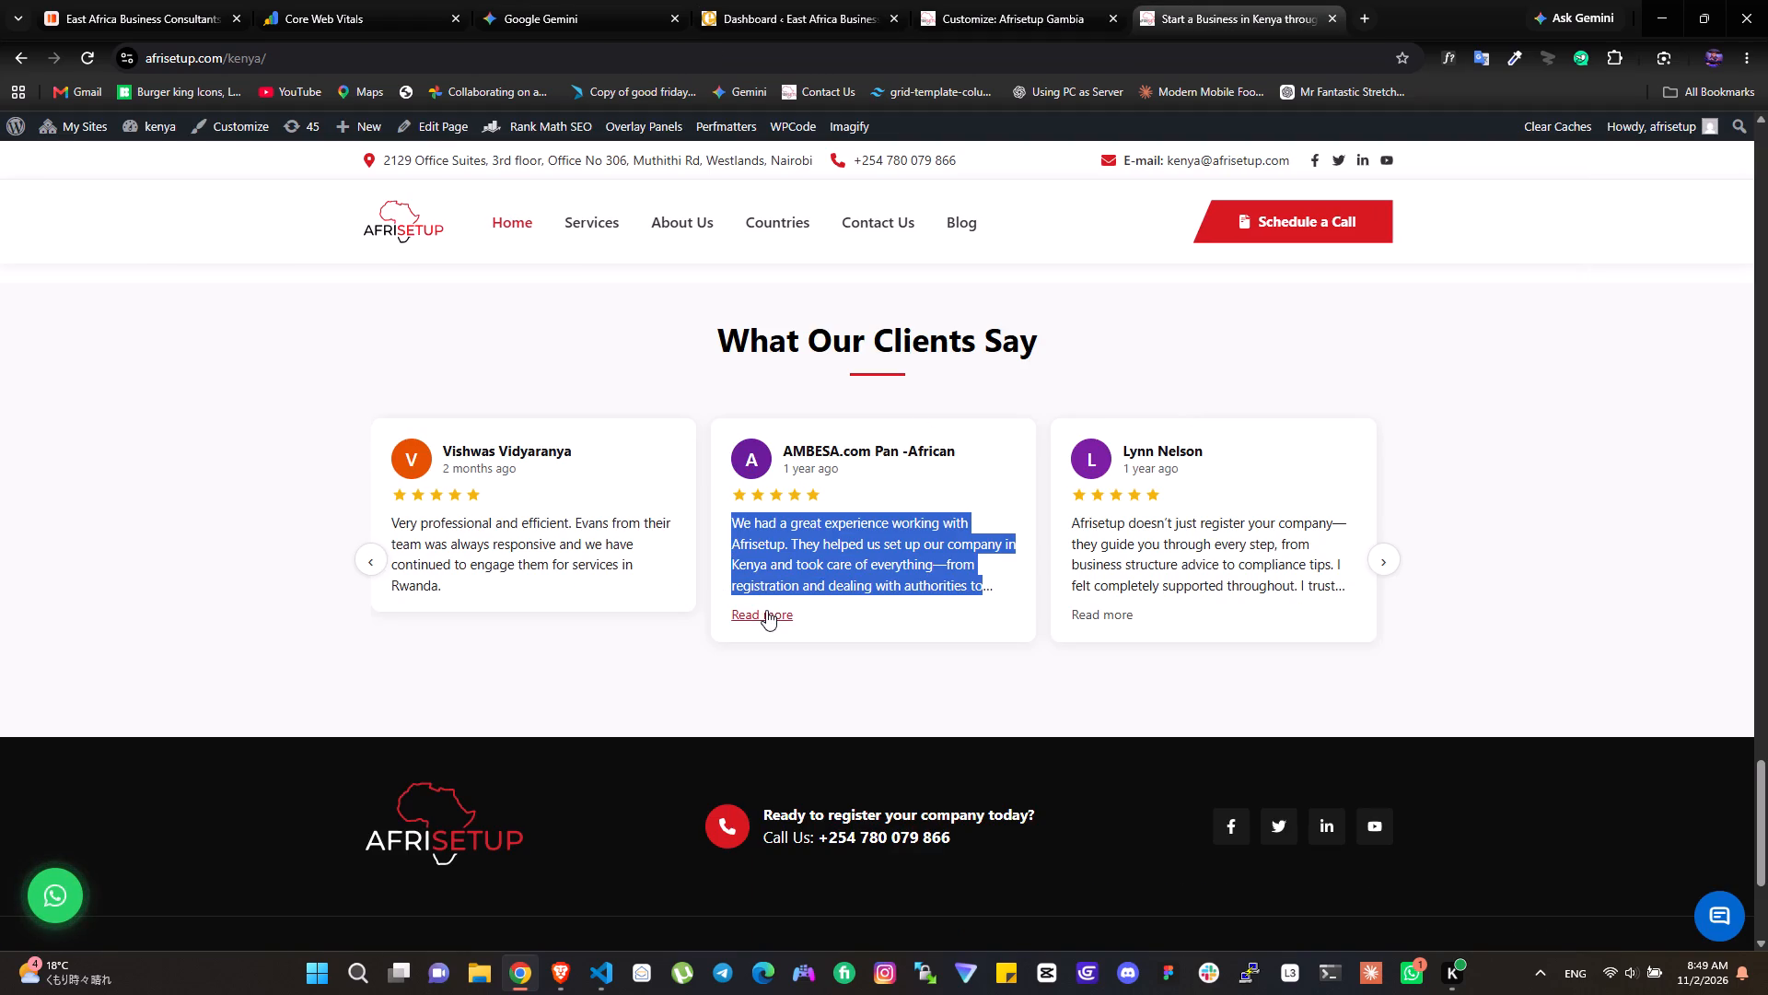
pyautogui.click(766, 610)
pyautogui.rightClick(790, 586)
pyautogui.click(828, 604)
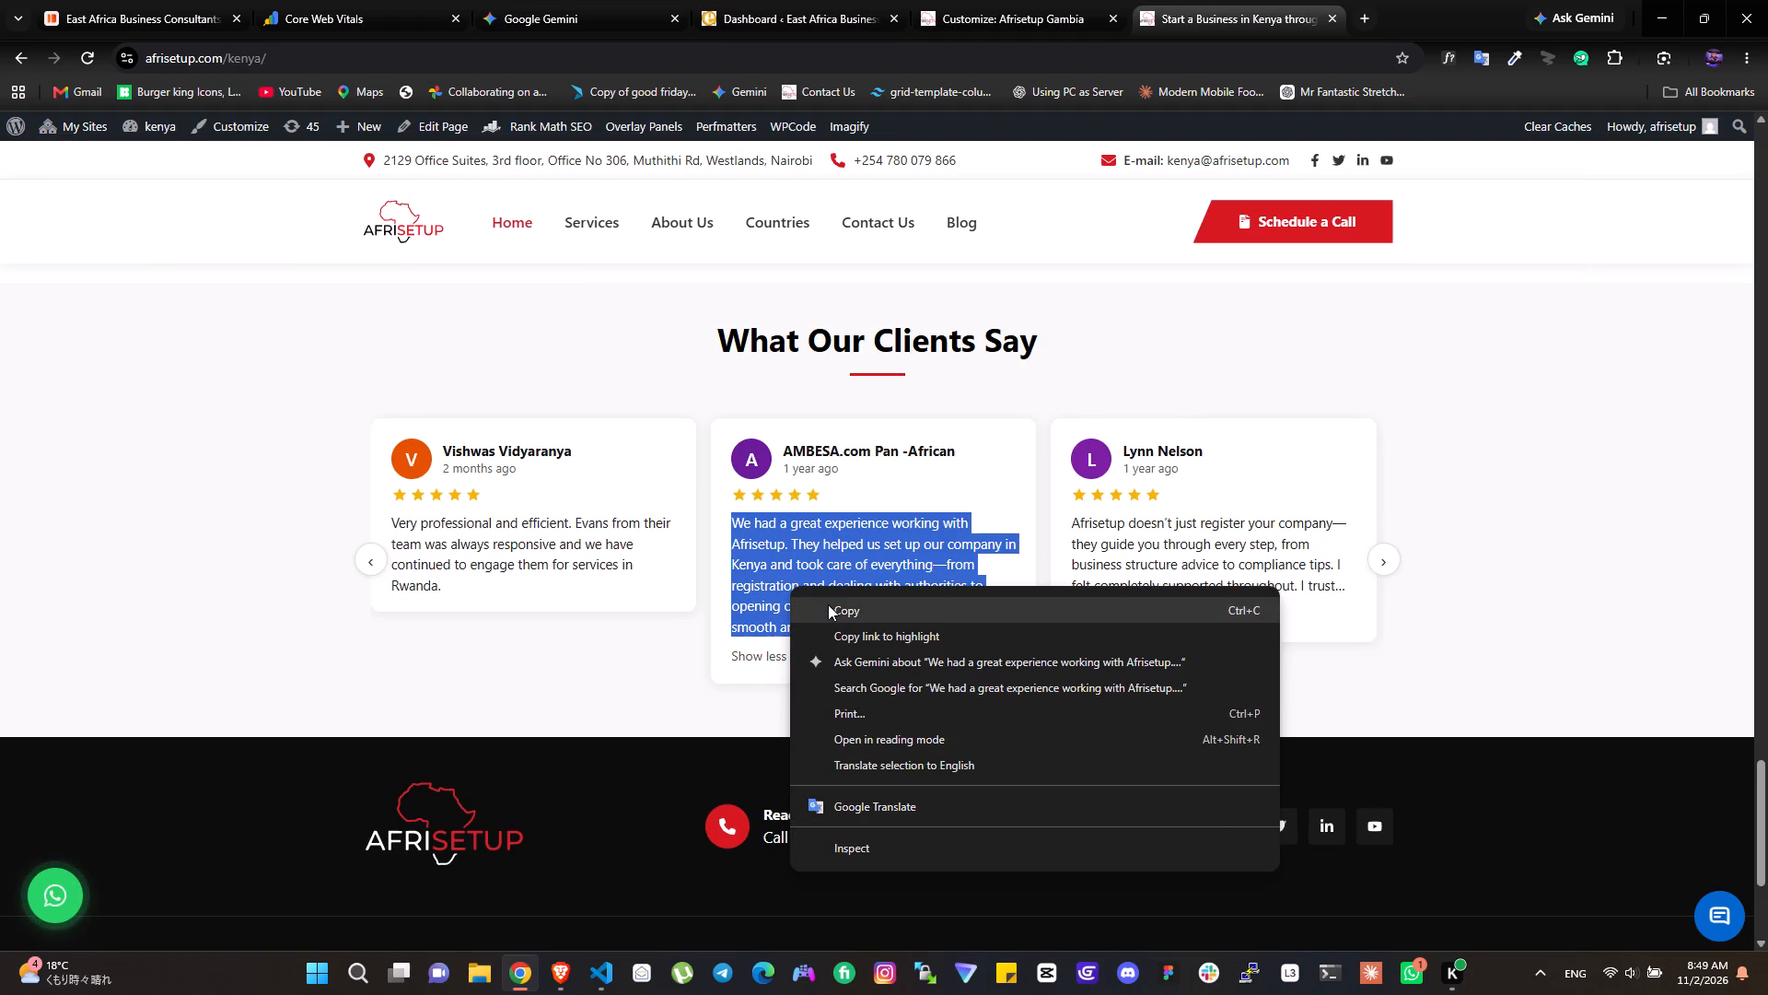
pyautogui.click(1065, 0)
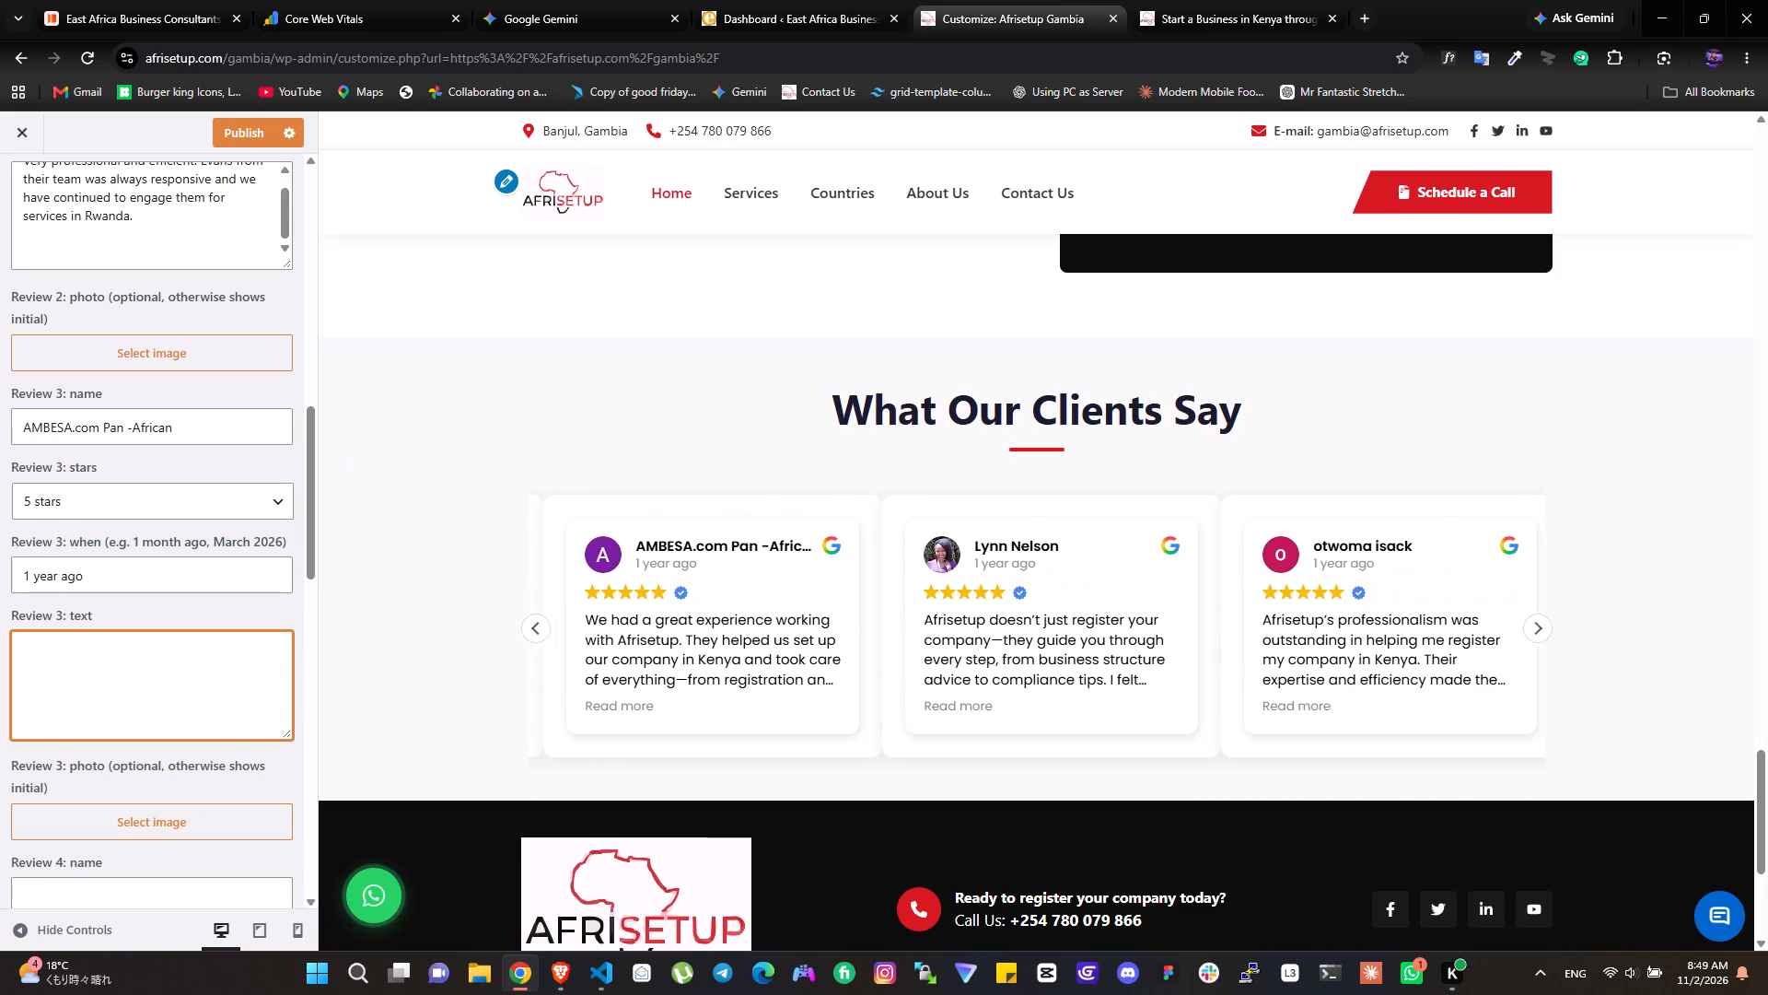
pyautogui.hotkey('ctrl', 'v')
# Copy the reviewer's name from the Kenya homepage's fourth client review into the Gambia customizer's Review 4 name.
pyautogui.scroll(-3, 92, 705)
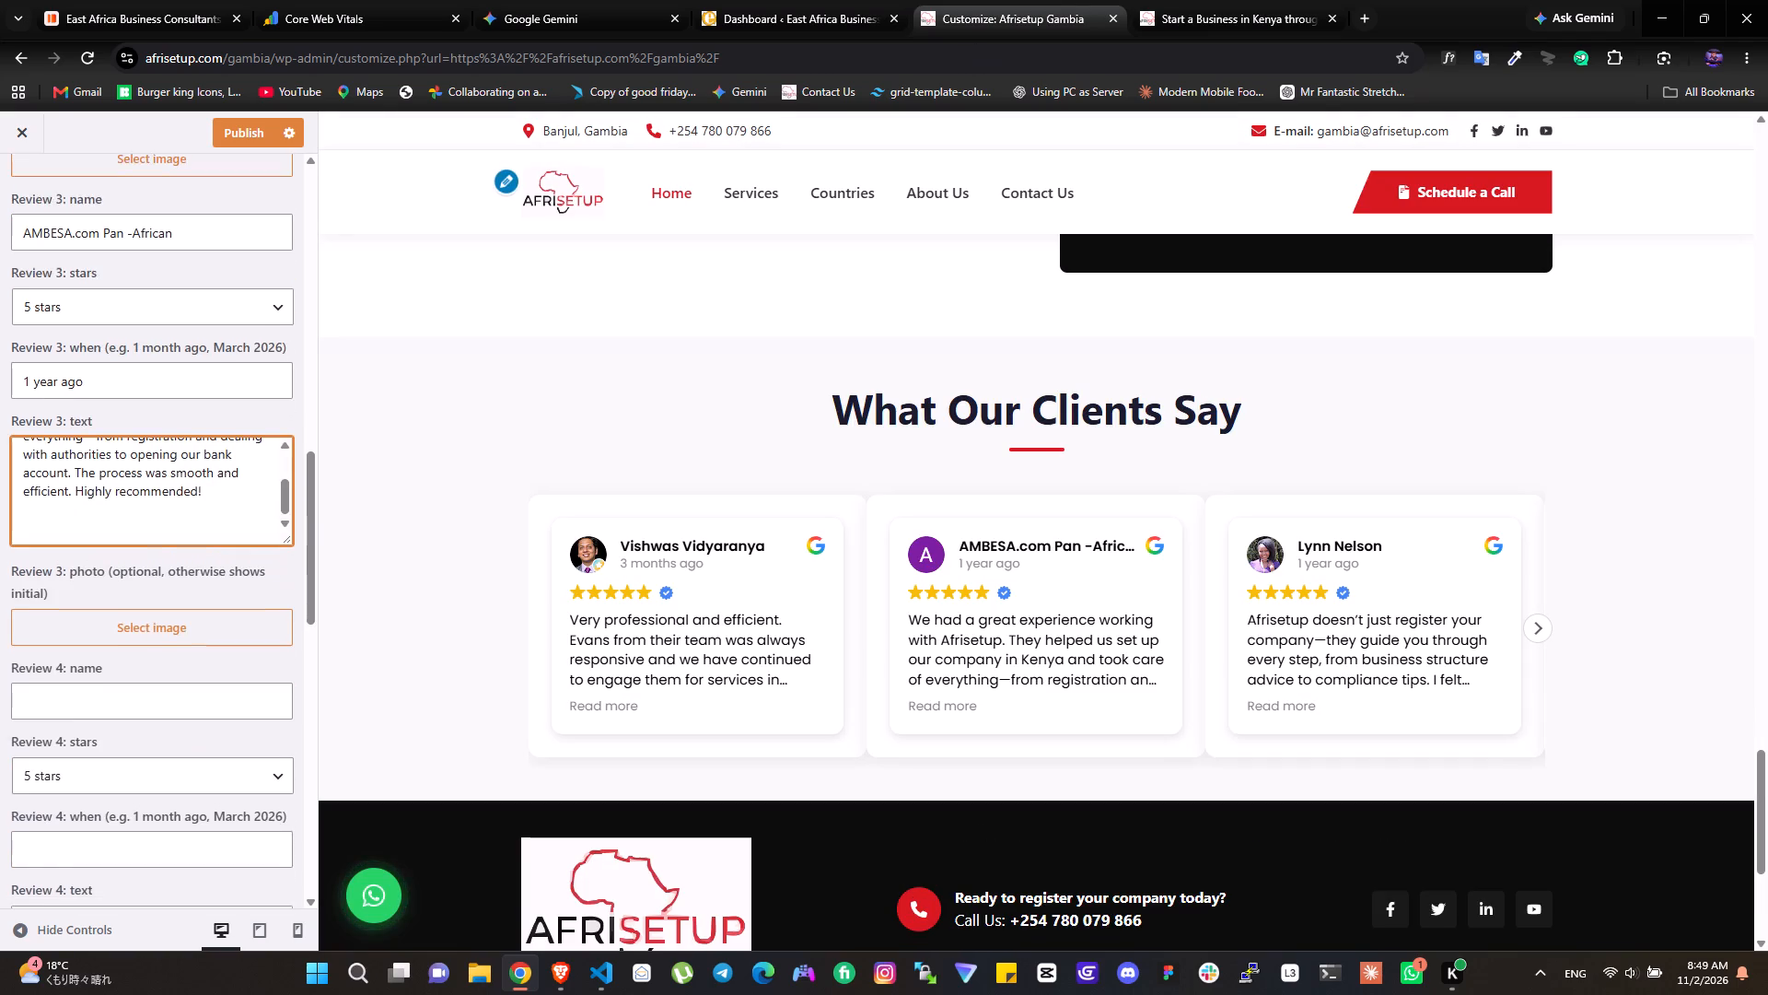
pyautogui.scroll(-3, 92, 705)
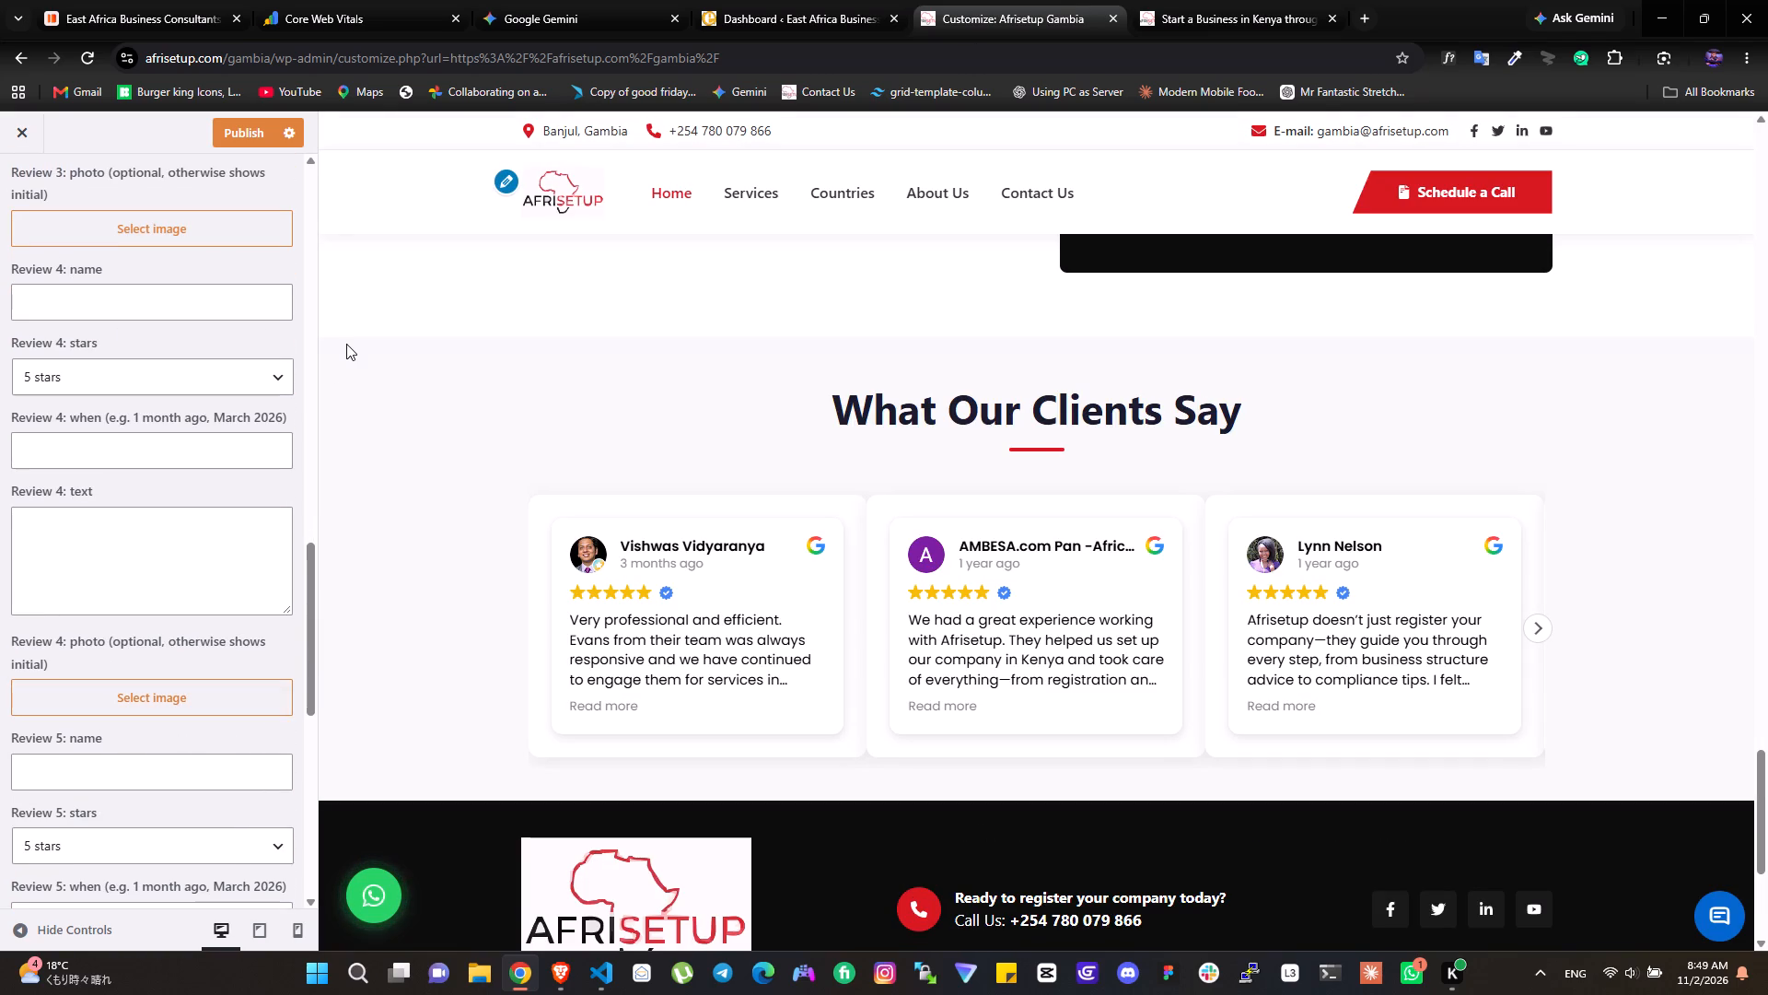
pyautogui.click(1245, 1)
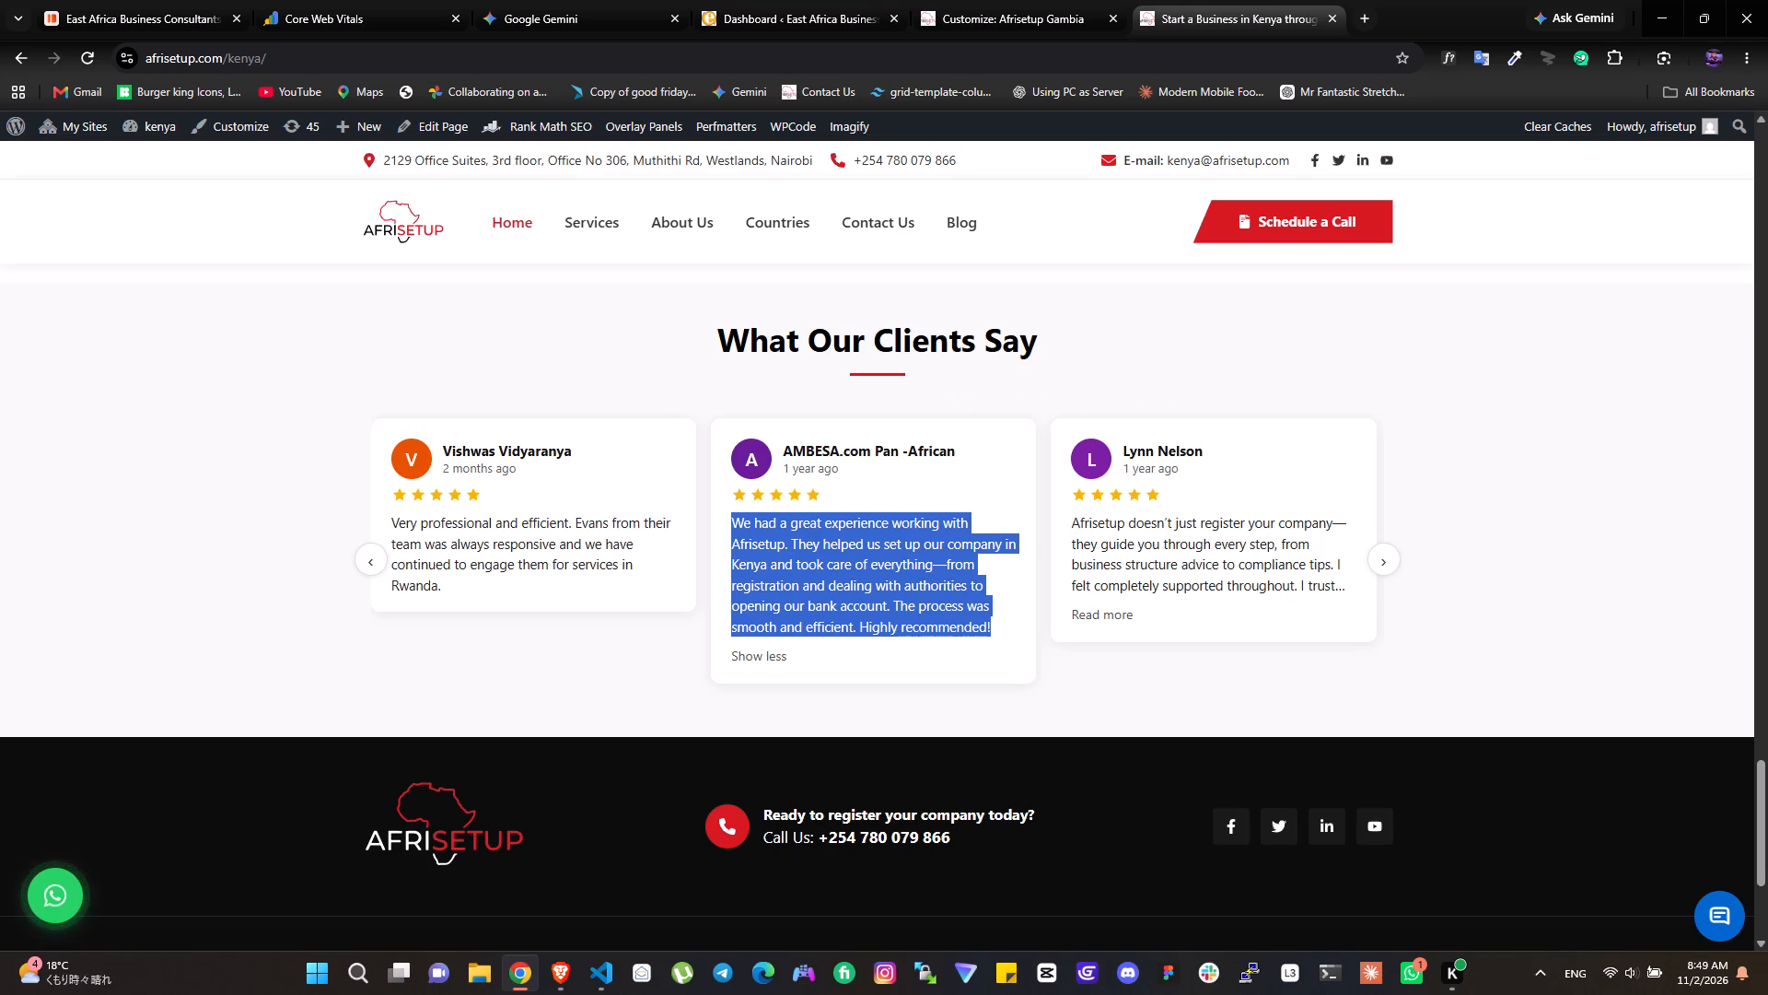
pyautogui.tripleClick(1184, 451)
pyautogui.hotkey('ctrl', 'c')
pyautogui.hotkey('ctrl', 'c')
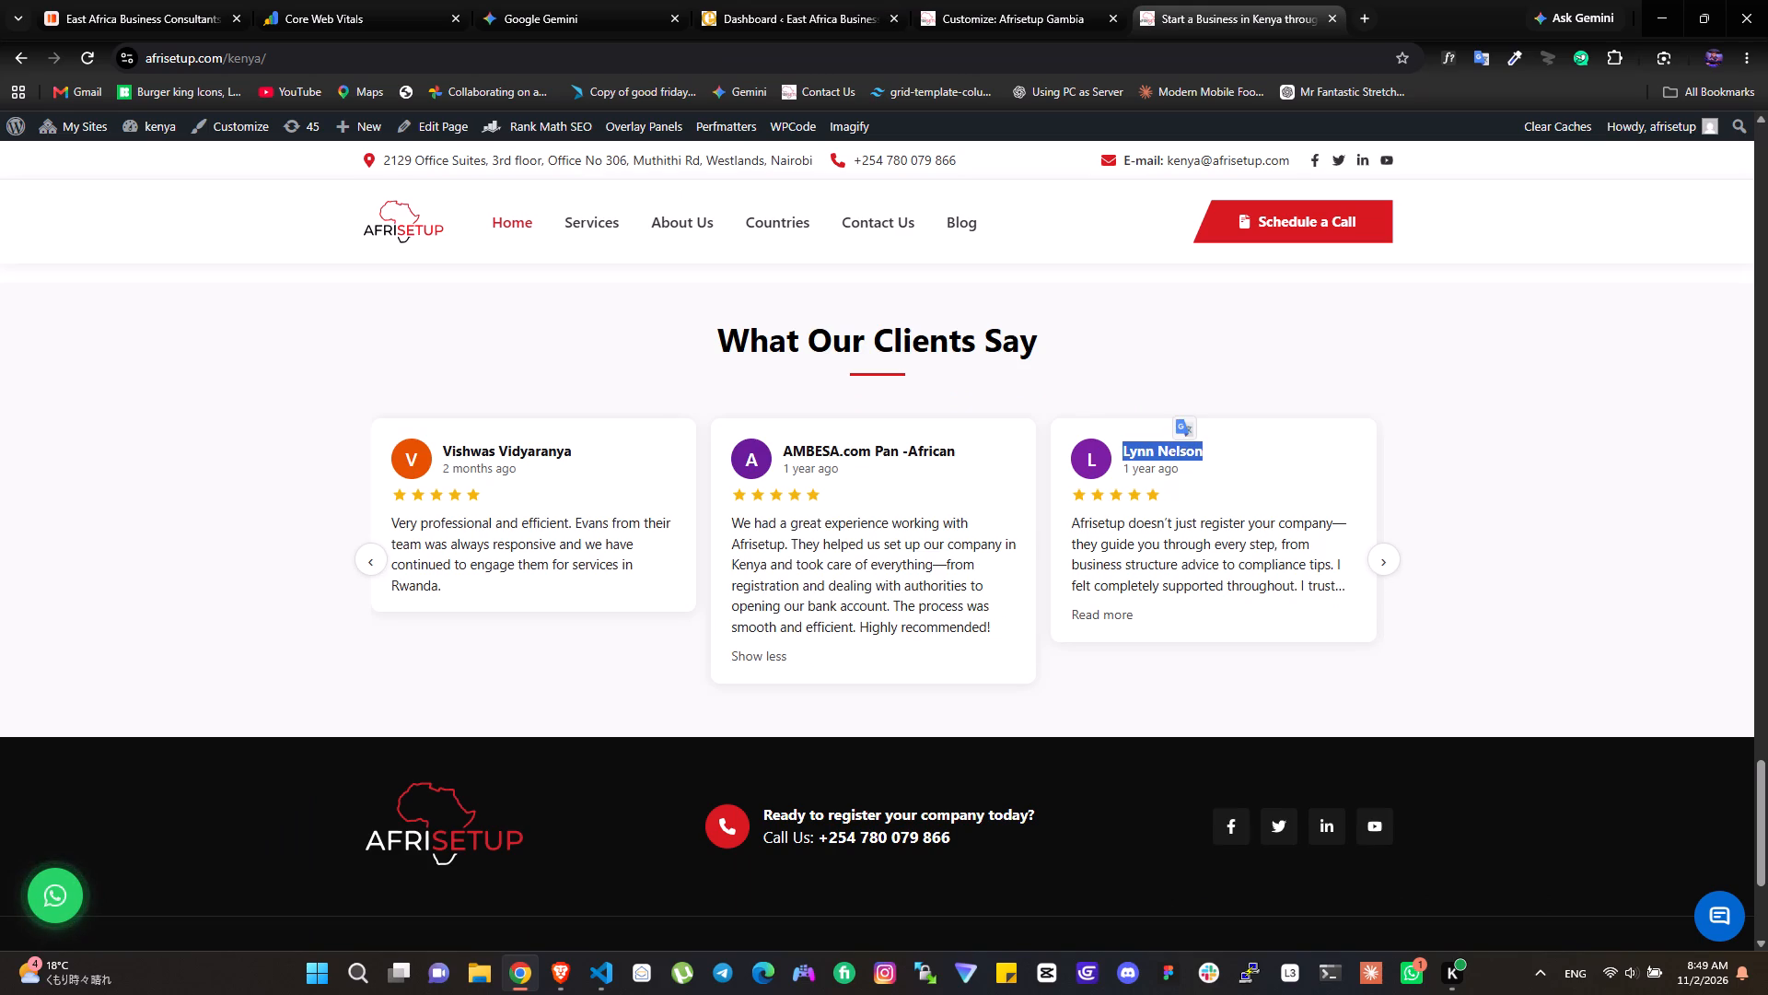
pyautogui.hotkey('ctrl', 'c')
pyautogui.click(982, 0)
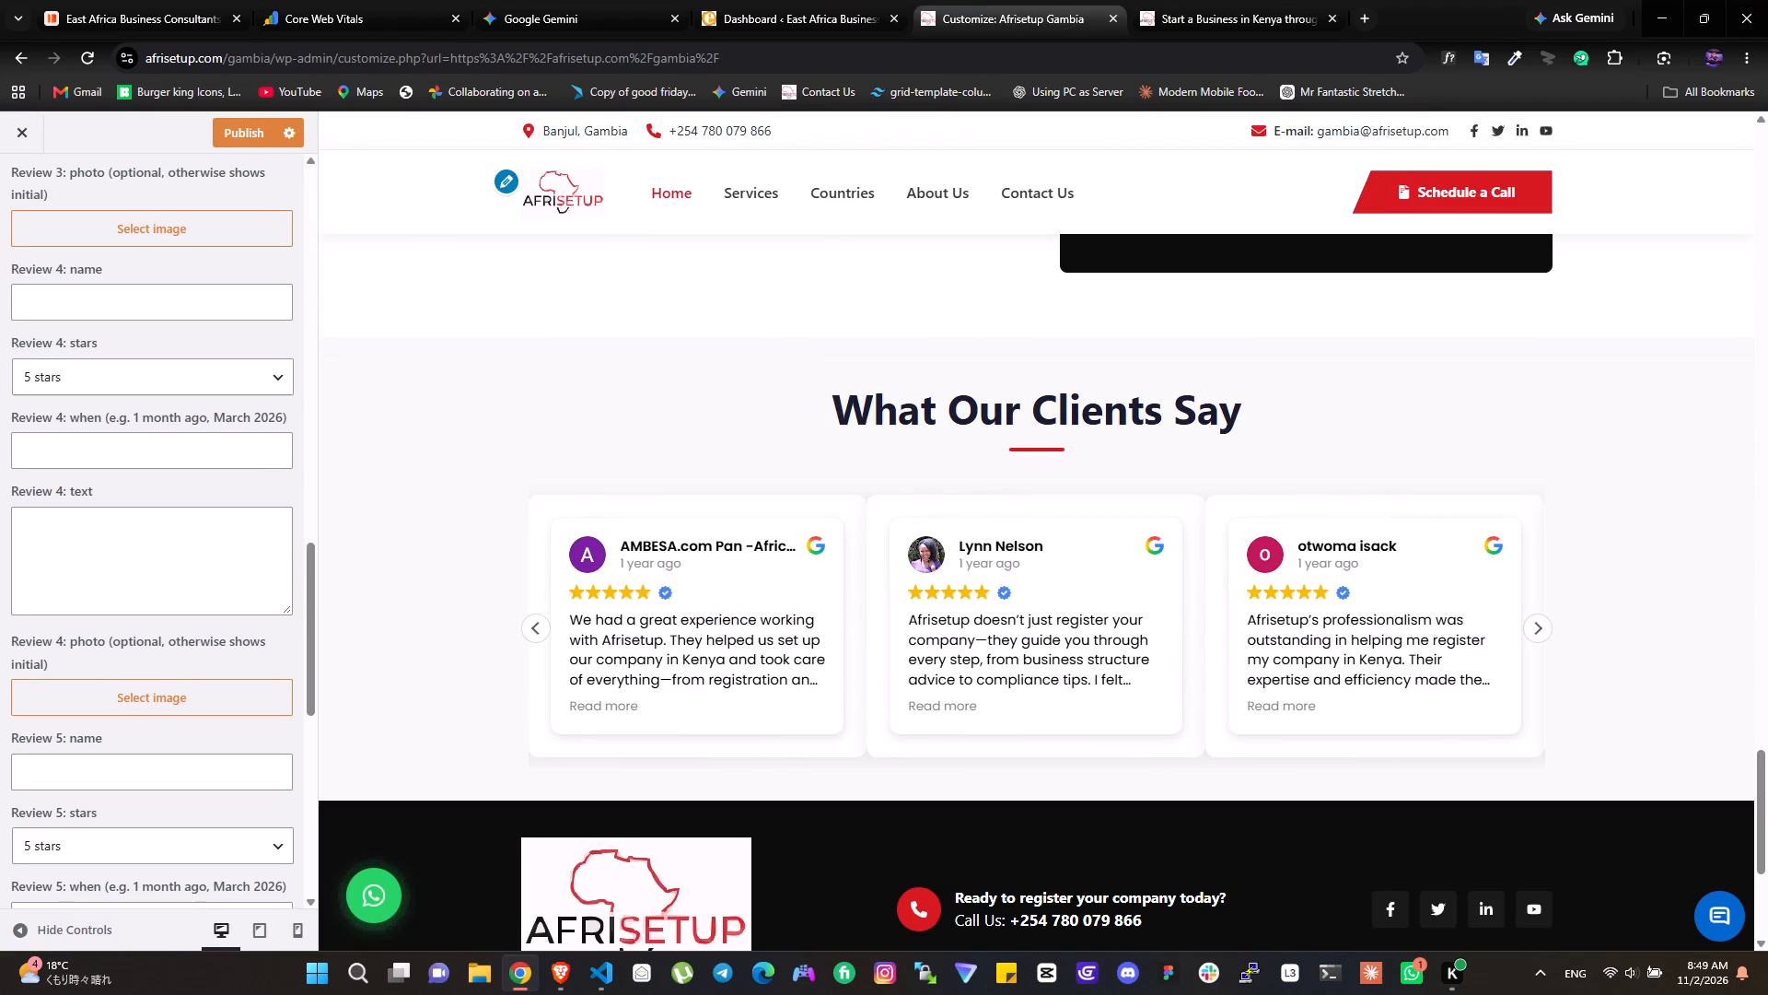
pyautogui.click(100, 309)
pyautogui.hotkey('ctrl', 'v')
pyautogui.click(100, 309)
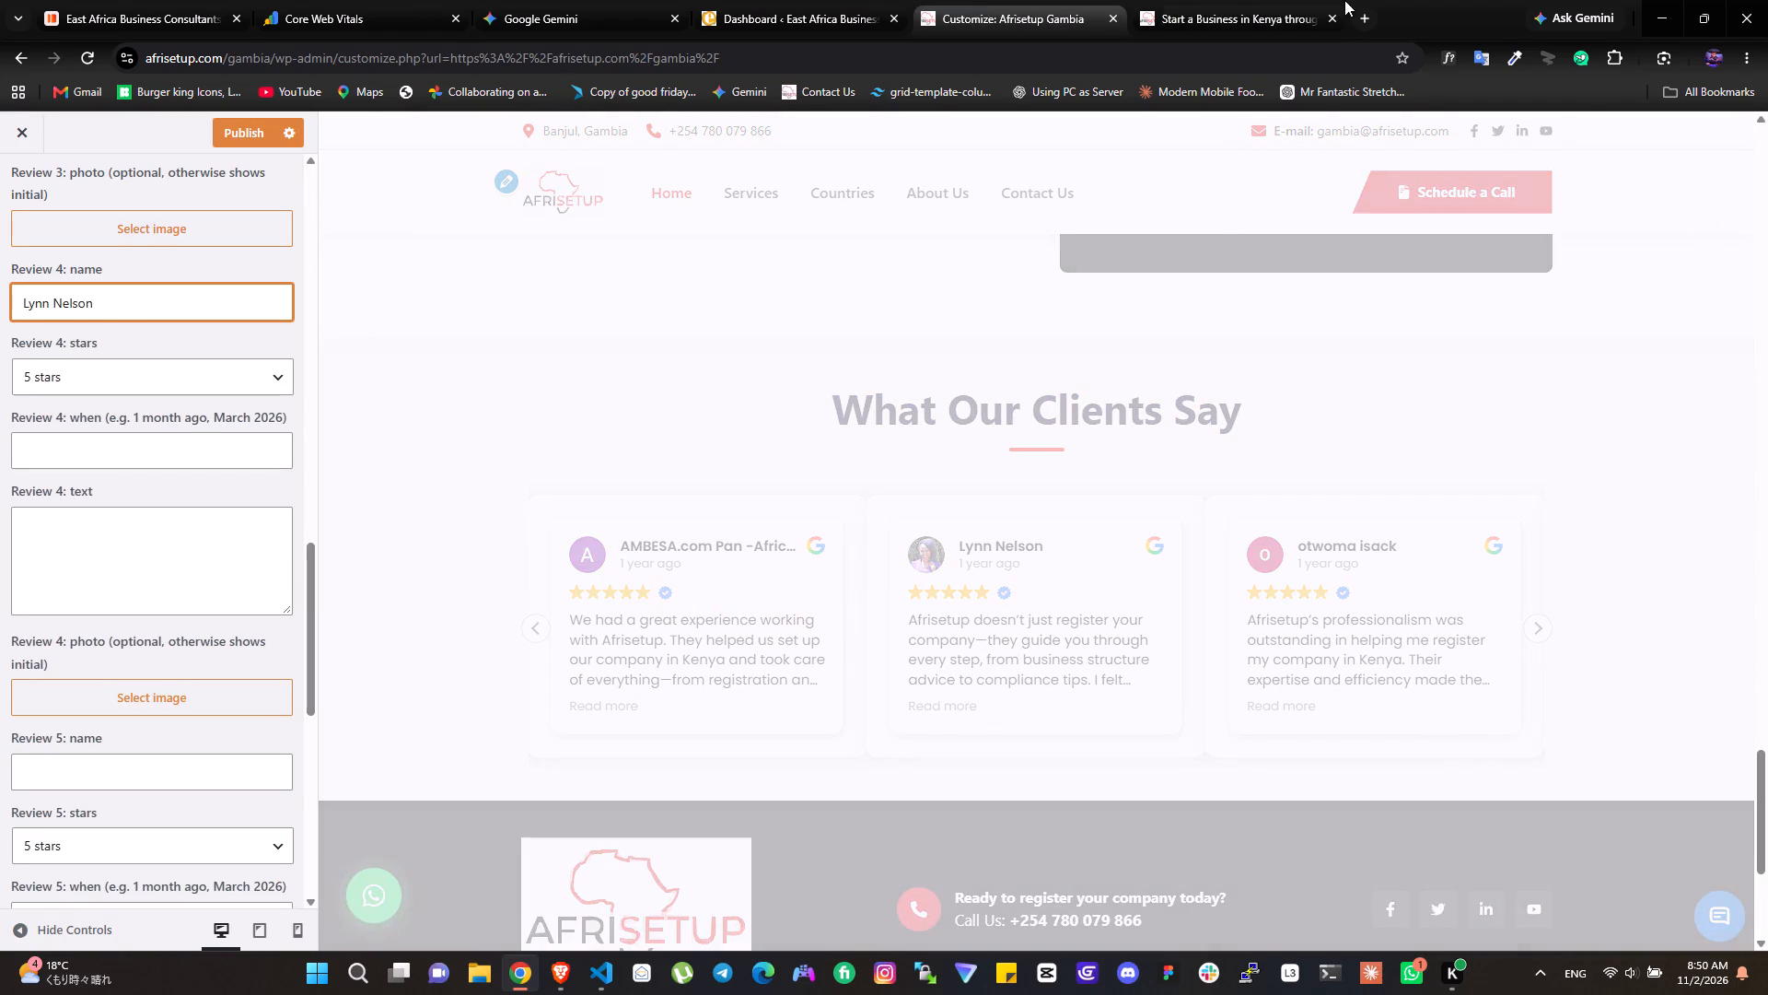
# Copy the full expanded text of Kenya's fourth client review, beginning "Afrisetup doesn't just register your company", into Gambia's Review 4 text.
pyautogui.moveTo(1367, 0); pyautogui.dragTo(1294, 0)
pyautogui.click(1223, 0)
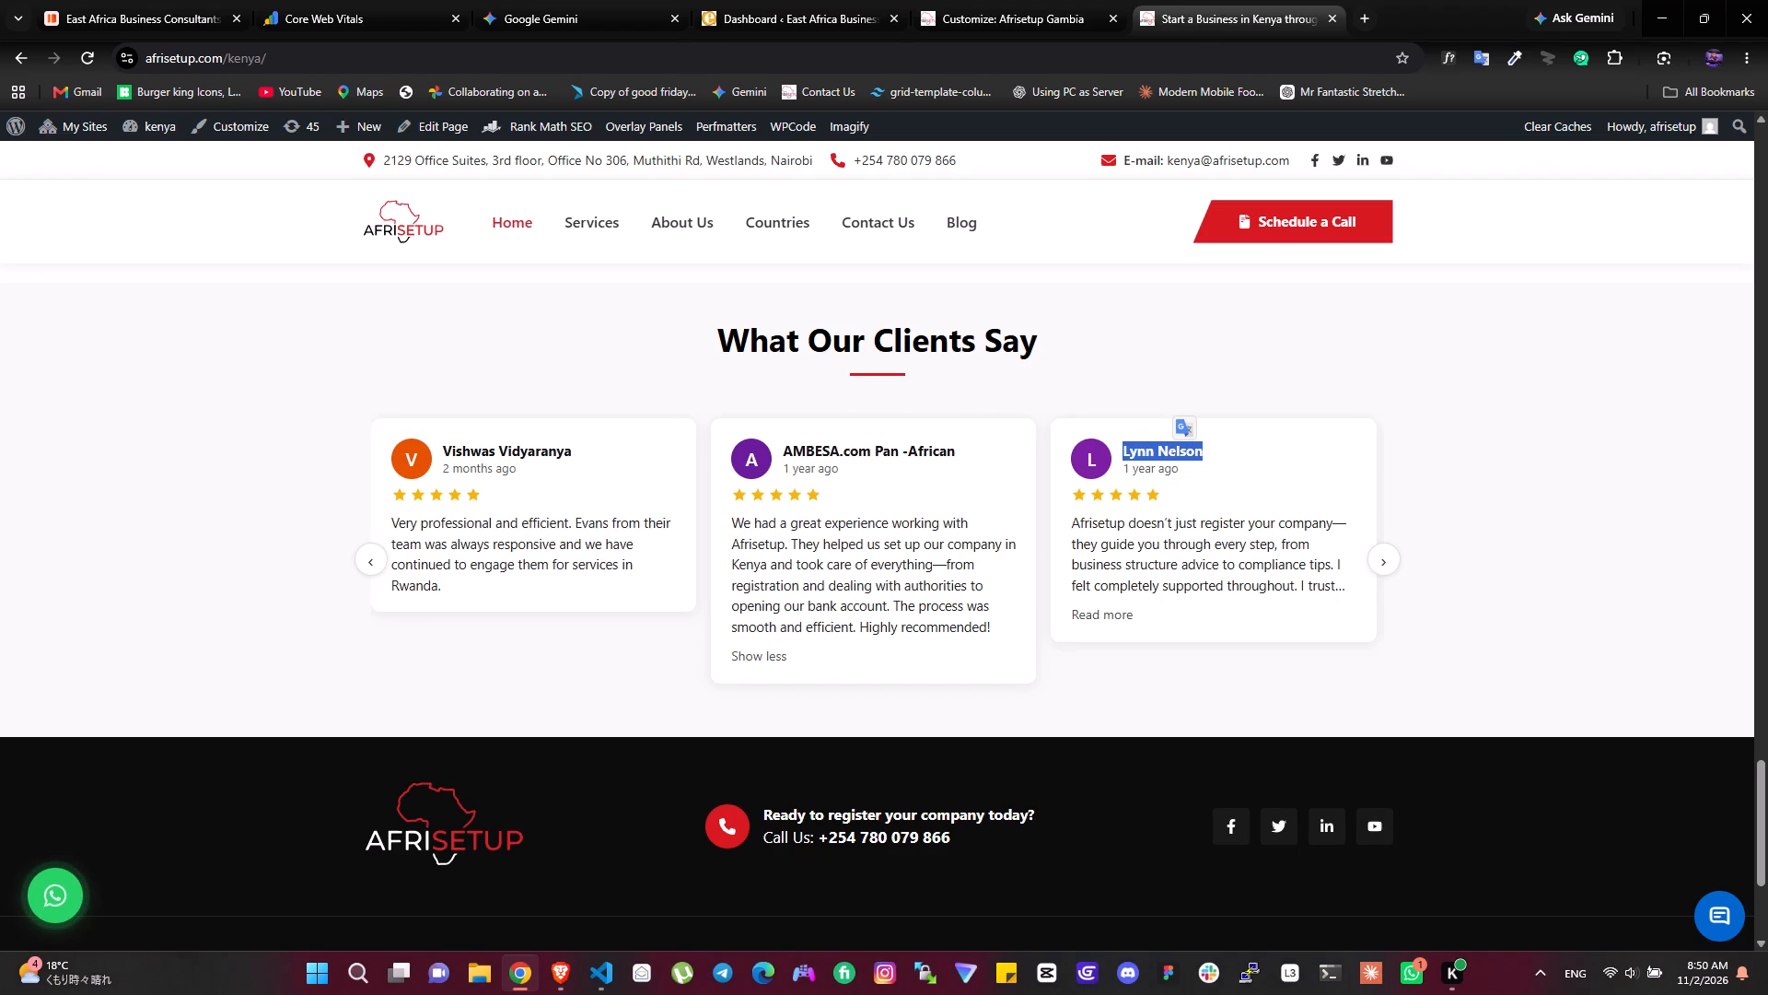
pyautogui.tripleClick(1085, 517)
pyautogui.click(1104, 607)
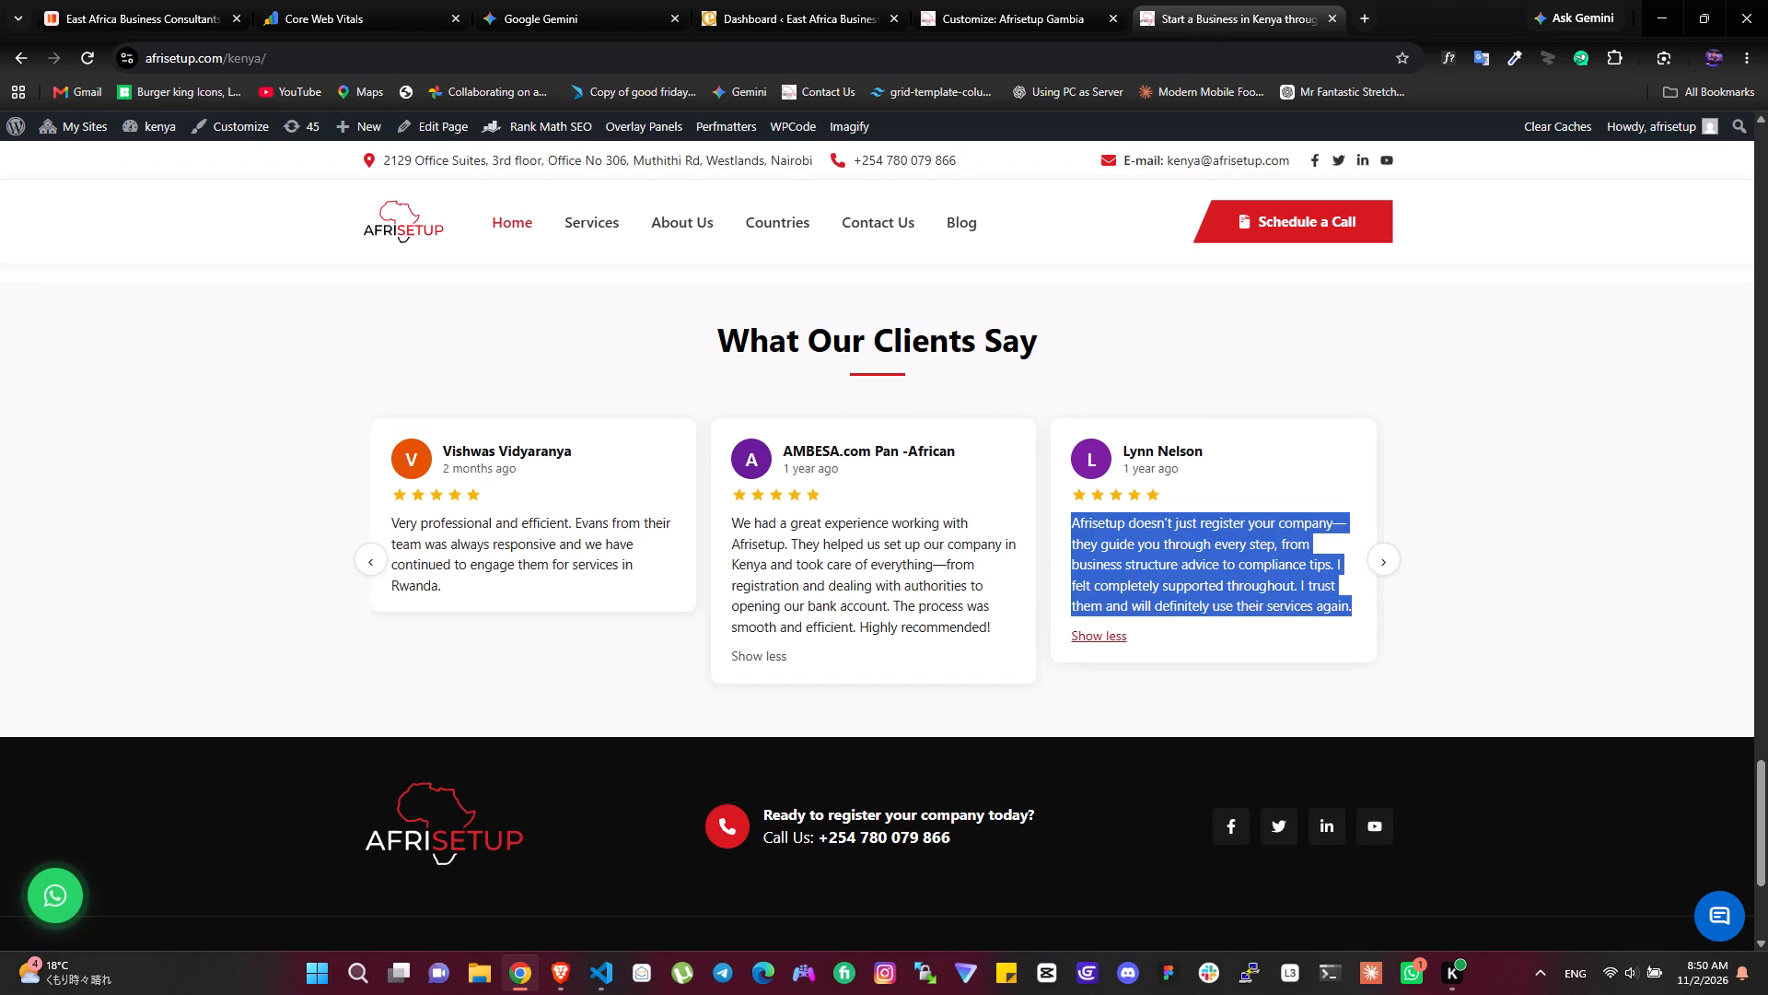
pyautogui.rightClick(1126, 578)
pyautogui.click(1183, 603)
pyautogui.click(996, 0)
pyautogui.click(234, 571)
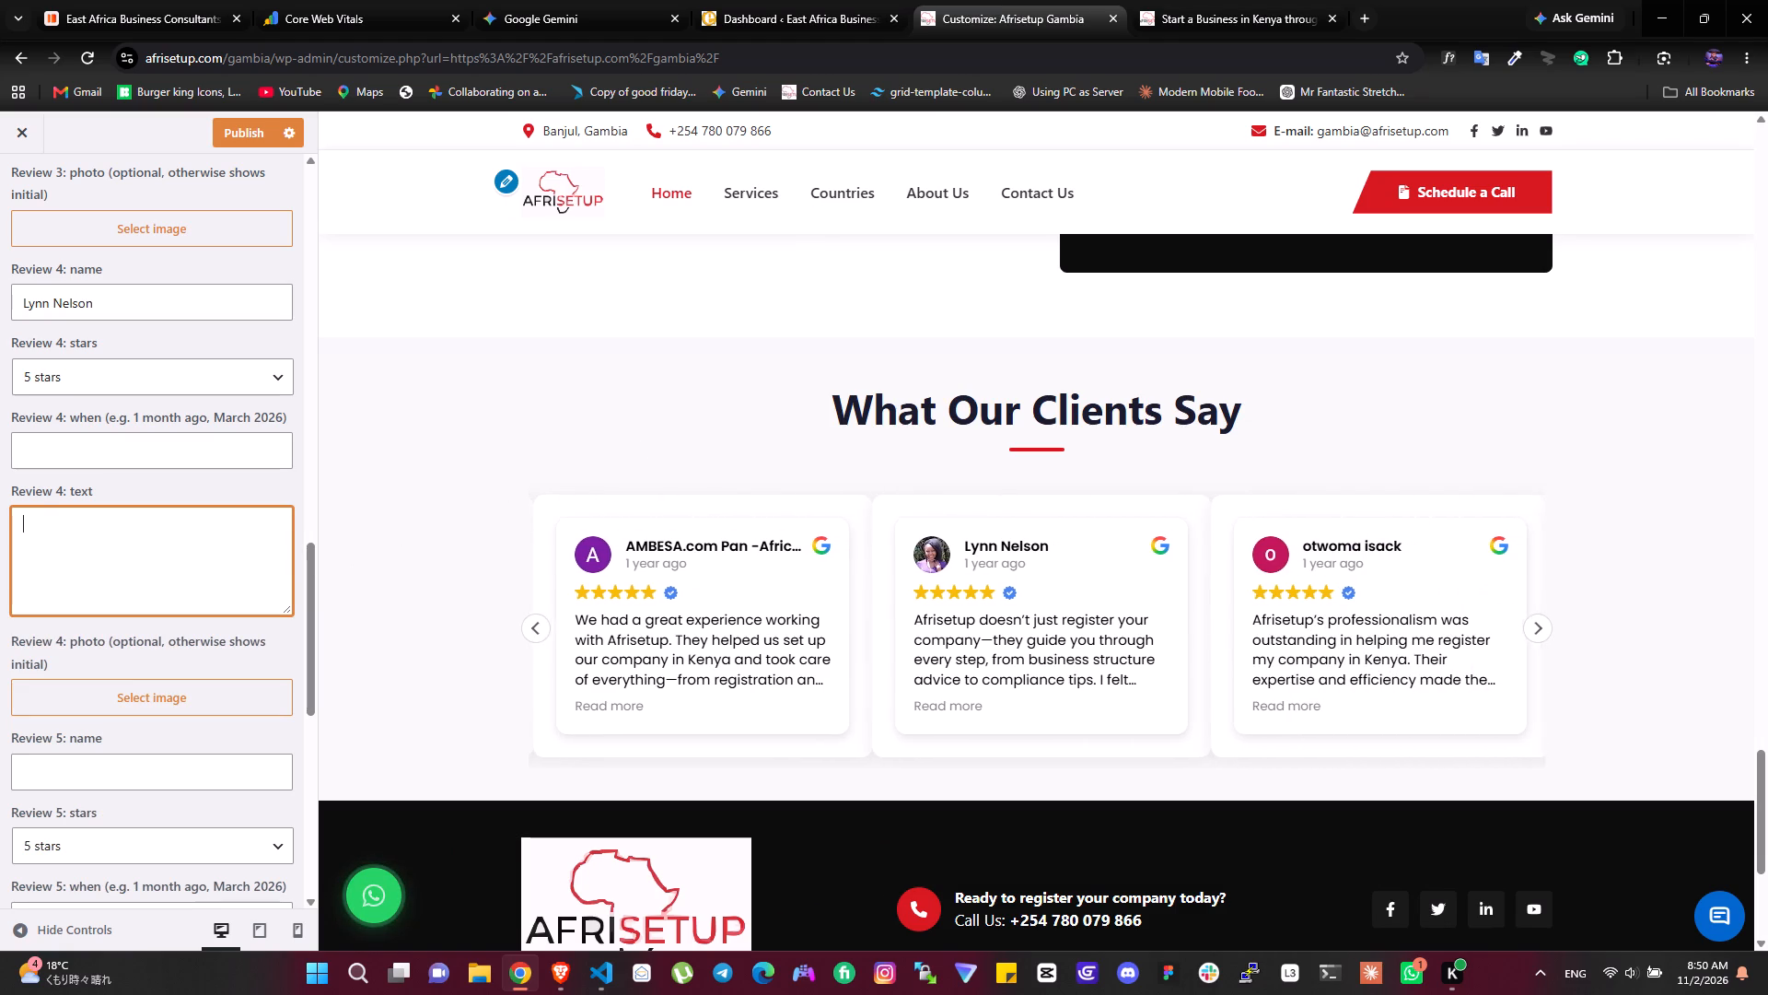
pyautogui.hotkey('ctrl', 'v')
# Set when Review 4 was written to "1 year ago", copying the value from Review 3's when field.
pyautogui.click(92, 443)
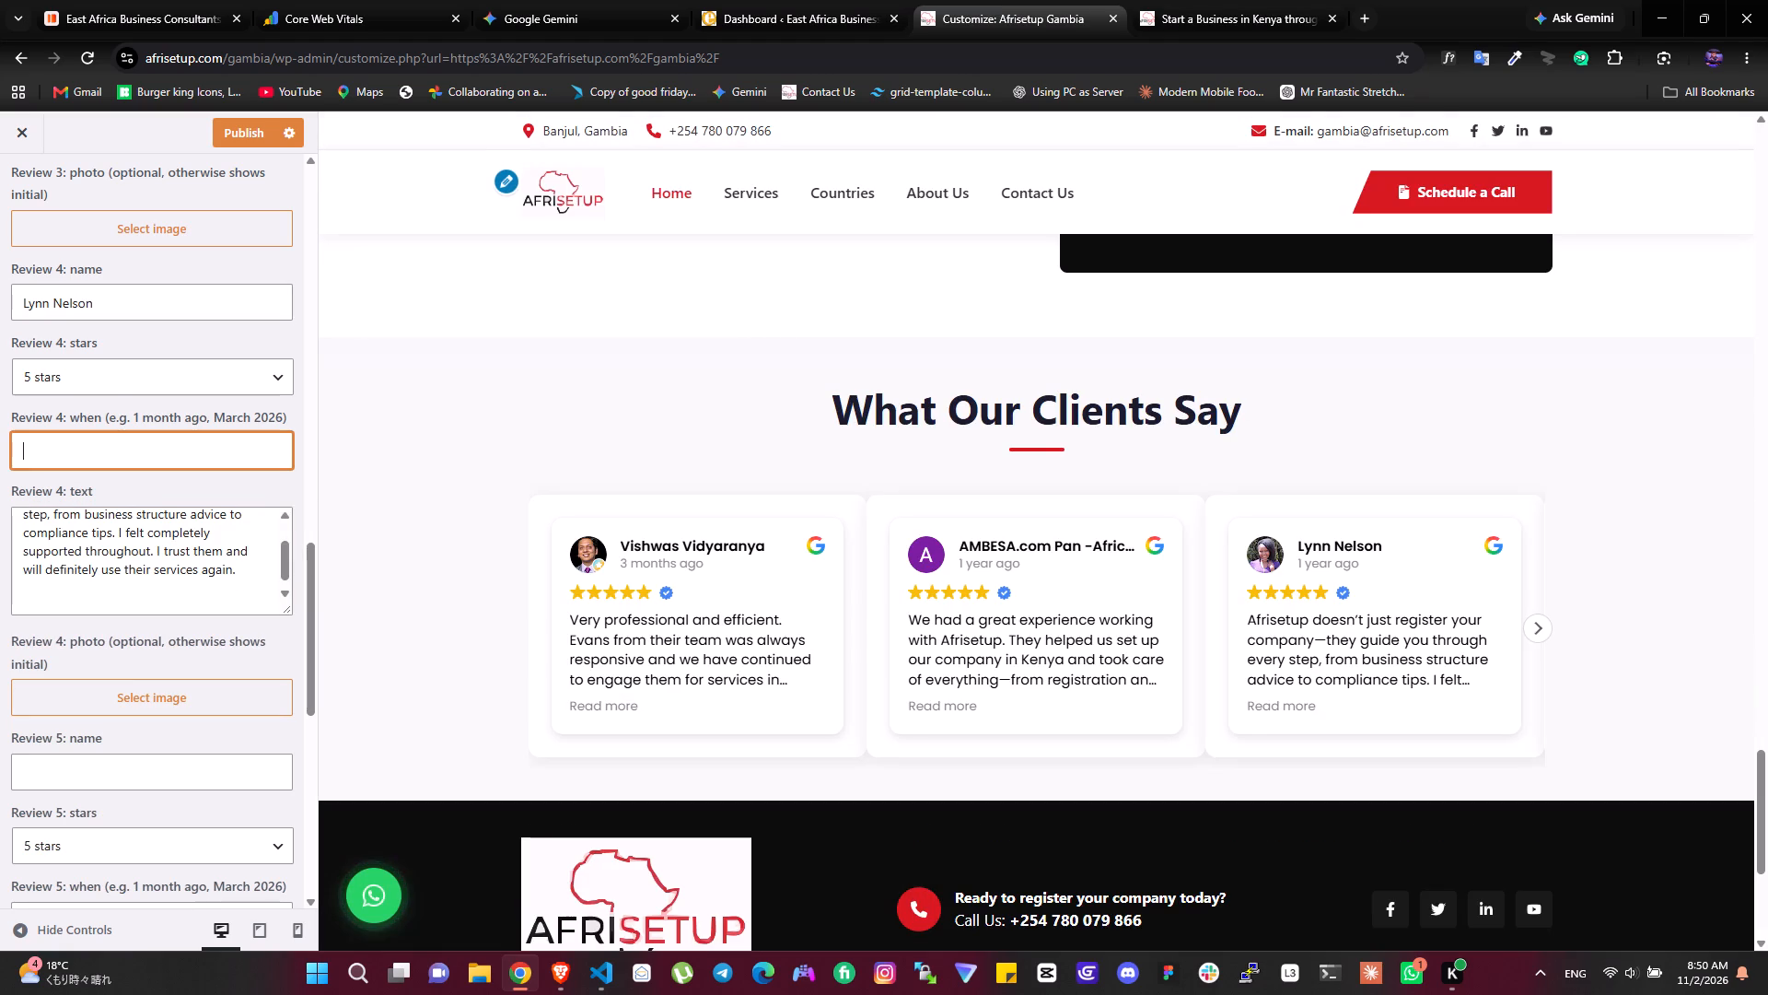
pyautogui.scroll(2, 106, 378)
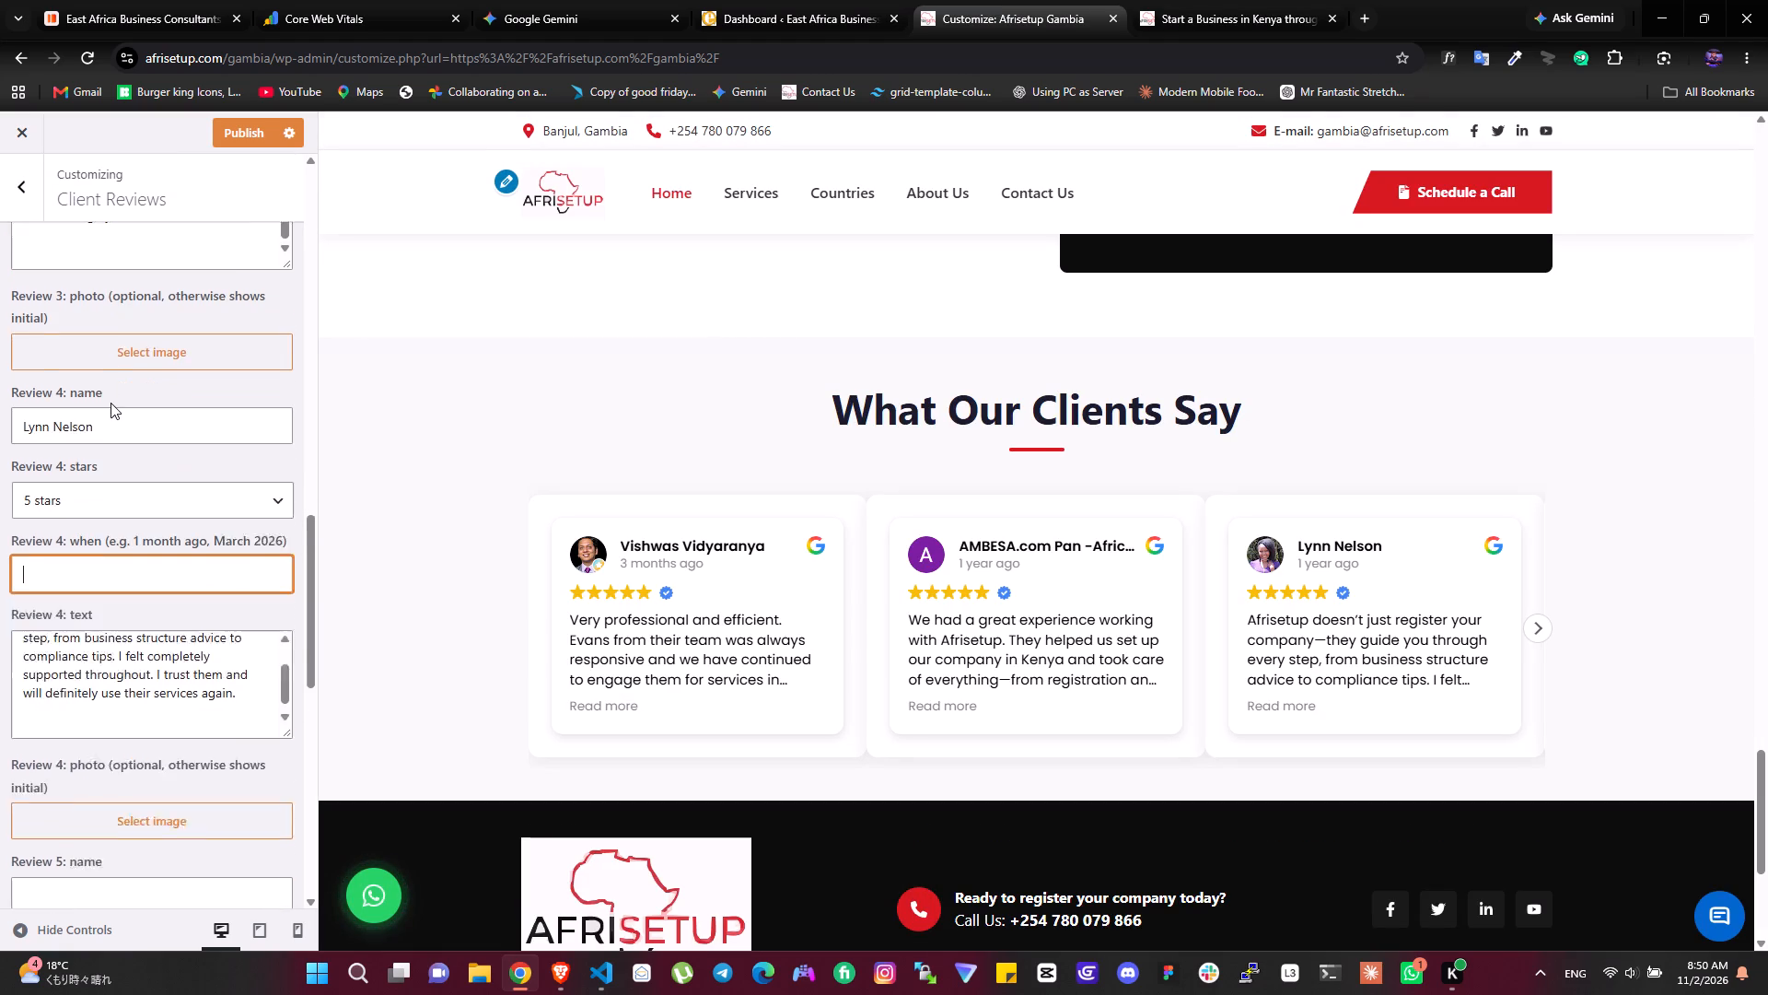
pyautogui.scroll(4, 110, 403)
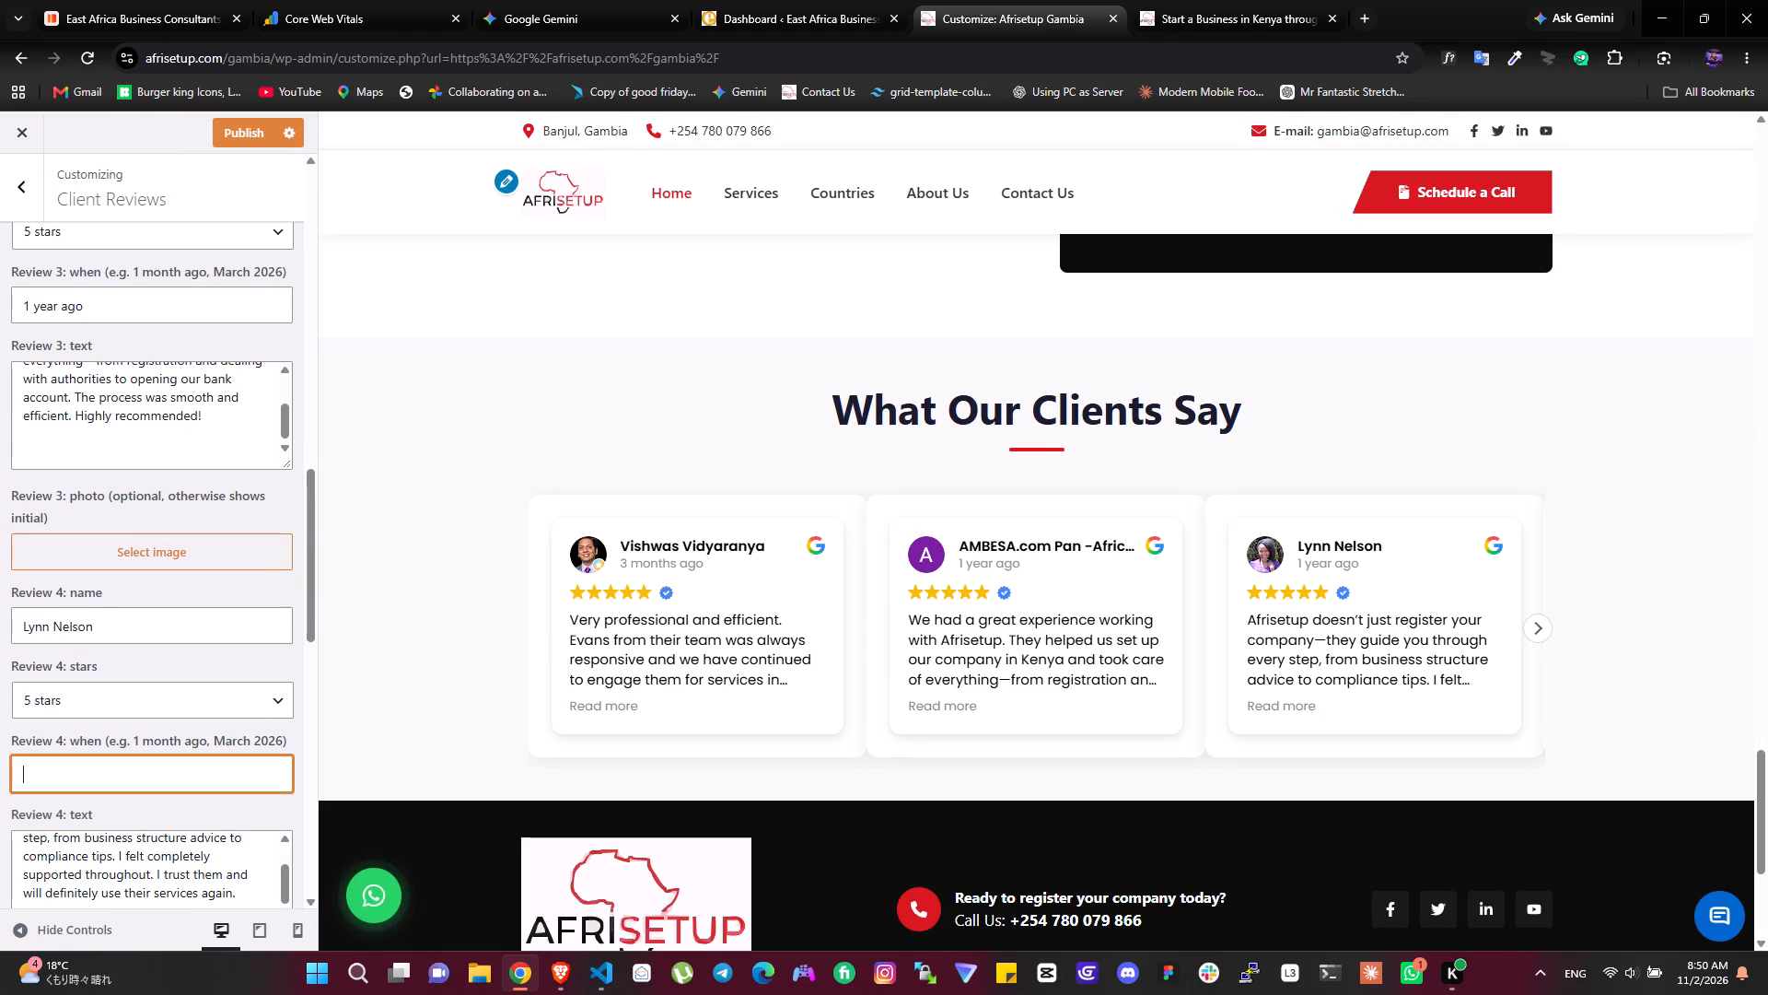
pyautogui.click(129, 301)
pyautogui.hotkey('ctrl', 'a')
pyautogui.hotkey('ctrl', 'c')
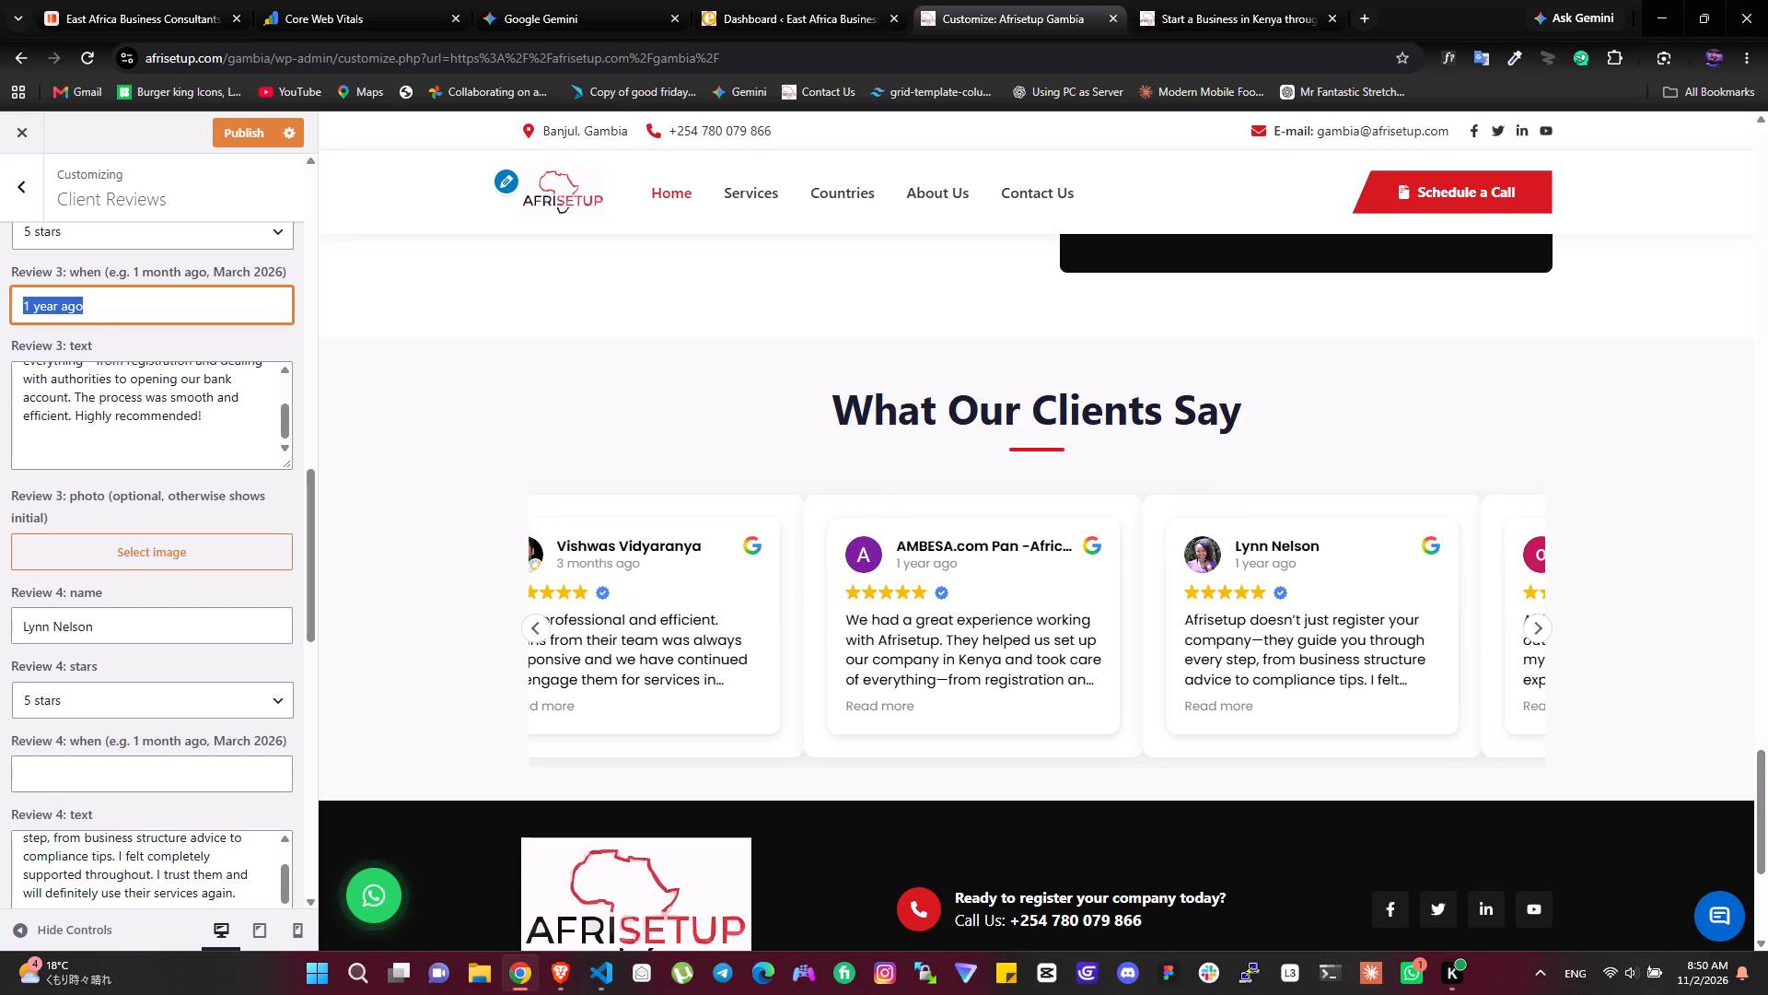
pyautogui.click(77, 765)
pyautogui.hotkey('ctrl', 'v')
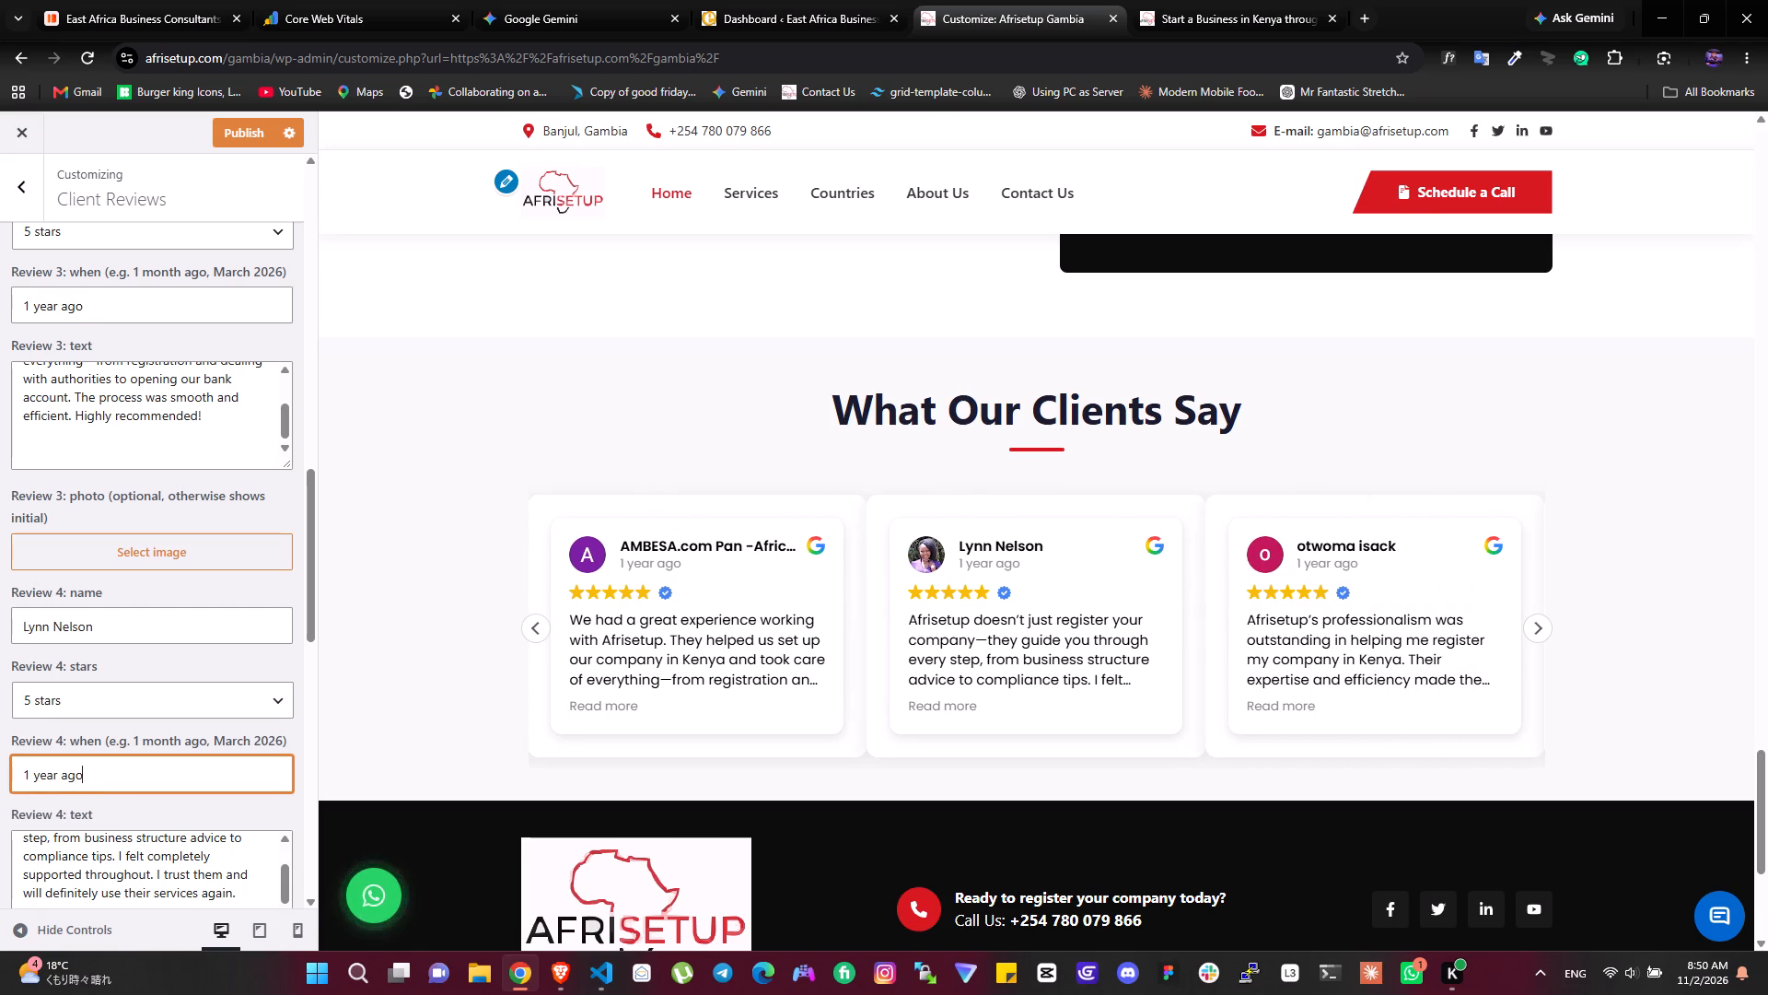
# Advance the Kenya homepage's client reviews carousel to the fifth review, the source for Gambia's Review 5 details.
pyautogui.scroll(-4, 77, 765)
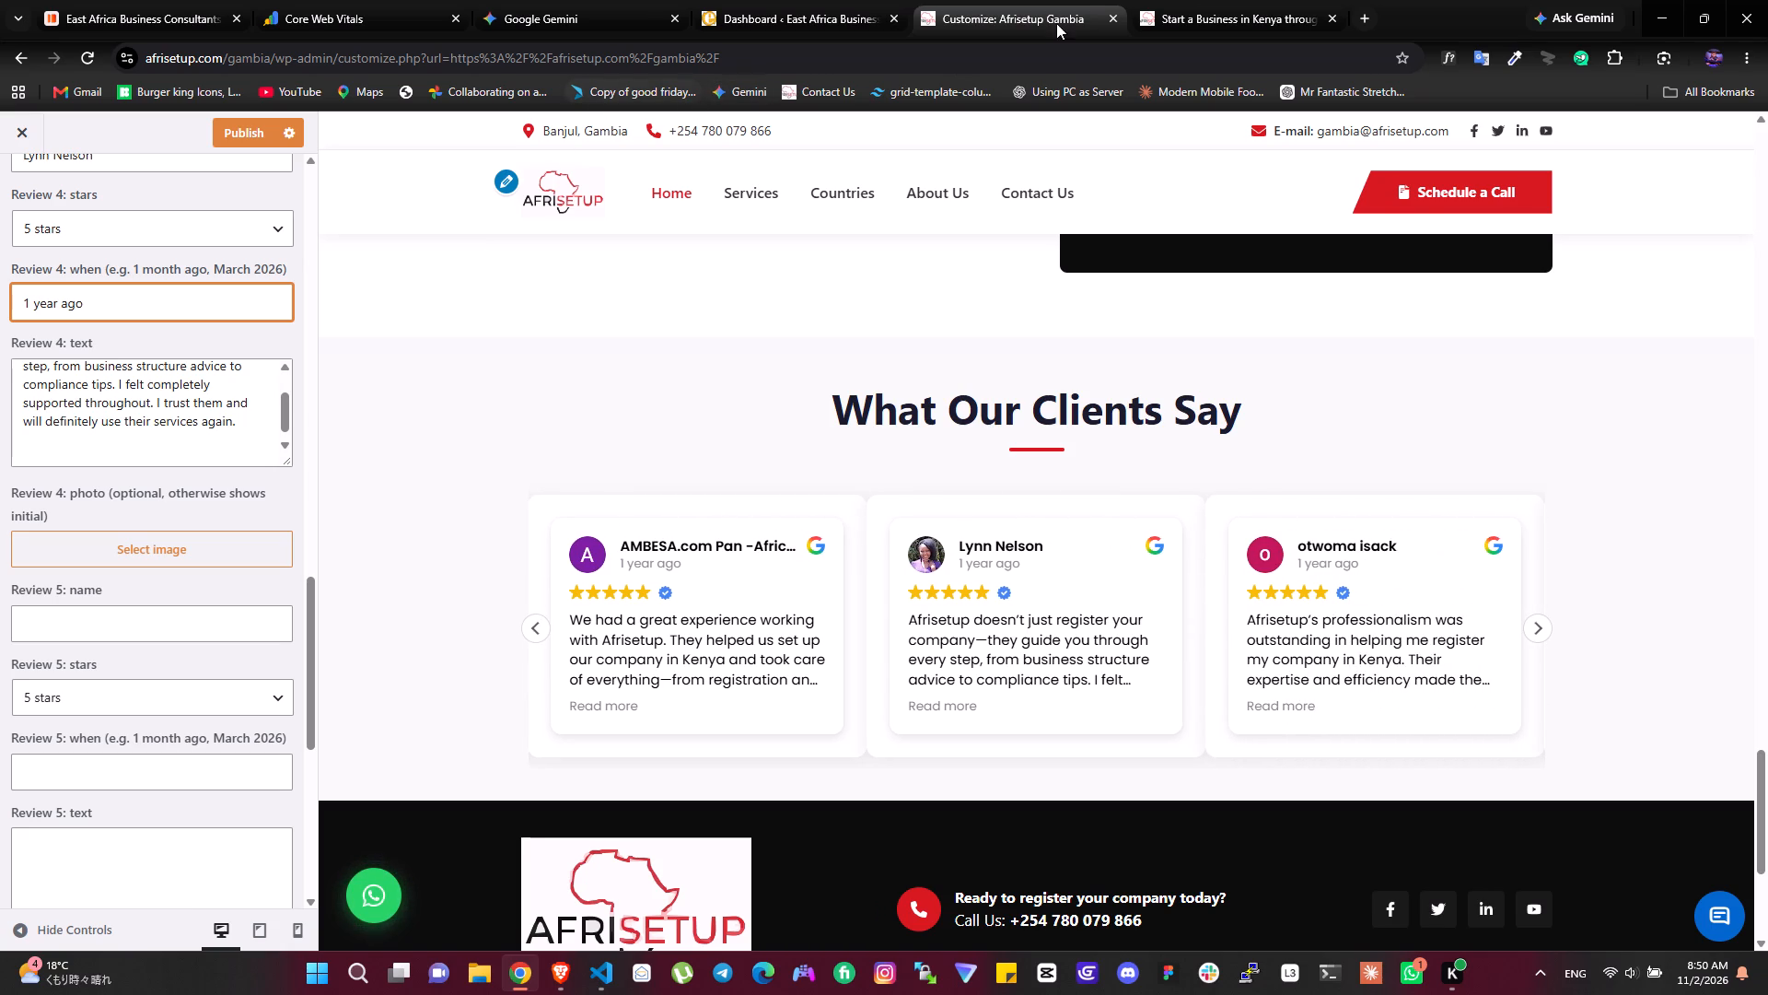
pyautogui.click(1251, 0)
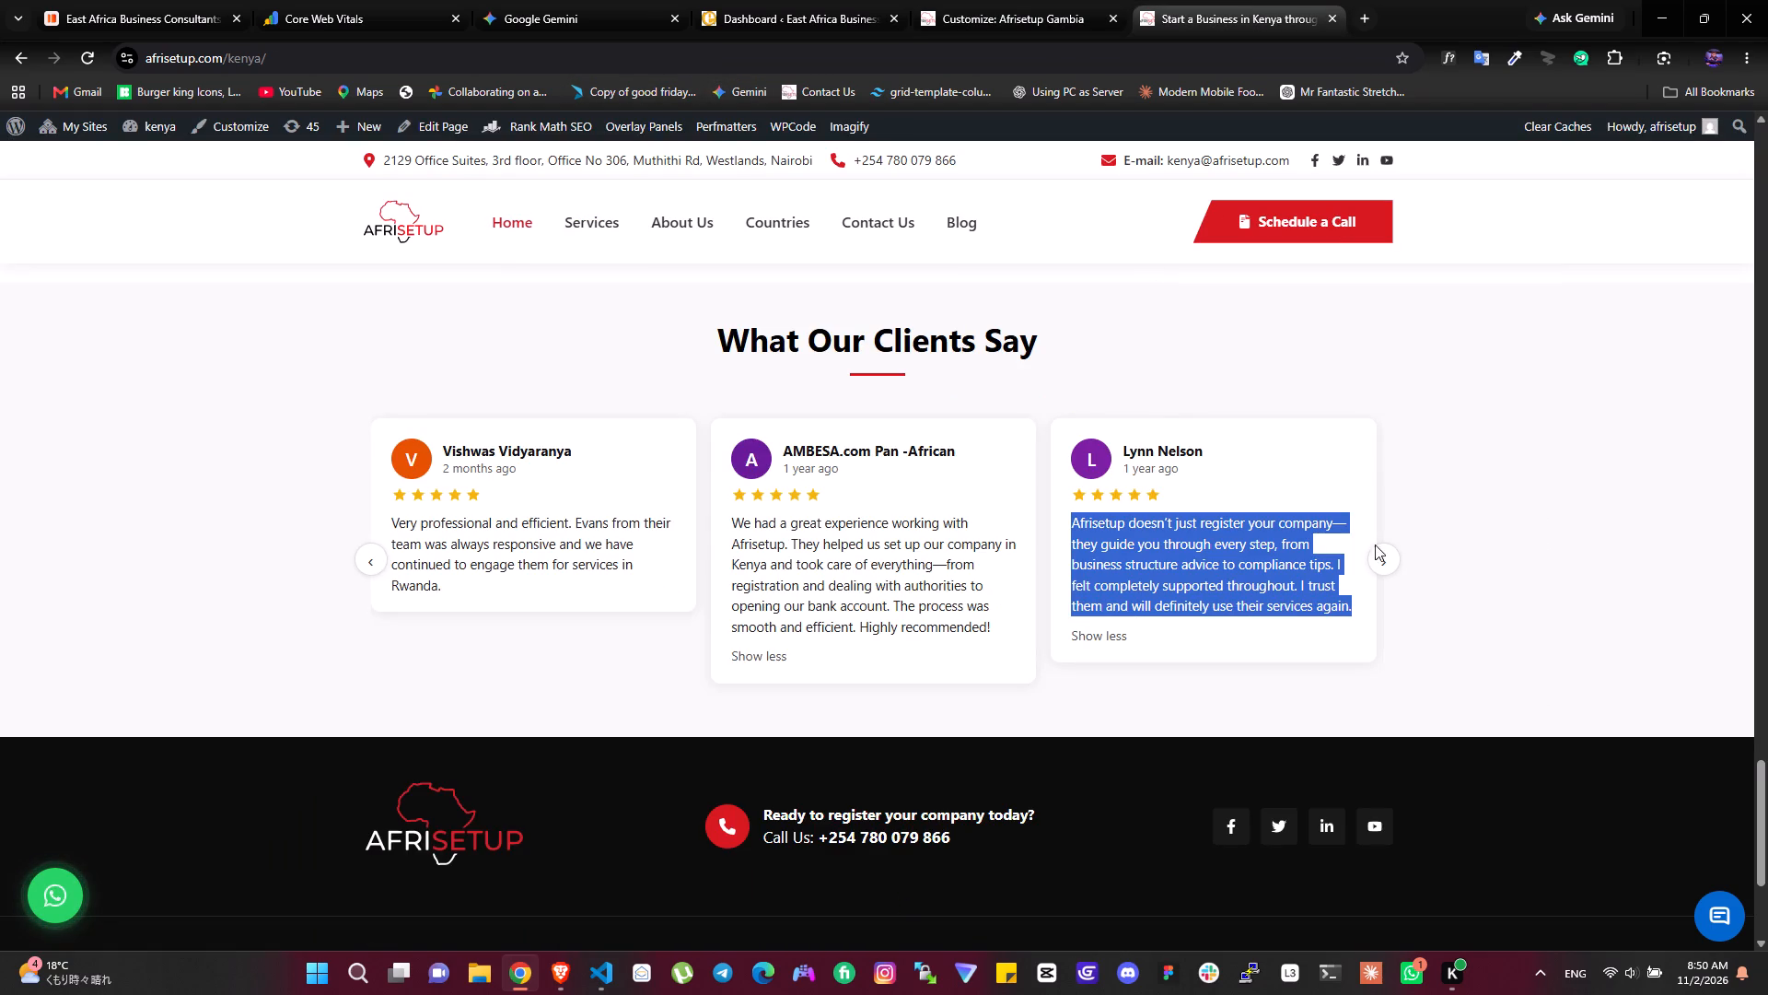
pyautogui.click(1391, 552)
pyautogui.doubleClick(1391, 552)
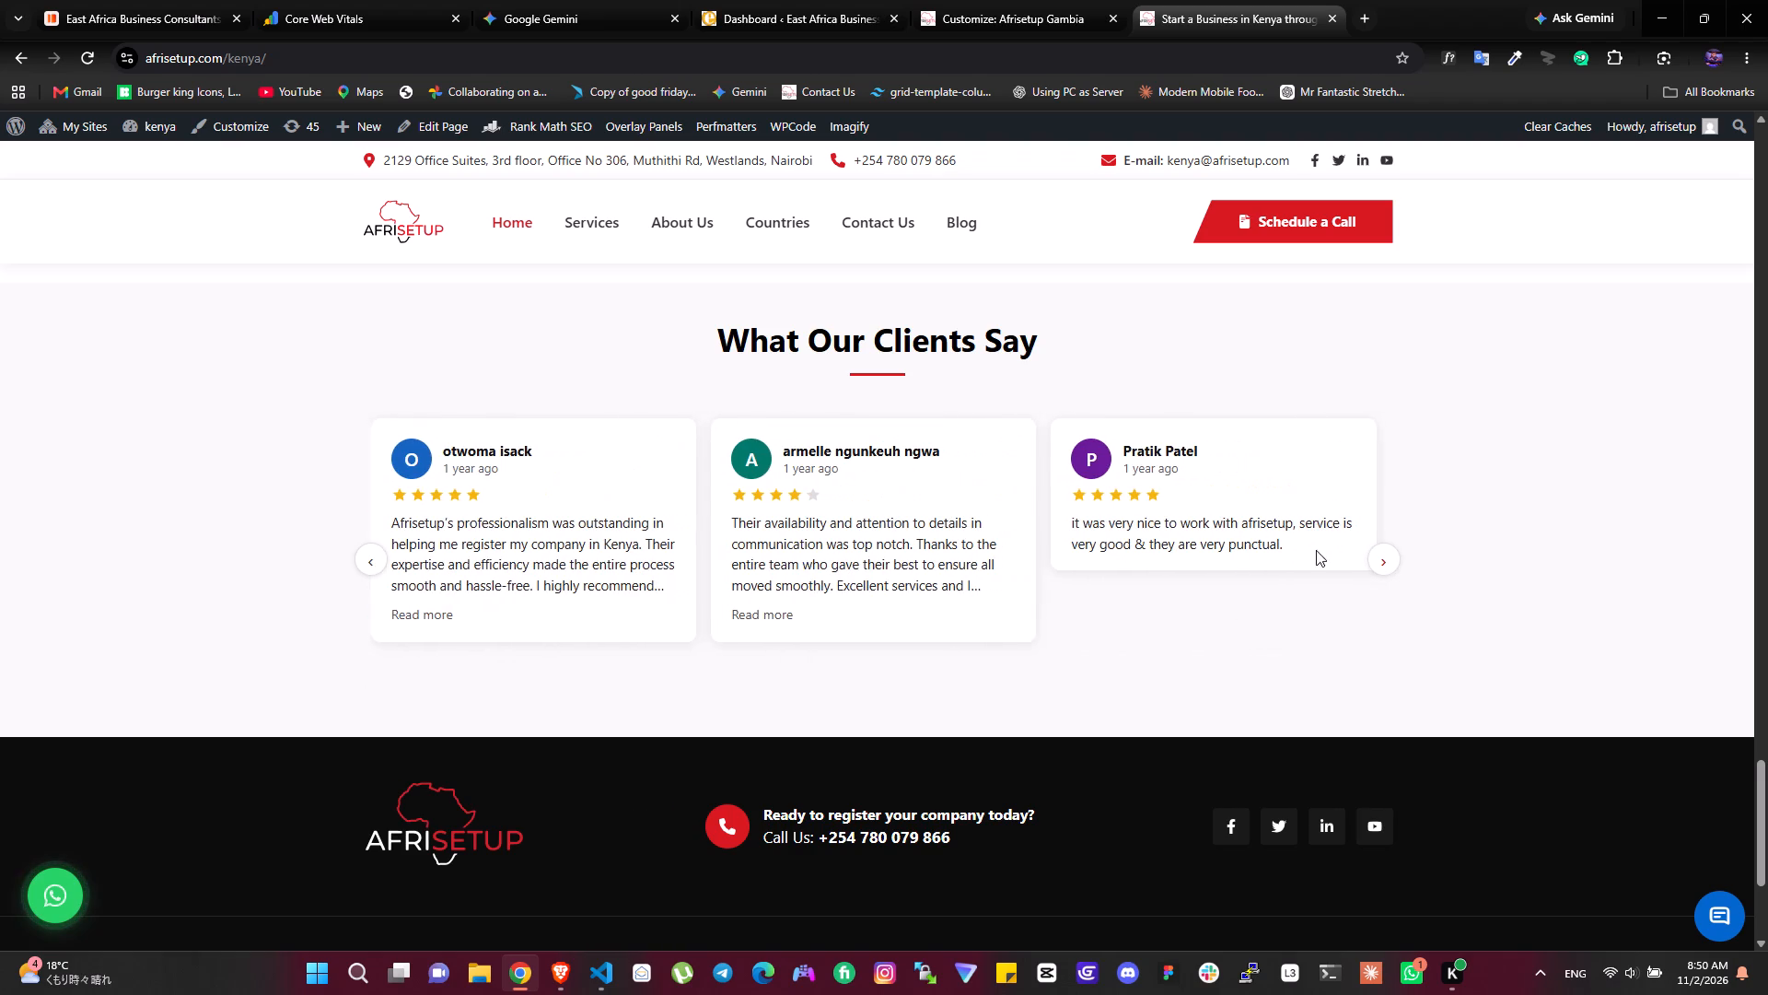
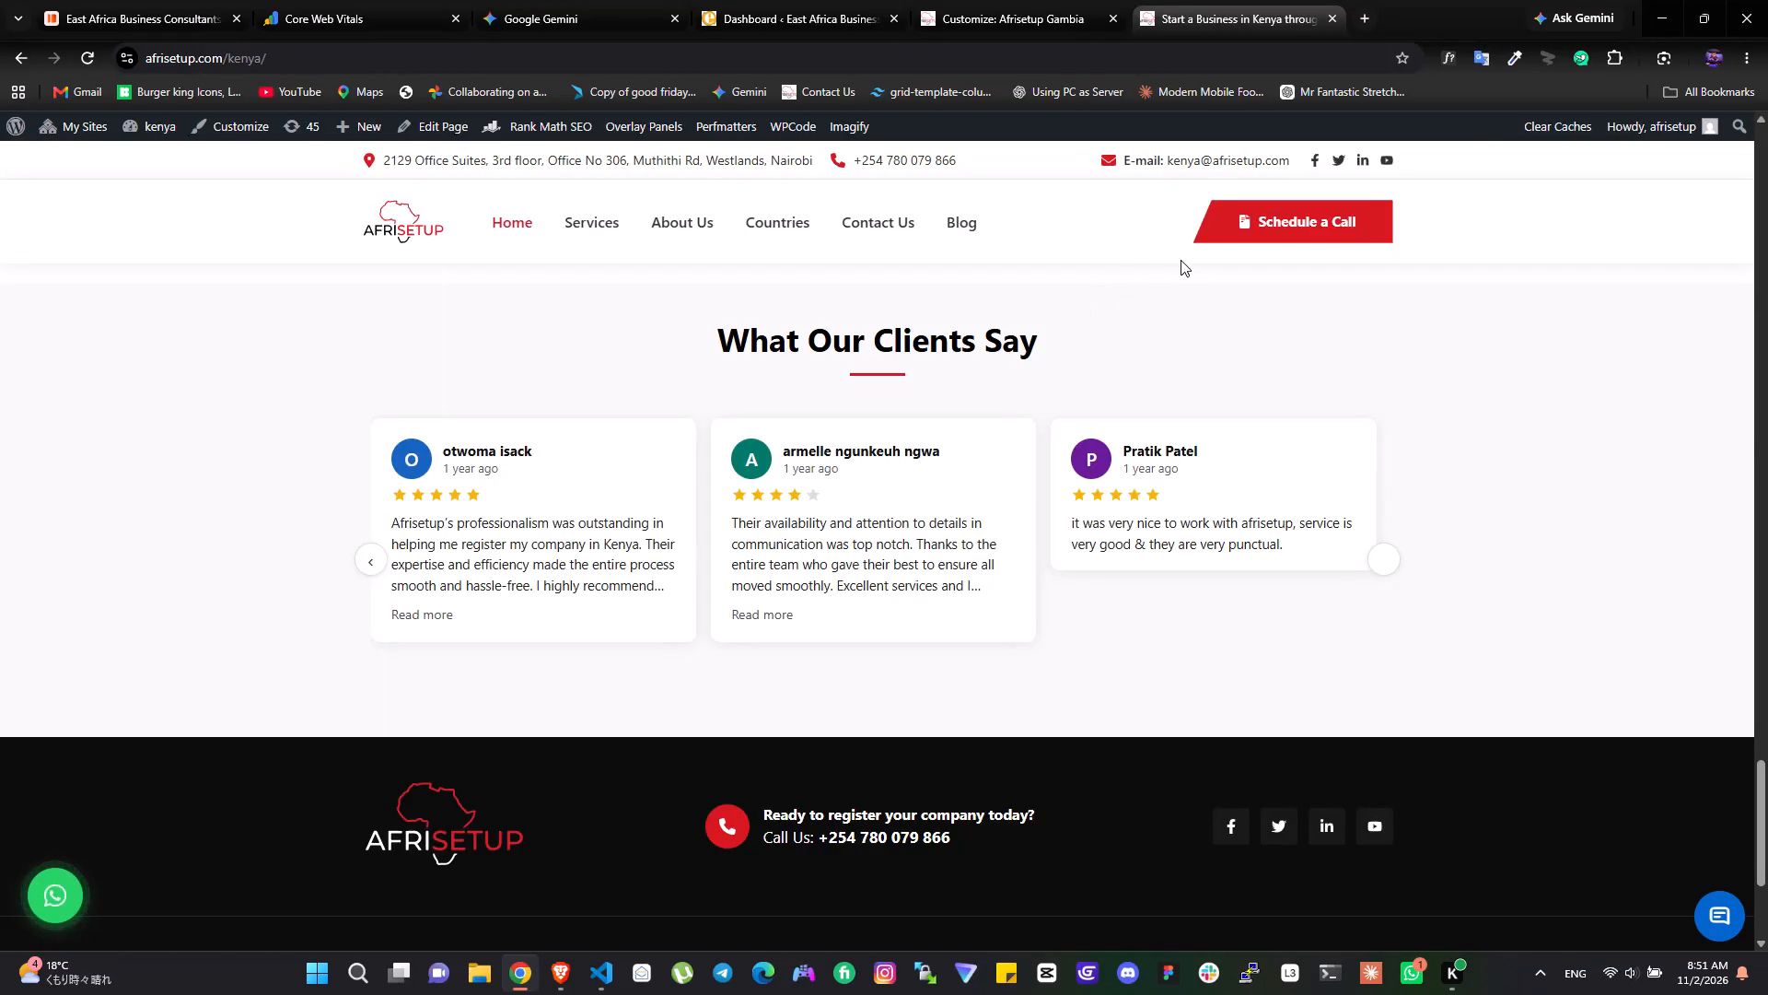
# Copy the reviewer's name from the Kenya homepage's fifth client review into the Gambia customizer's Review 5 name.
pyautogui.click(963, 0)
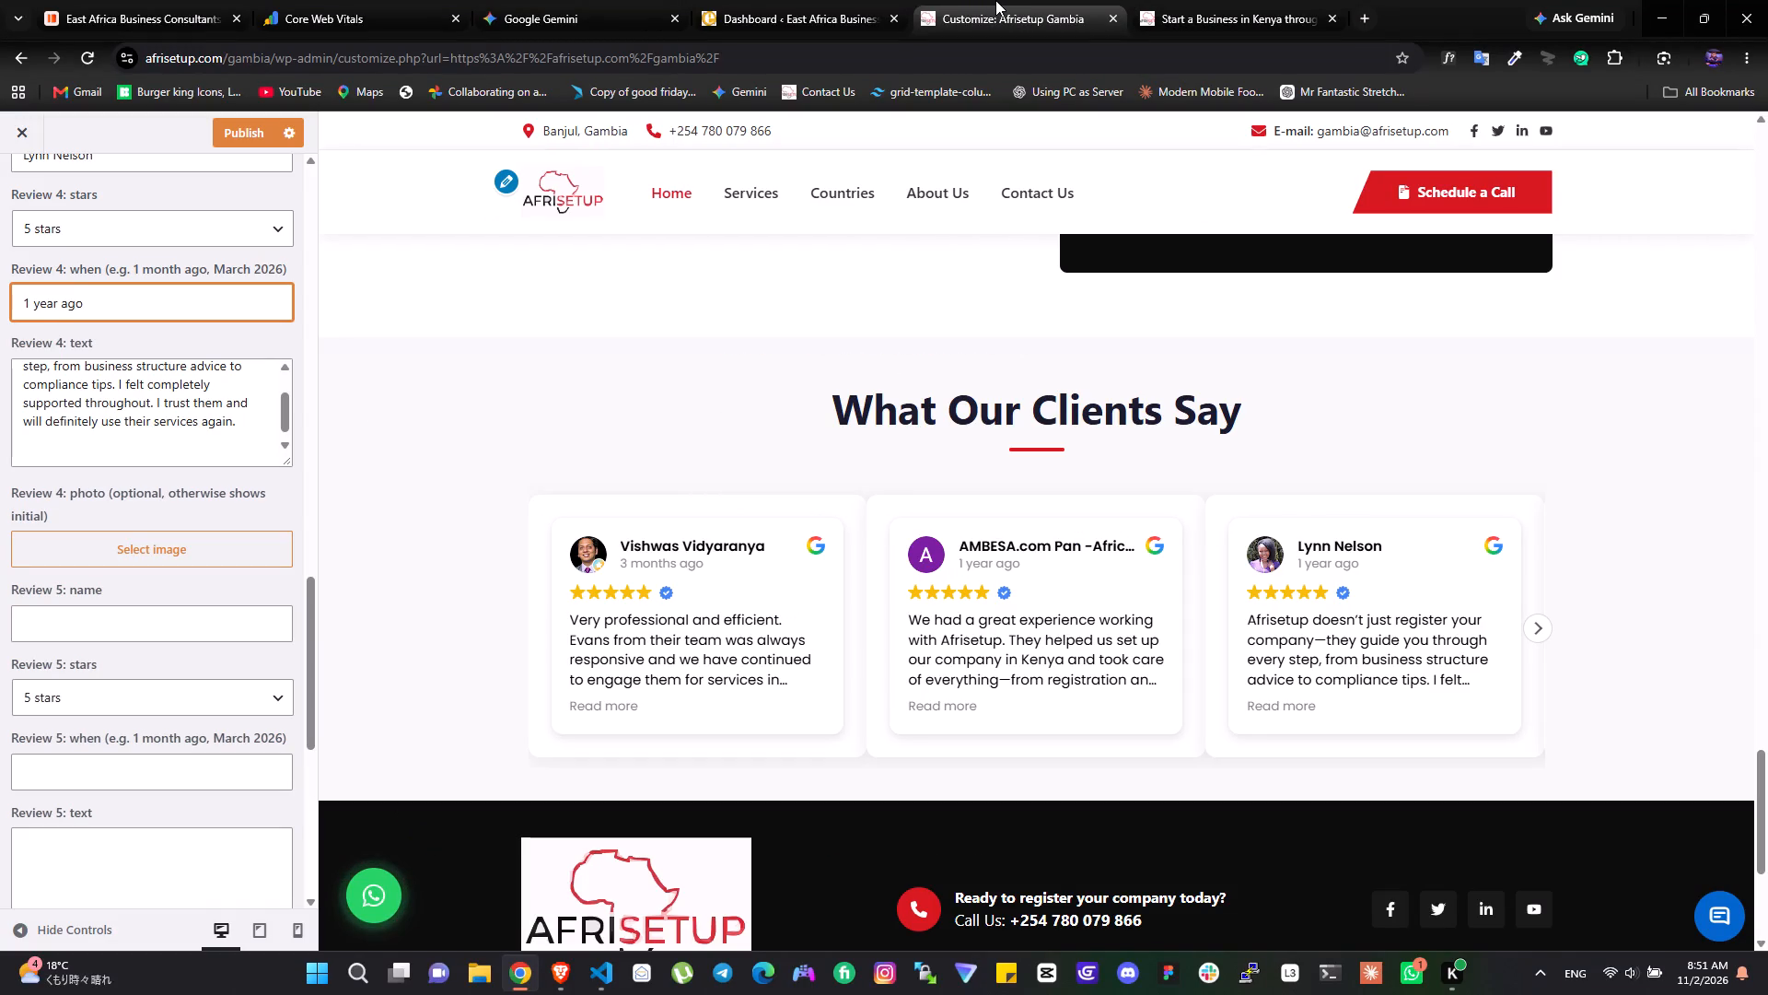
pyautogui.click(1244, 0)
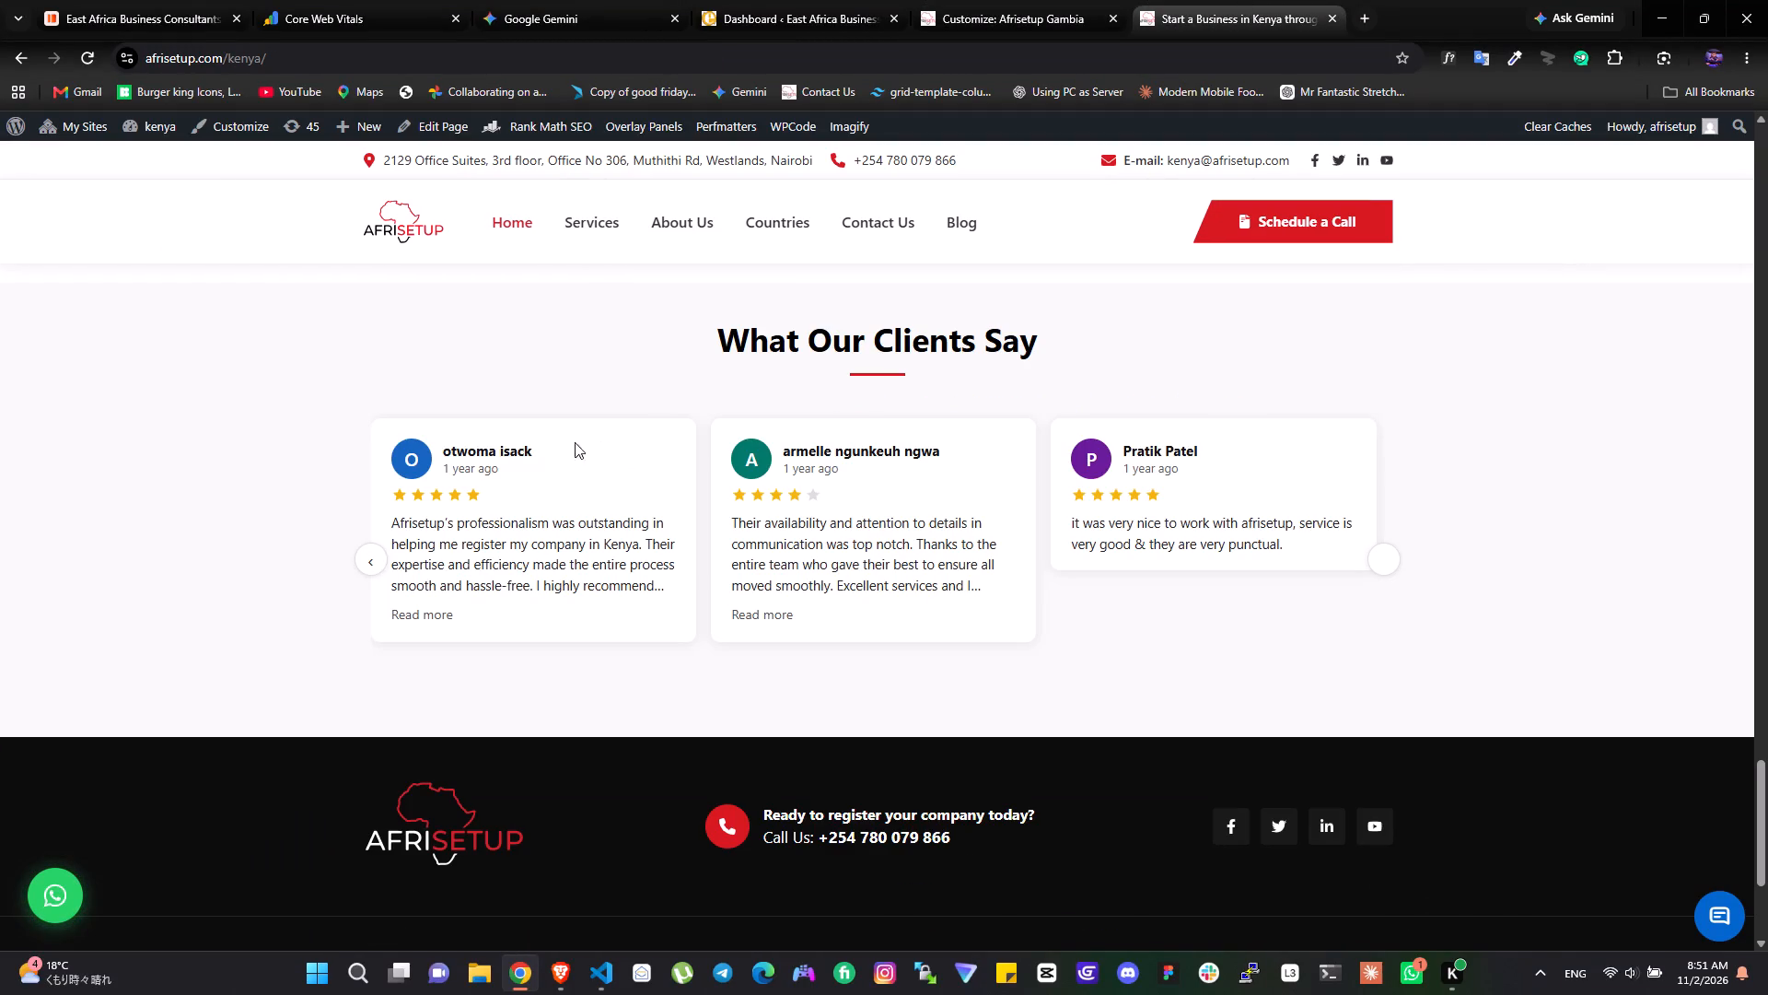
pyautogui.tripleClick(526, 450)
pyautogui.hotkey('ctrl', 'c')
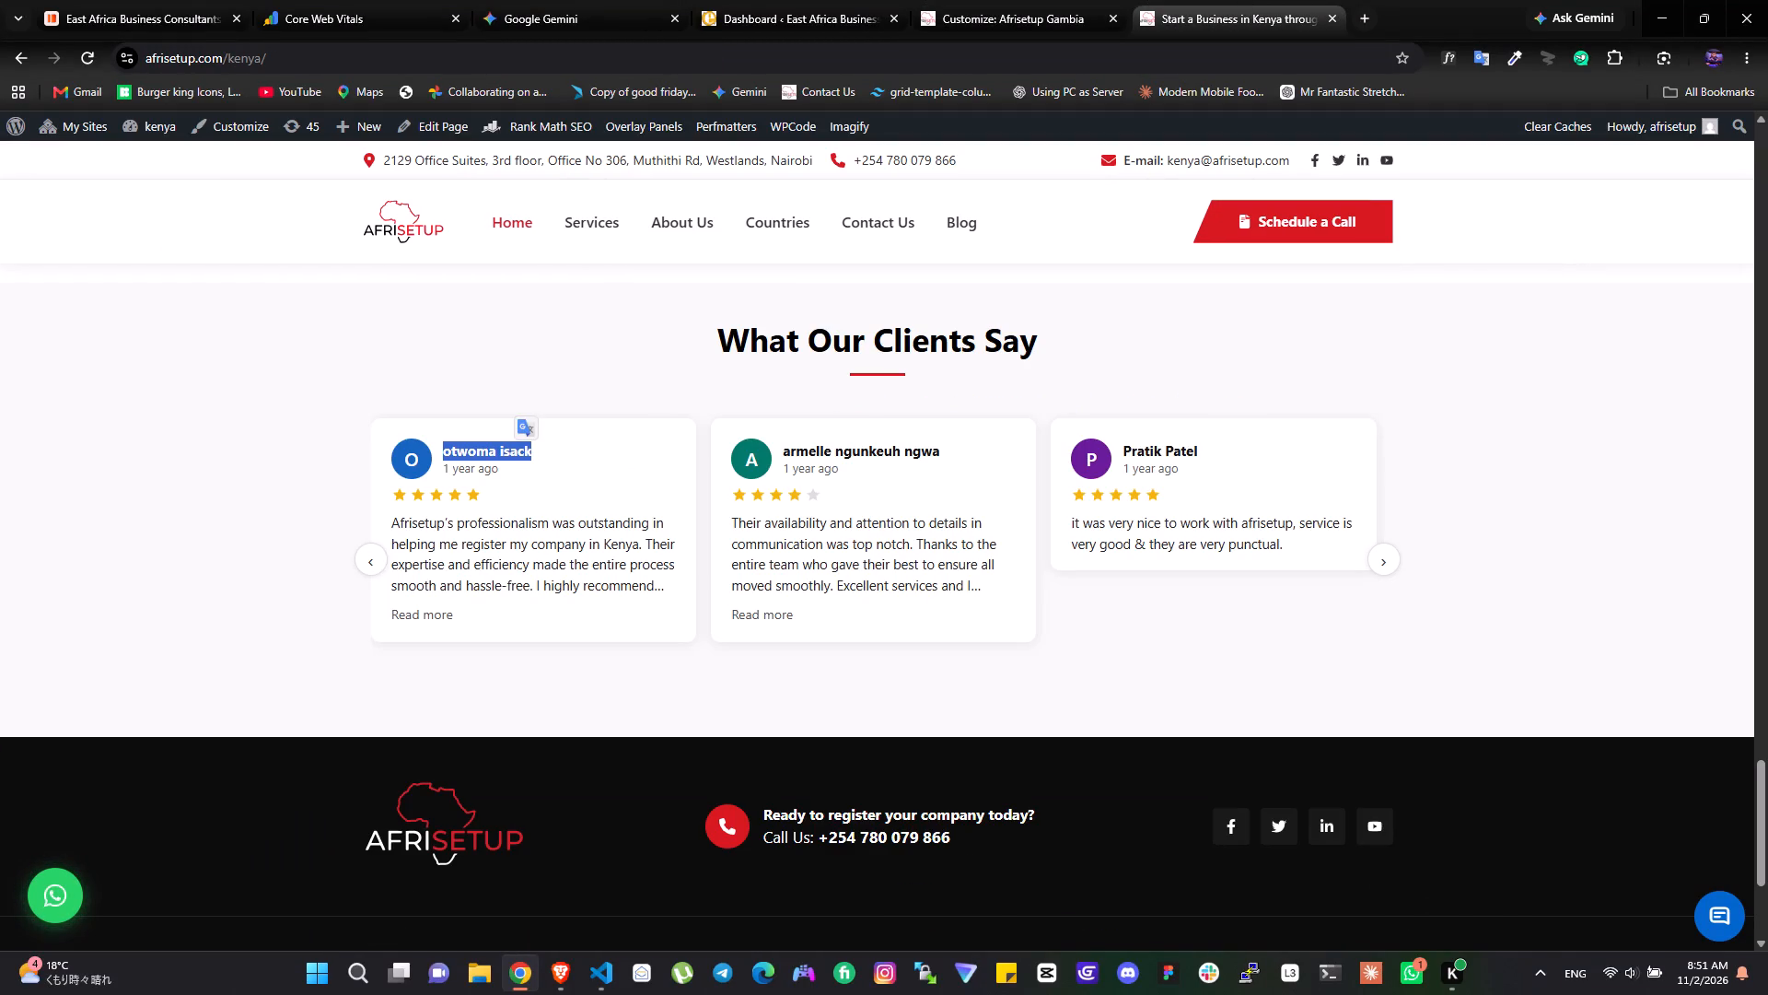
pyautogui.hotkey('ctrl', 'c')
pyautogui.keyDown('ctrl'); pyautogui.click(526, 450); pyautogui.keyUp('ctrl')
pyautogui.hotkey('ctrl', 'c')
pyautogui.click(884, 0)
pyautogui.click(988, 0)
pyautogui.click(988, 0)
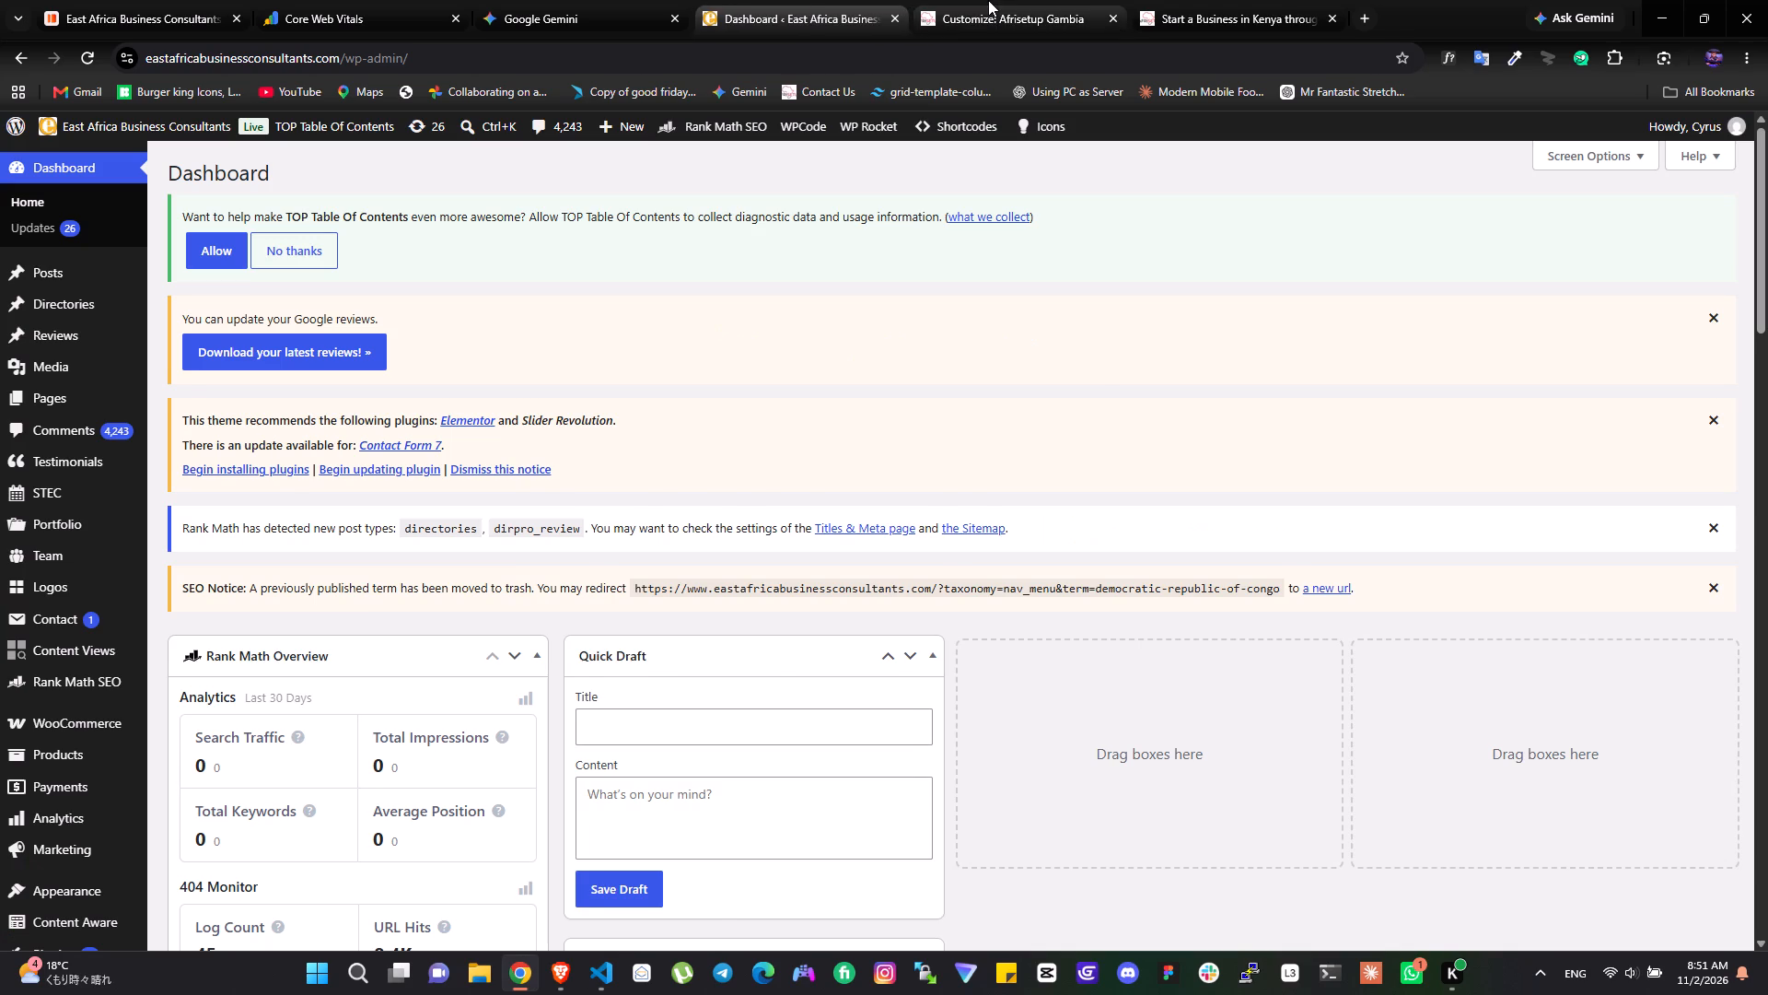
pyautogui.scroll(-1, 86, 568)
pyautogui.click(87, 564)
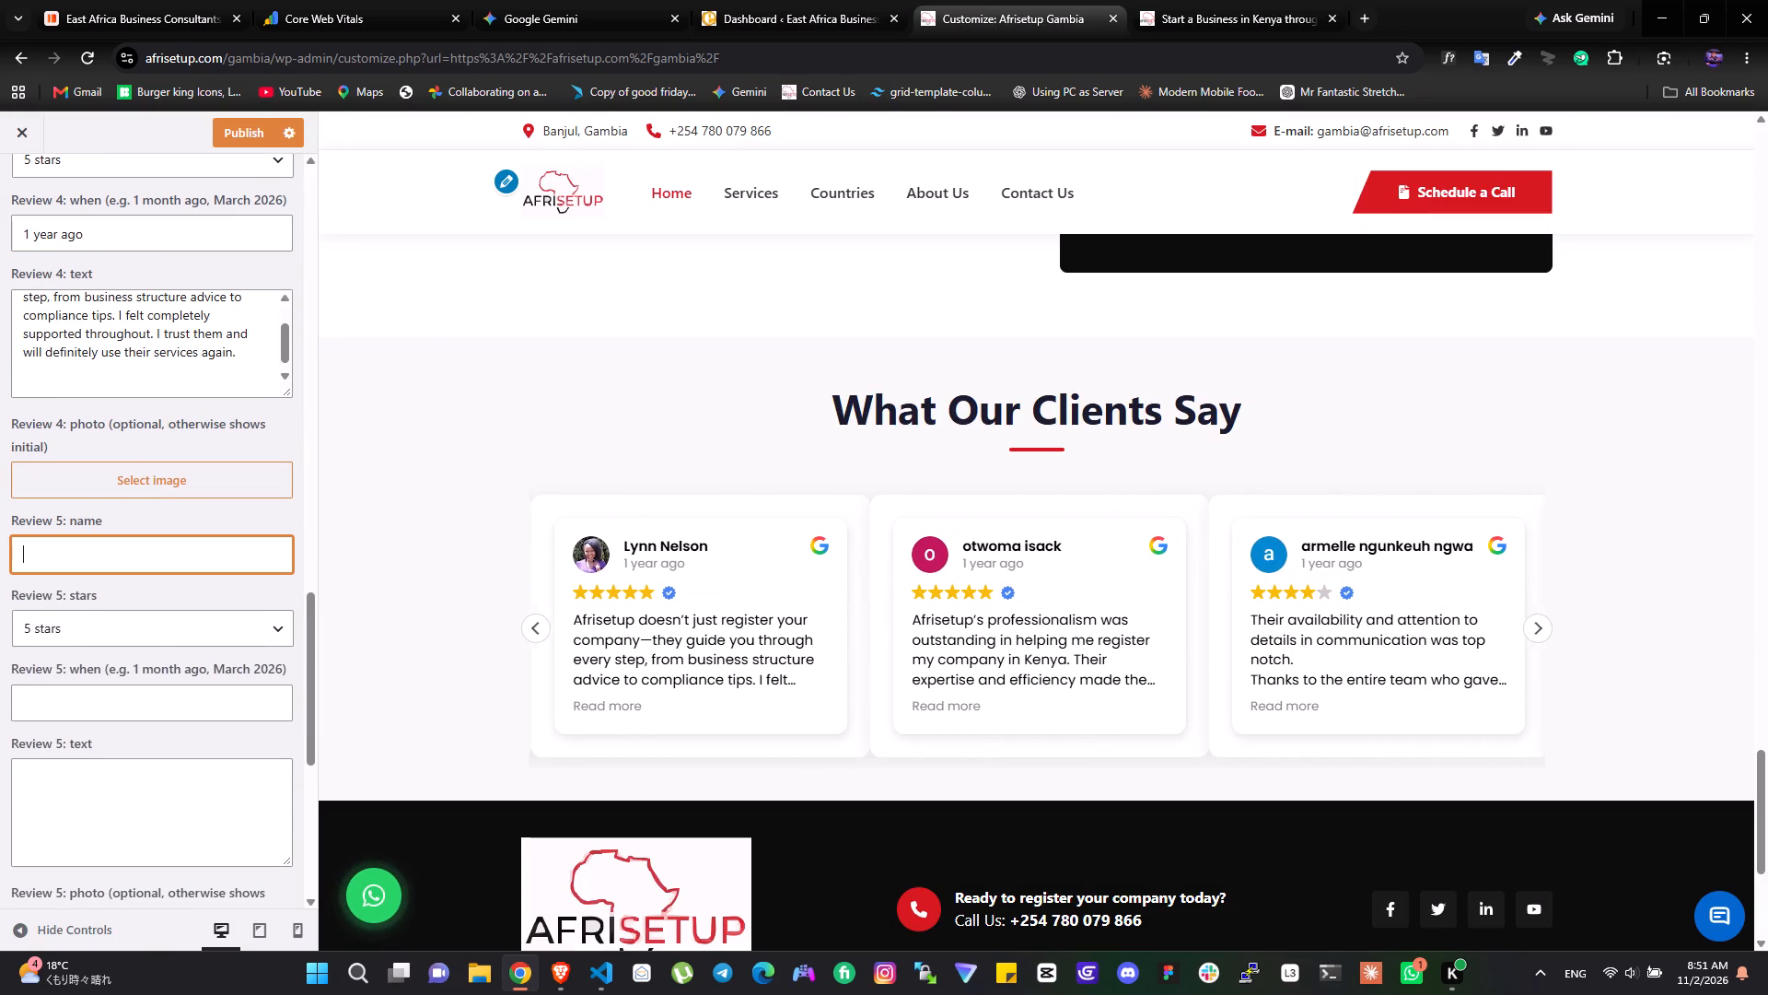
pyautogui.hotkey('ctrl', 'v')
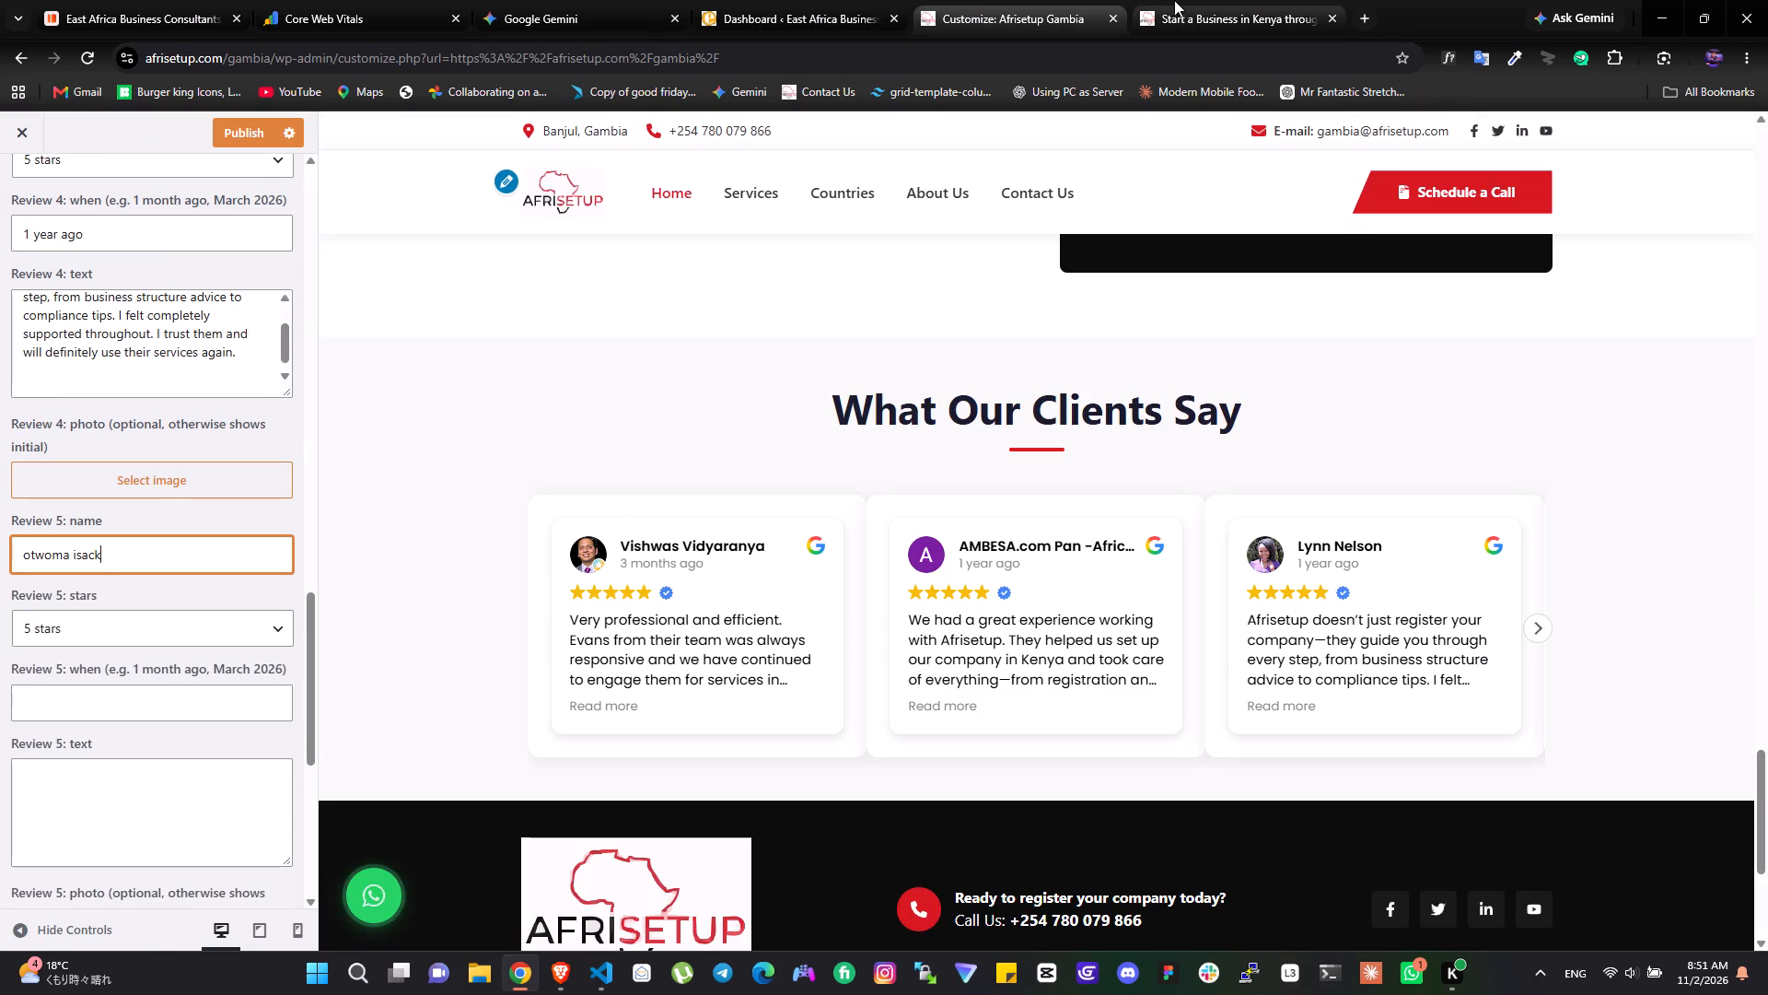
# Set when Review 5 was written to "1 year ago", matching the Kenya review.
pyautogui.click(1181, 0)
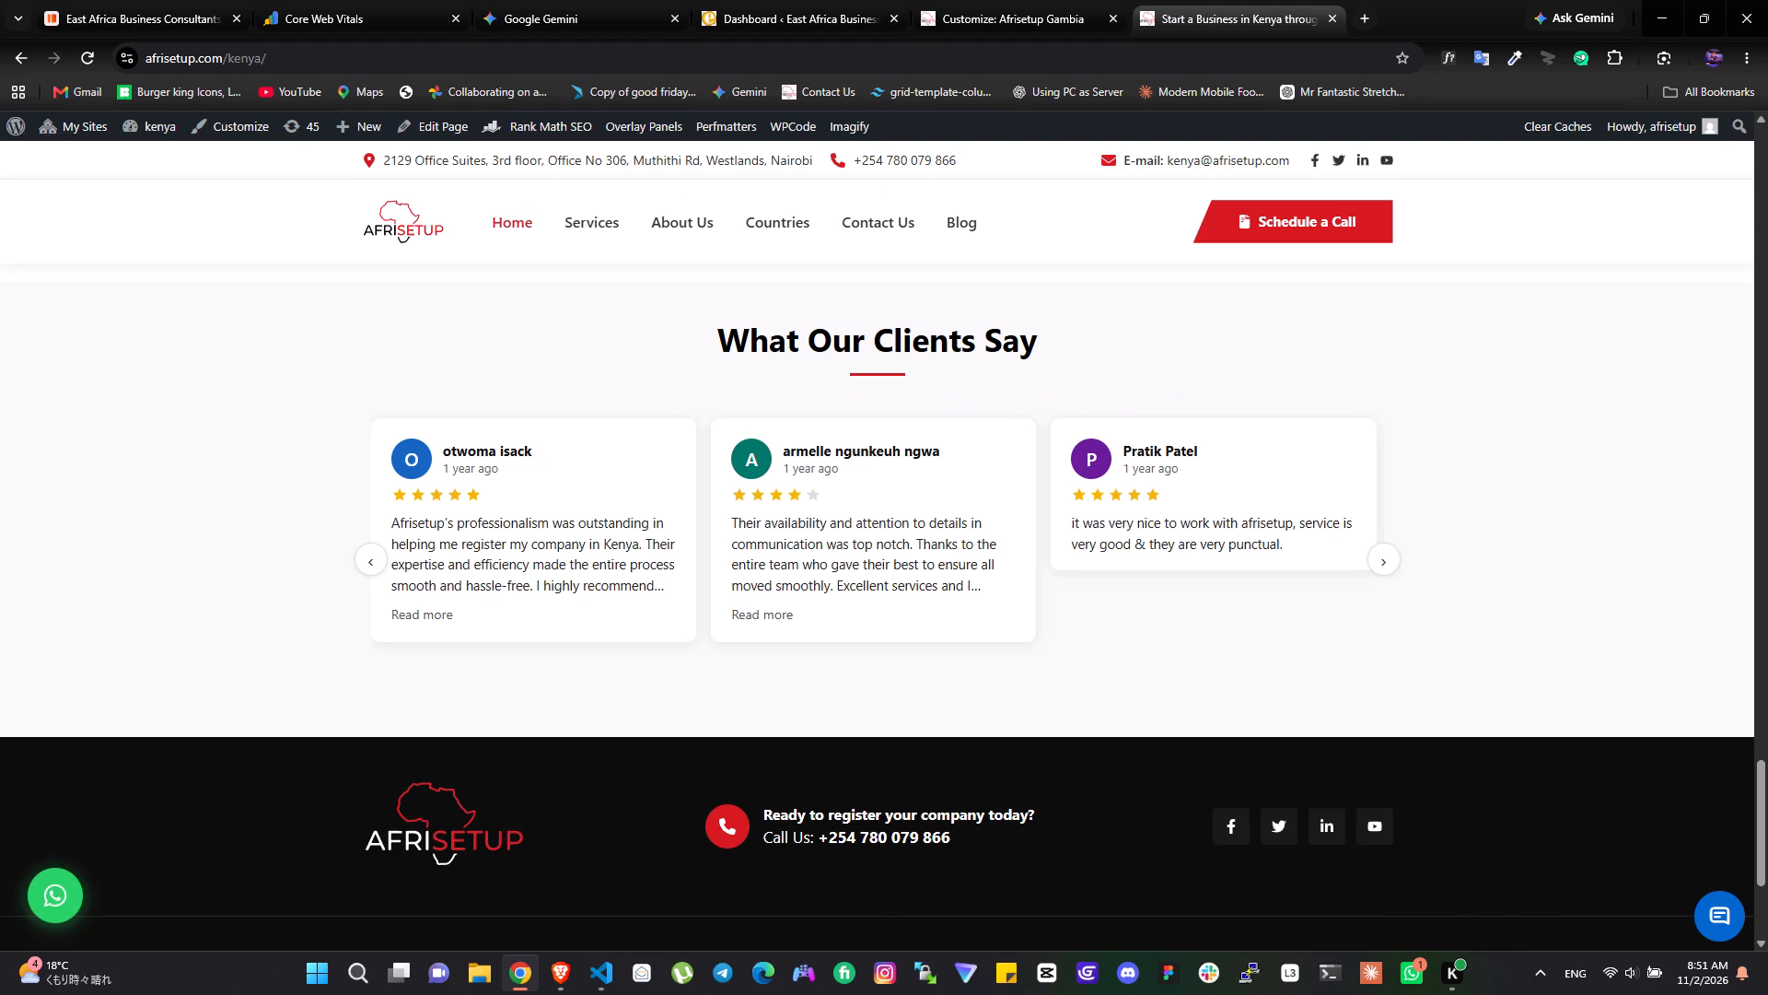
pyautogui.click(972, 0)
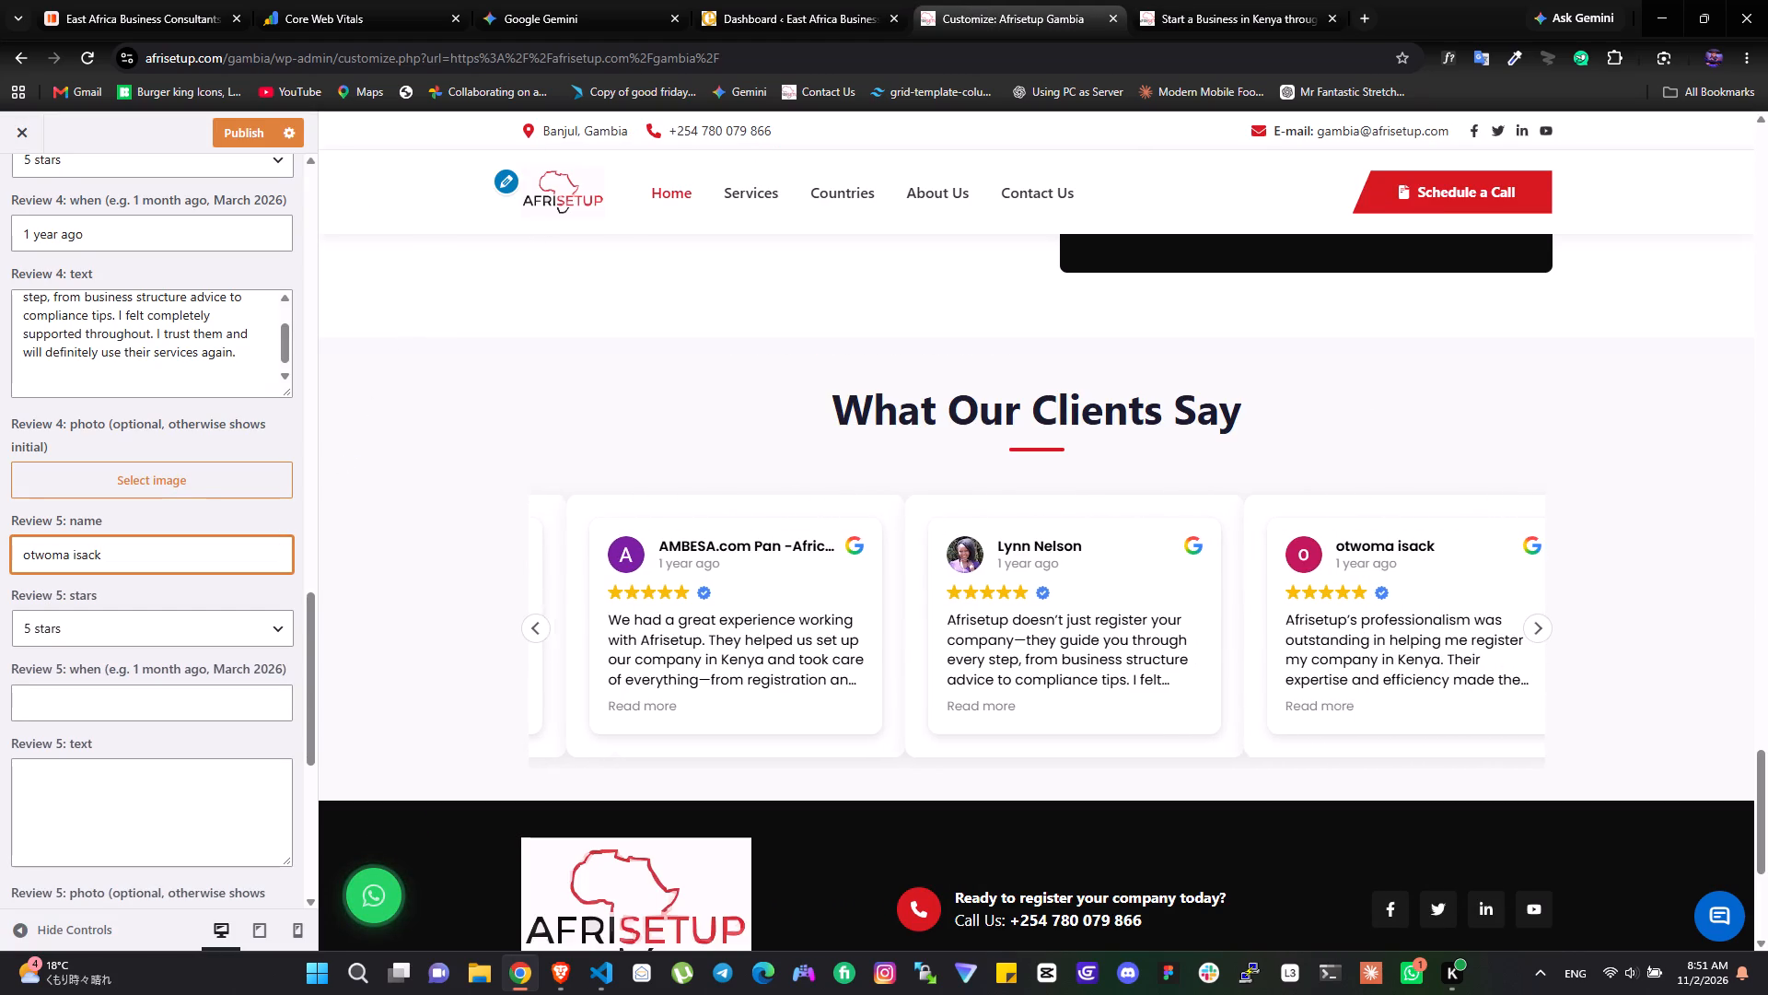
pyautogui.click(145, 701)
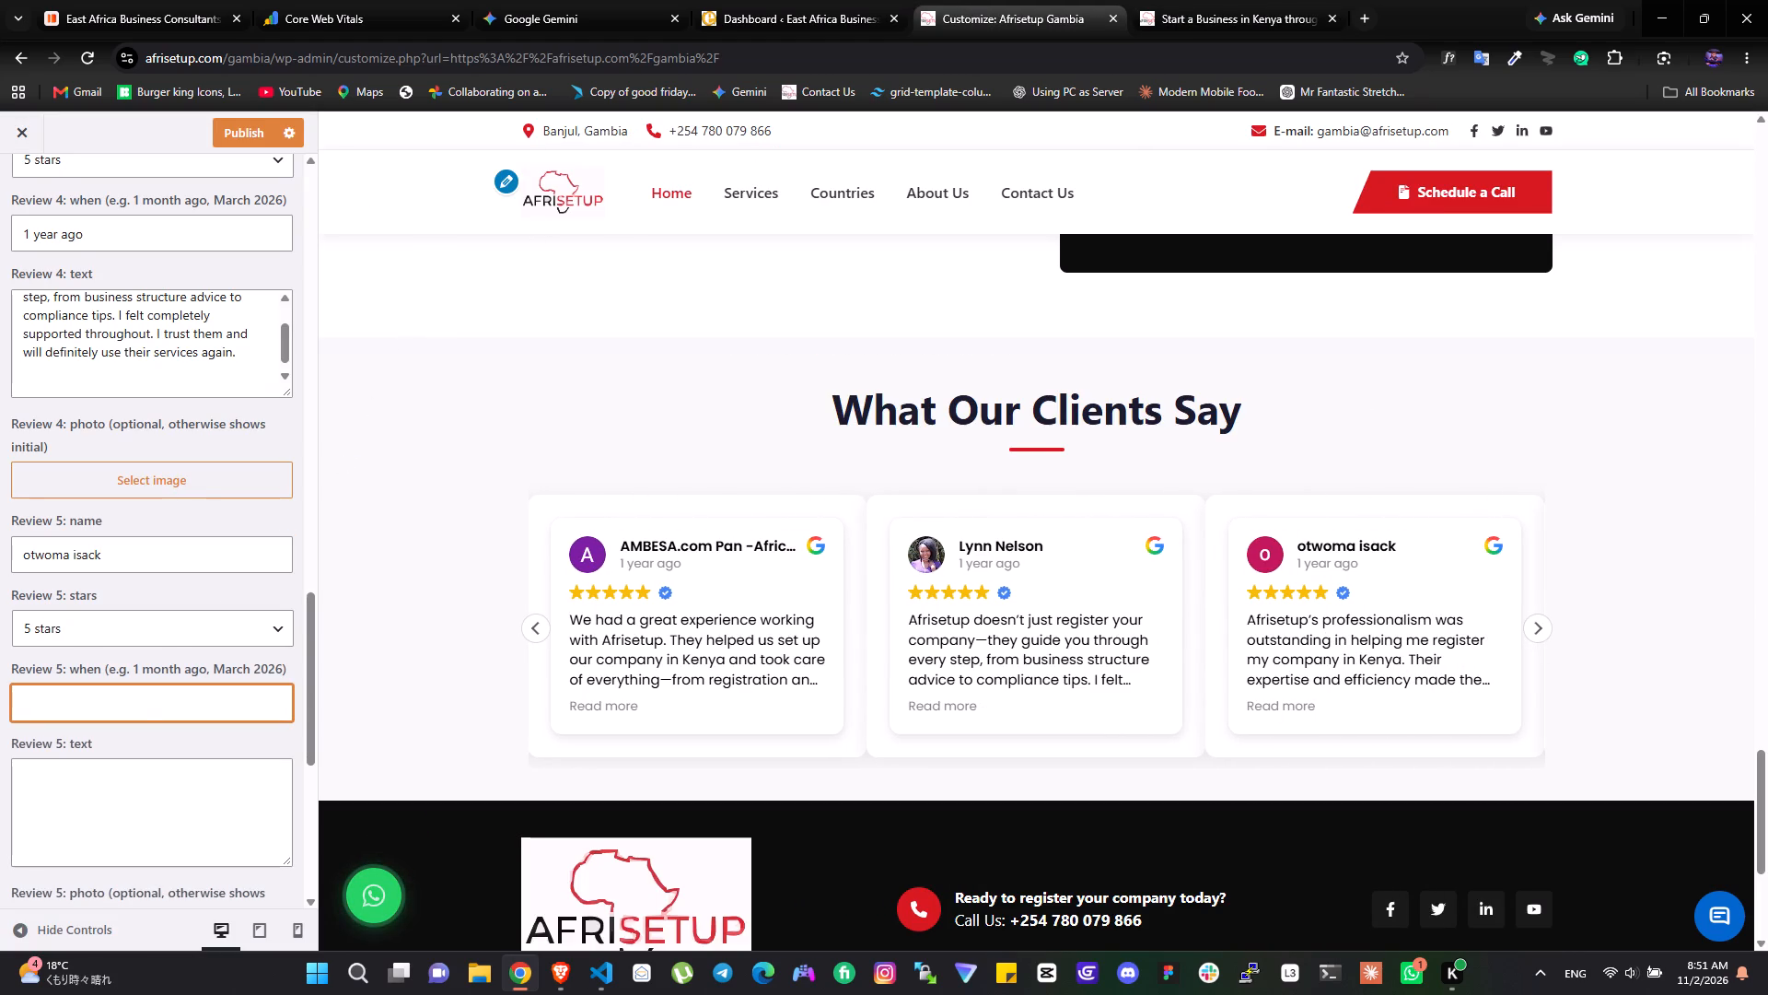
pyautogui.press('super+v')
pyautogui.click(106, 541)
pyautogui.hotkey('ctrl', 'v')
# Copy the full expanded text of Kenya's fifth client review, beginning "Afrisetup's professionalism was outstanding", into Gambia's Review 5 text.
pyautogui.click(1099, 0)
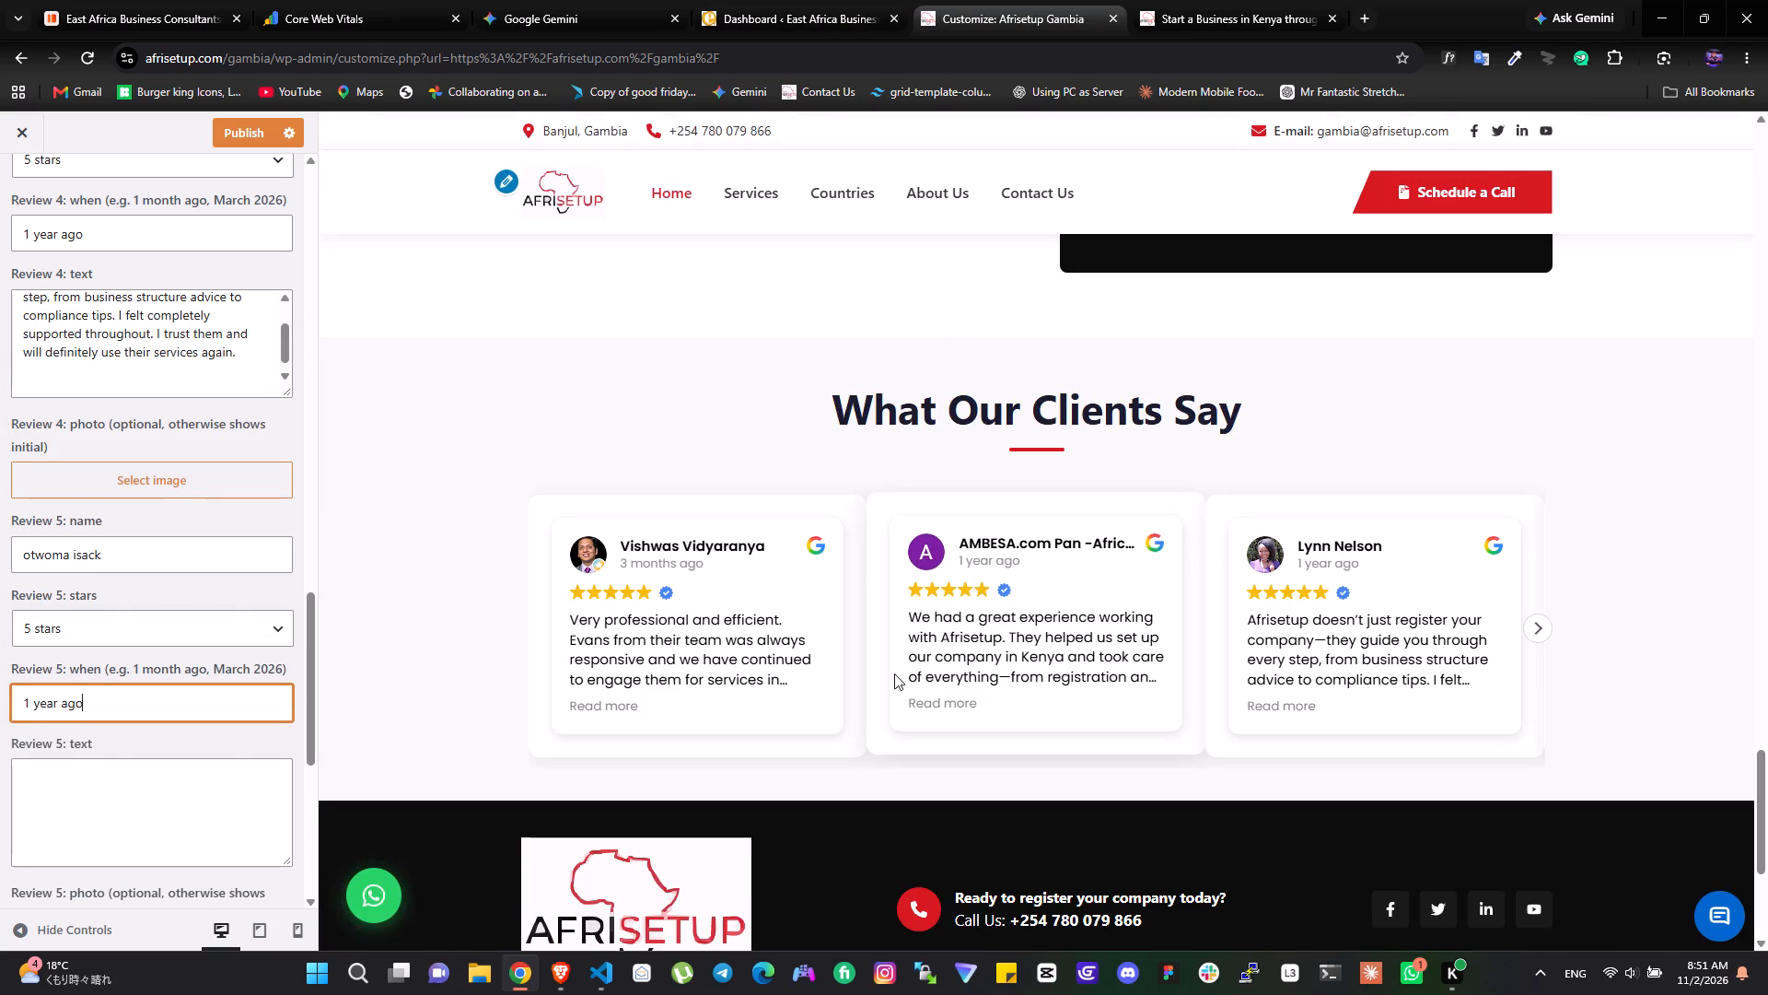
pyautogui.click(1163, 0)
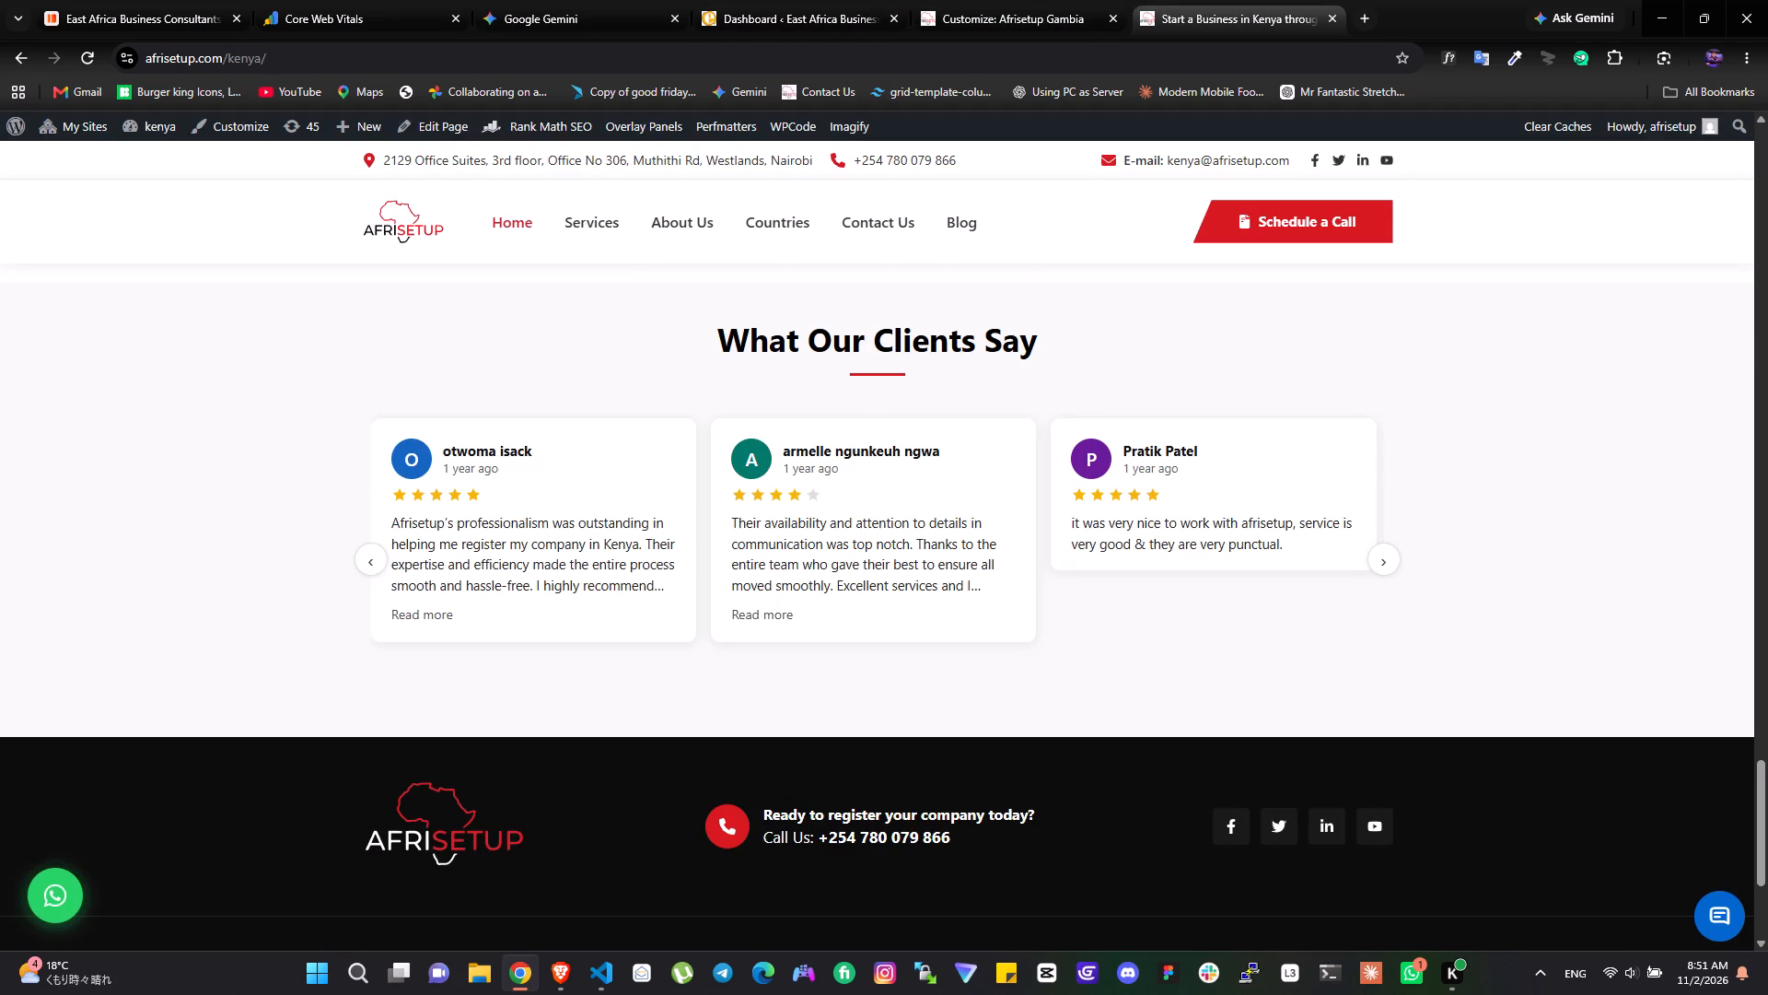
pyautogui.click(440, 620)
pyautogui.tripleClick(475, 568)
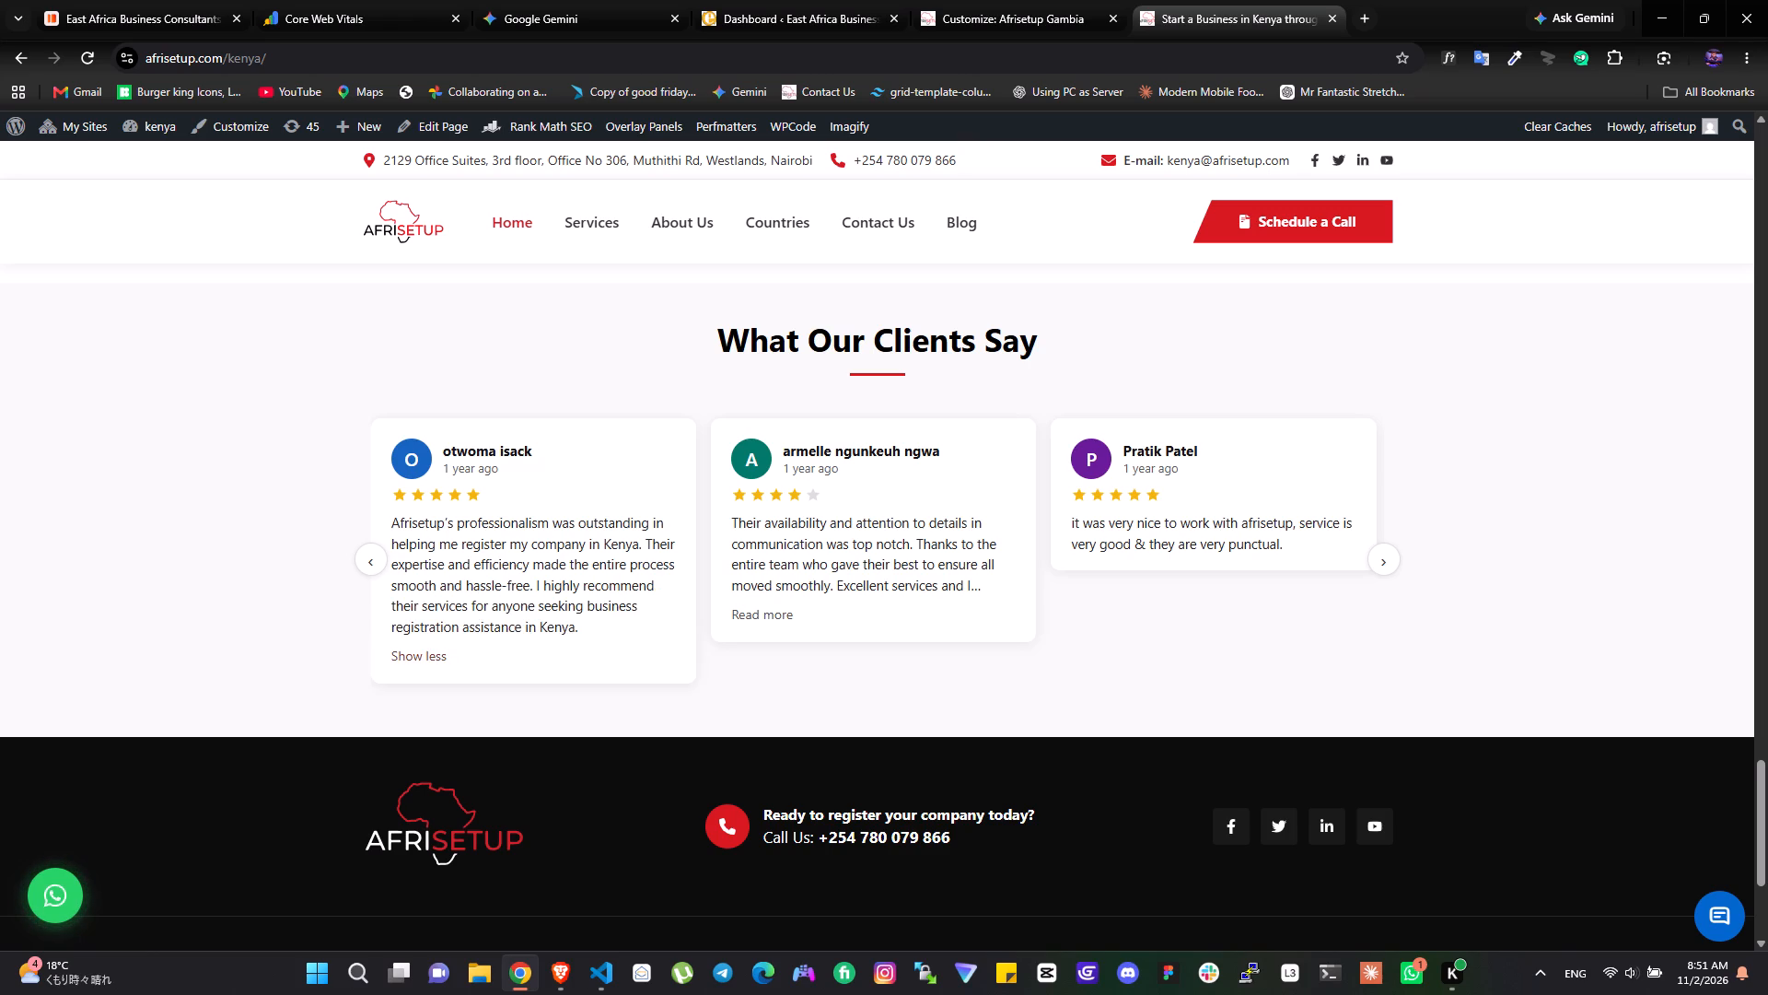
pyautogui.rightClick(475, 568)
pyautogui.click(534, 591)
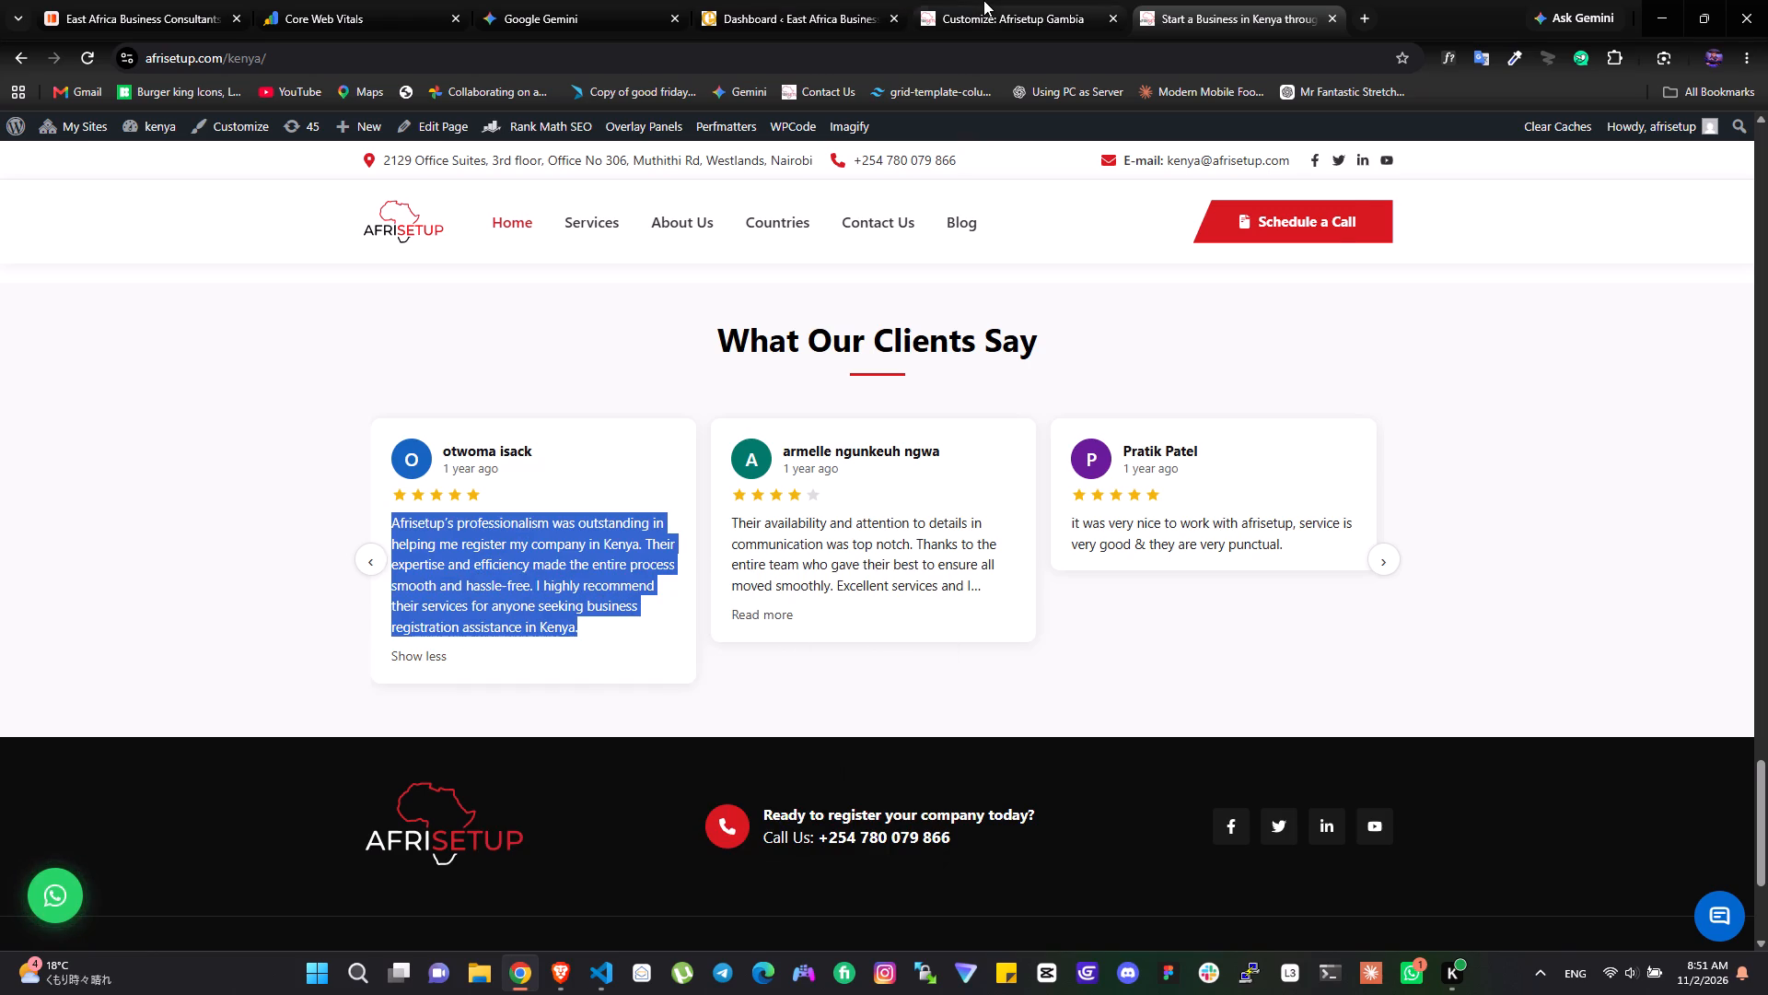
pyautogui.click(983, 0)
pyautogui.click(94, 775)
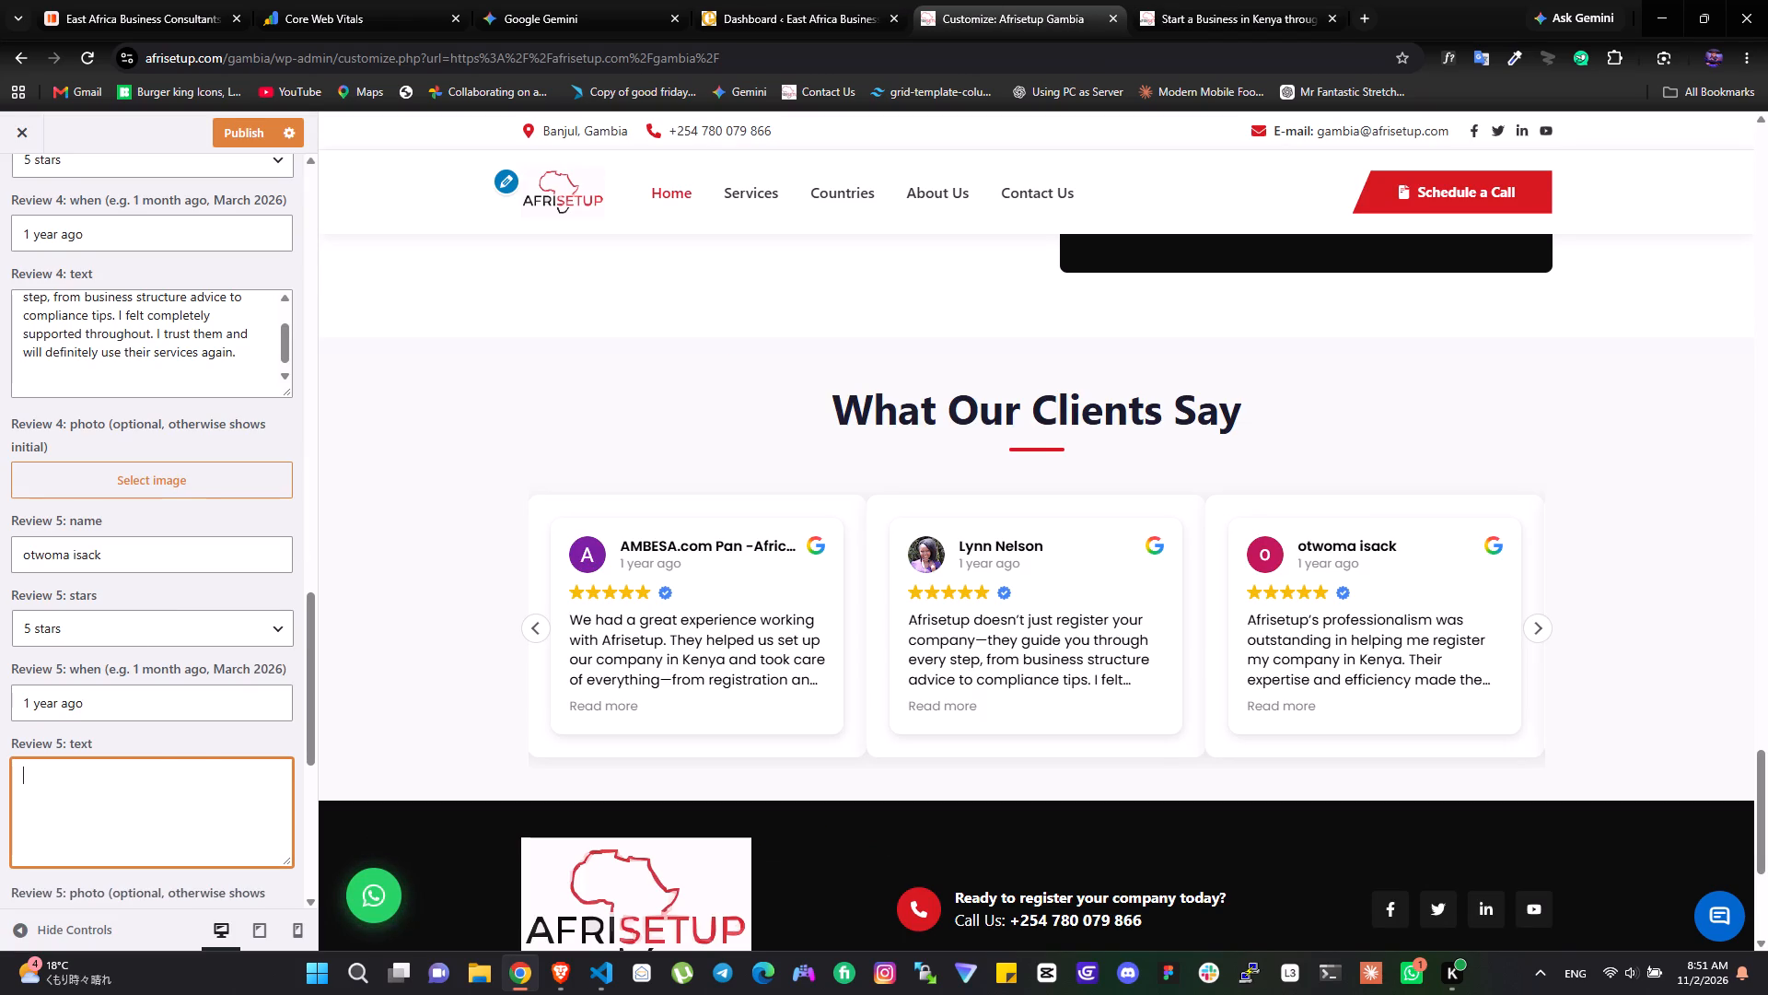
pyautogui.hotkey('ctrl', 'v')
# Copy the reviewer's name from the Kenya homepage's sixth client review, the four-star one, into Gambia's Review 6 name.
pyautogui.scroll(-4, 94, 775)
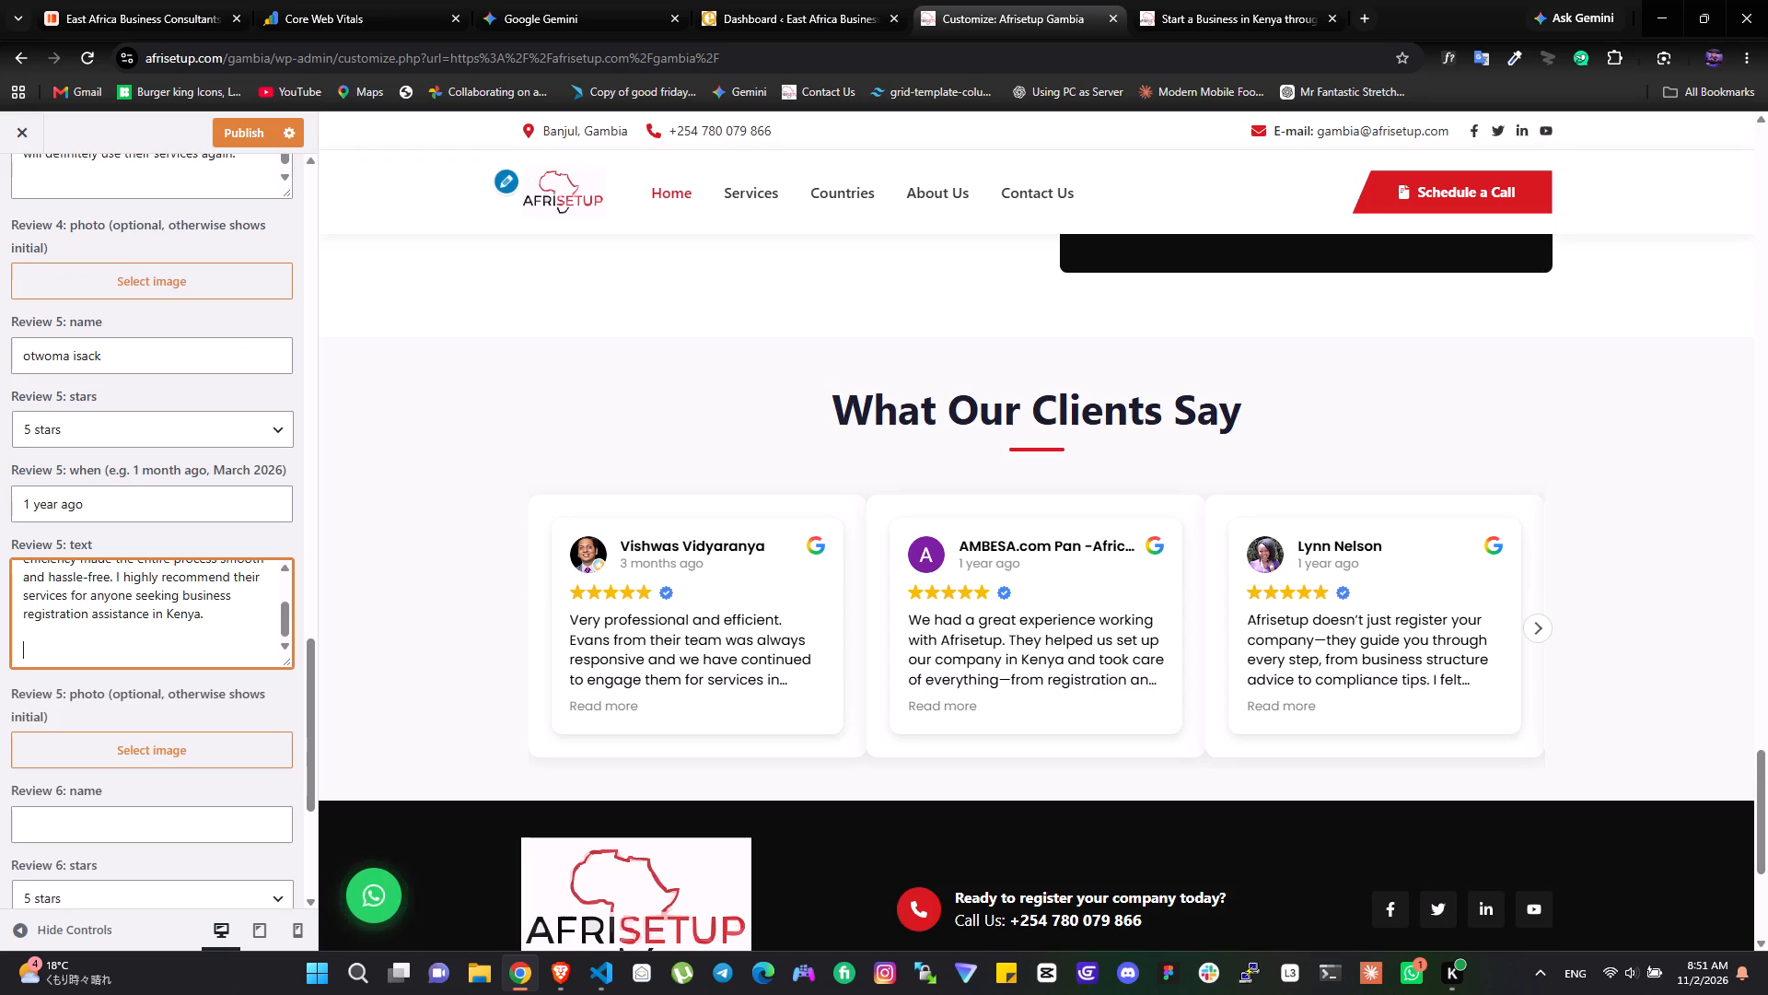
pyautogui.scroll(-3, 171, 612)
pyautogui.click(147, 461)
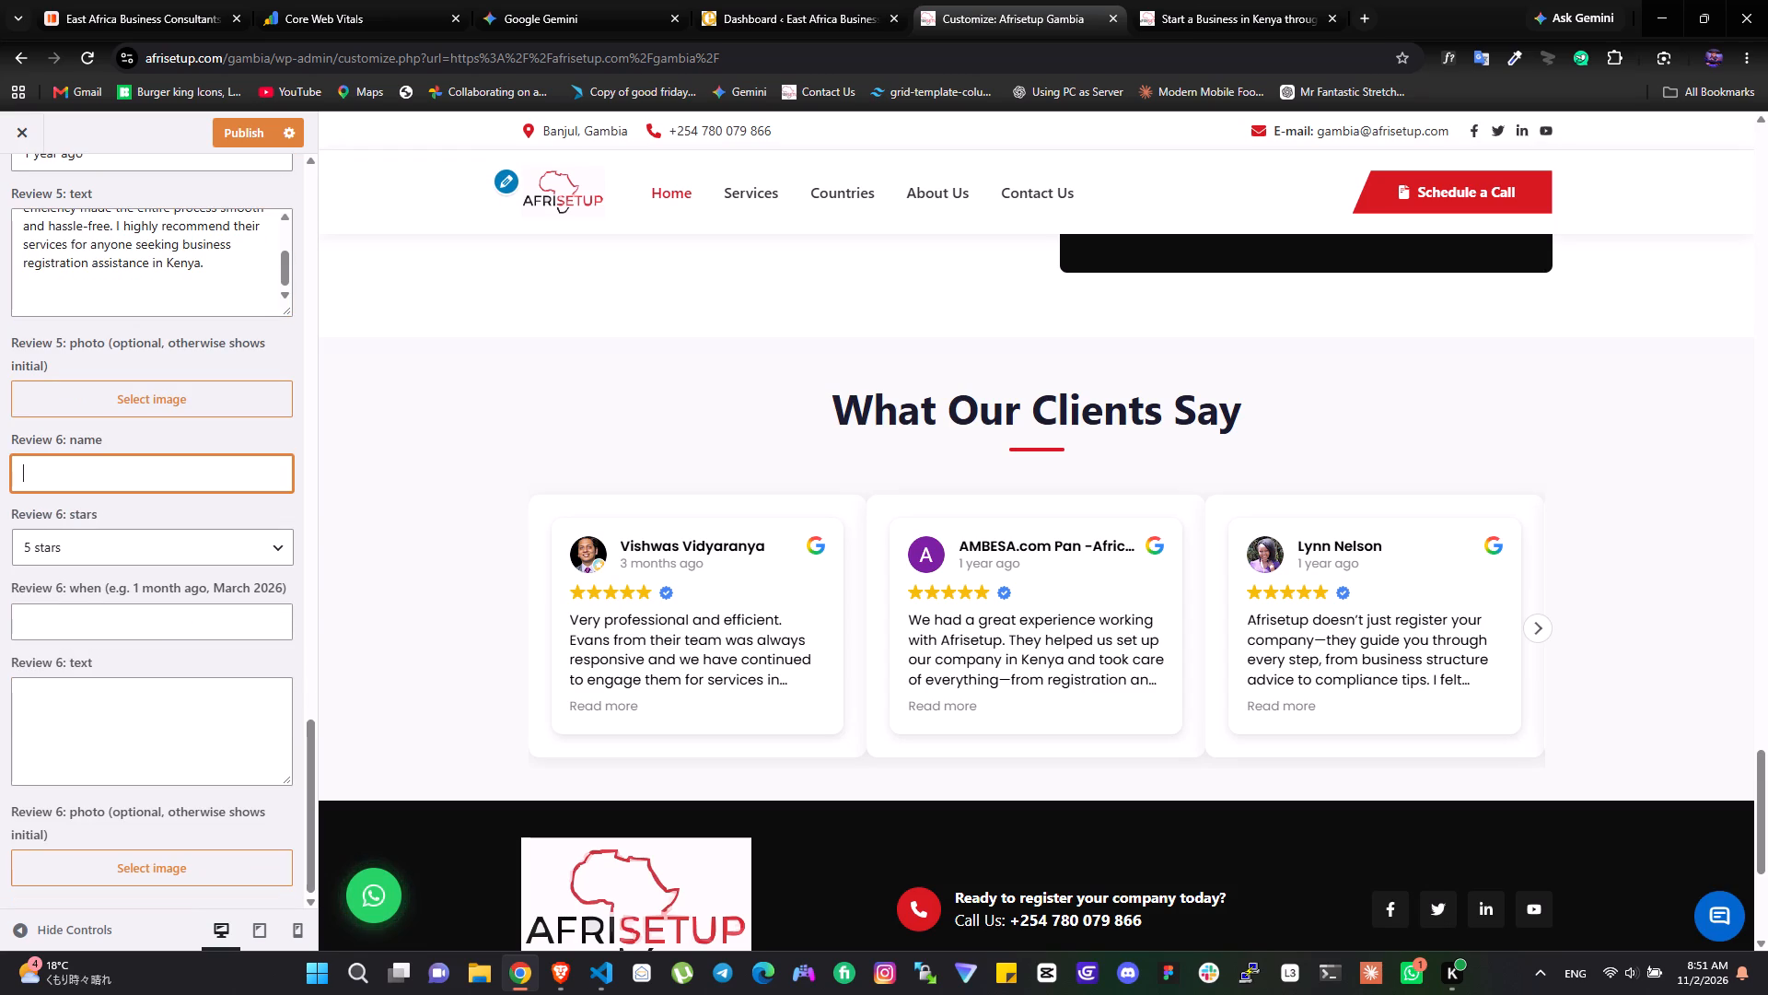
pyautogui.click(1218, 0)
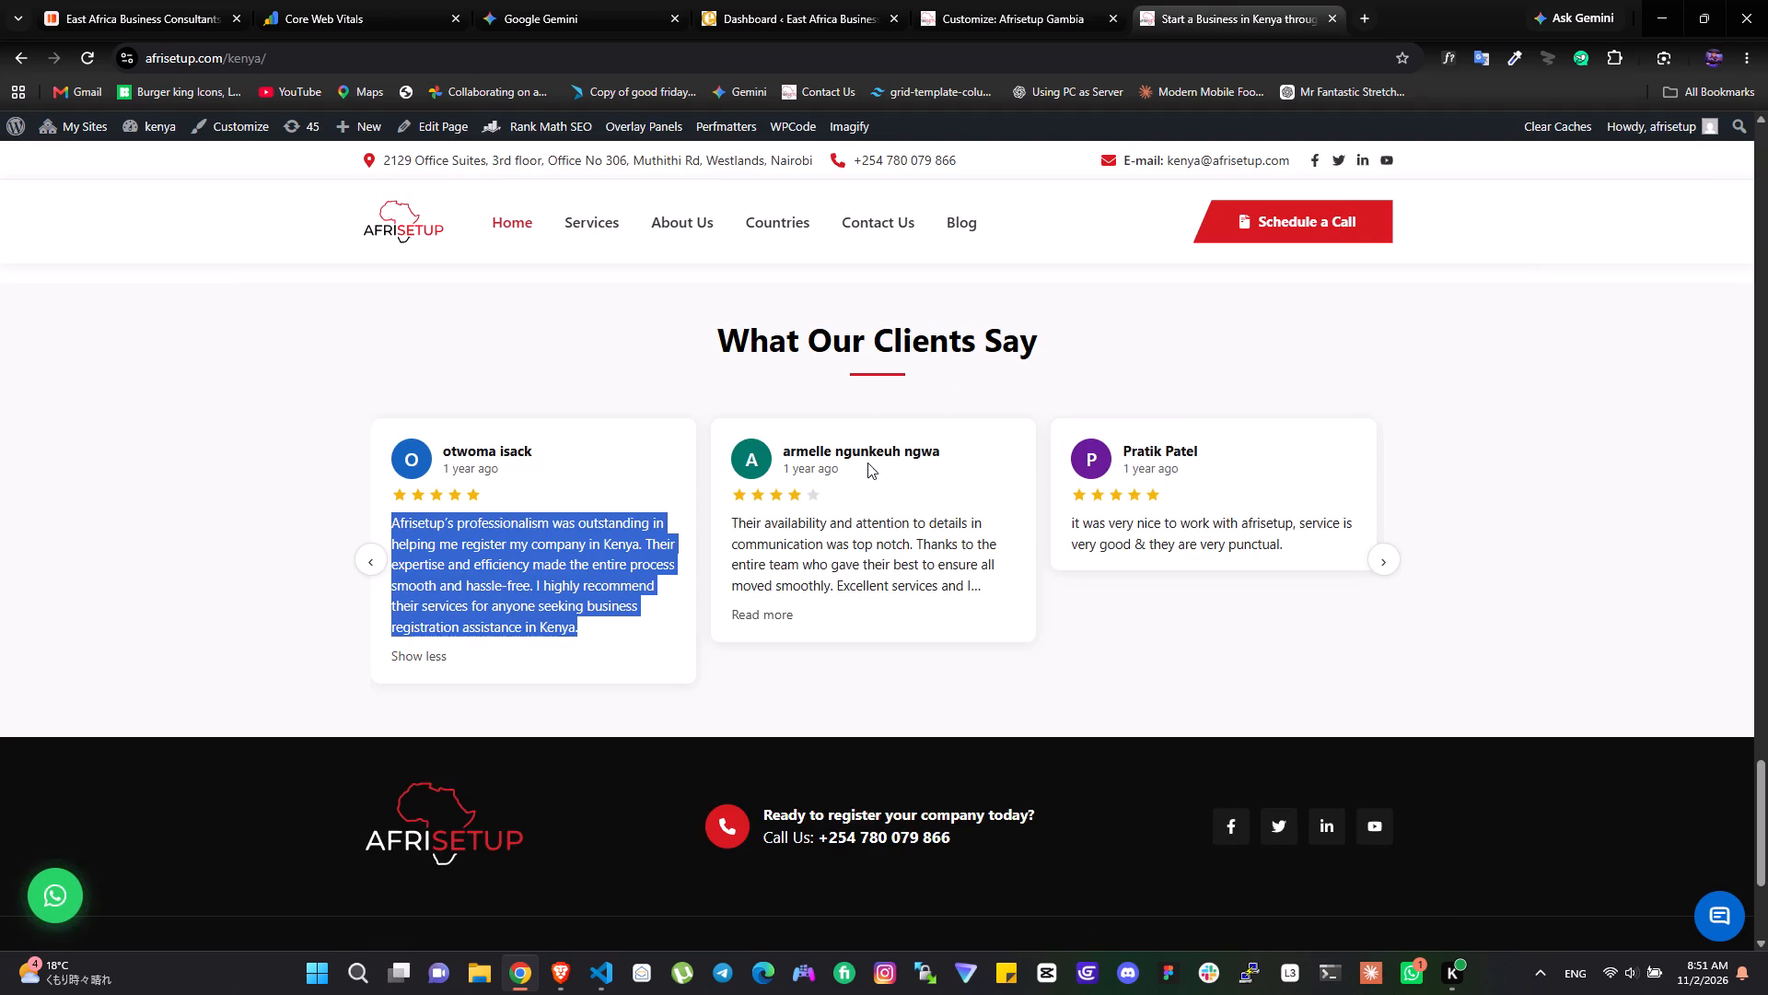
pyautogui.tripleClick(879, 445)
pyautogui.hotkey('ctrl', 'c')
pyautogui.hotkey('ctrl', 'c')
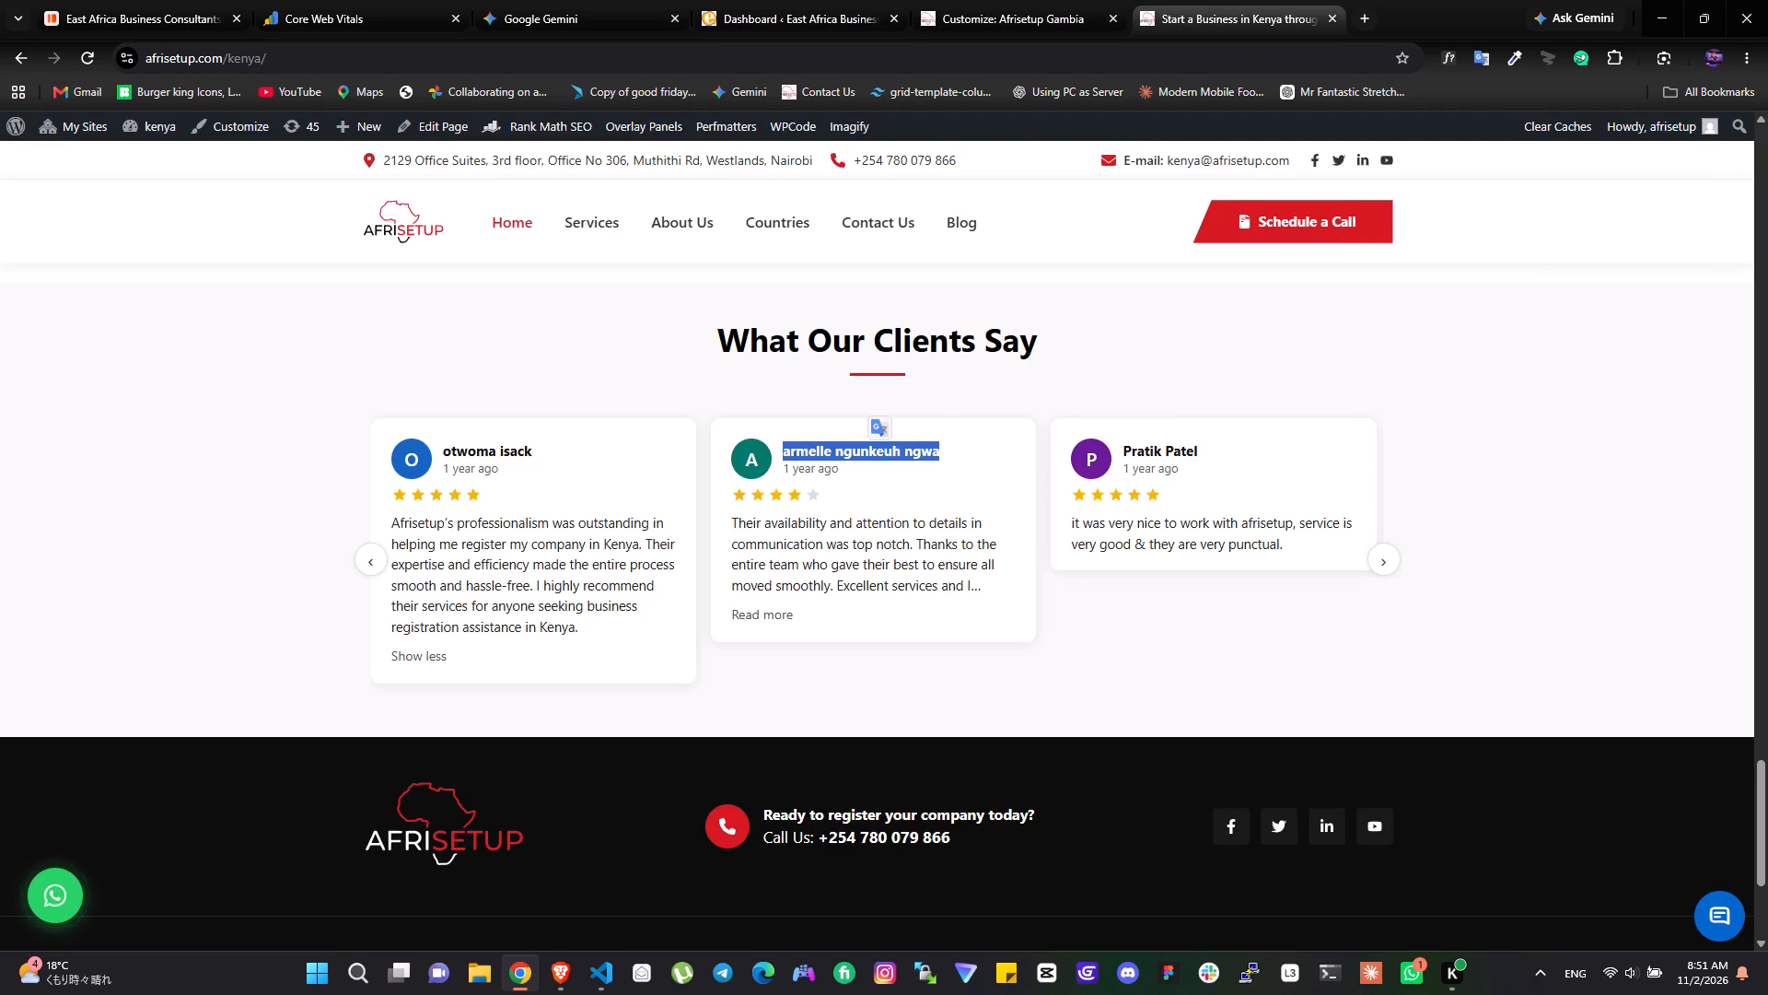
pyautogui.click(1036, 0)
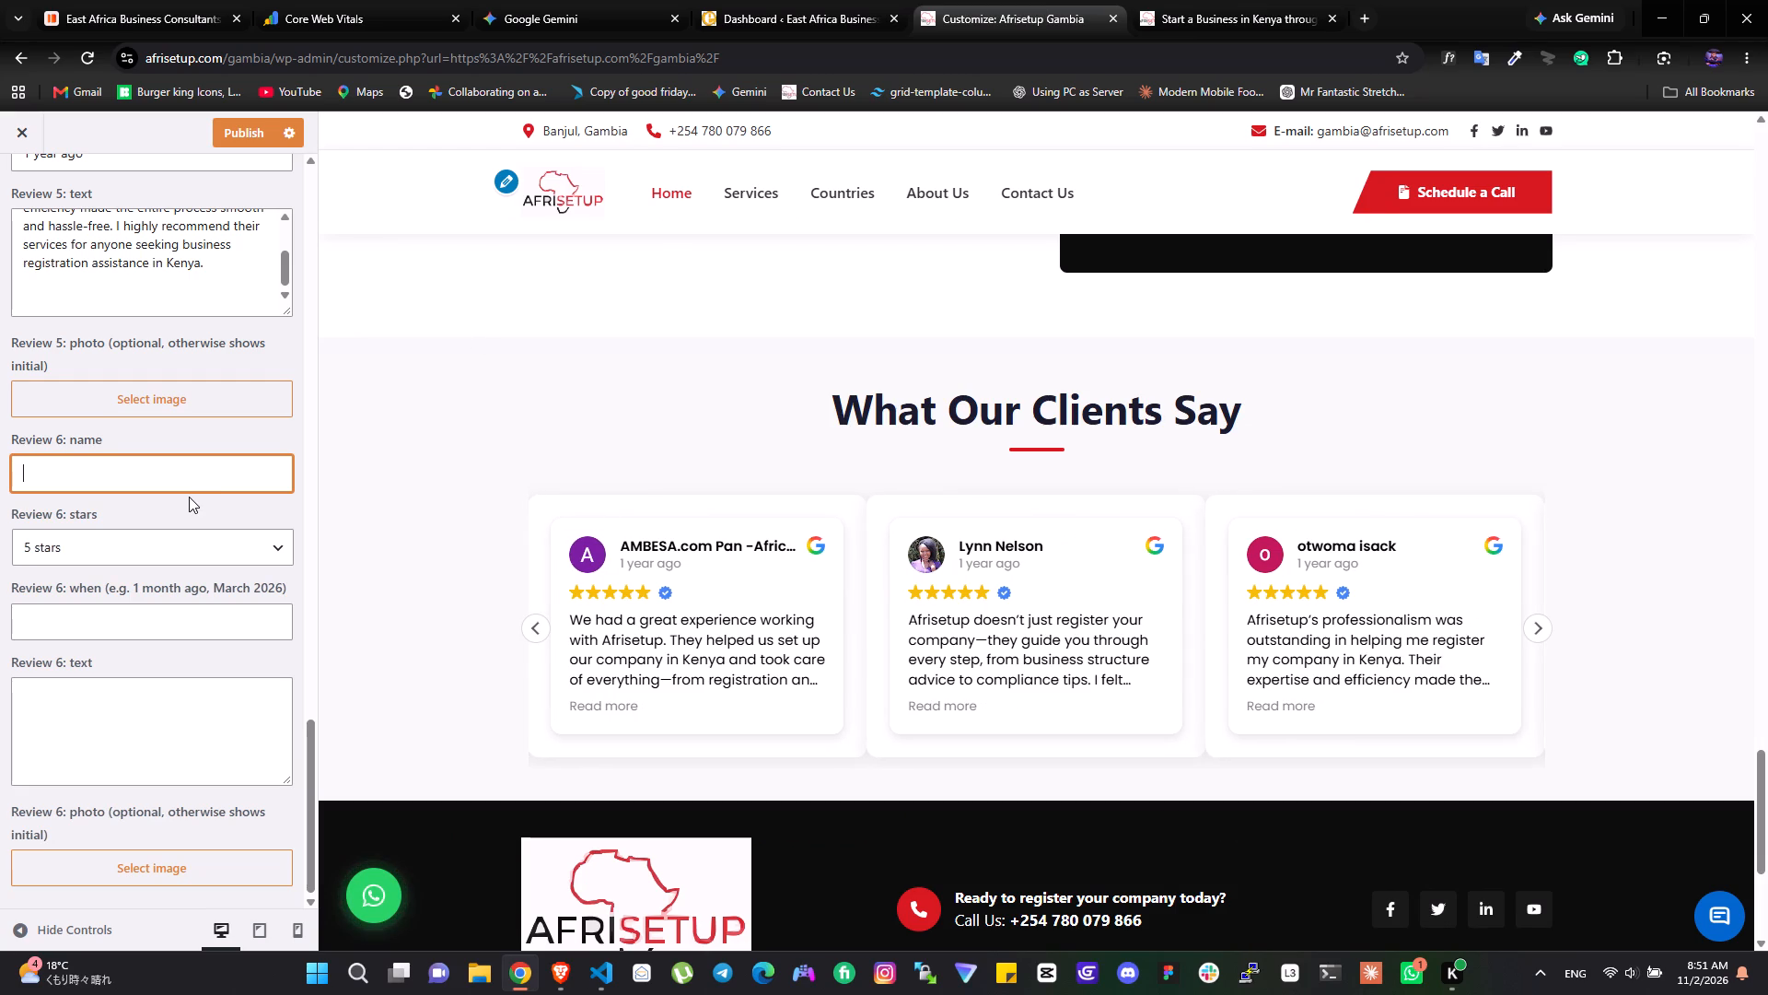
pyautogui.hotkey('ctrl', 'v')
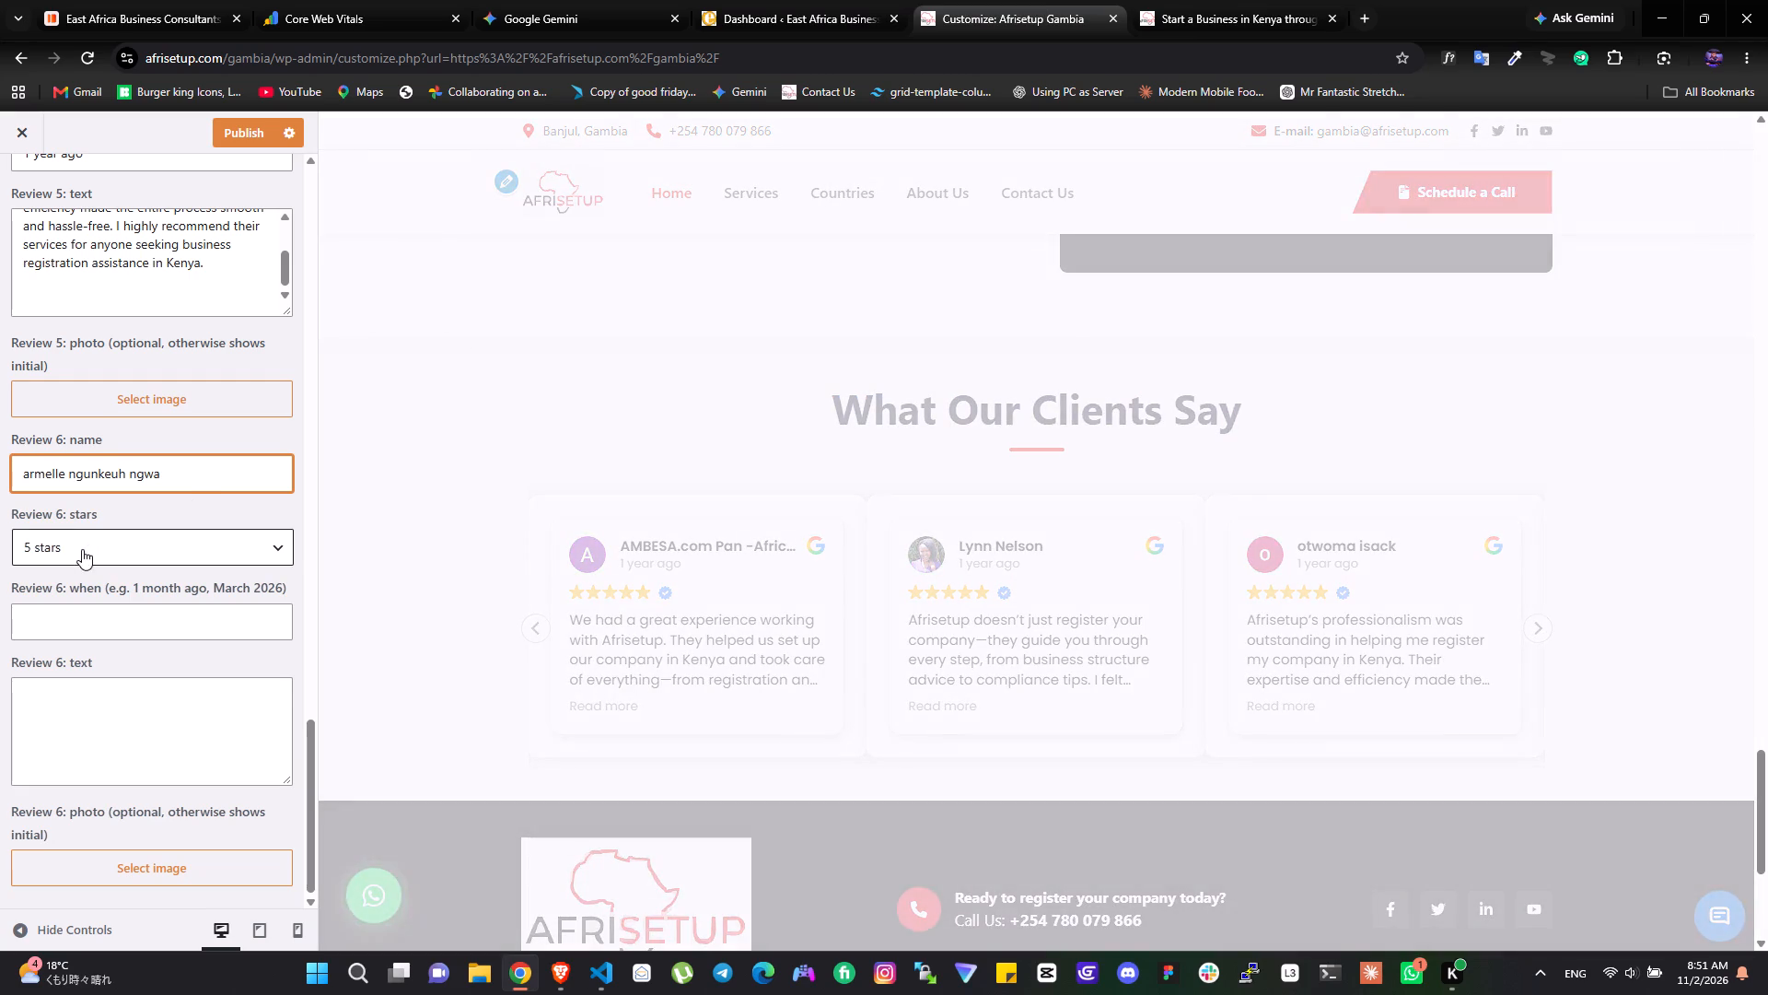
# Set the Review 6 rating to 4 stars.
pyautogui.click(82, 549)
pyautogui.click(46, 600)
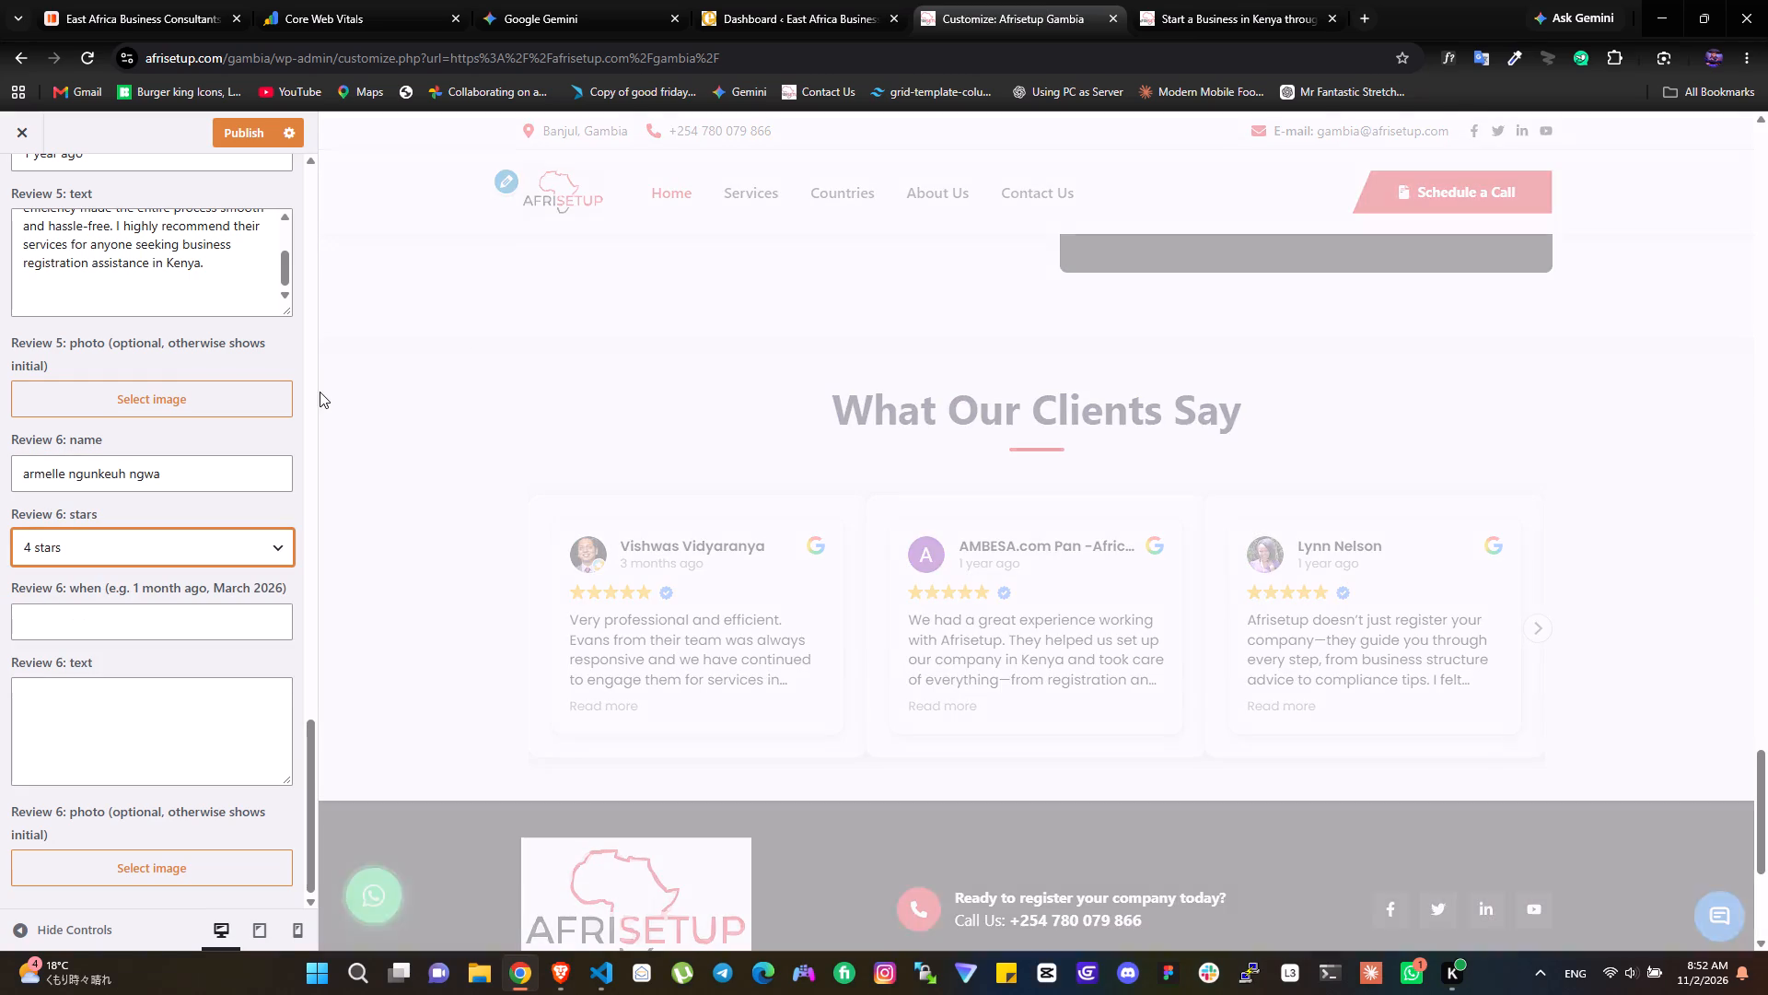
# Copy the full expanded text of Kenya's sixth client review, beginning "Their availability and attention to details", into Gambia's Review 6 text.
pyautogui.click(947, 2)
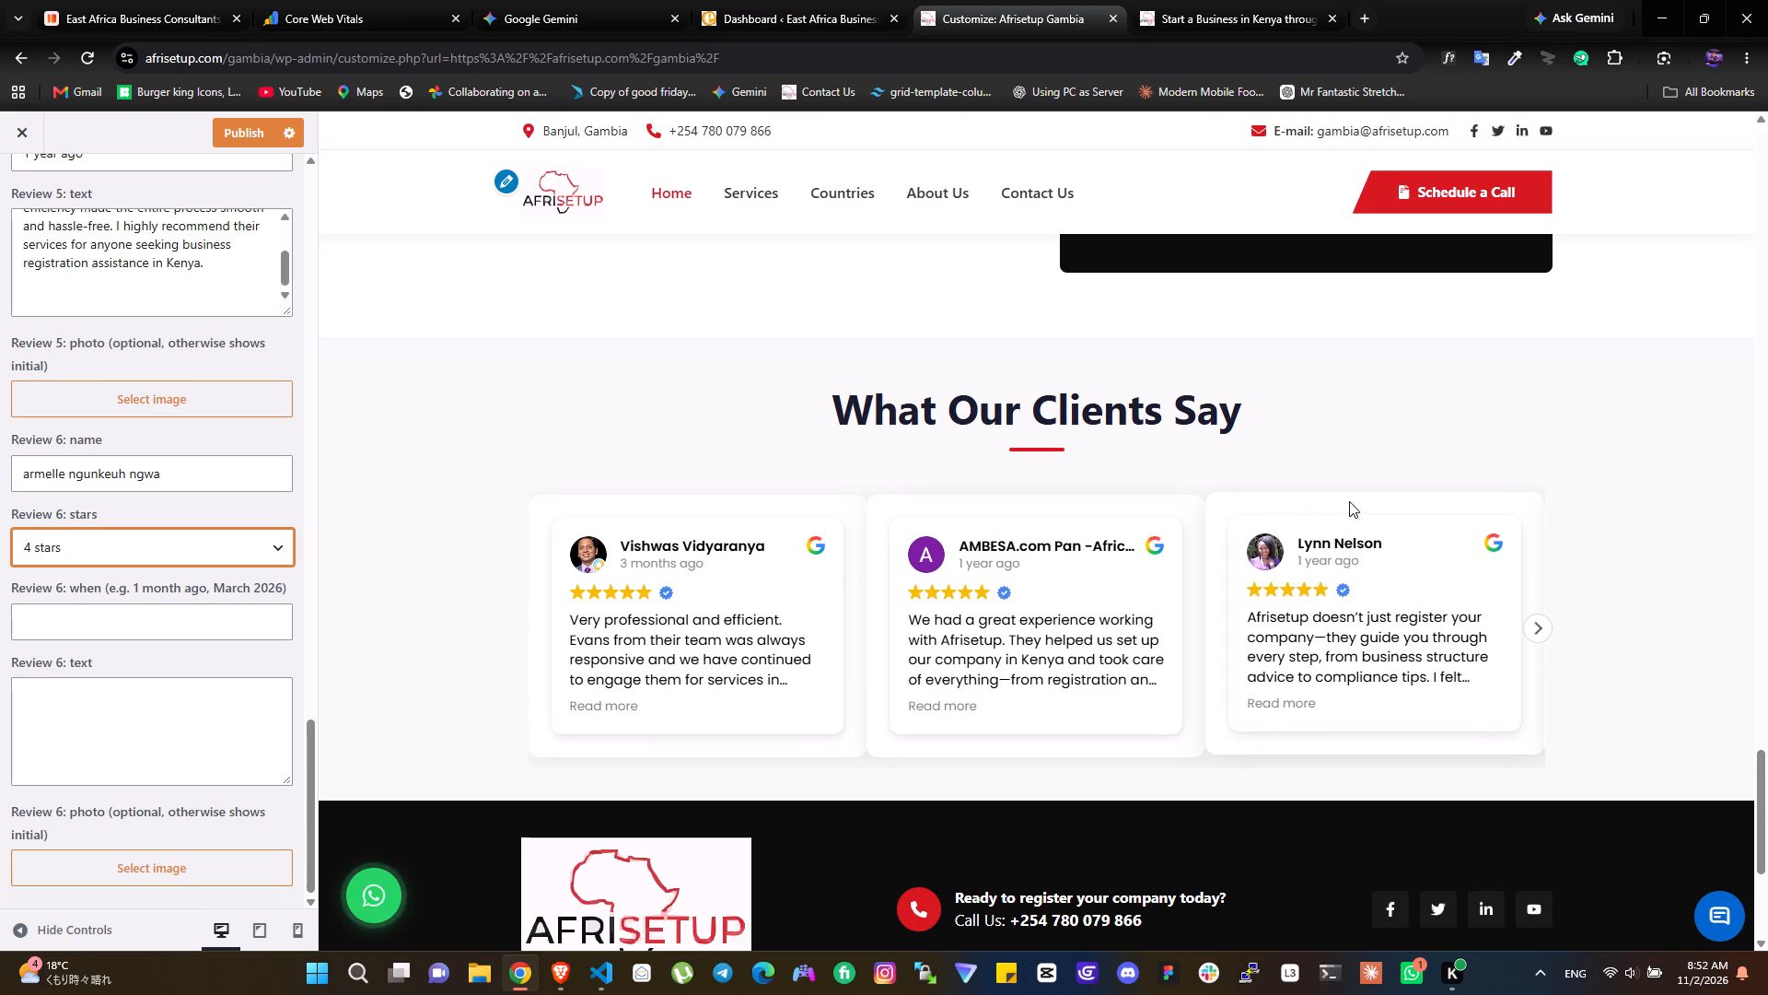
pyautogui.click(1261, 0)
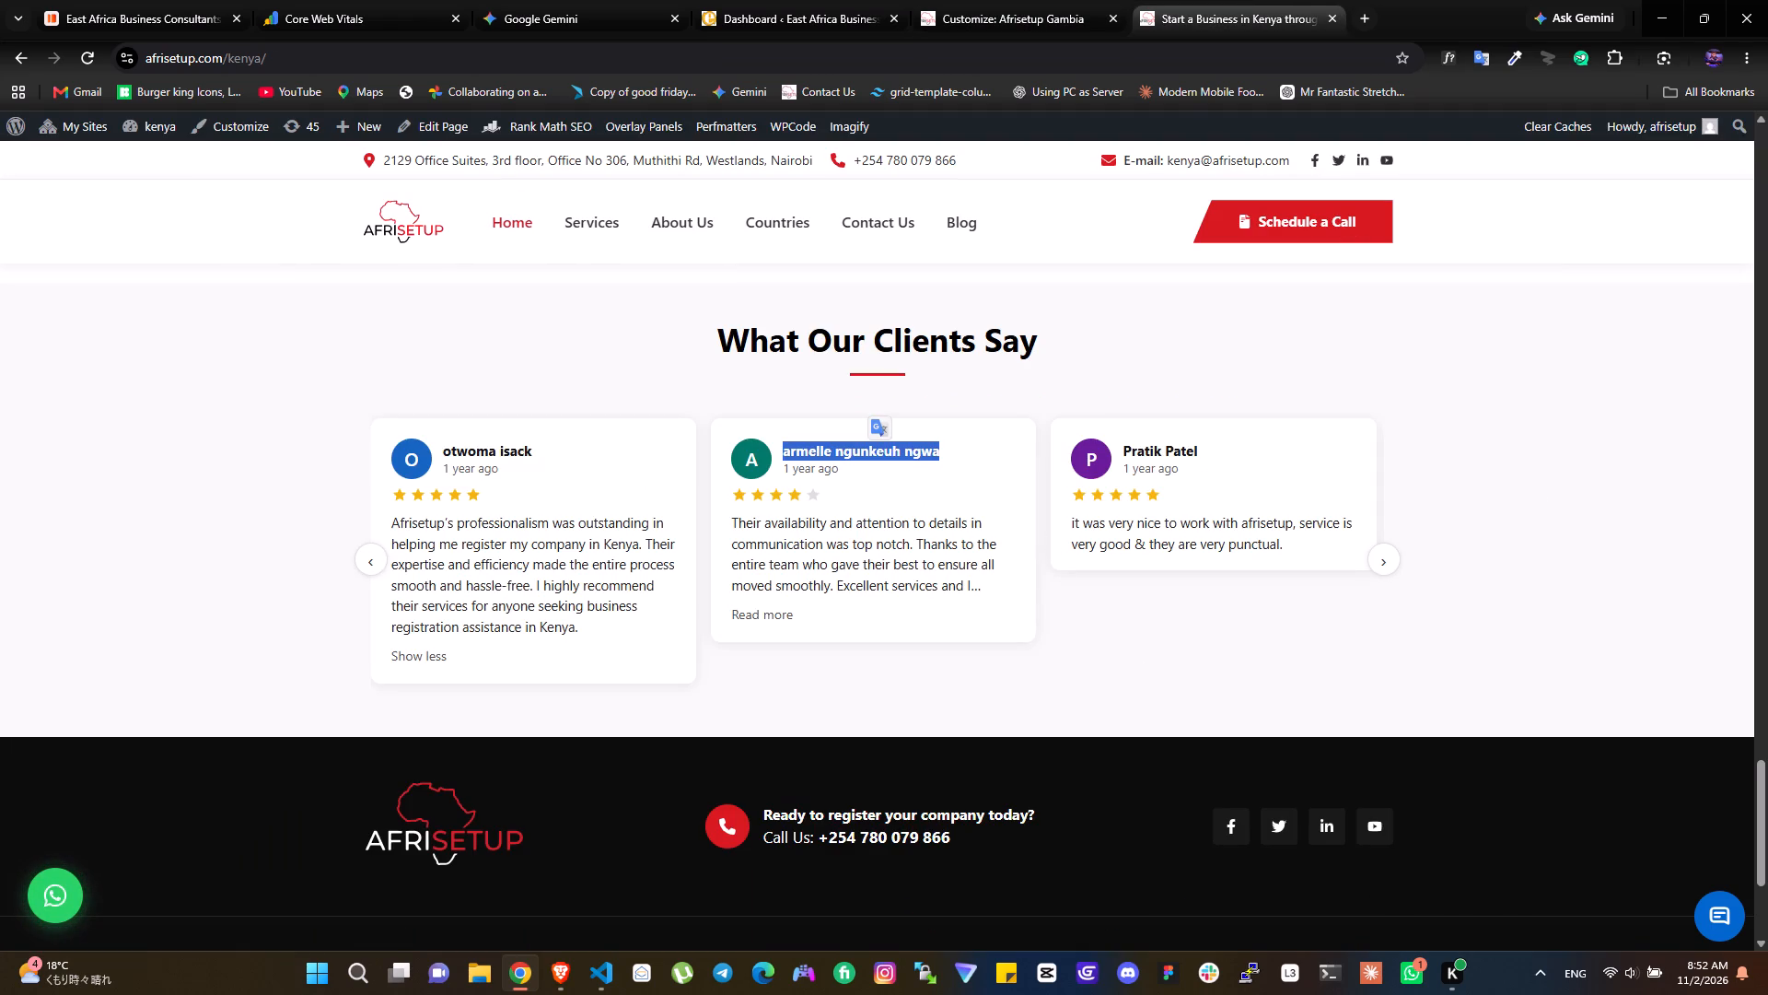
pyautogui.tripleClick(912, 555)
pyautogui.keyDown('ctrl'); pyautogui.click(912, 555); pyautogui.keyUp('ctrl')
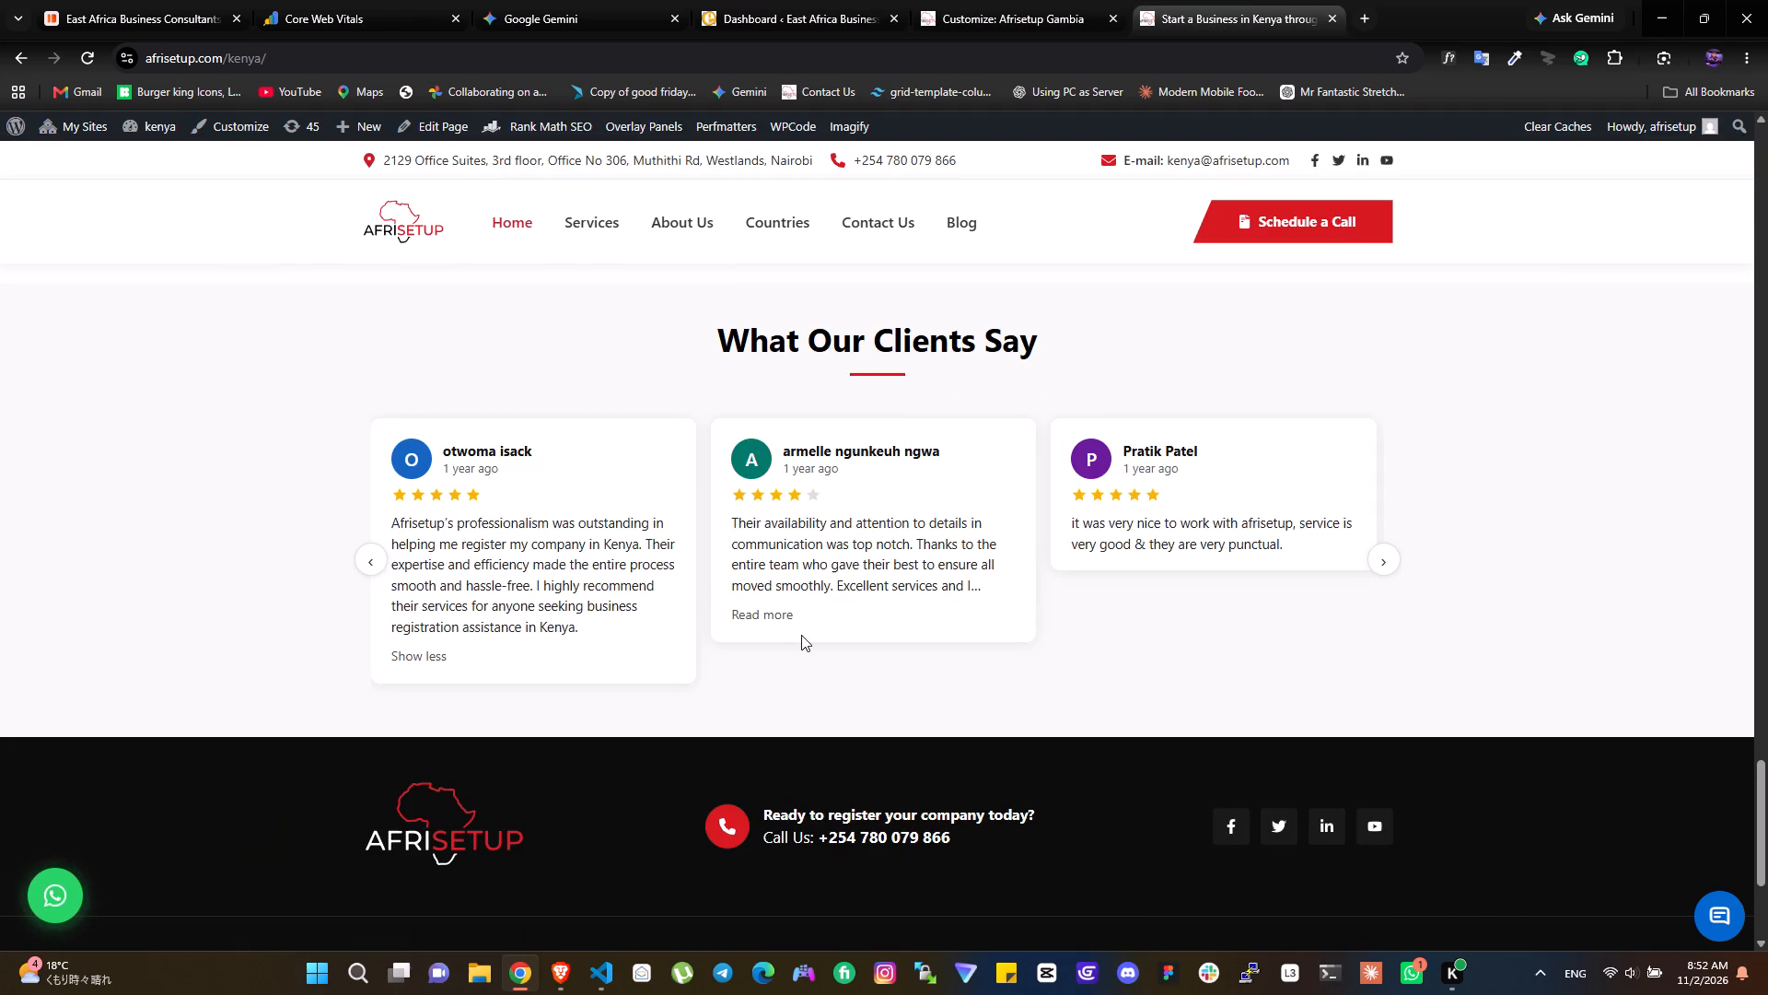
pyautogui.click(784, 605)
pyautogui.tripleClick(805, 561)
pyautogui.hotkey('ctrl', 'c')
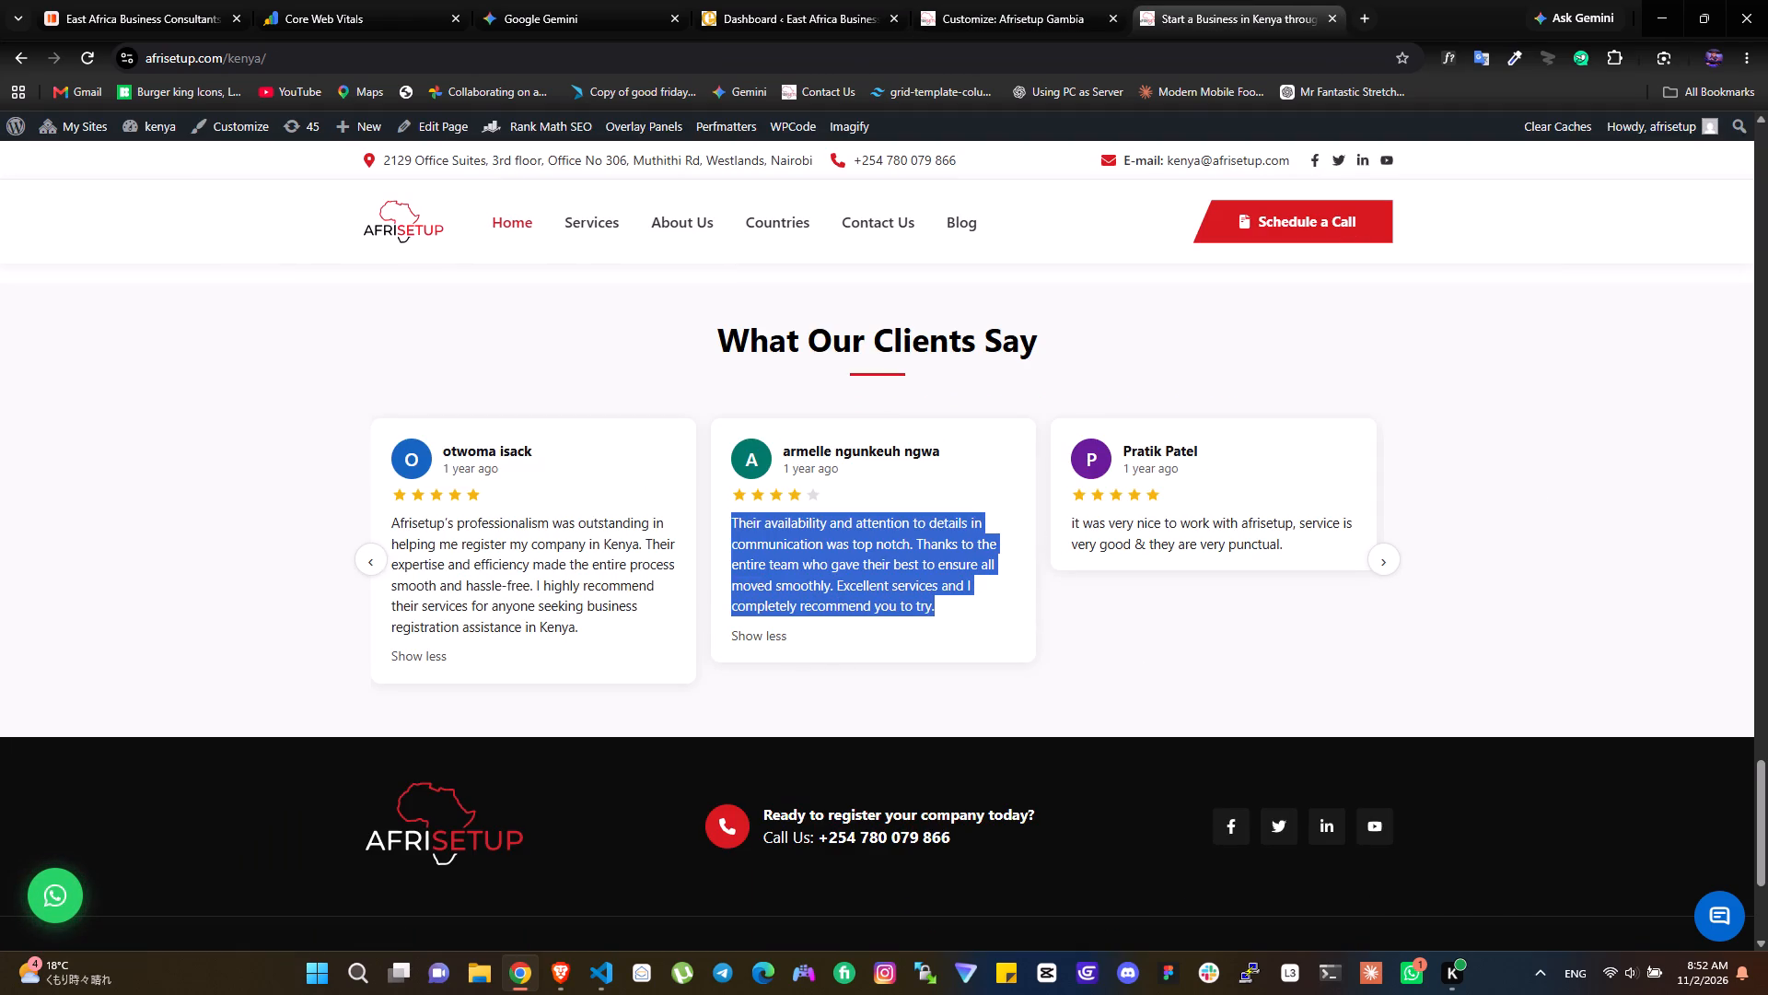
pyautogui.rightClick(805, 561)
pyautogui.click(855, 579)
pyautogui.moveTo(1029, 0); pyautogui.dragTo(1019, 0)
pyautogui.click(93, 711)
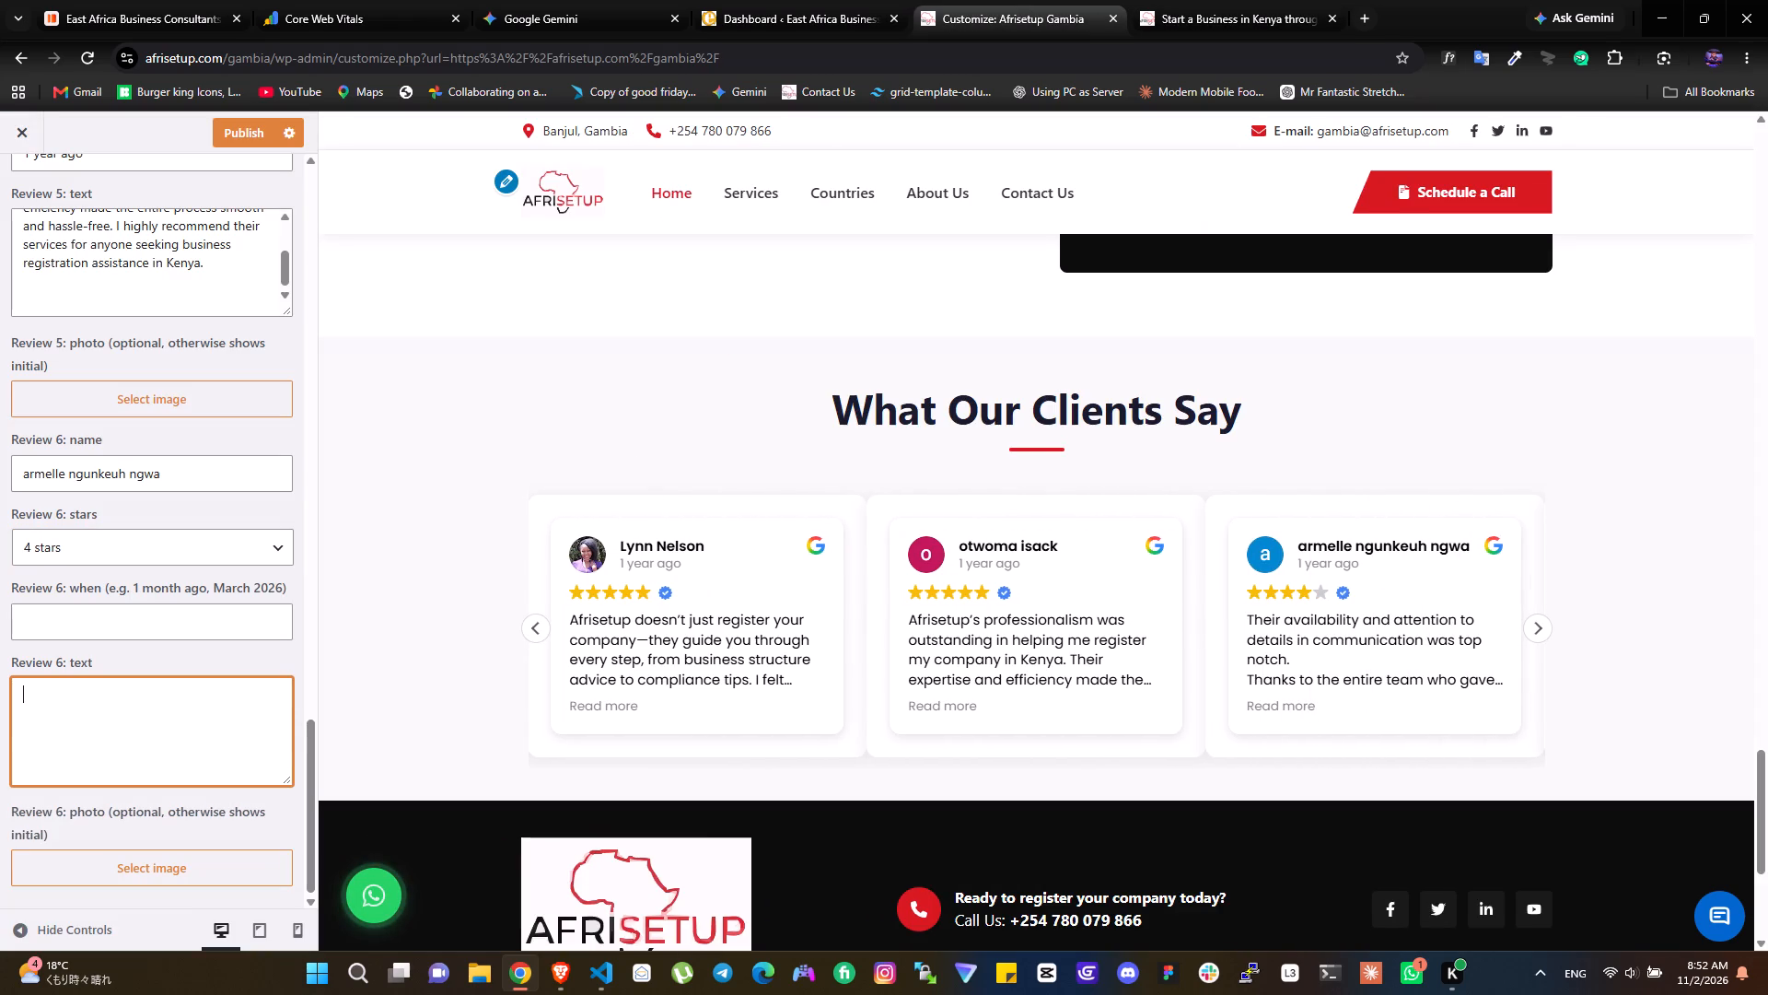
pyautogui.hotkey('ctrl', 'v')
# Set when Review 6 was written to "1 year ago".
pyautogui.click(87, 626)
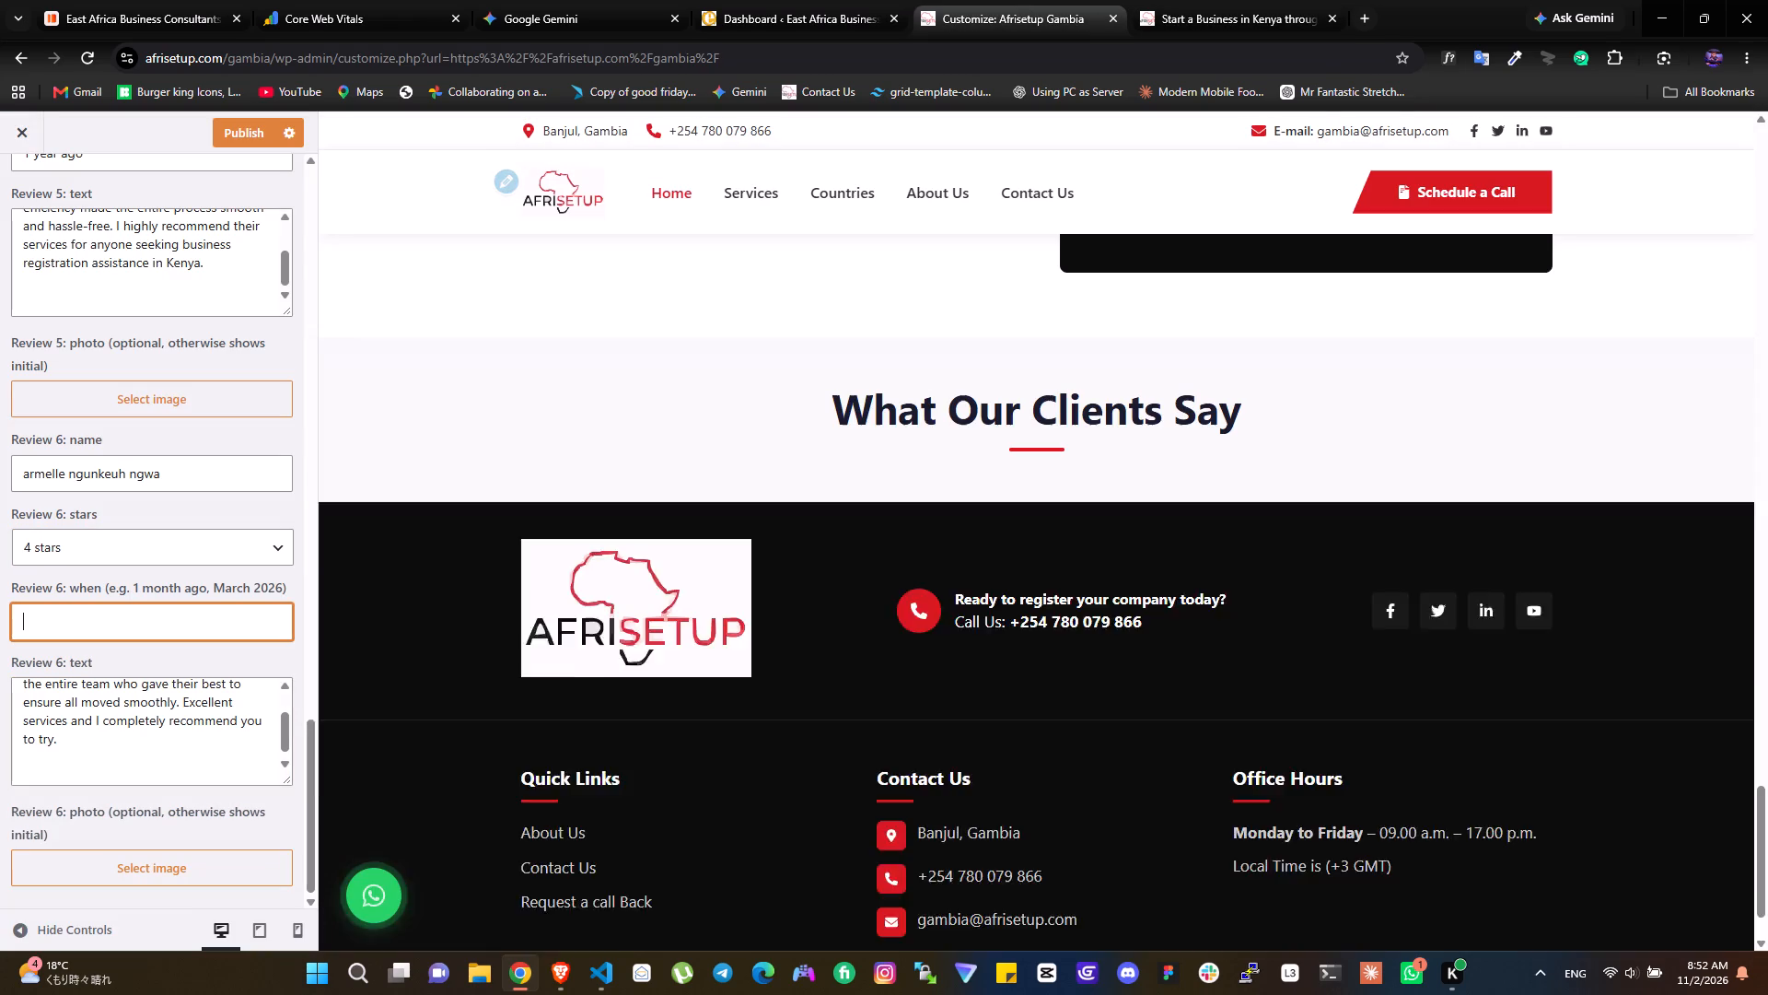
pyautogui.write('1 year ag')
pyautogui.press('i')
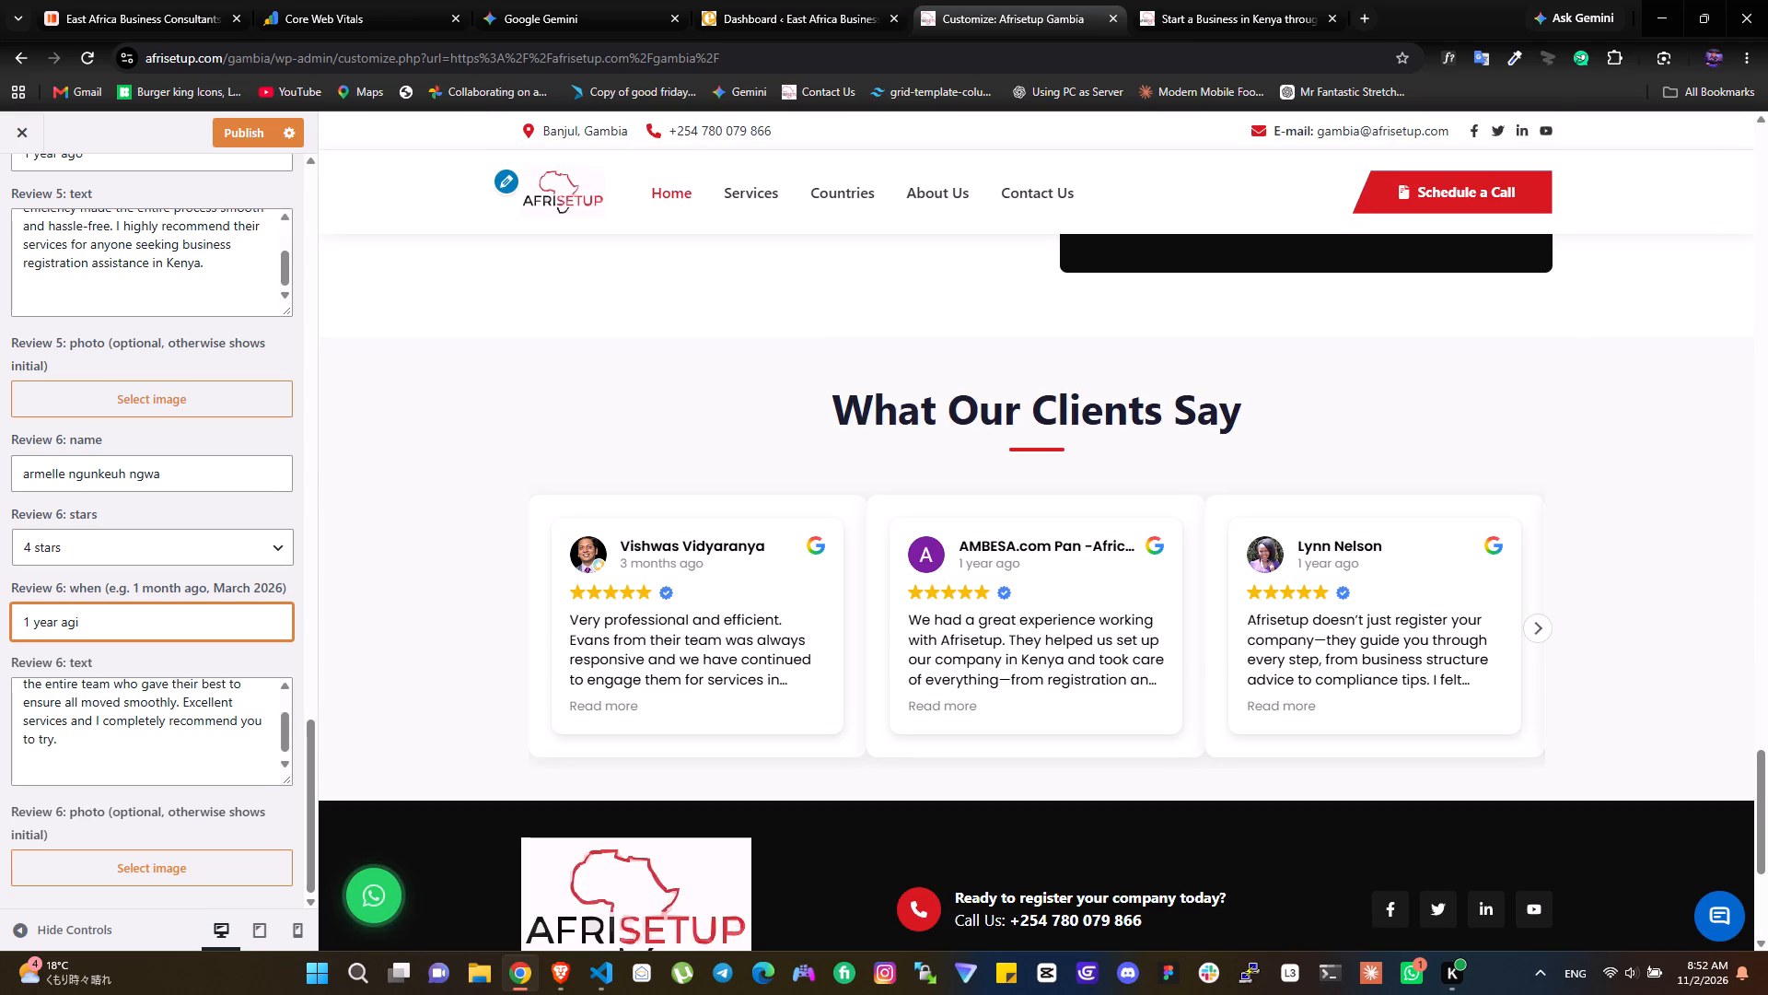
pyautogui.press('o')
pyautogui.press('BackSpace')
pyautogui.press('BackSpace')
pyautogui.press('i')
pyautogui.press('BackSpace')
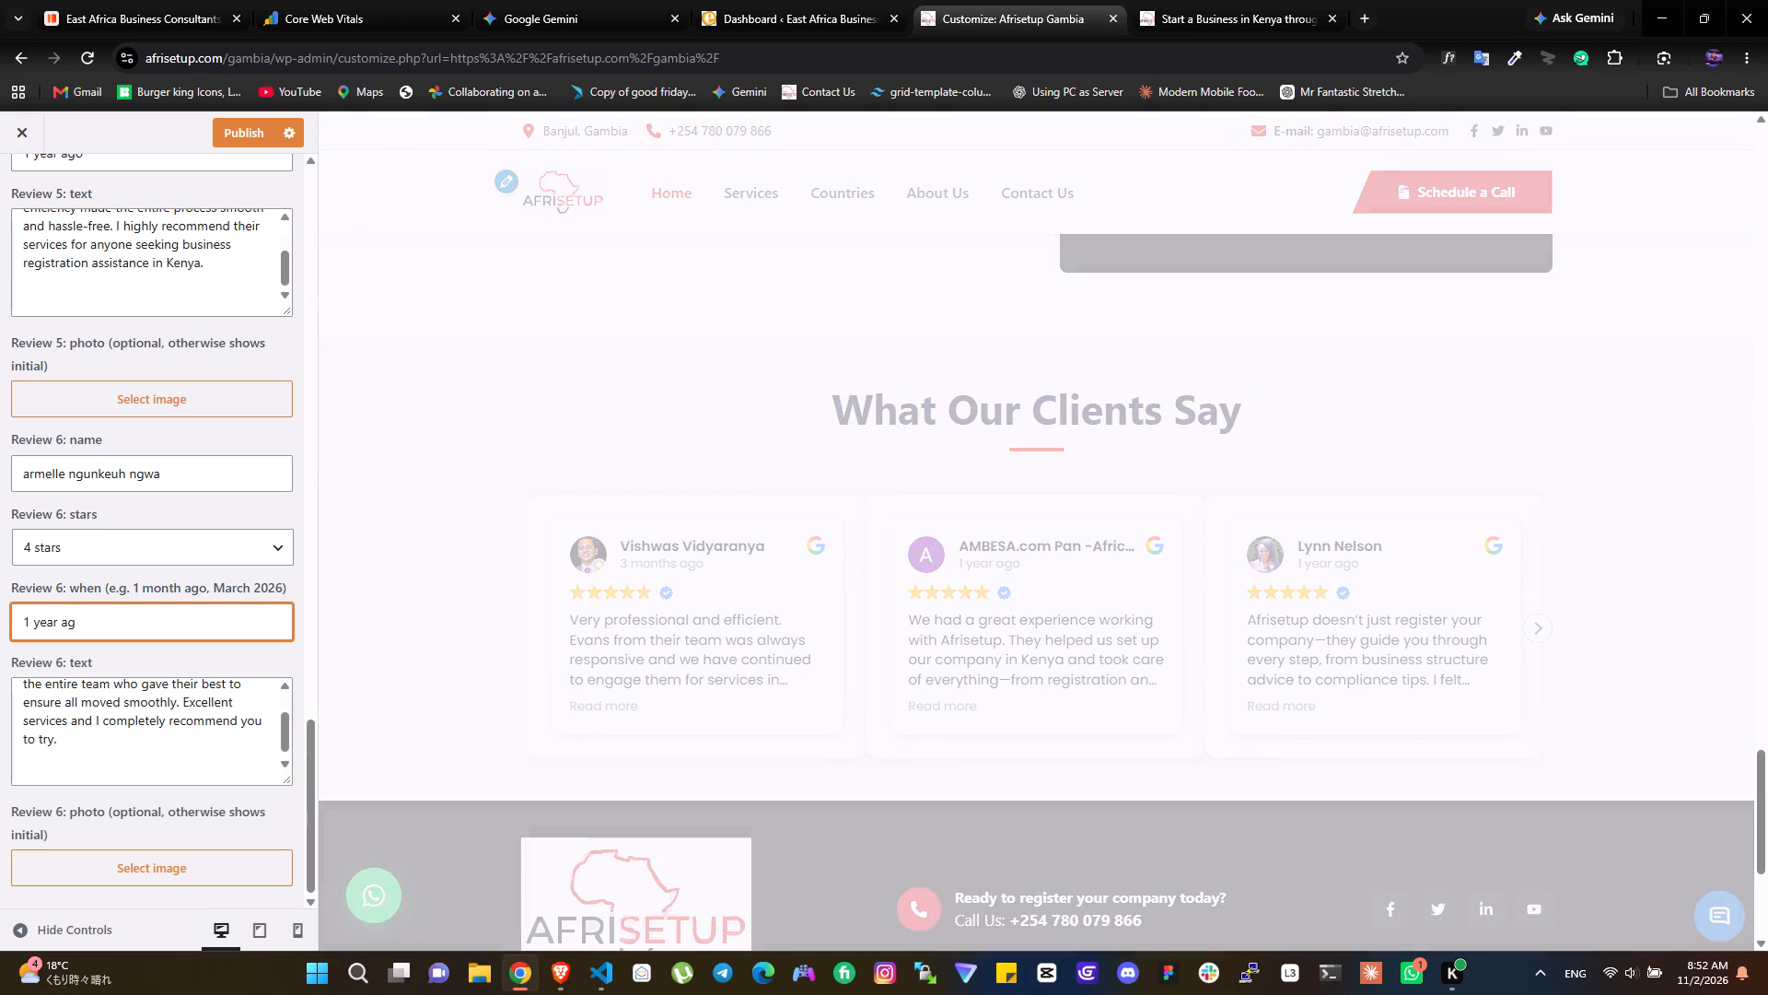
pyautogui.press('o')
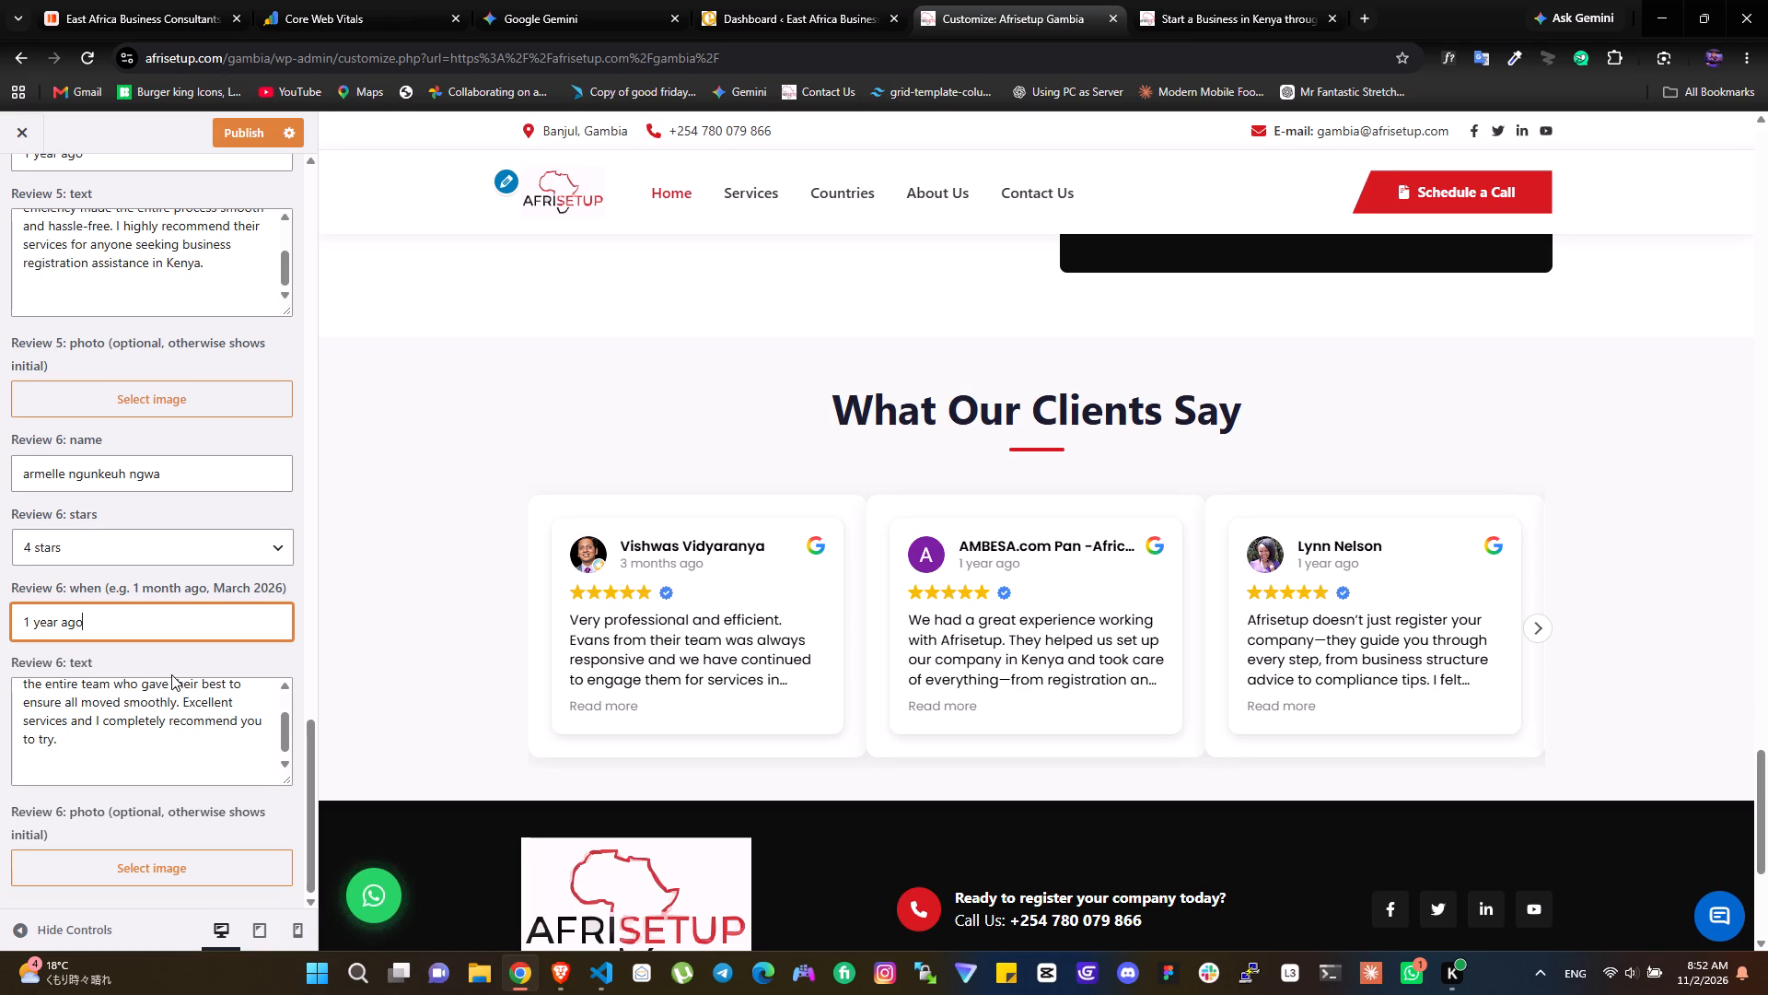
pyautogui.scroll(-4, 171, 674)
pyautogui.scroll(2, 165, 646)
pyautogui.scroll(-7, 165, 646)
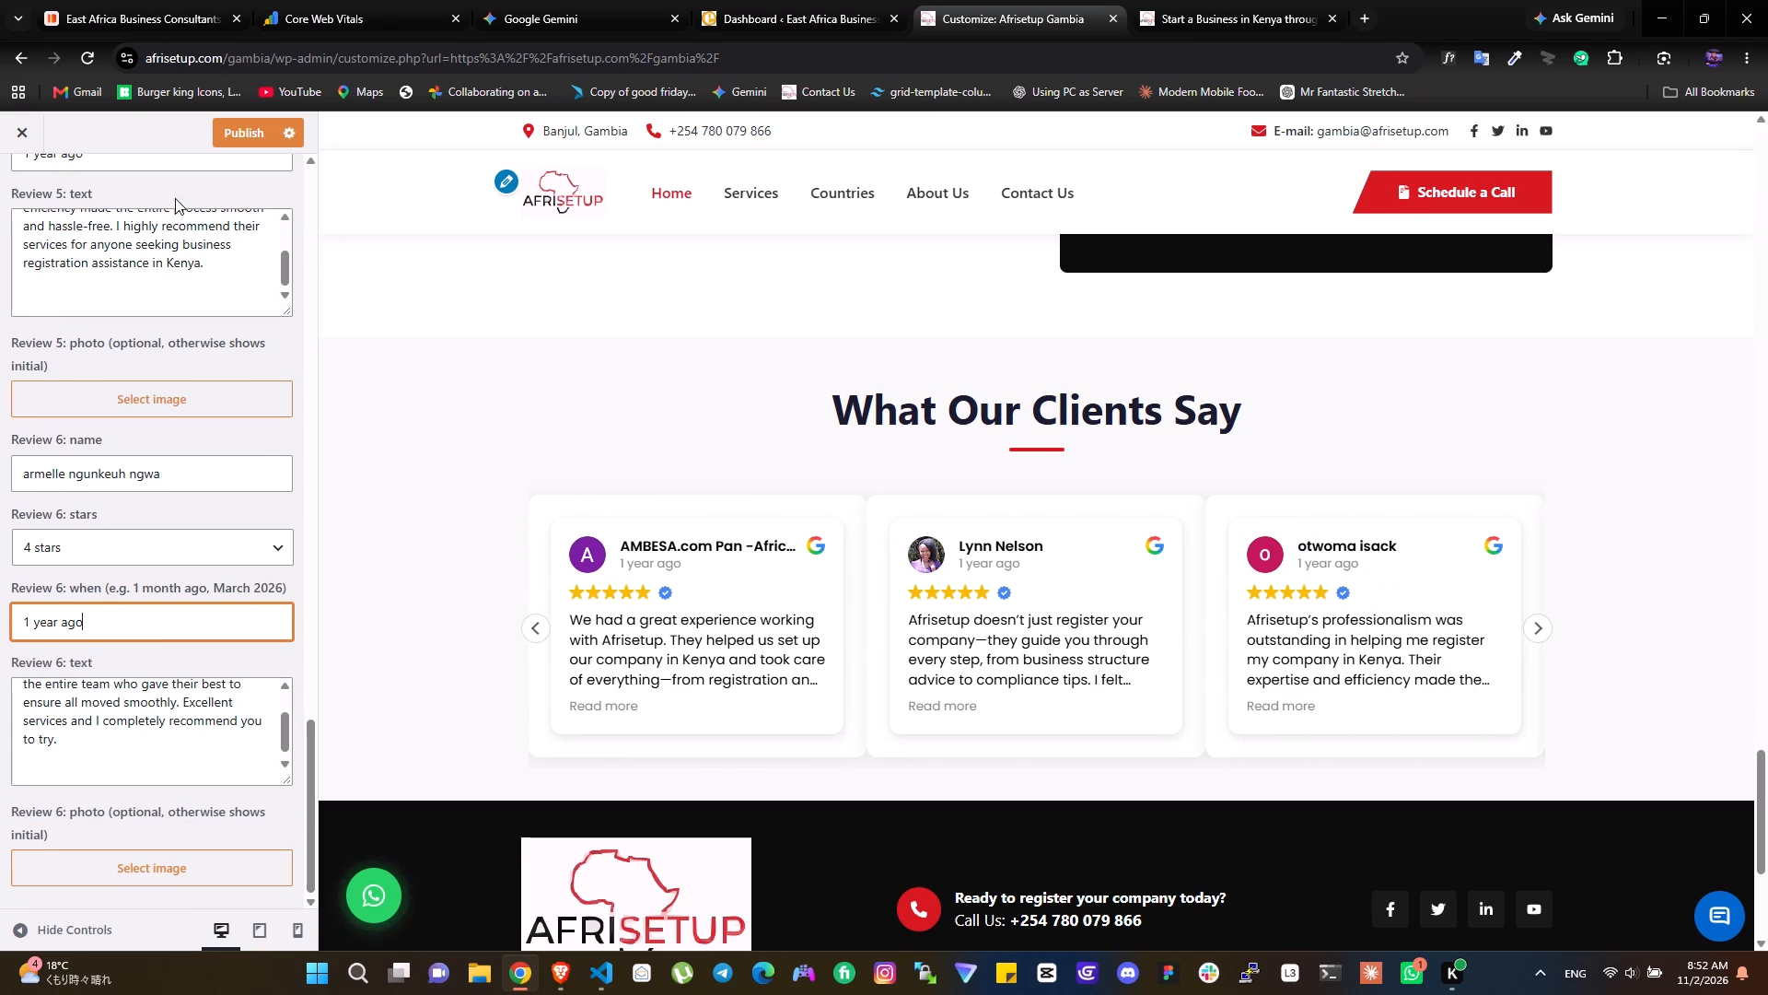
# Publish the Gambia site's Client Reviews changes.
pyautogui.click(245, 119)
# Check the Kenya homepage's remaining client reviews and set Gambia's number of reviews to 8.
pyautogui.scroll(7, 282, 346)
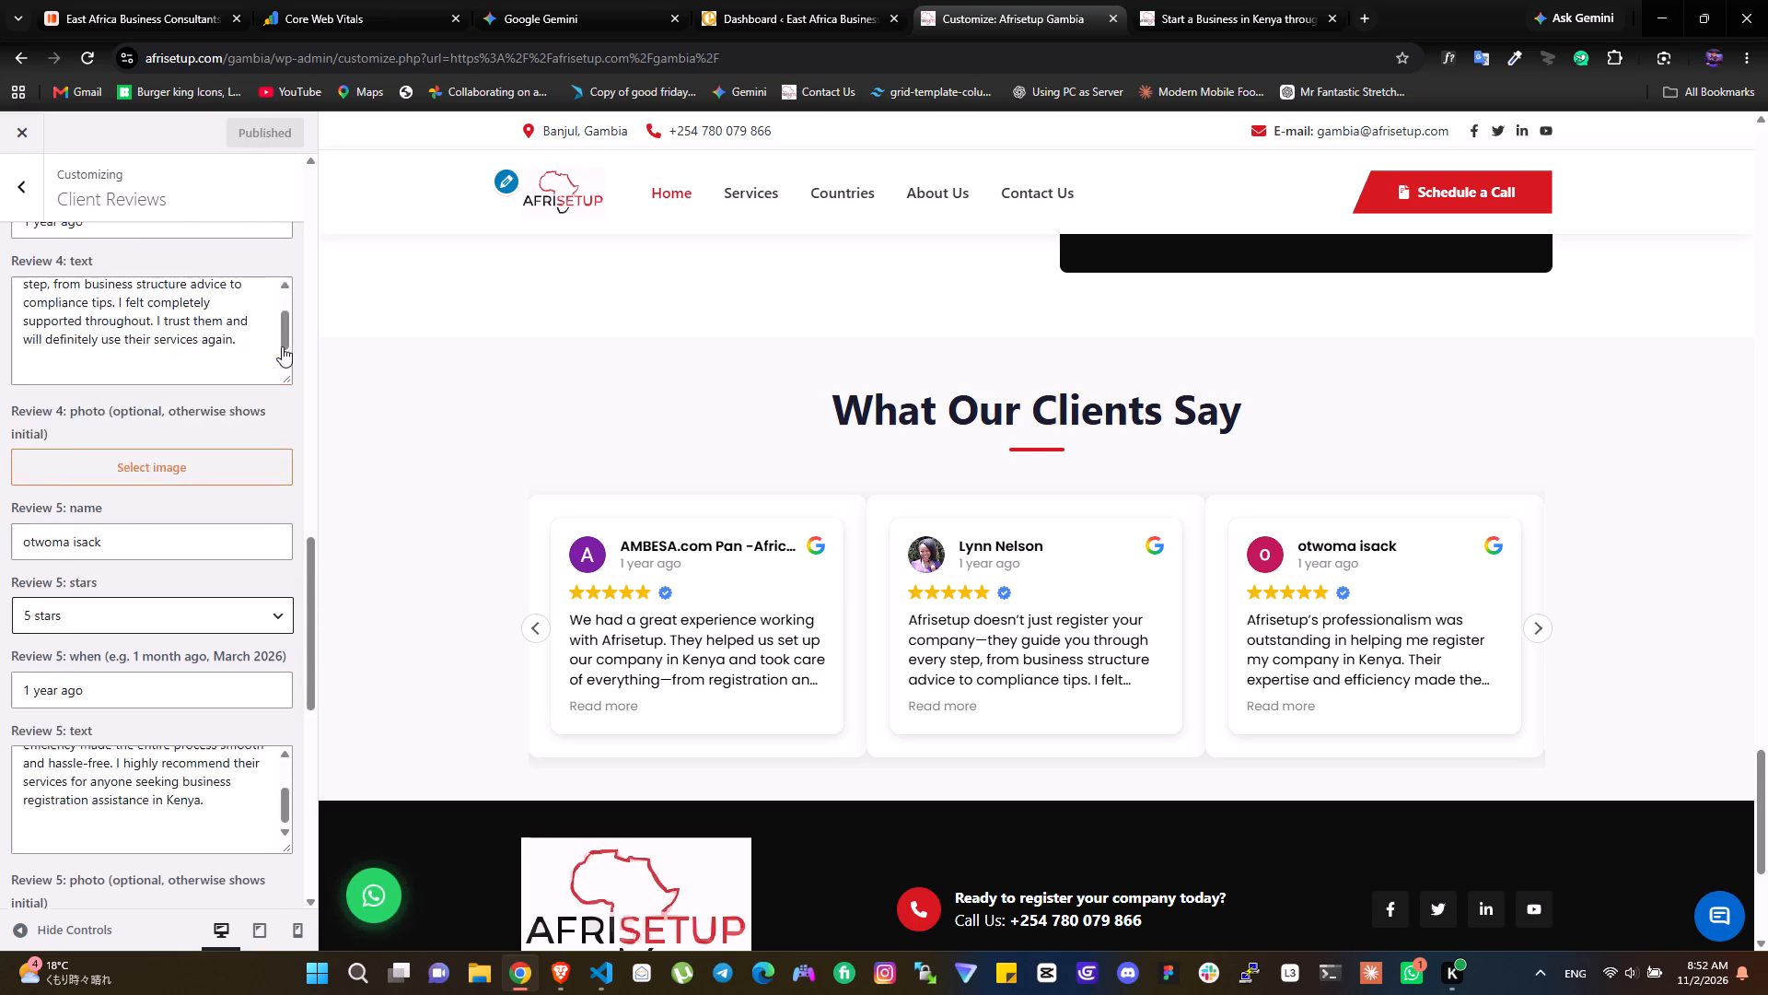
pyautogui.scroll(18, 282, 346)
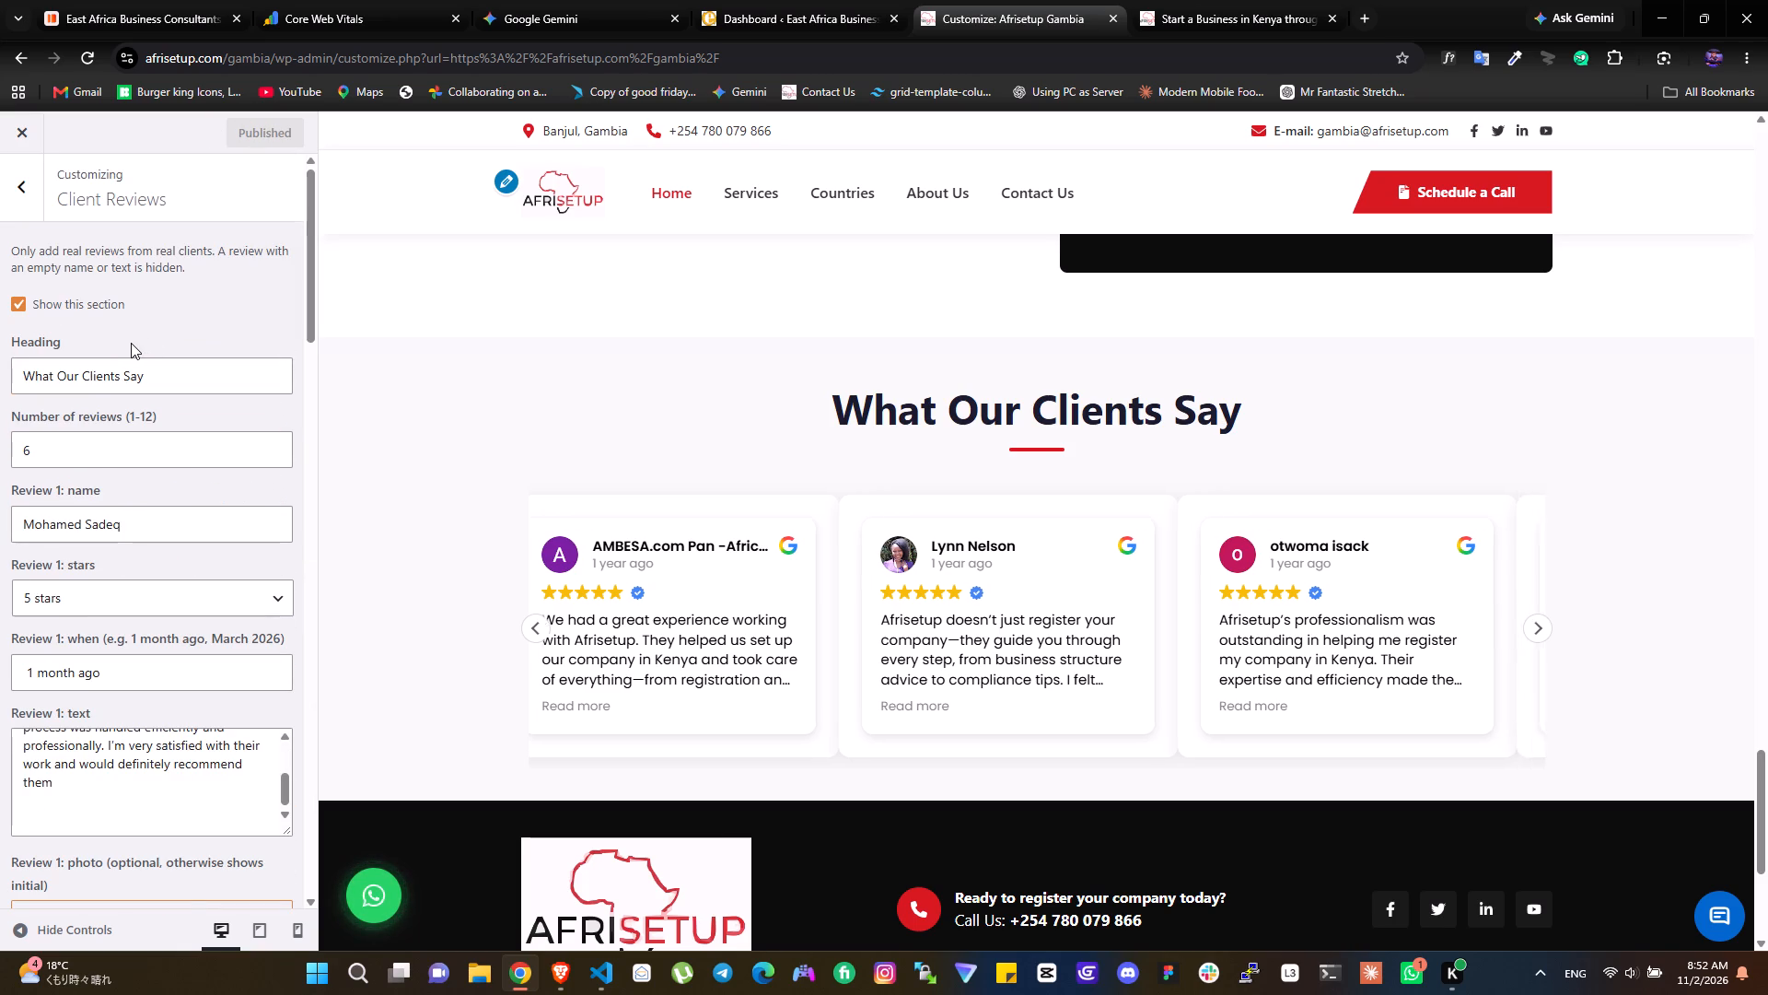
pyautogui.click(70, 451)
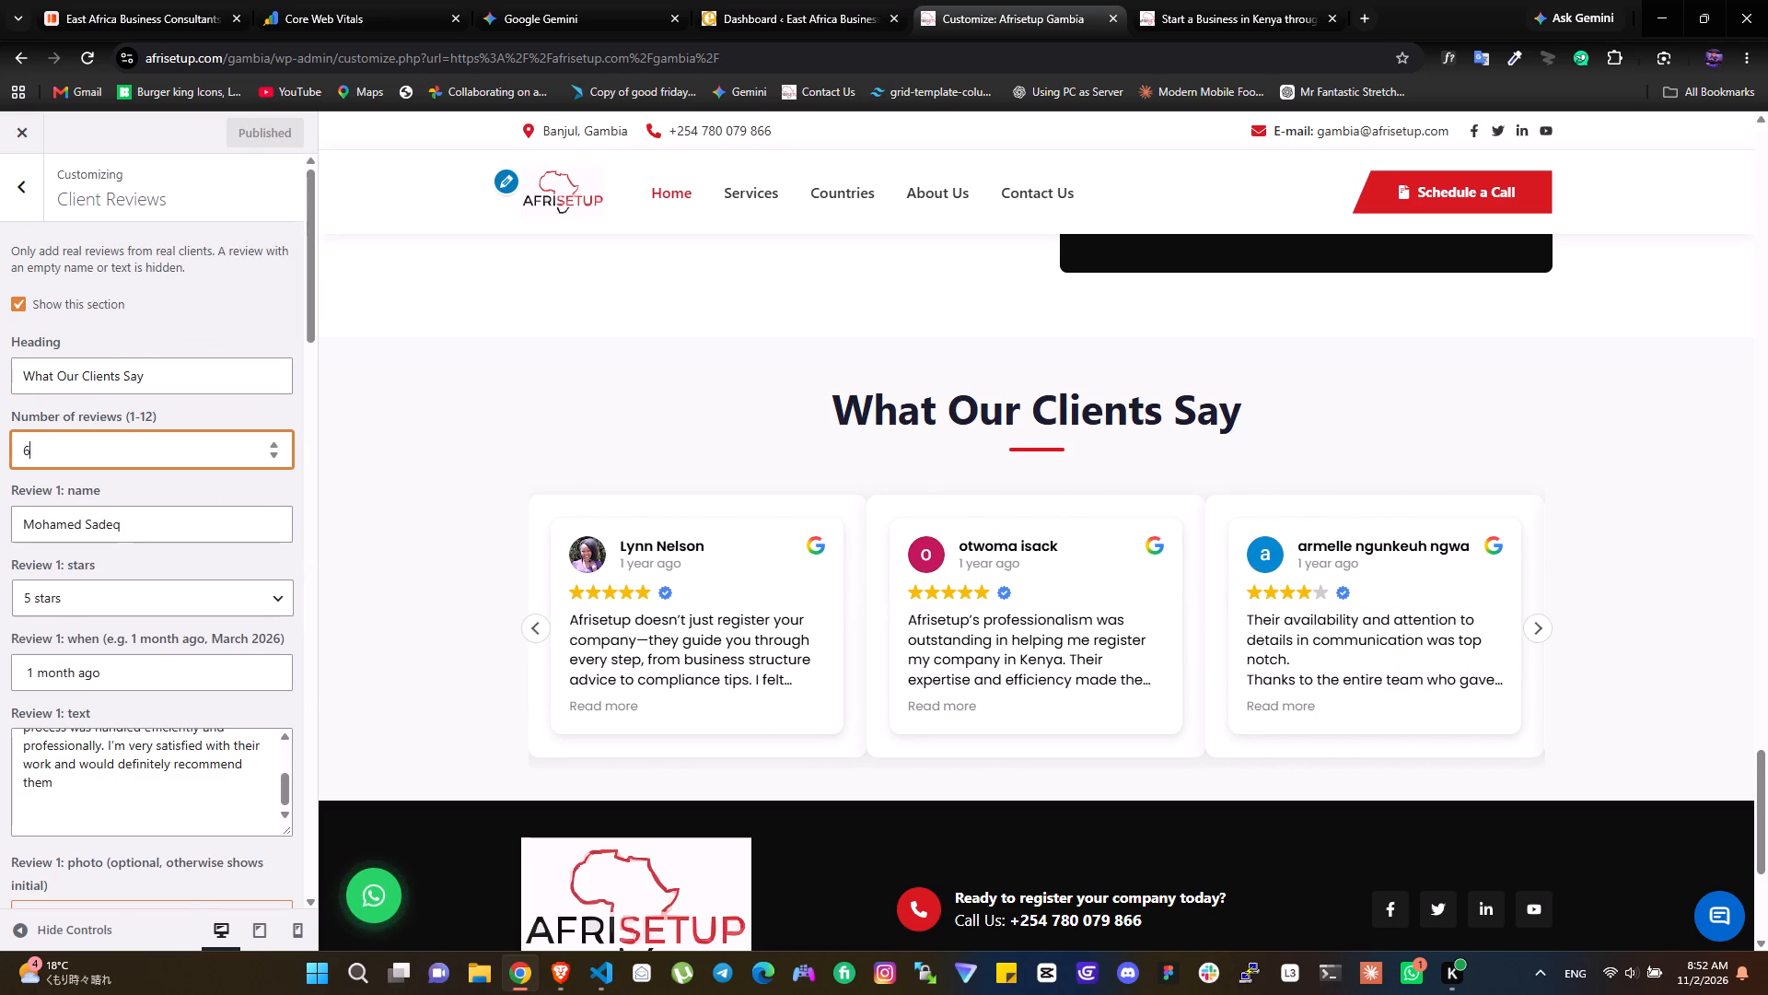
pyautogui.click(1231, 0)
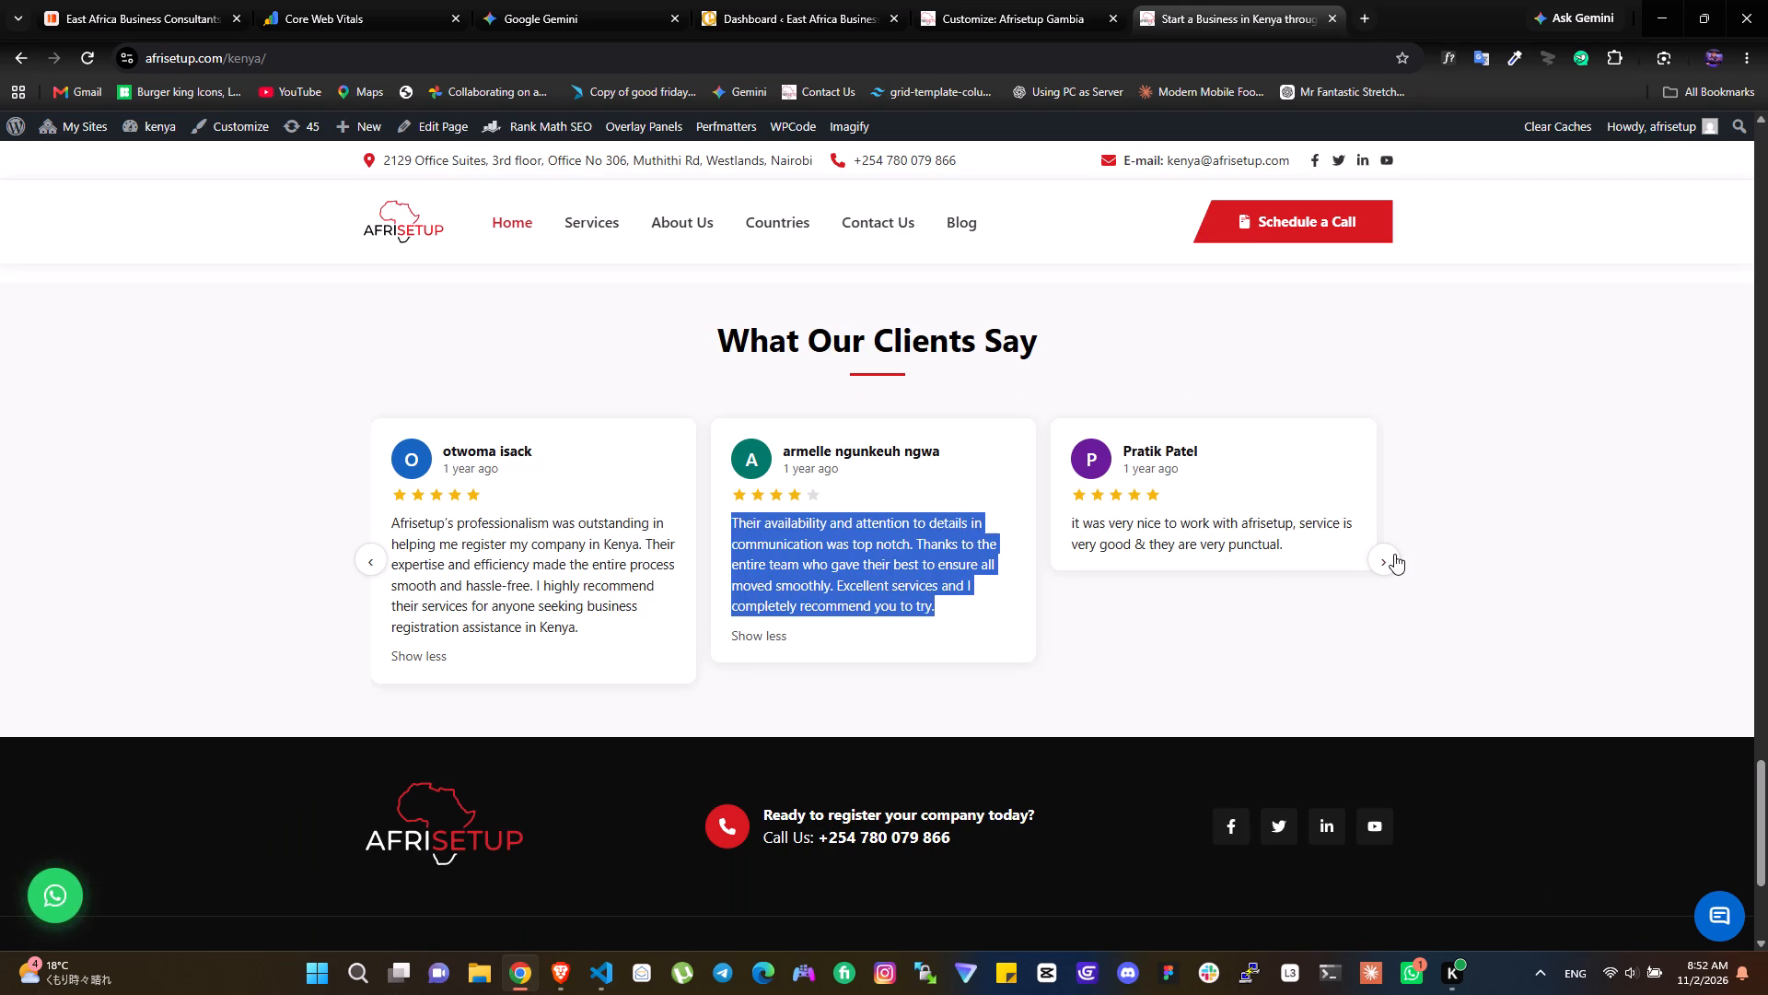
pyautogui.click(1394, 554)
pyautogui.click(1394, 554)
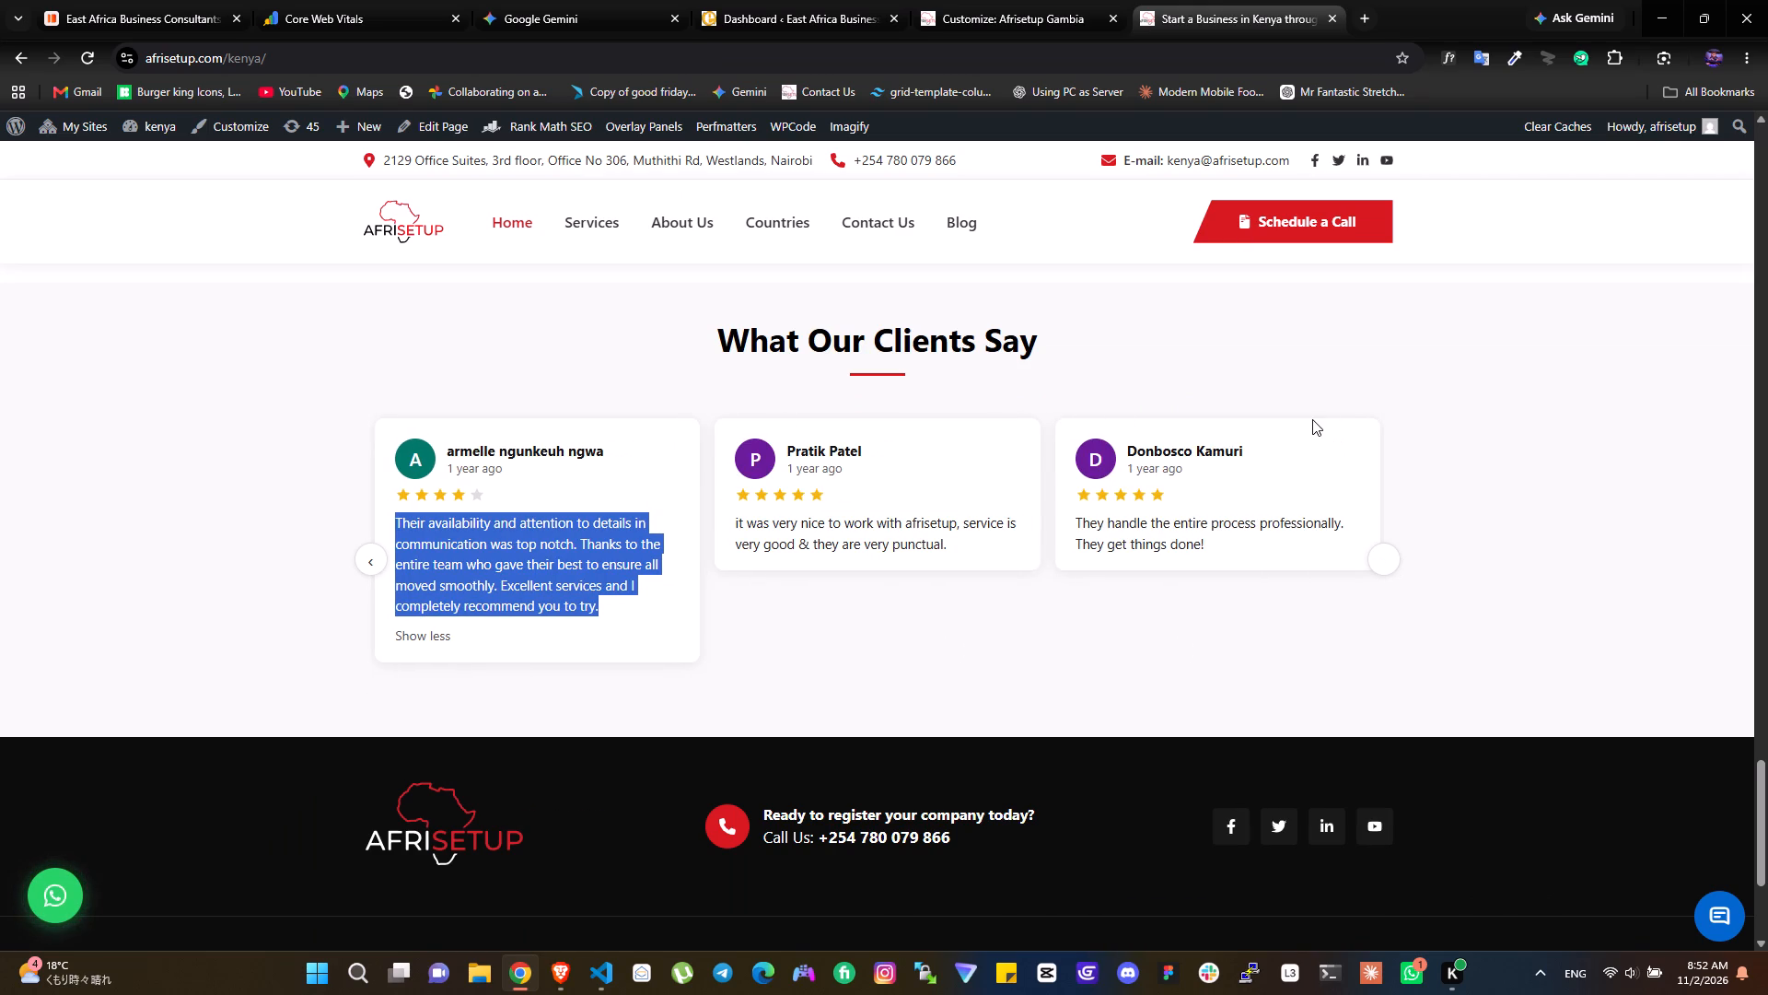
pyautogui.click(1052, 9)
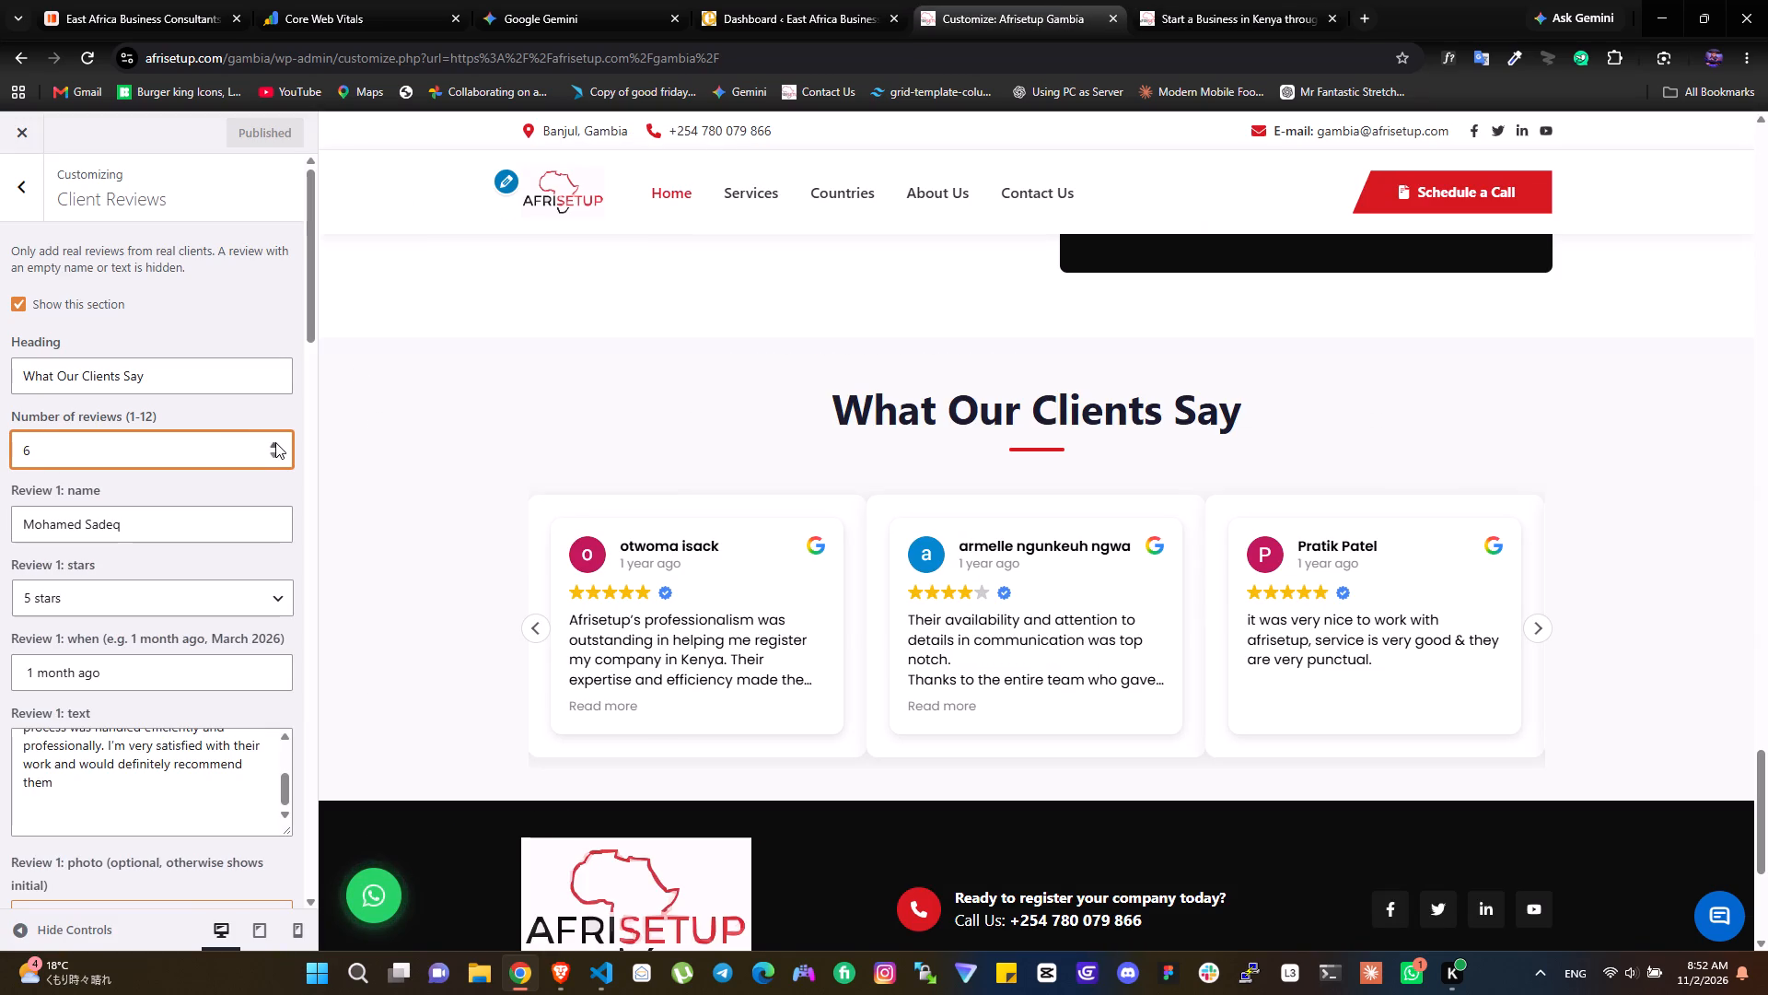
pyautogui.click(275, 442)
pyautogui.click(275, 442)
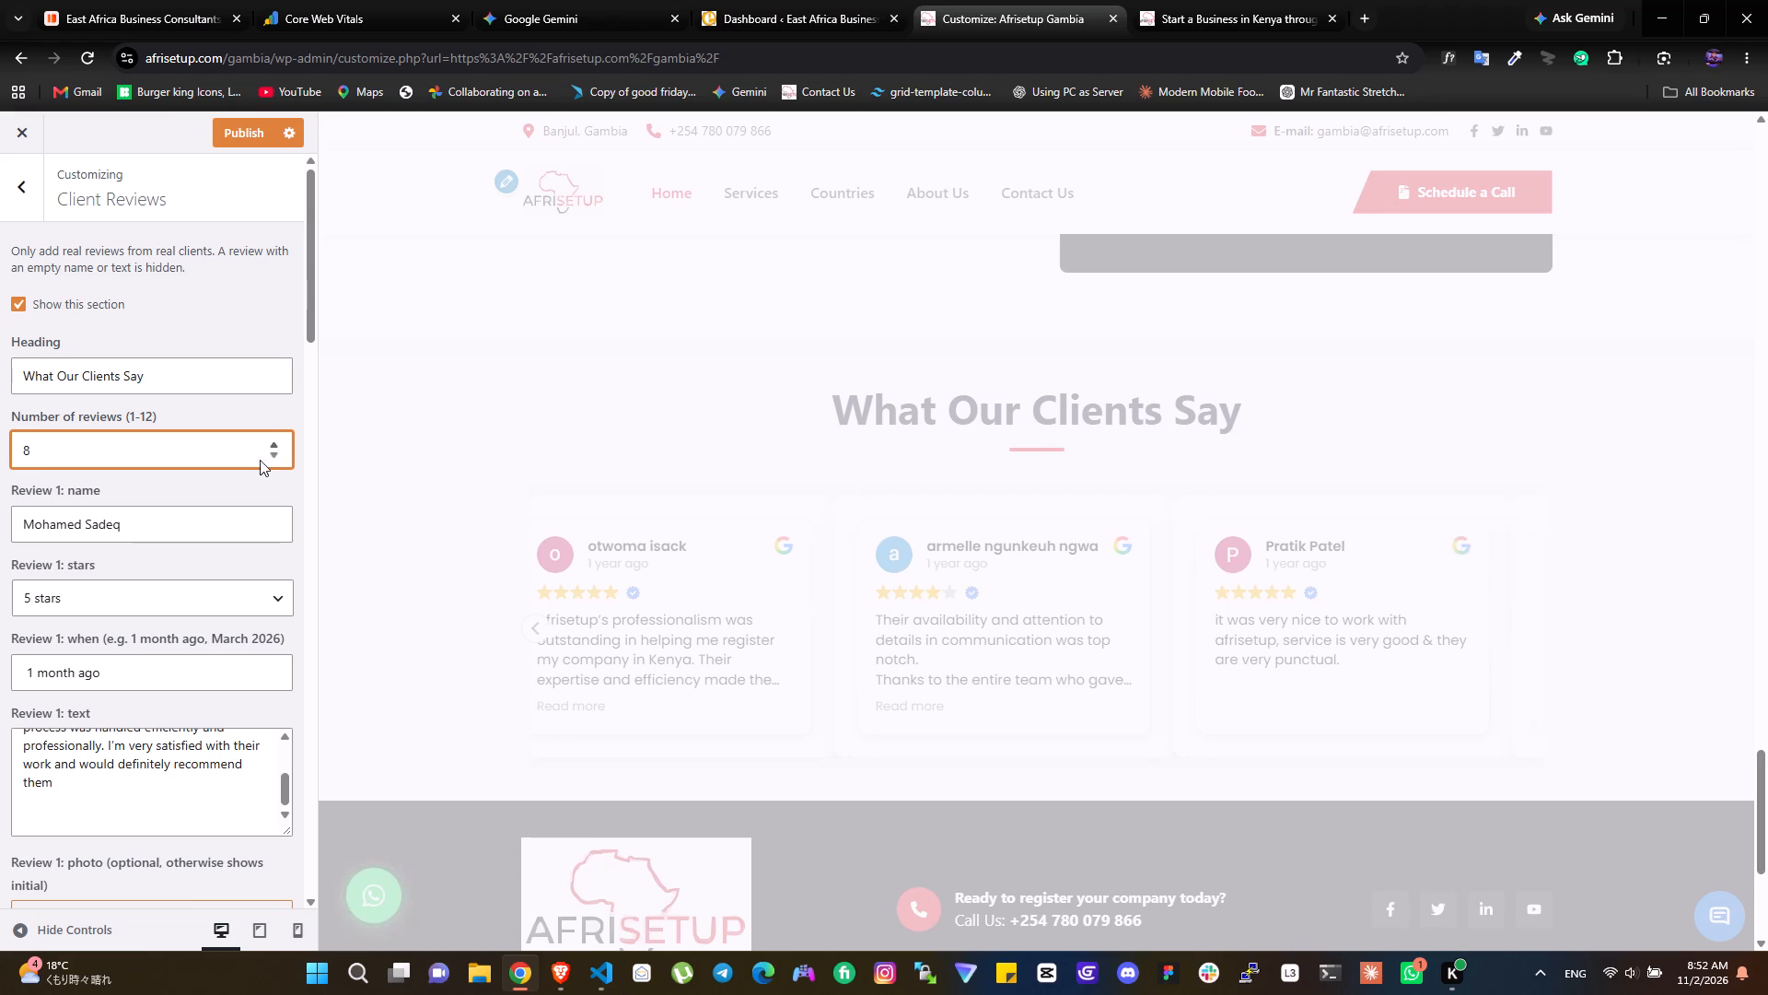
# Copy the reviewer's name from Kenya's seventh client review, the one after the four-star review, into Gambia's Review 7 name.
pyautogui.scroll(-20, 187, 686)
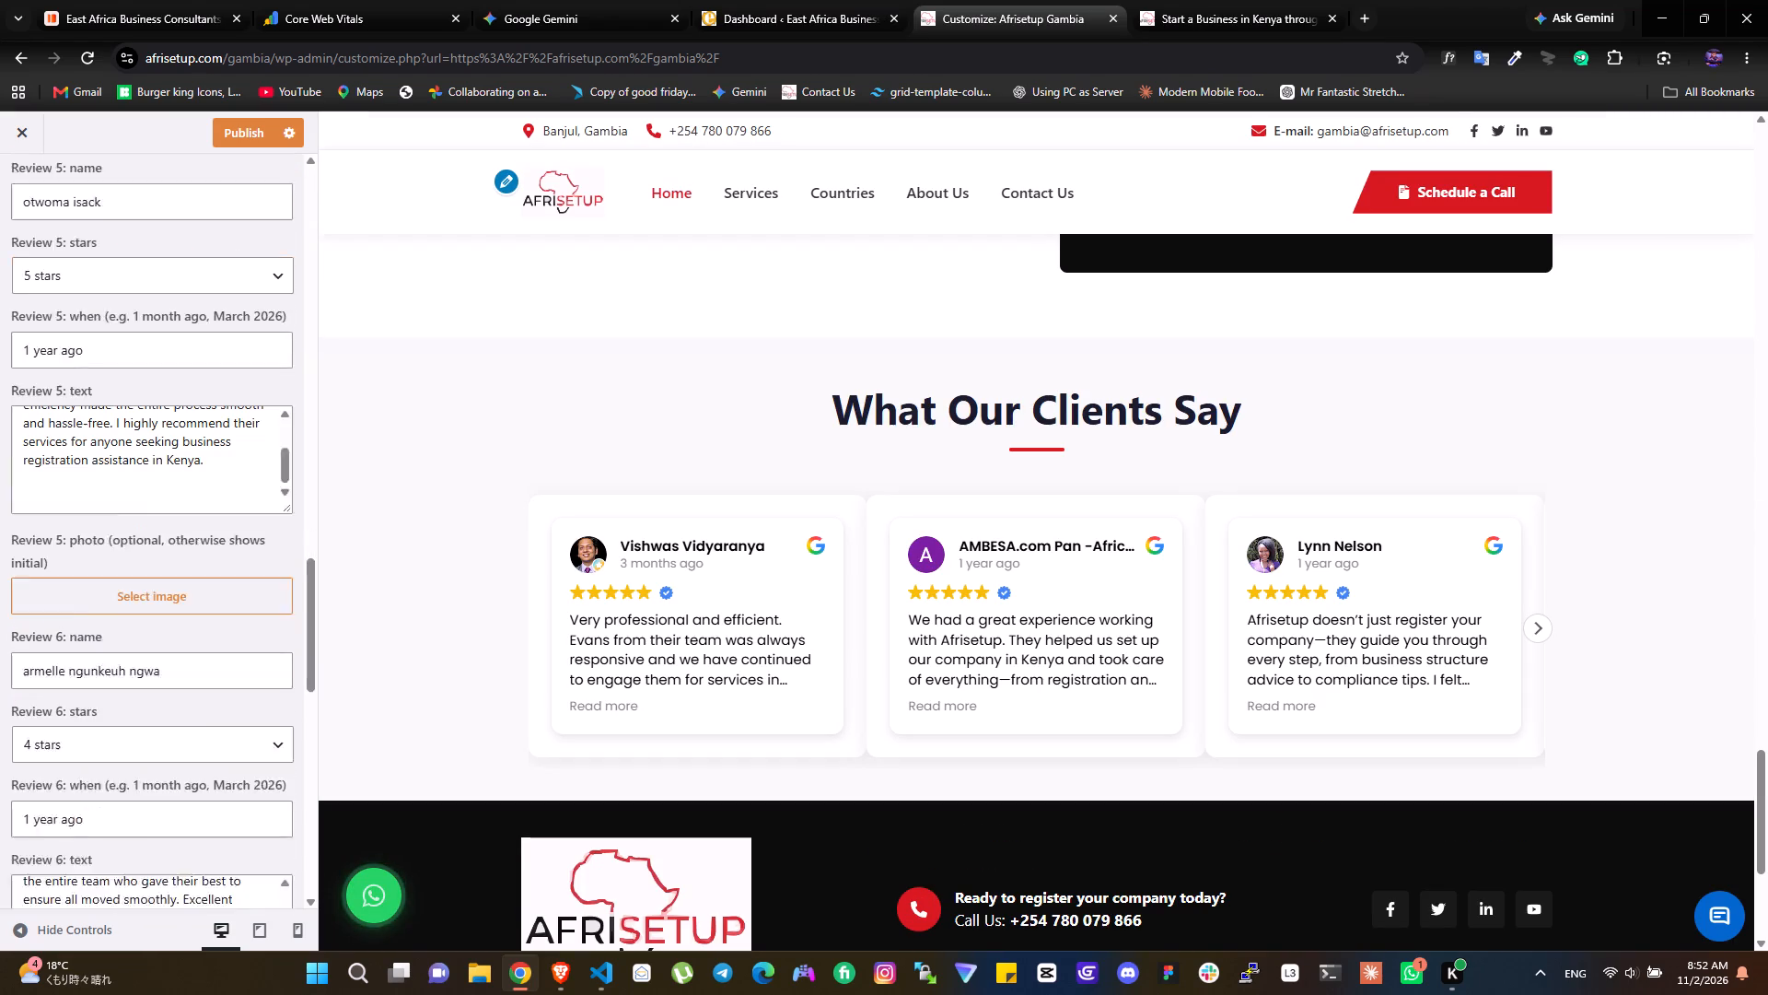
pyautogui.scroll(-7, 187, 686)
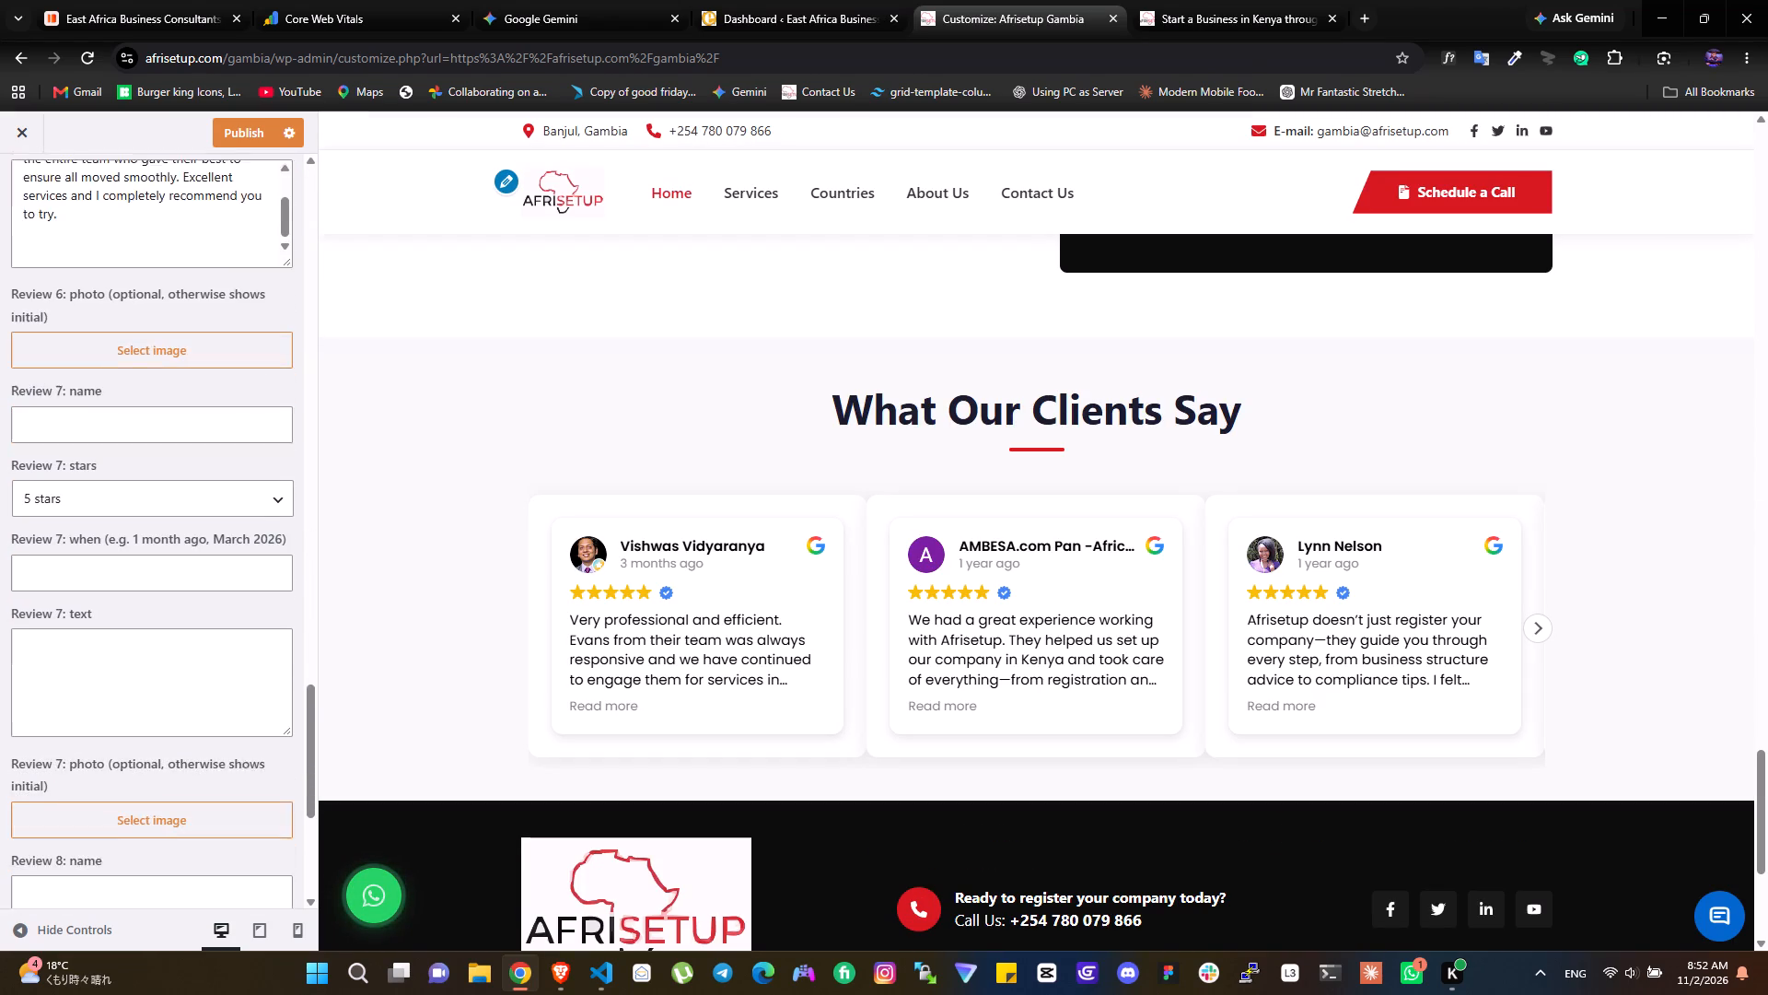
pyautogui.scroll(-3, 187, 686)
pyautogui.scroll(1, 187, 686)
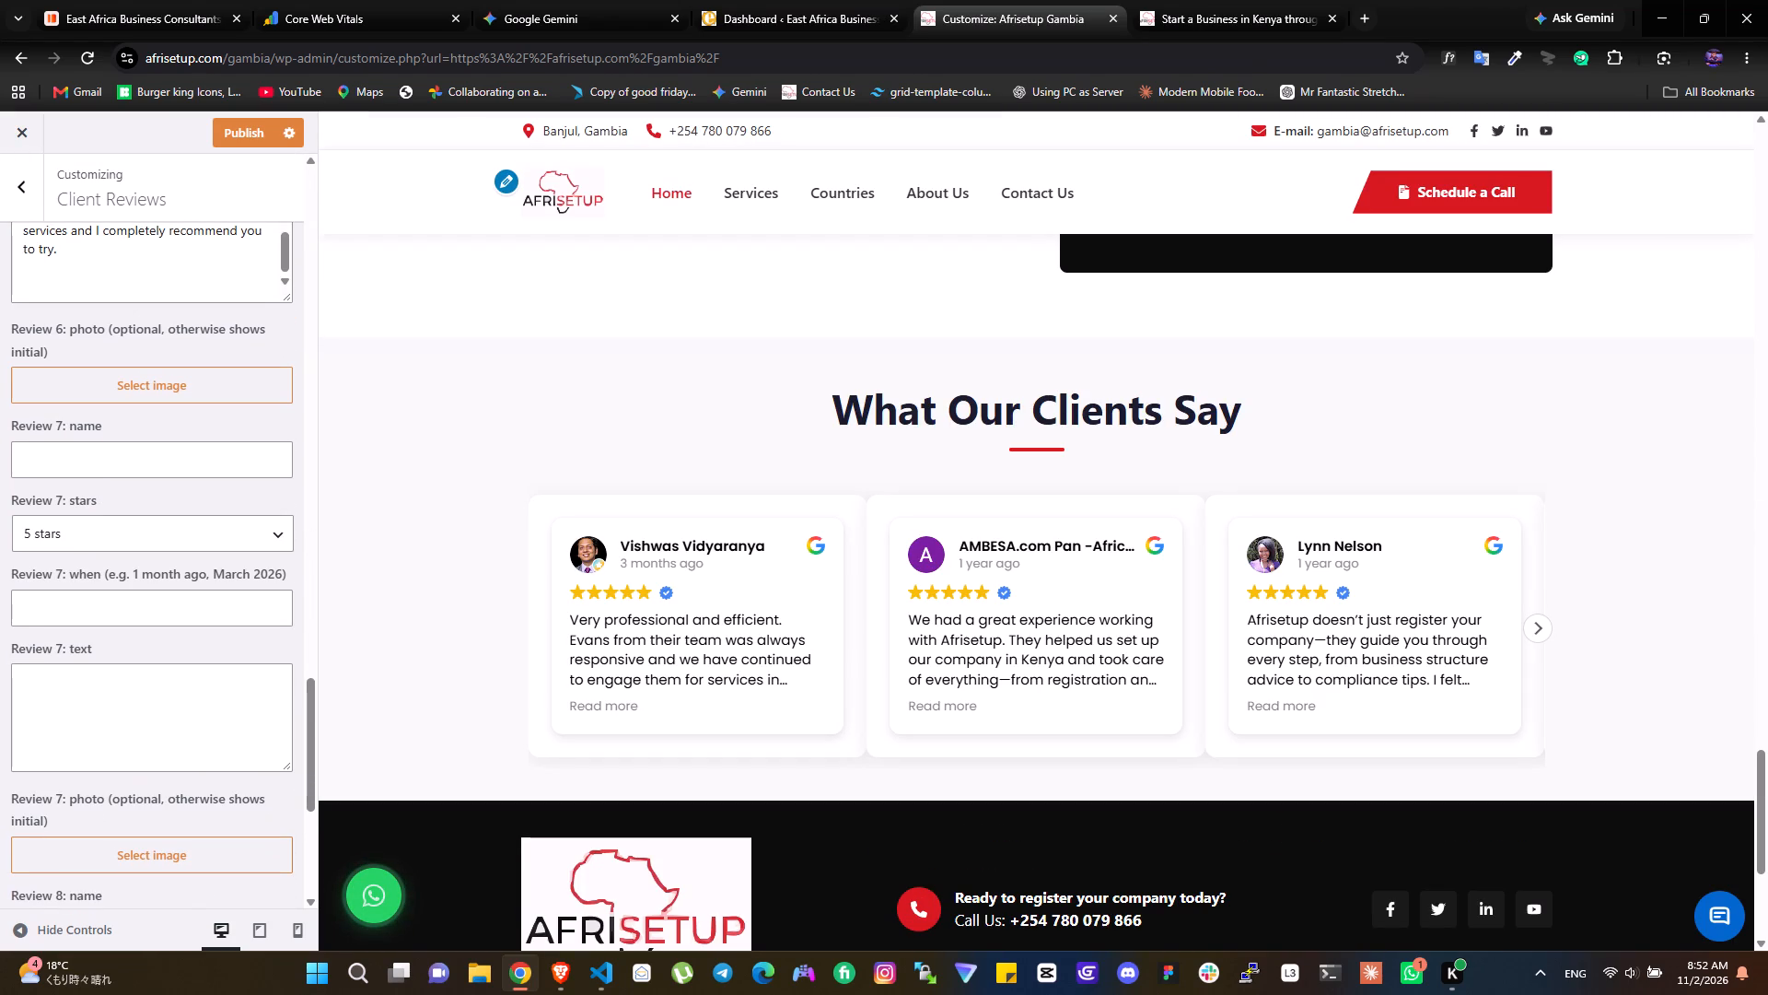
pyautogui.click(1207, 0)
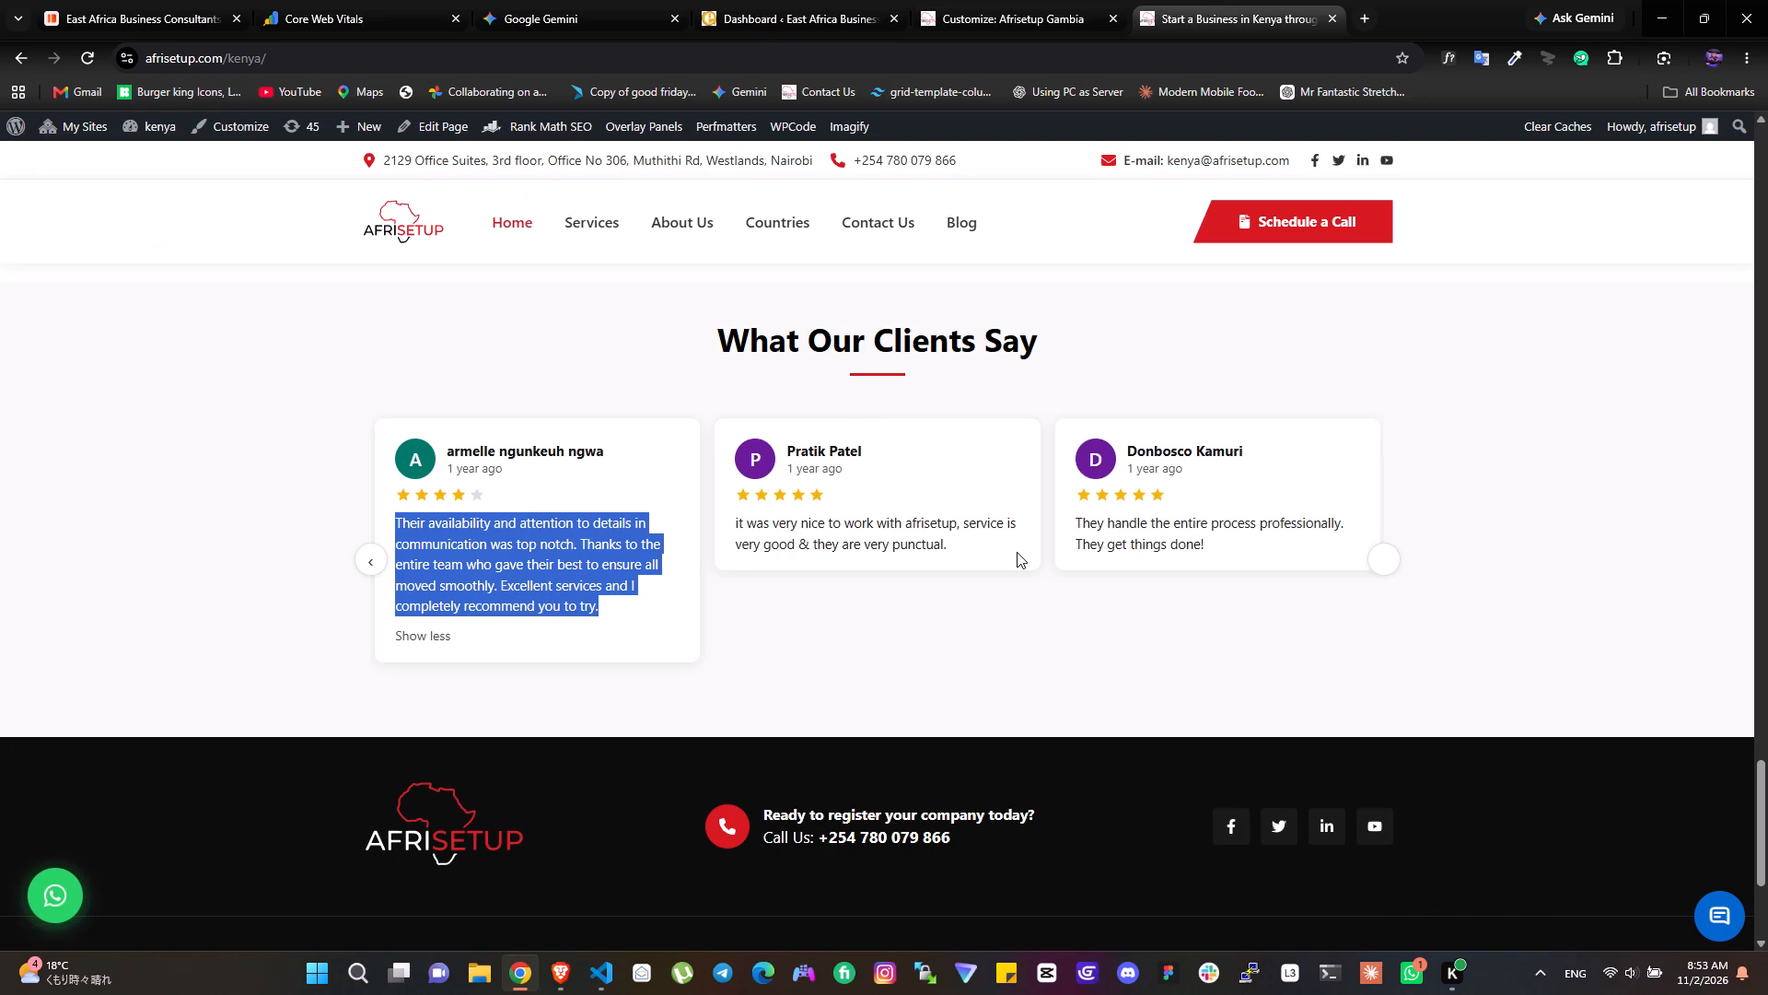
pyautogui.tripleClick(850, 451)
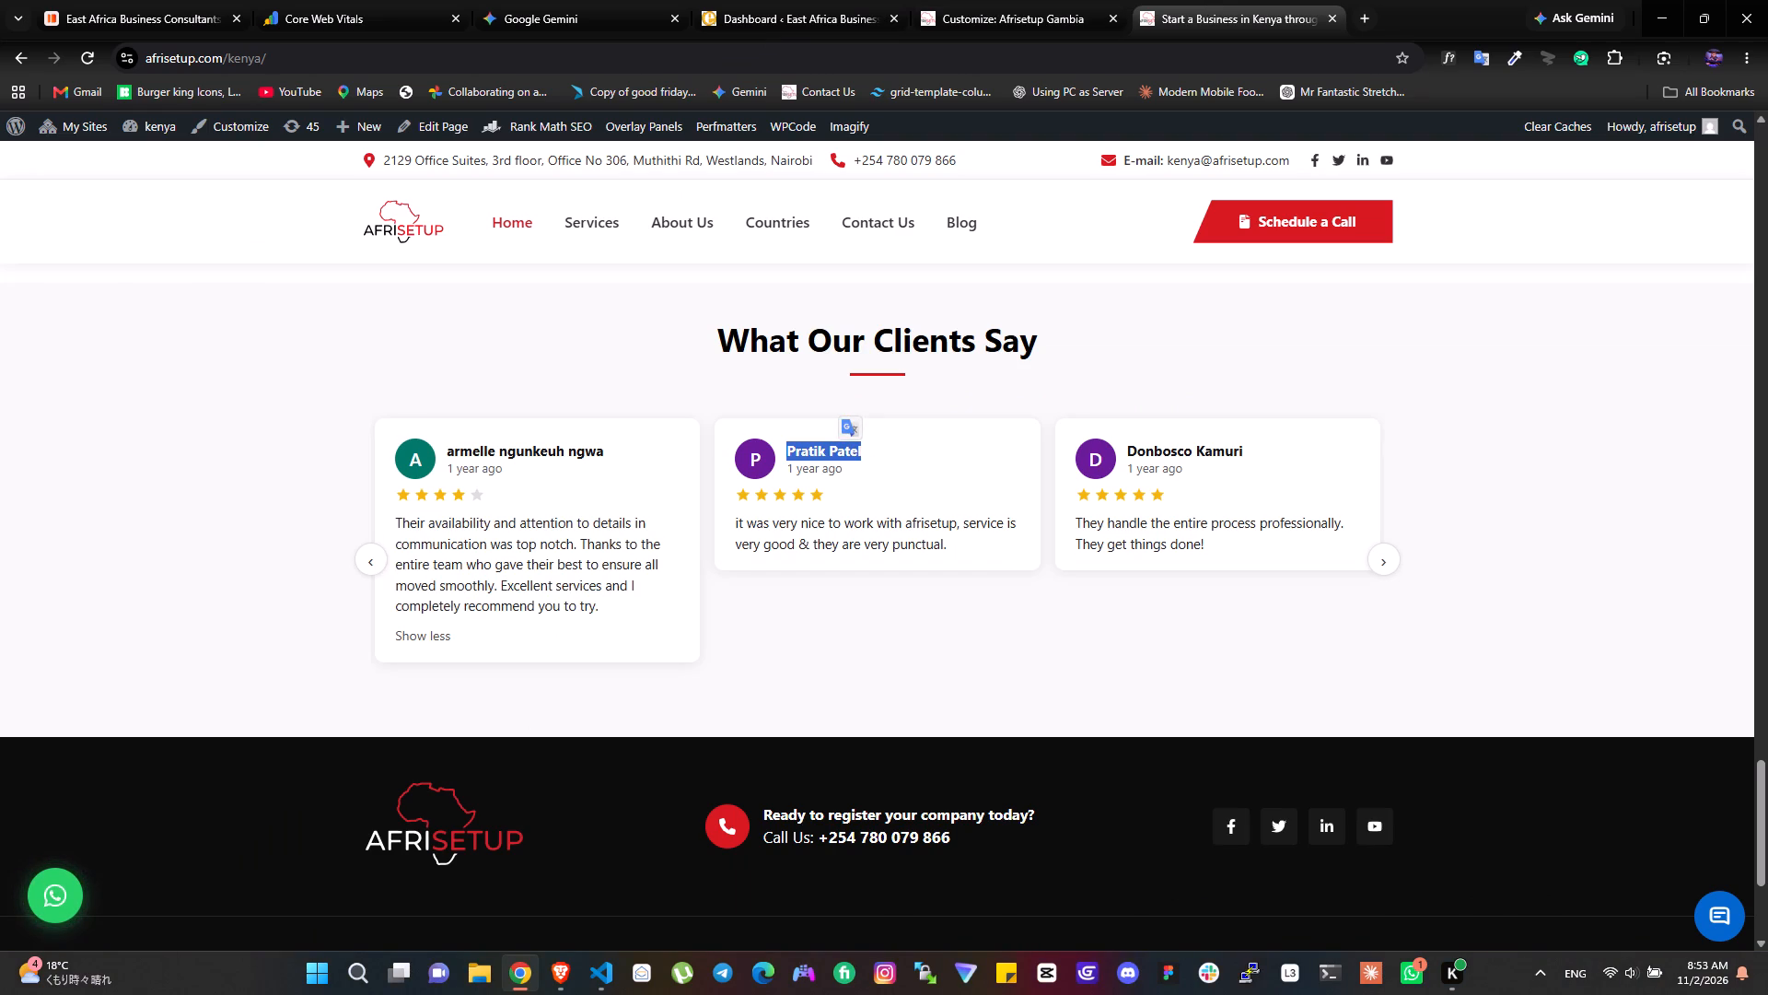
pyautogui.hotkey('ctrl', 'c')
pyautogui.hotkey('ctrl', 'c')
pyautogui.click(1006, 0)
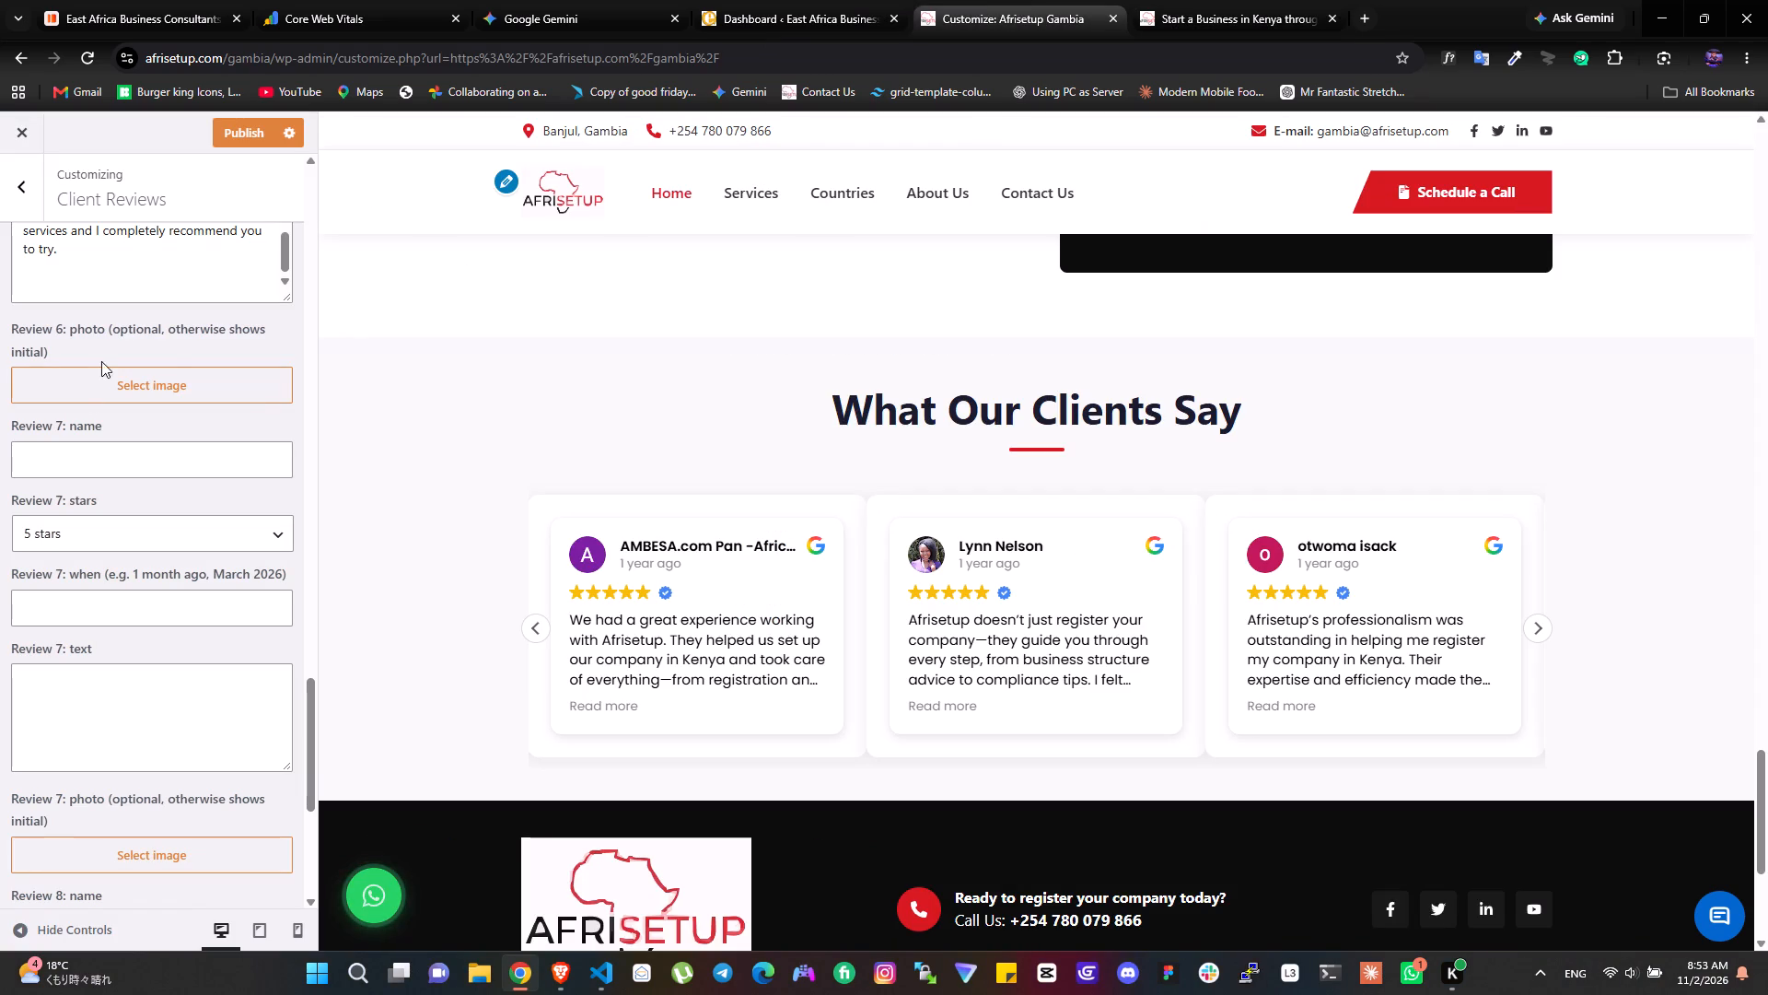
pyautogui.click(101, 476)
pyautogui.click(101, 476)
pyautogui.hotkey('ctrl', 'v')
pyautogui.keyDown('ctrl'); pyautogui.click(101, 476); pyautogui.keyUp('ctrl')
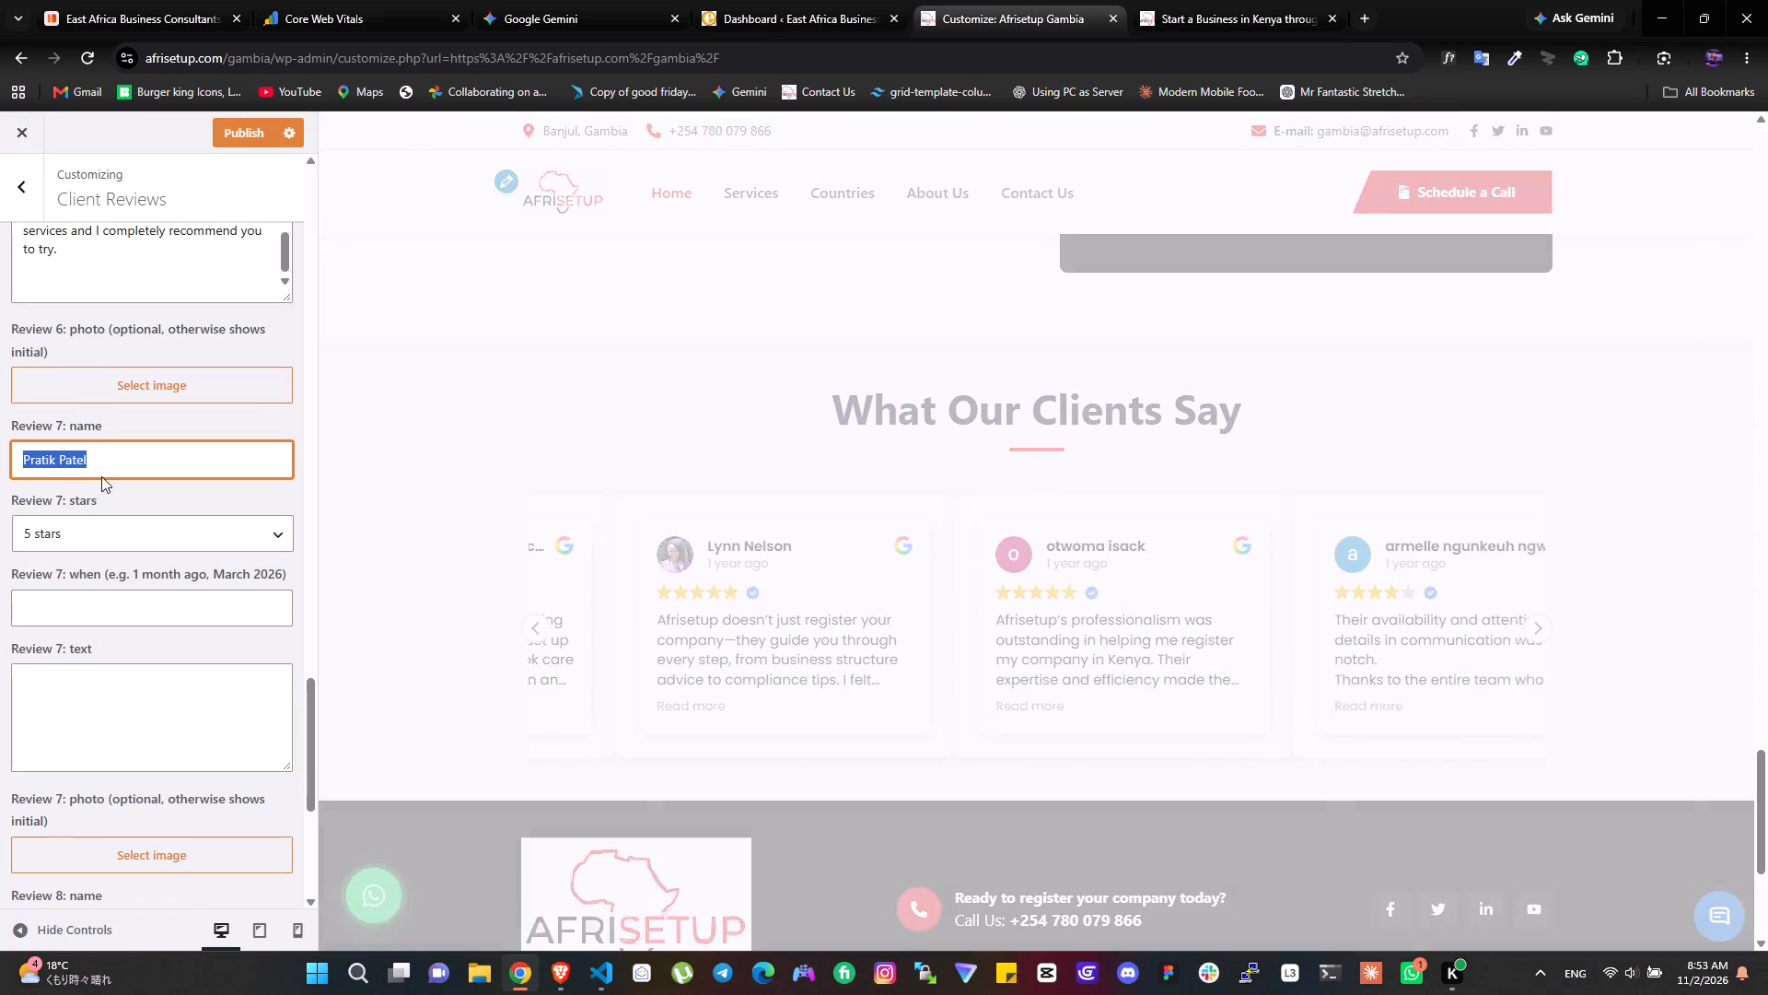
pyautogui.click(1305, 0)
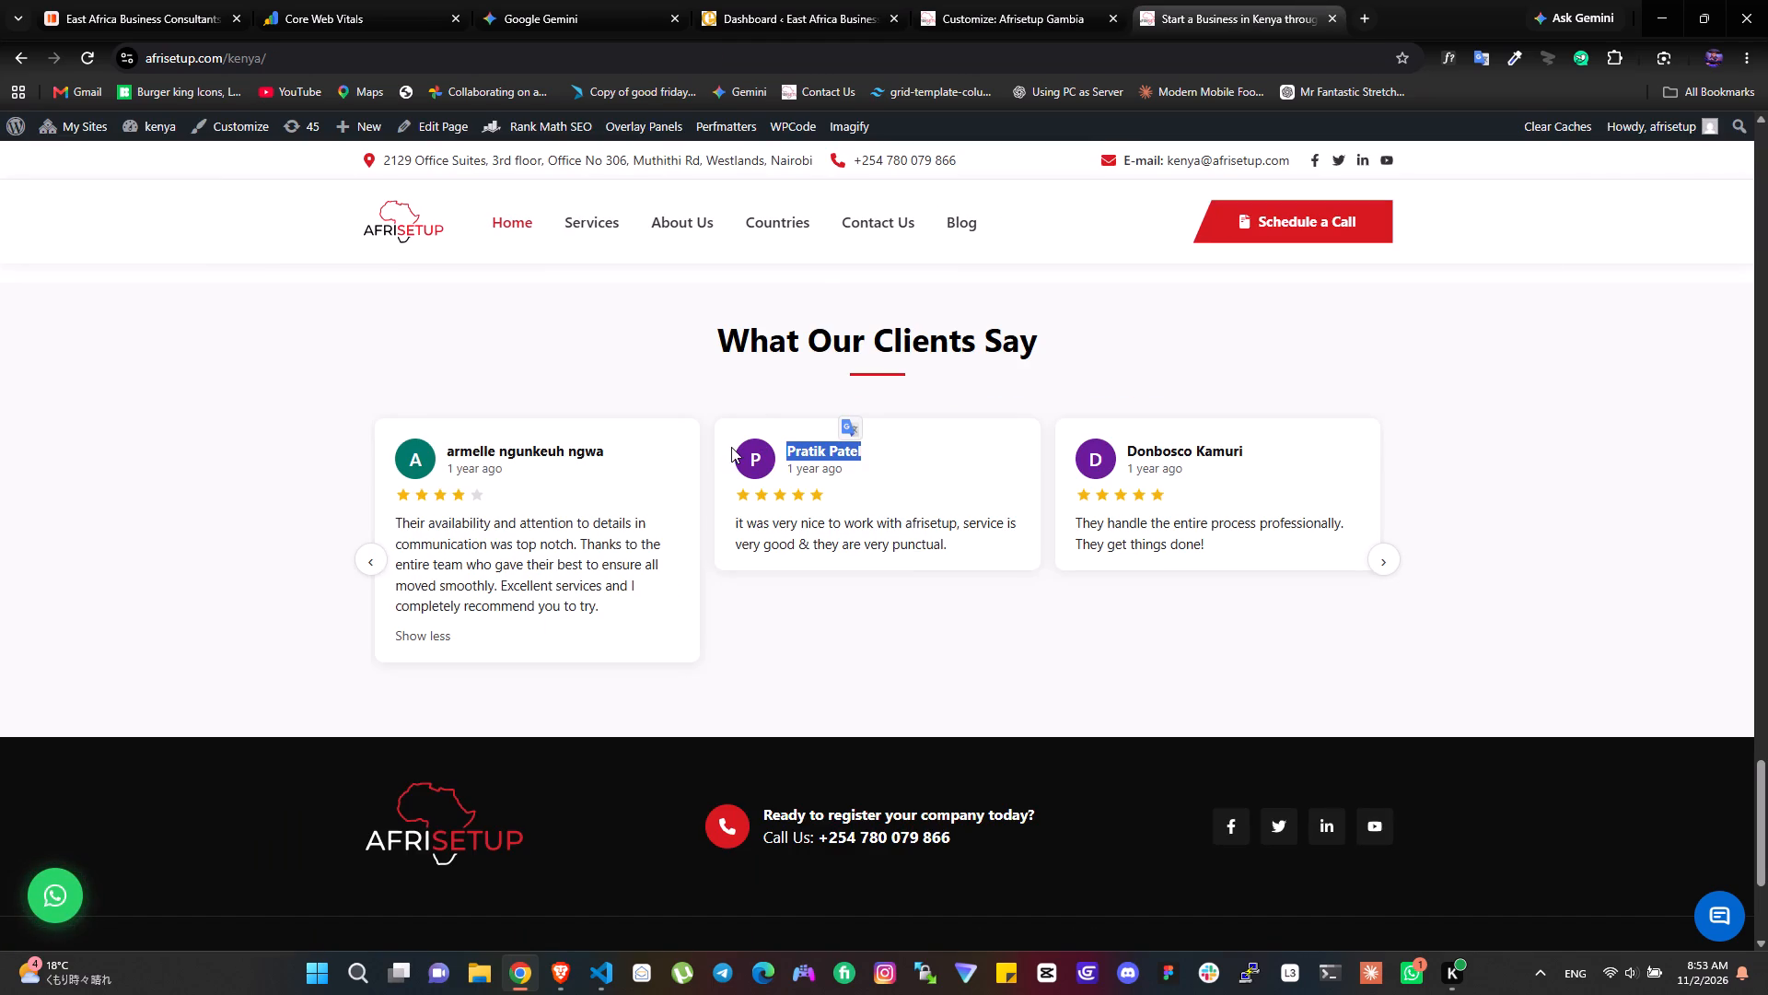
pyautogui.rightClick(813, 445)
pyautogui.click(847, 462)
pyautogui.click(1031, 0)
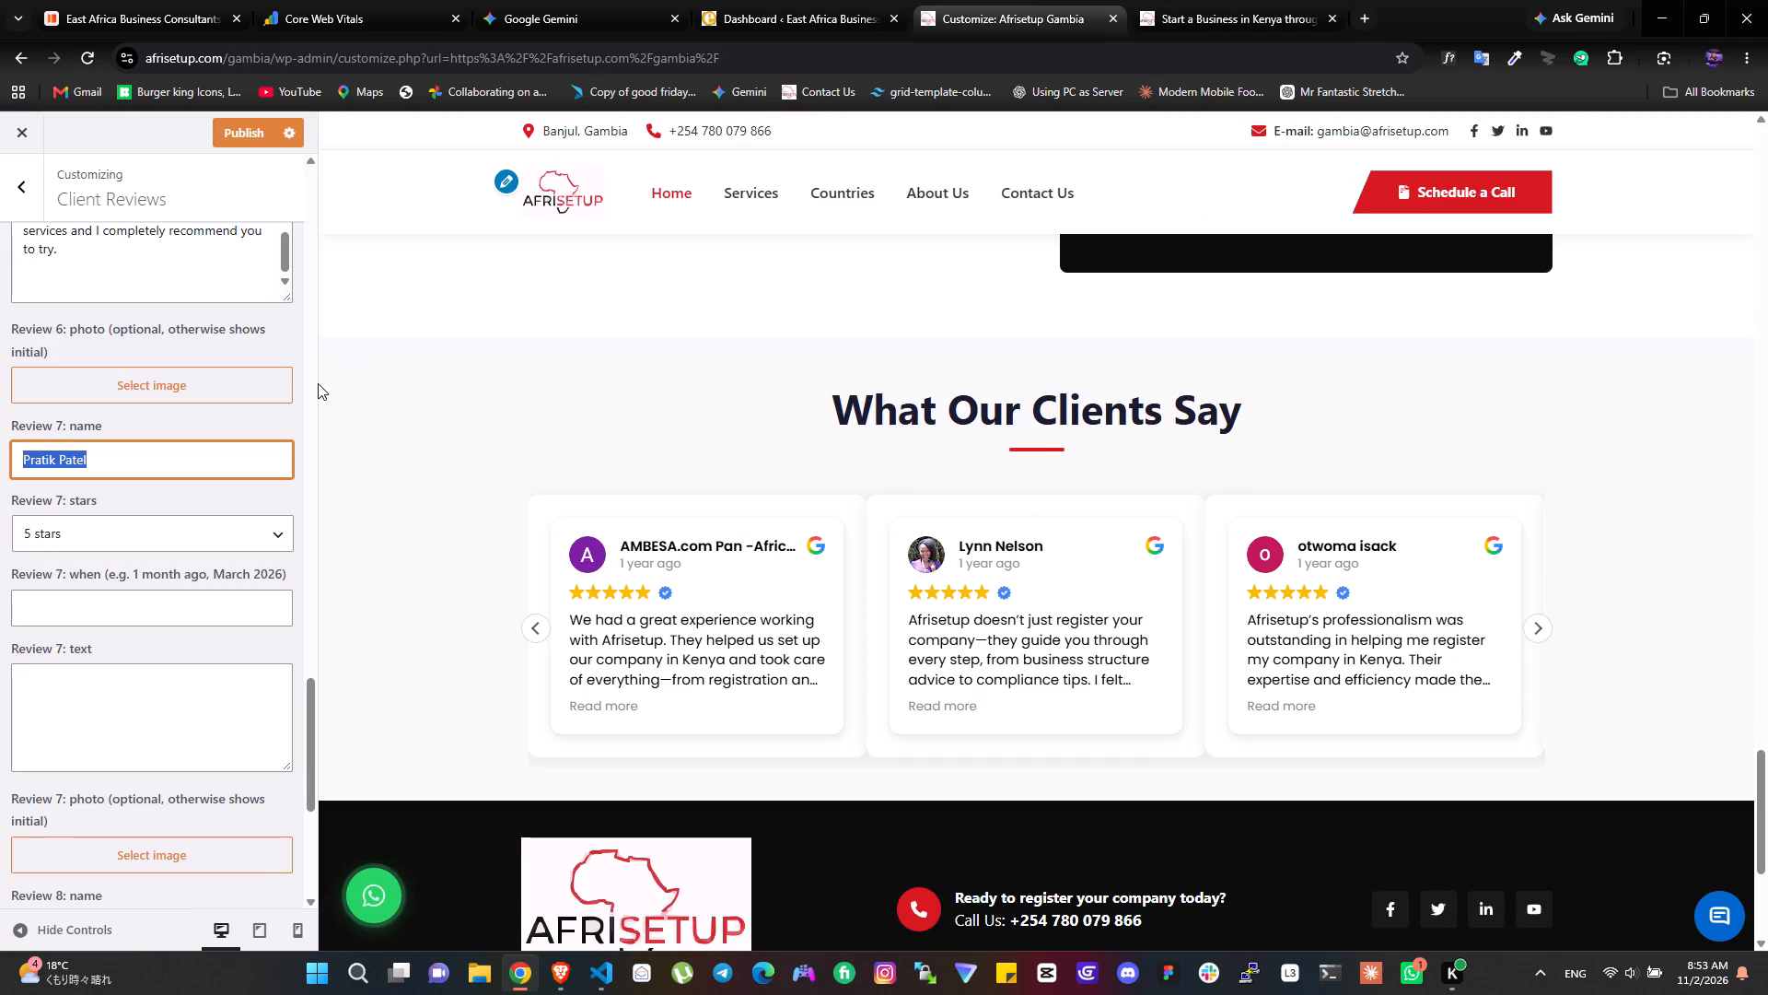
# Copy the text of Kenya's seventh client review, beginning "it was very nice to work with afrisetup", into Gambia's Review 7 text.
pyautogui.click(1163, 0)
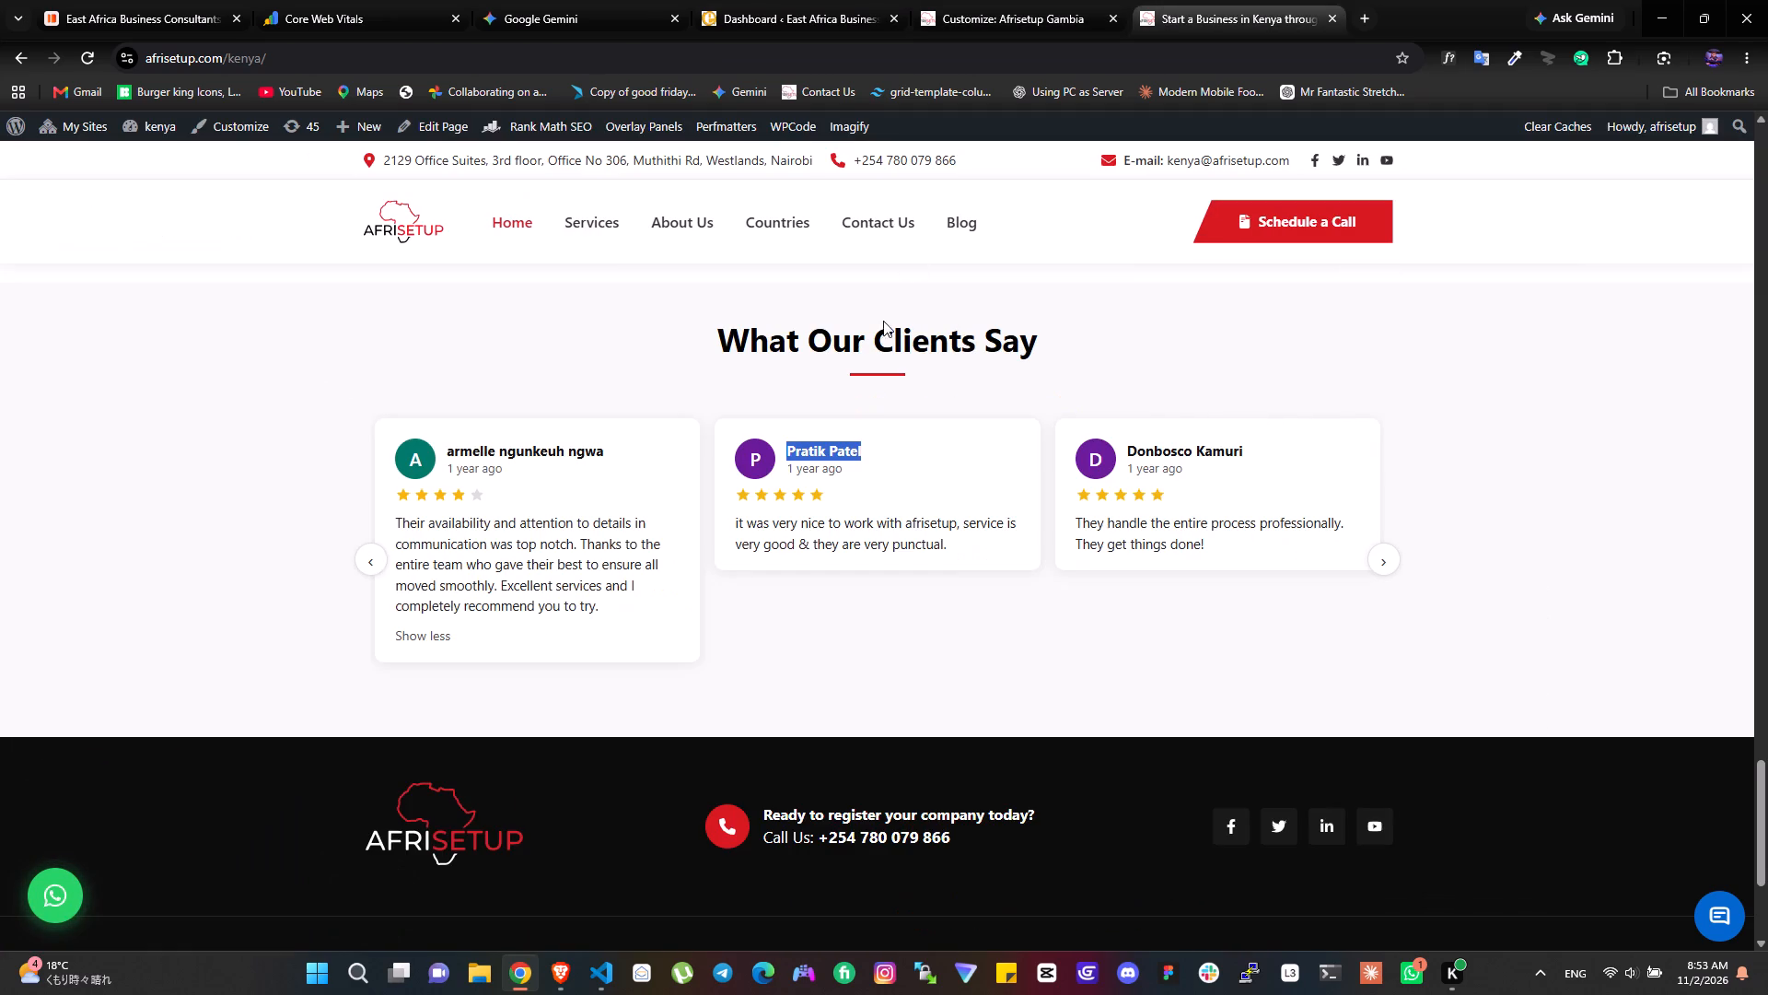
pyautogui.tripleClick(804, 516)
pyautogui.rightClick(804, 516)
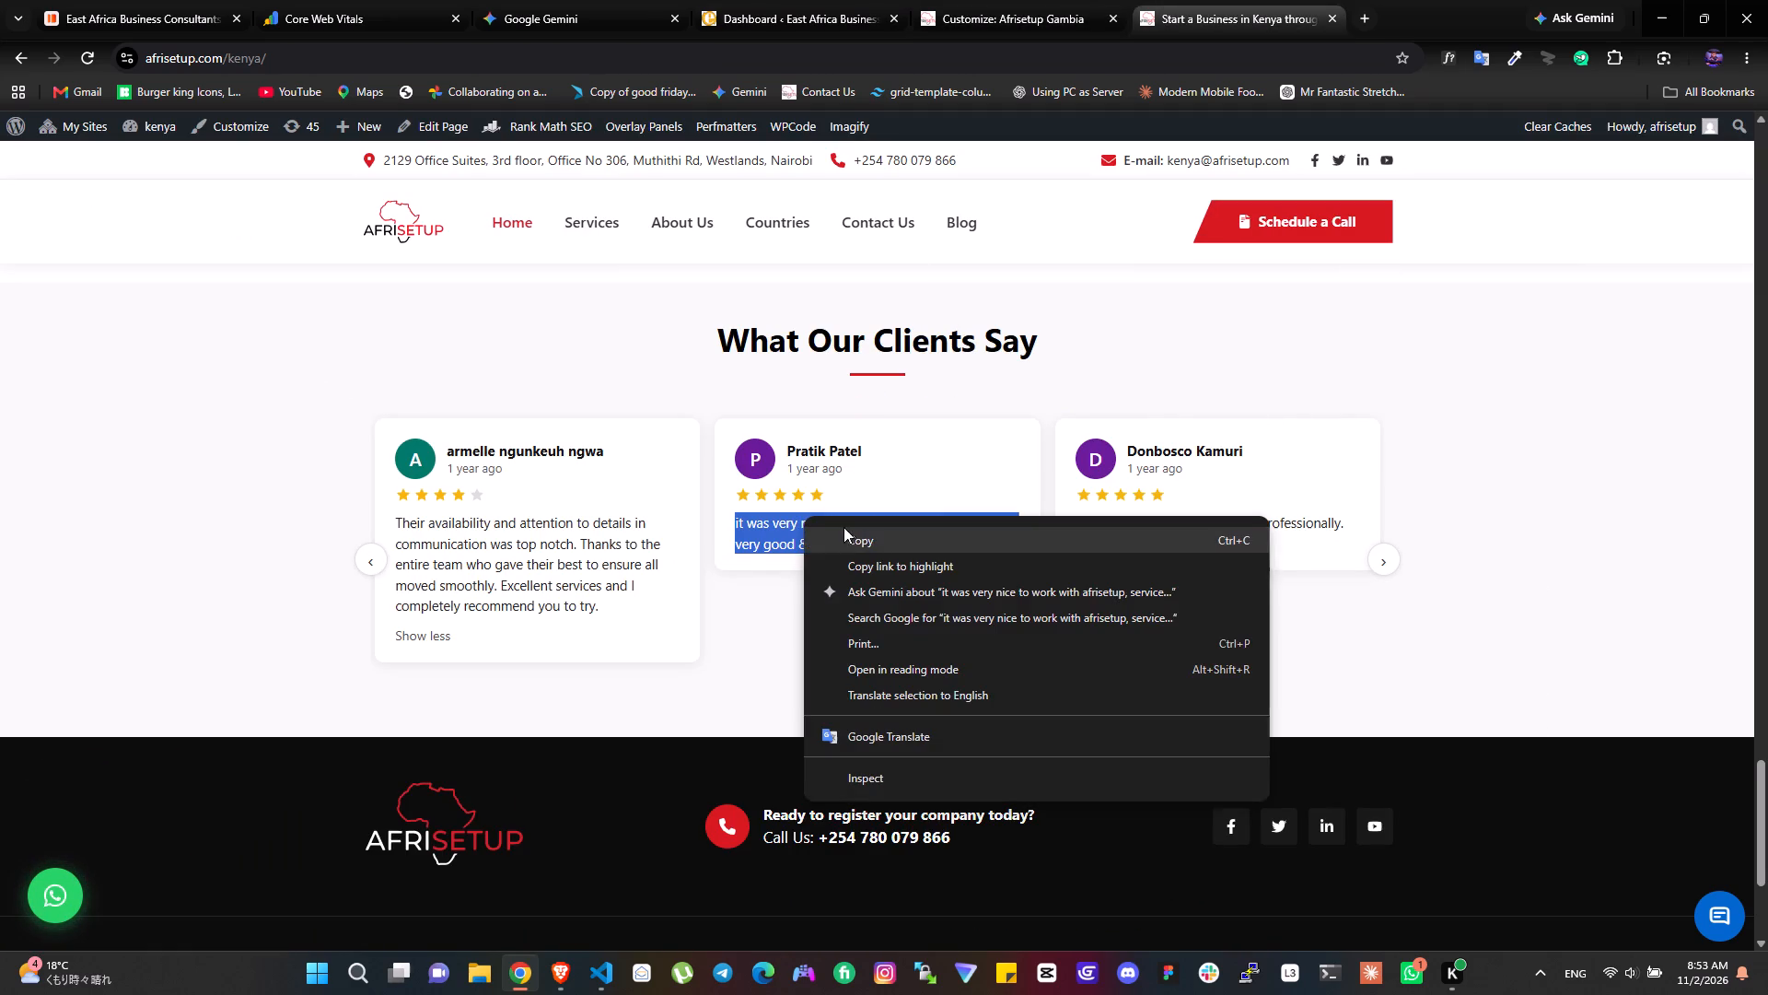
pyautogui.click(848, 528)
pyautogui.click(983, 0)
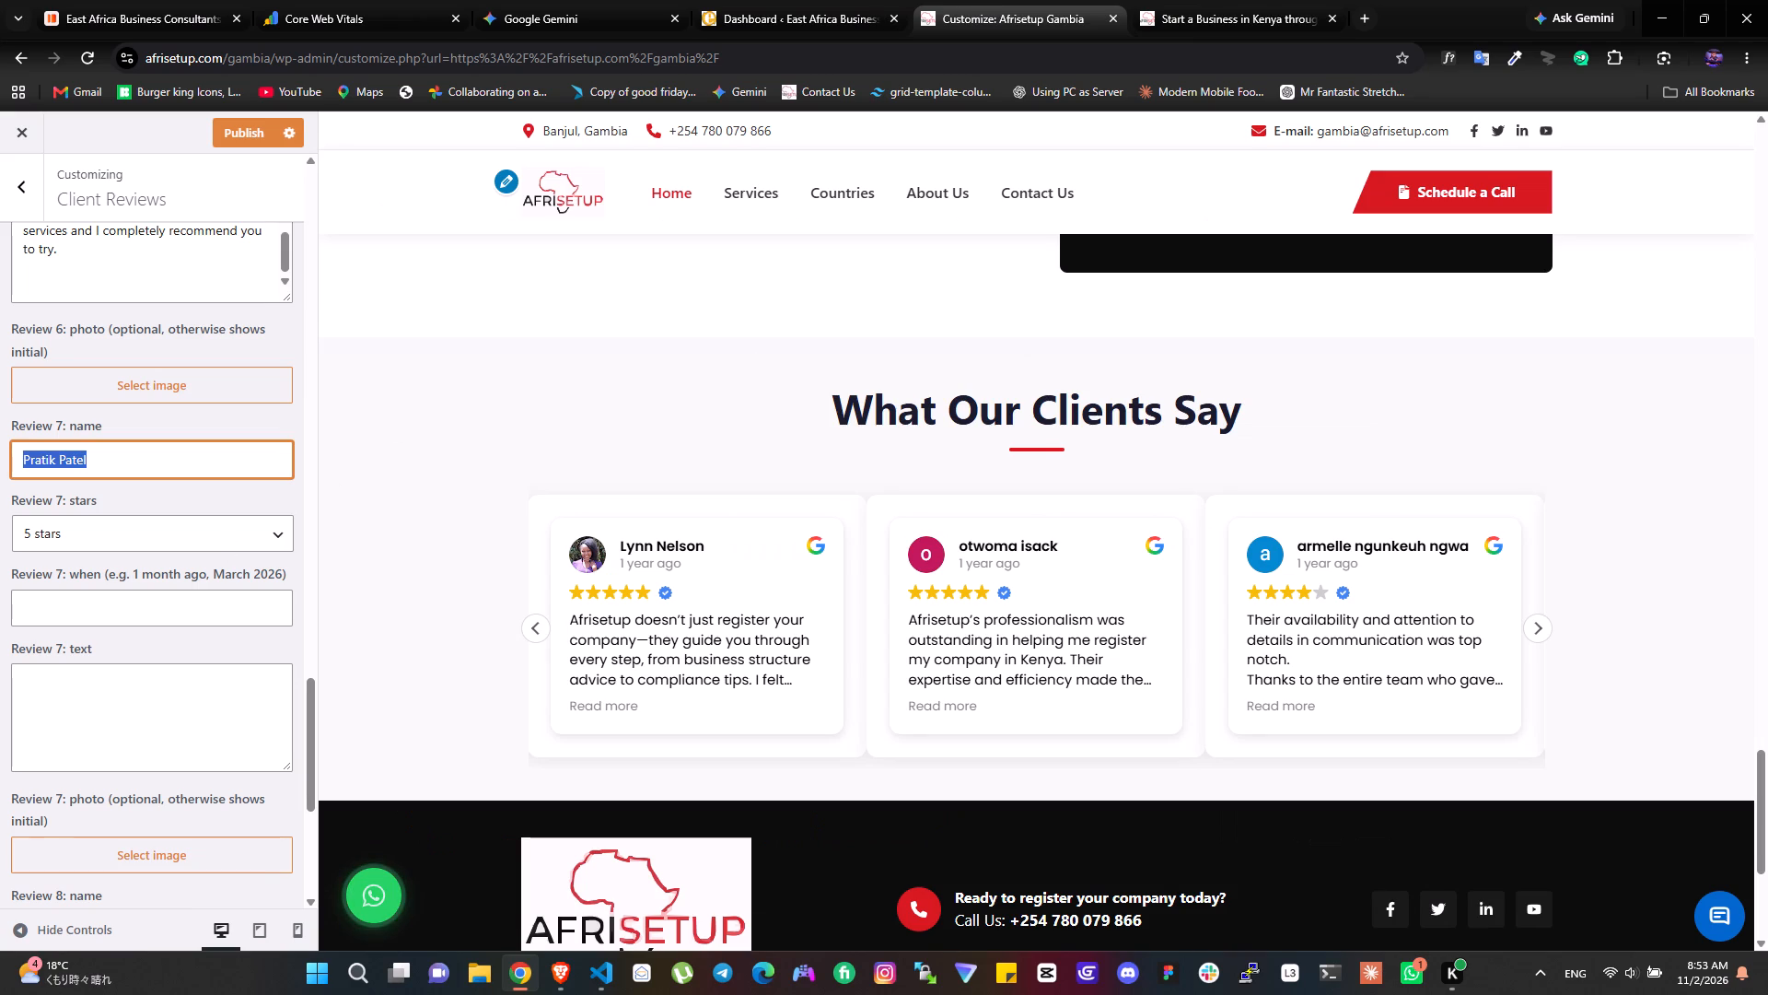
pyautogui.click(118, 688)
pyautogui.hotkey('ctrl', 'v')
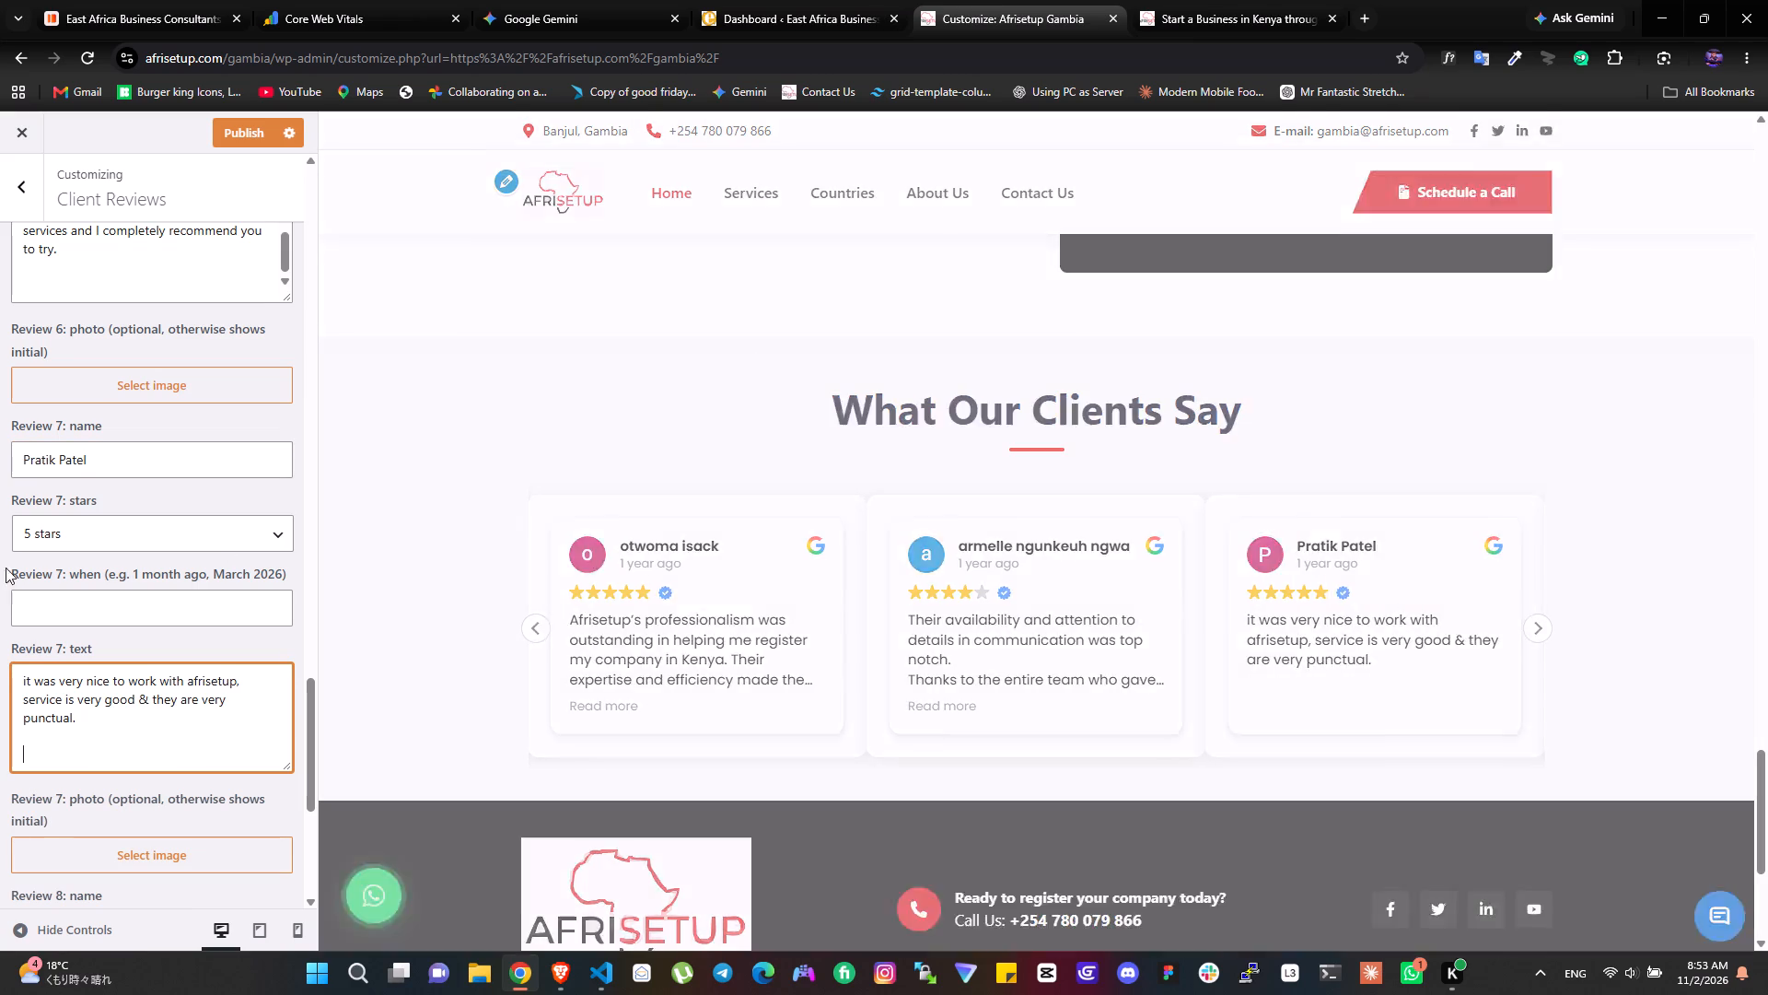
# Set when Review 7 was written to "1 year ago".
pyautogui.click(45, 597)
pyautogui.write('1')
pyautogui.press('space')
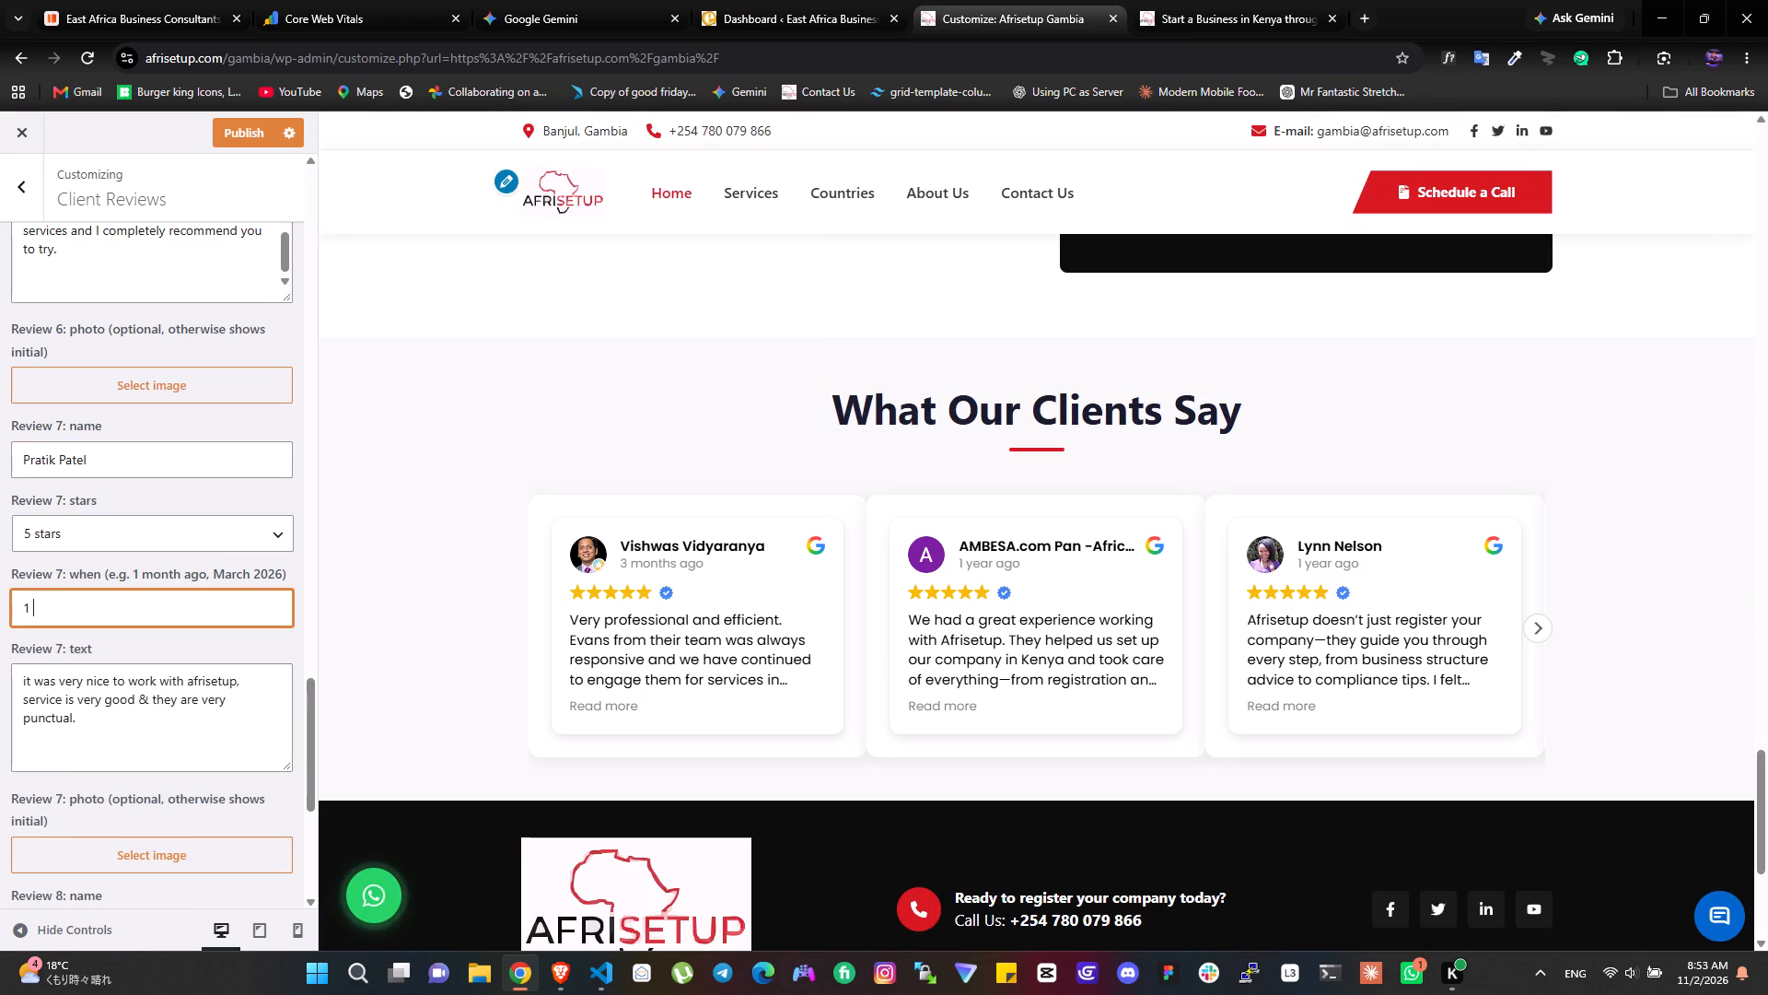
pyautogui.write('yeara')
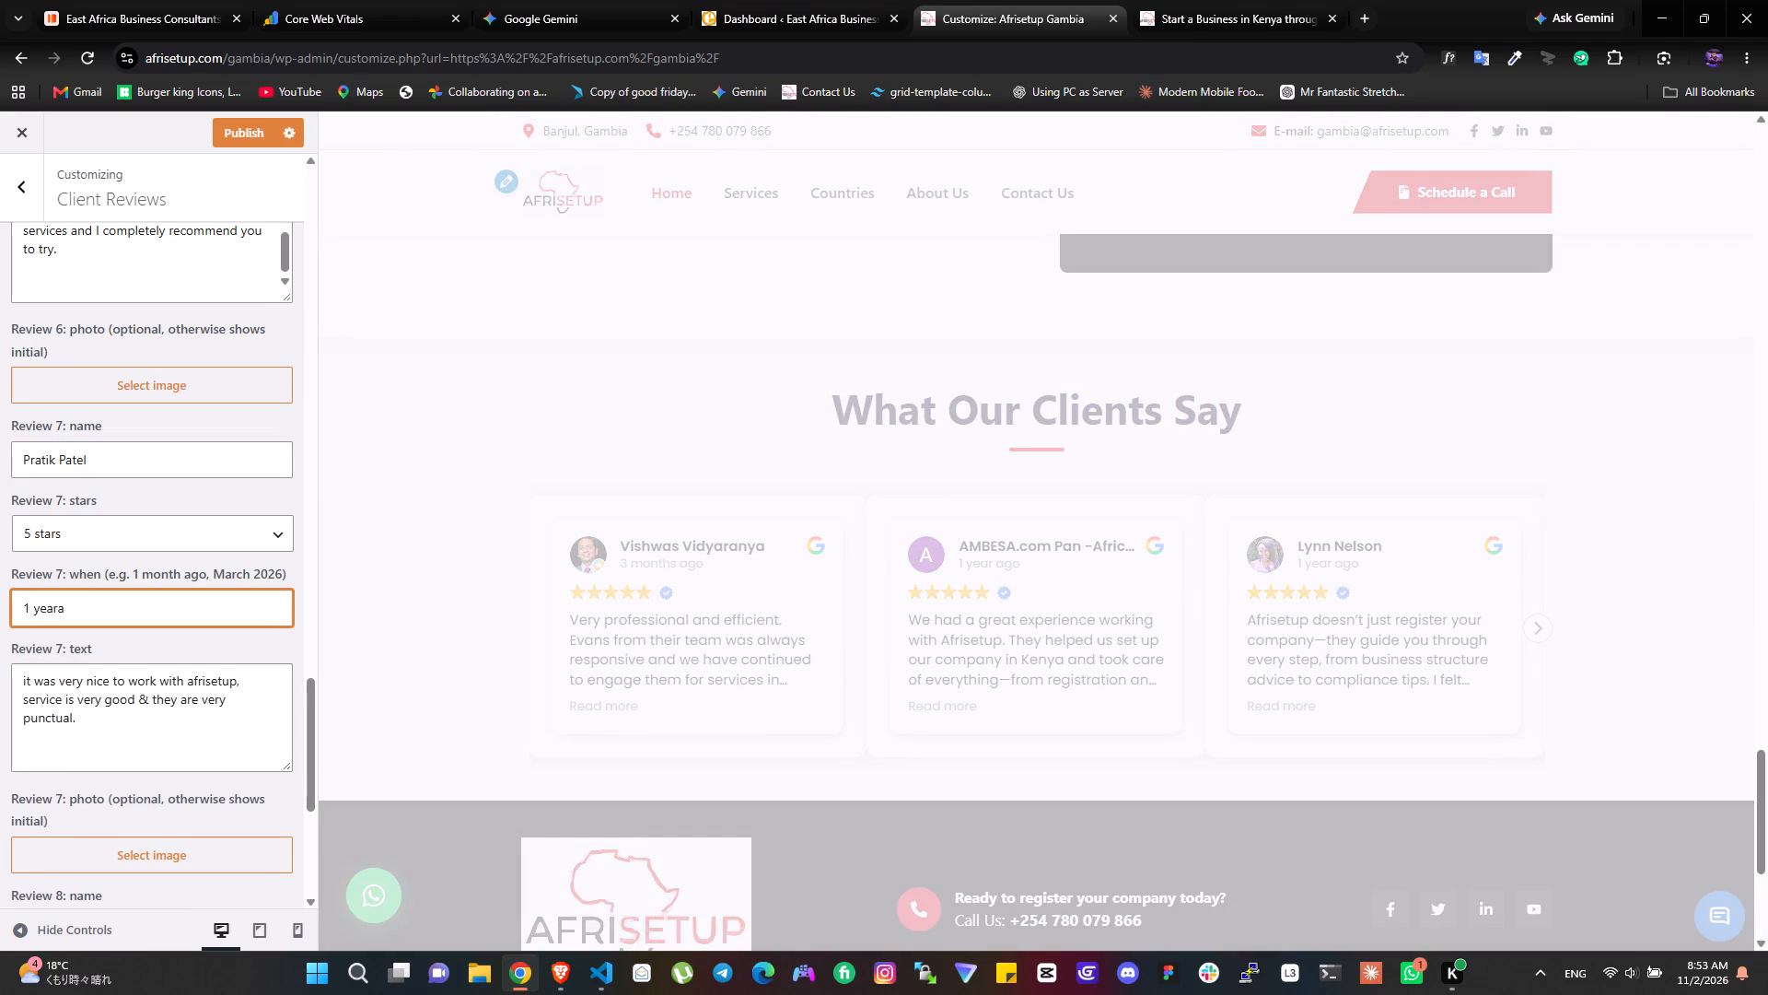
pyautogui.write('go')
pyautogui.scroll(-1, 122, 685)
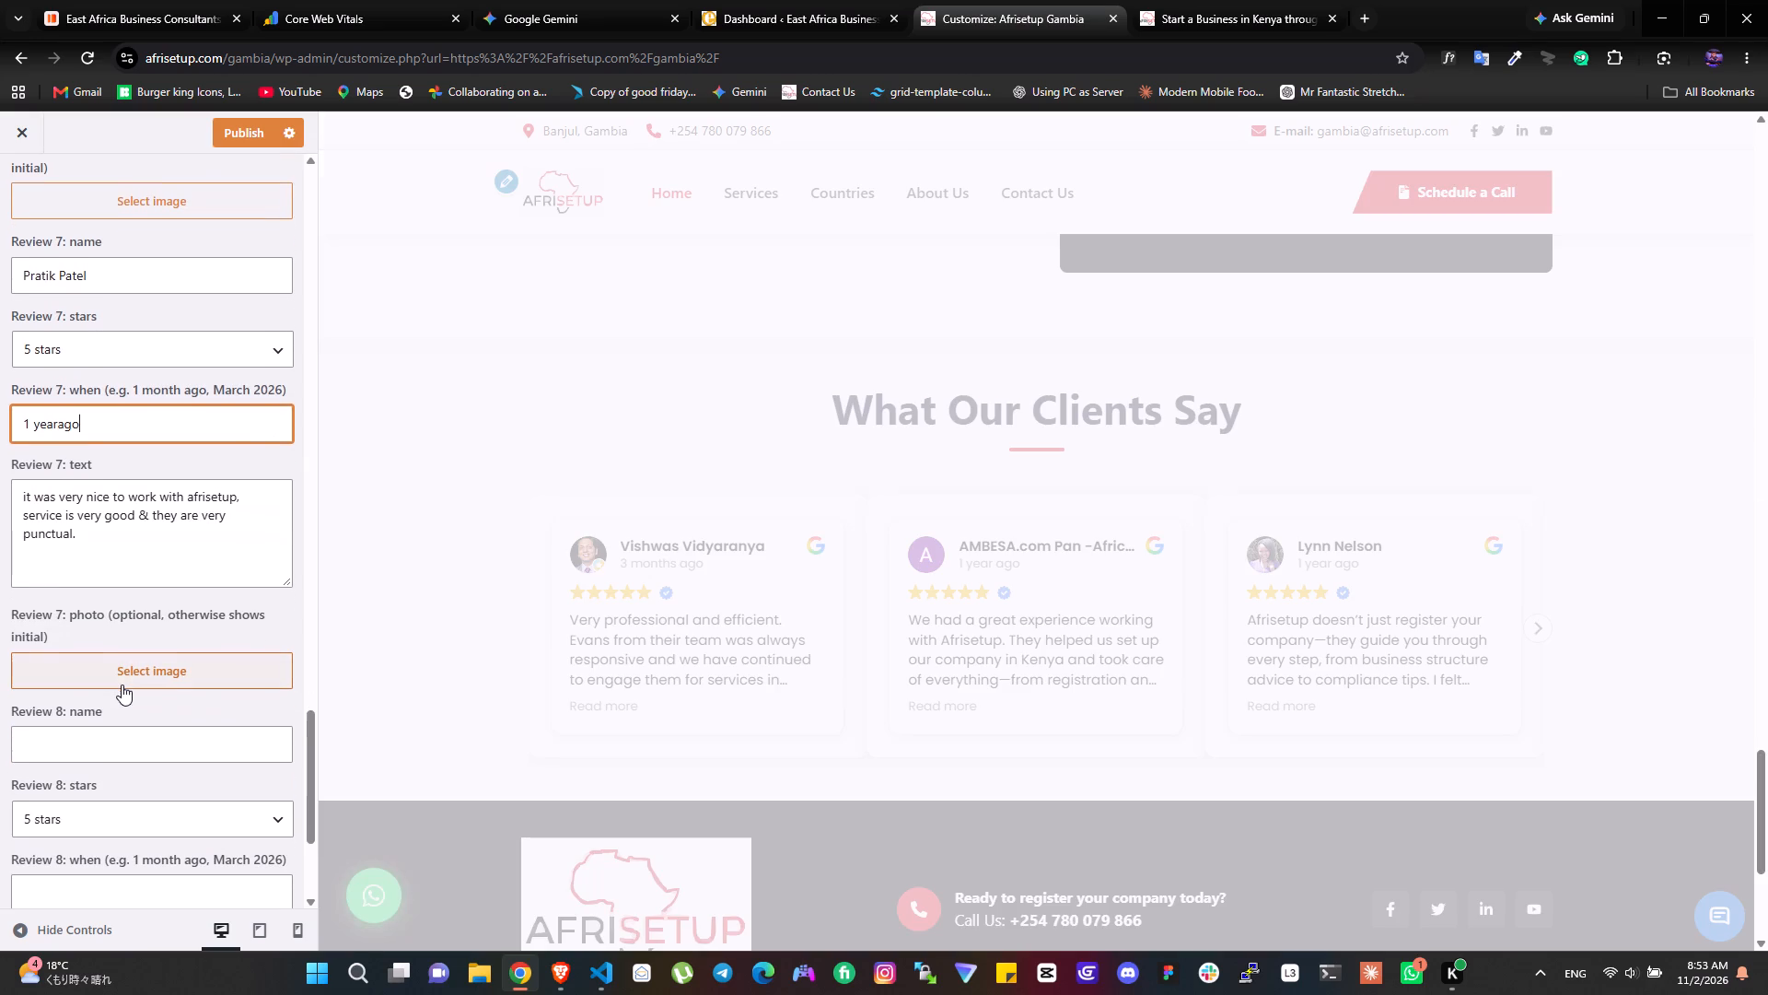
pyautogui.click(59, 424)
pyautogui.press('space')
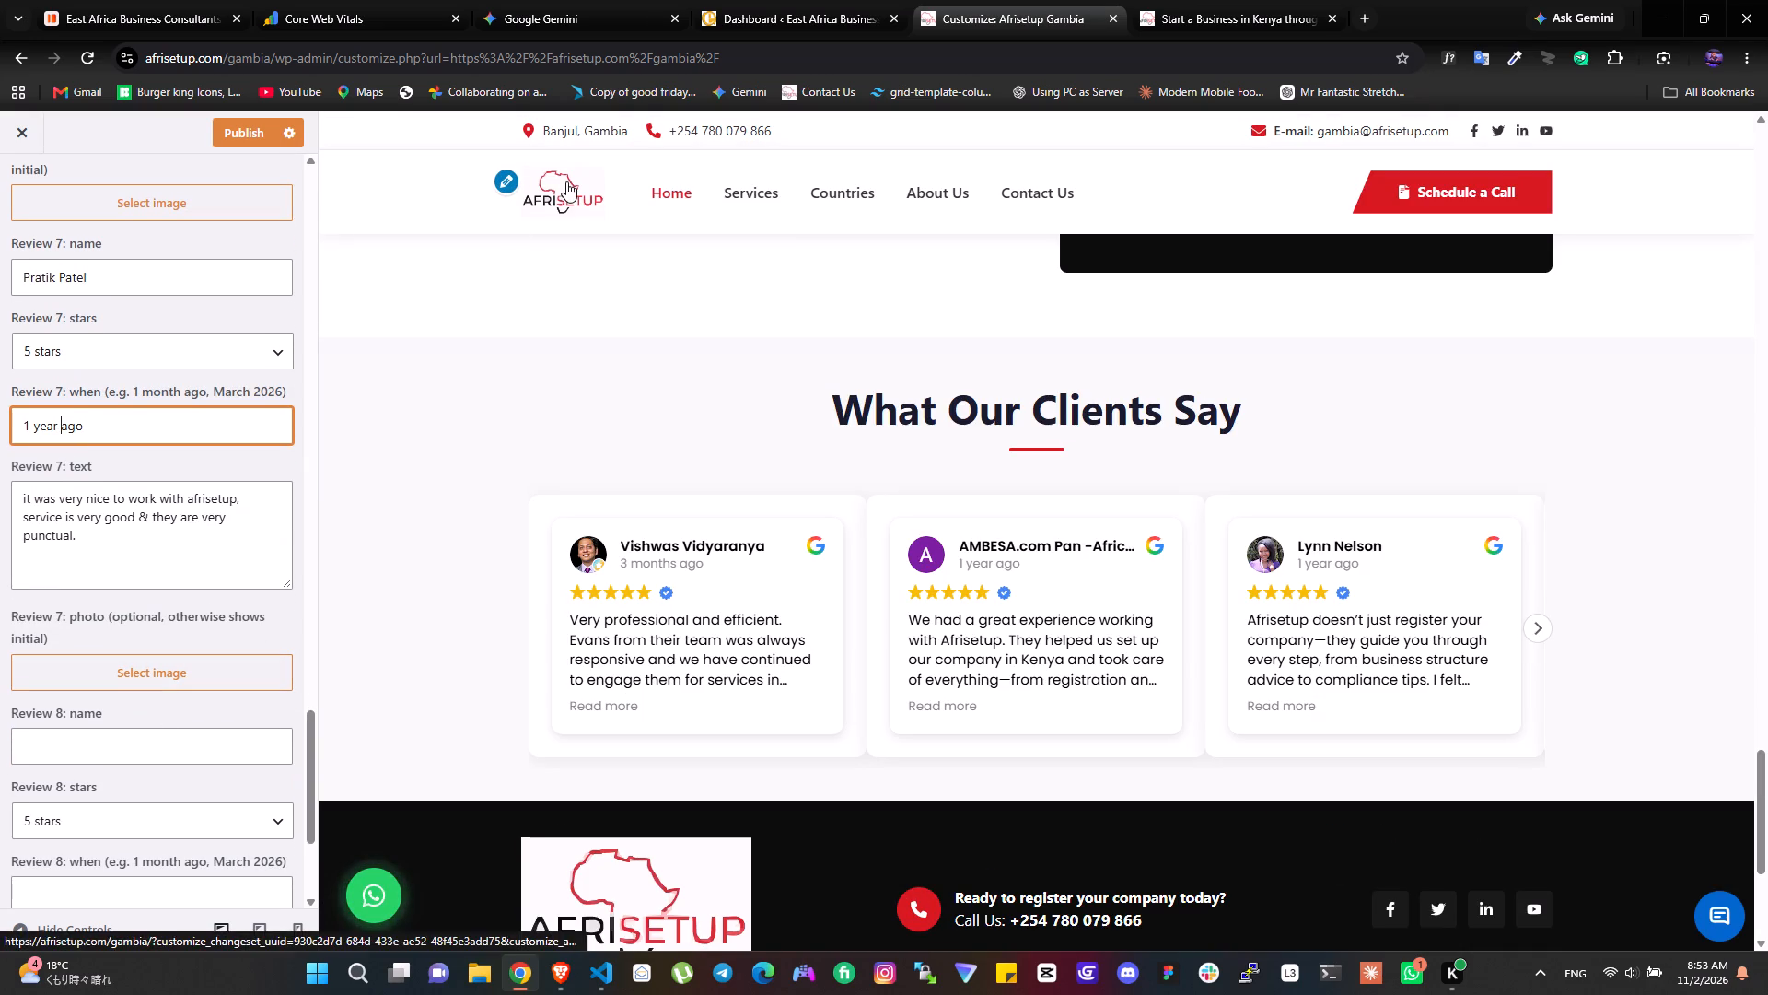
# Copy the reviewer's name from the Kenya homepage's eighth and last client review into Gambia's Review 8 name.
pyautogui.click(1186, 0)
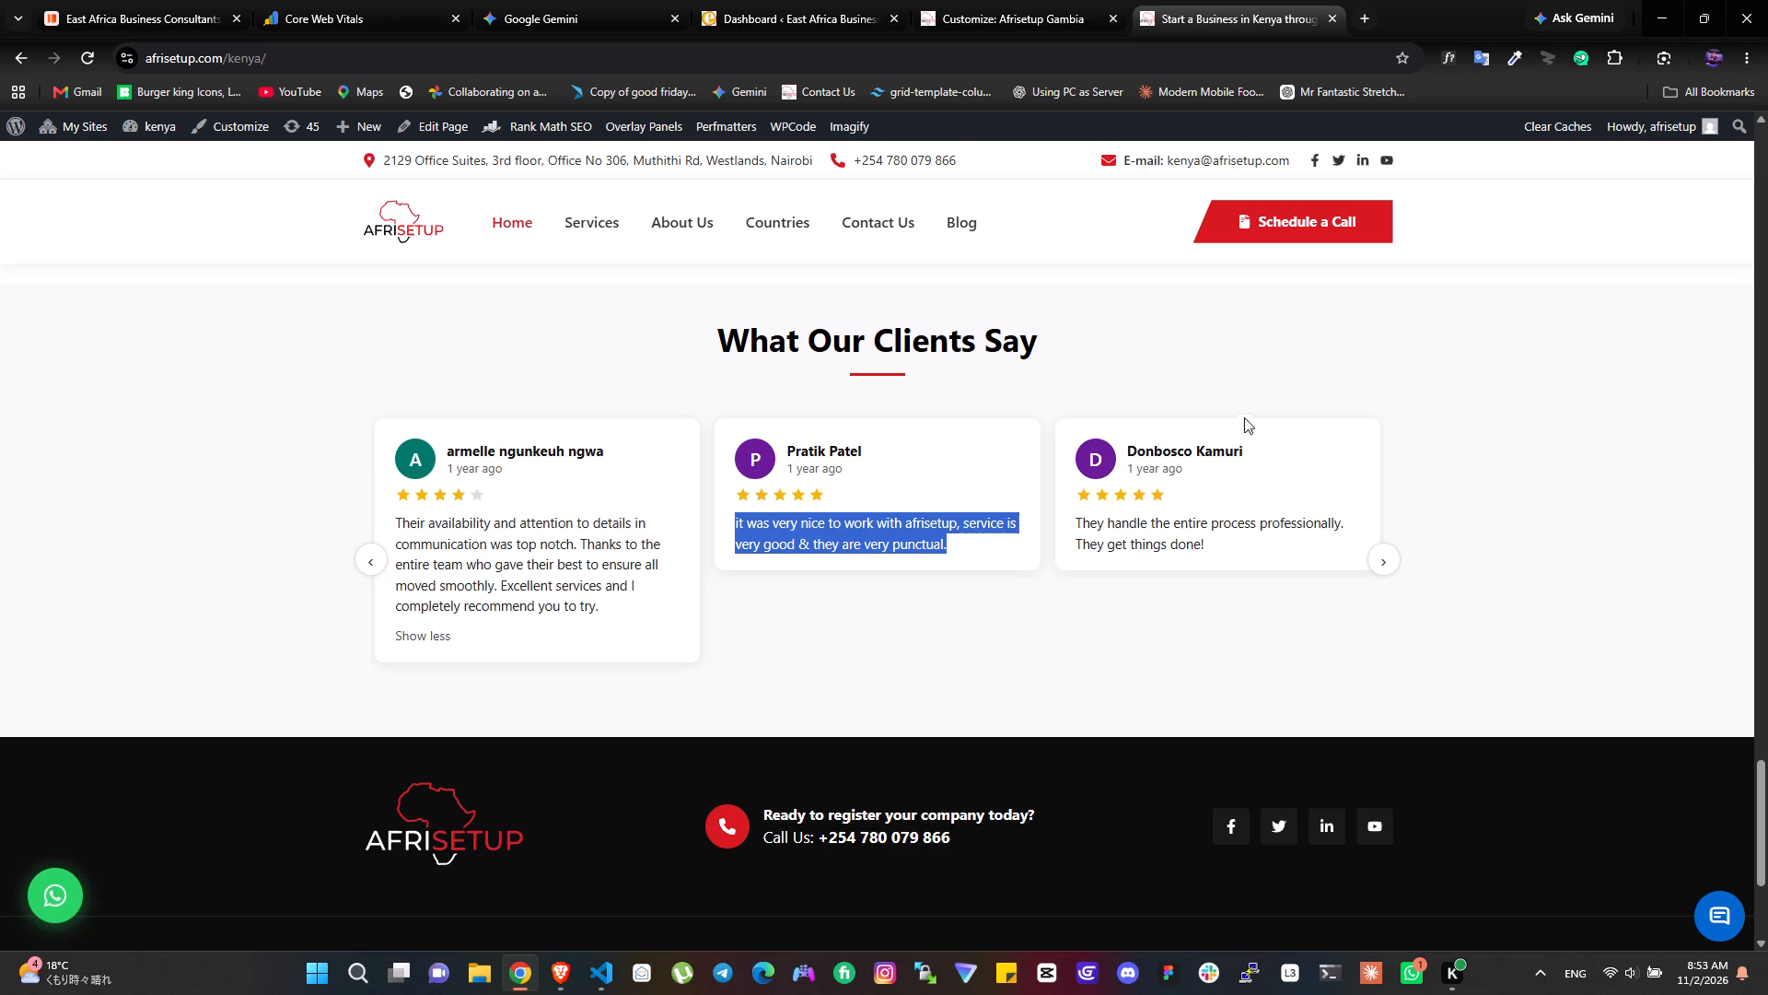
pyautogui.tripleClick(1226, 451)
pyautogui.rightClick(1226, 451)
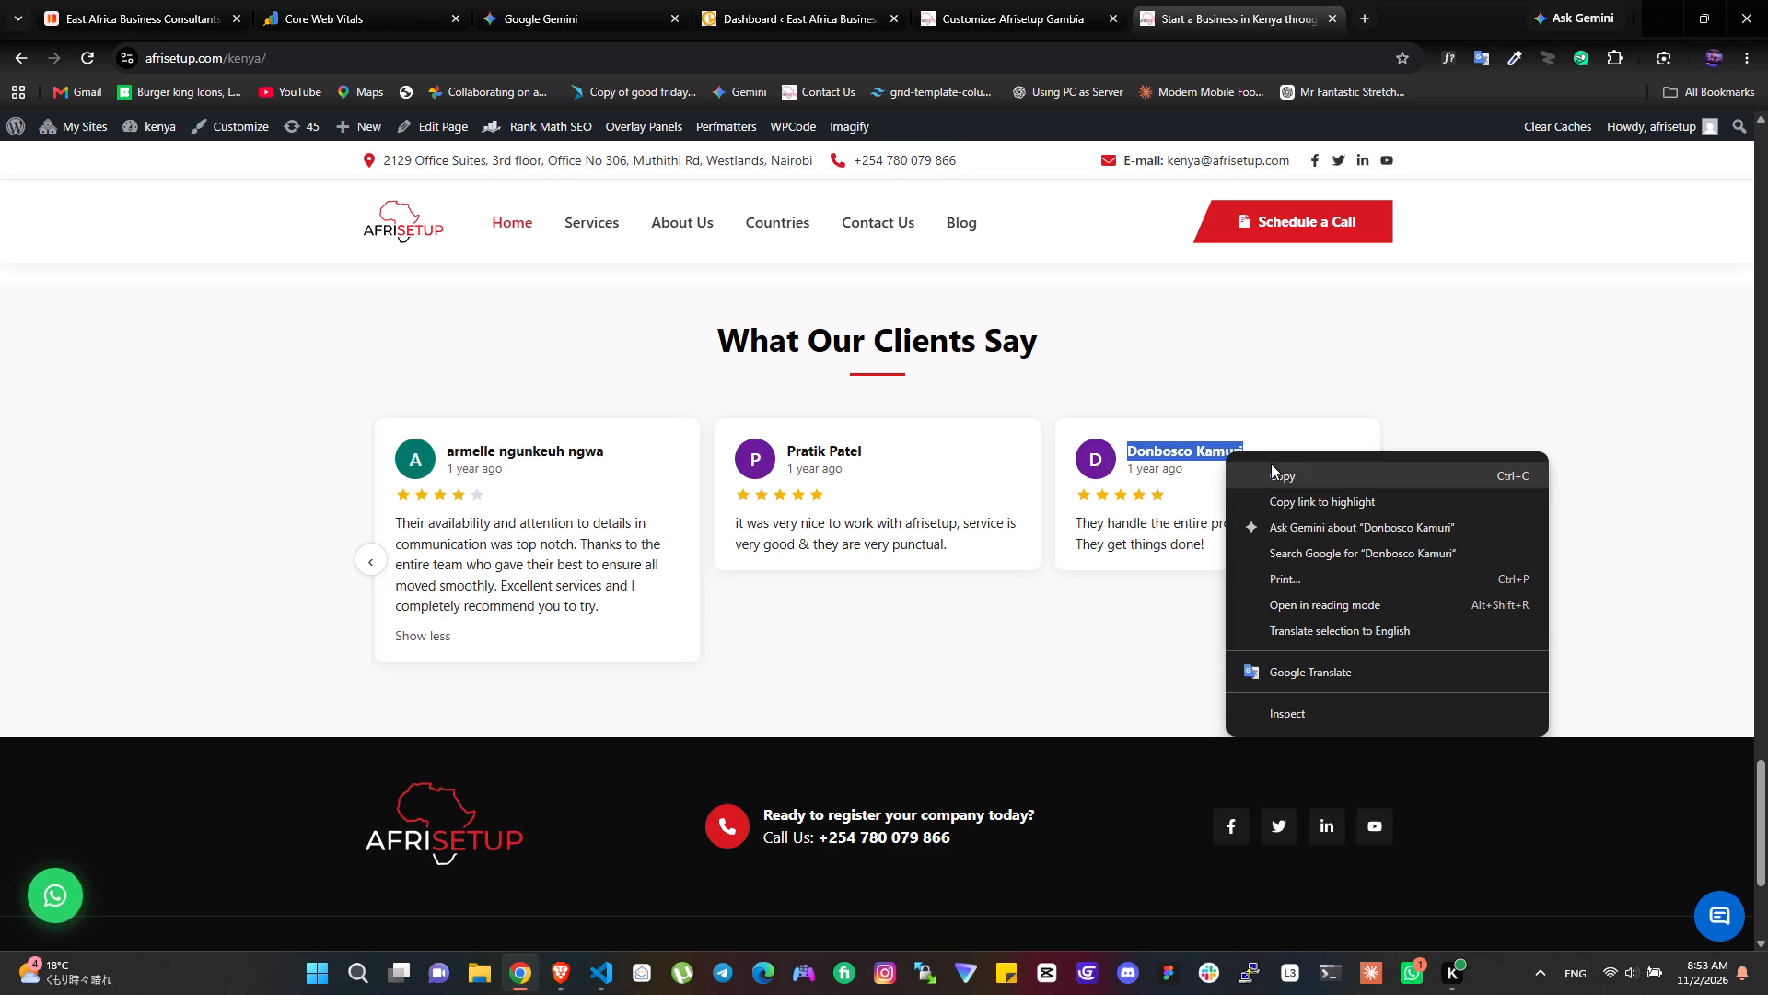
pyautogui.click(1271, 463)
pyautogui.click(1000, 0)
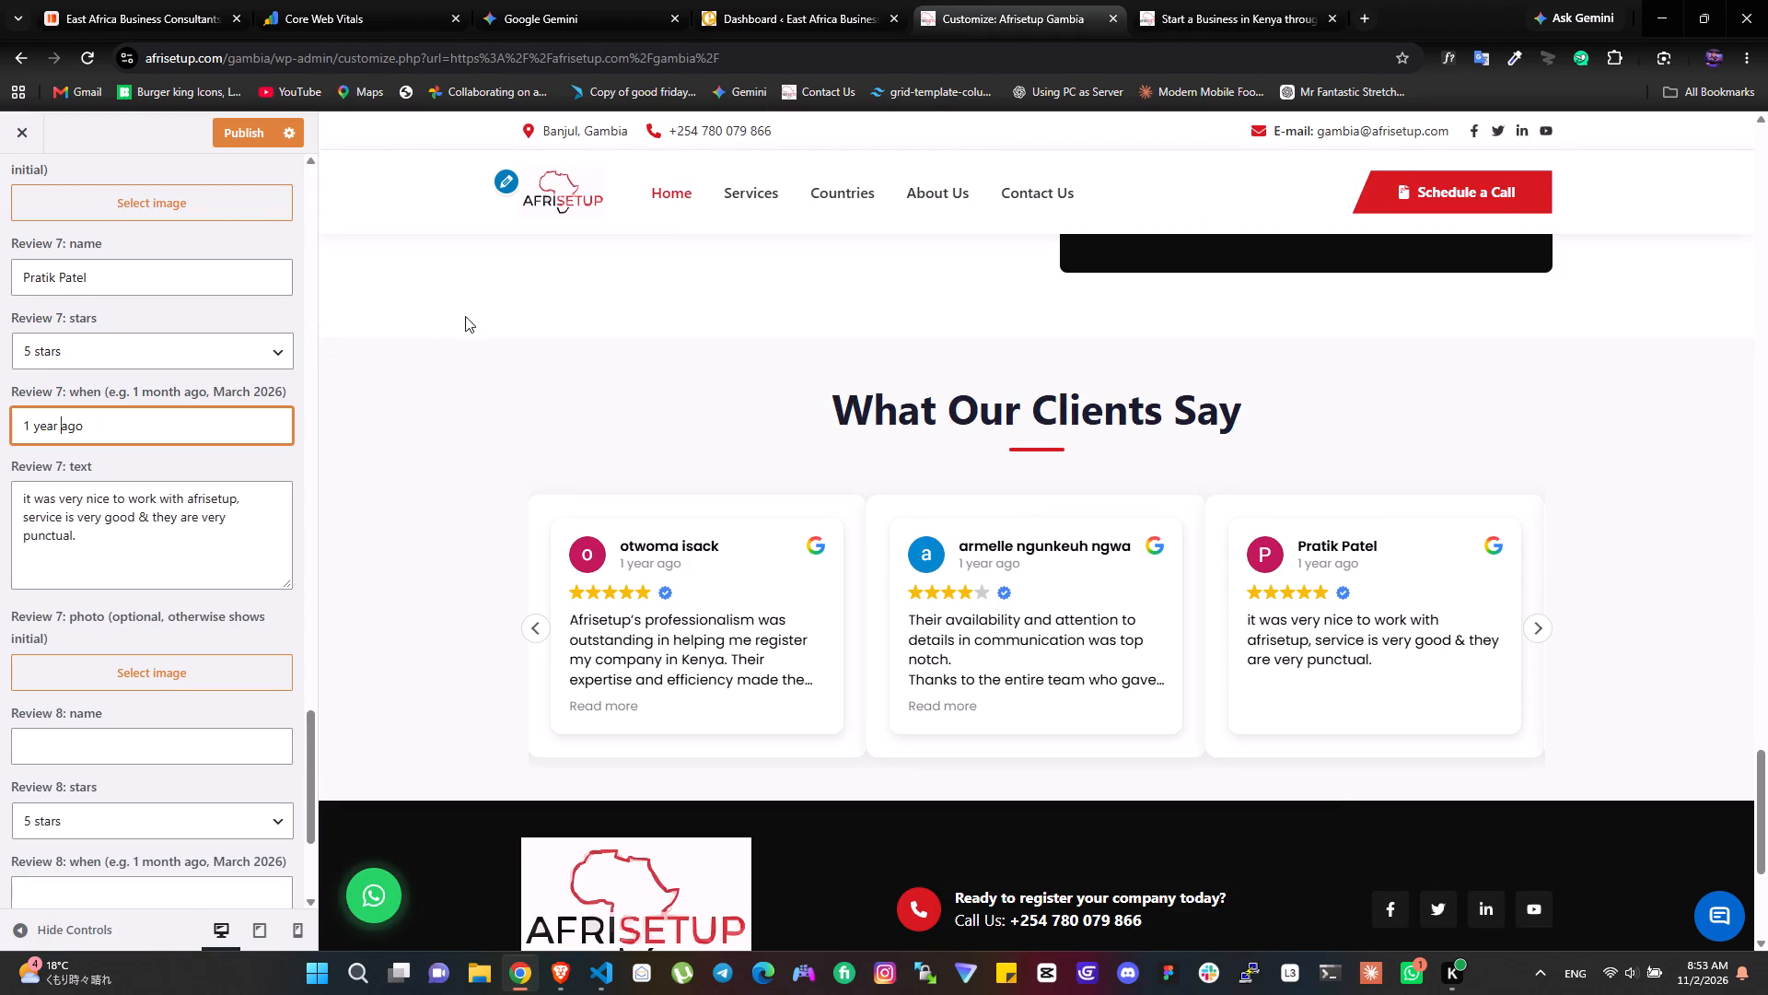
pyautogui.click(117, 778)
pyautogui.click(119, 745)
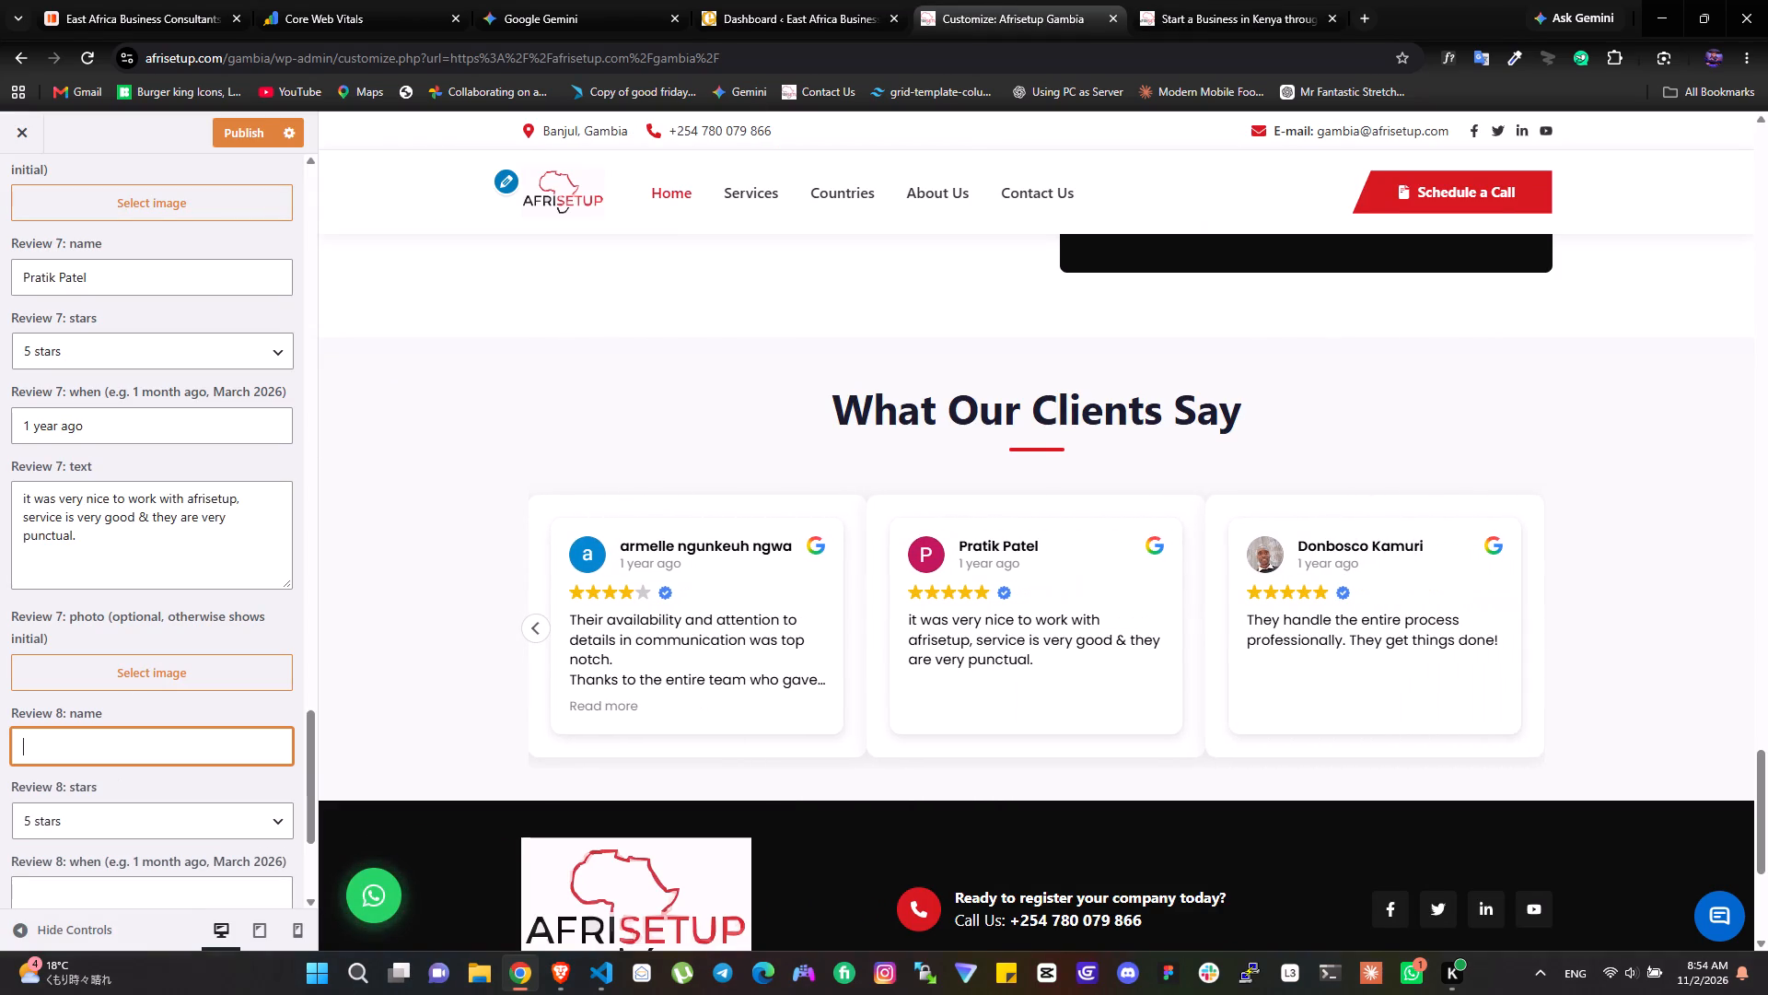
pyautogui.hotkey('ctrl', 'v')
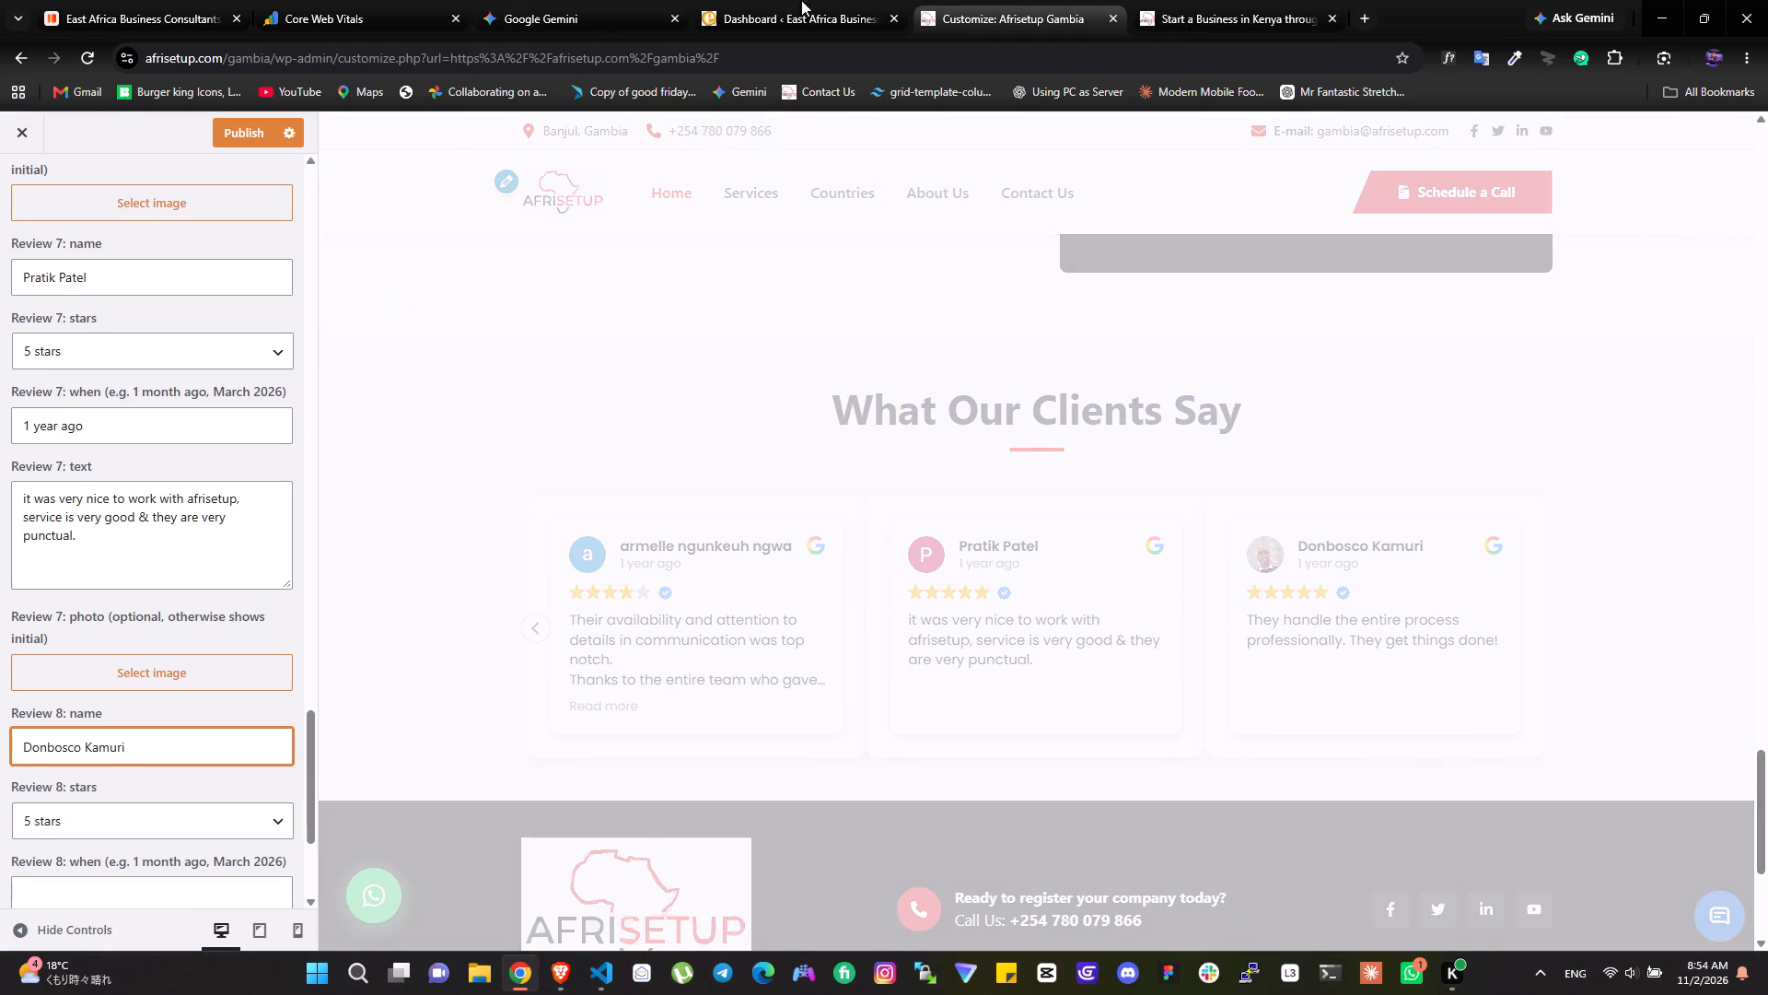
# Copy the text of Kenya's eighth client review, beginning "They handle the entire process professionally", into Gambia's Review 8 text.
pyautogui.click(1195, 0)
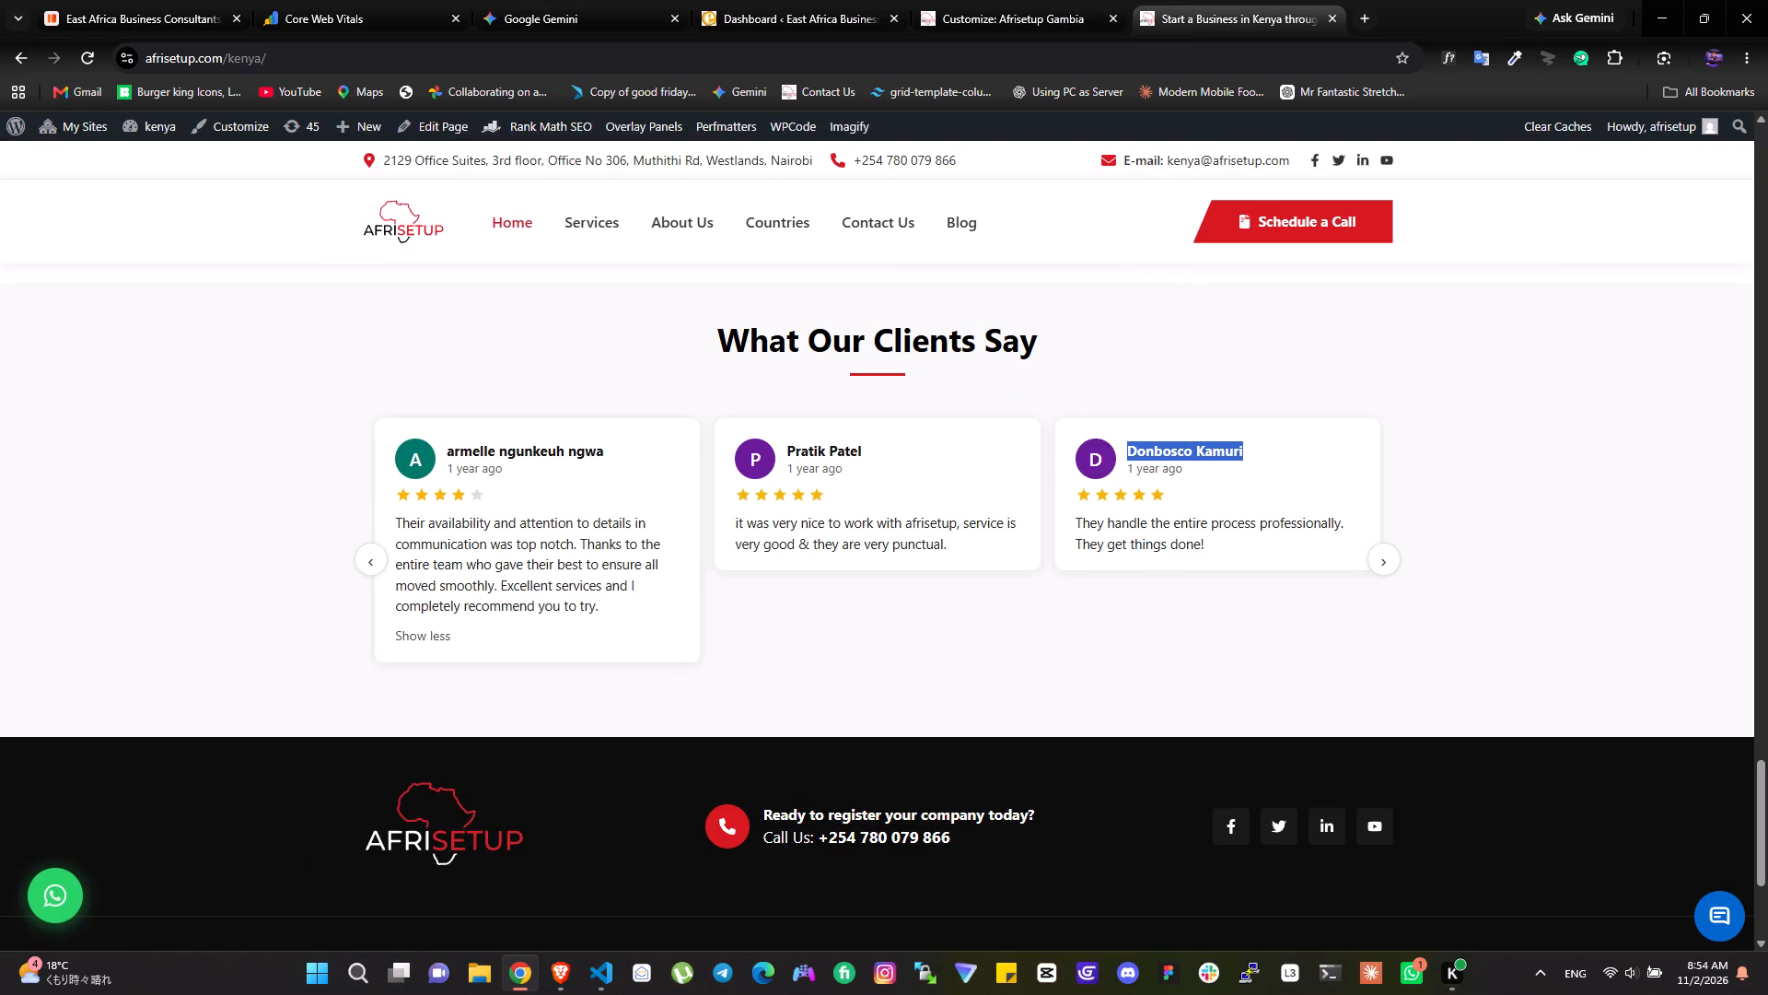
pyautogui.tripleClick(1135, 526)
pyautogui.hotkey('ctrl', 'c')
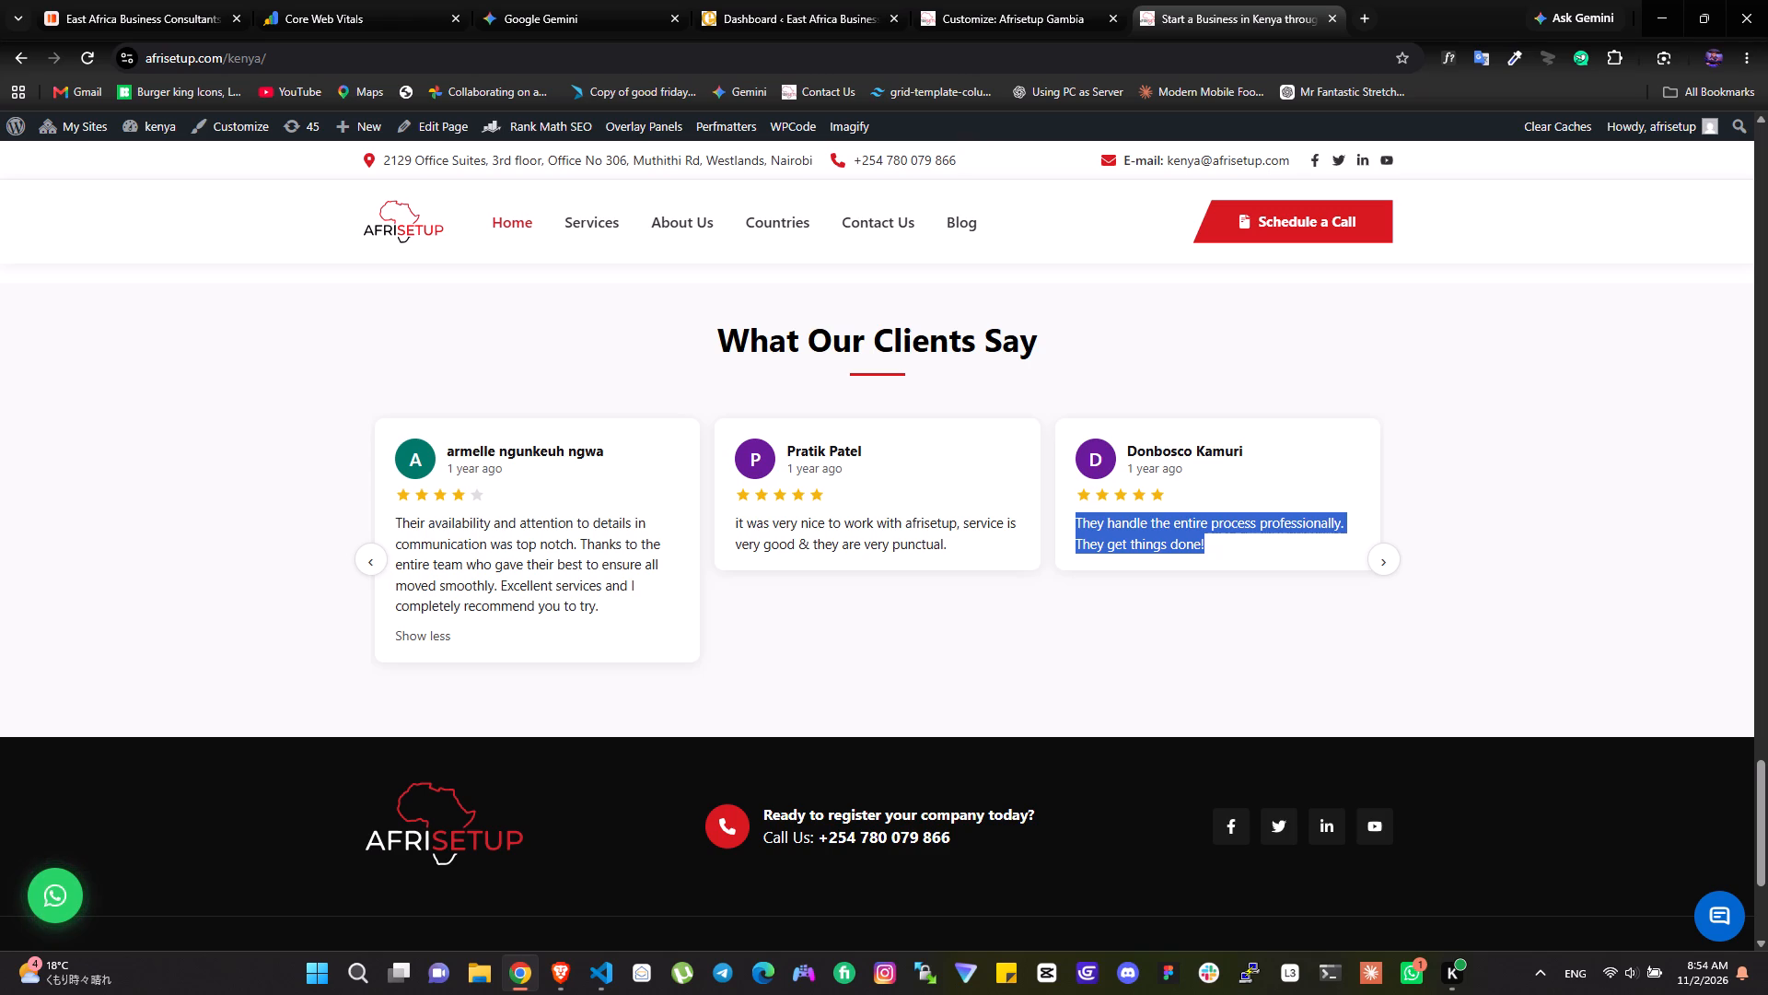
pyautogui.hotkey('ctrl', 'c')
pyautogui.click(1060, 0)
pyautogui.scroll(-1, 149, 690)
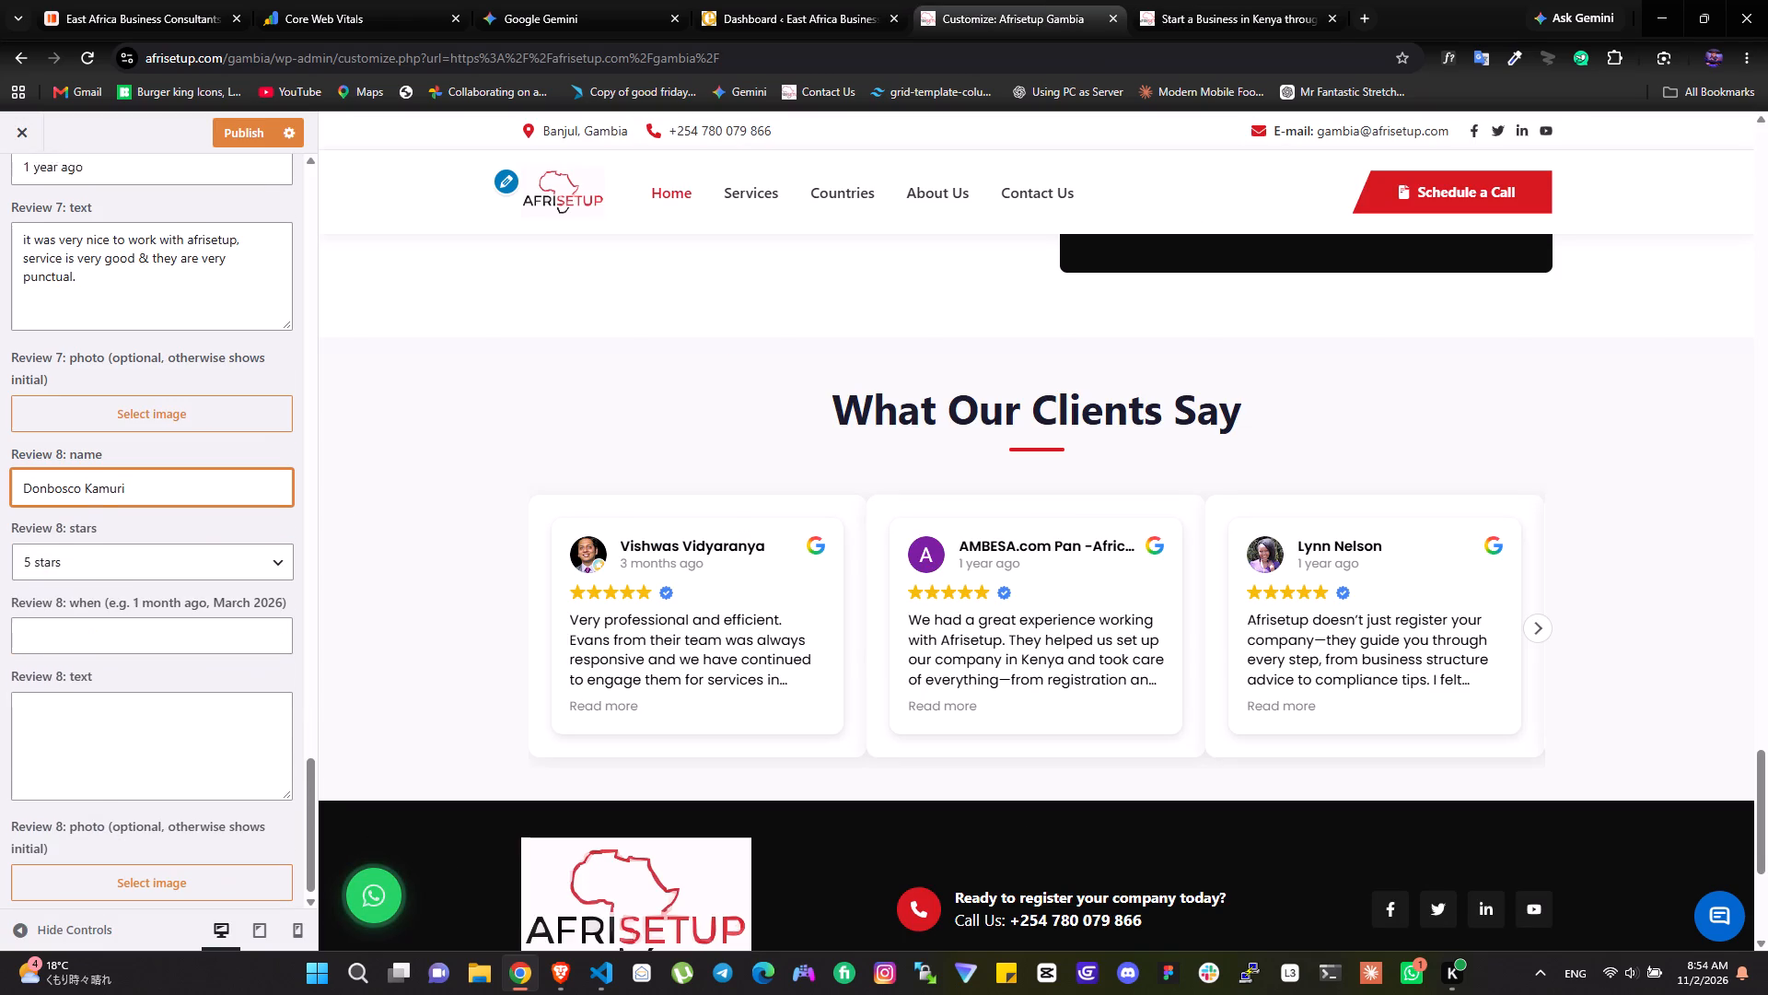
pyautogui.scroll(-1, 149, 690)
pyautogui.click(133, 713)
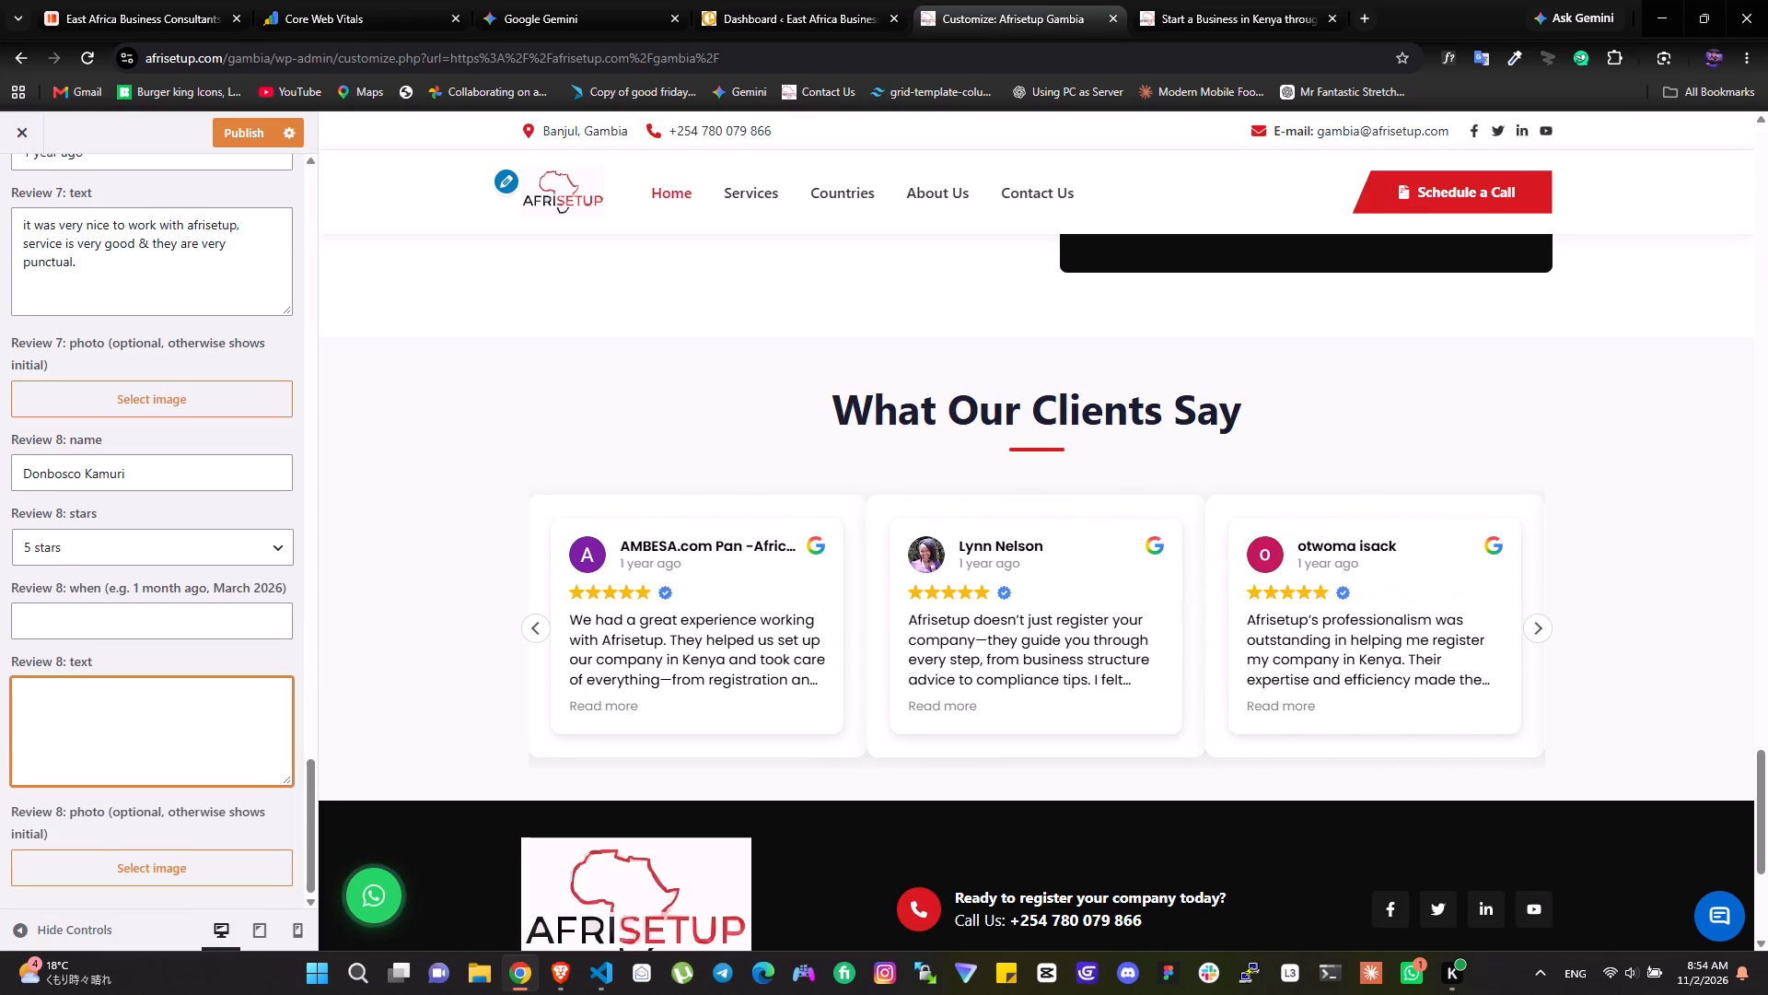
pyautogui.hotkey('ctrl', 'v')
pyautogui.keyDown('ctrl'); pyautogui.click(133, 713); pyautogui.keyUp('ctrl')
# Set when Review 8 was written to "1 year".
pyautogui.click(81, 628)
pyautogui.write('1 year')
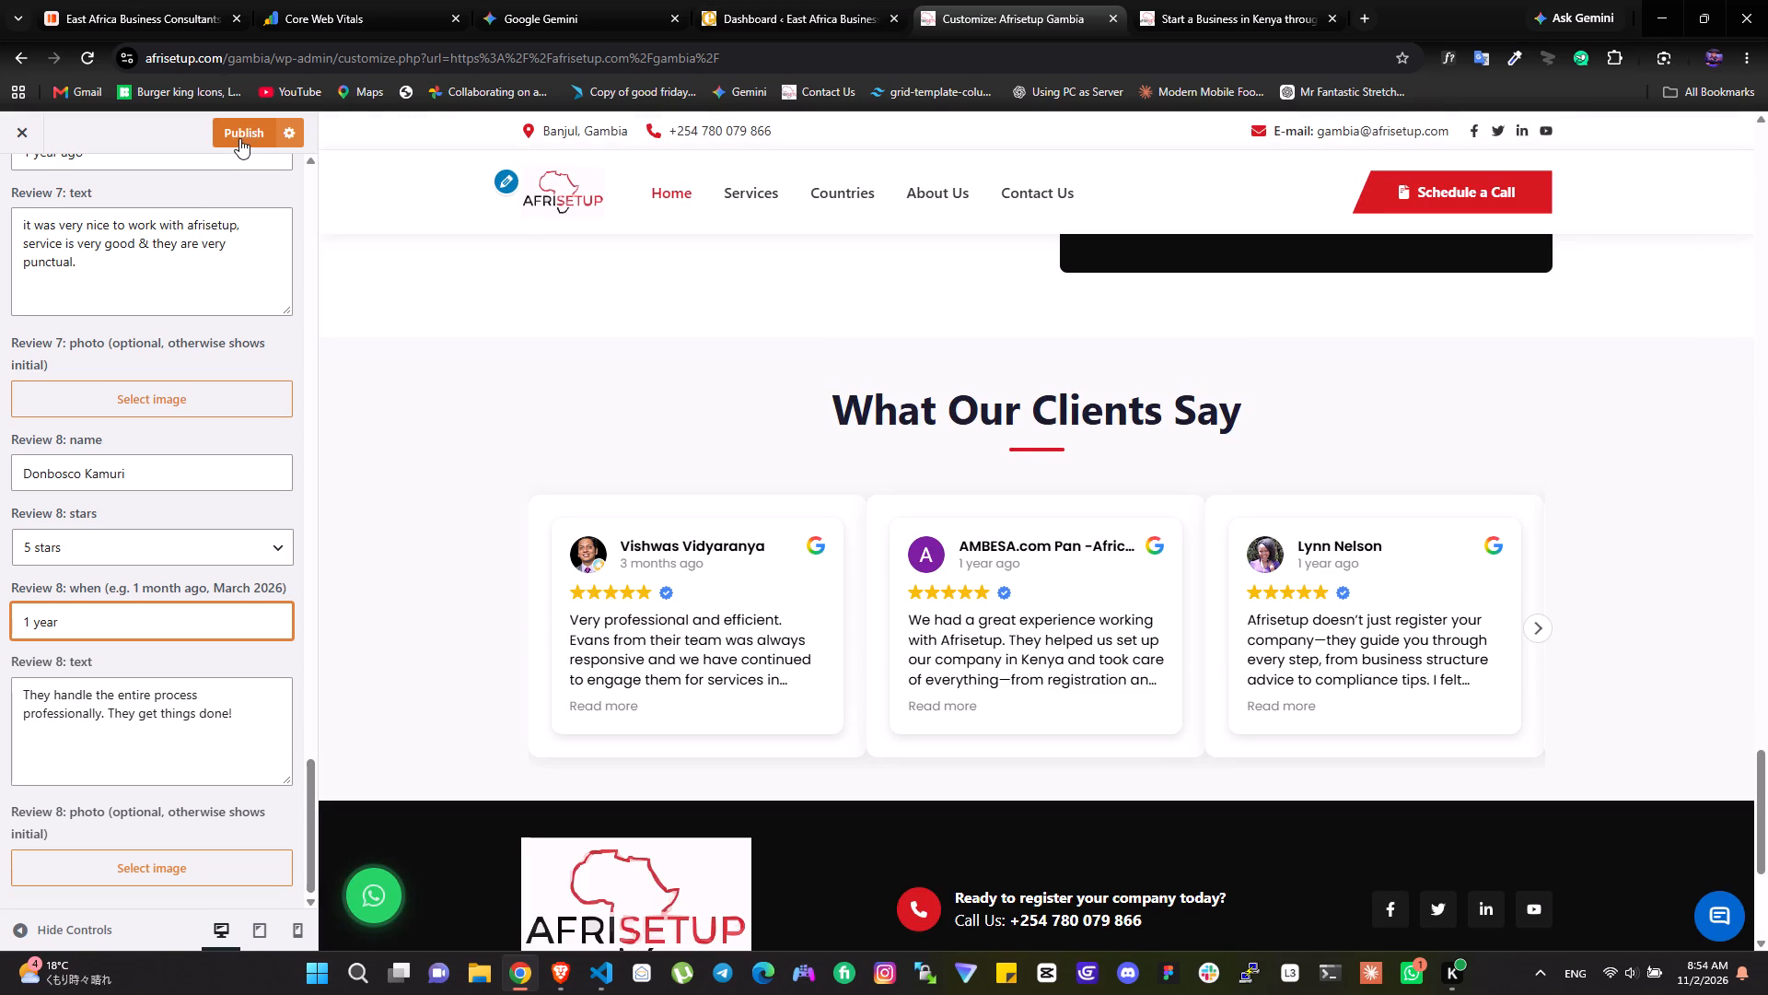
# Publish the Client Reviews entries on the Gambia site and close its customizer.
pyautogui.click(238, 135)
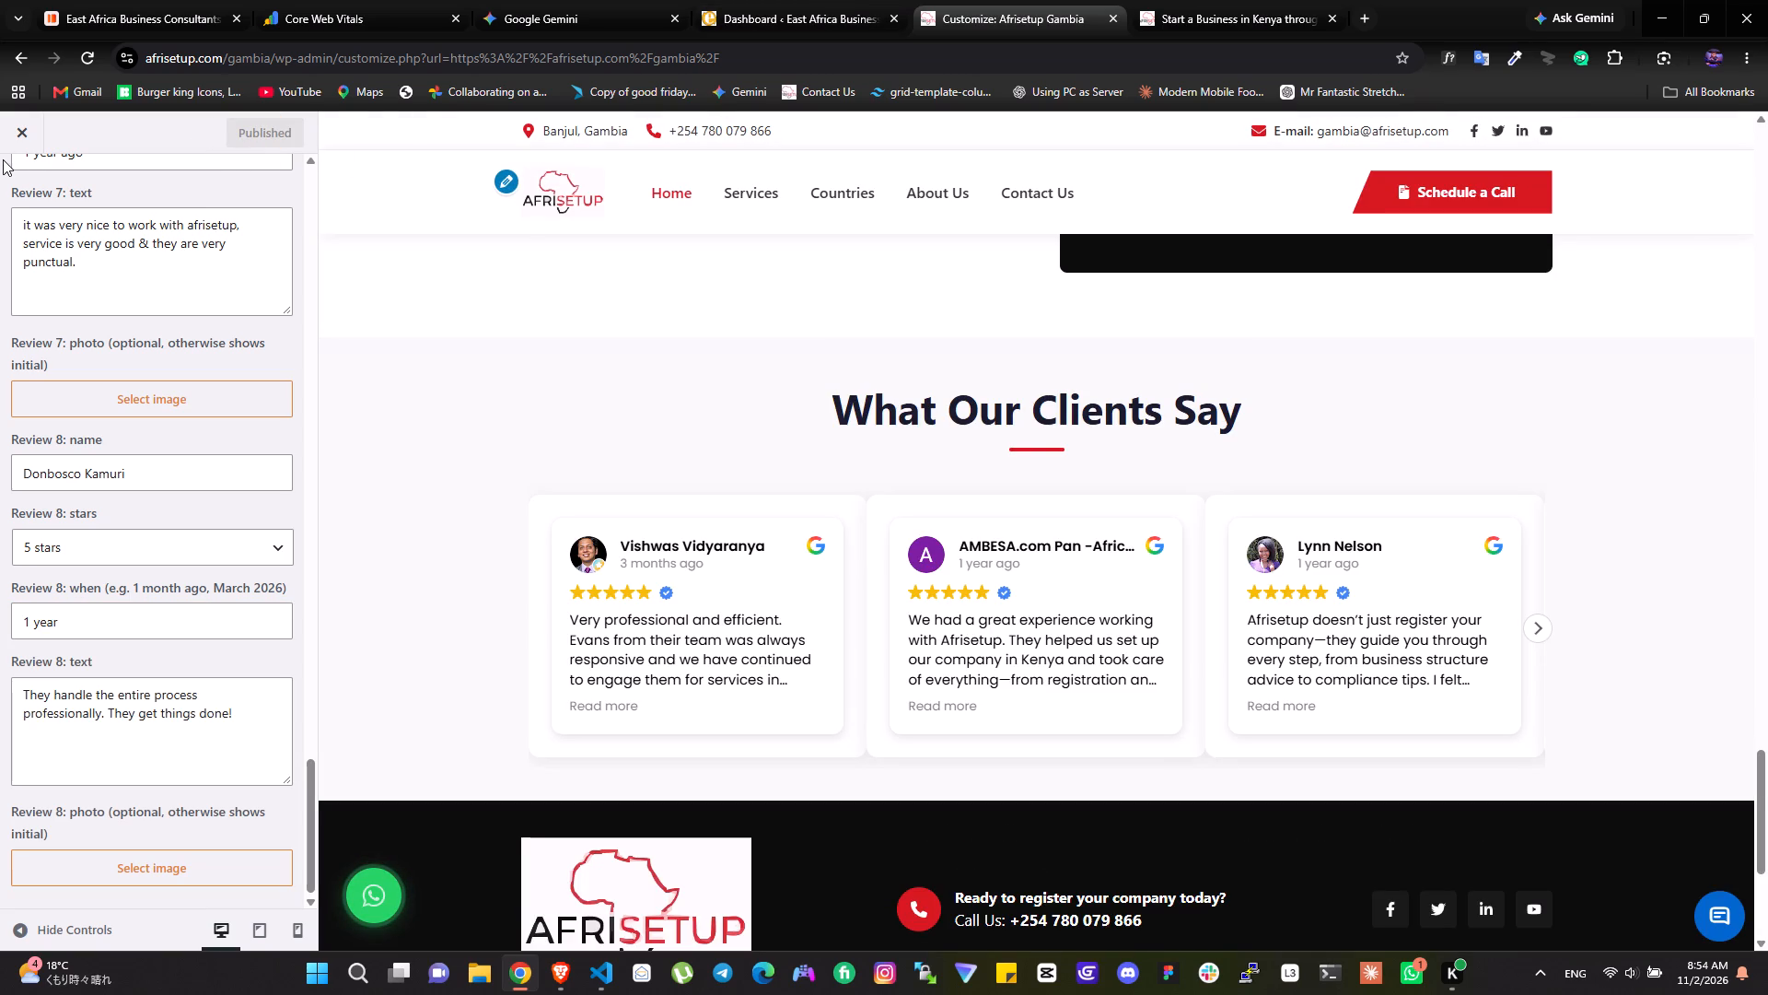
pyautogui.click(4, 147)
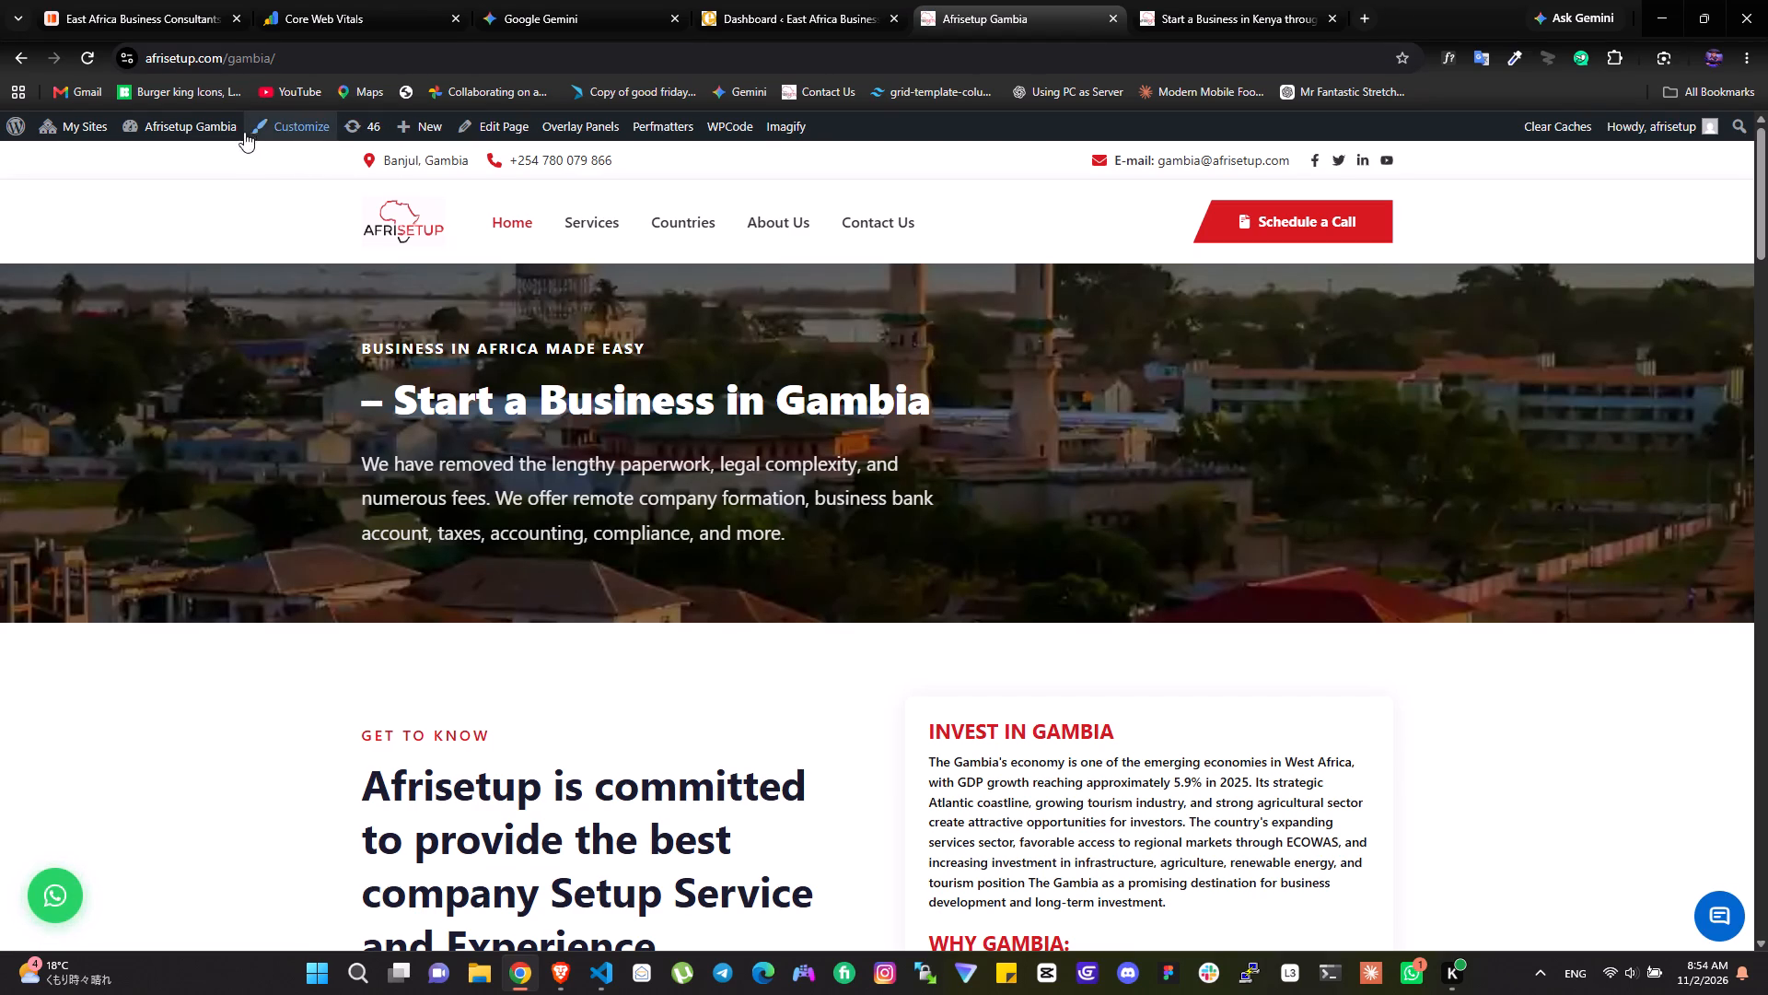
# Open the Kenya site's customizer alongside Gambia's, and open the Trustindex Reviews layout settings for Gambia.
pyautogui.click(279, 125)
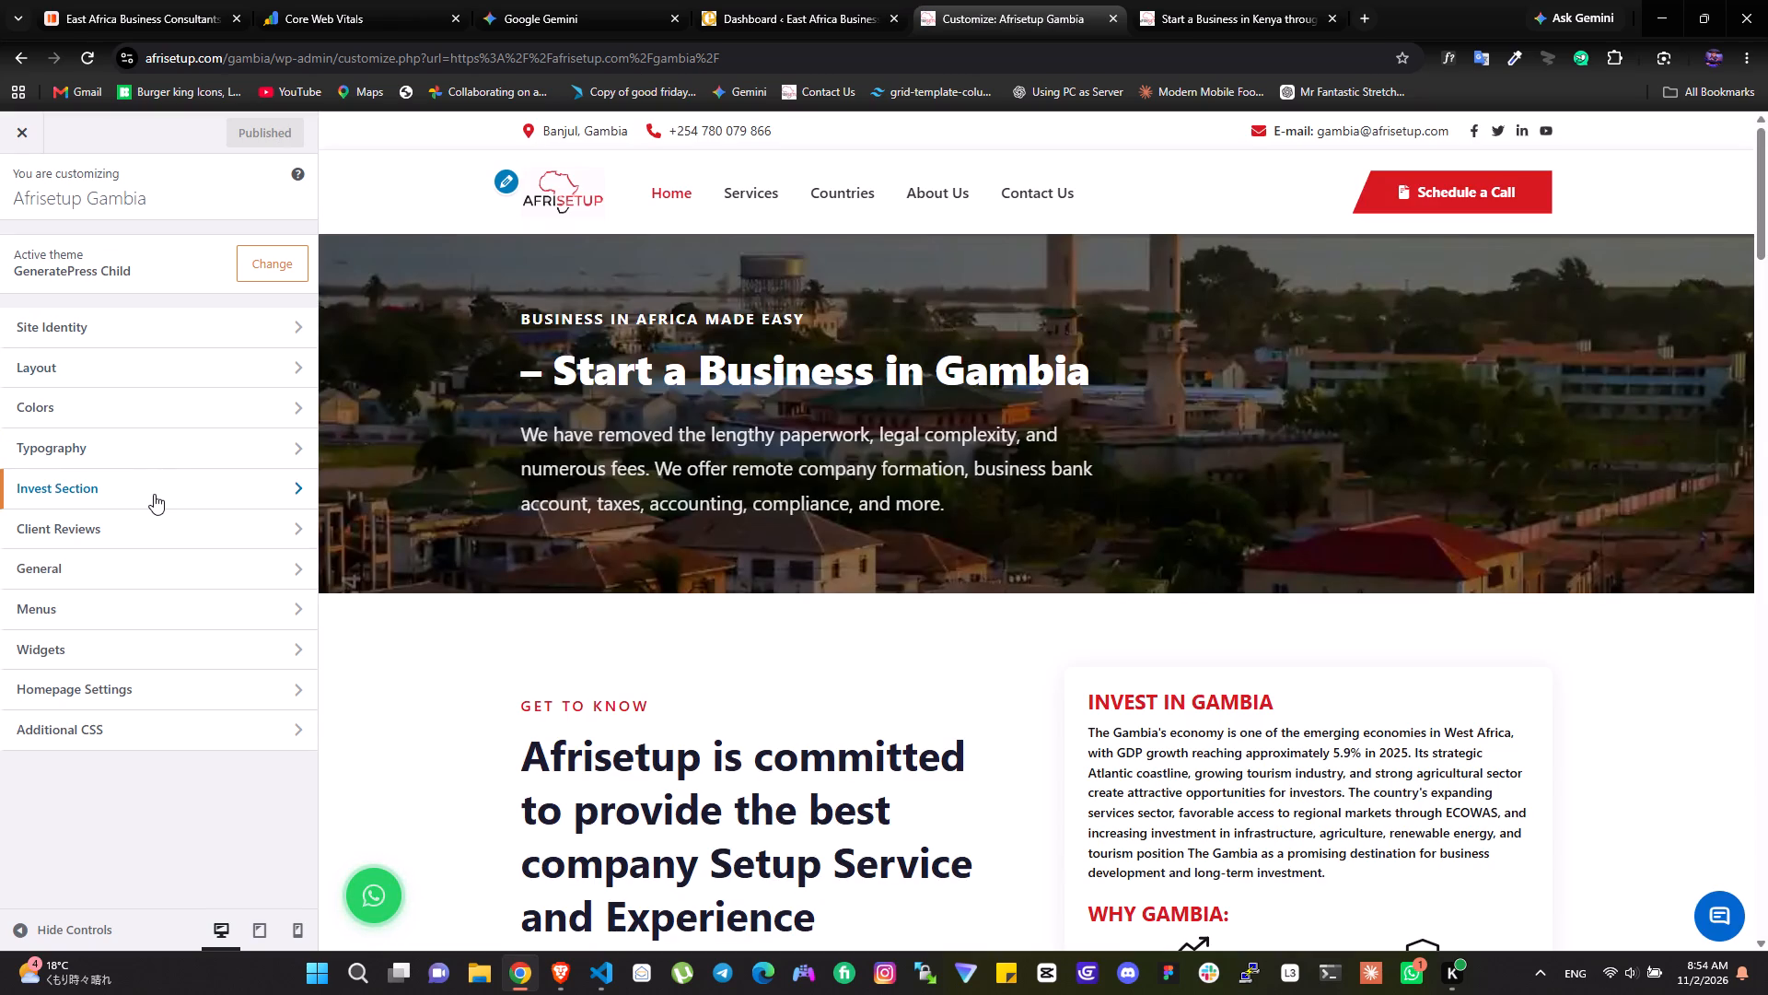
pyautogui.click(1221, 0)
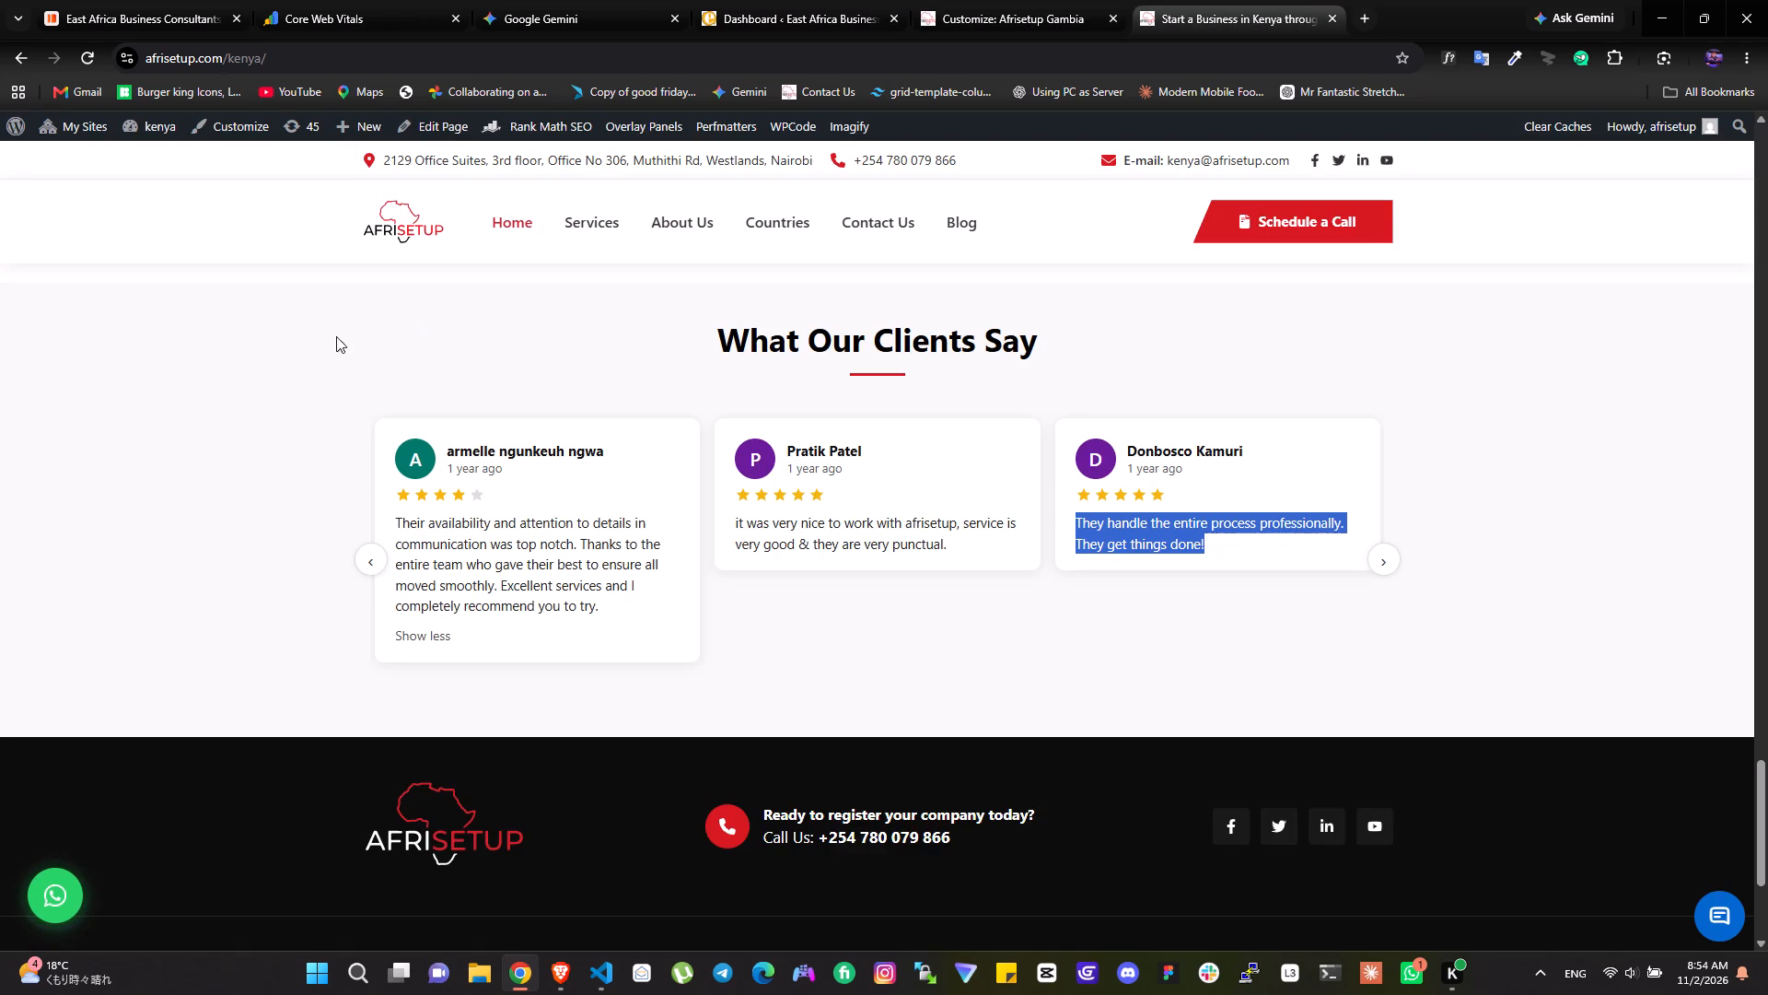
pyautogui.click(236, 136)
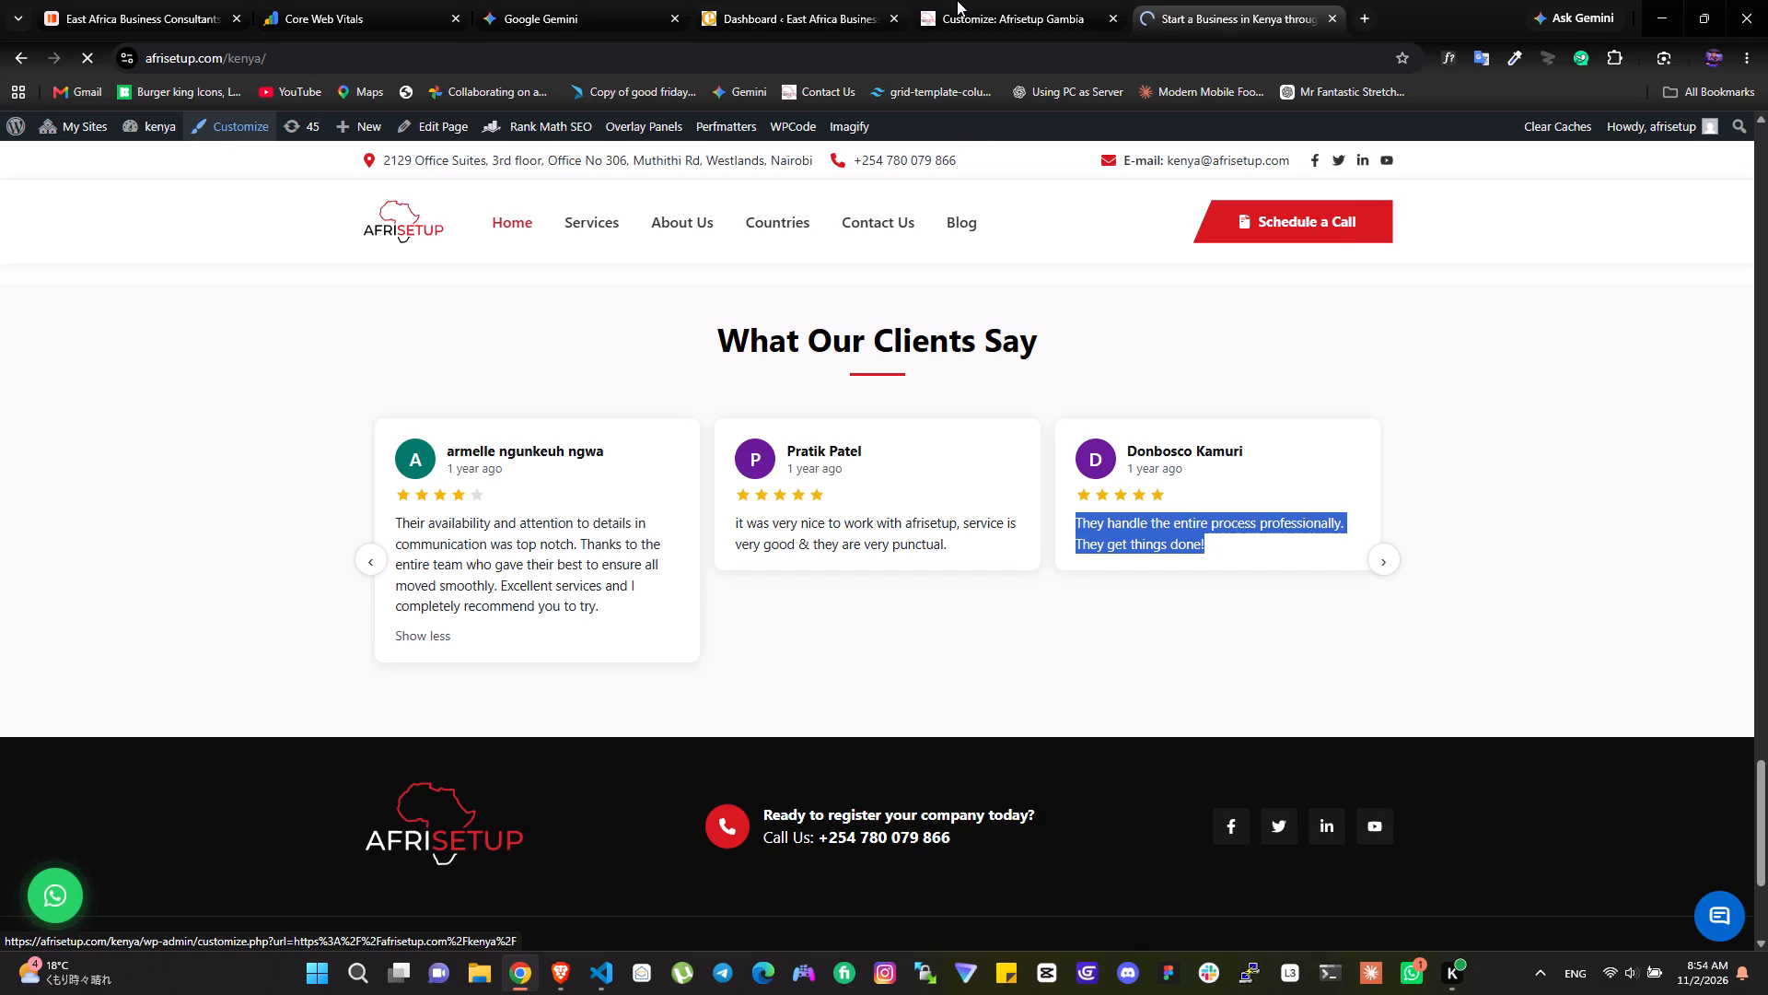
pyautogui.click(960, 0)
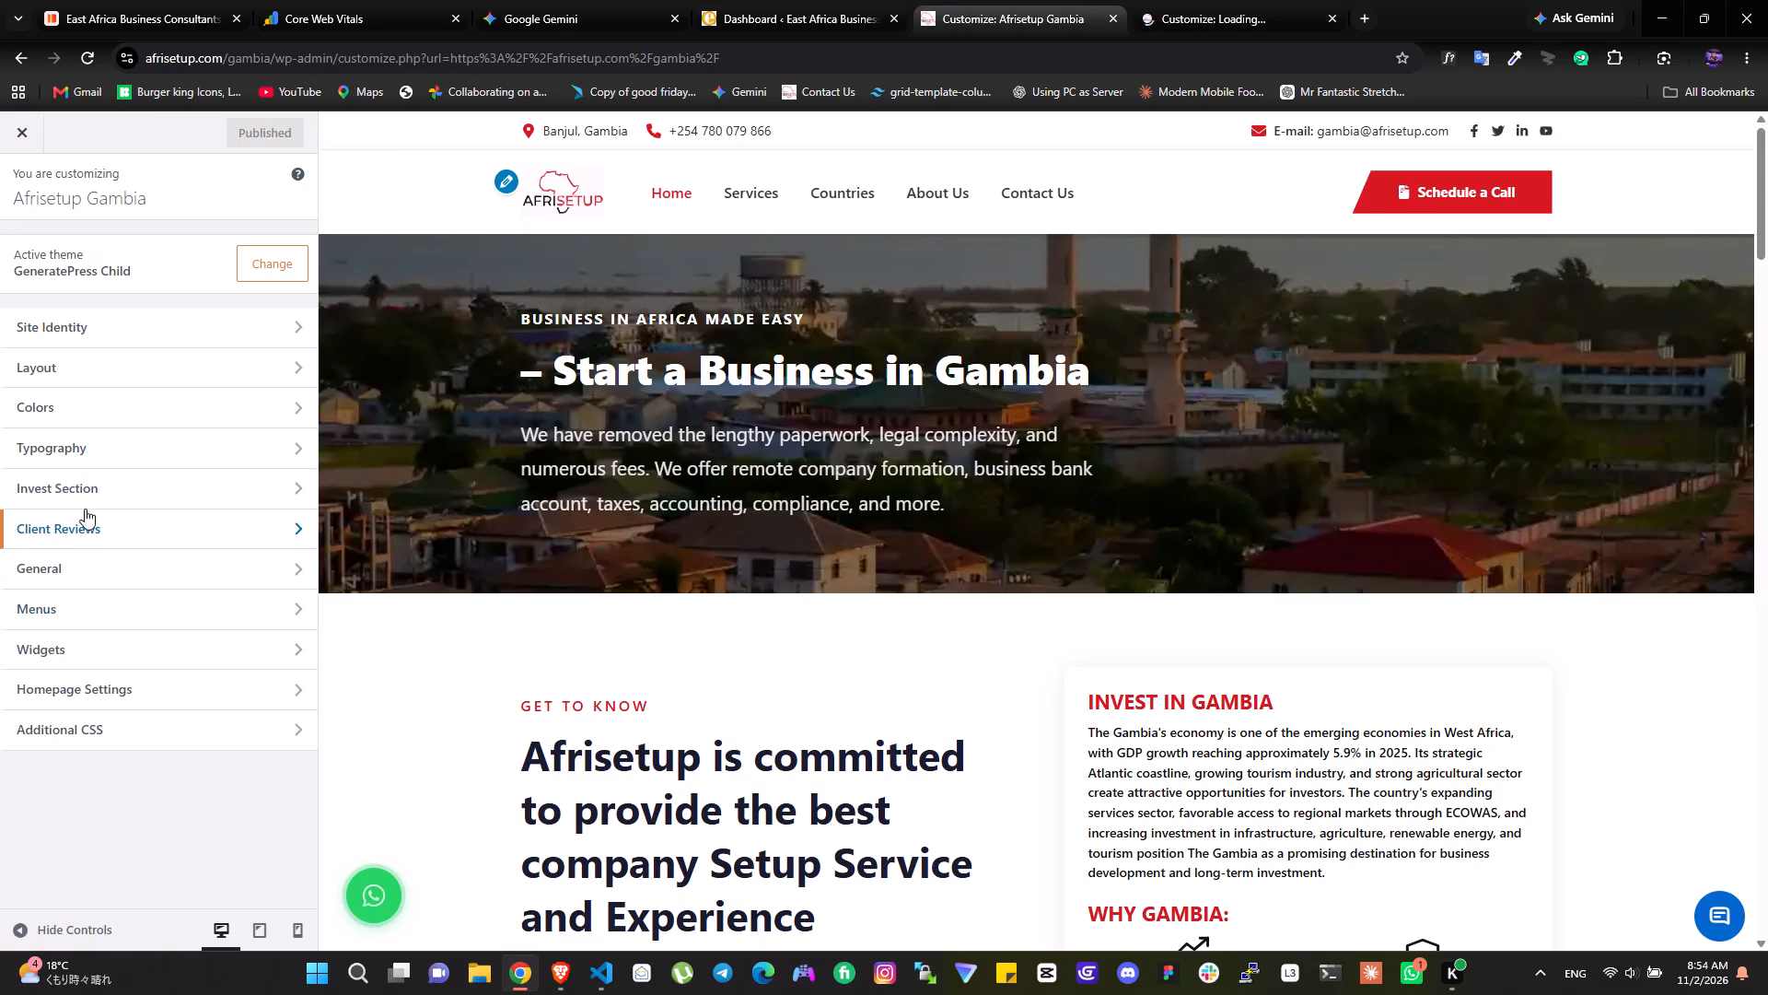
pyautogui.click(71, 365)
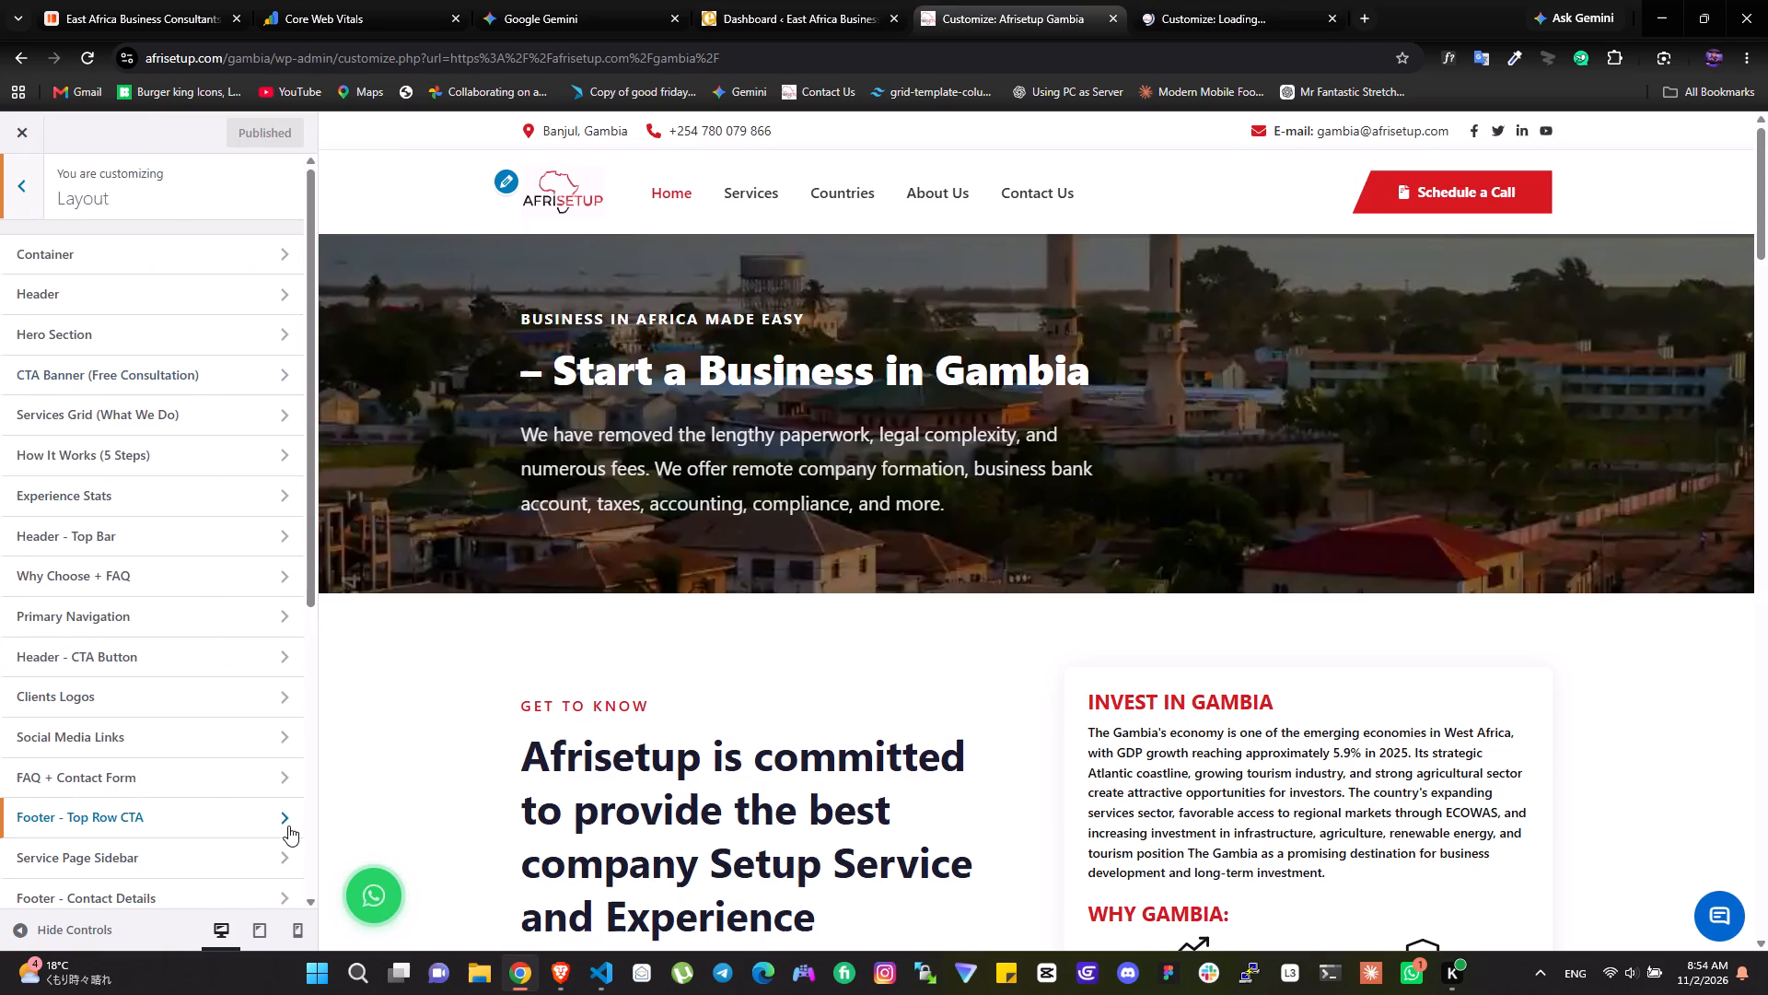
pyautogui.scroll(-4, 203, 703)
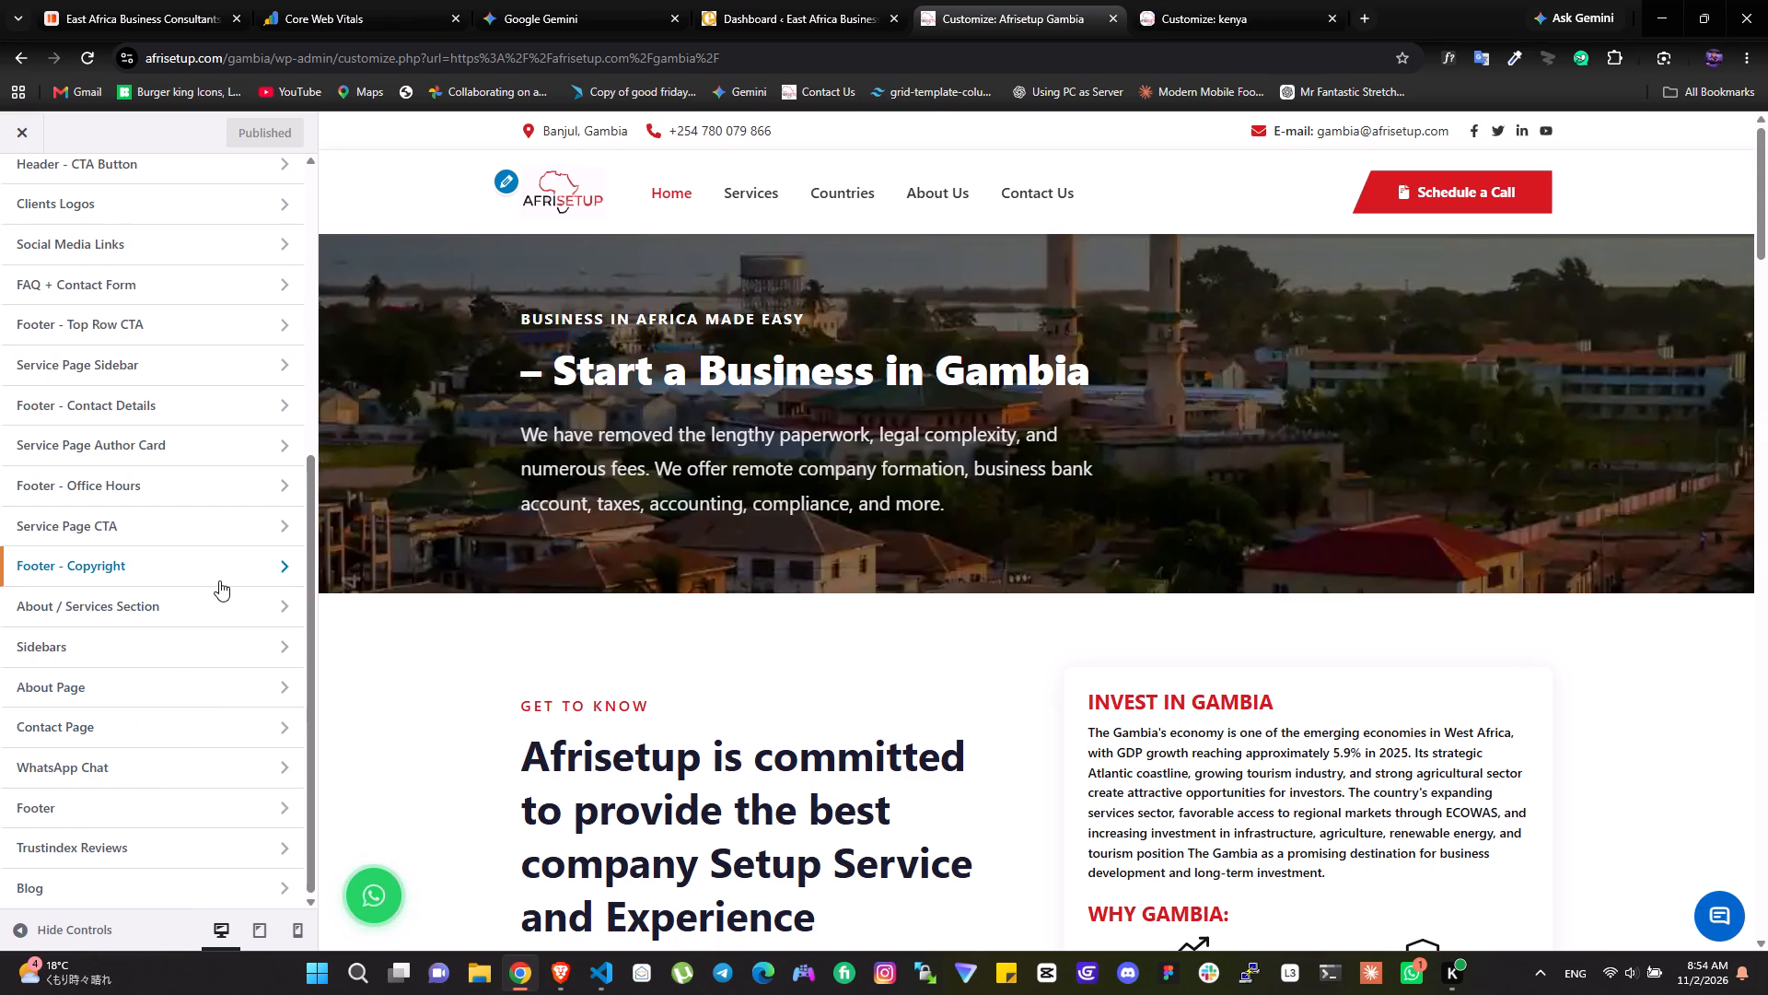
pyautogui.scroll(-3, 219, 580)
pyautogui.click(74, 847)
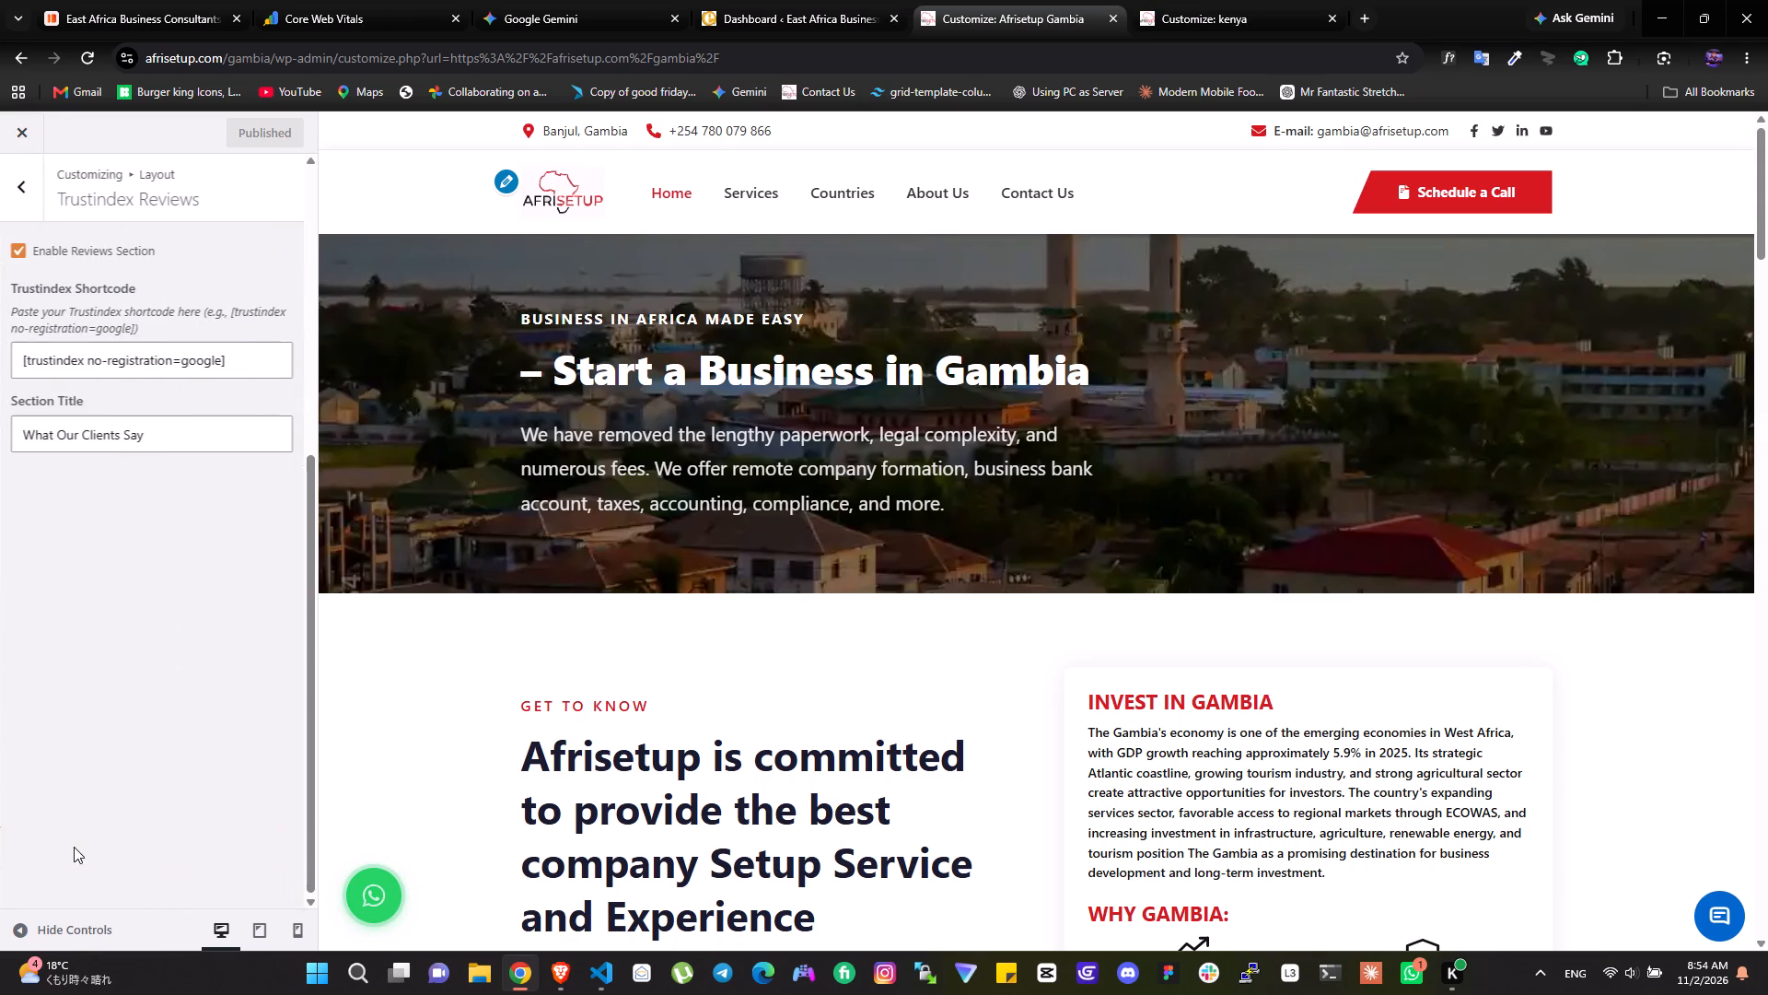
# Insert a capital "V" at the start of Review 1's text in Kenya's Client Reviews settings.
pyautogui.click(1217, 0)
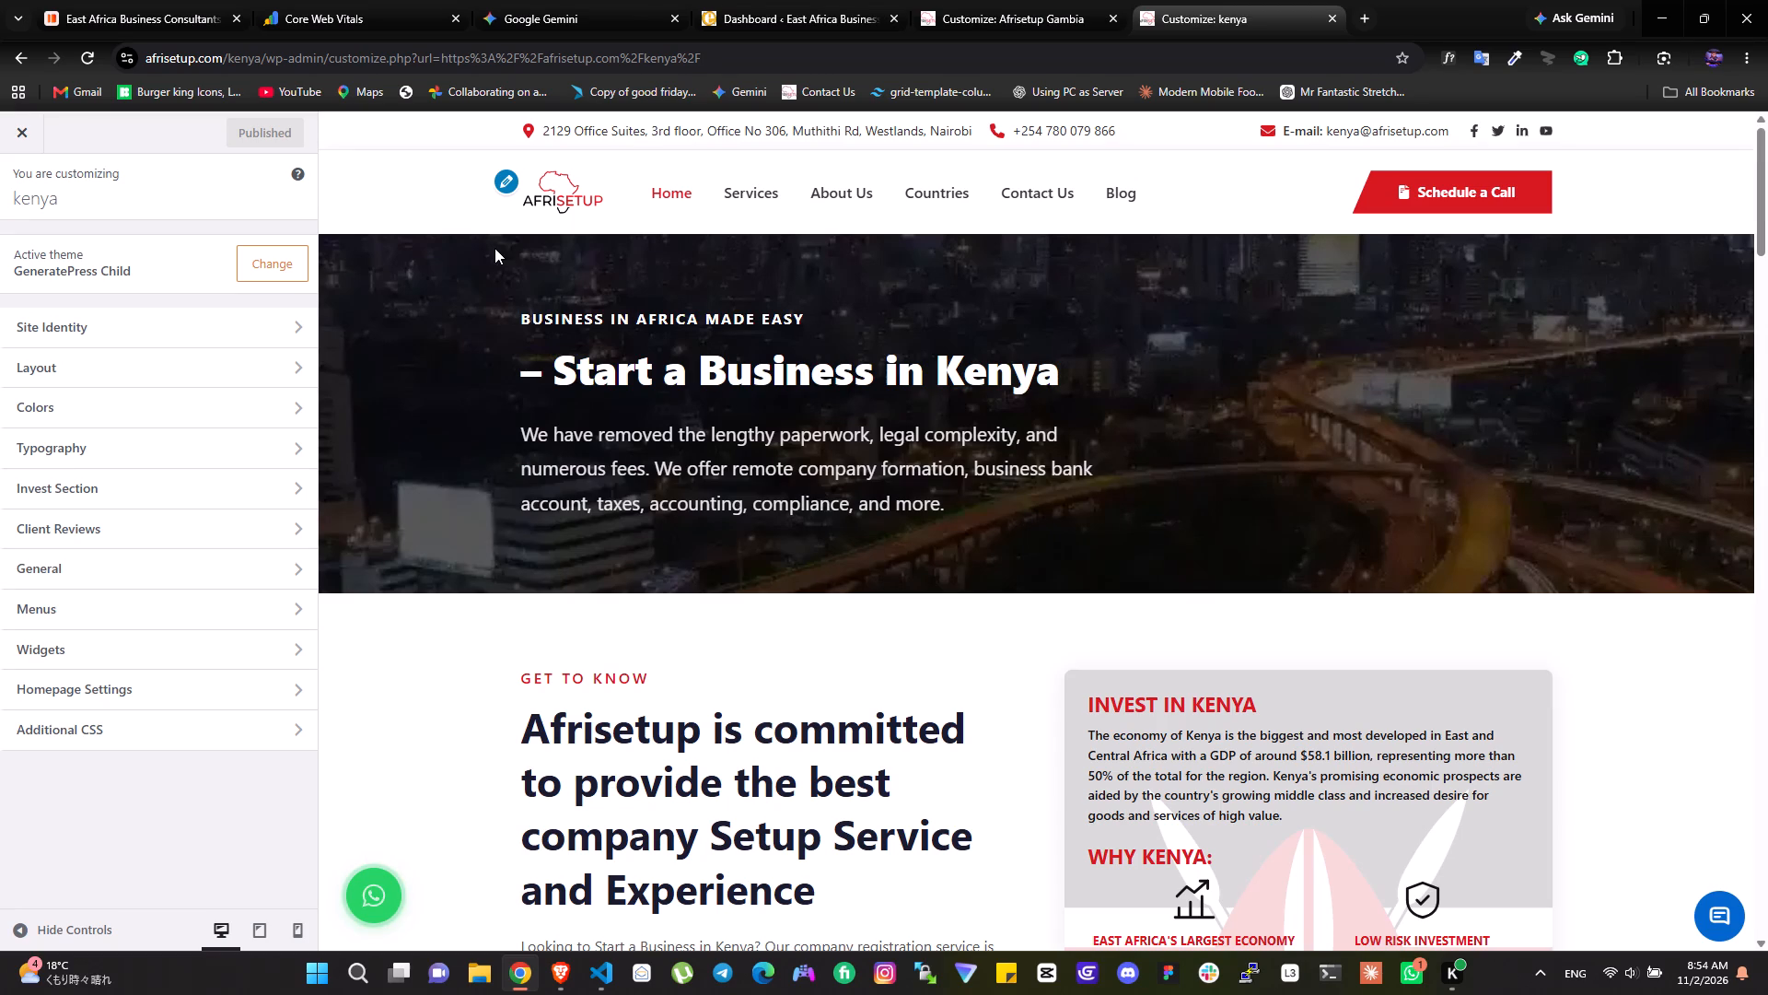
pyautogui.click(50, 541)
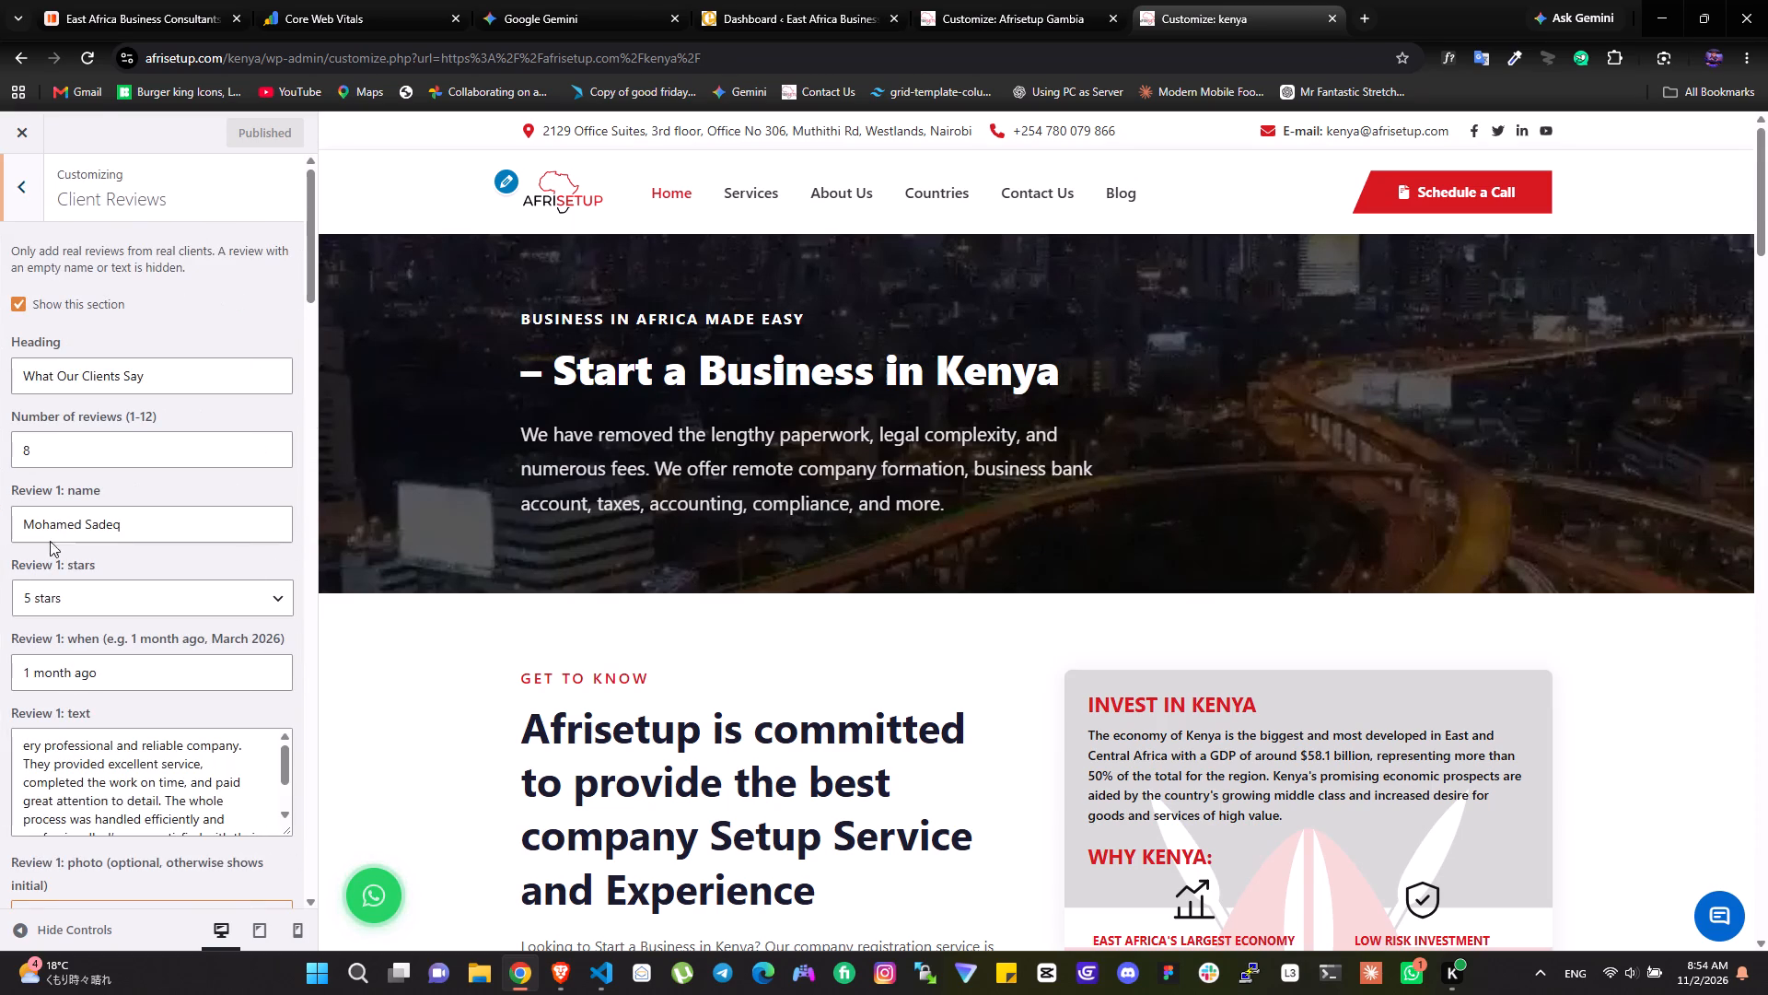
pyautogui.click(29, 743)
pyautogui.press('Left')
pyautogui.press('Left')
pyautogui.hotkey('shift', 'v')
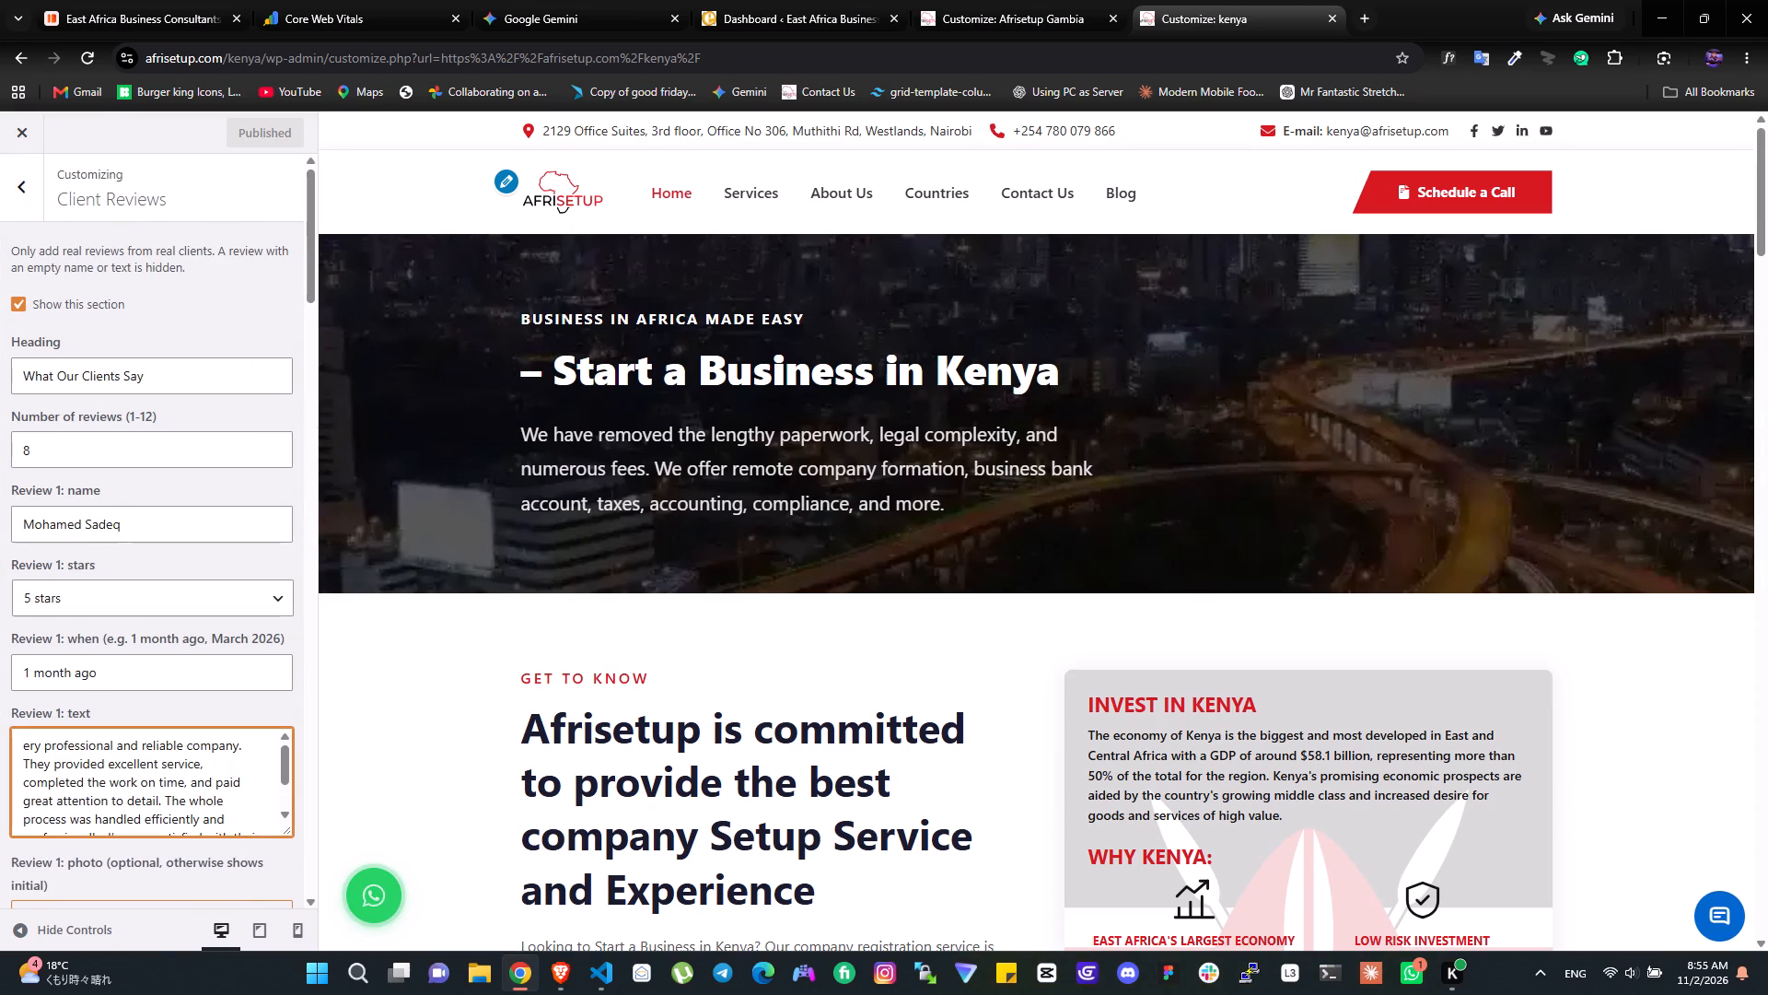
pyautogui.click(5, 195)
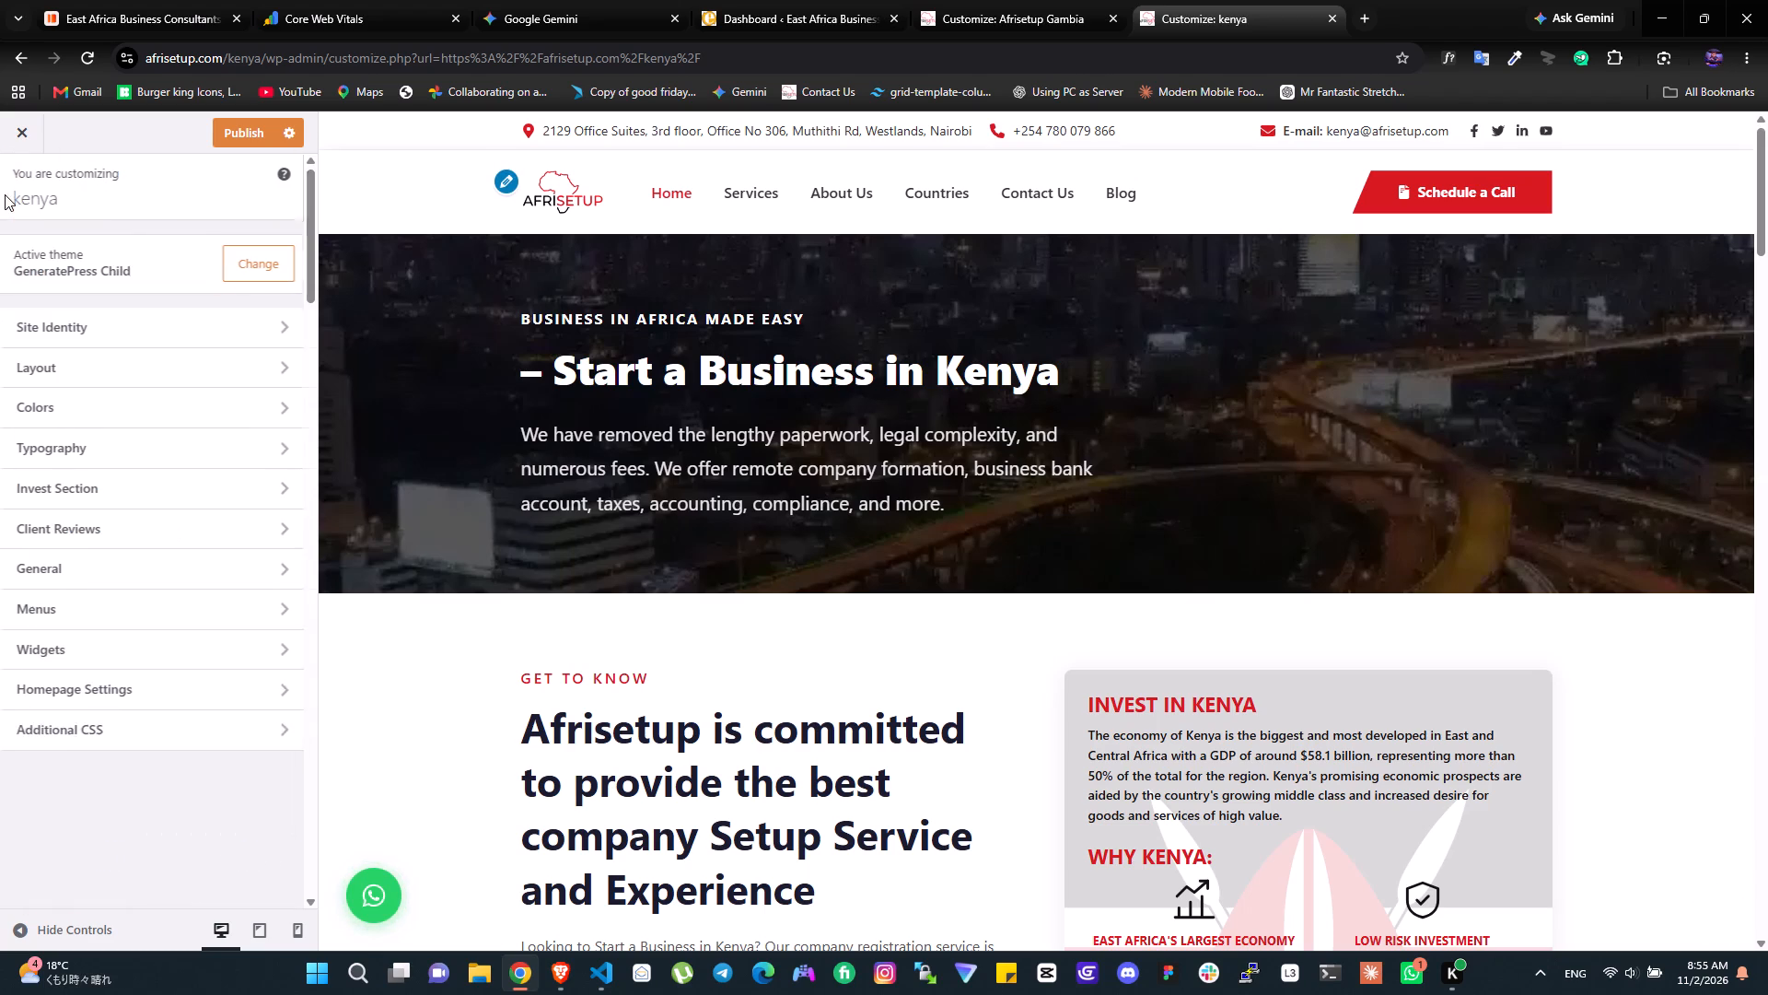
# Copy the shortcode [client_reviews] from Kenya's Trustindex Reviews settings and replace Gambia's Trustindex shortcode with it.
pyautogui.scroll(1, 20, 269)
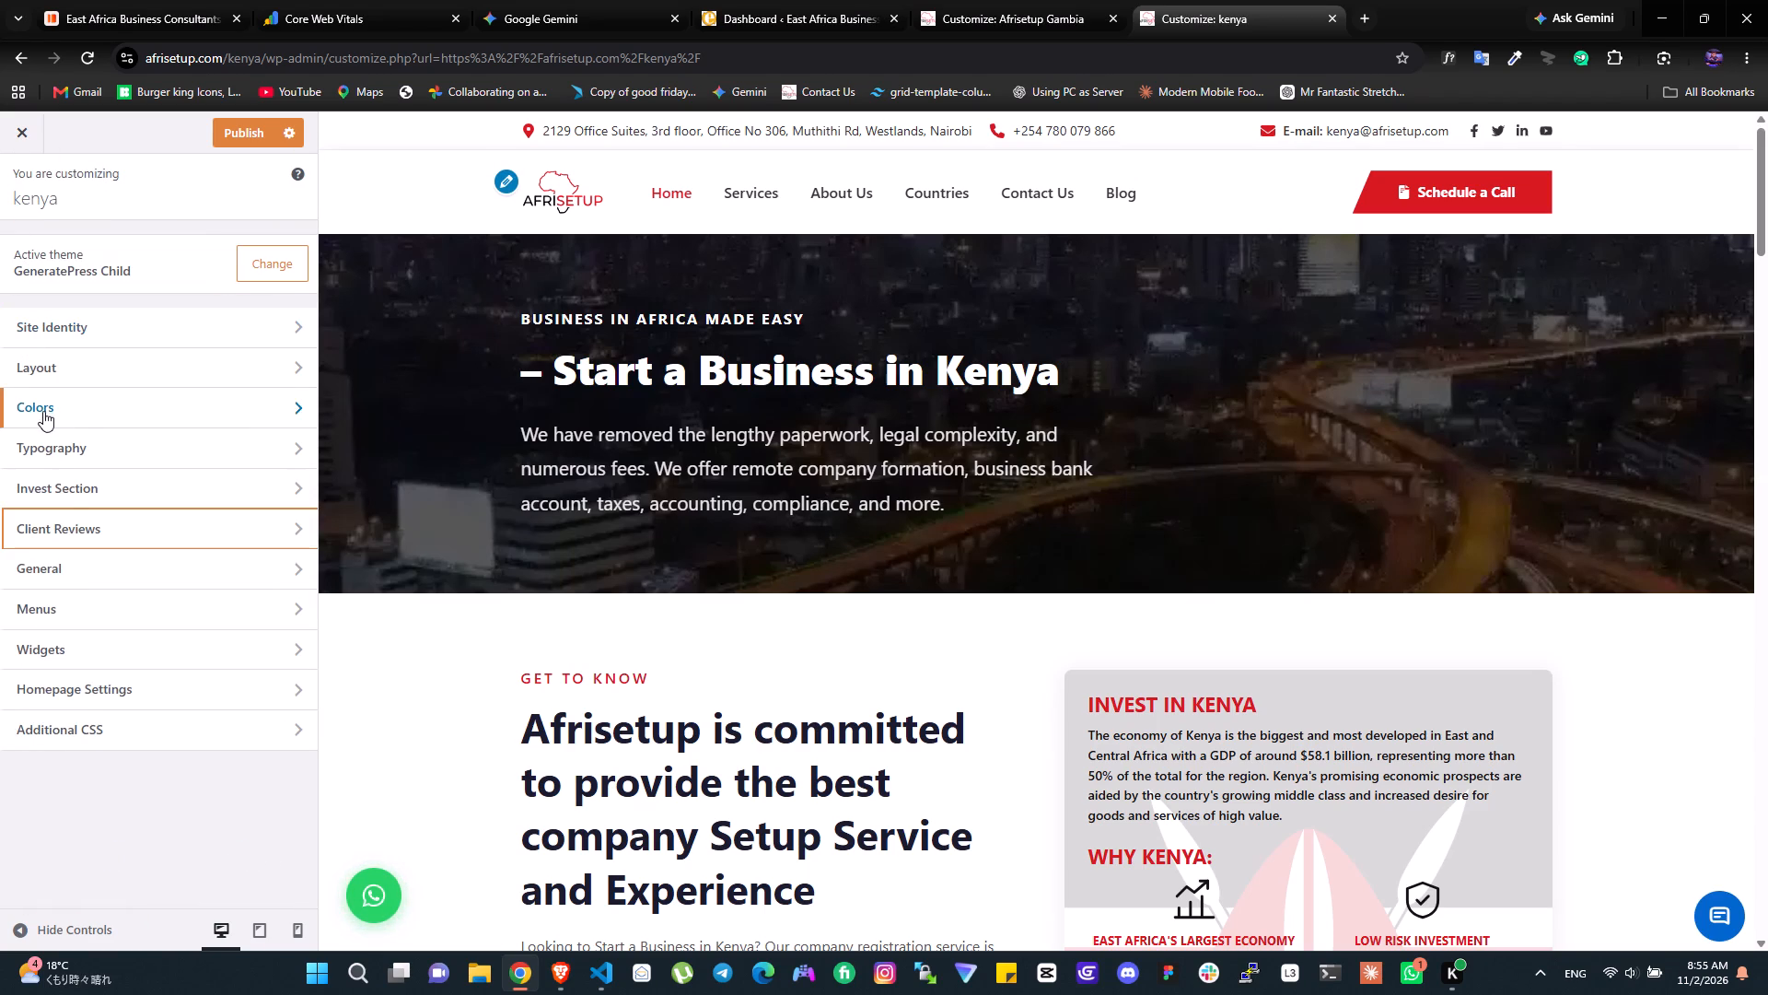
pyautogui.click(54, 370)
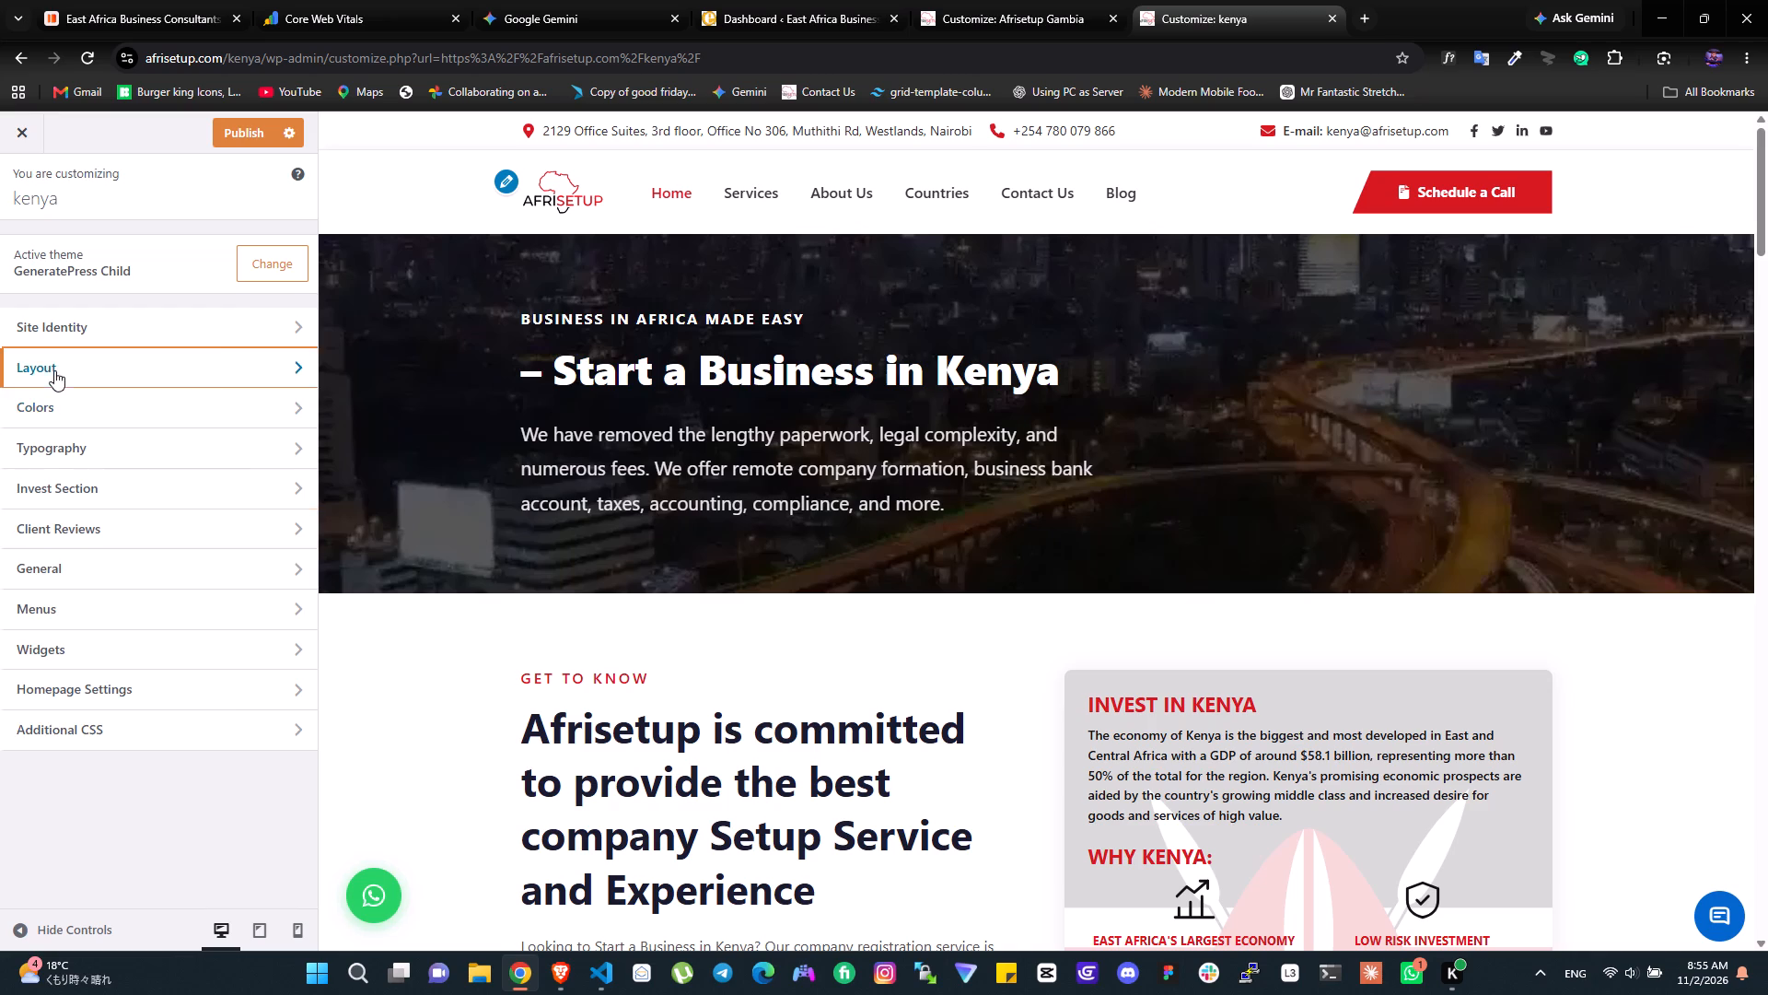
pyautogui.scroll(-8, 112, 542)
pyautogui.click(108, 889)
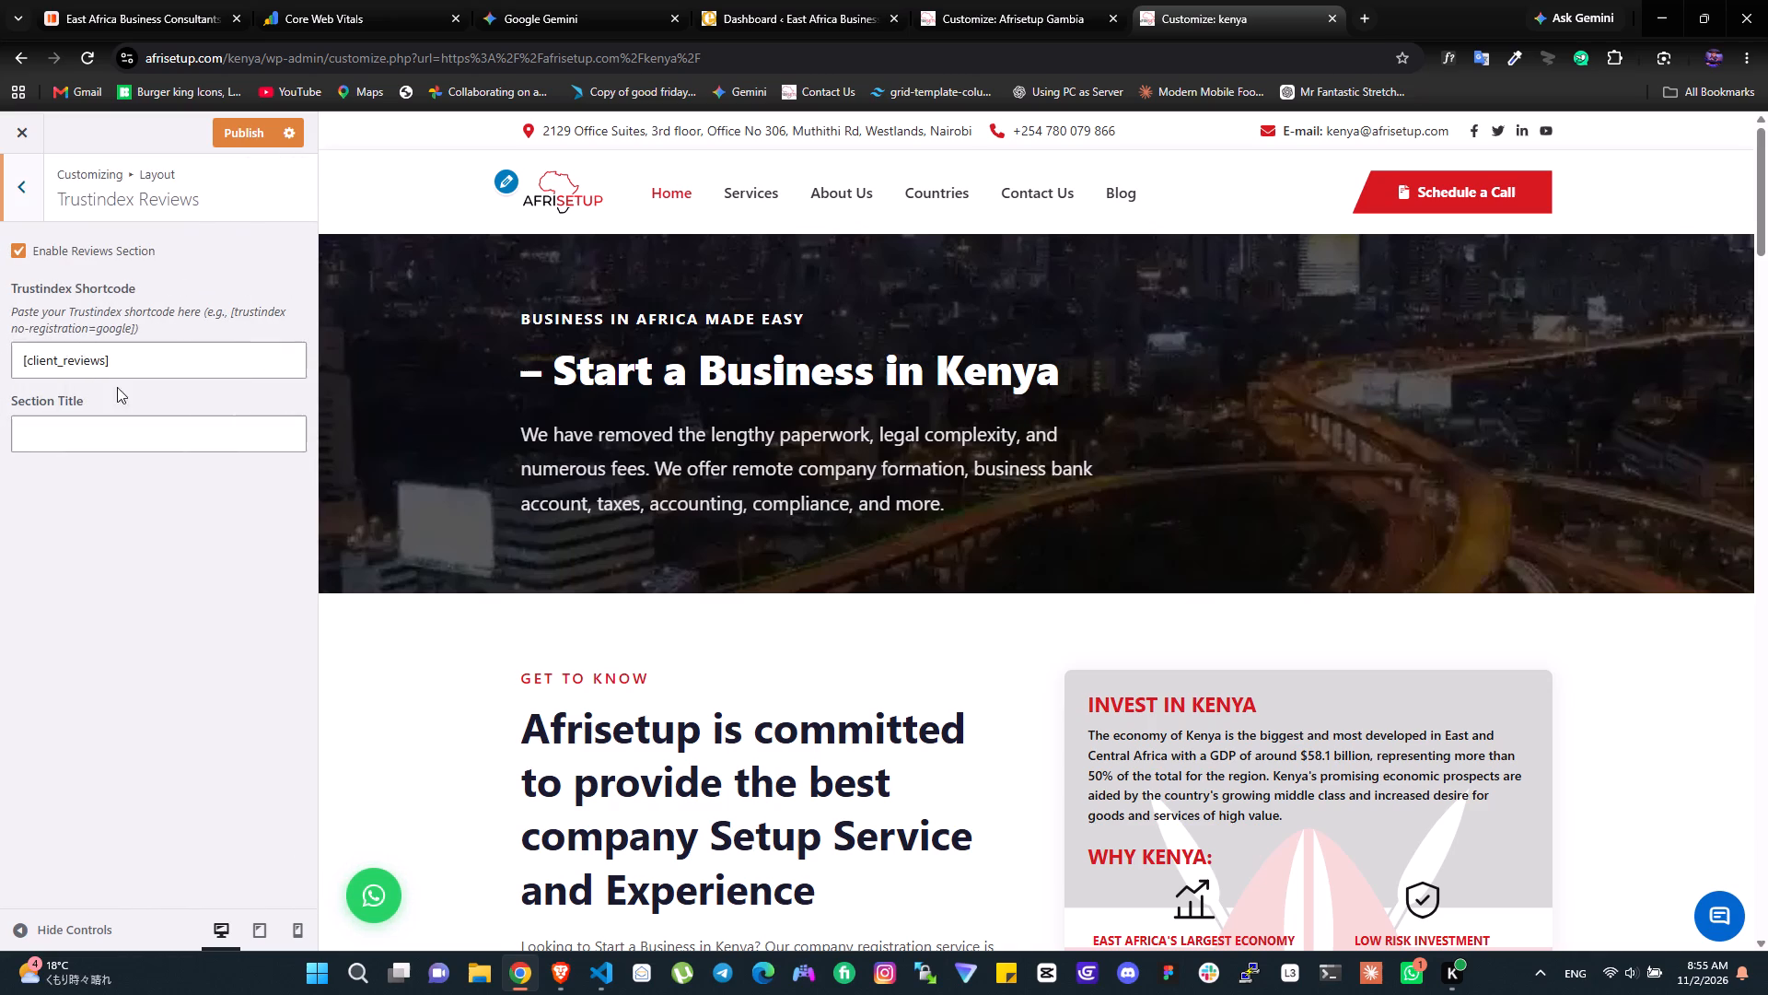
pyautogui.click(118, 374)
pyautogui.hotkey('ctrl', 'a')
pyautogui.hotkey('ctrl', 'c')
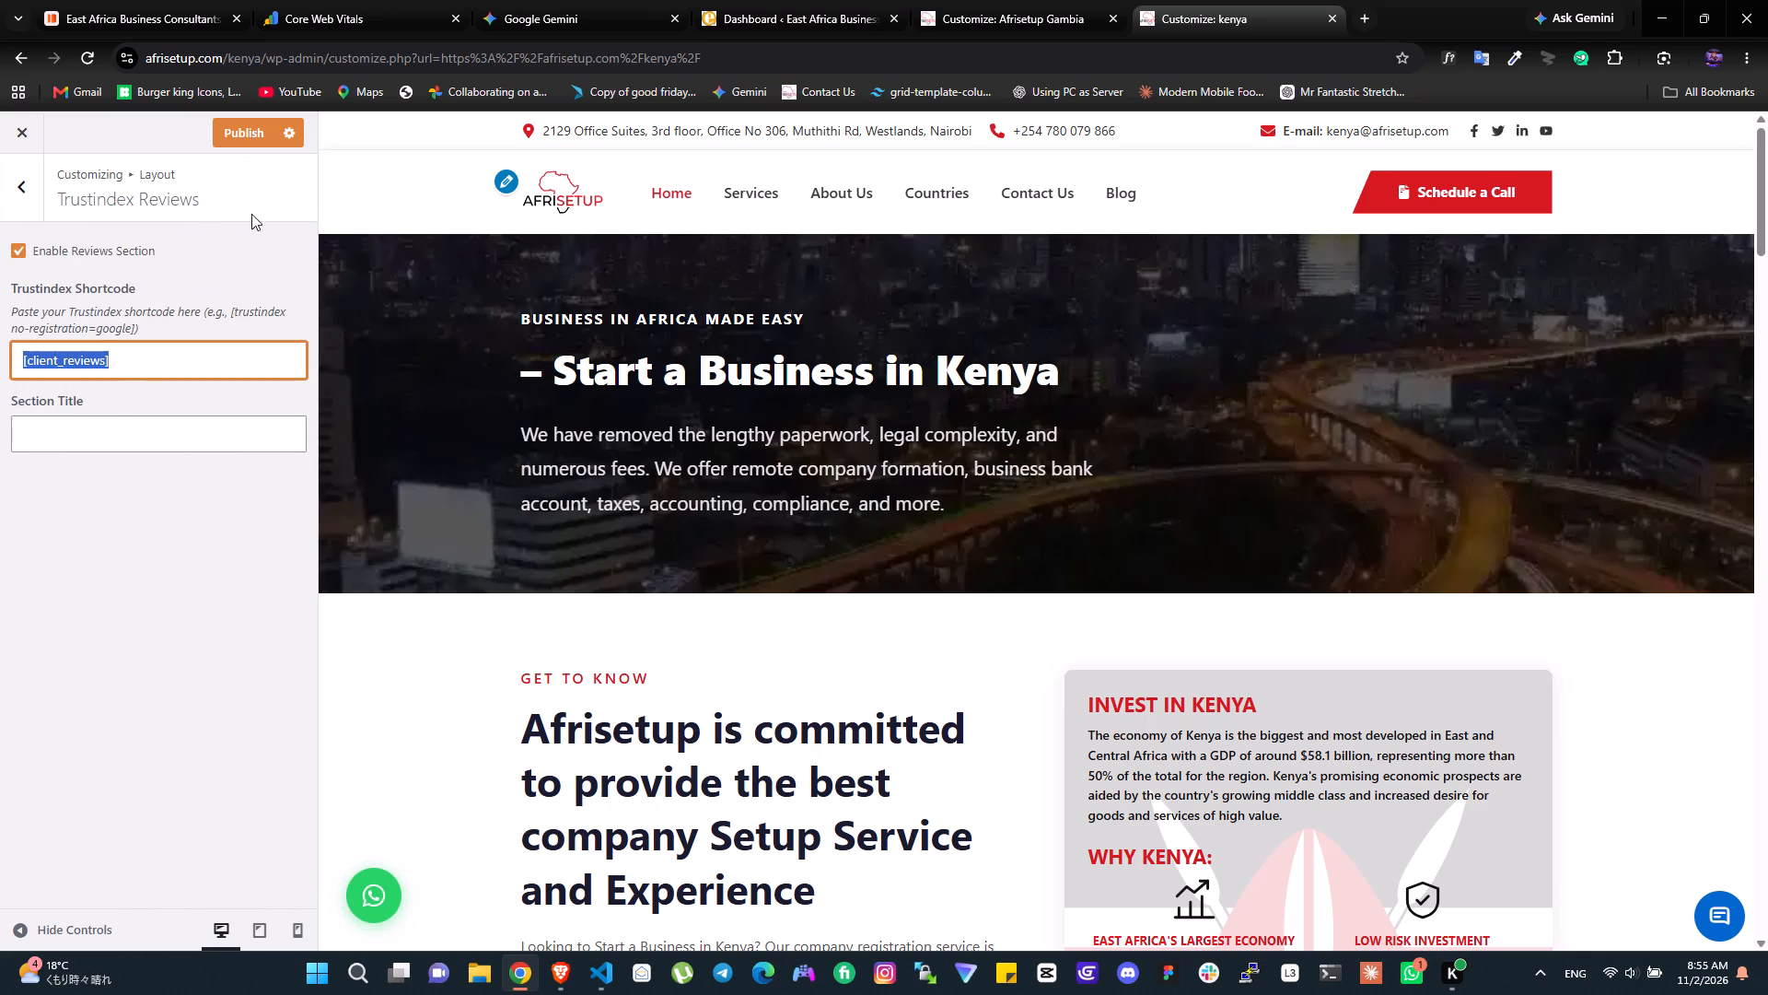
pyautogui.click(1024, 0)
pyautogui.click(225, 349)
pyautogui.hotkey('ctrl', 'a')
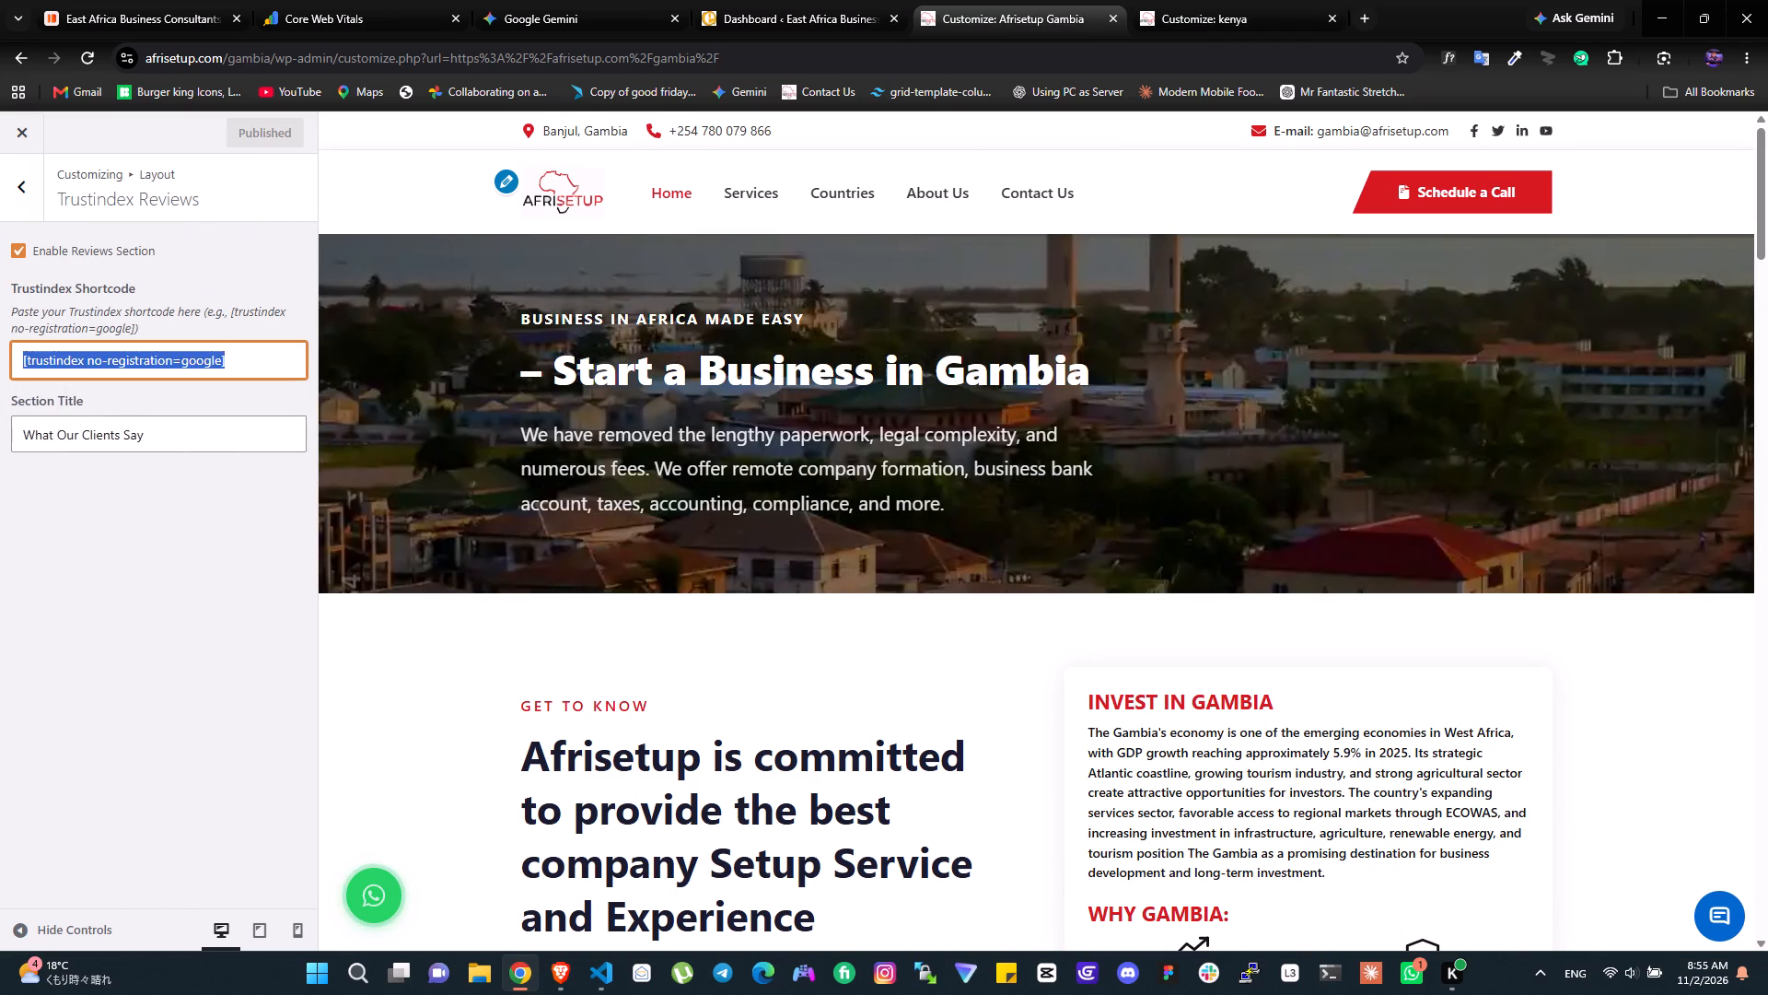
pyautogui.hotkey('ctrl', 'v')
pyautogui.click(177, 427)
pyautogui.hotkey('ctrl', 'a')
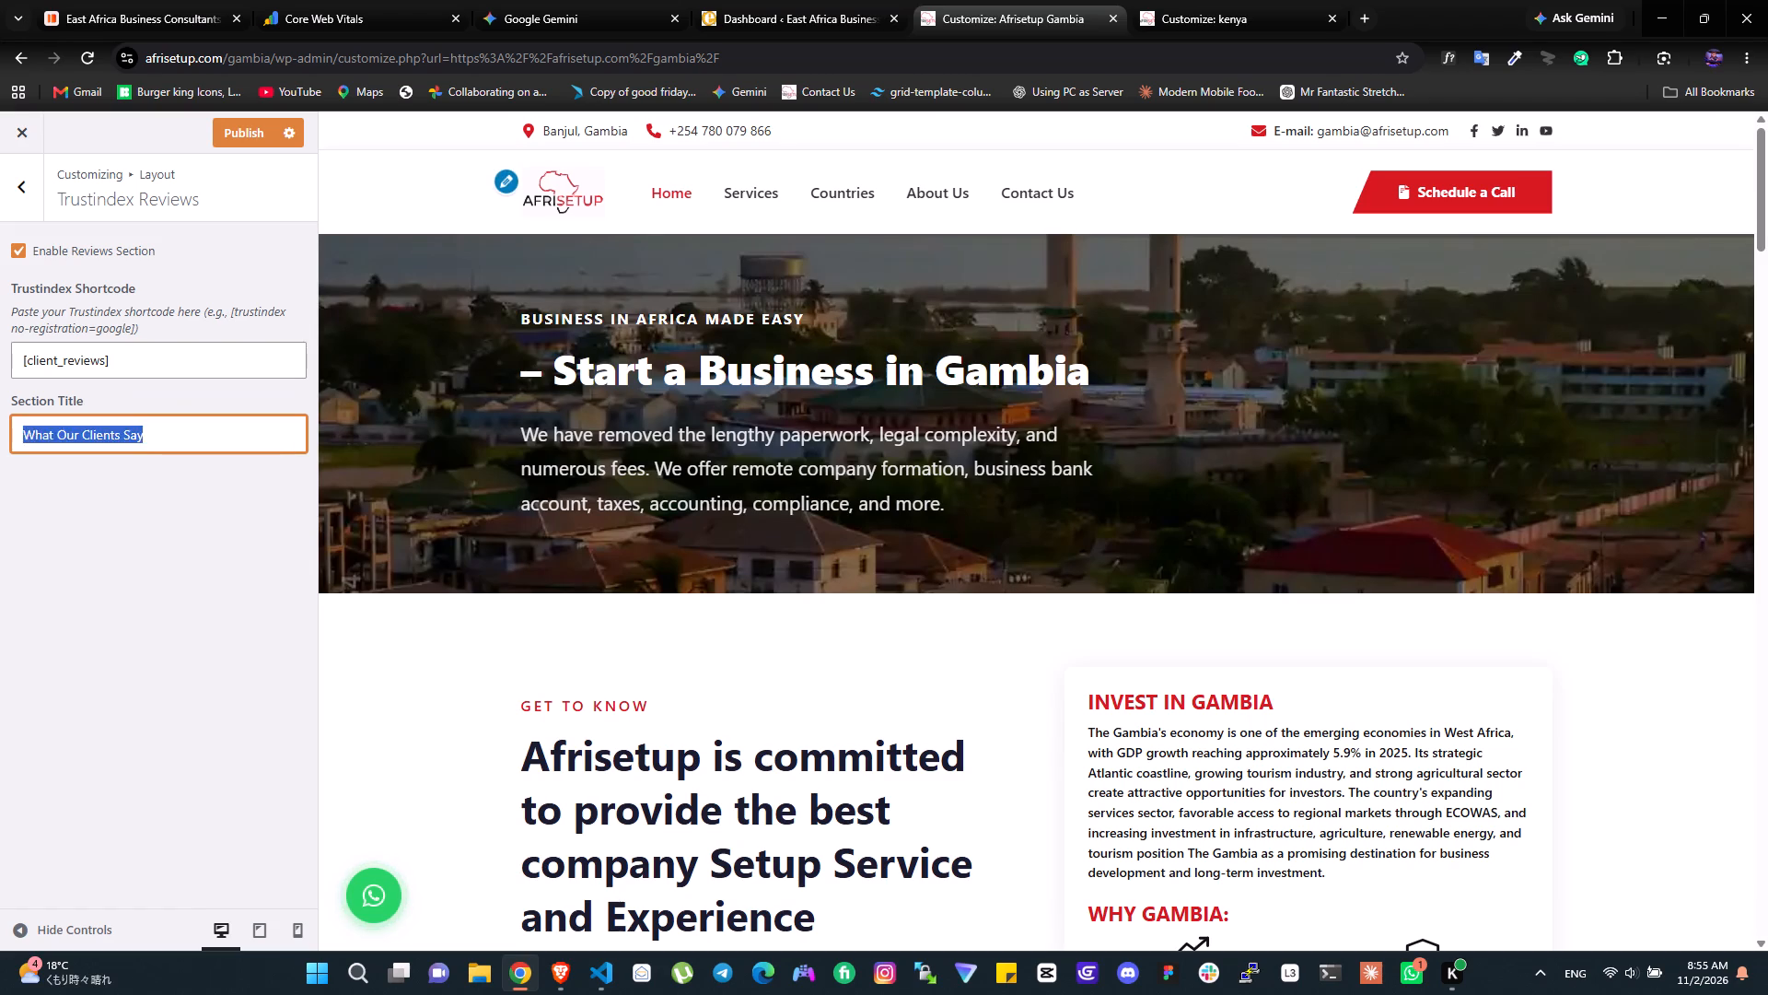
pyautogui.press('=')
pyautogui.press('BackSpace')
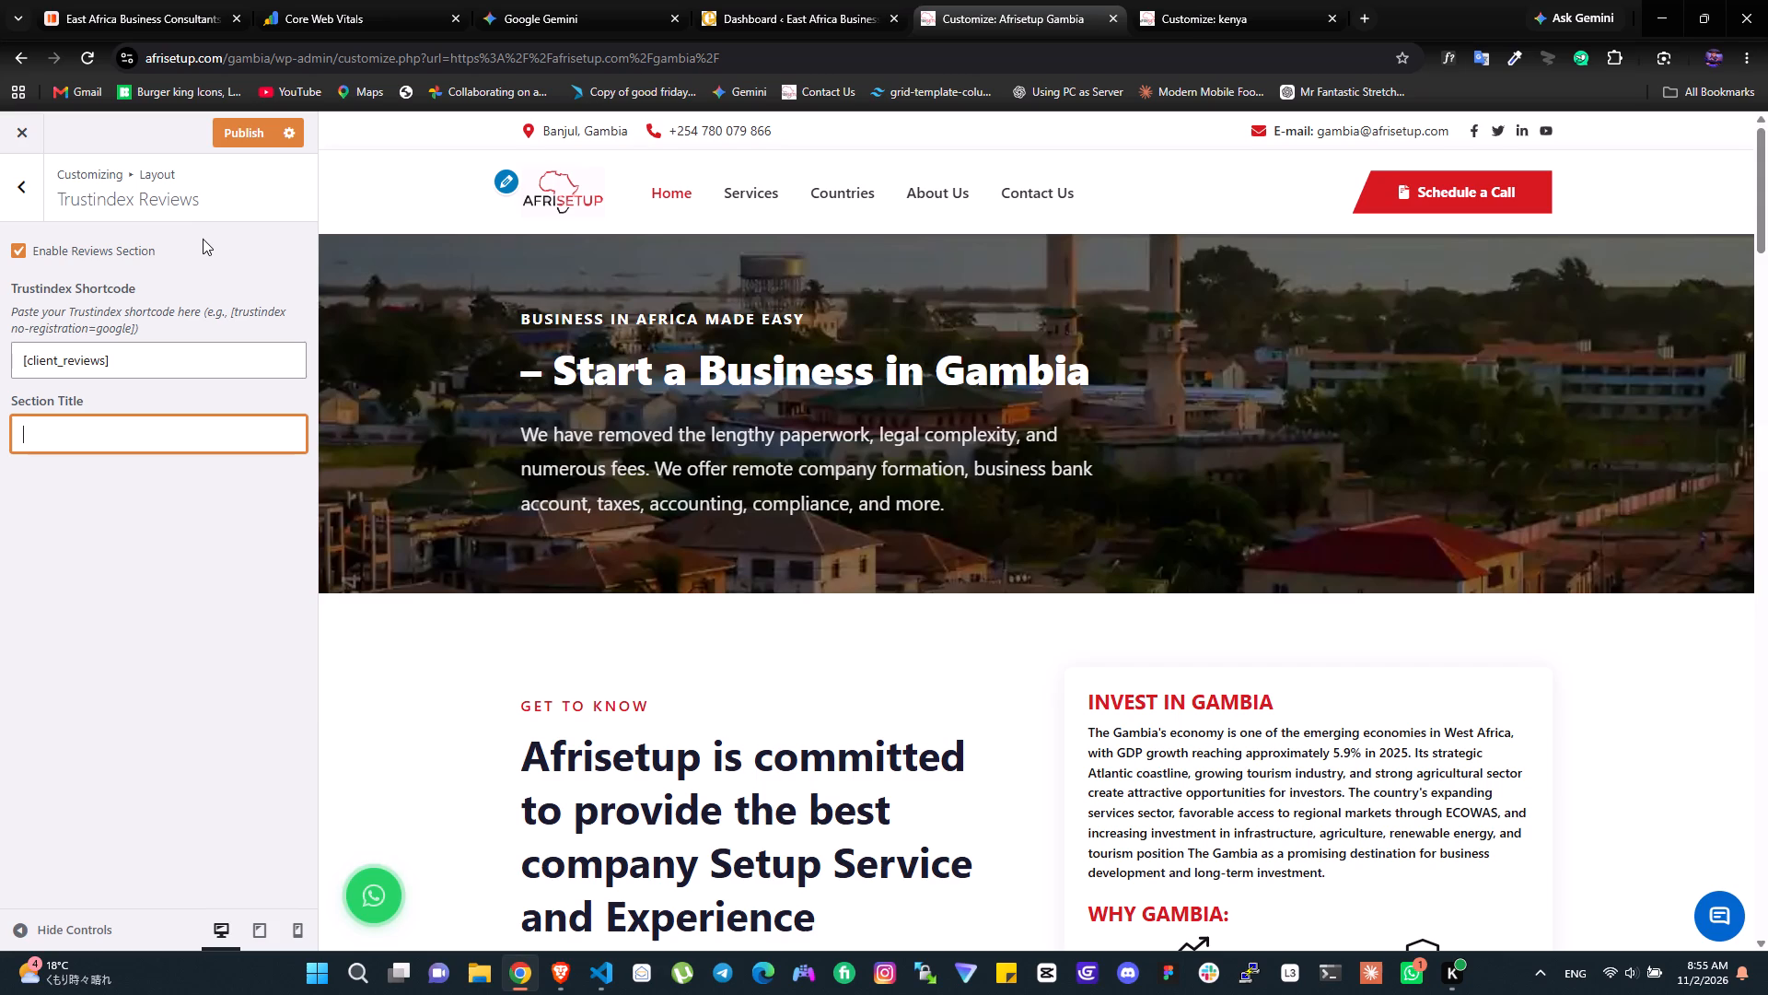
# Publish Gambia's Trustindex Reviews changes, close the customizer and check the client reviews section on the live homepage.
pyautogui.click(233, 120)
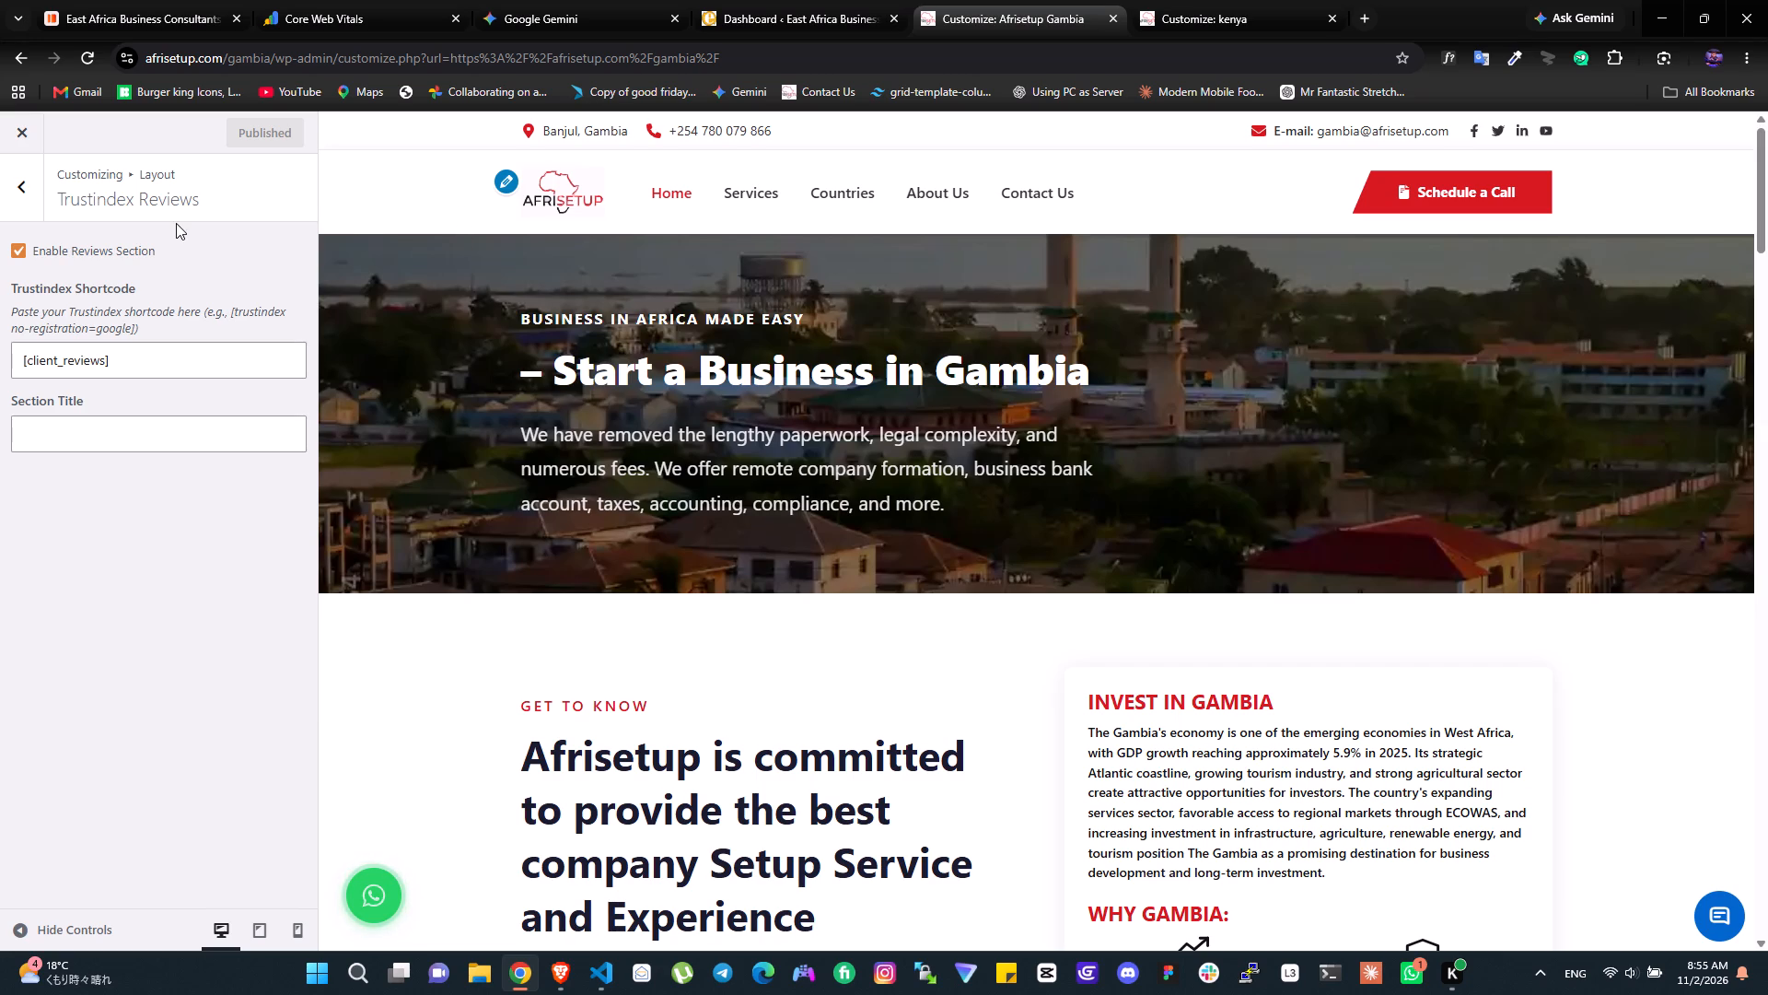
pyautogui.doubleClick(17, 145)
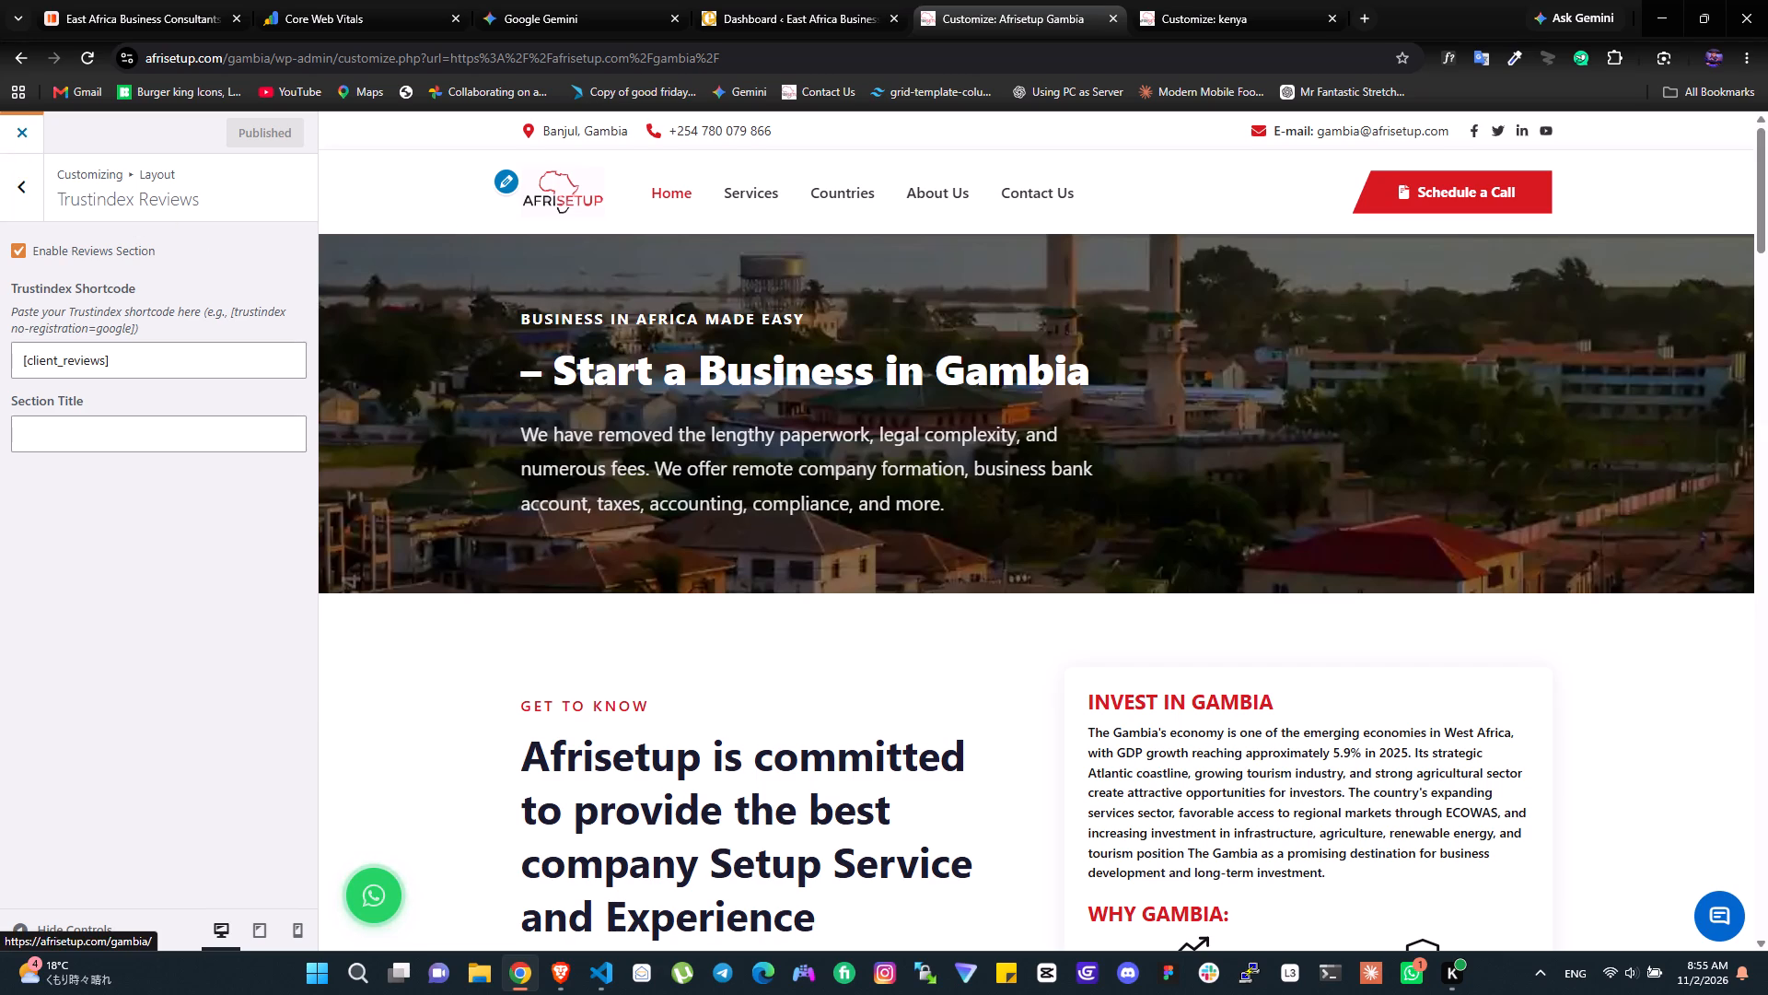
pyautogui.scroll(-3, 224, 274)
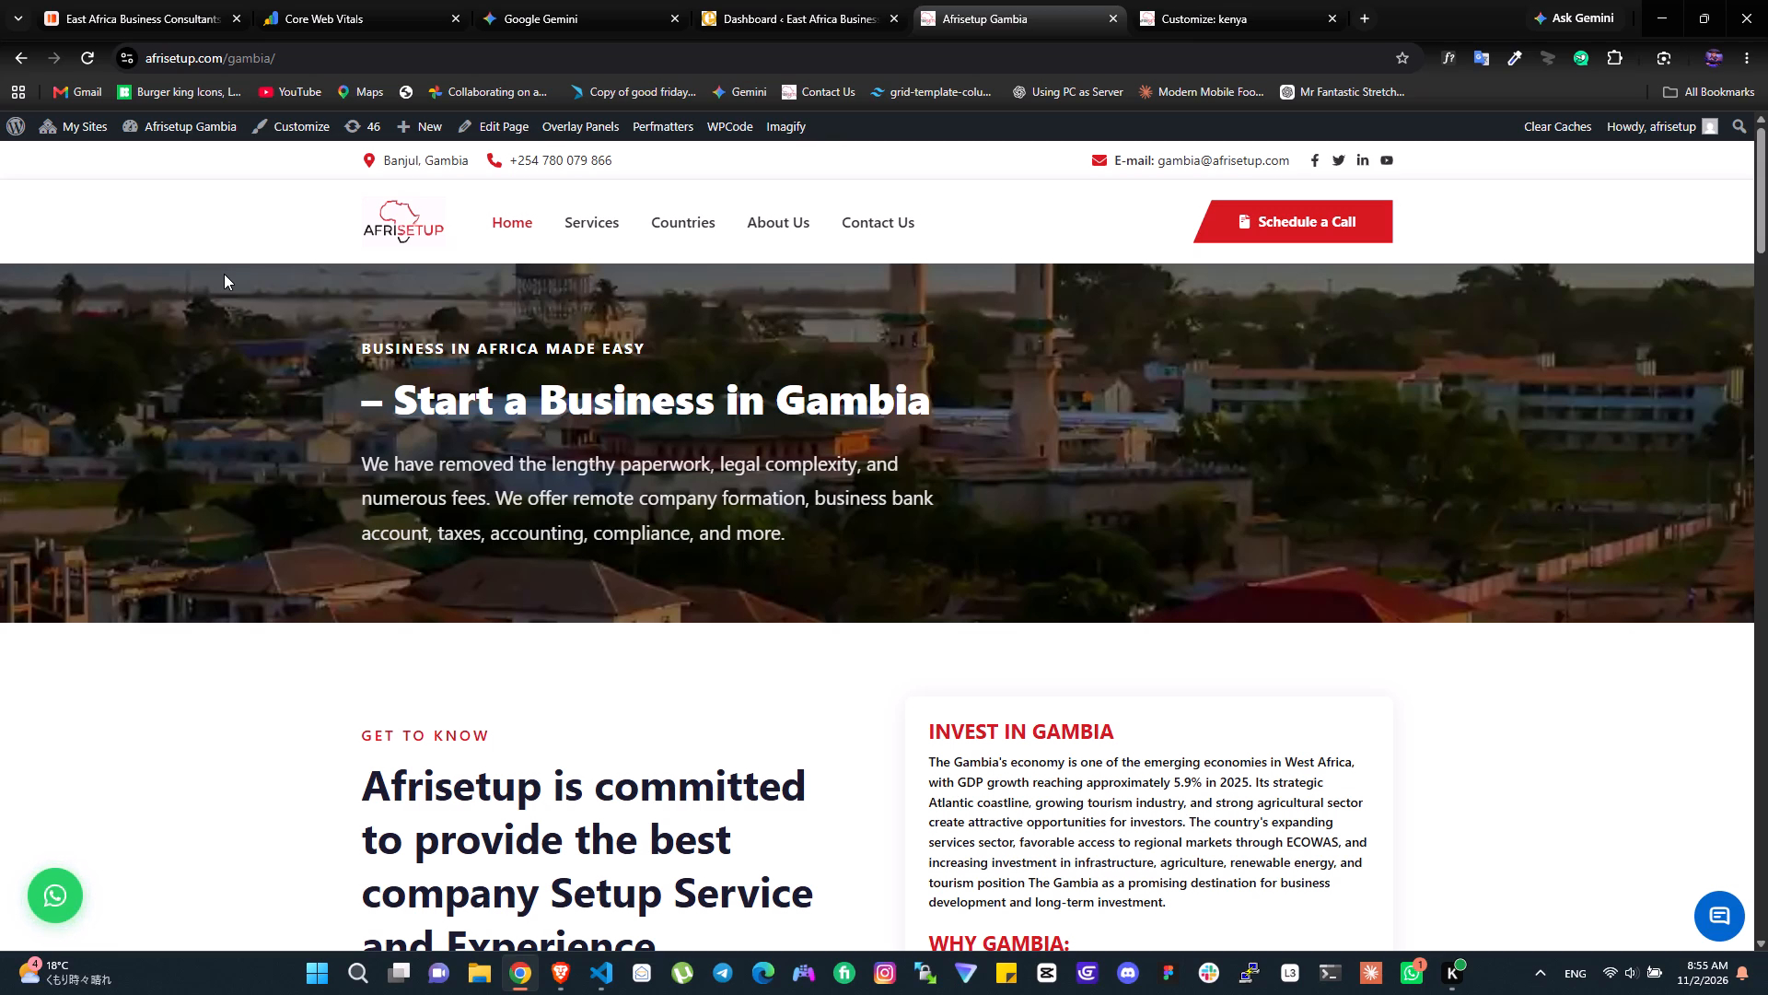
pyautogui.scroll(-2, 332, 461)
pyautogui.scroll(-20, 332, 461)
pyautogui.scroll(-14, 332, 461)
pyautogui.scroll(3, 332, 461)
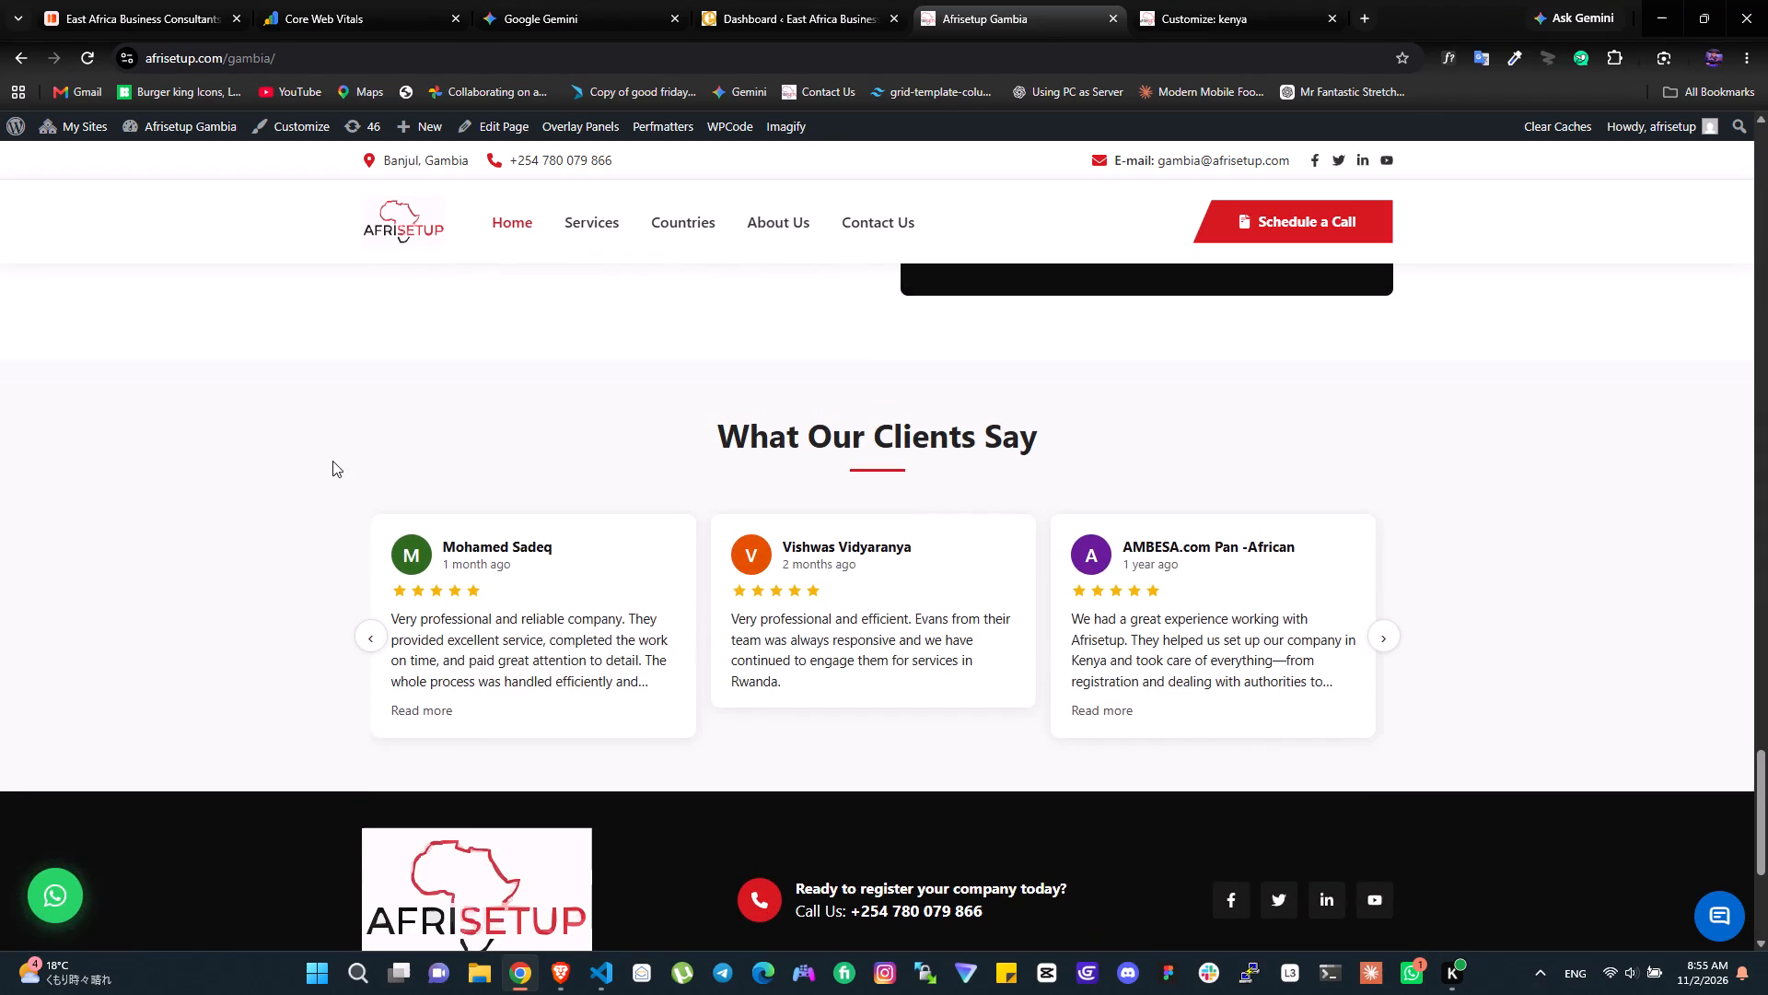
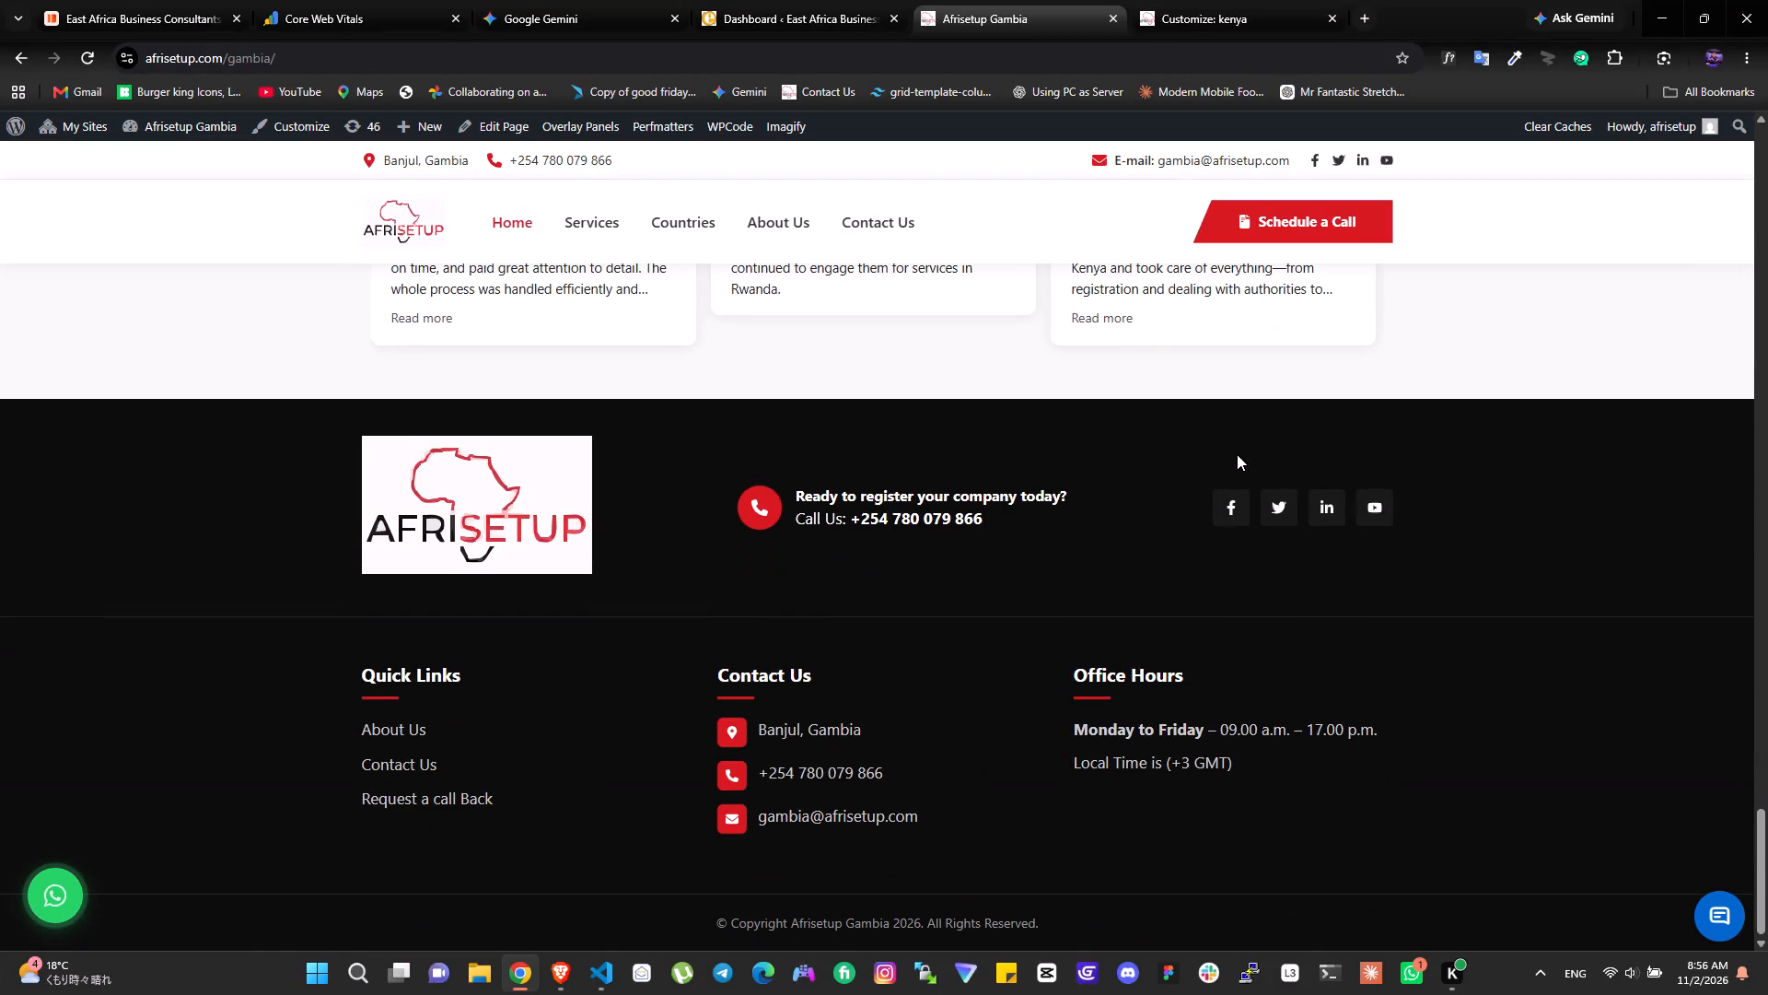
# Inspect the top row of the Gambia homepage's footer in the browser's developer tools.
pyautogui.rightClick(1073, 512)
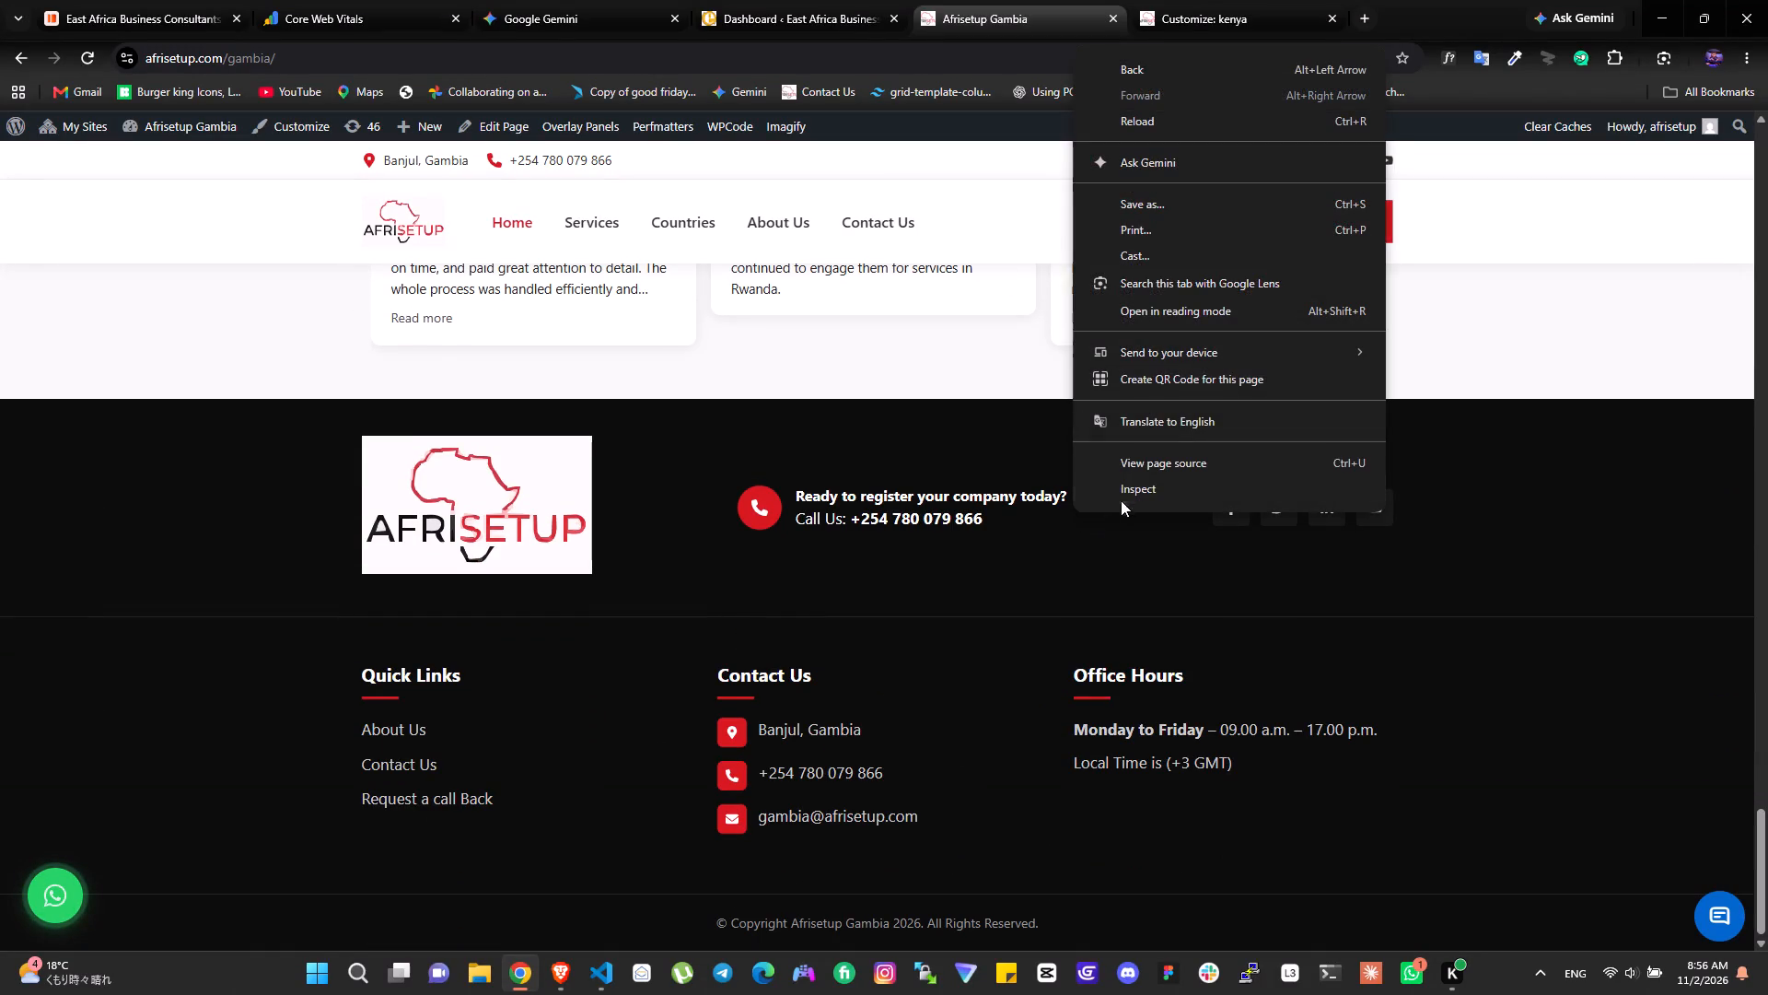
pyautogui.click(1131, 496)
# Publish the pending changes in the Kenya site's customizer and close it to return to the live homepage.
pyautogui.click(1185, 0)
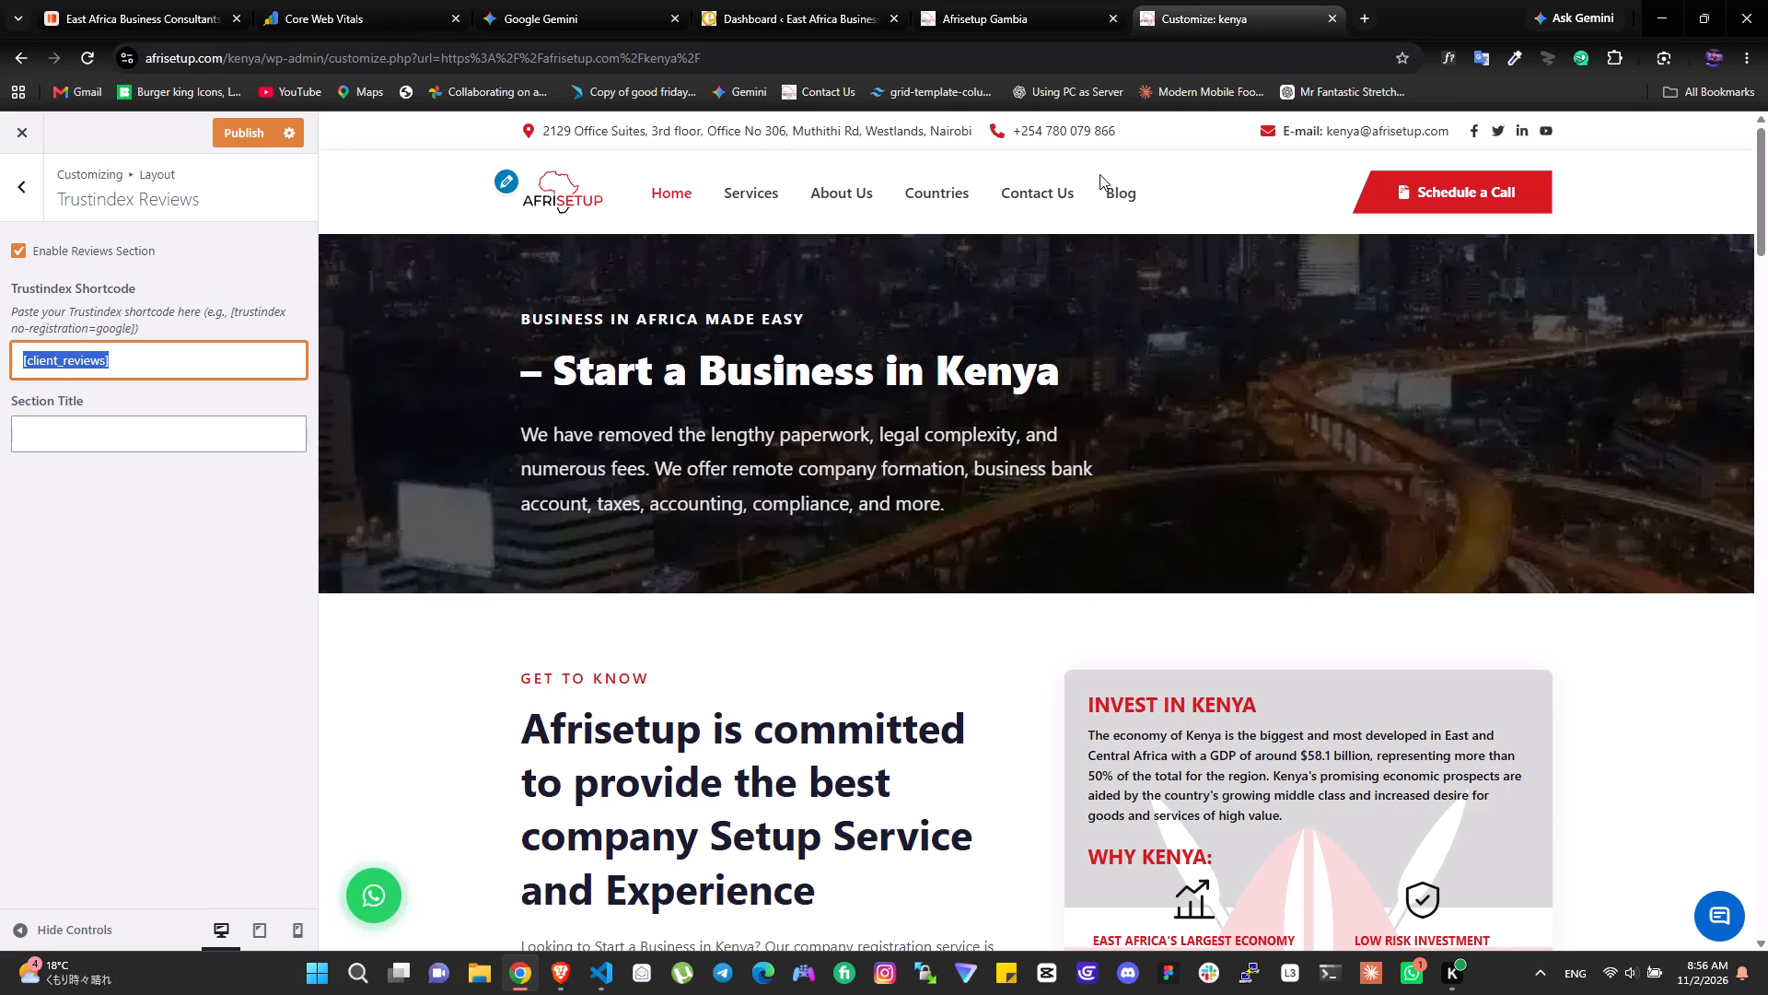
pyautogui.click(18, 126)
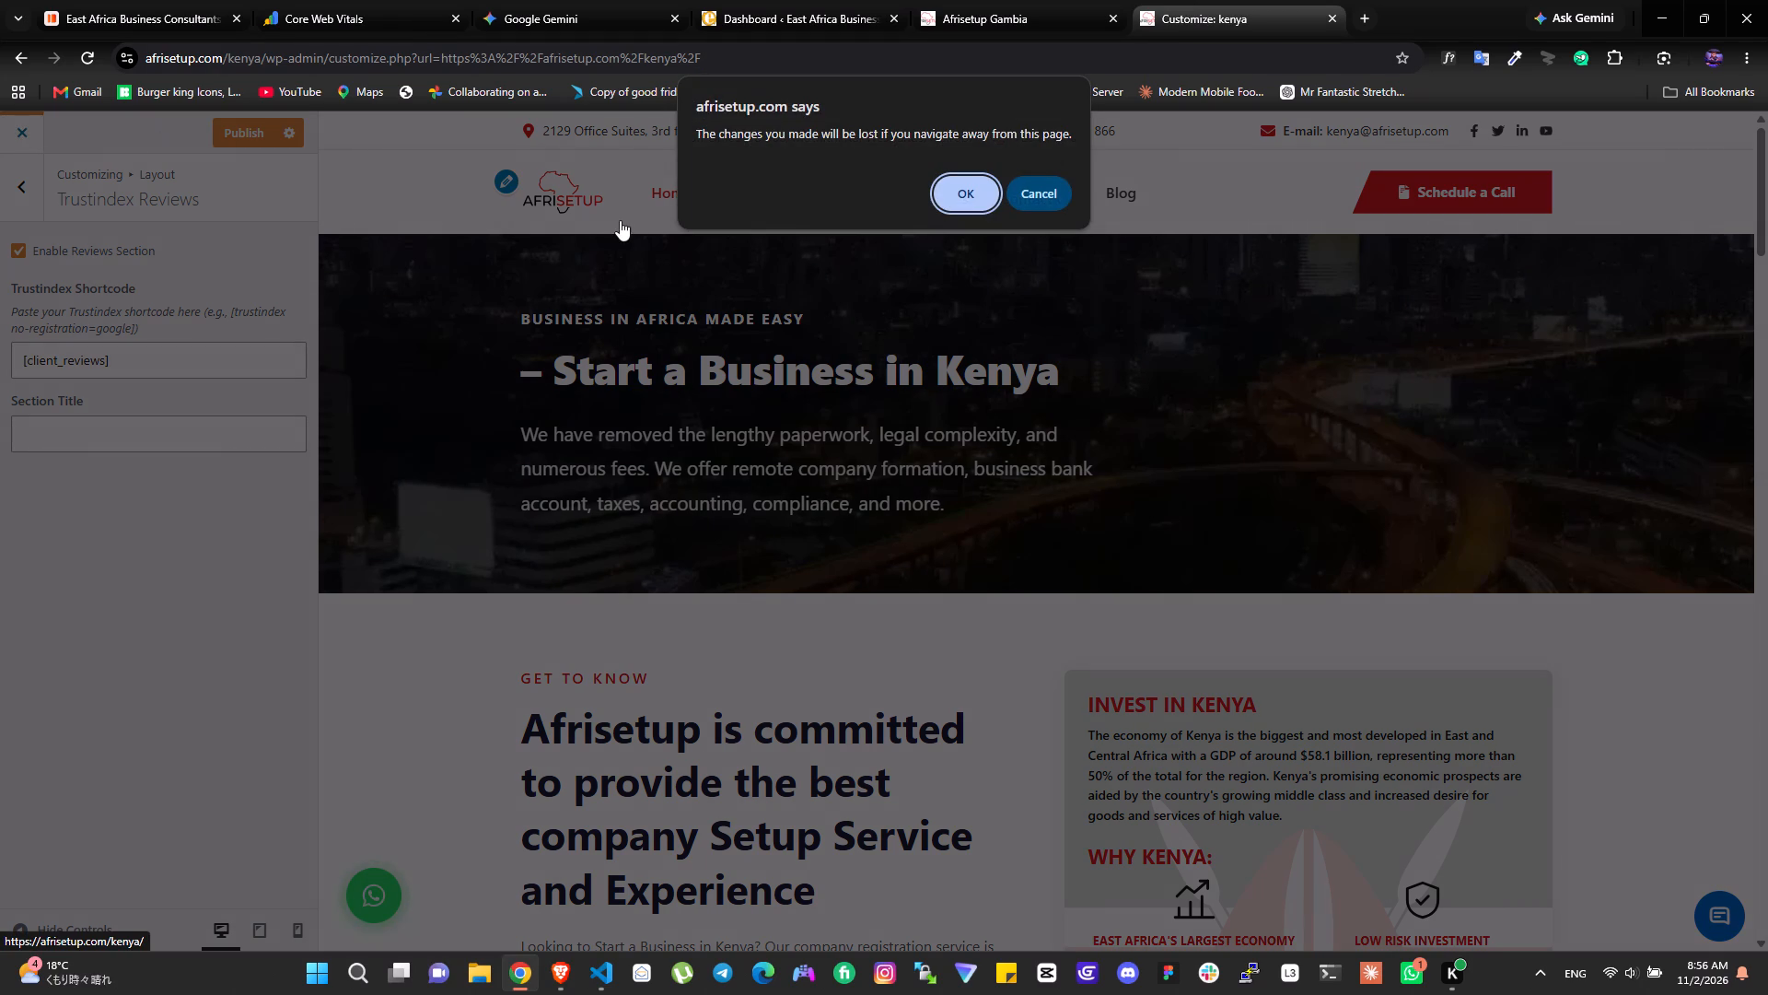
pyautogui.click(1037, 194)
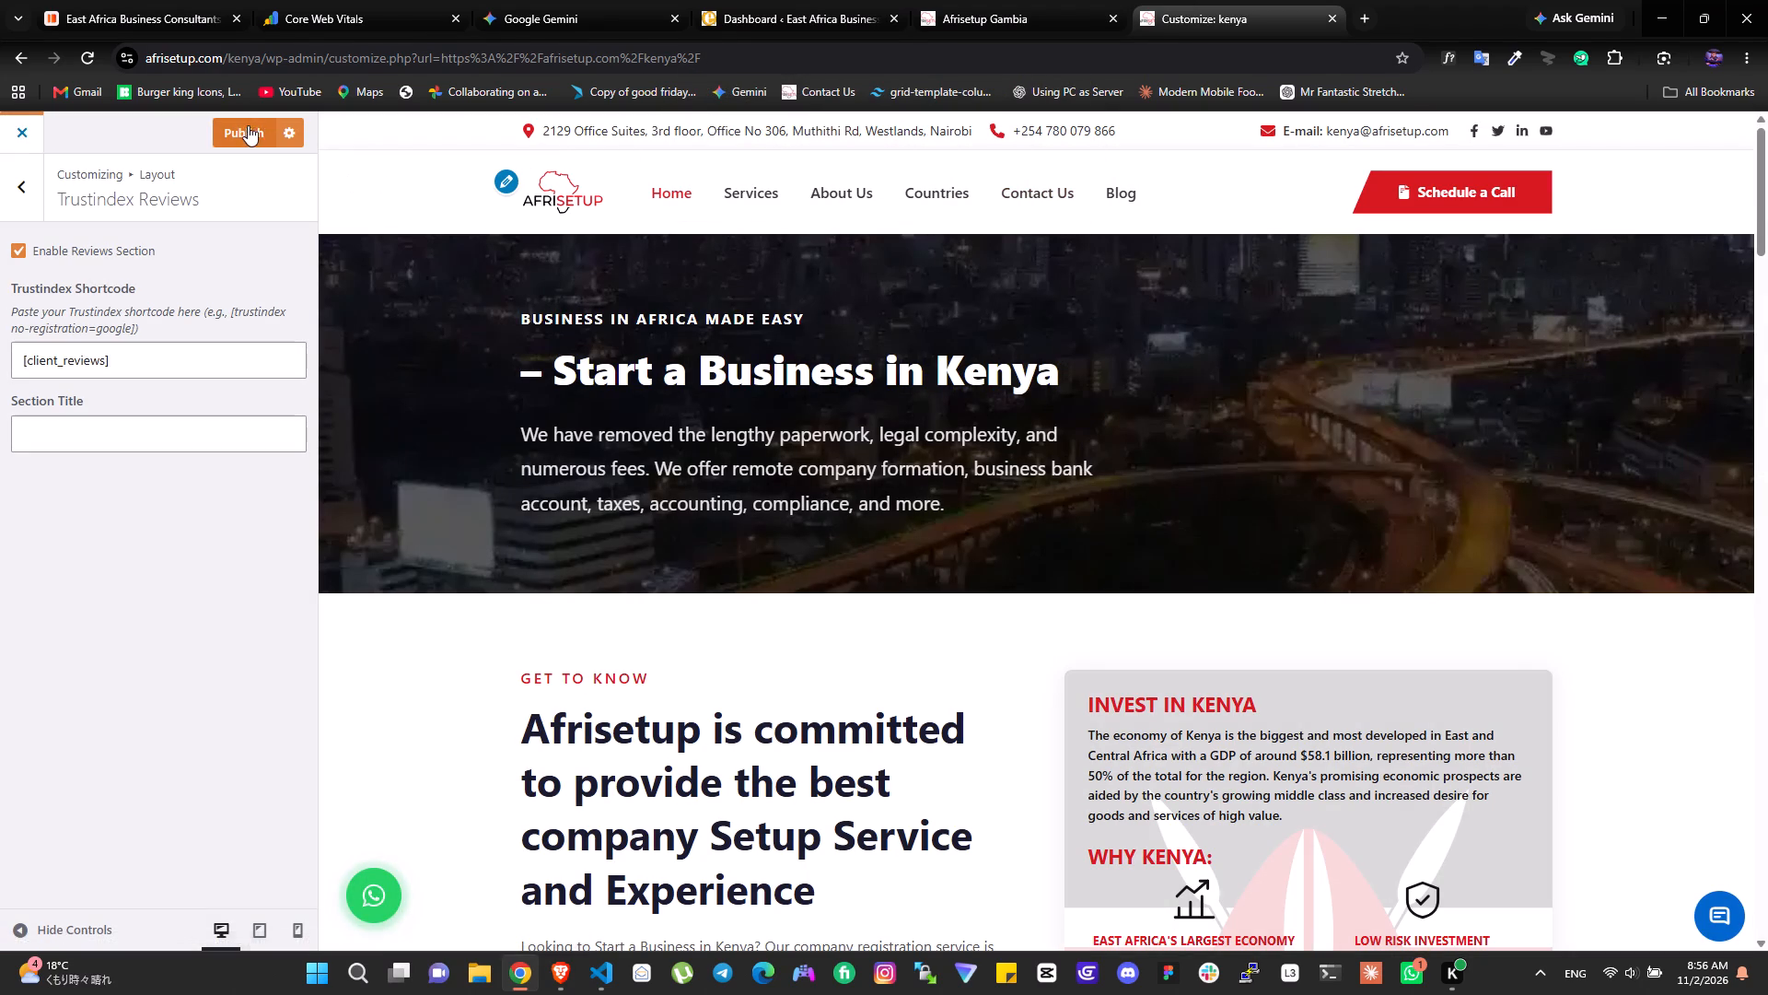
pyautogui.click(241, 125)
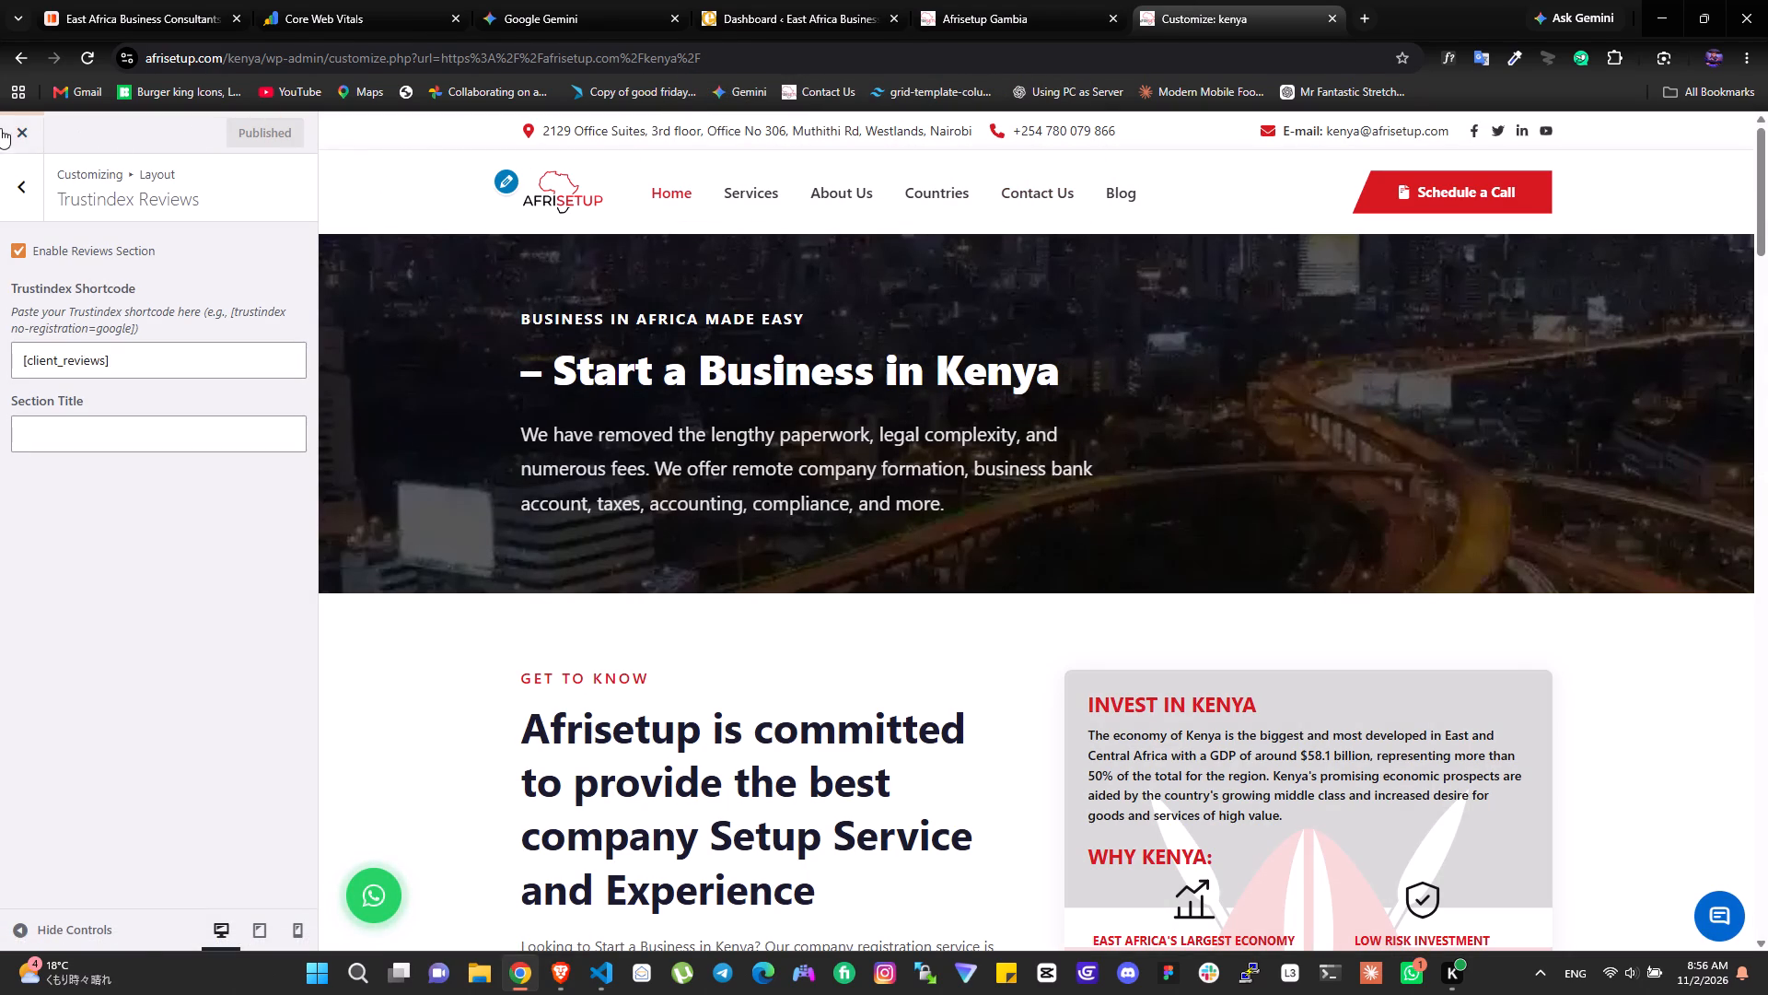
pyautogui.click(22, 123)
# View the inspected footer markup on the Gambia homepage and return to the live Kenya homepage.
pyautogui.click(921, 0)
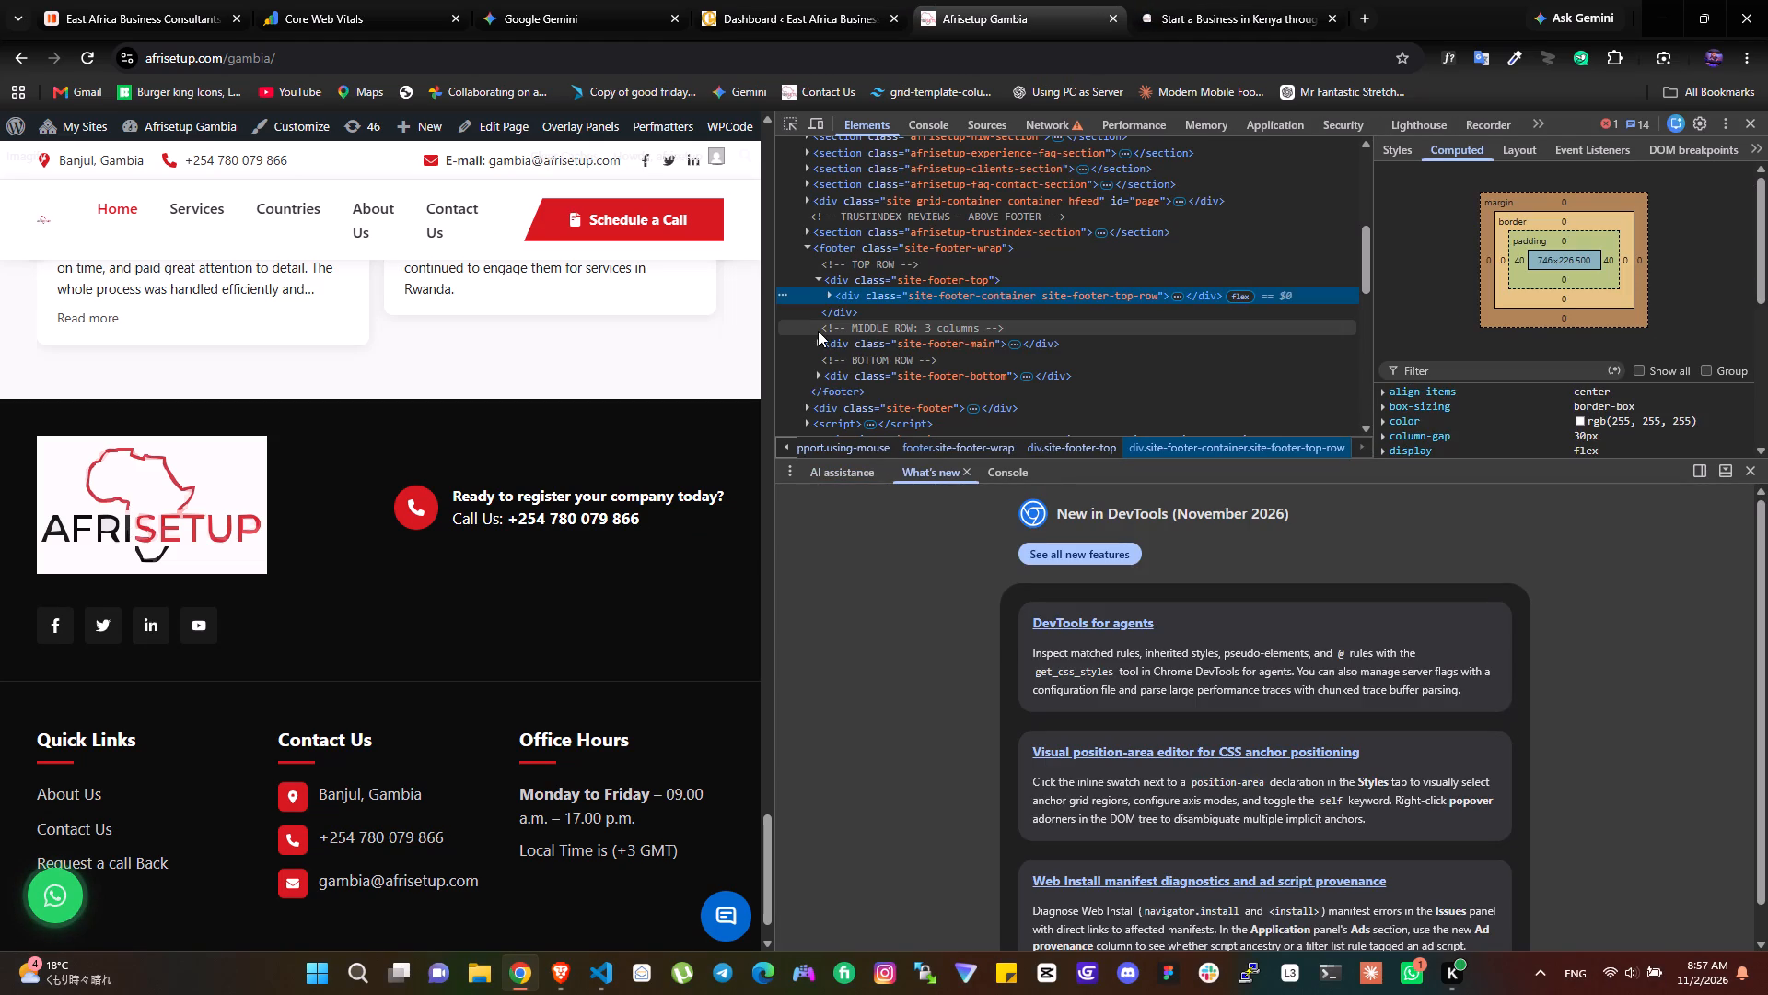
pyautogui.click(1262, 0)
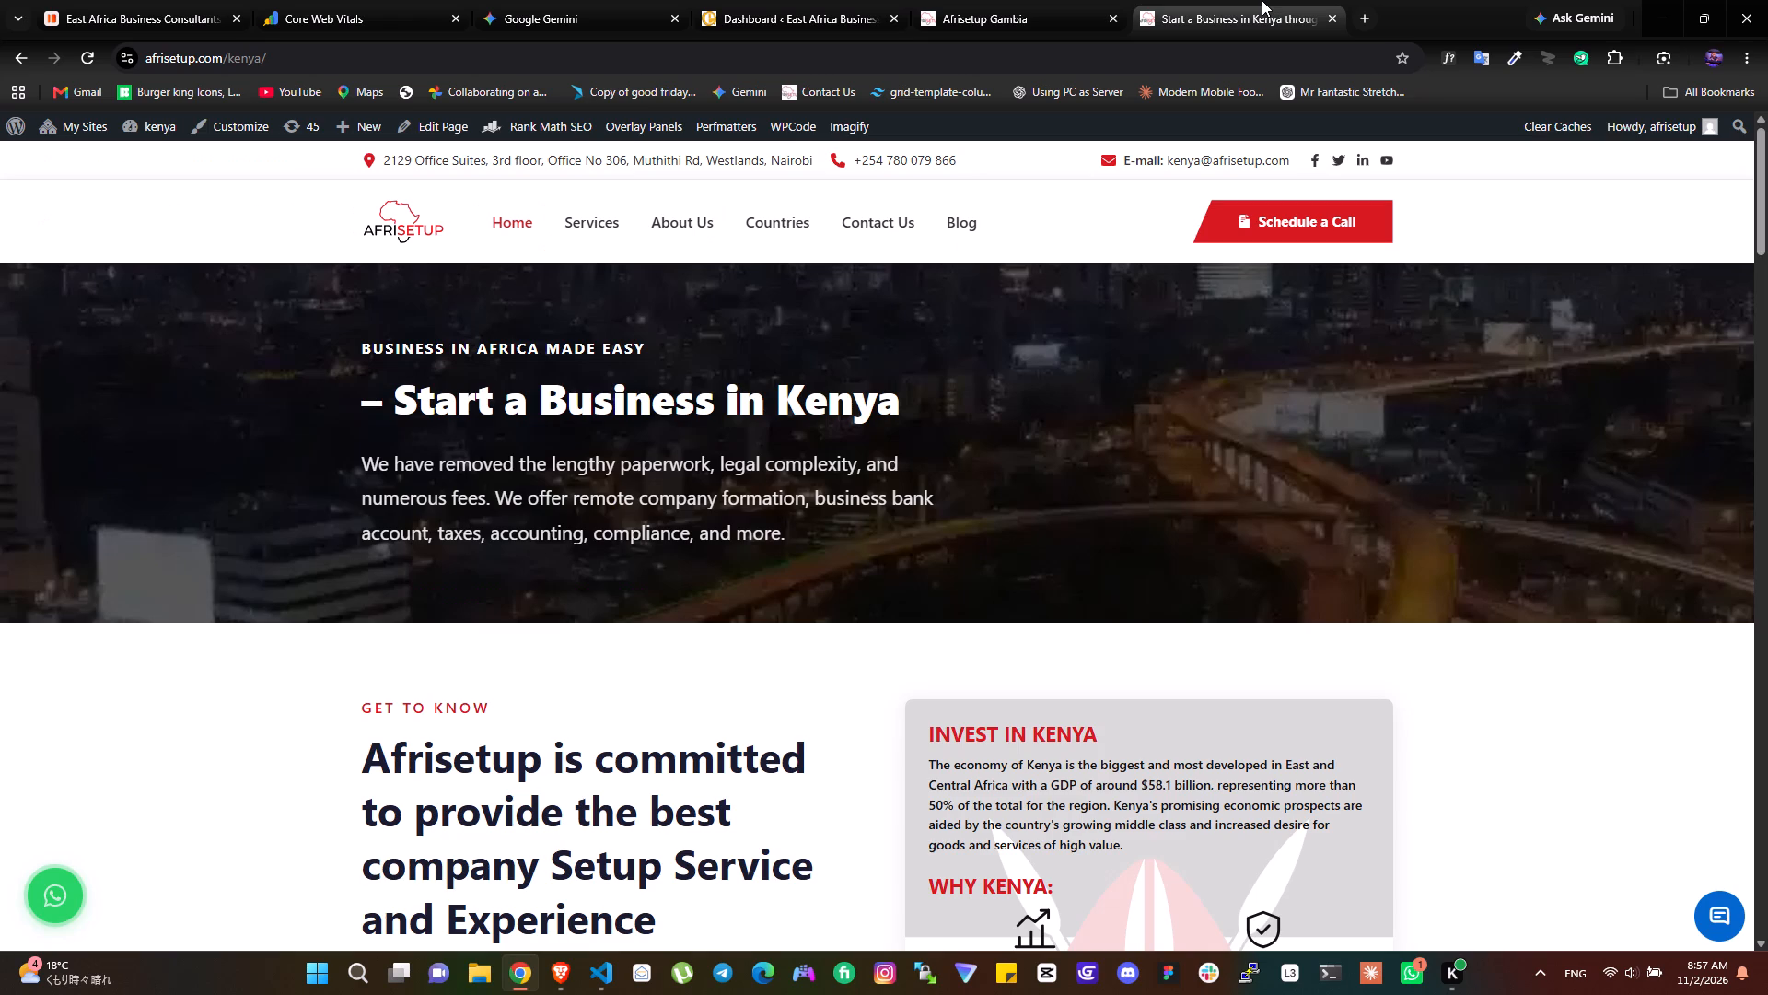
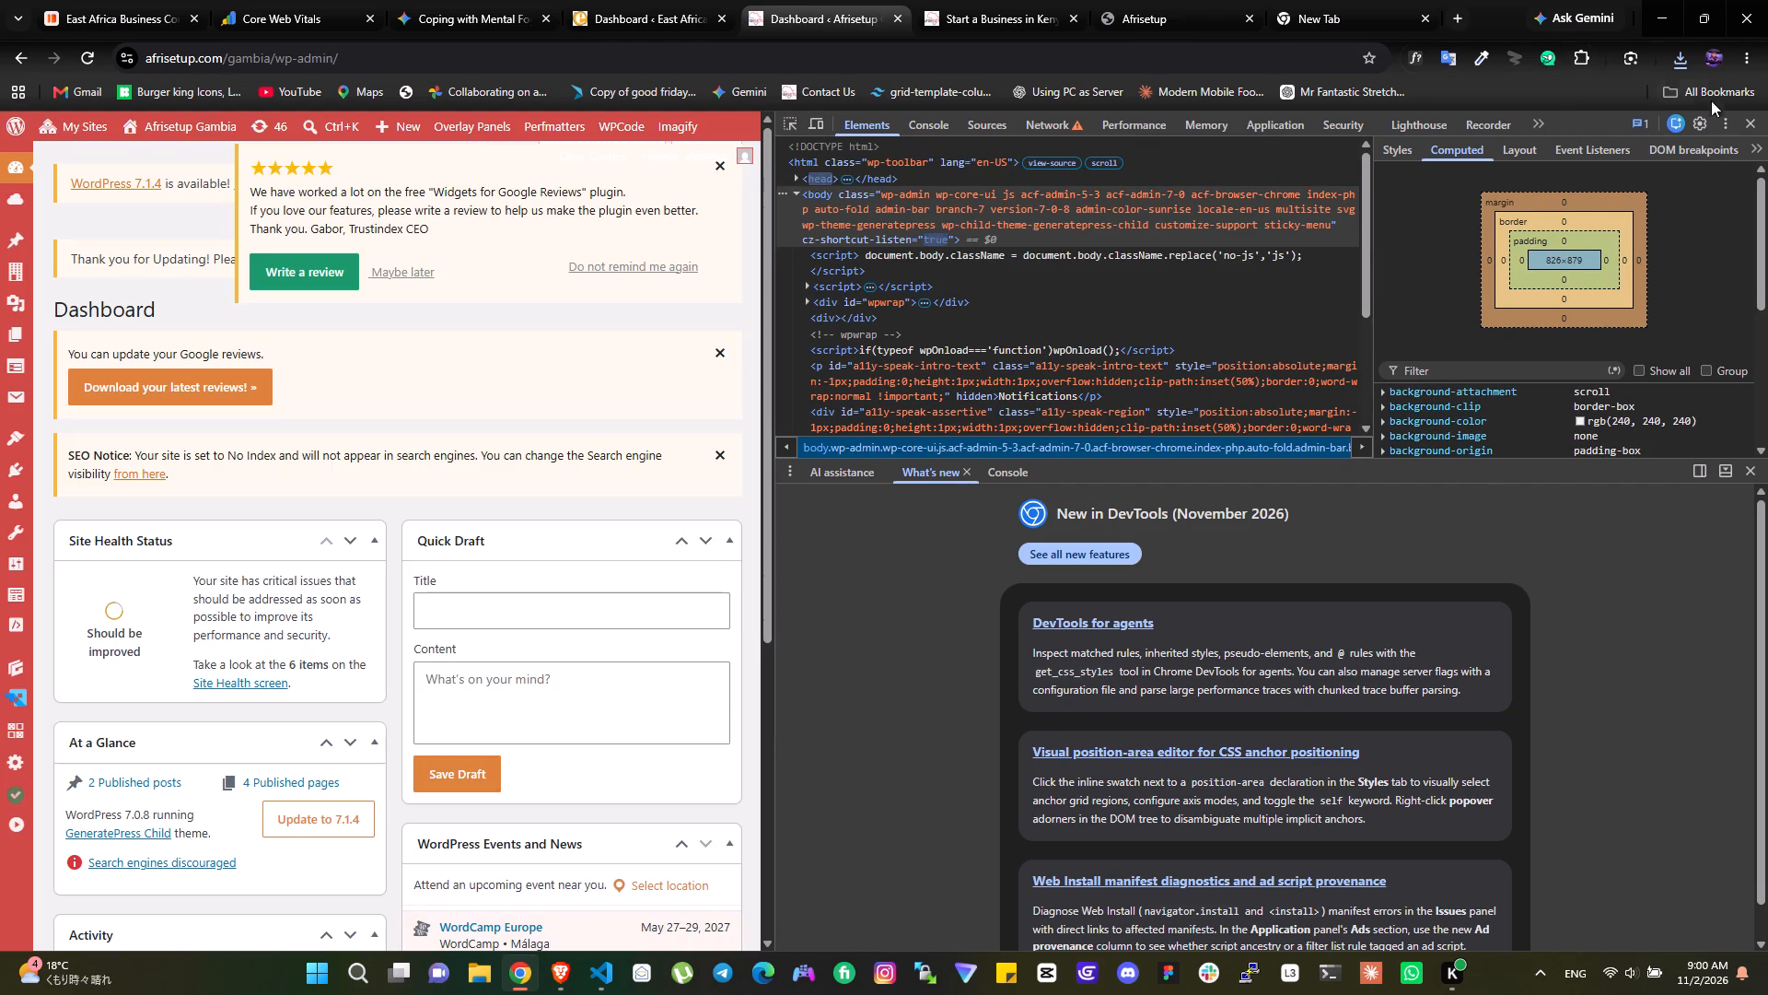
pyautogui.click(1756, 121)
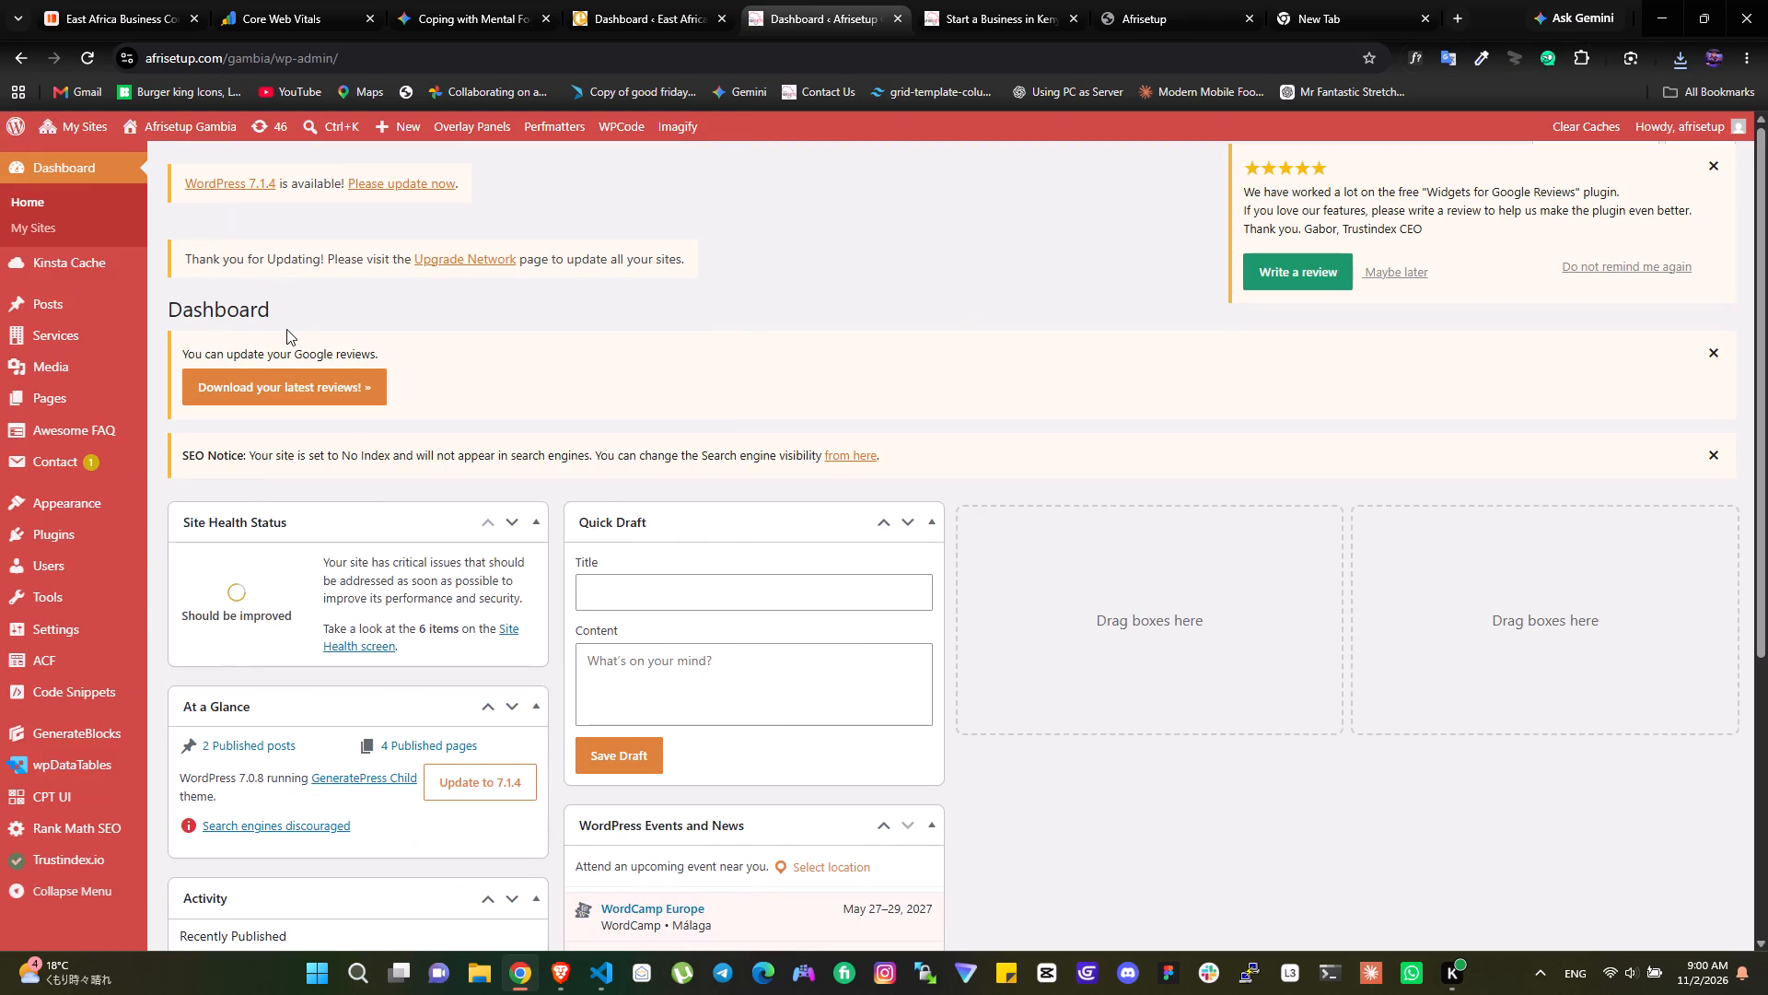
# Find the Widgets for Google Reviews plugin on the Gambia site by searching "trust" and deactivate it.
pyautogui.click(50, 533)
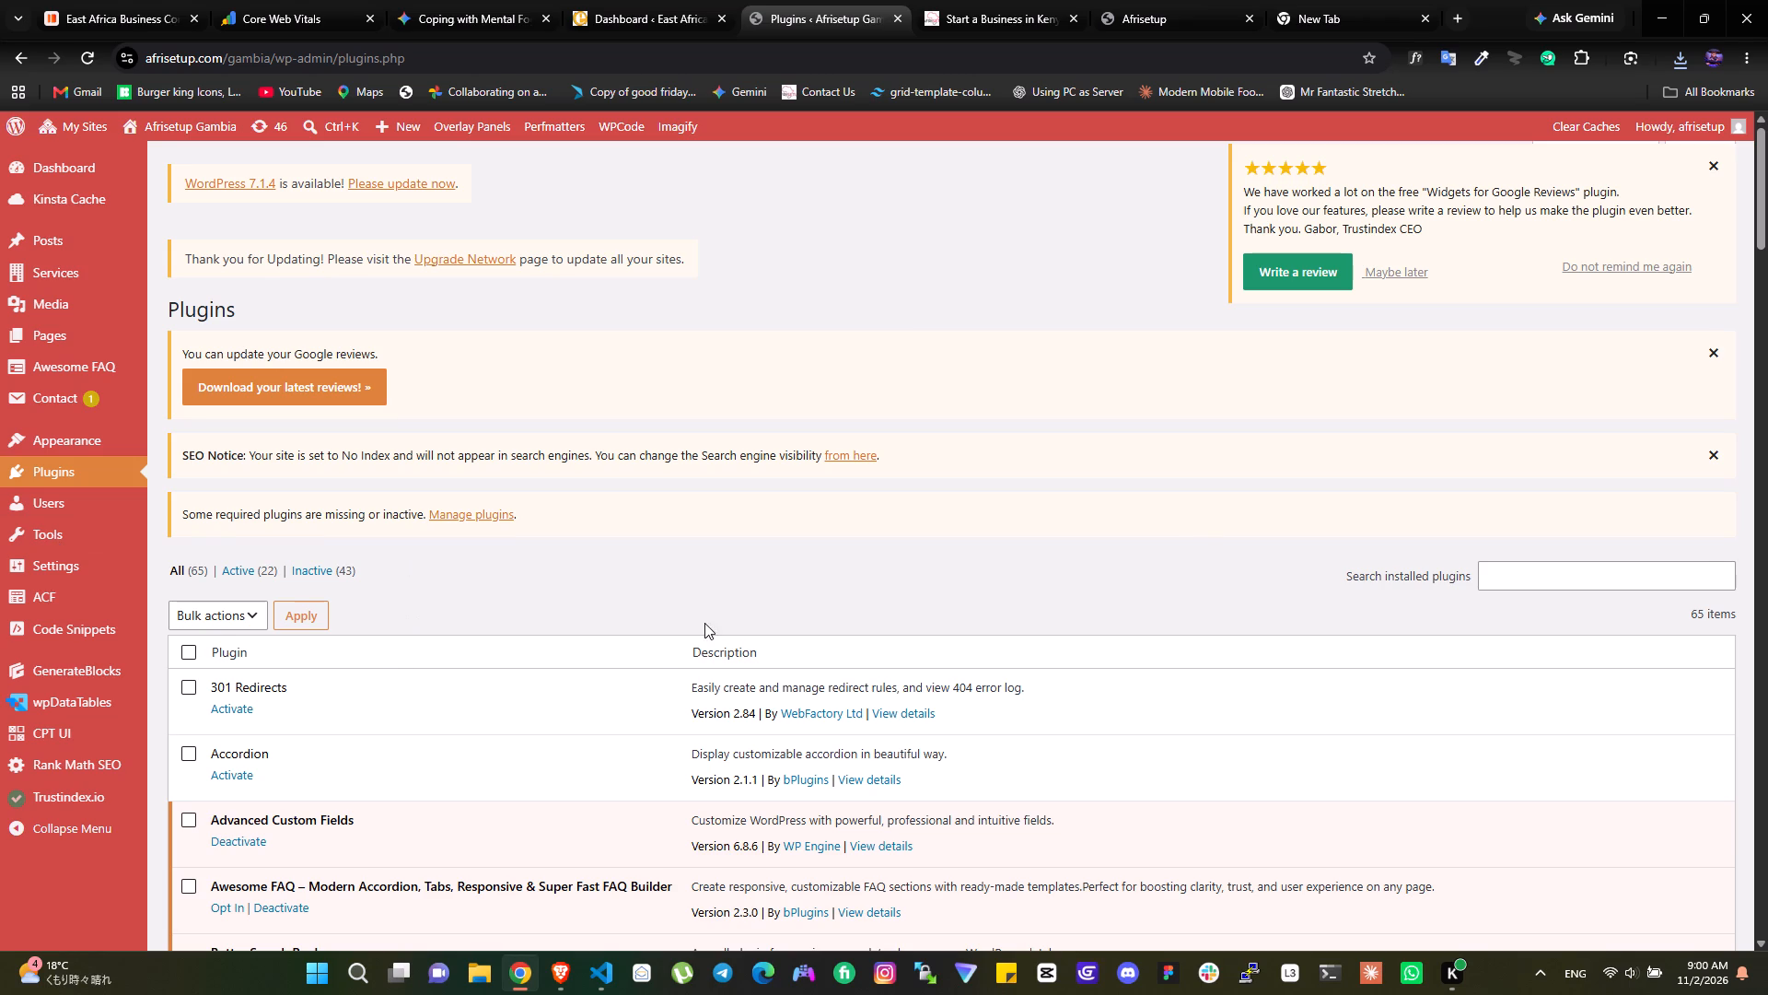
pyautogui.click(1559, 579)
pyautogui.write('trust')
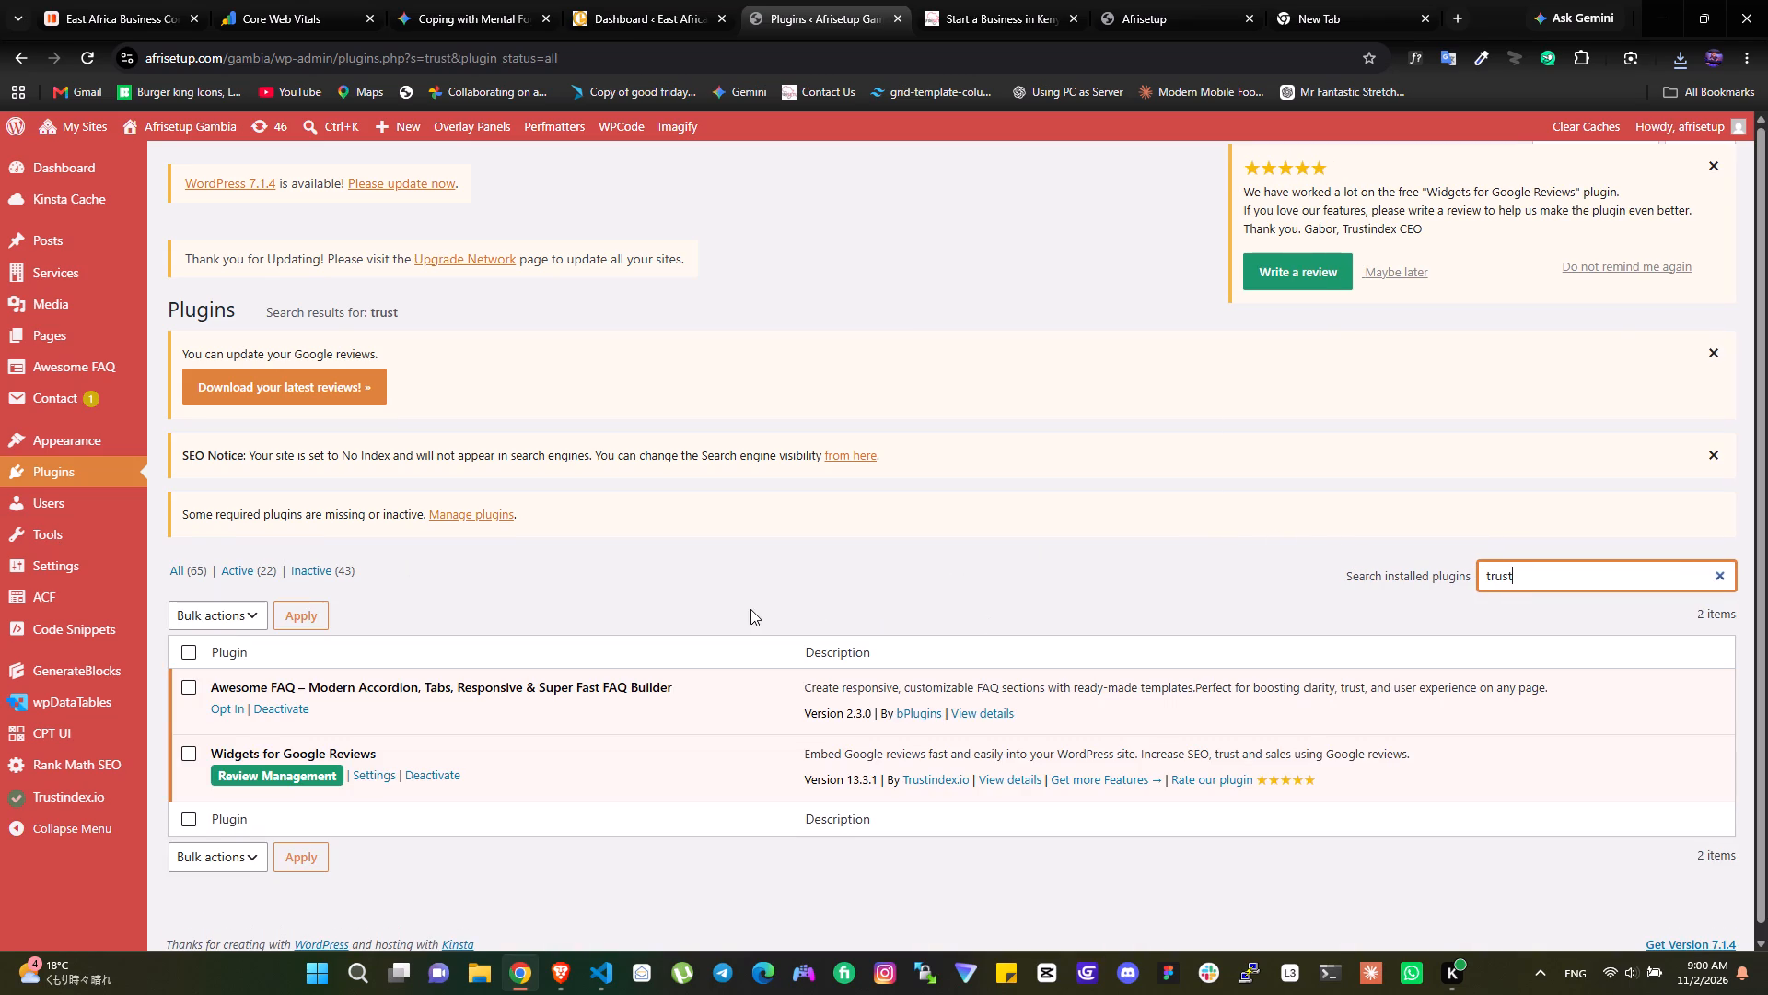
pyautogui.click(421, 779)
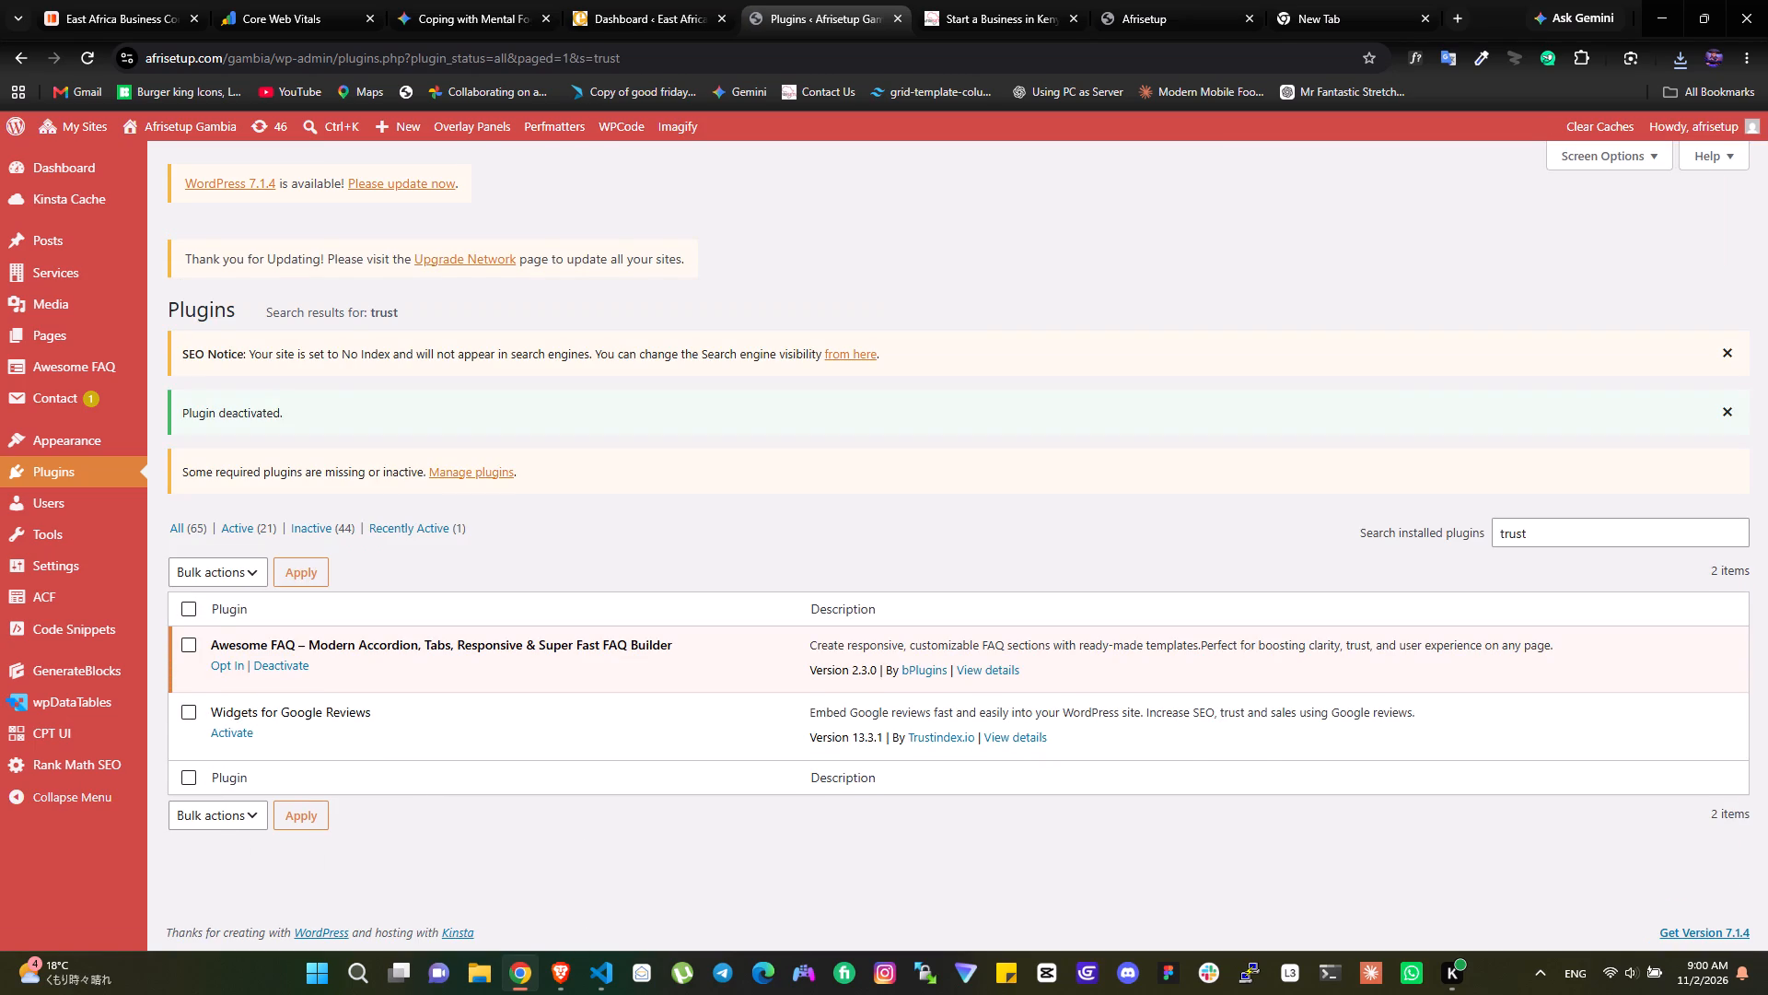
# Upload the afrisetup-logo-white file from Downloads to the Gambia site's Media Library.
pyautogui.scroll(3, 86, 247)
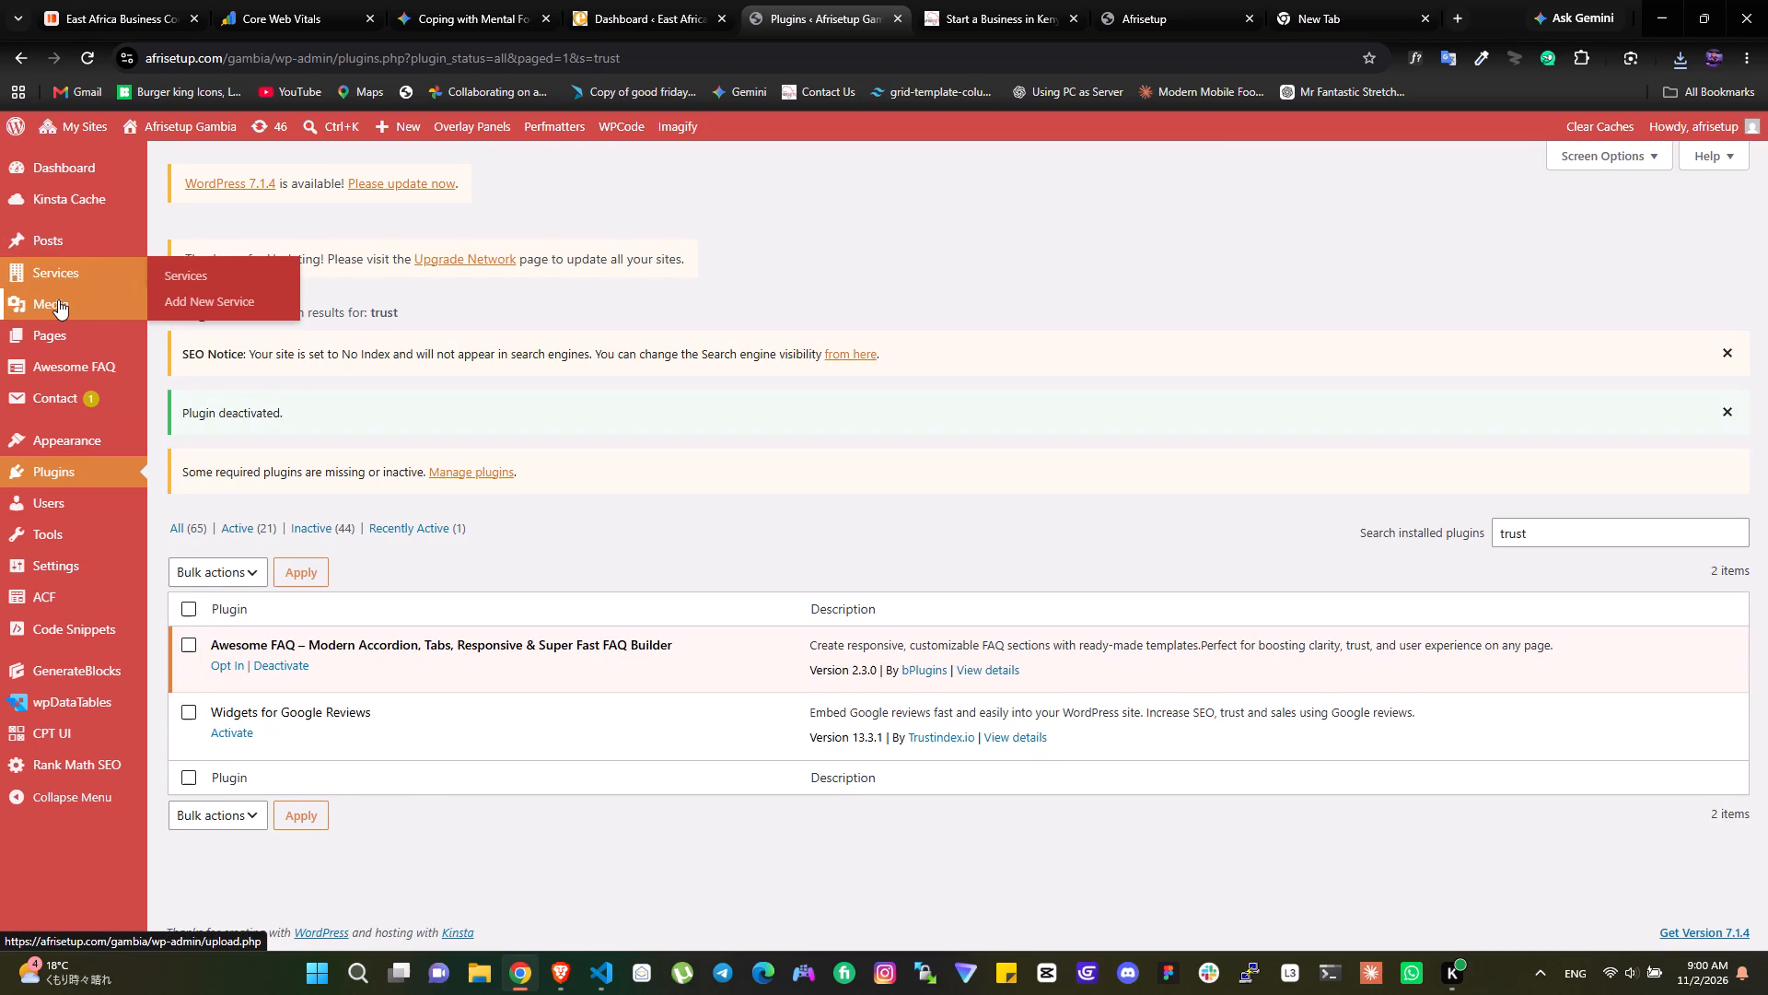
pyautogui.click(58, 299)
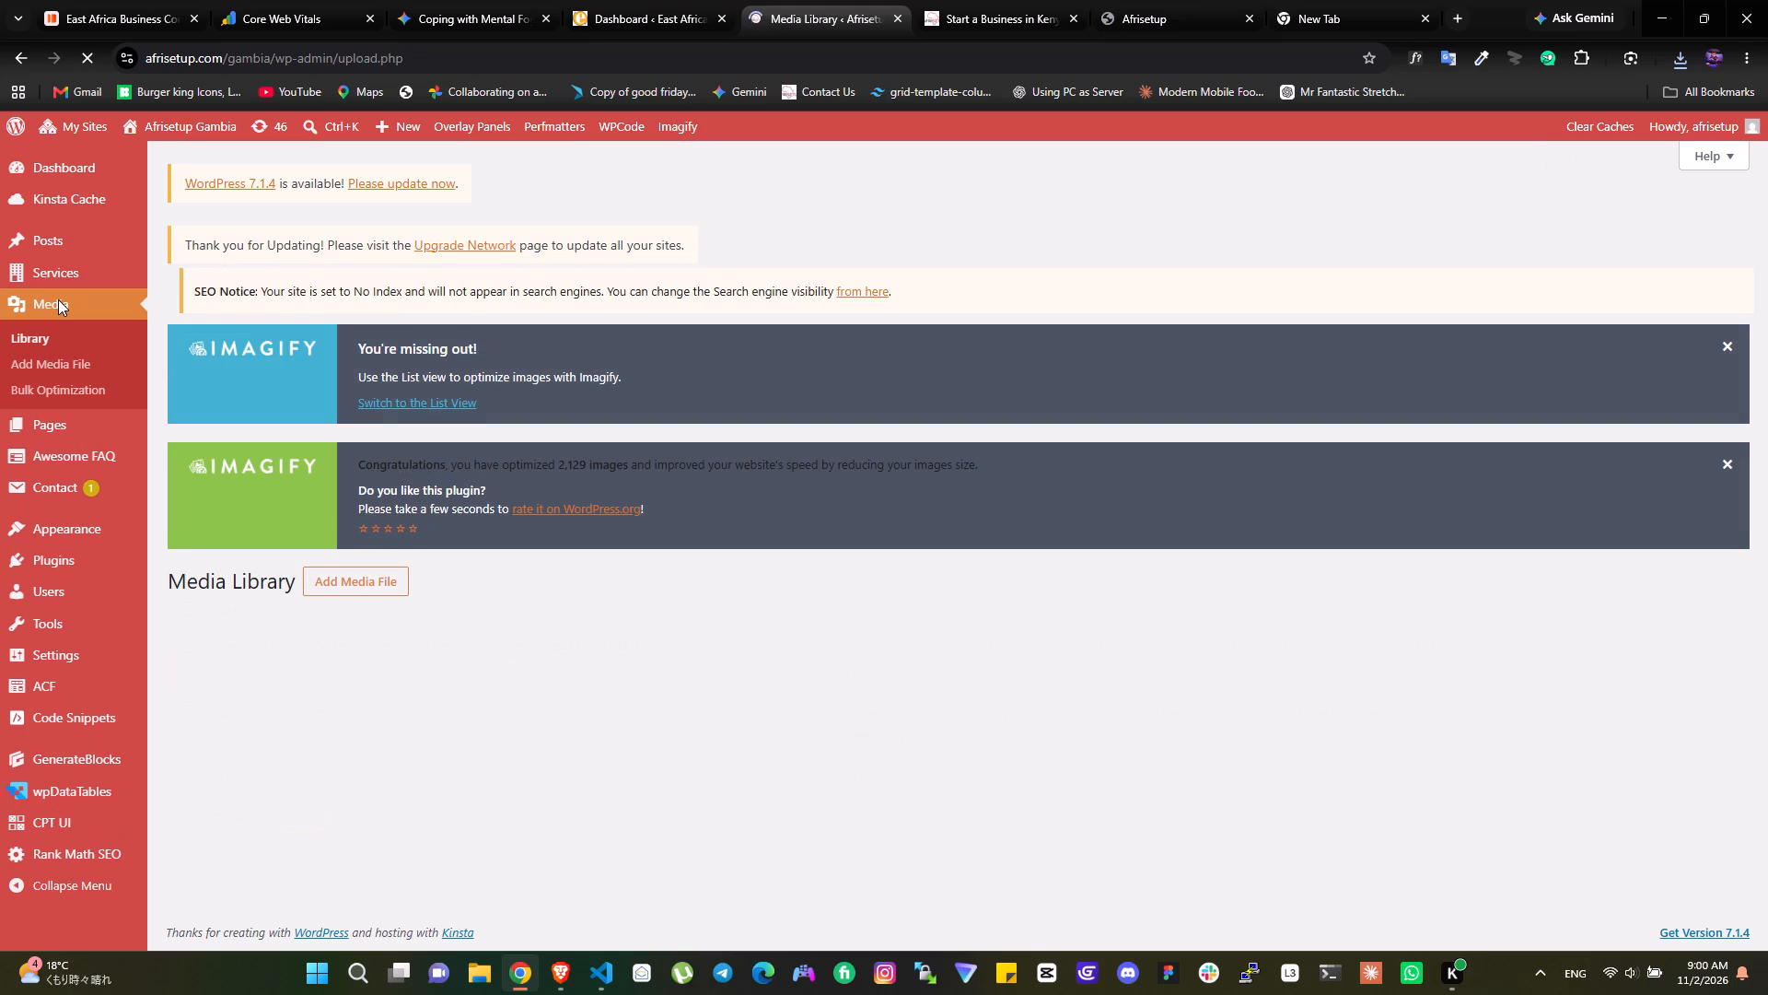
pyautogui.scroll(-1, 400, 438)
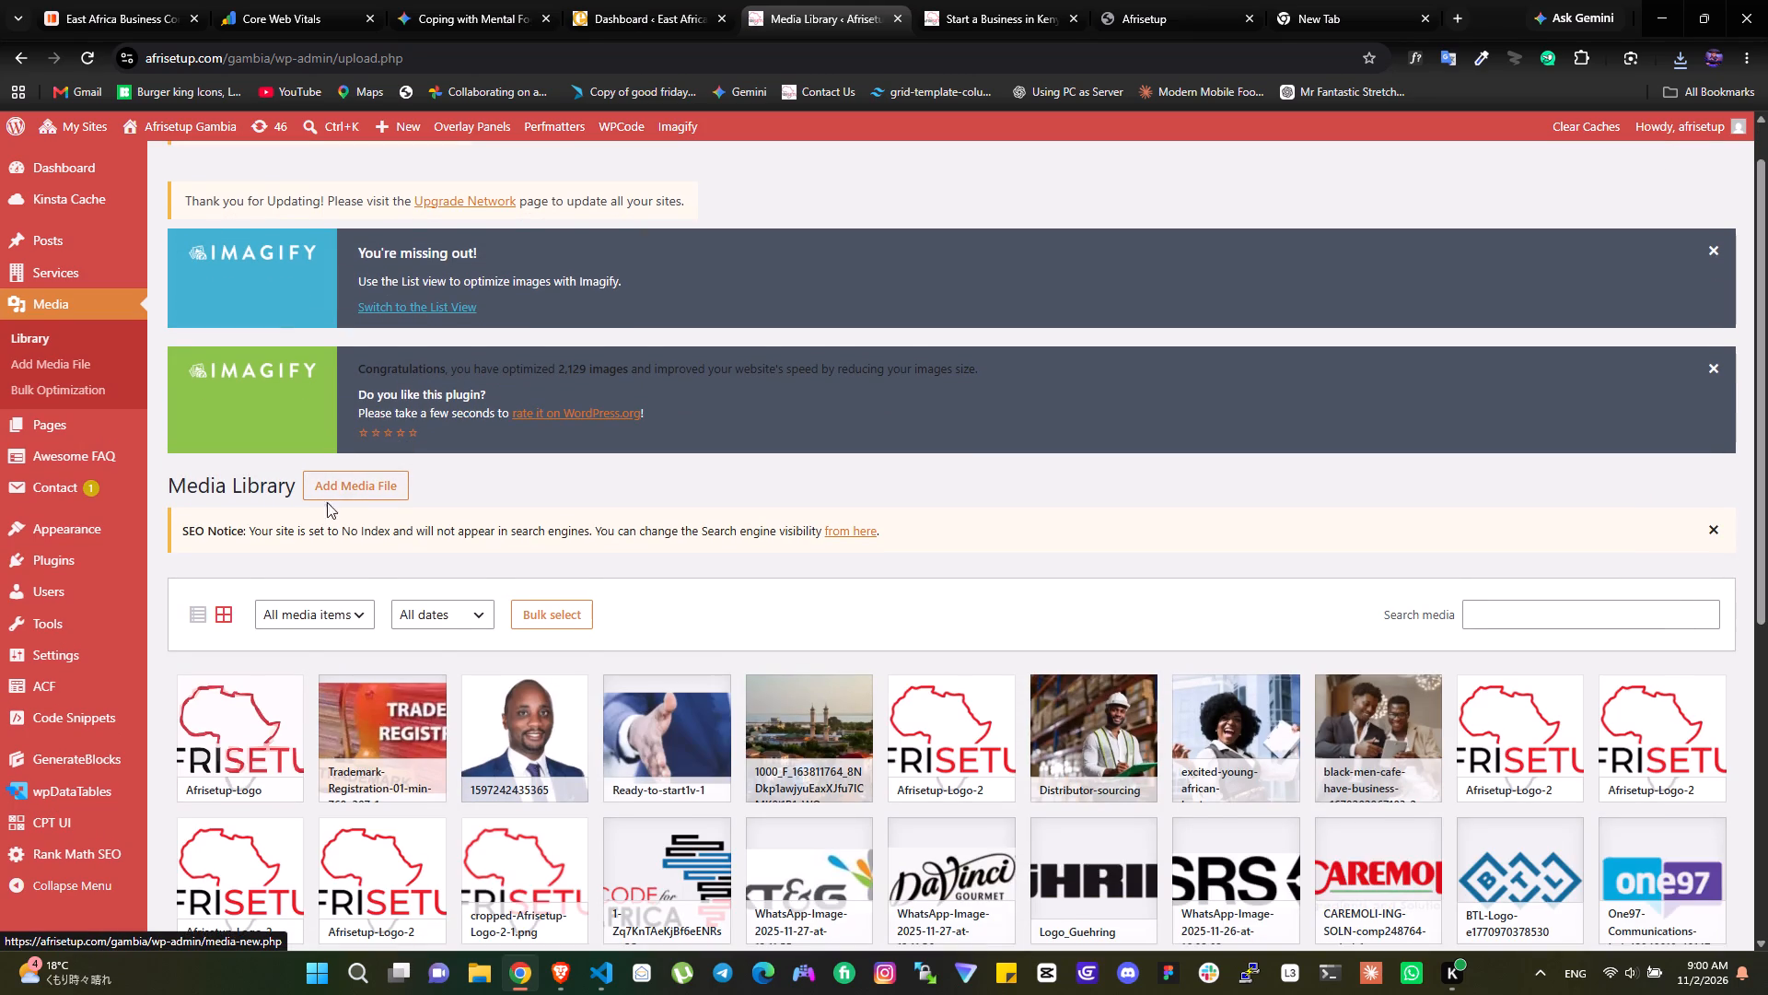
pyautogui.click(344, 489)
pyautogui.click(916, 667)
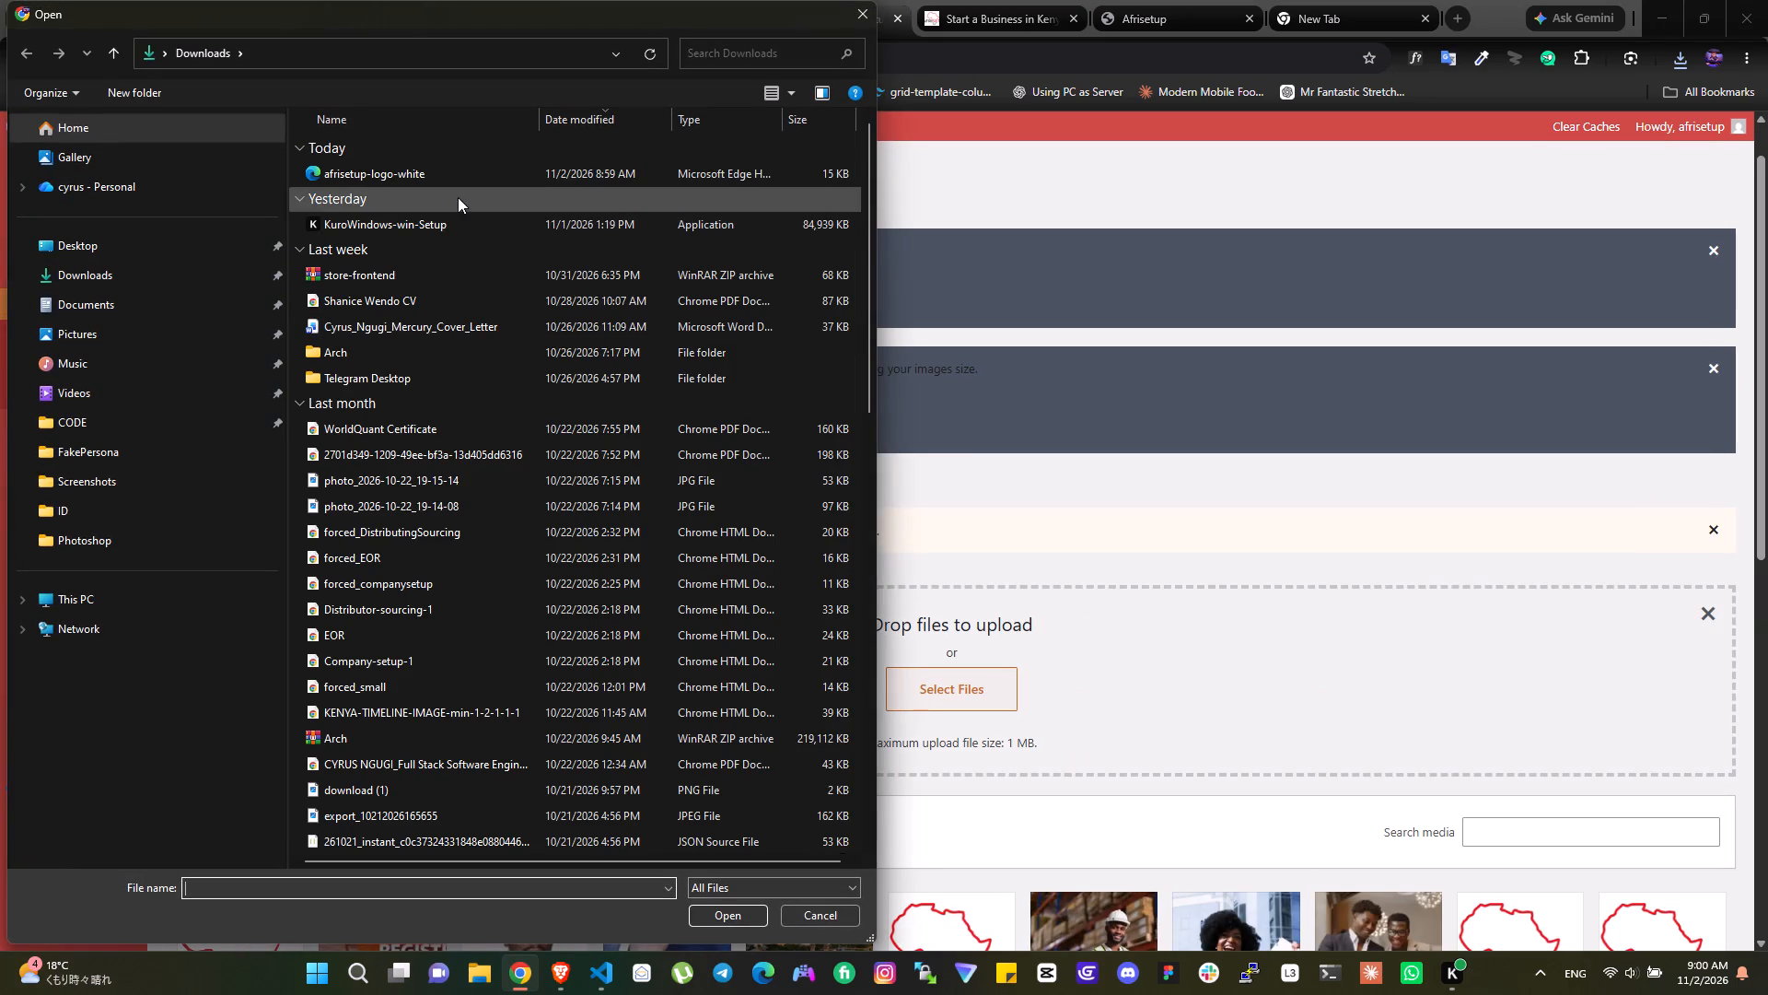
pyautogui.click(416, 176)
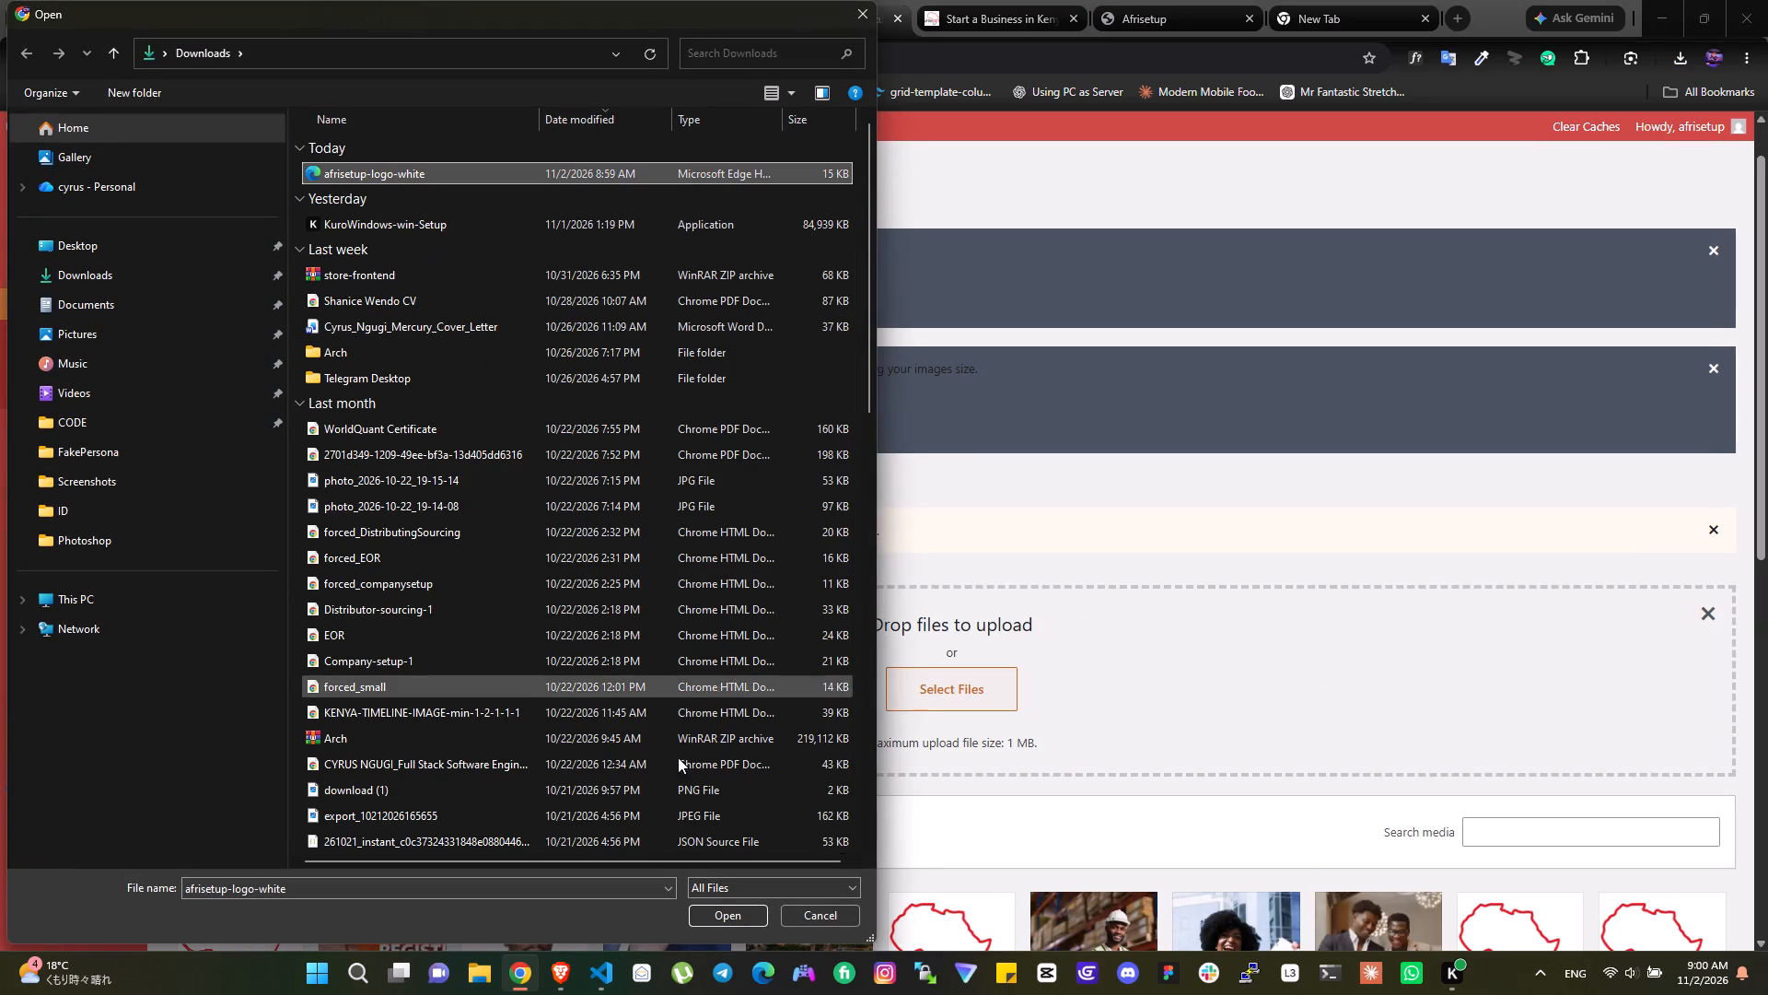
pyautogui.click(719, 914)
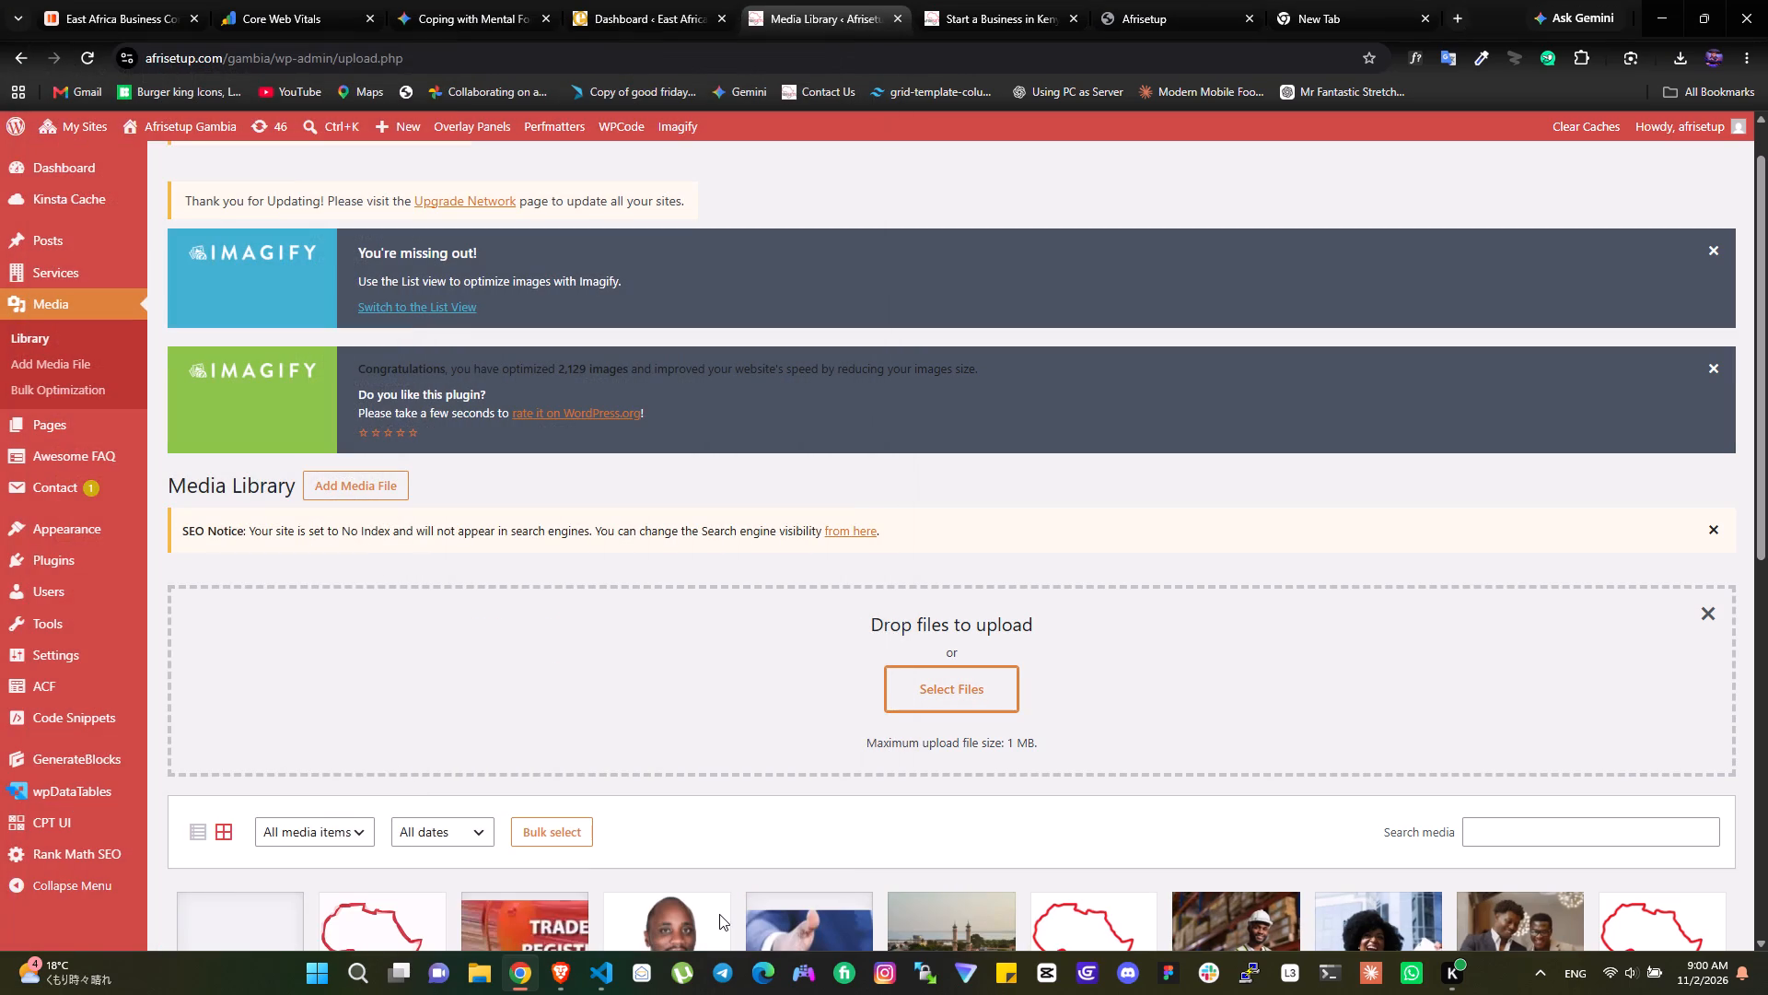
pyautogui.scroll(-2, 719, 914)
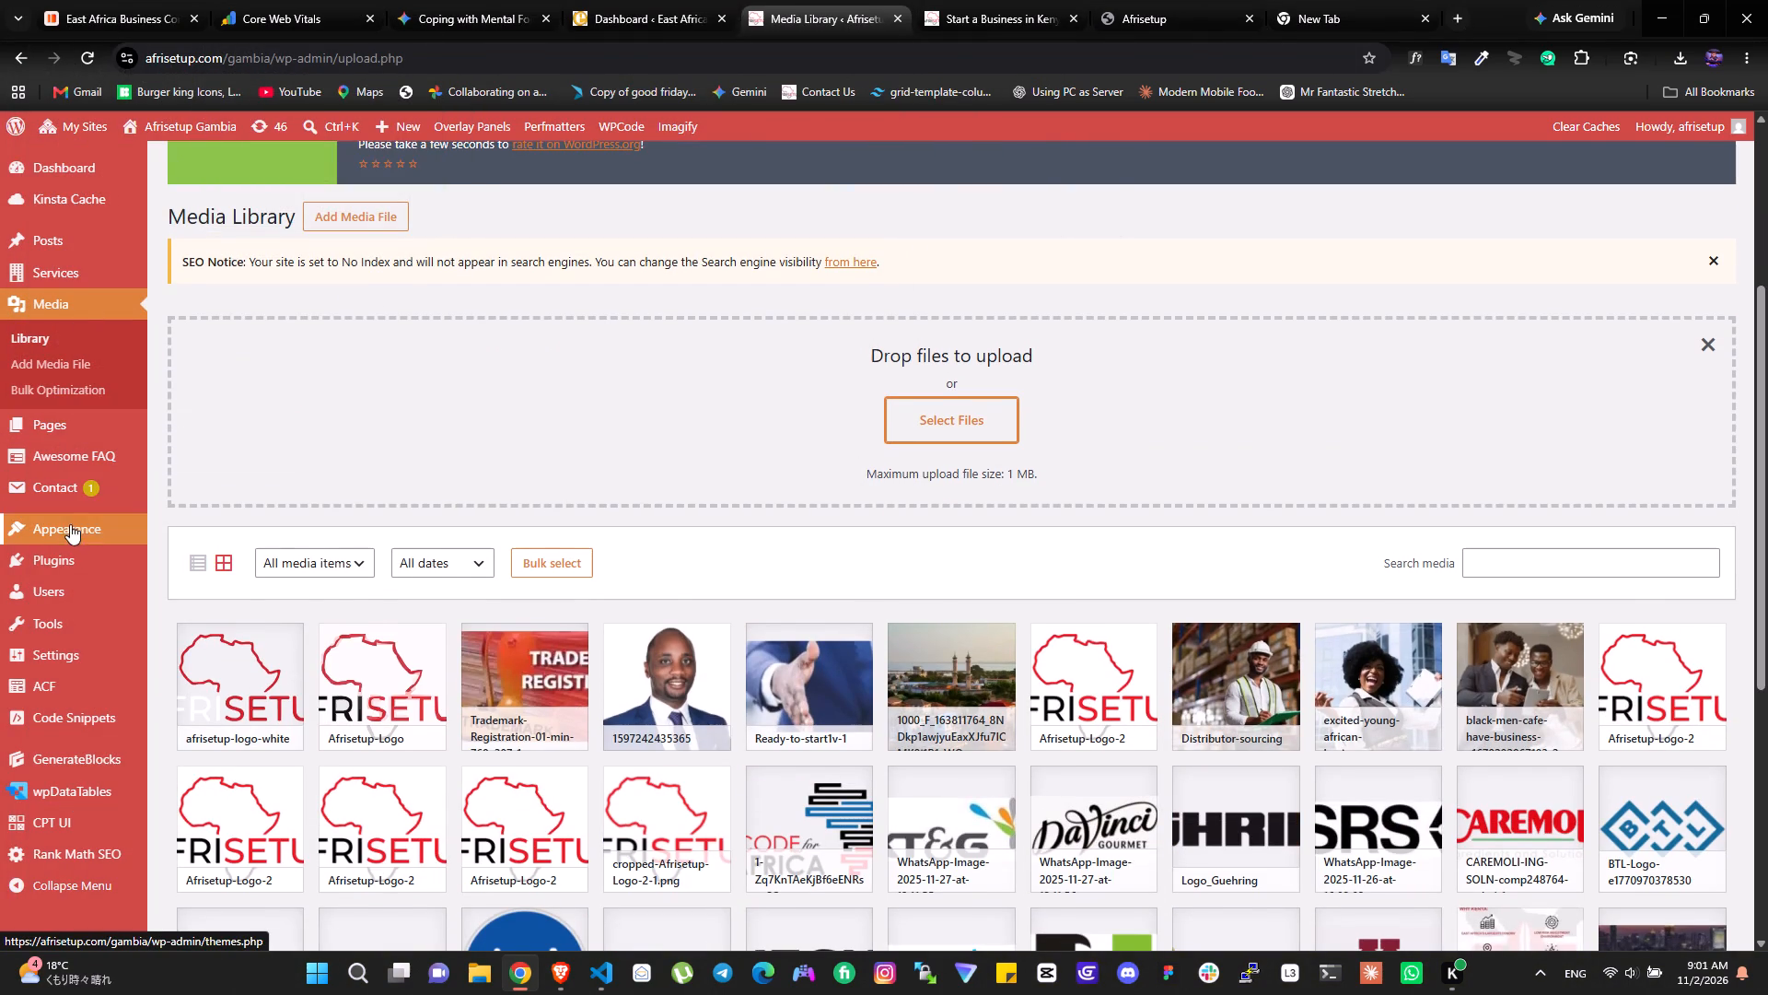
# In the Gambia customizer's Site Identity, set afrisetup-logo-white as the footer logo, with "afrisetup-logo" copied from its title as alt text.
pyautogui.click(182, 584)
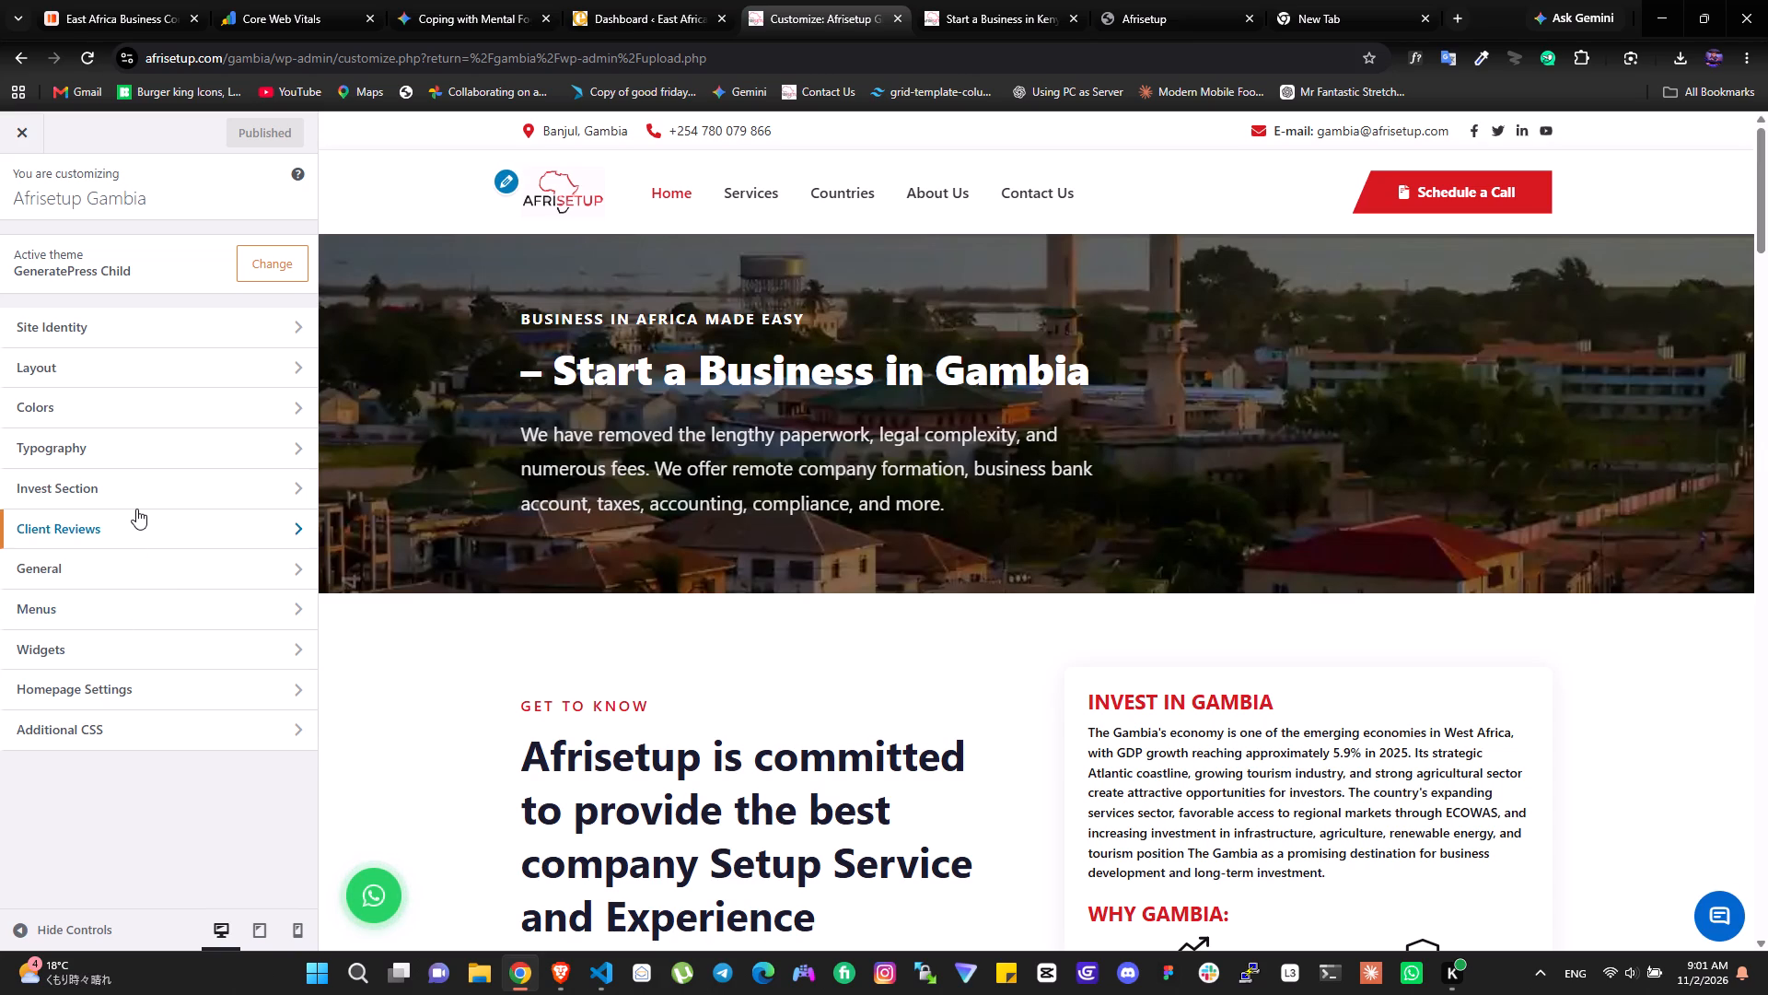
pyautogui.click(141, 315)
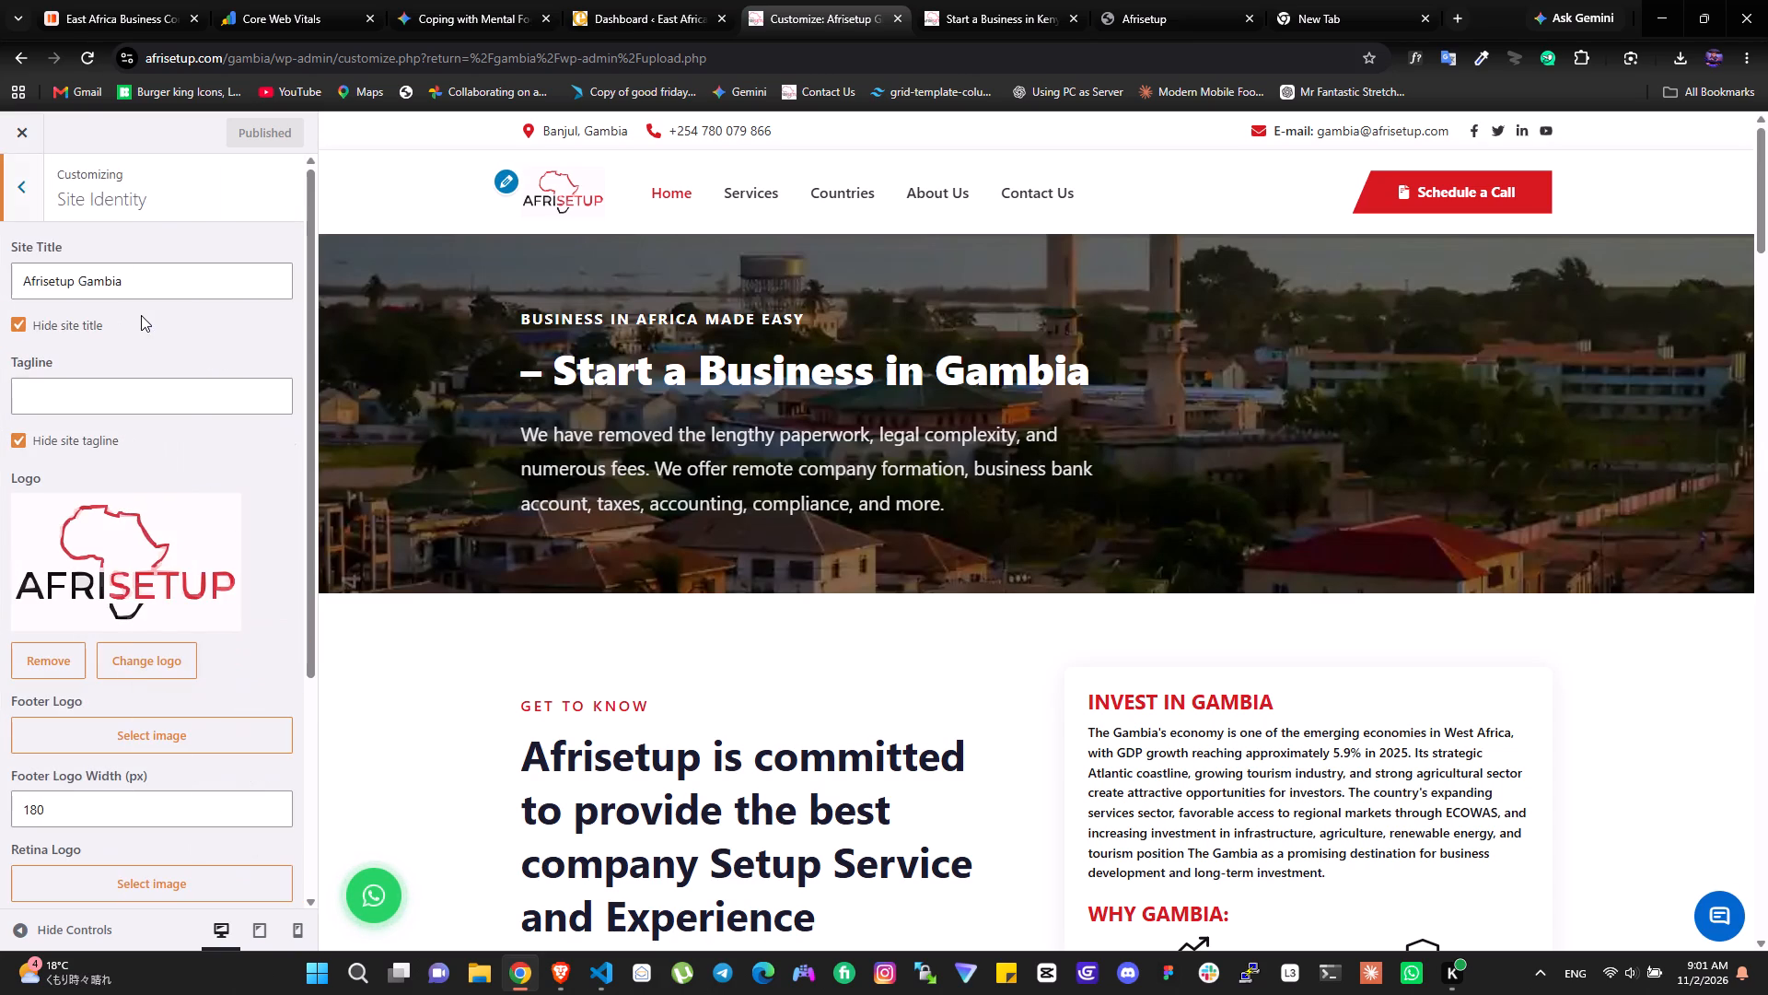
pyautogui.scroll(-2, 171, 595)
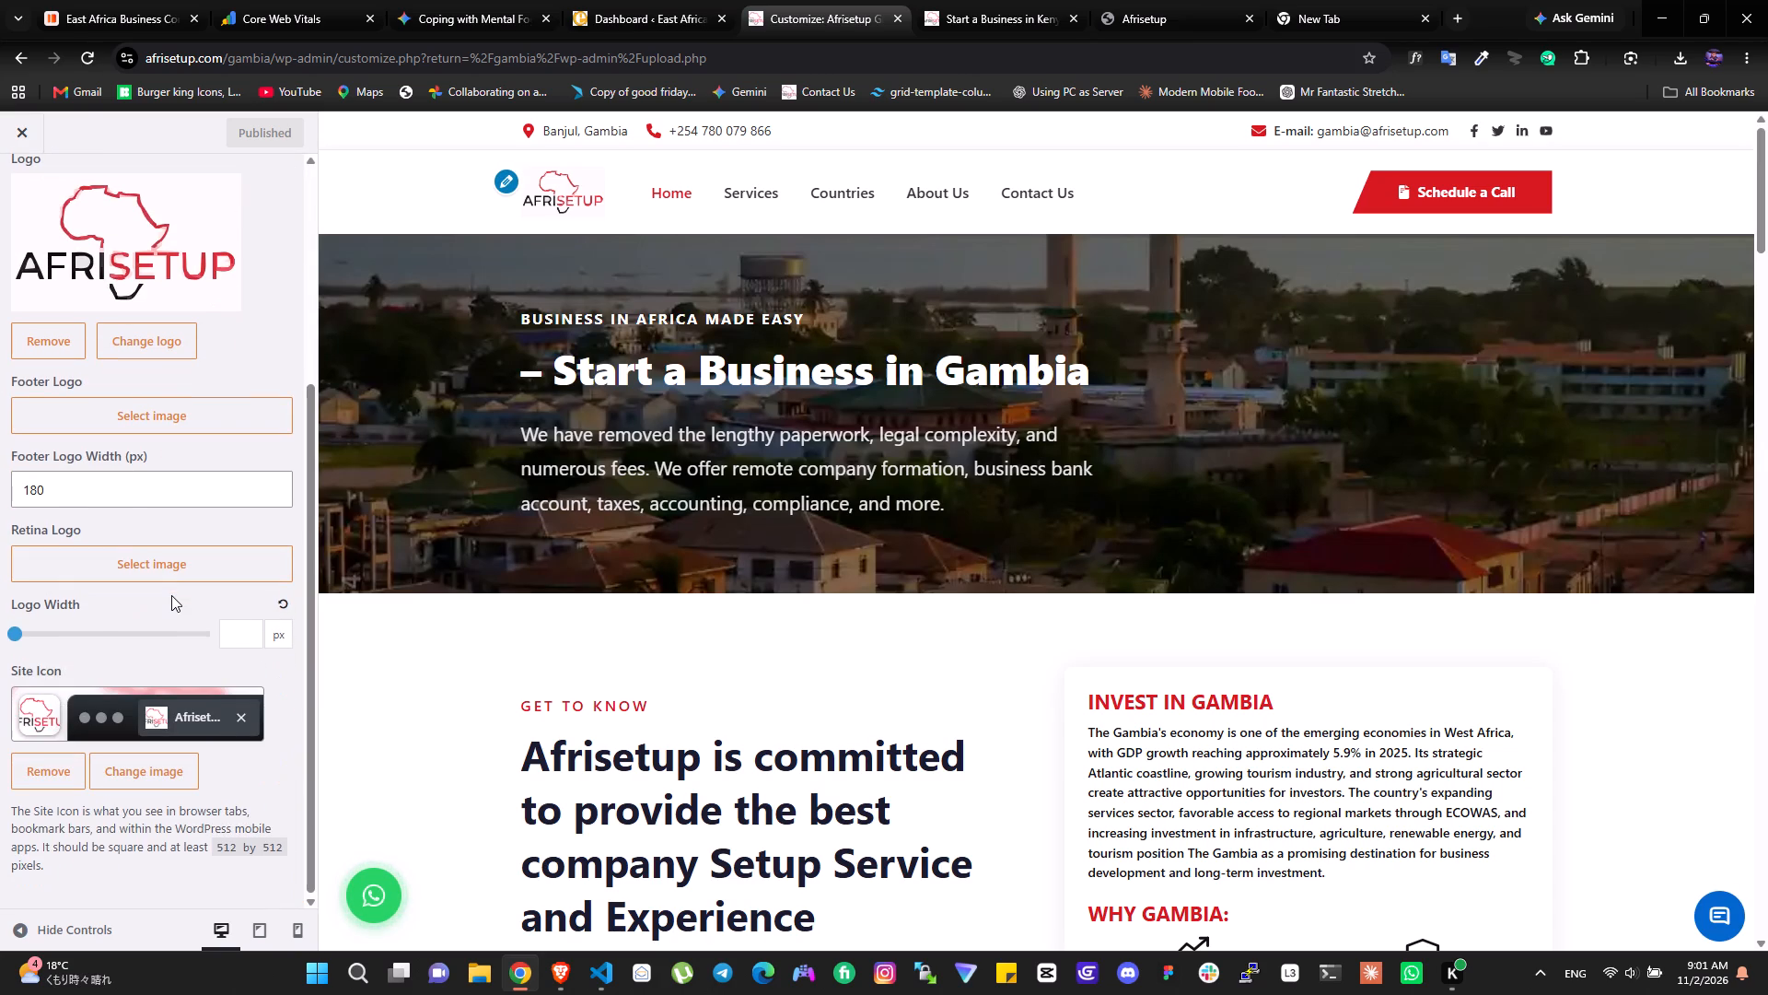
pyautogui.scroll(-1, 171, 595)
pyautogui.click(177, 420)
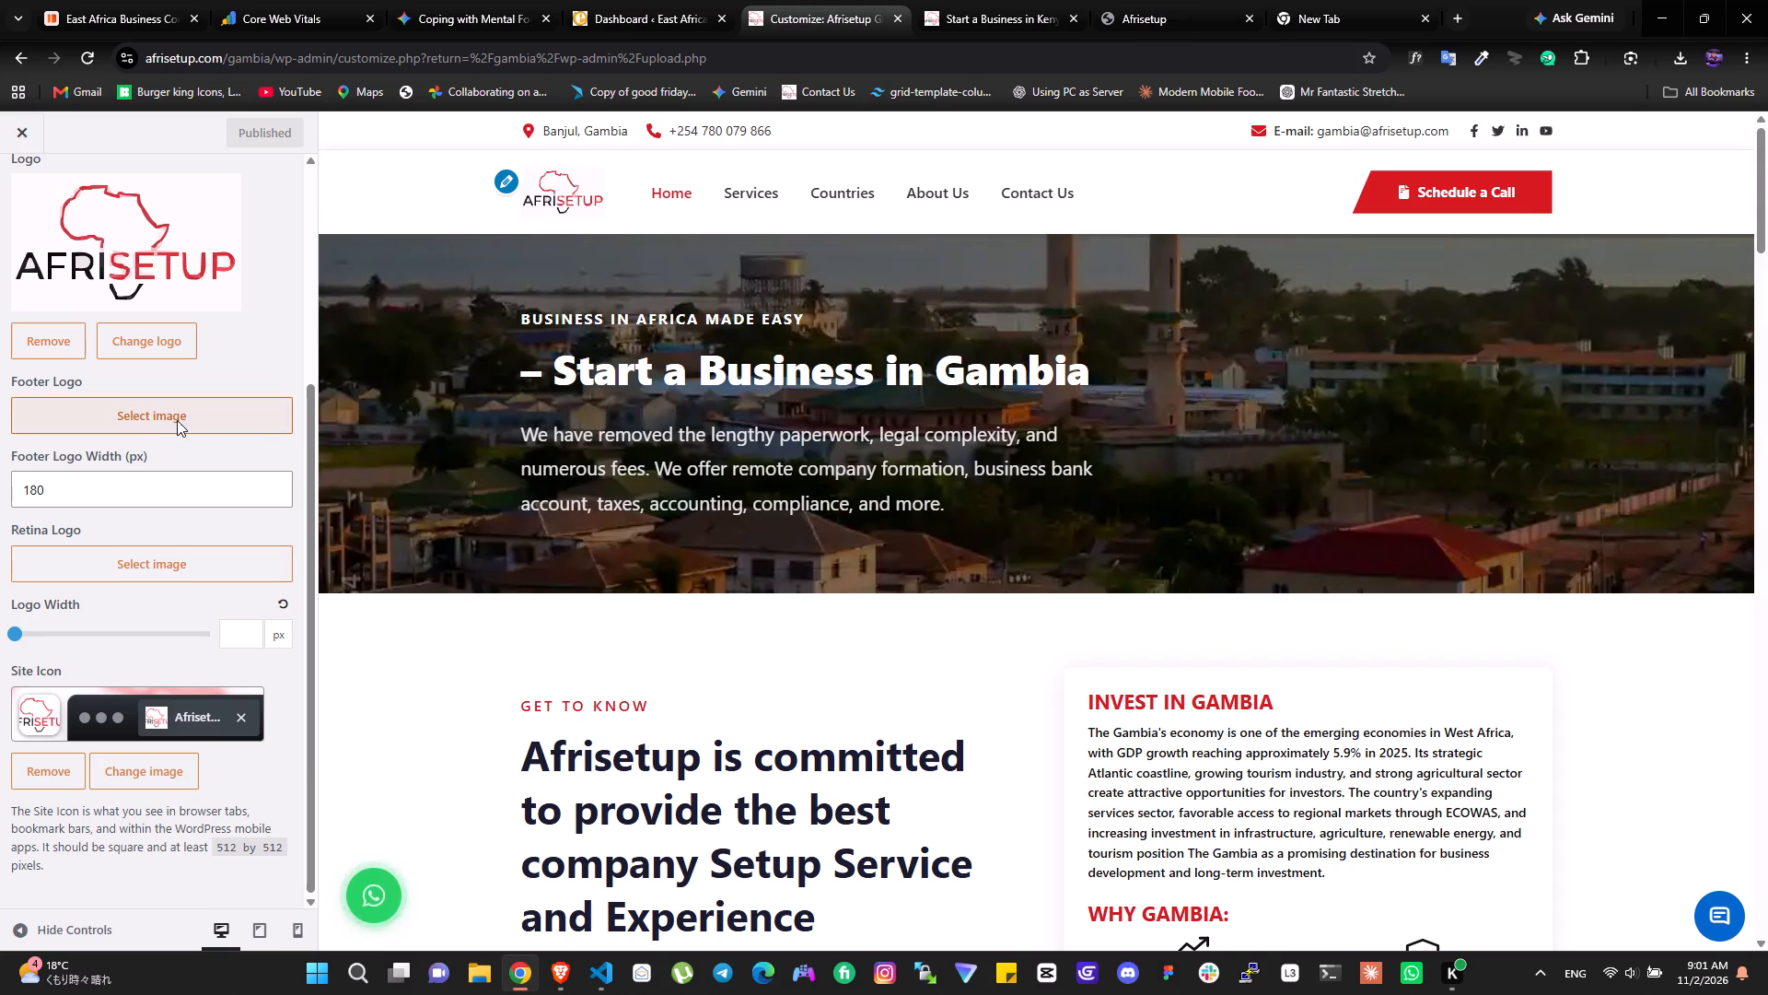
pyautogui.click(161, 354)
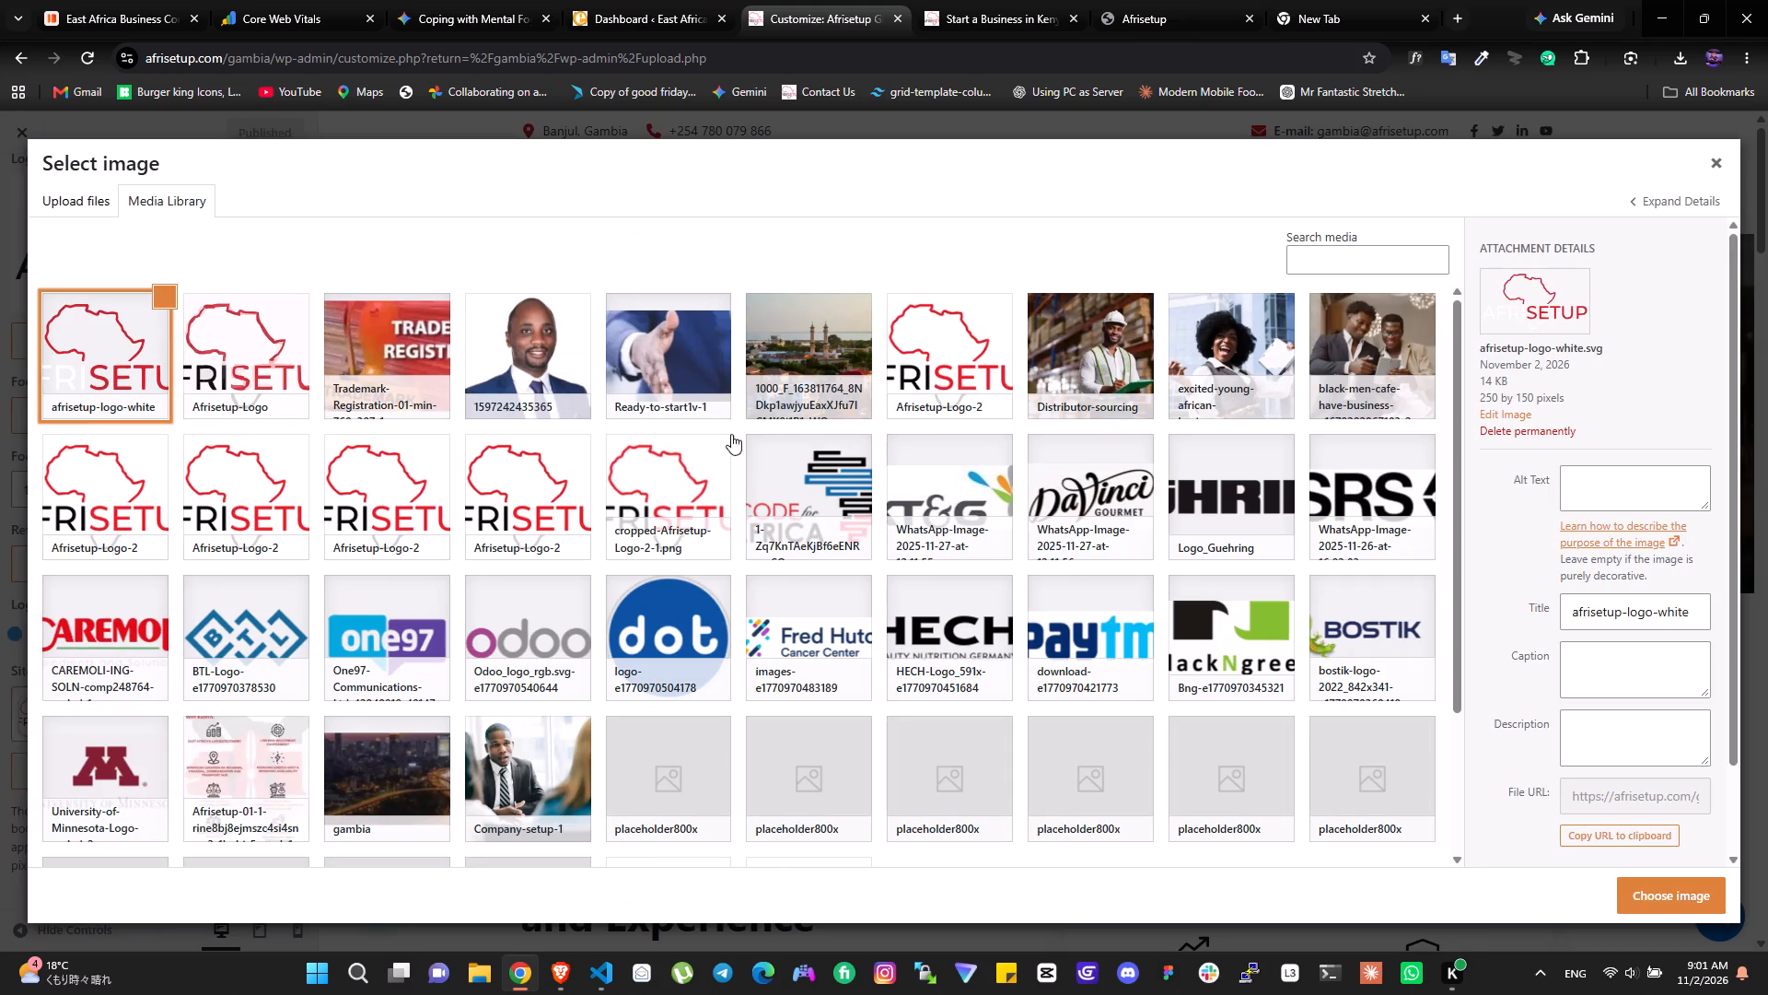
pyautogui.click(1647, 603)
pyautogui.moveTo(1651, 609); pyautogui.dragTo(1504, 621)
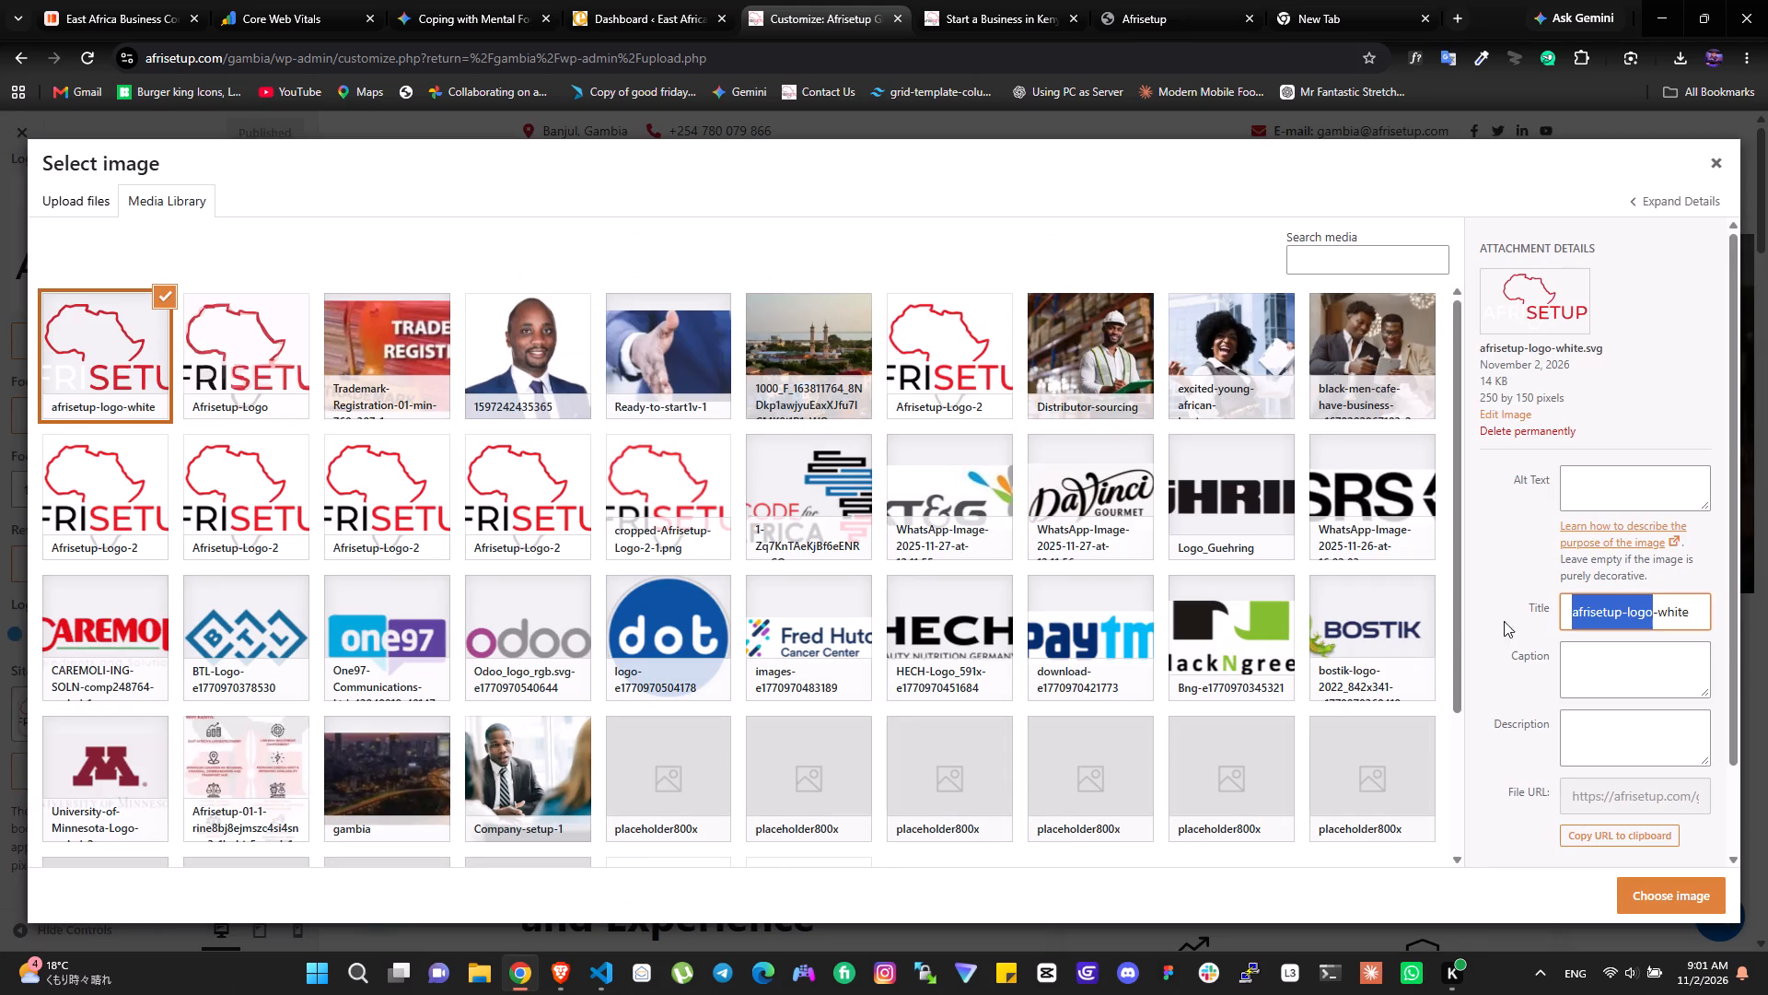
pyautogui.moveTo(1504, 621); pyautogui.dragTo(1472, 621)
pyautogui.hotkey('ctrl', 'c')
pyautogui.click(1605, 474)
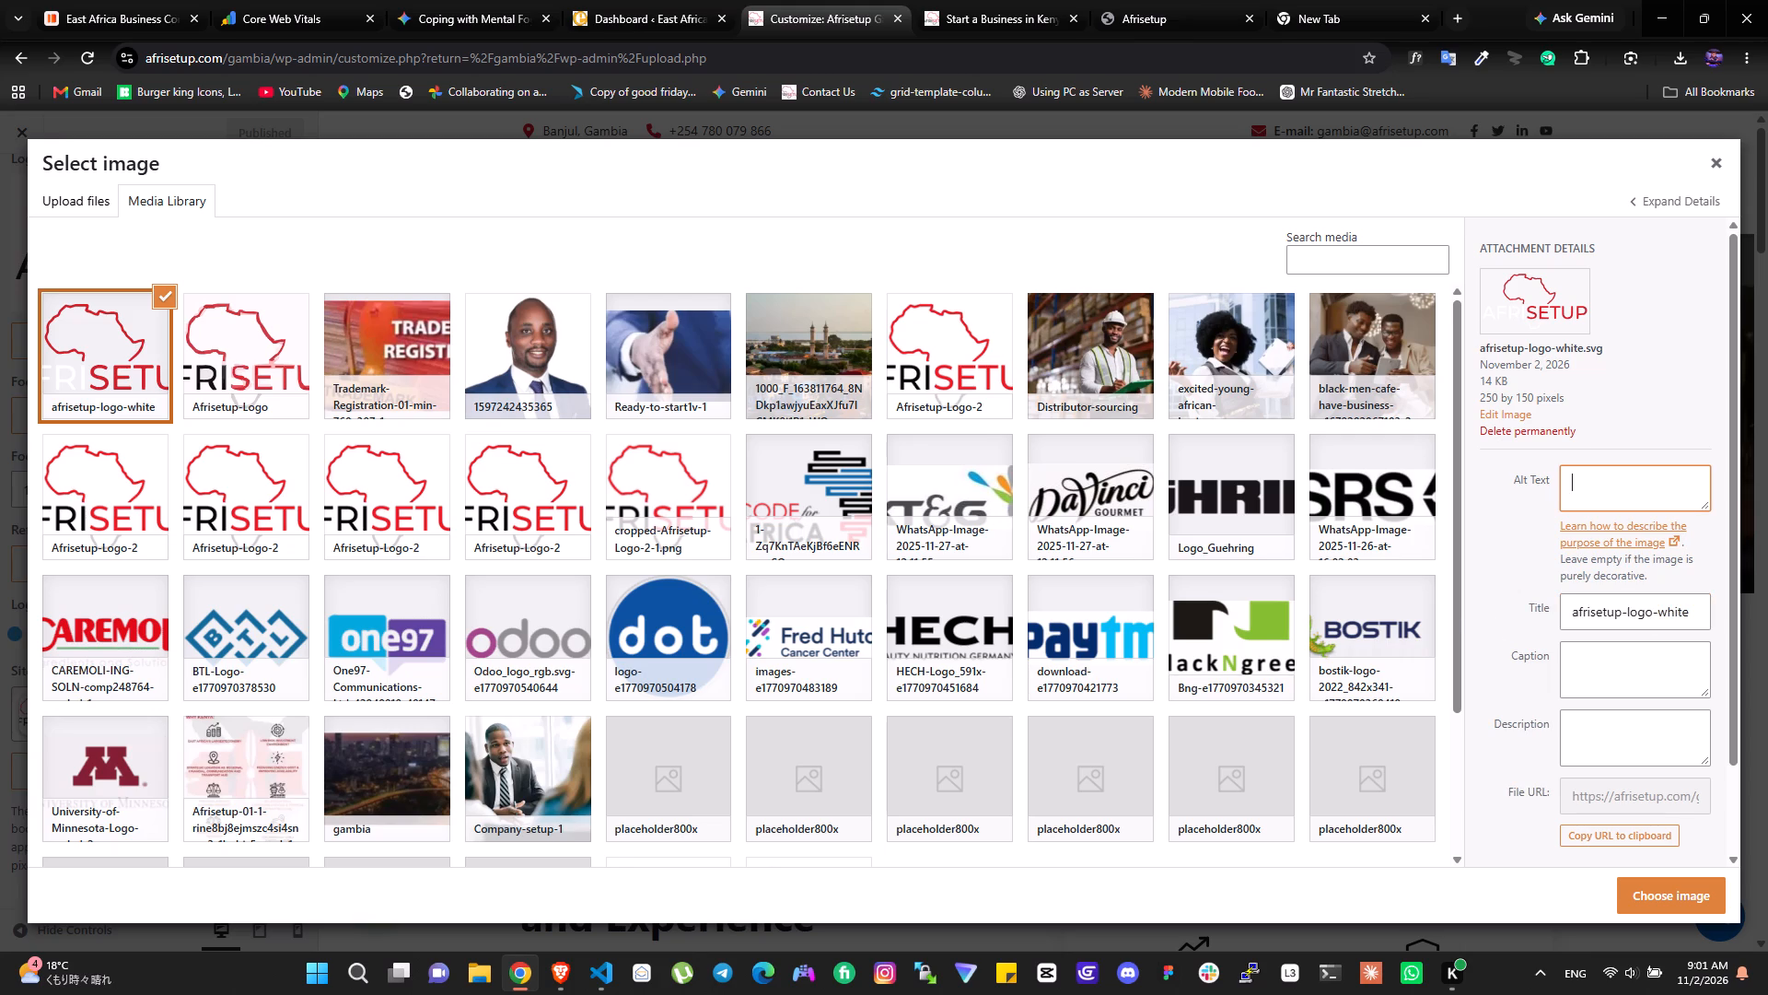
pyautogui.hotkey('ctrl', 'v')
pyautogui.click(1660, 885)
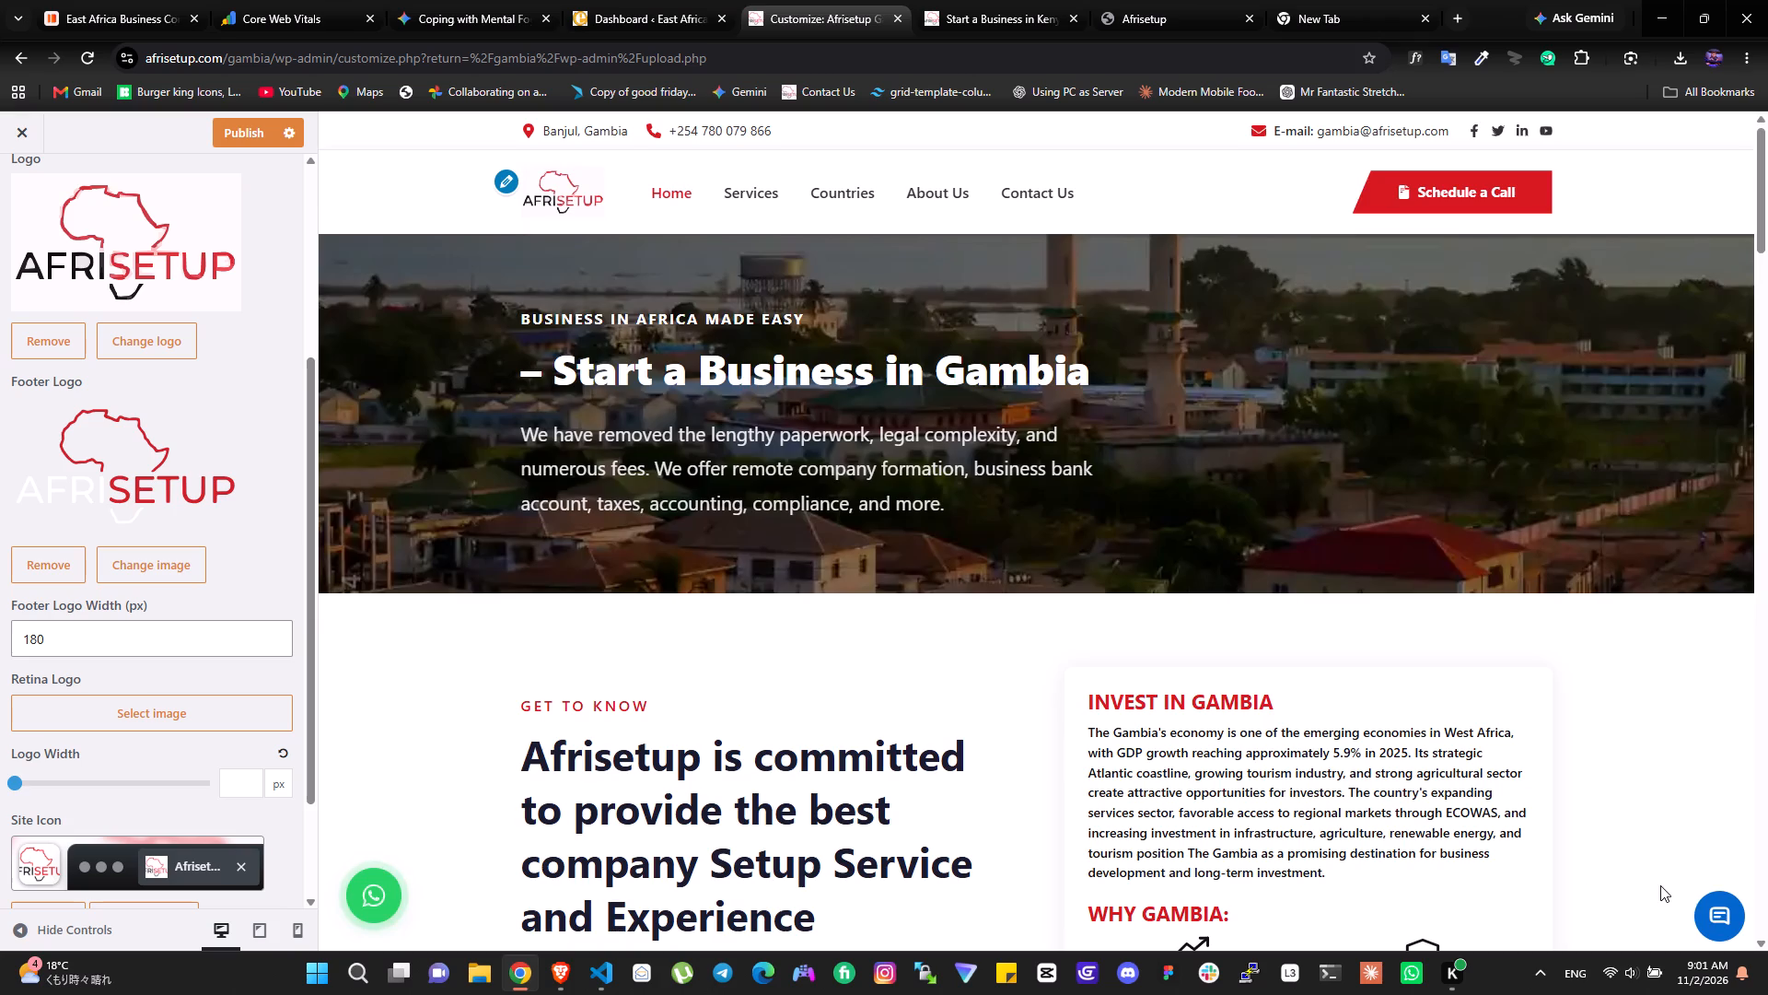
# Check the footer in the Gambia preview and publish the customizer changes.
pyautogui.scroll(-20, 1201, 688)
pyautogui.scroll(-15, 1201, 688)
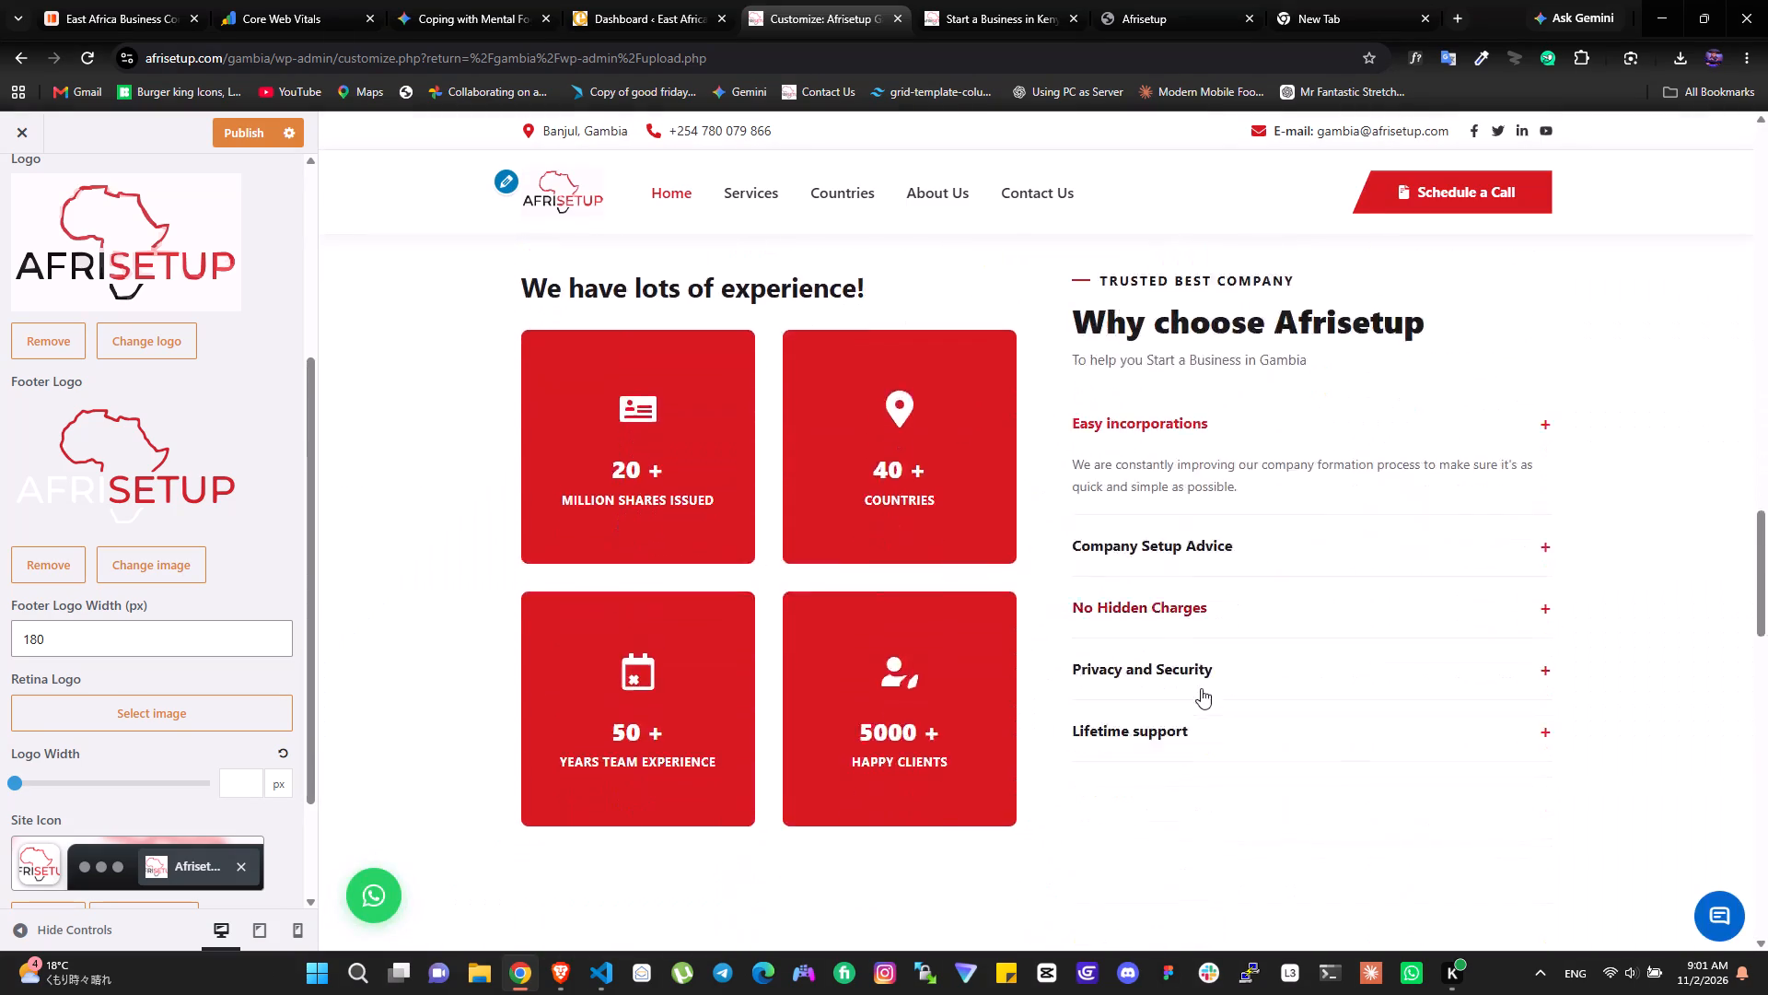
pyautogui.scroll(-18, 1201, 688)
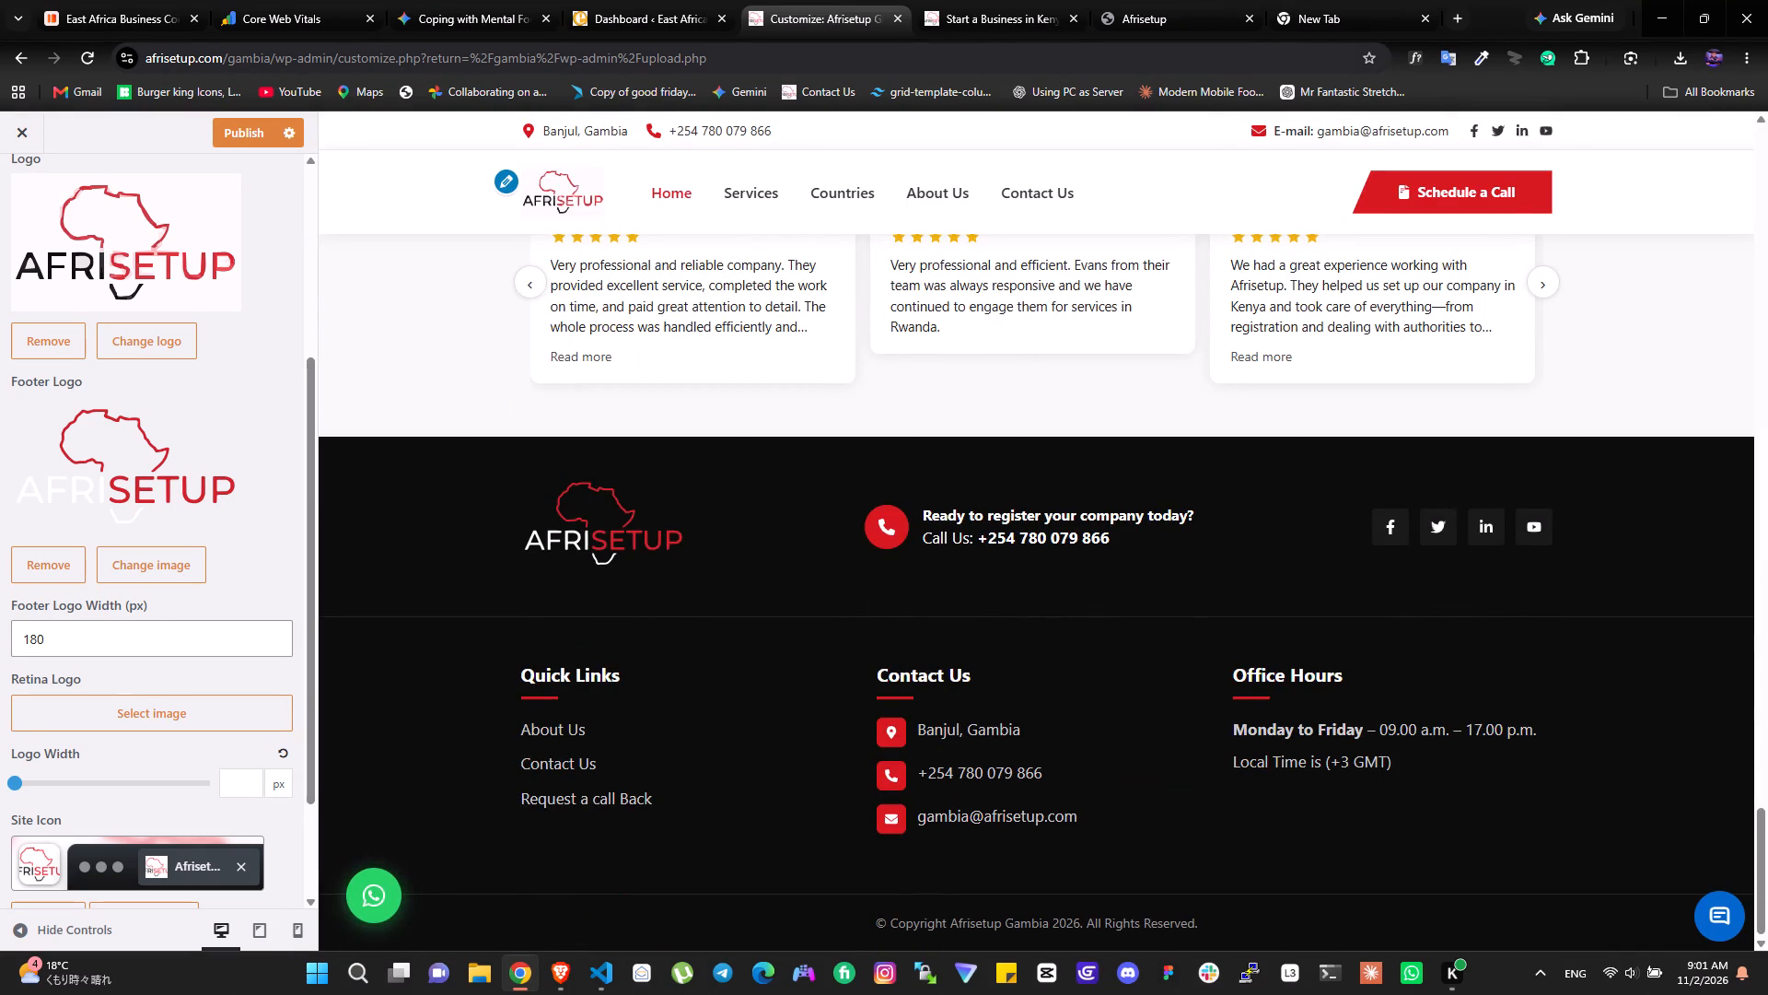
pyautogui.click(255, 122)
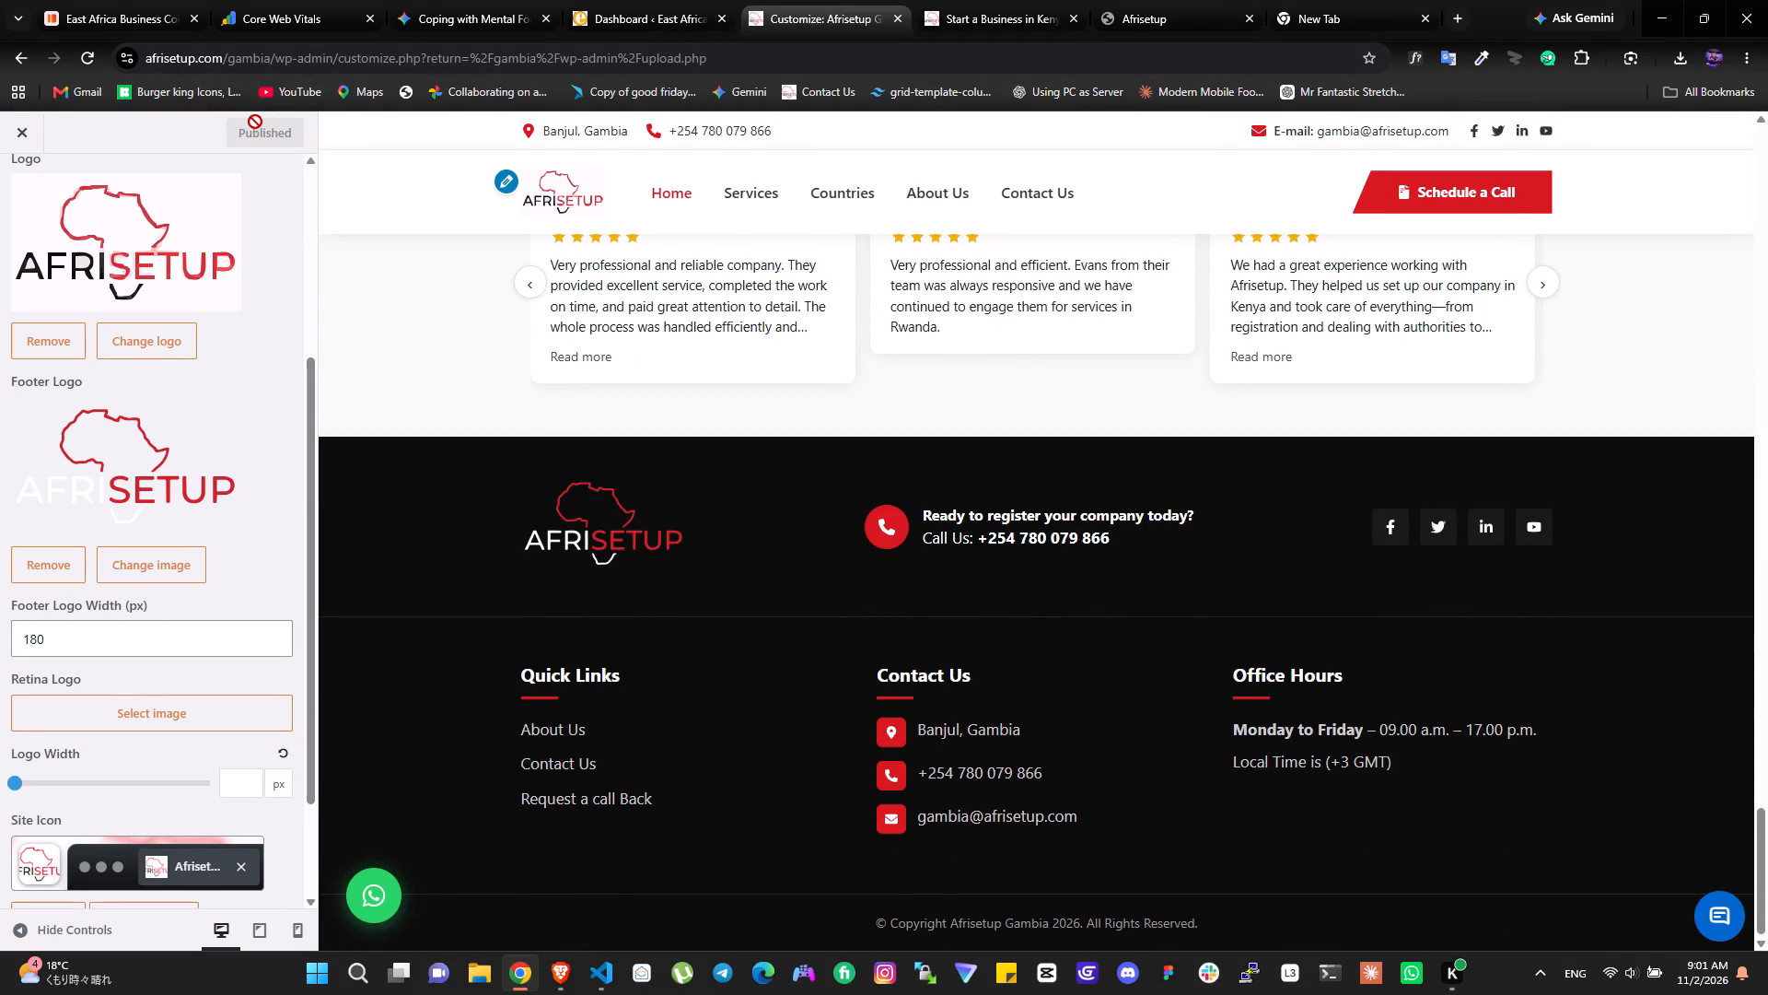
# Save the header logo from the Kenya homepage to Downloads as logo.svg.
pyautogui.click(1031, 0)
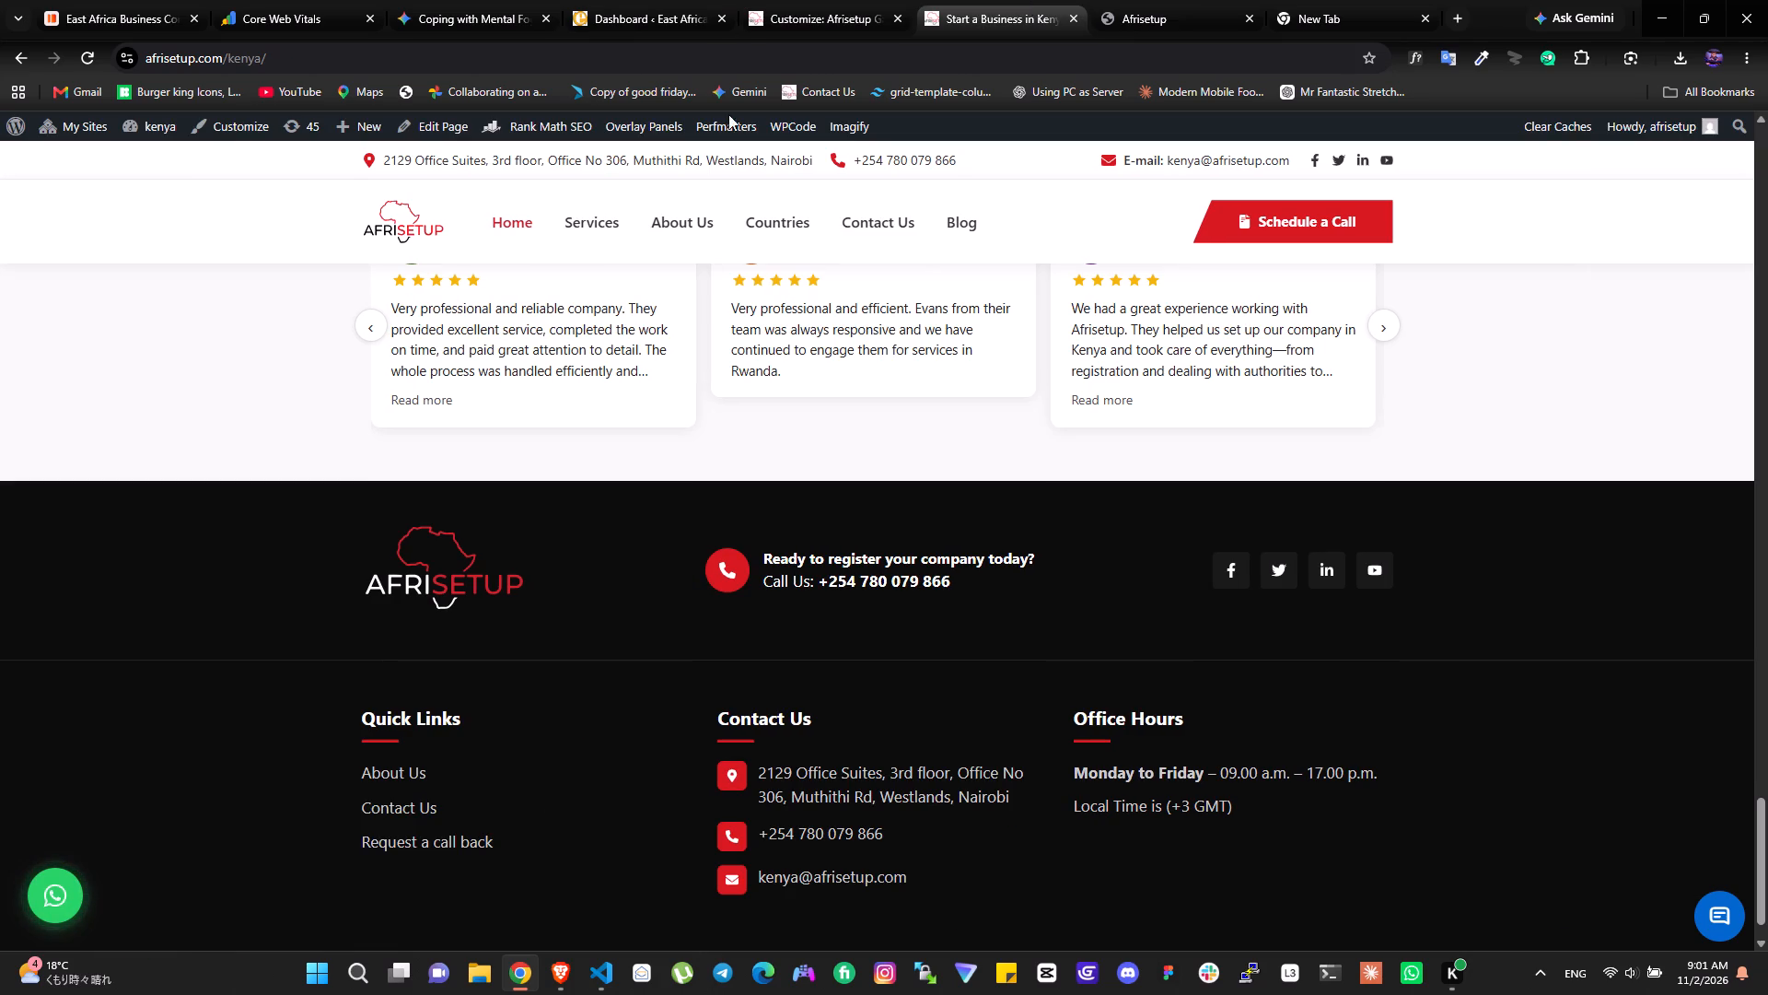
pyautogui.rightClick(395, 228)
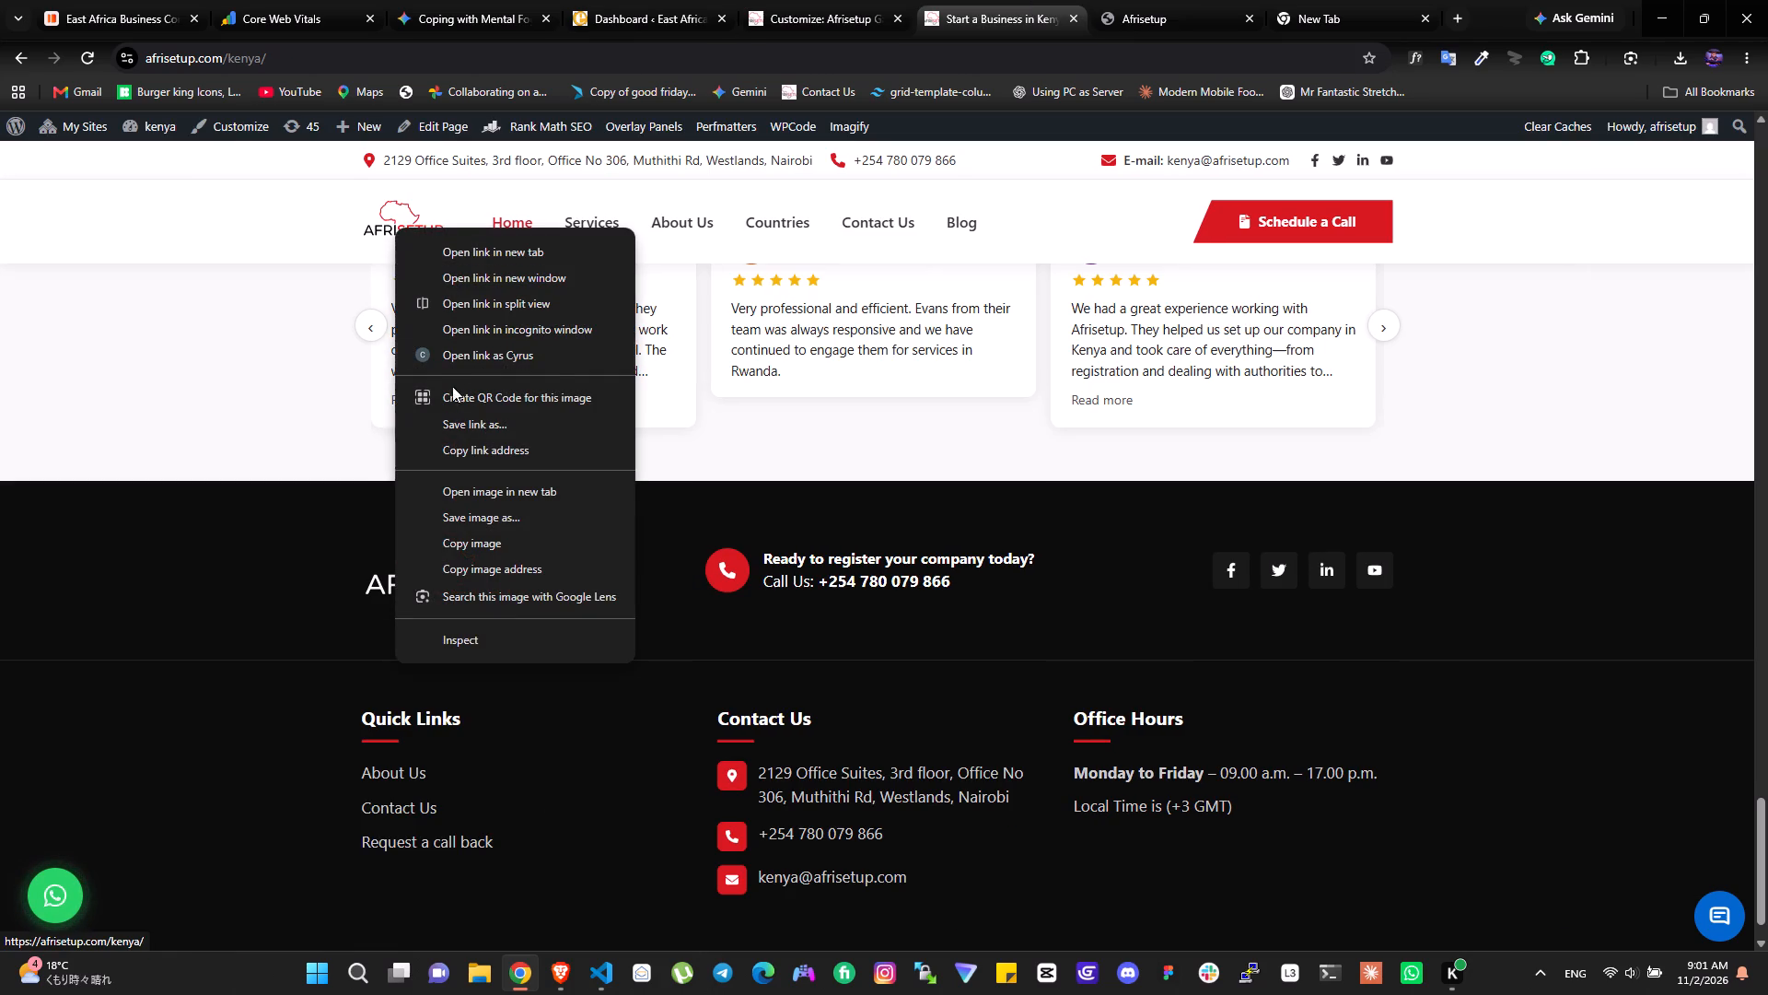
pyautogui.click(492, 490)
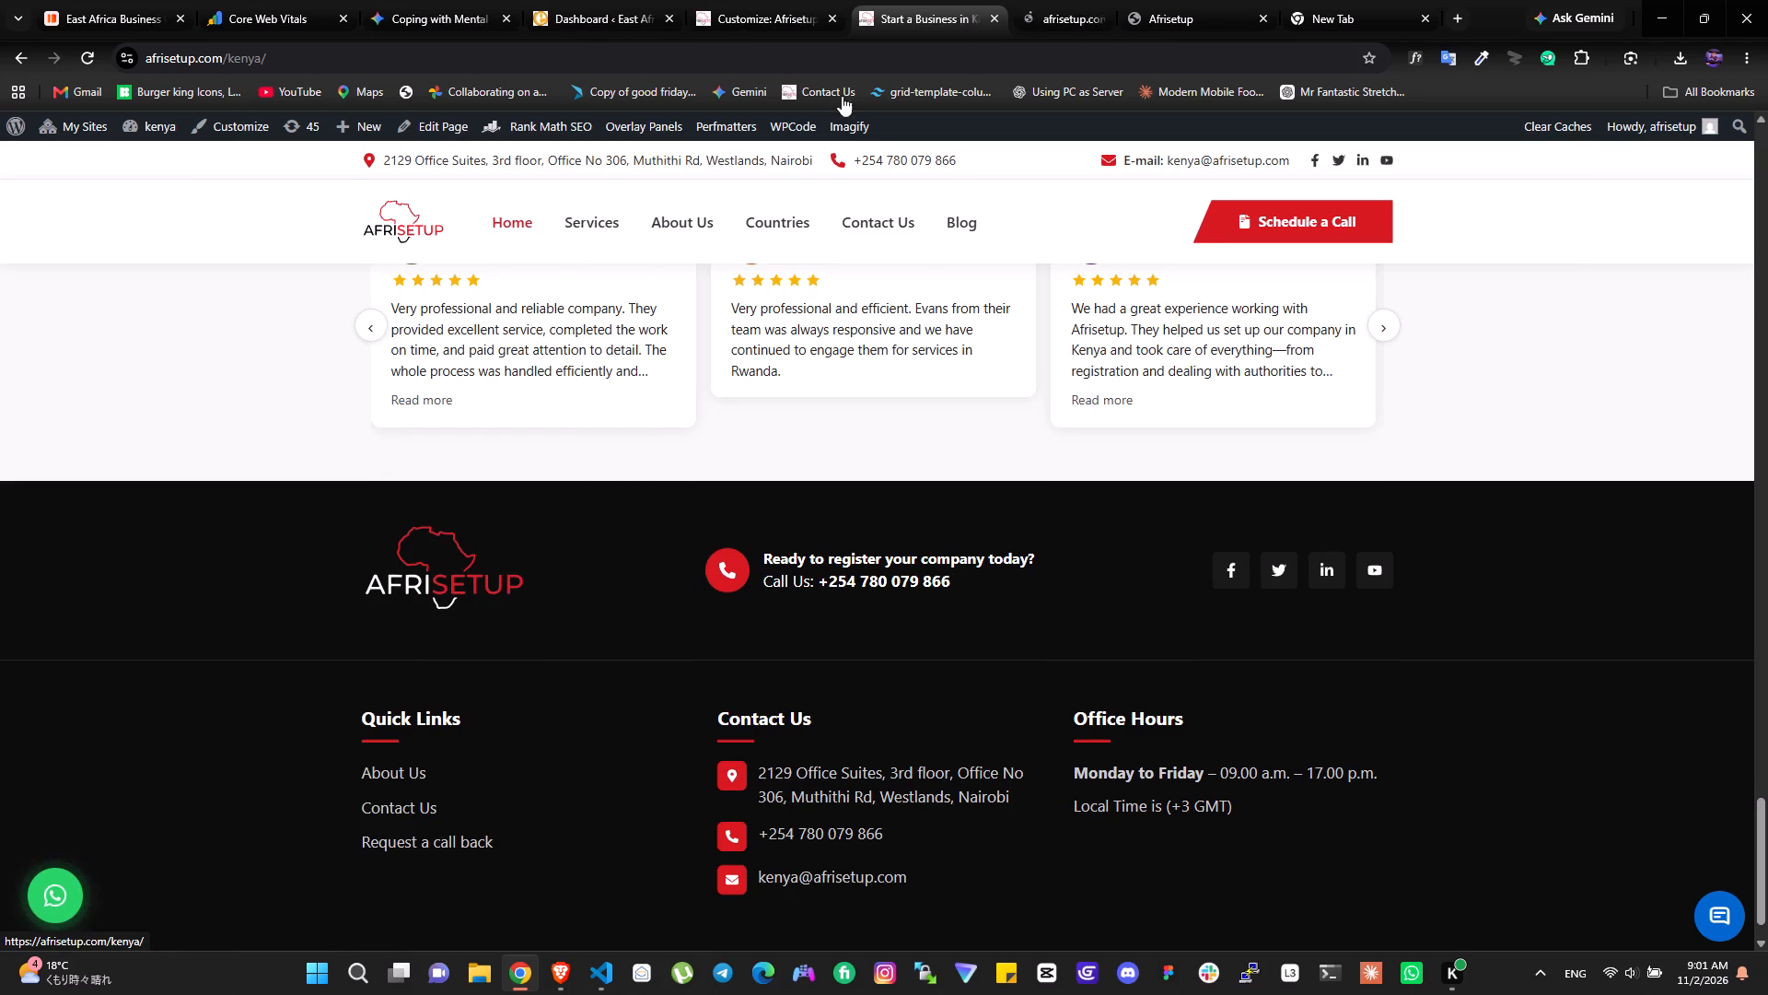
pyautogui.click(1080, 0)
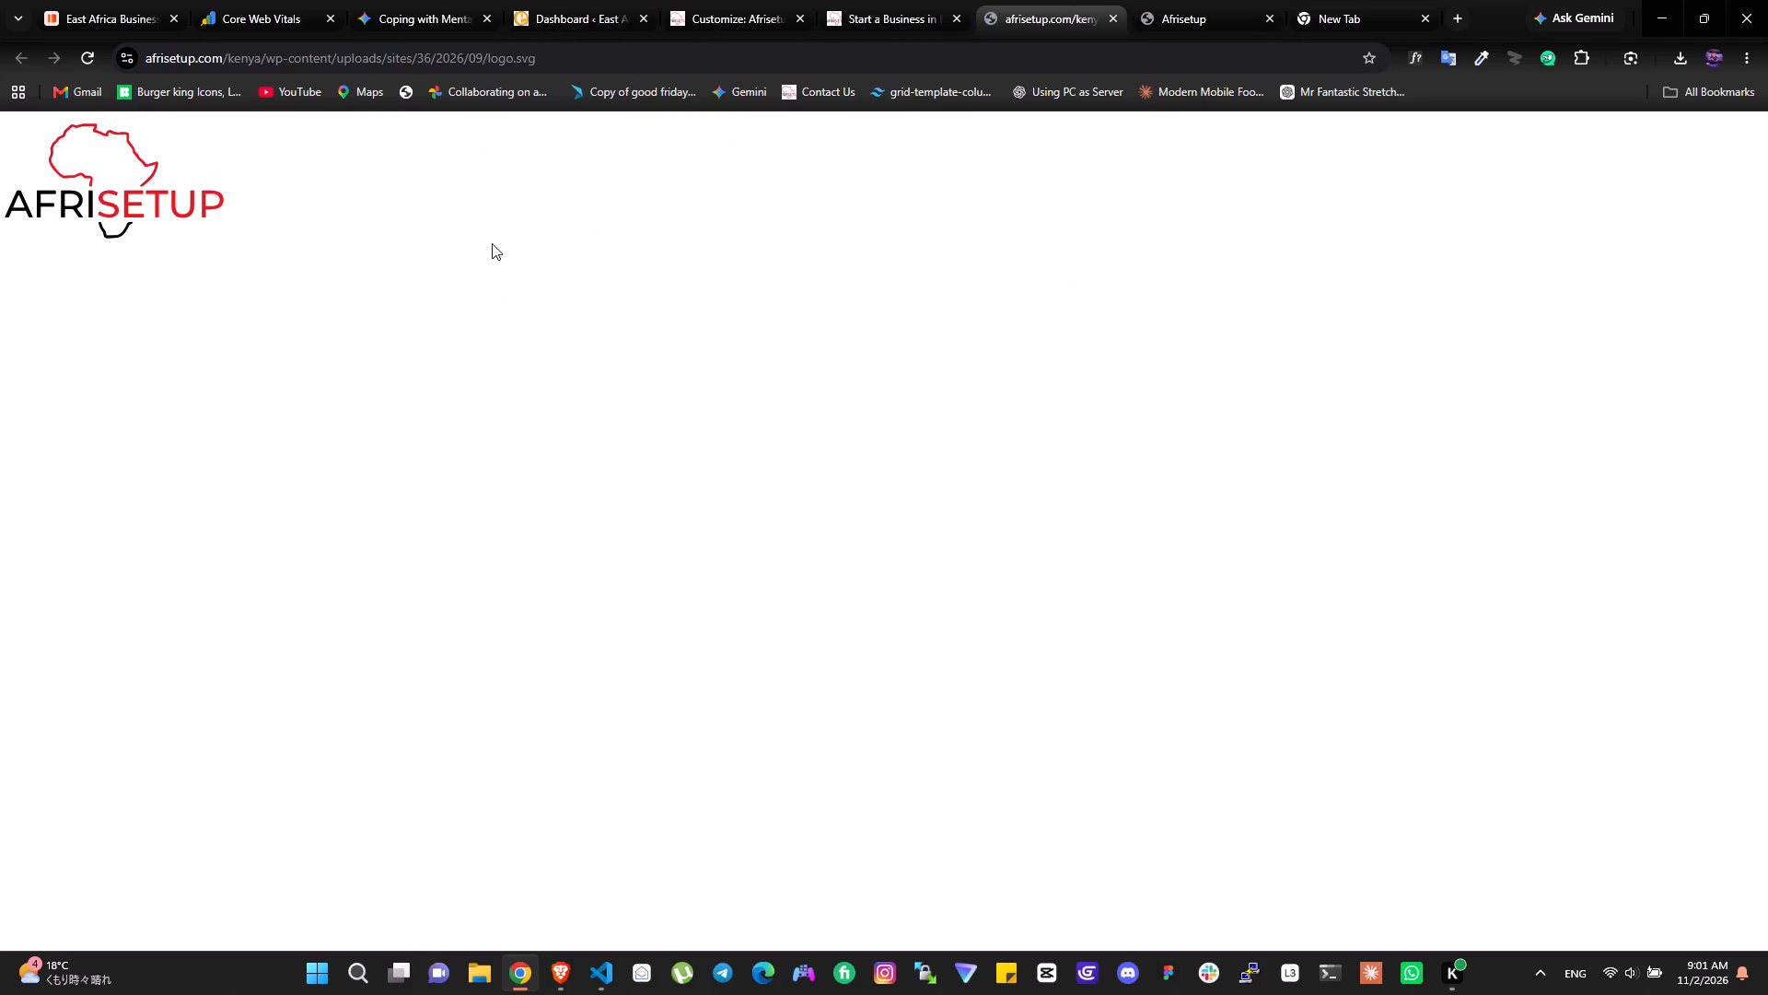
pyautogui.rightClick(492, 243)
pyautogui.click(562, 407)
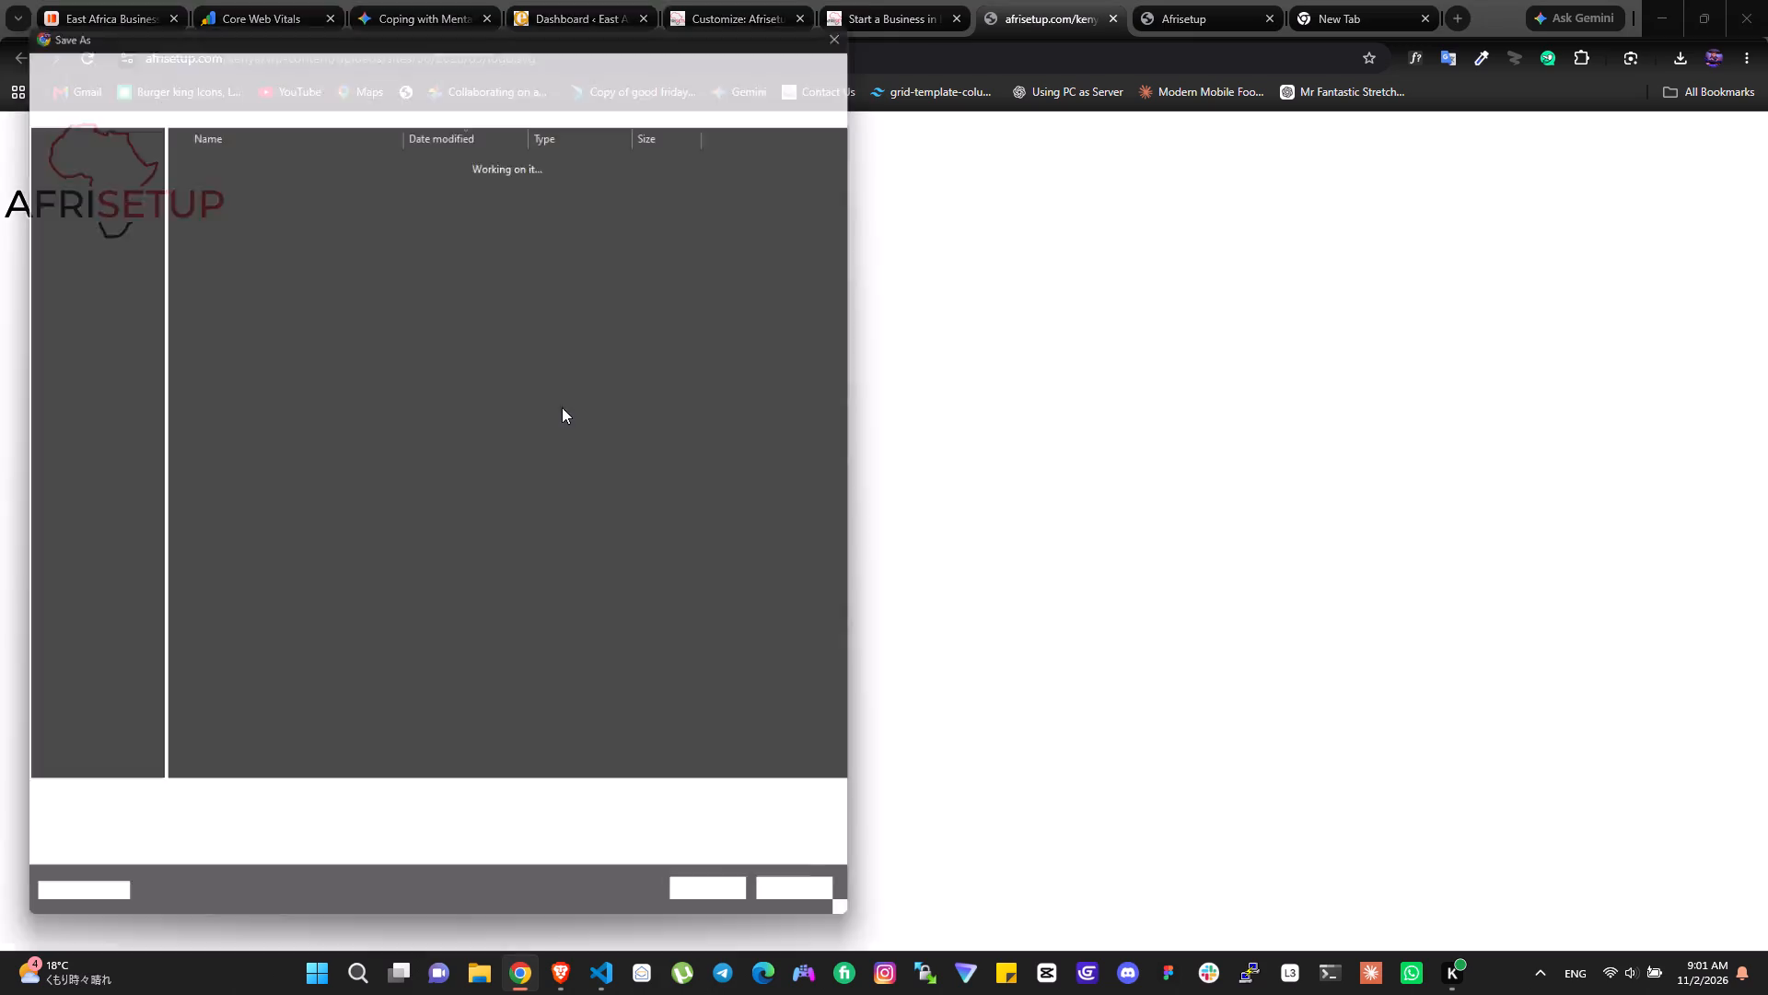
pyautogui.press('Return')
# Close the two browser tabs showing the standalone logo images and return to the Gambia customizer.
pyautogui.click(1255, 0)
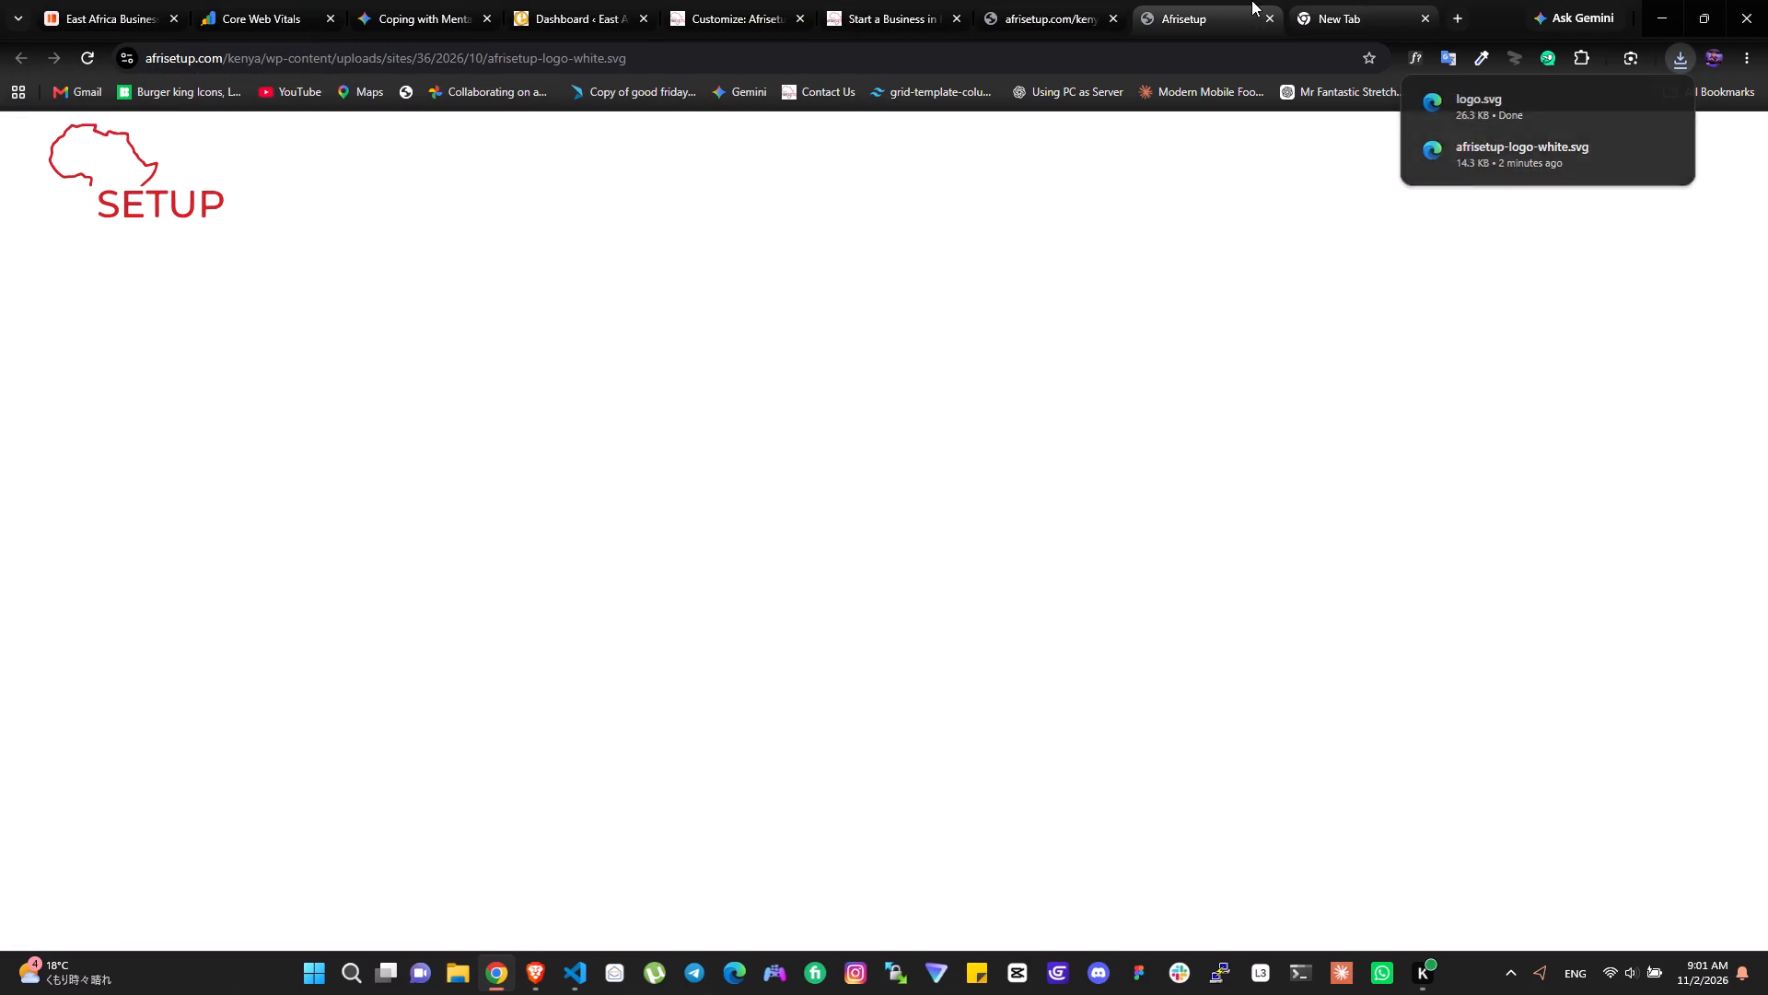
pyautogui.click(1270, 13)
pyautogui.click(1111, 10)
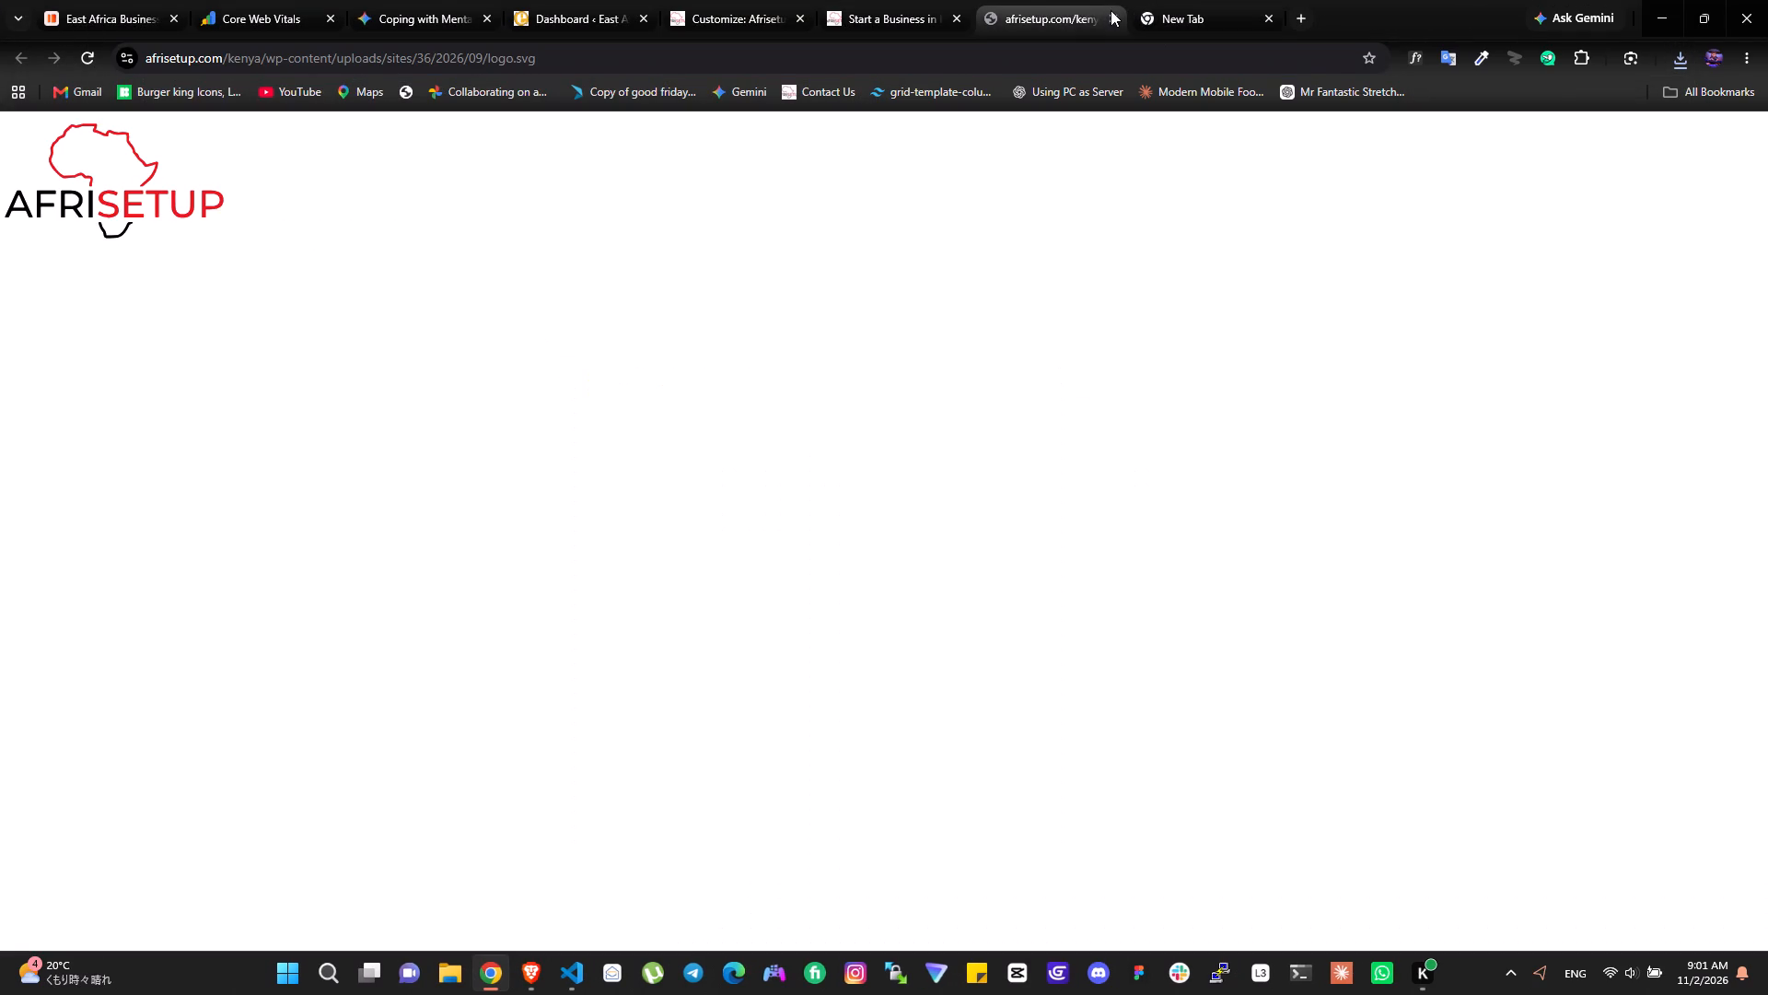
pyautogui.click(1117, 15)
pyautogui.click(981, 0)
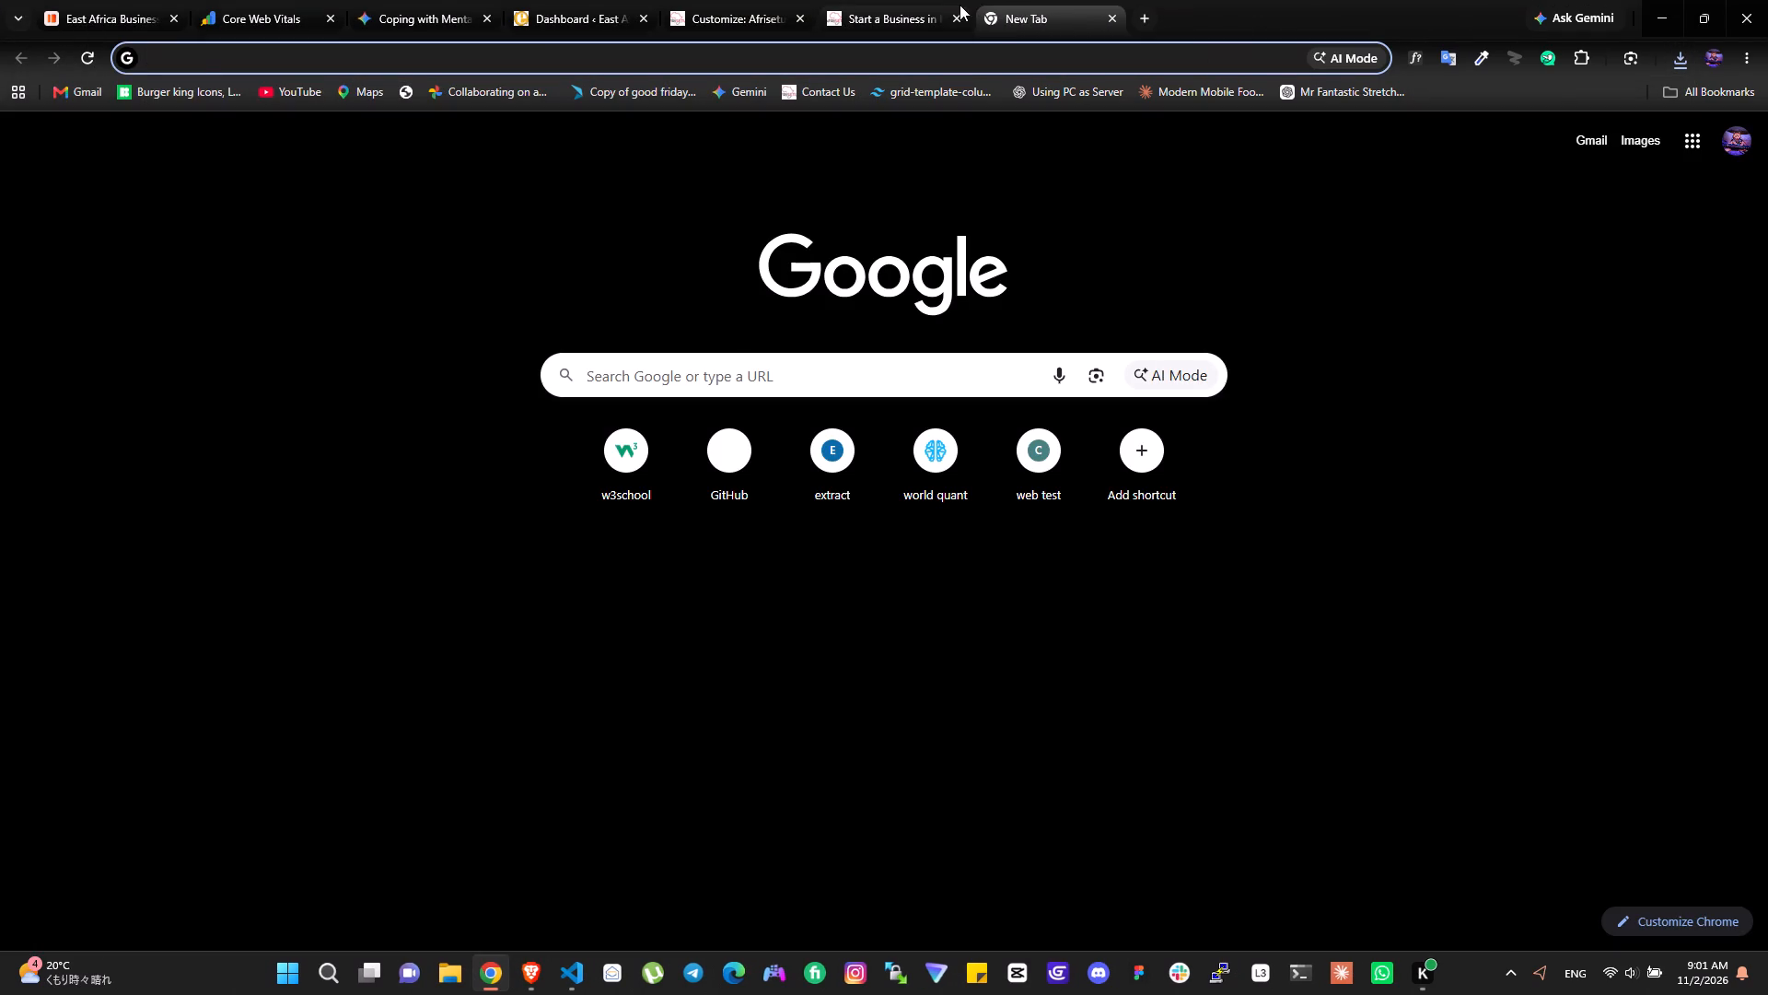
pyautogui.click(955, 6)
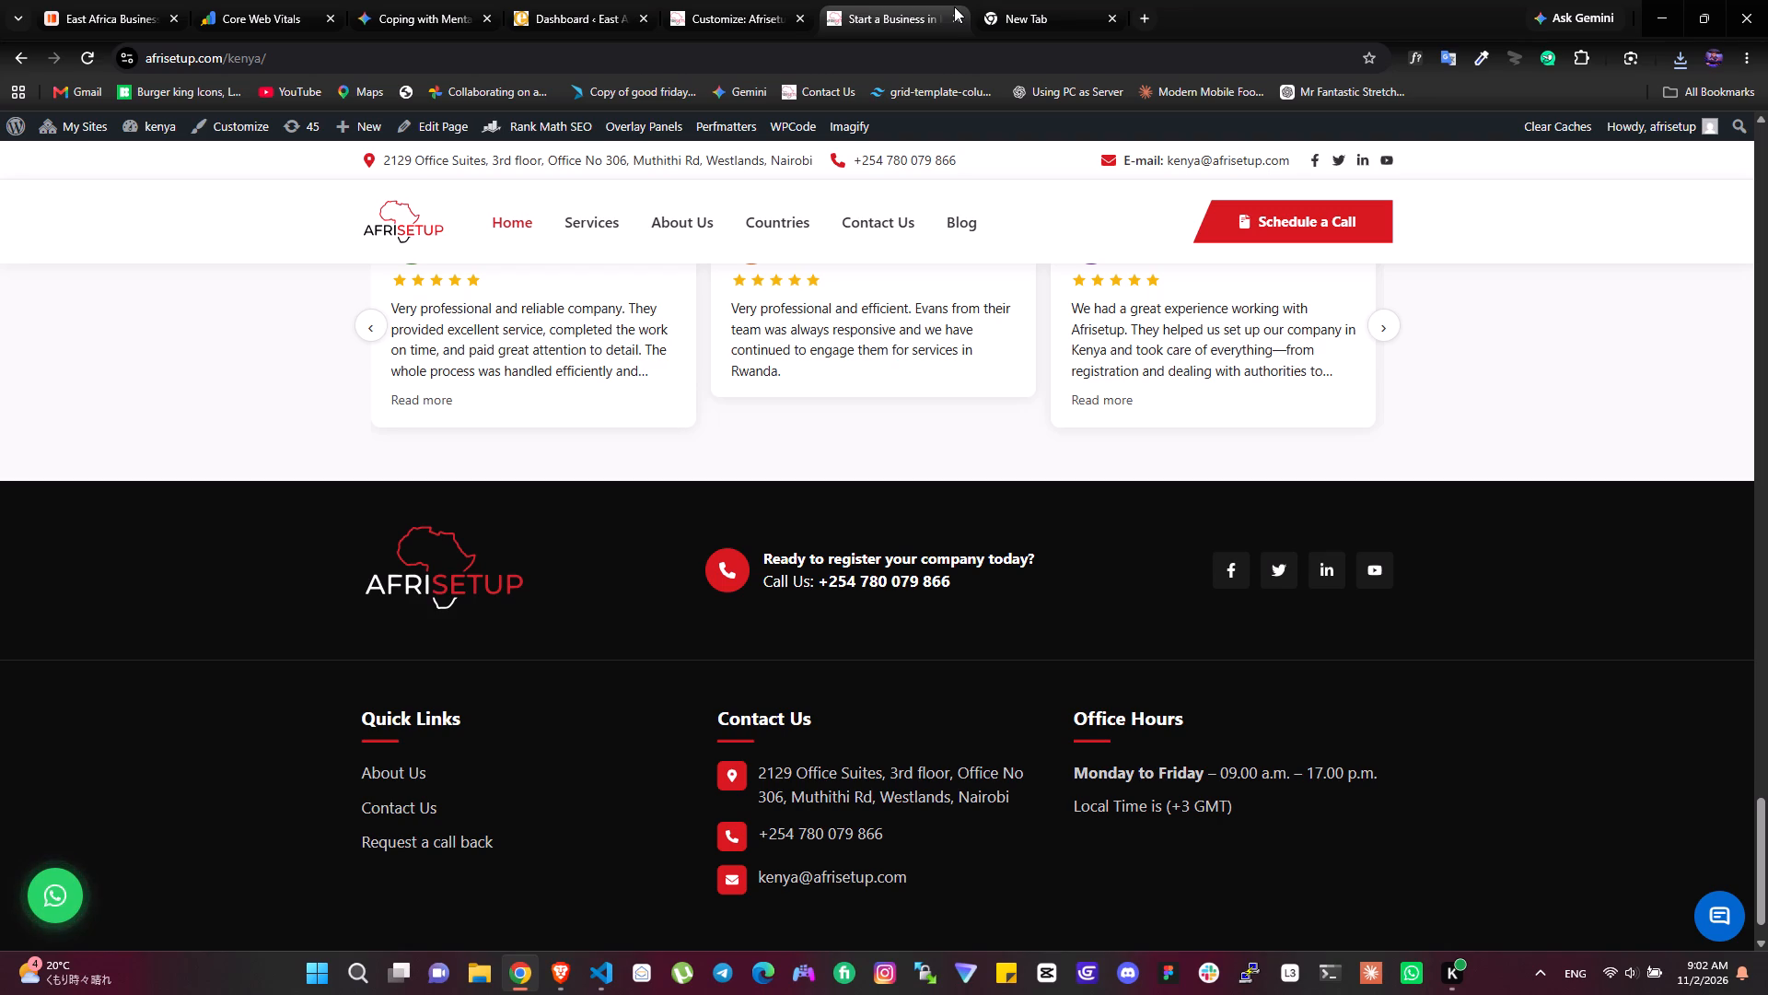
pyautogui.click(954, 6)
pyautogui.click(850, 0)
pyautogui.click(784, 0)
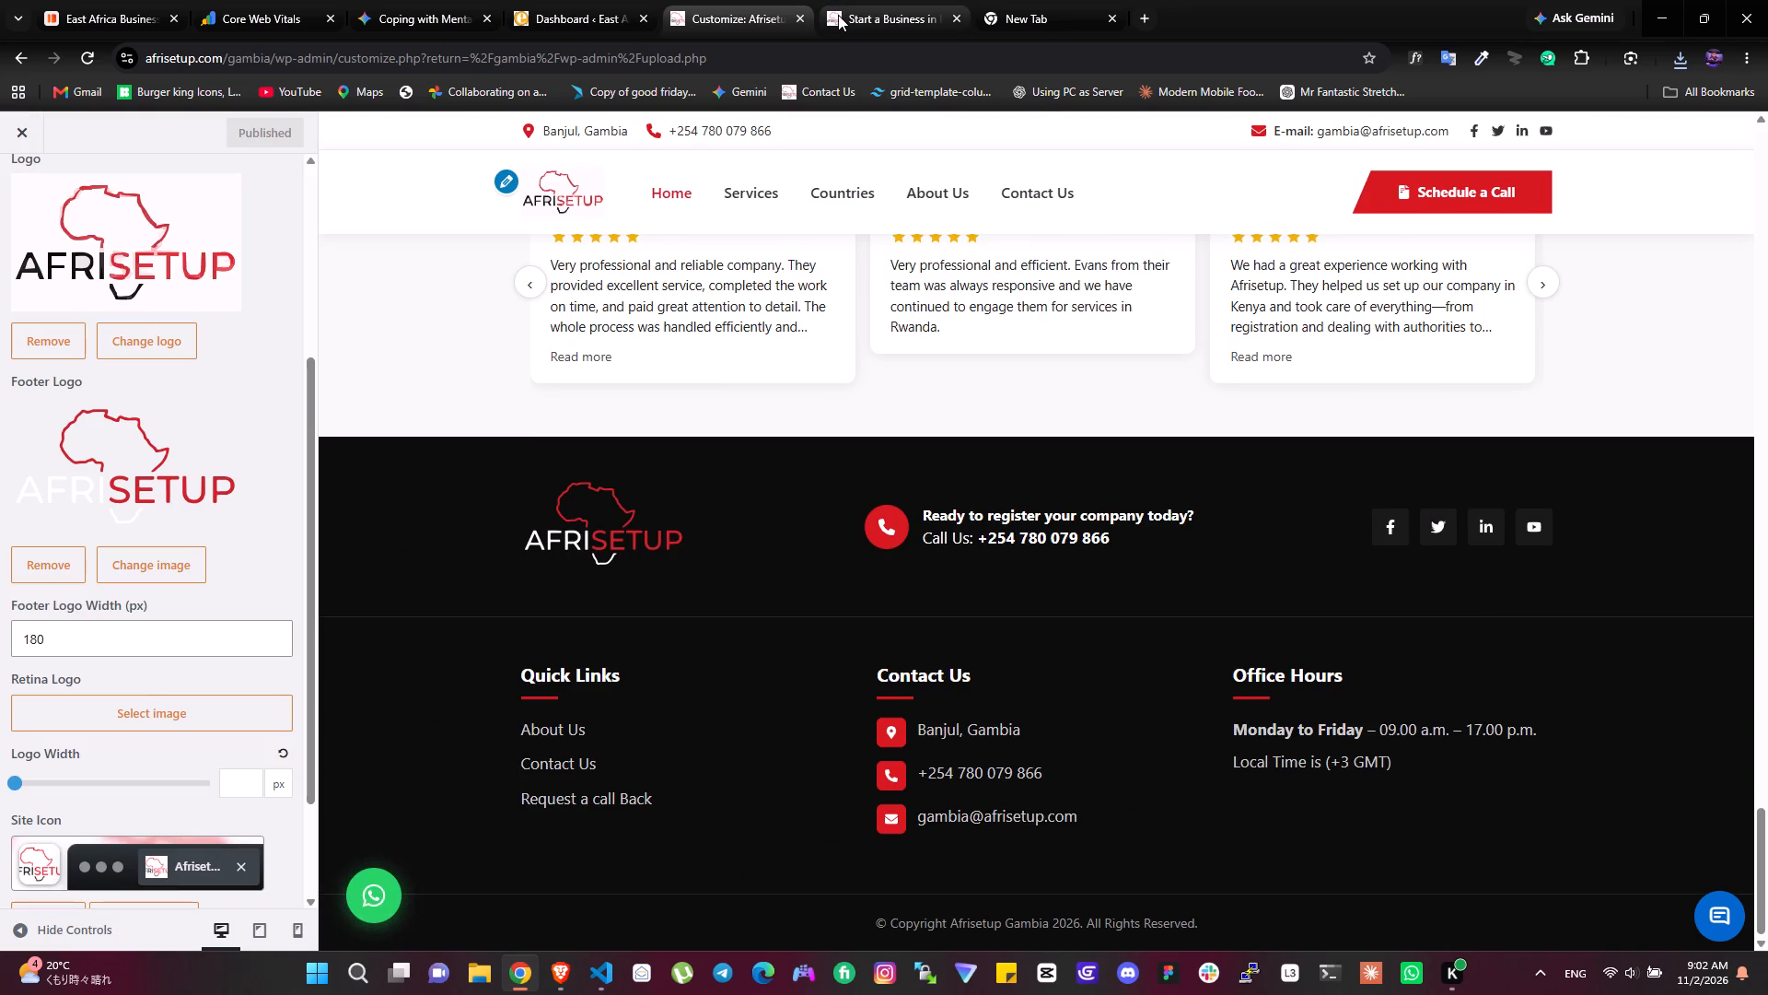
pyautogui.click(929, 0)
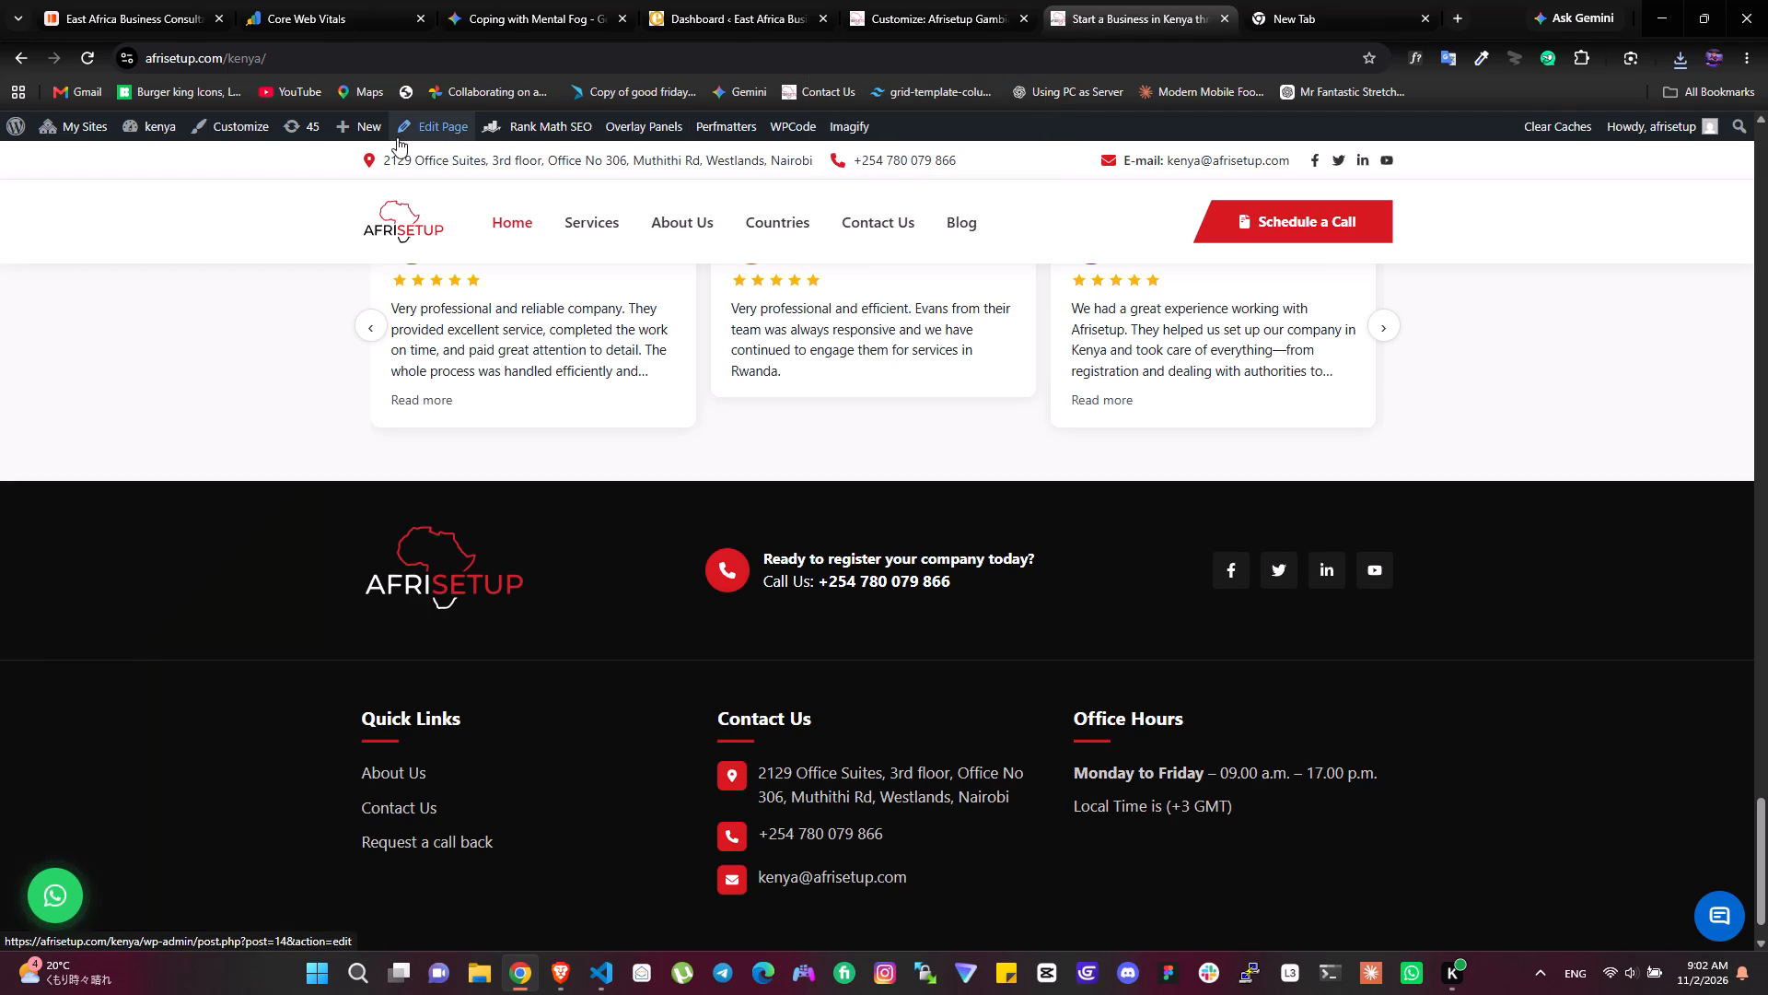
pyautogui.moveTo(914, 0); pyautogui.dragTo(906, 5)
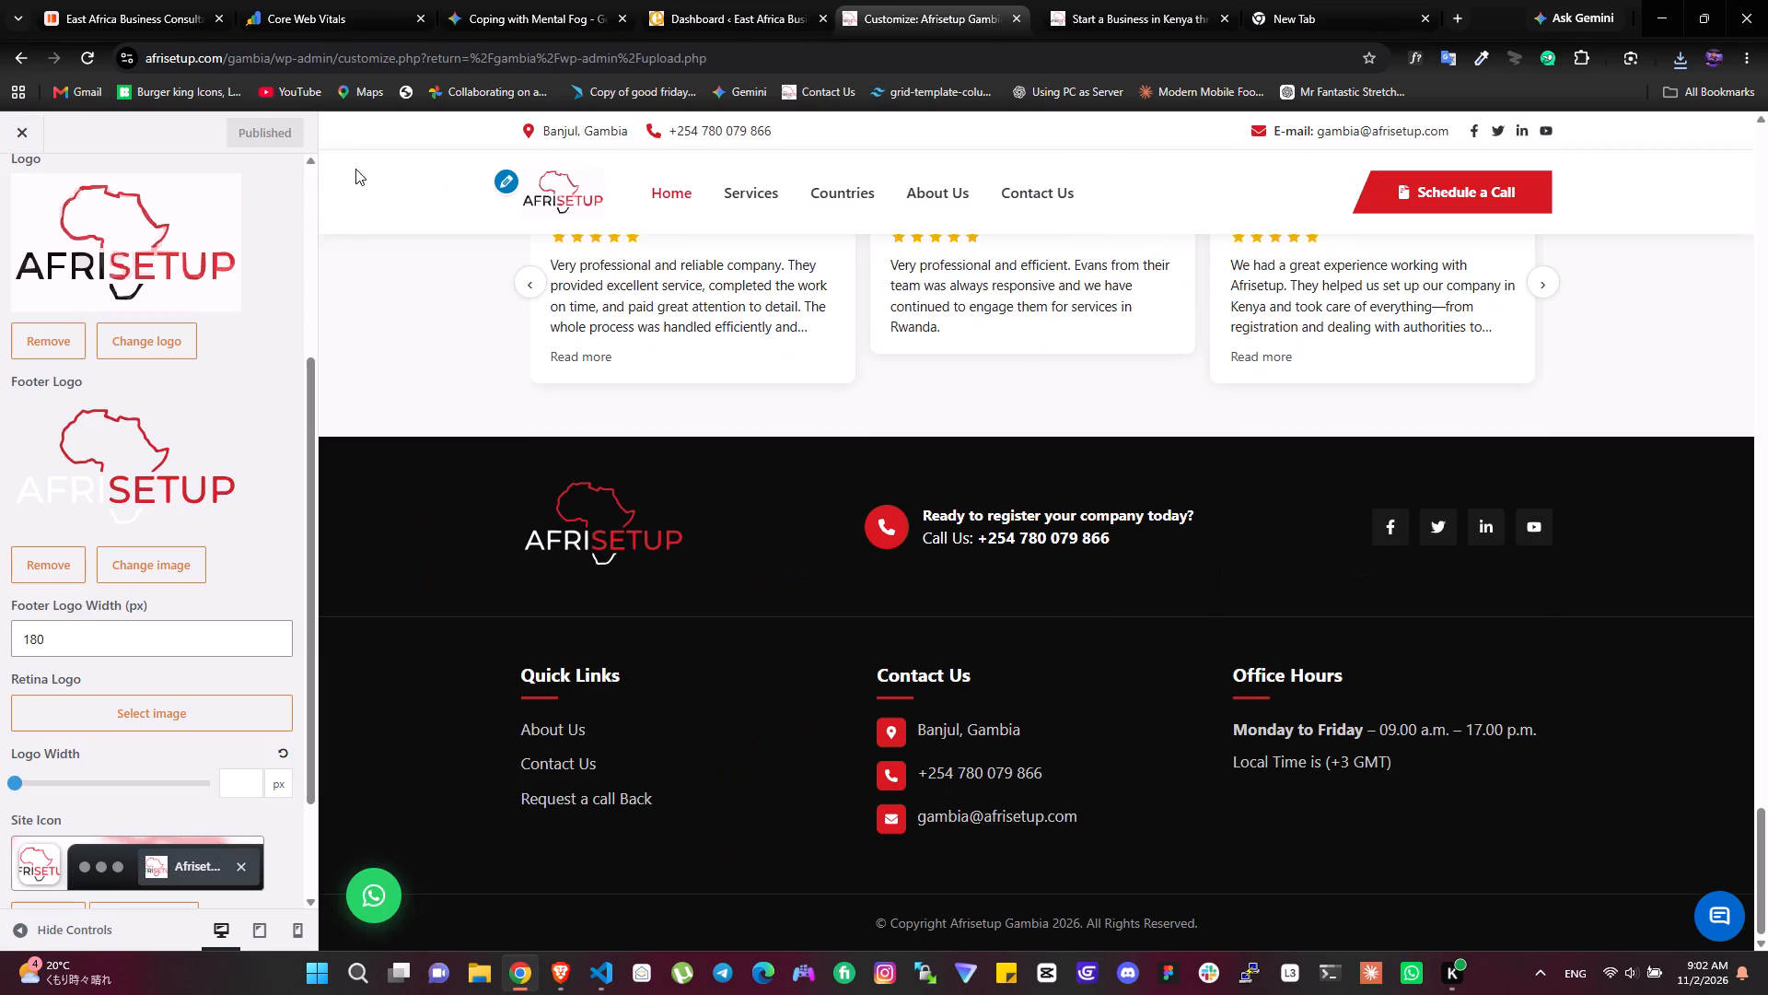
# Leave the customizer and upload logo.svg from Downloads to the Gambia media library.
pyautogui.click(32, 135)
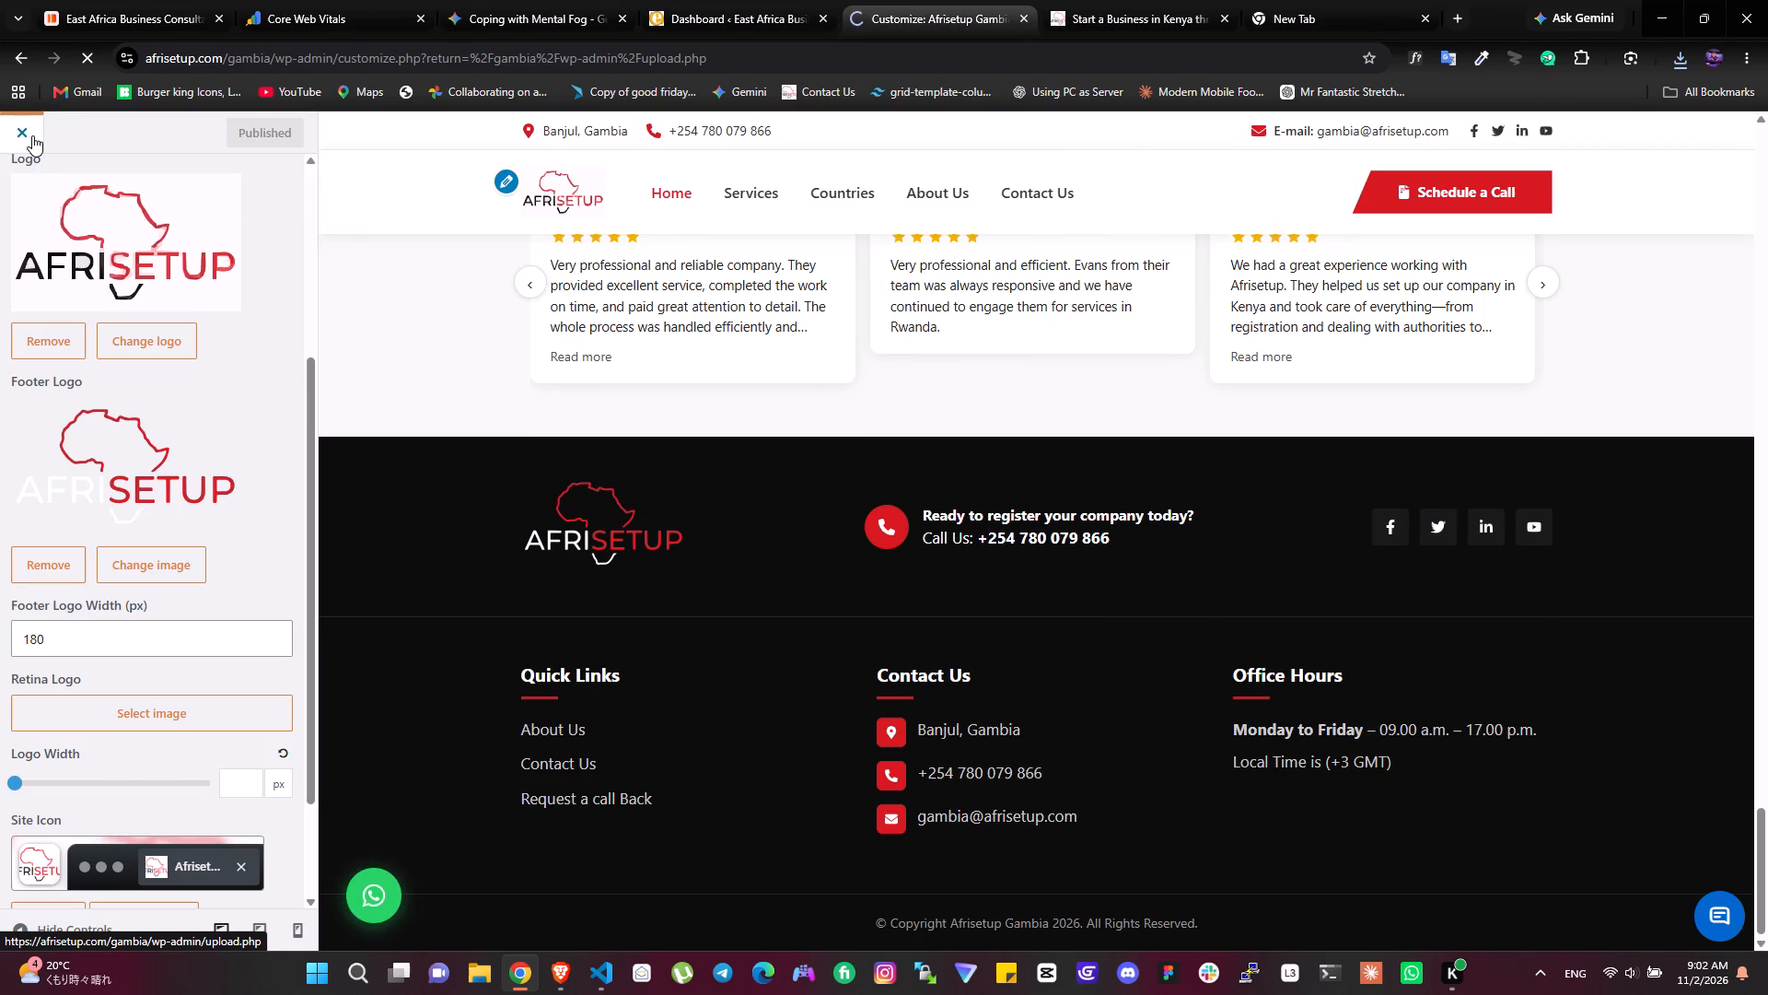
pyautogui.scroll(-1, 118, 476)
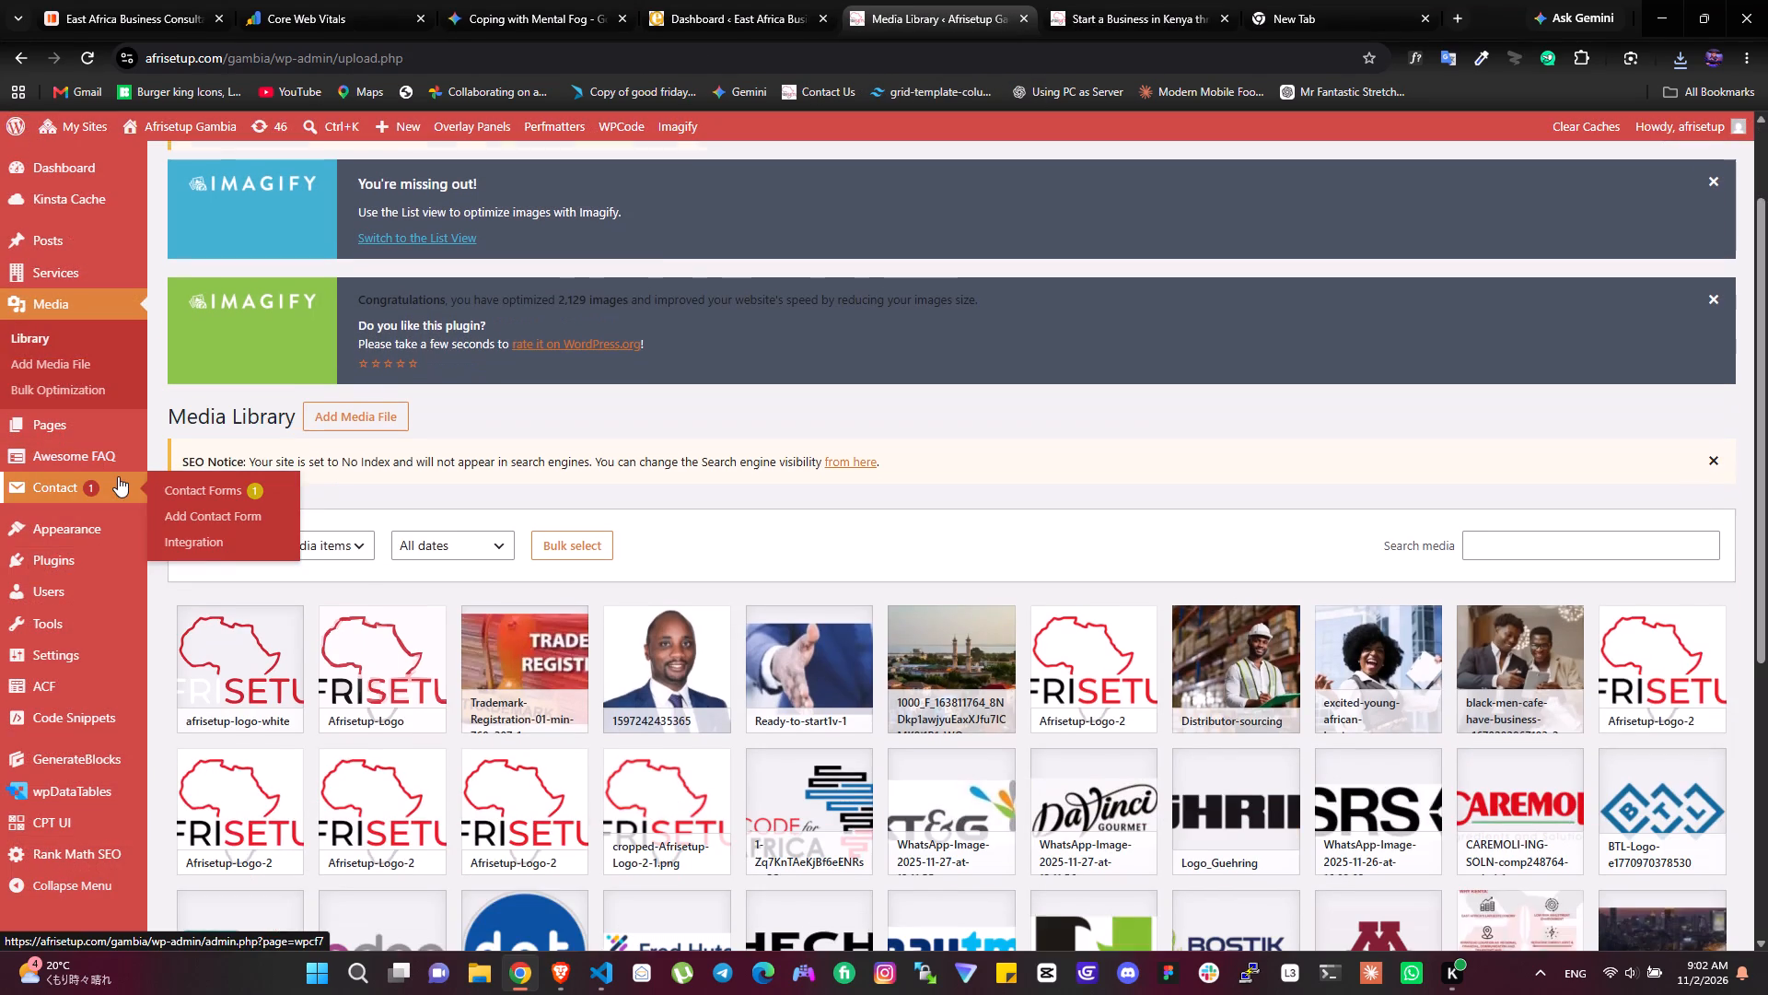
pyautogui.scroll(-1, 118, 476)
pyautogui.click(346, 395)
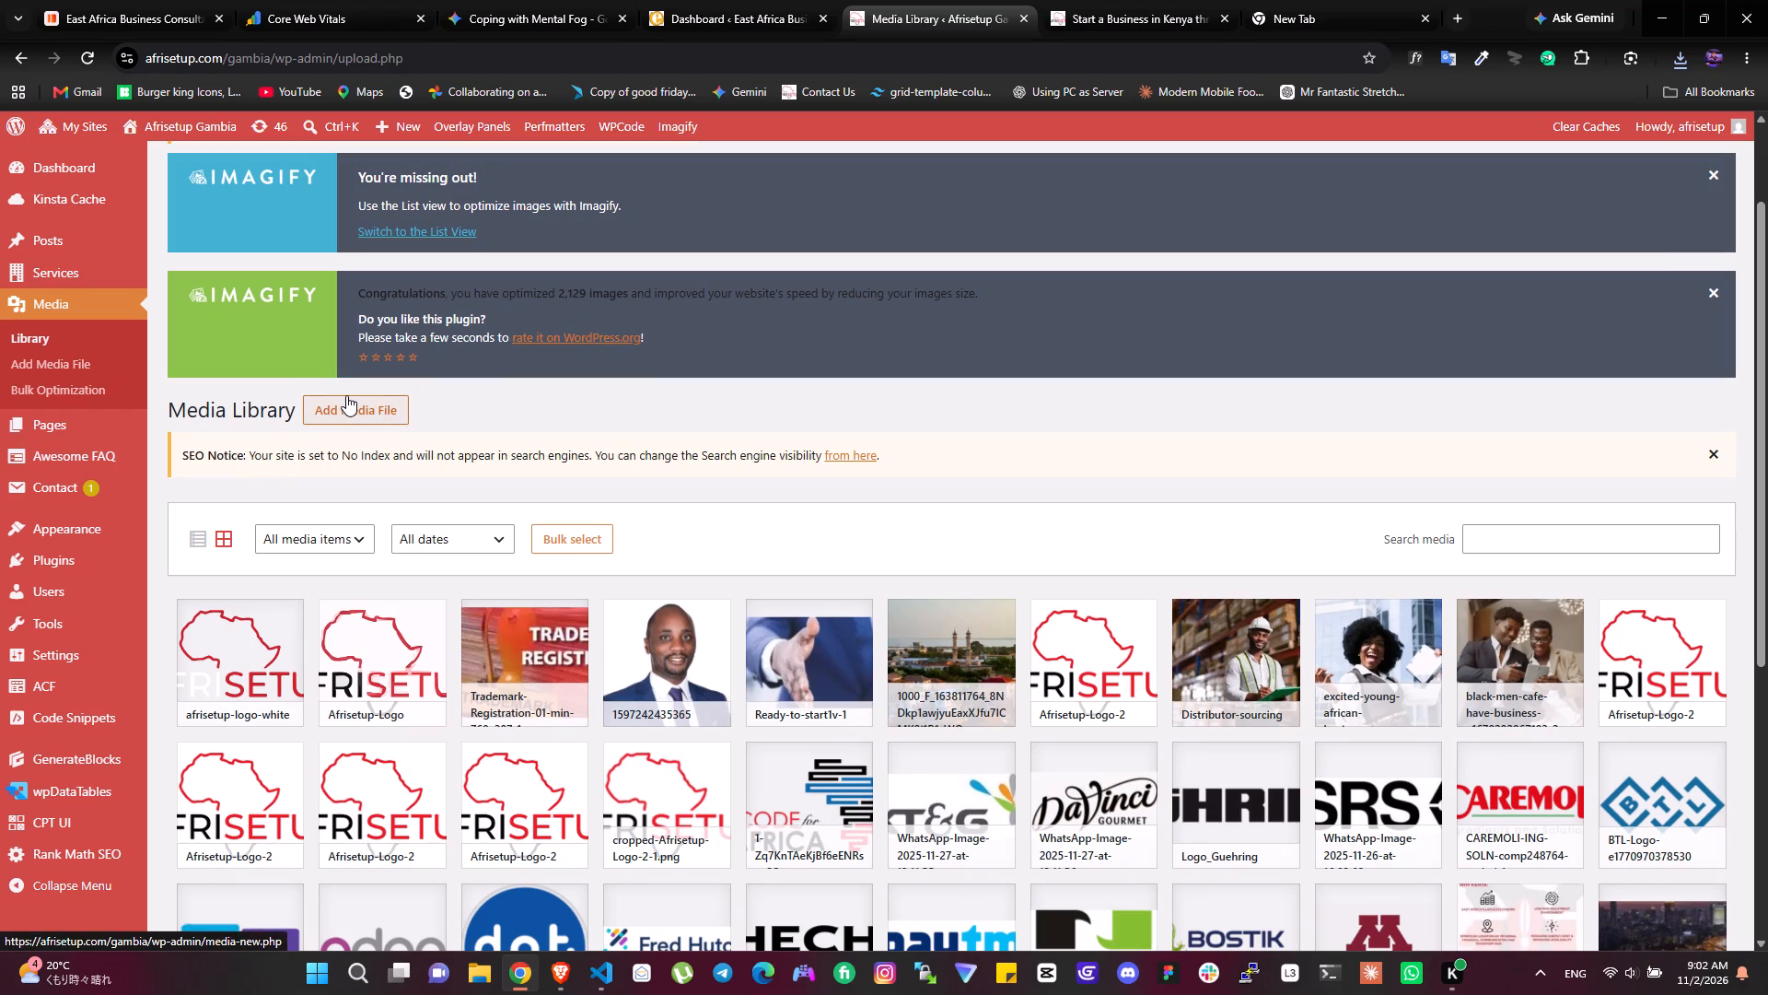
pyautogui.click(947, 591)
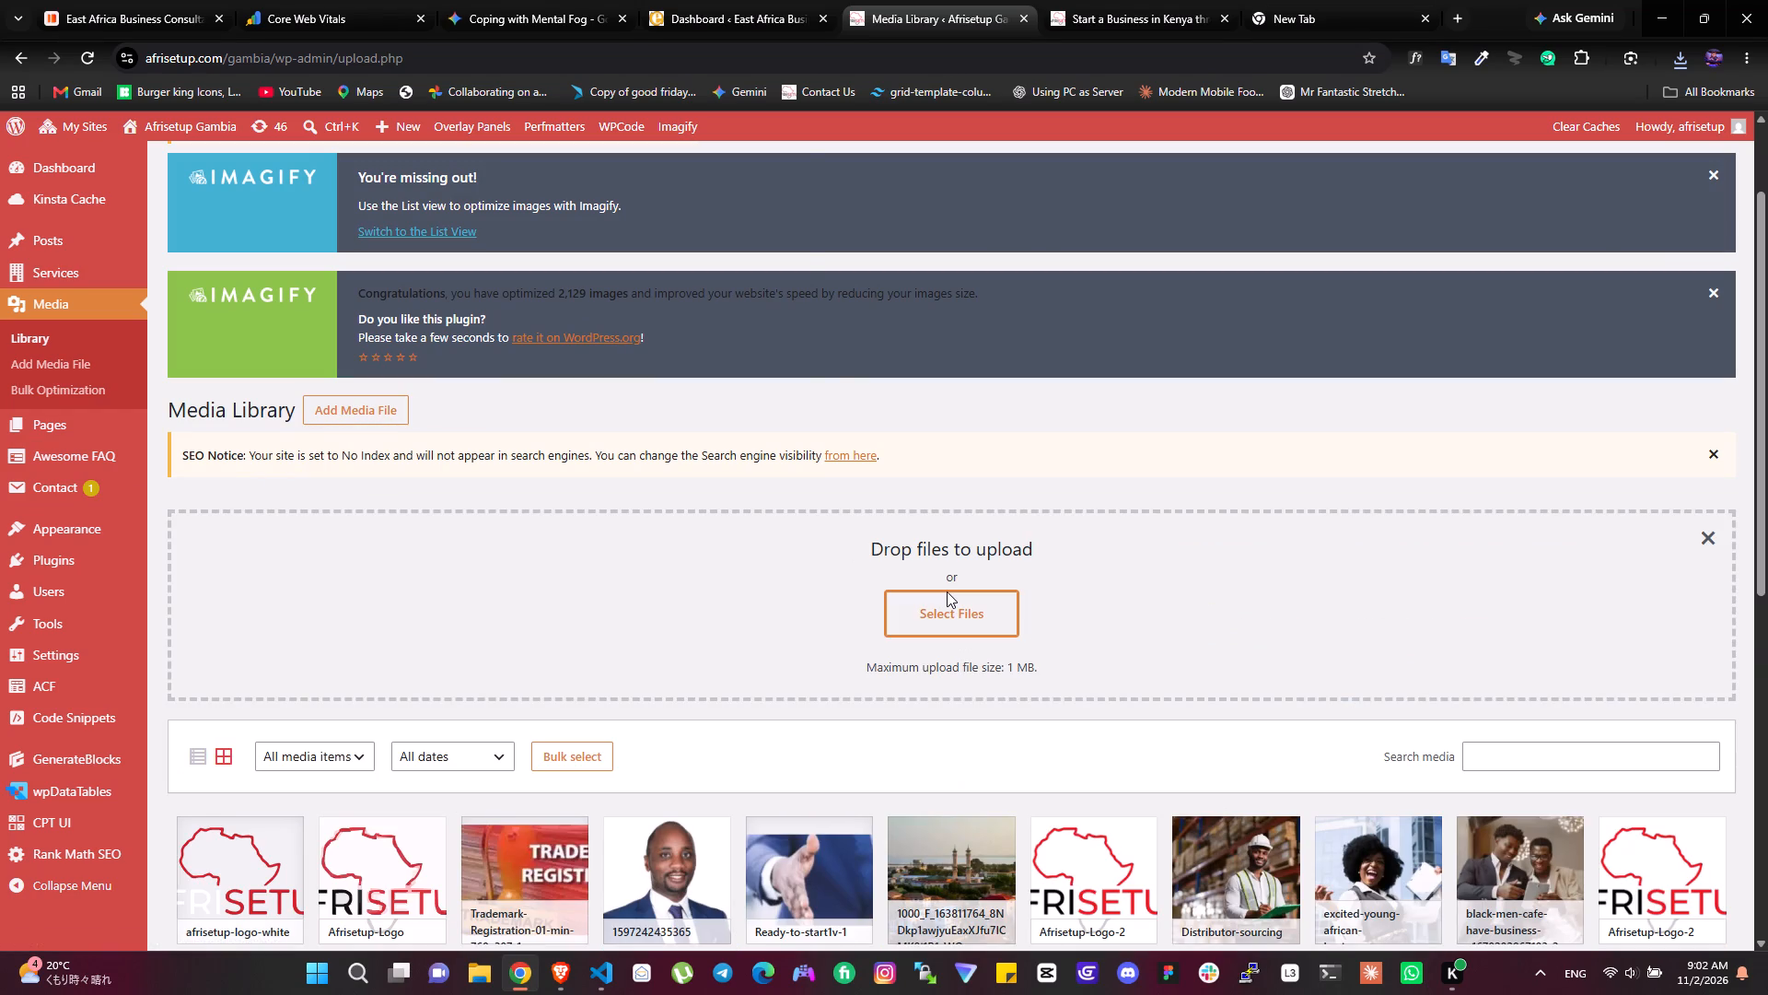
pyautogui.click(393, 171)
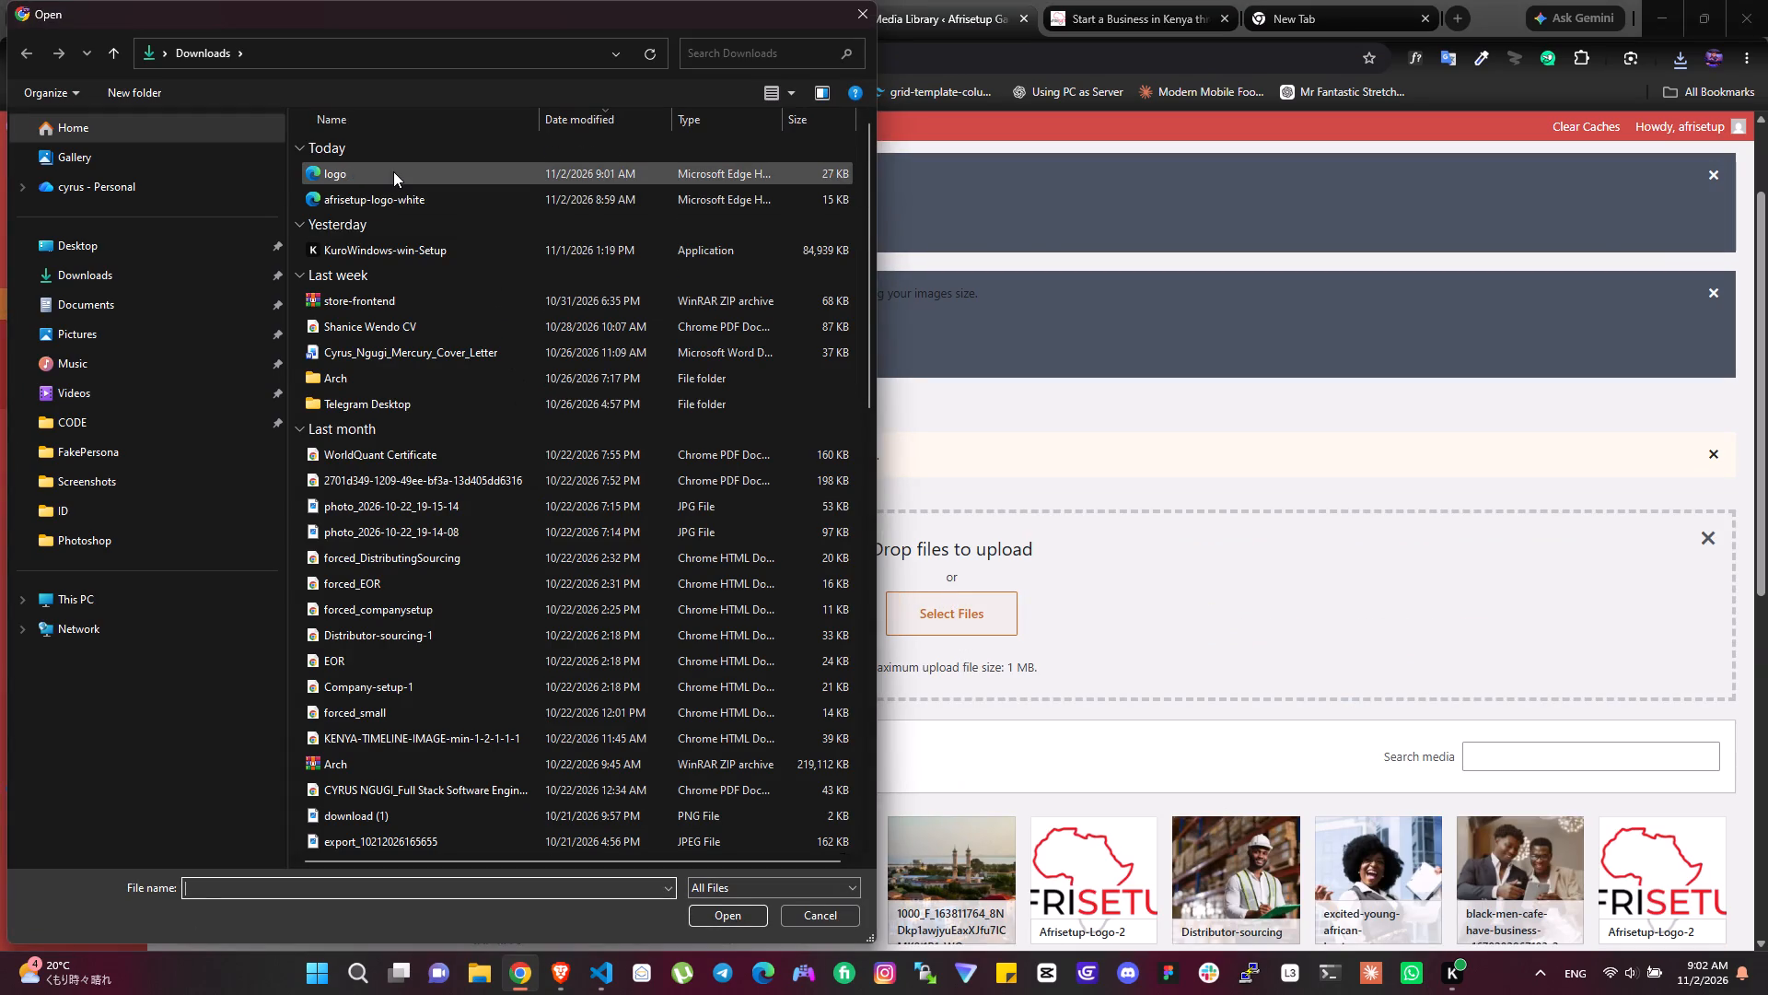
pyautogui.click(707, 907)
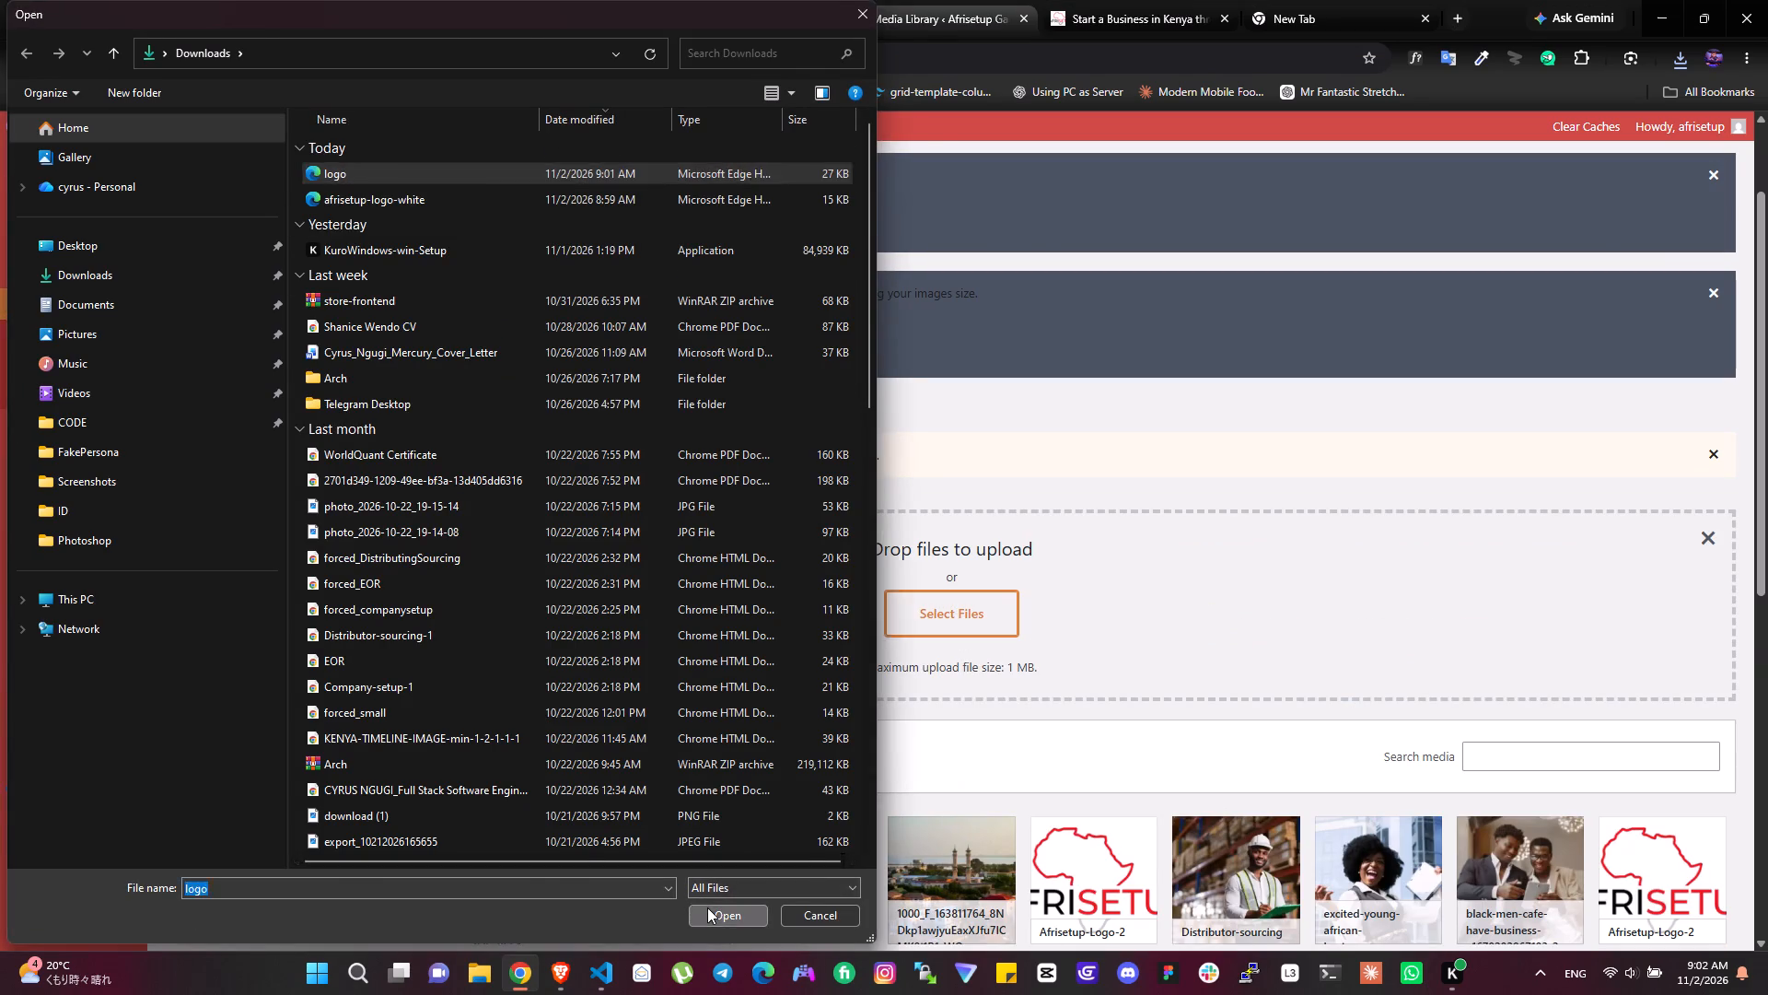
# Permanently delete the old Afrisetup-Logo.svg image from the Gambia media library.
pyautogui.scroll(-2, 634, 702)
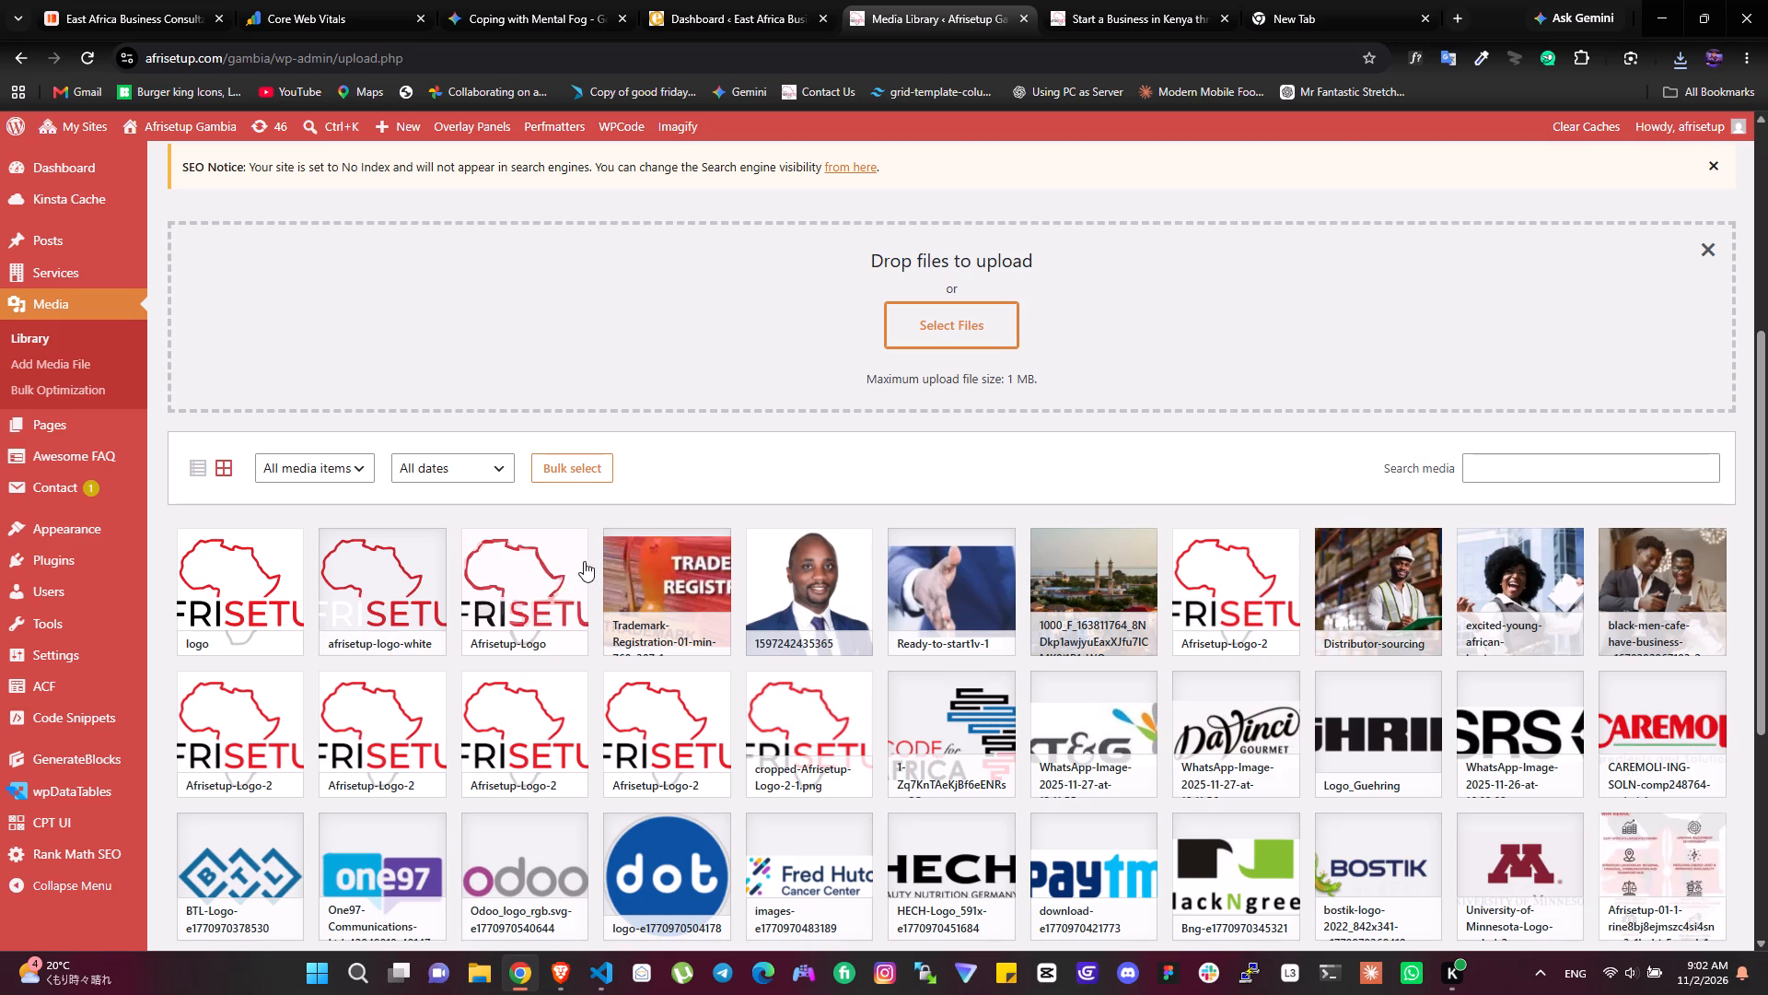
pyautogui.click(560, 583)
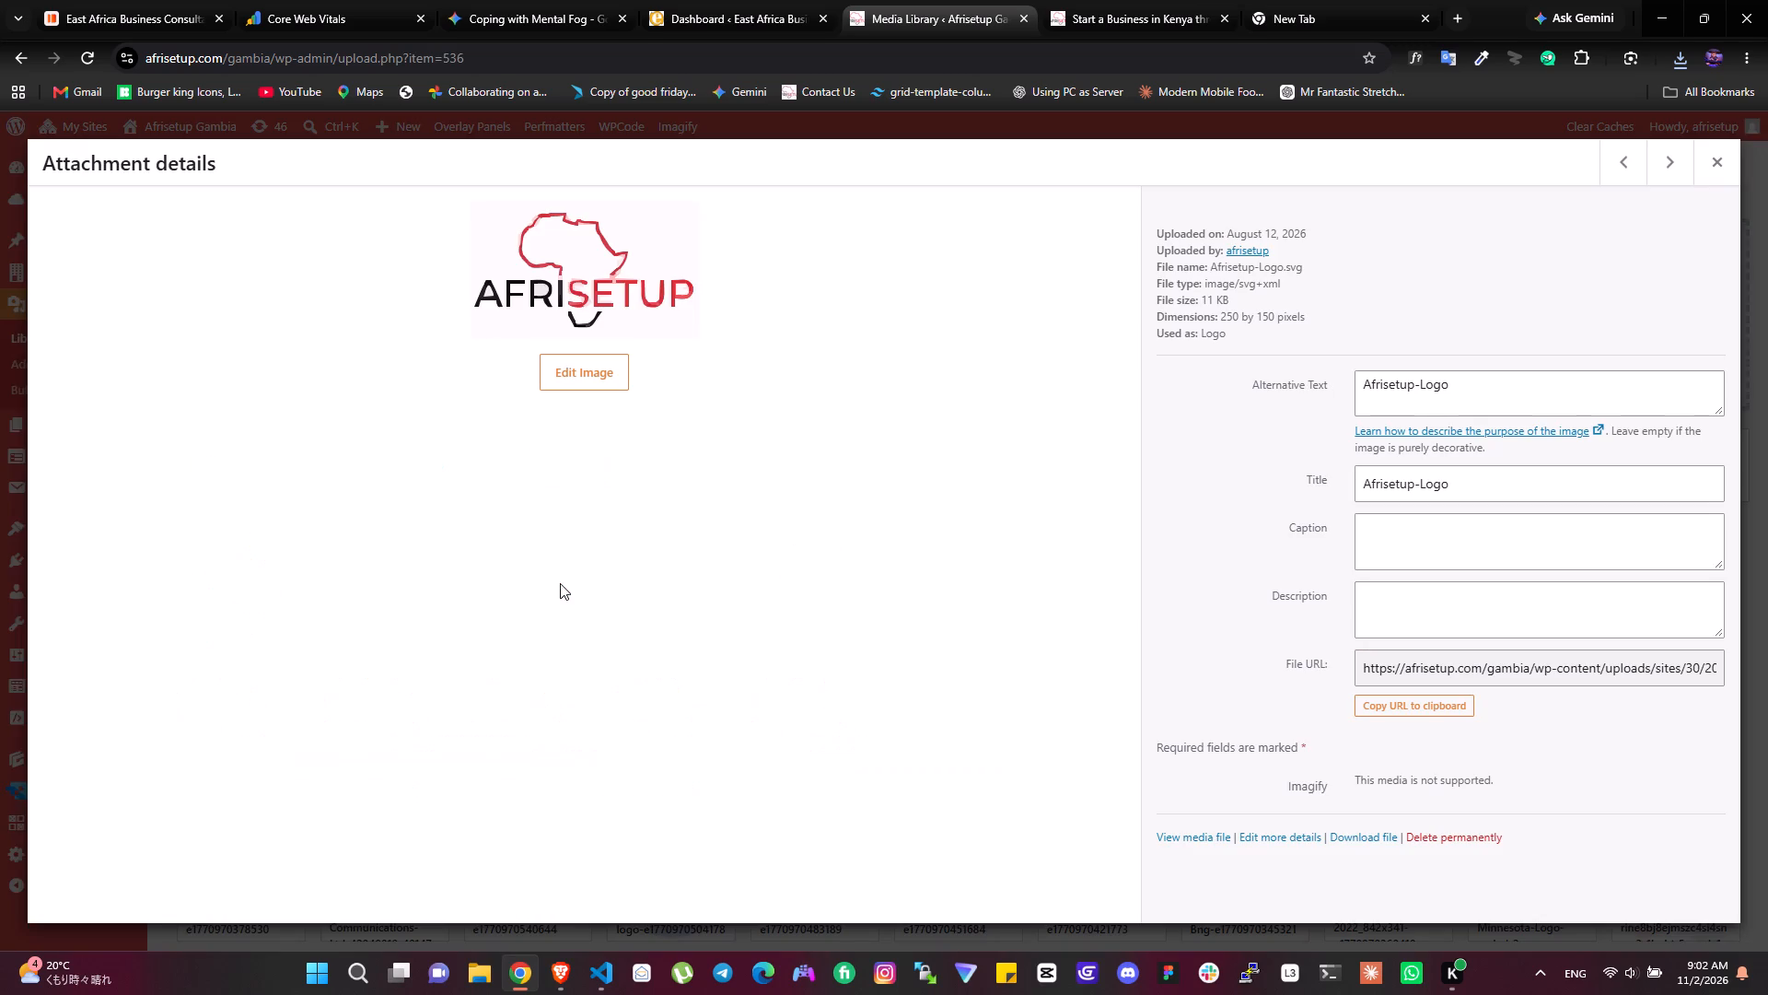
pyautogui.click(1421, 831)
pyautogui.moveTo(1182, 481); pyautogui.dragTo(1138, 396)
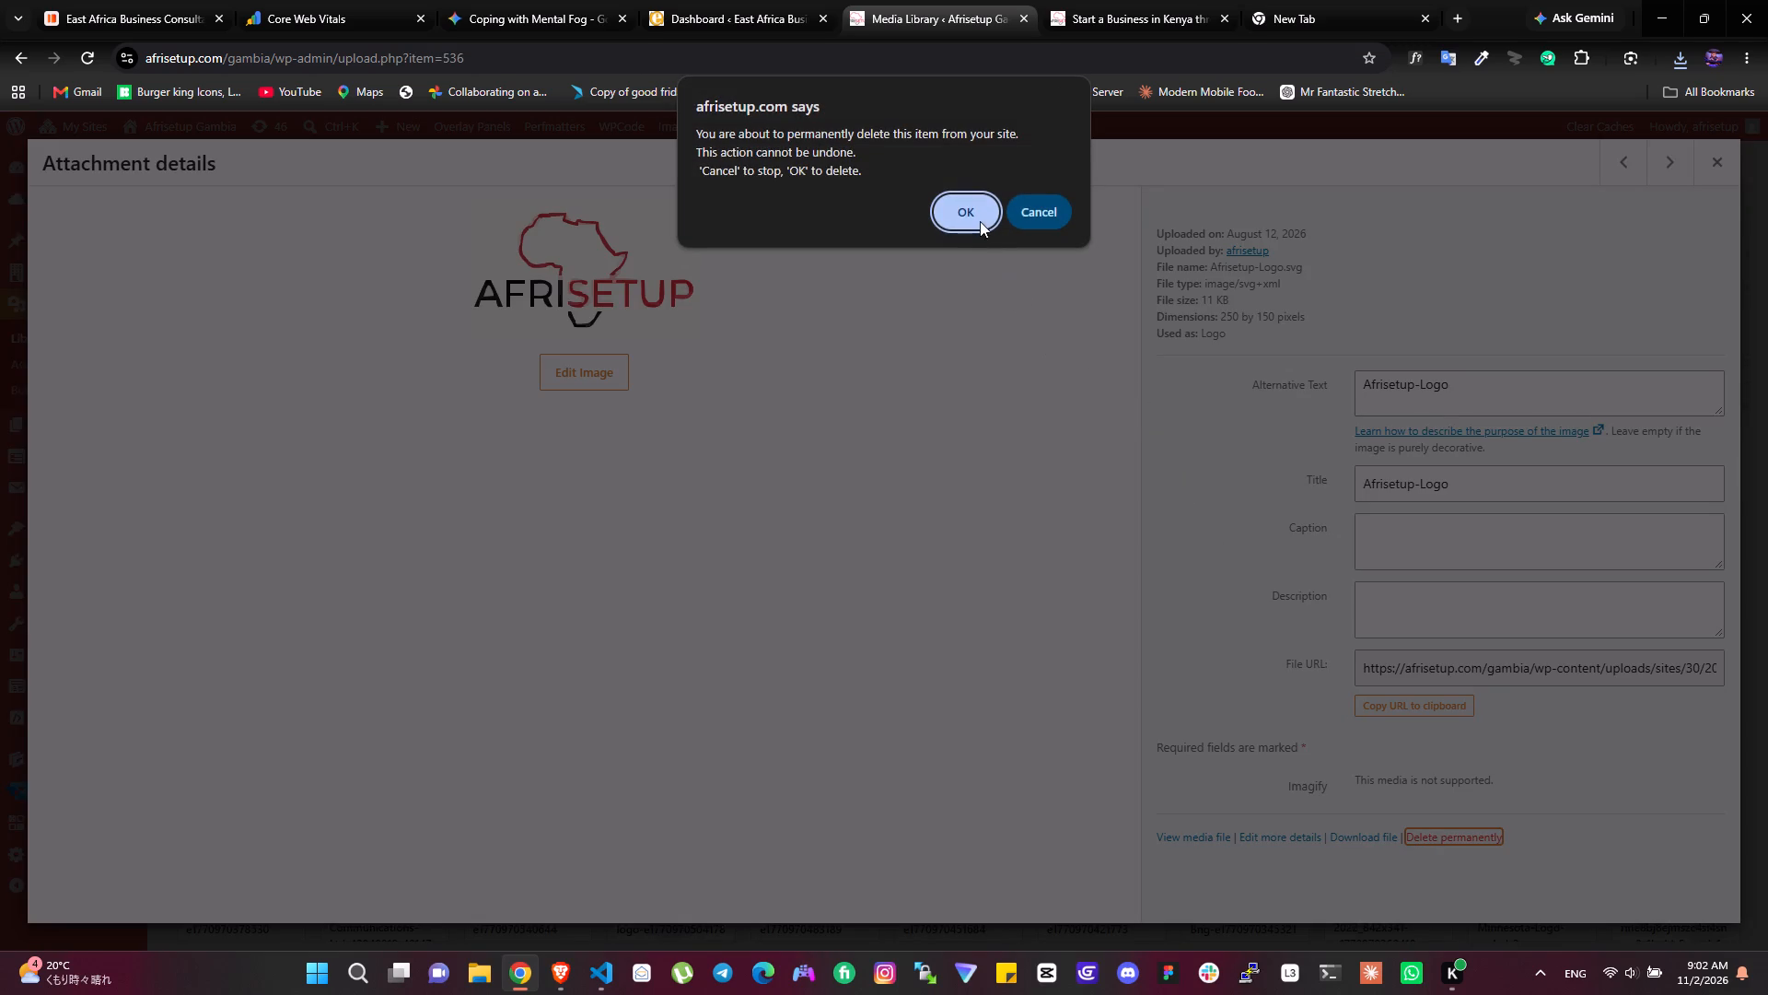
pyautogui.click(971, 220)
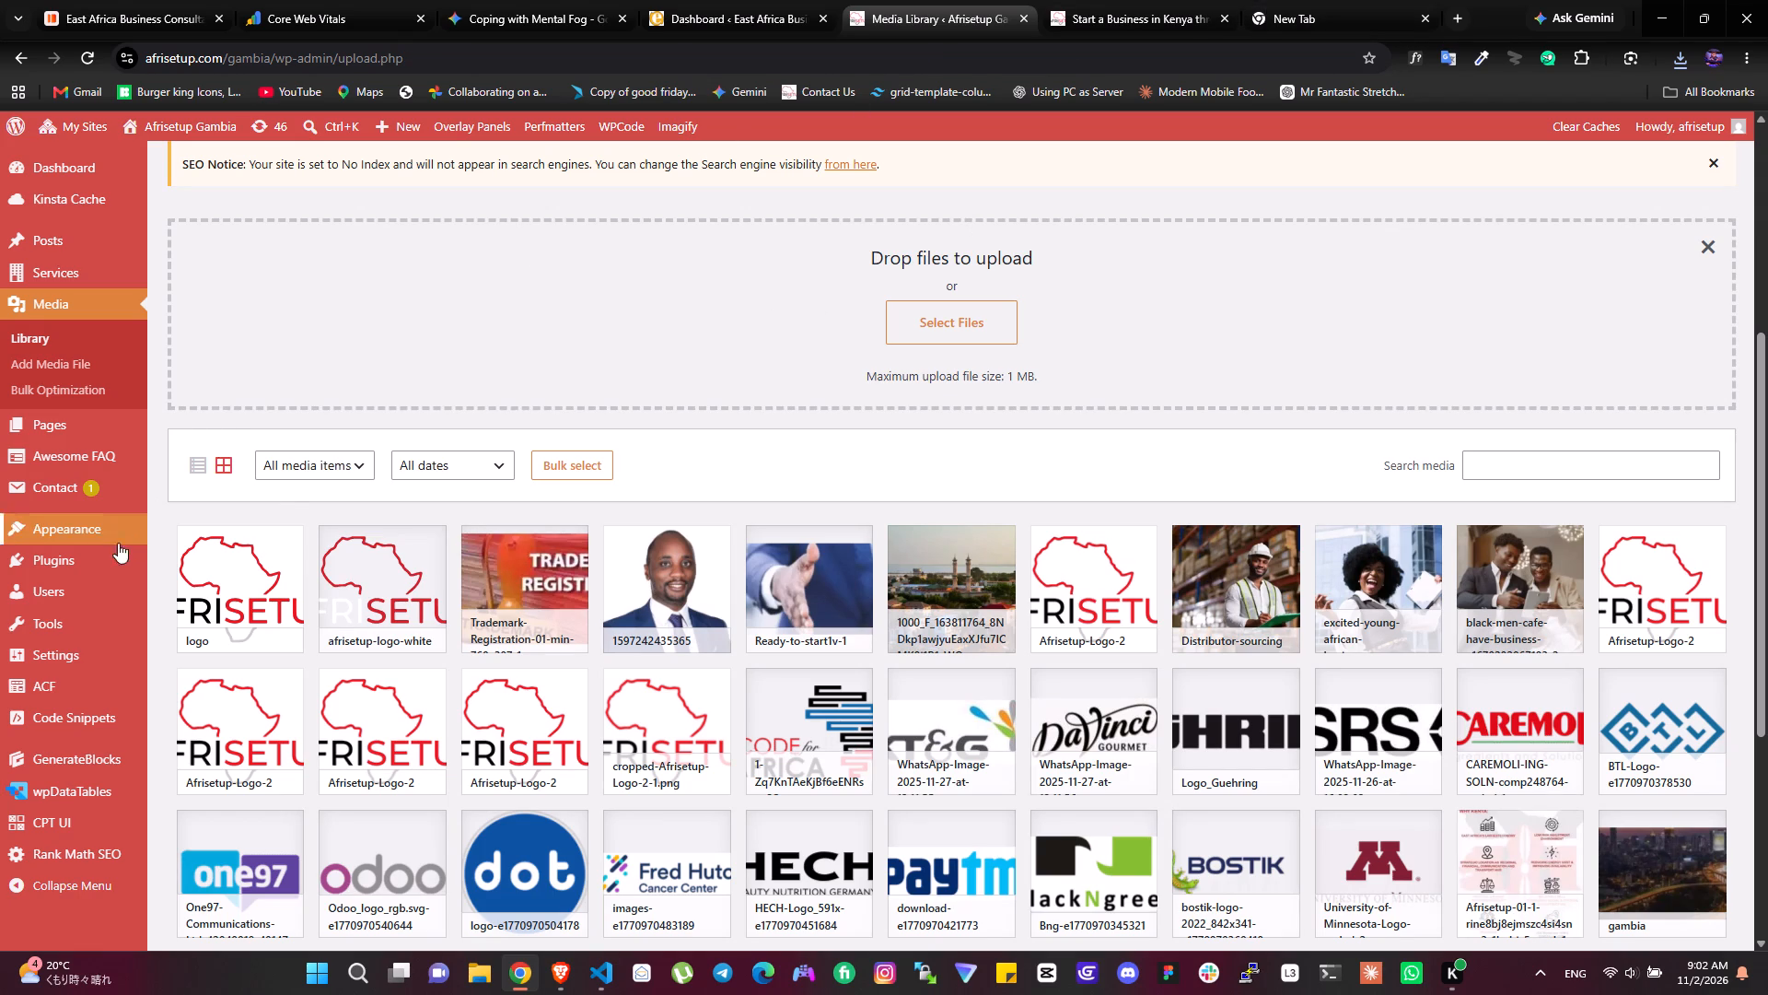
# While choosing the Site Identity logo in the Gambia customizer, give logo.svg the alt text "afrisetup-logo", copied from afrisetup-logo-white.
pyautogui.click(180, 583)
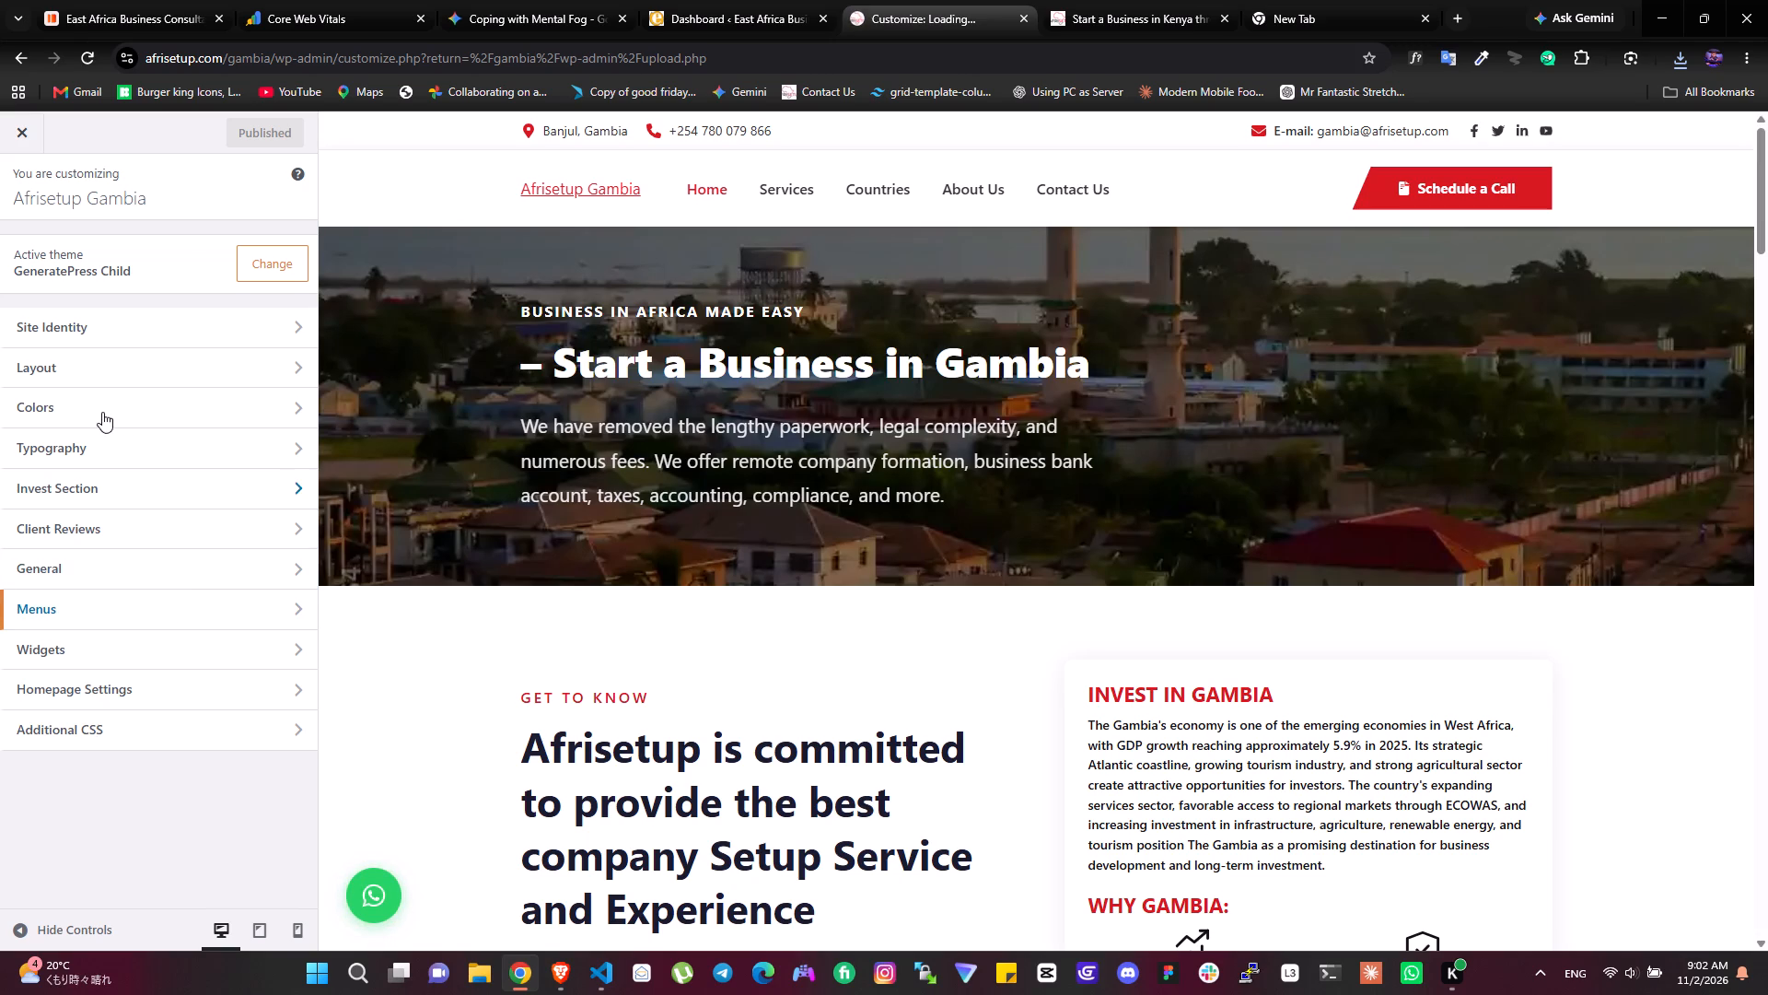
pyautogui.click(81, 319)
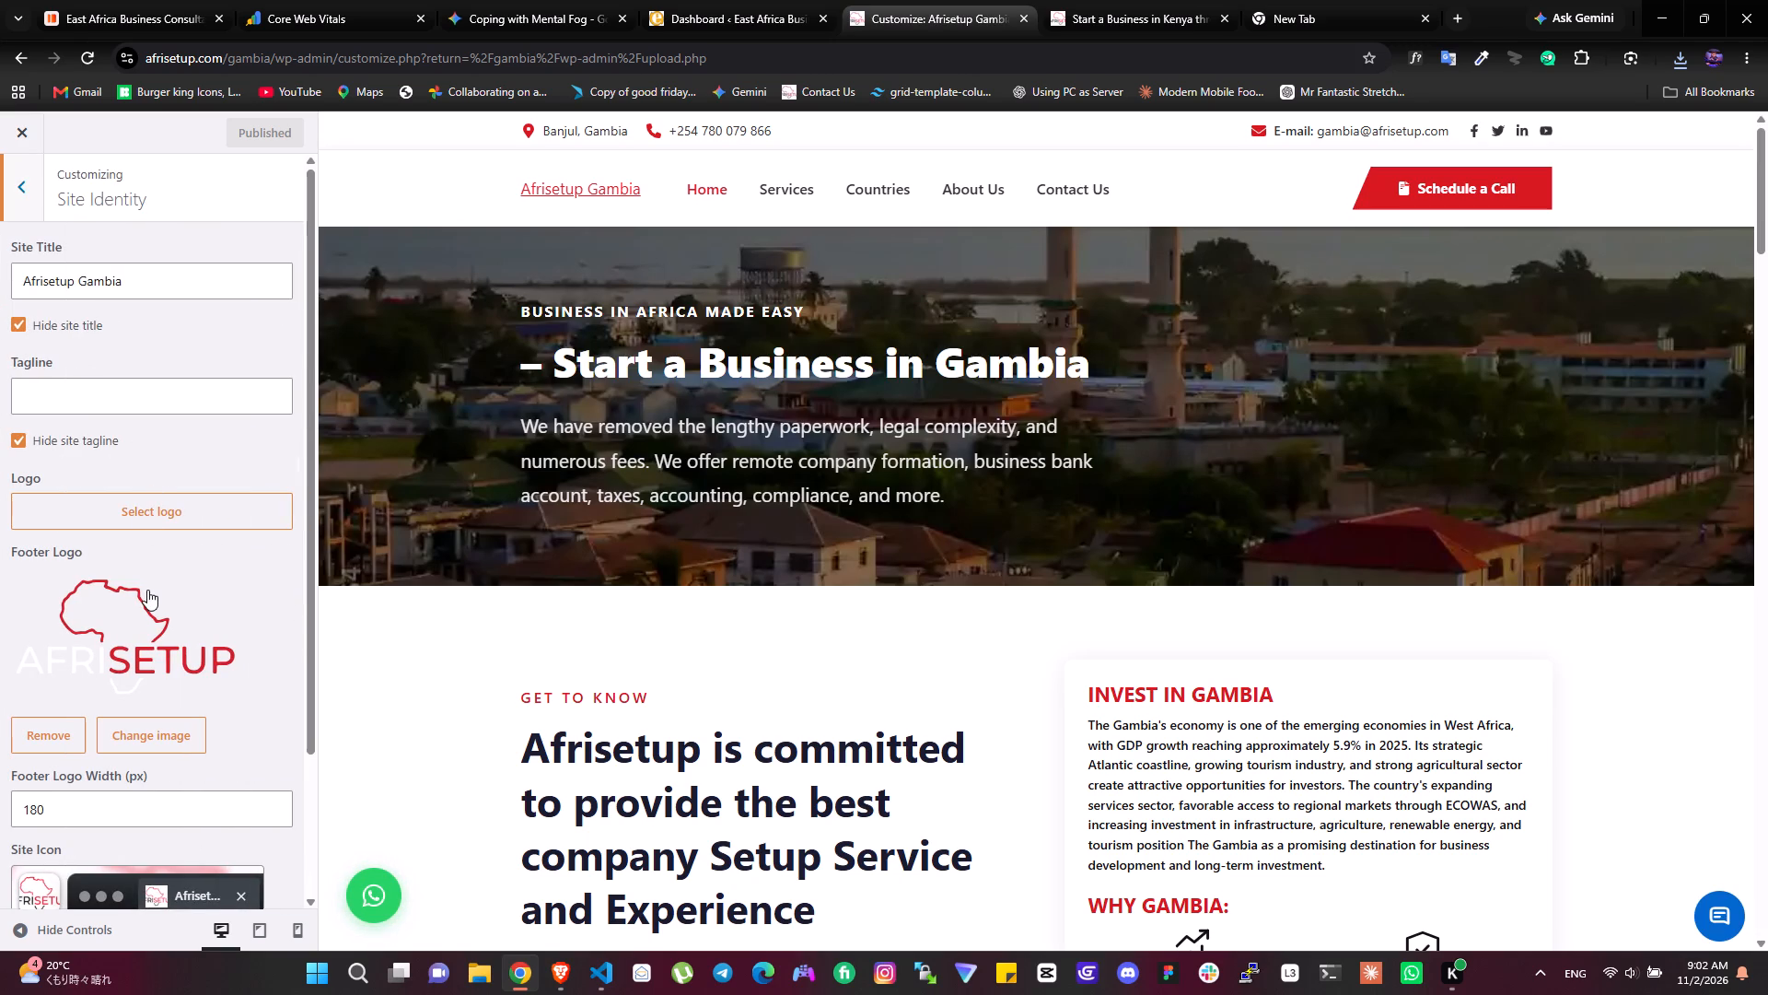
pyautogui.scroll(1, 129, 451)
pyautogui.click(123, 497)
pyautogui.click(141, 344)
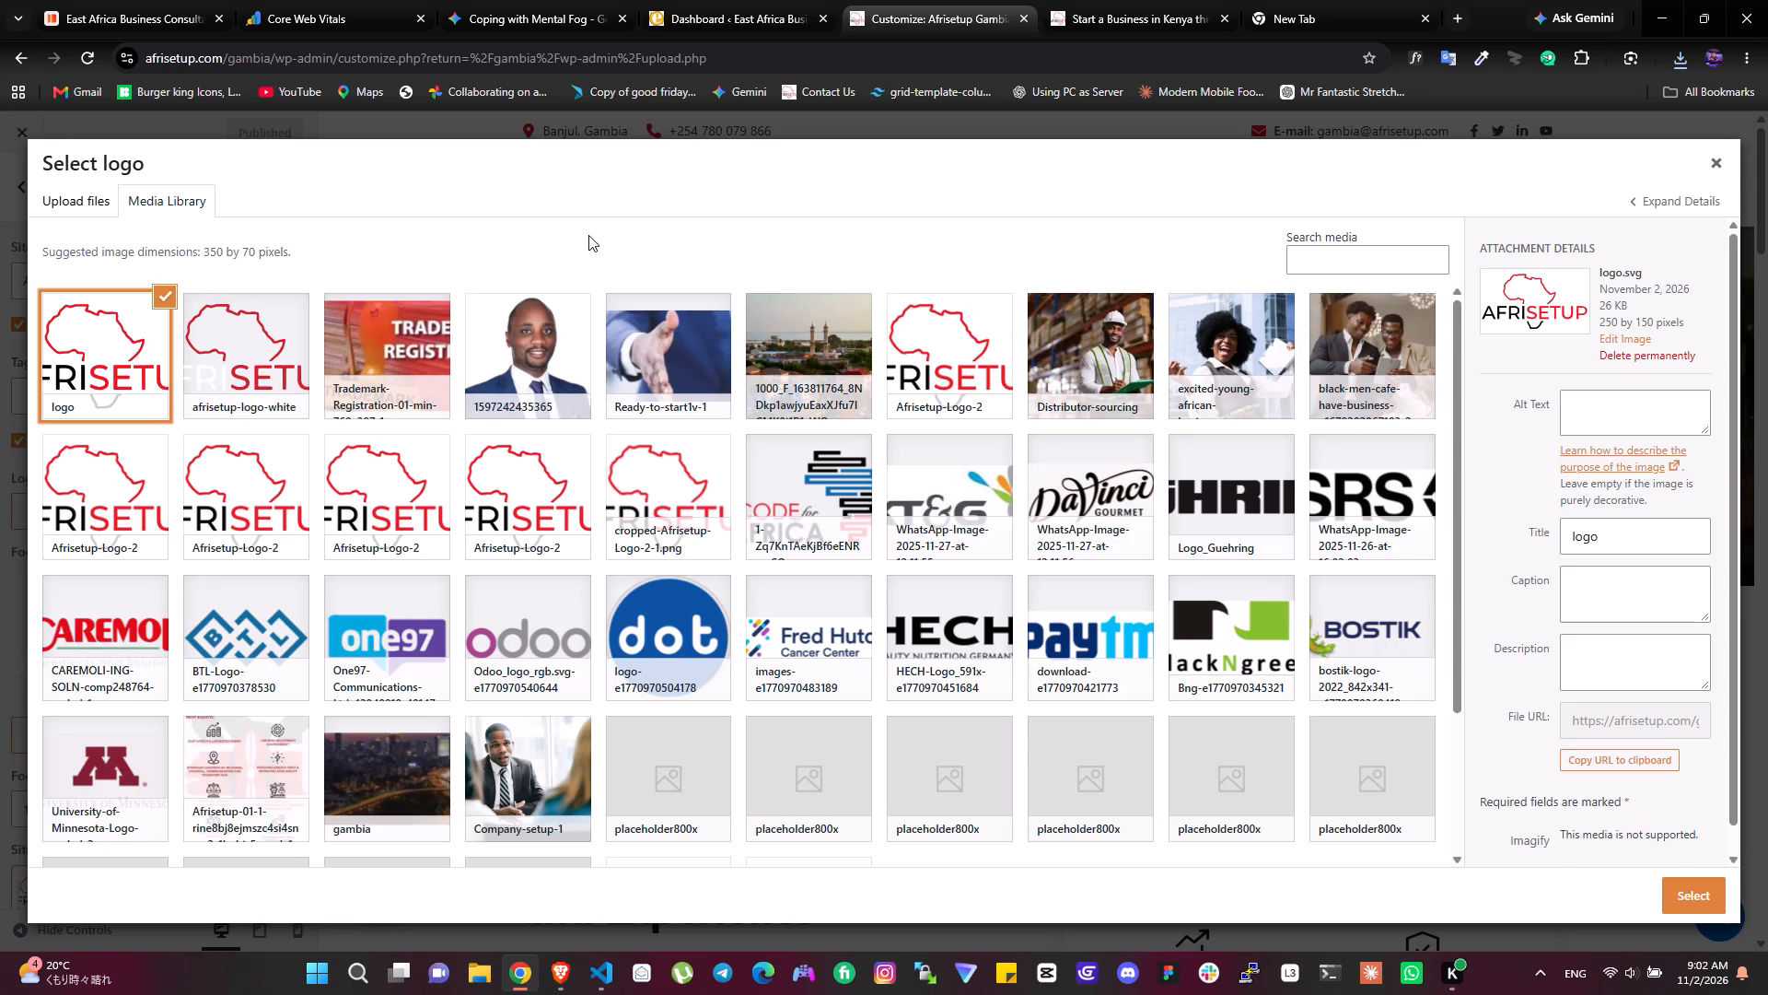
pyautogui.click(1252, 316)
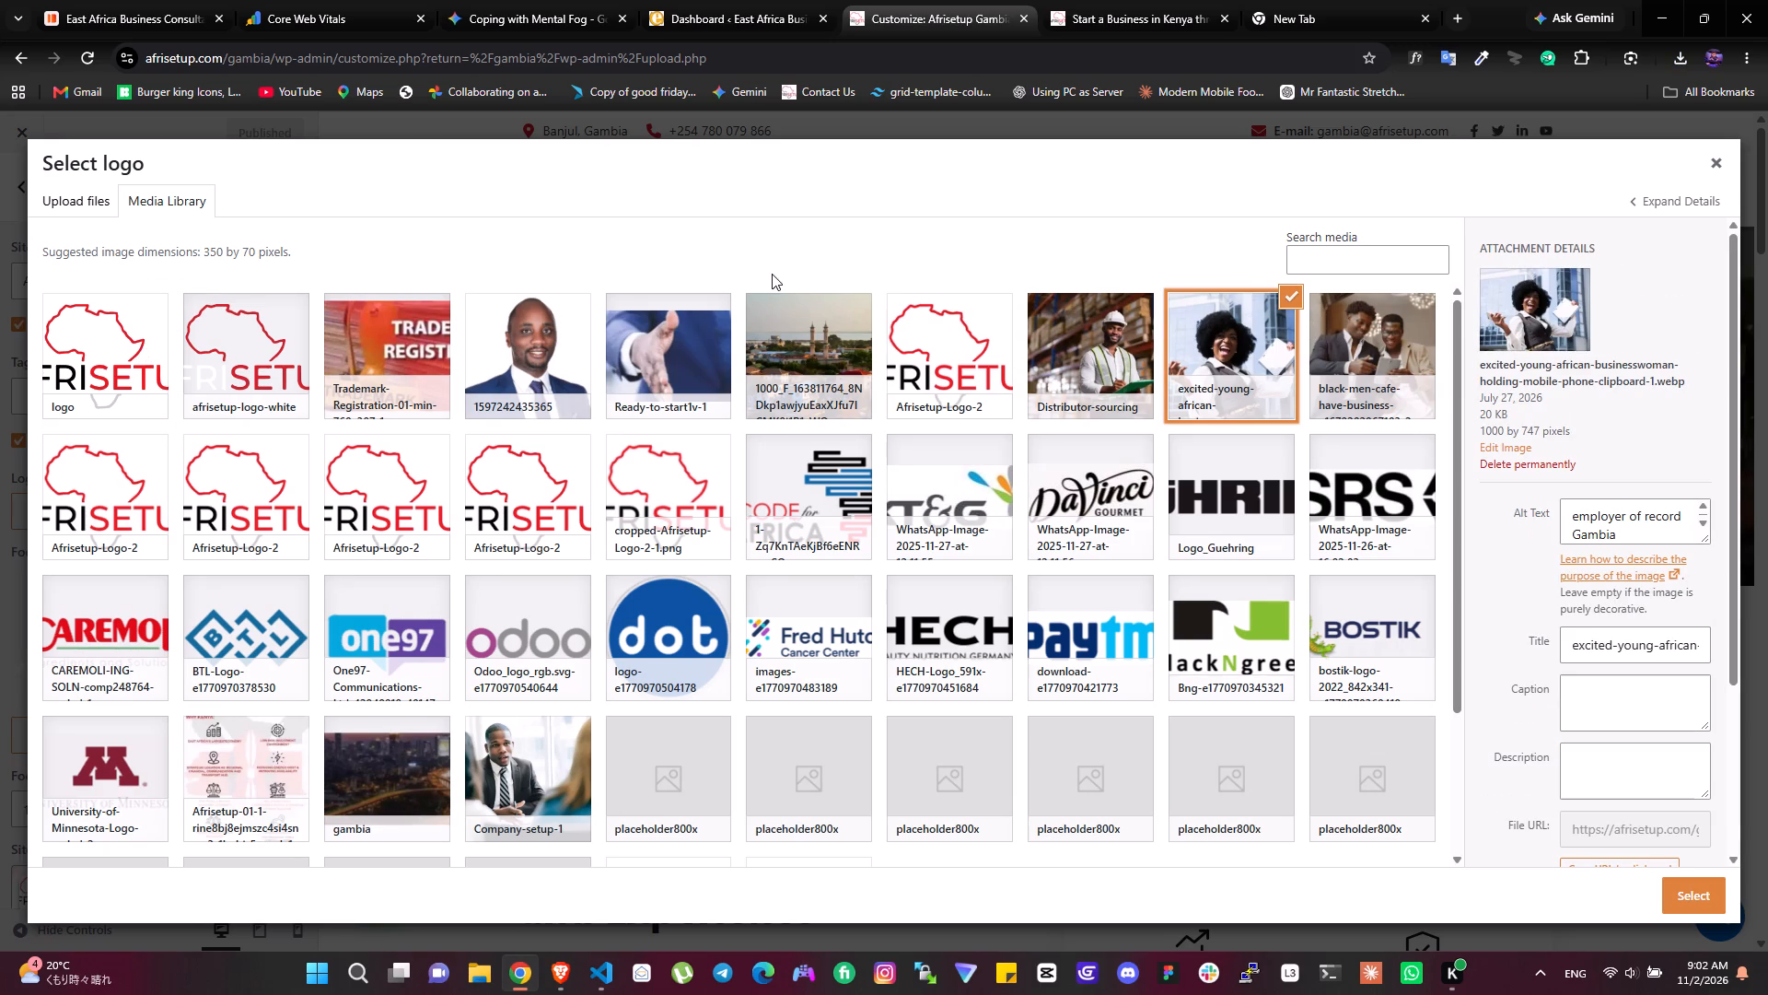
pyautogui.click(250, 354)
pyautogui.click(1620, 458)
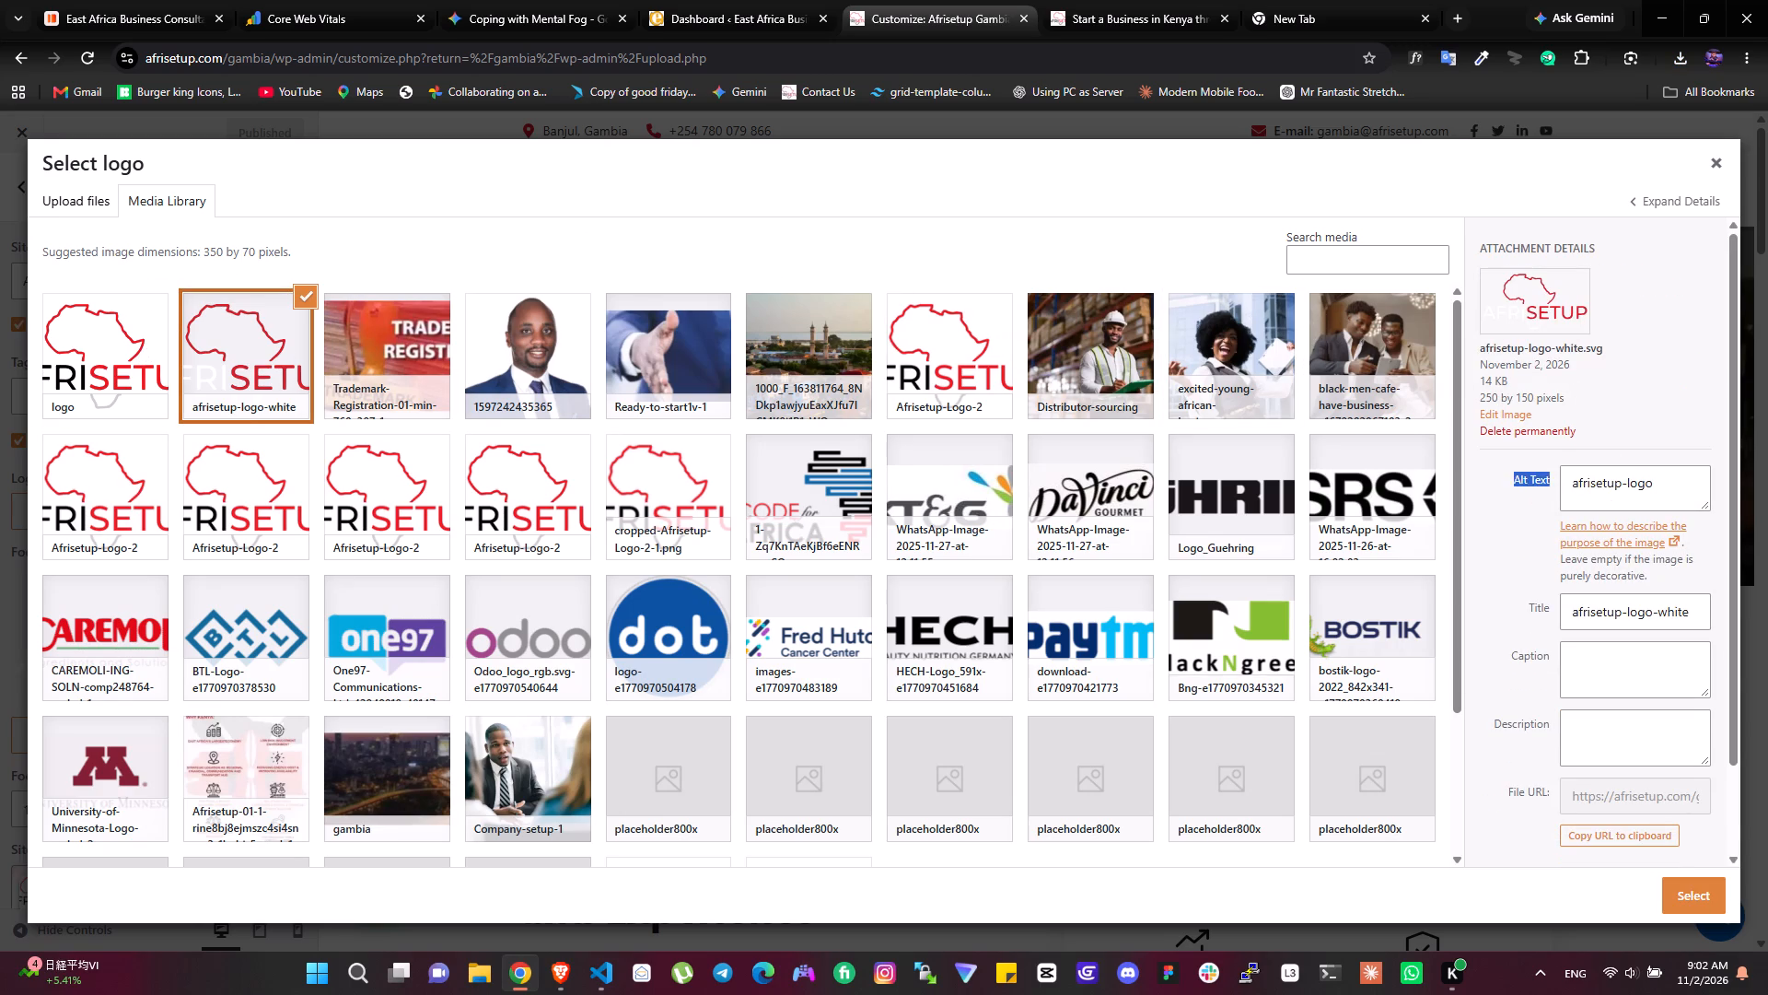
pyautogui.click(1612, 470)
pyautogui.hotkey('ctrl', 'a')
pyautogui.hotkey('ctrl', 'c')
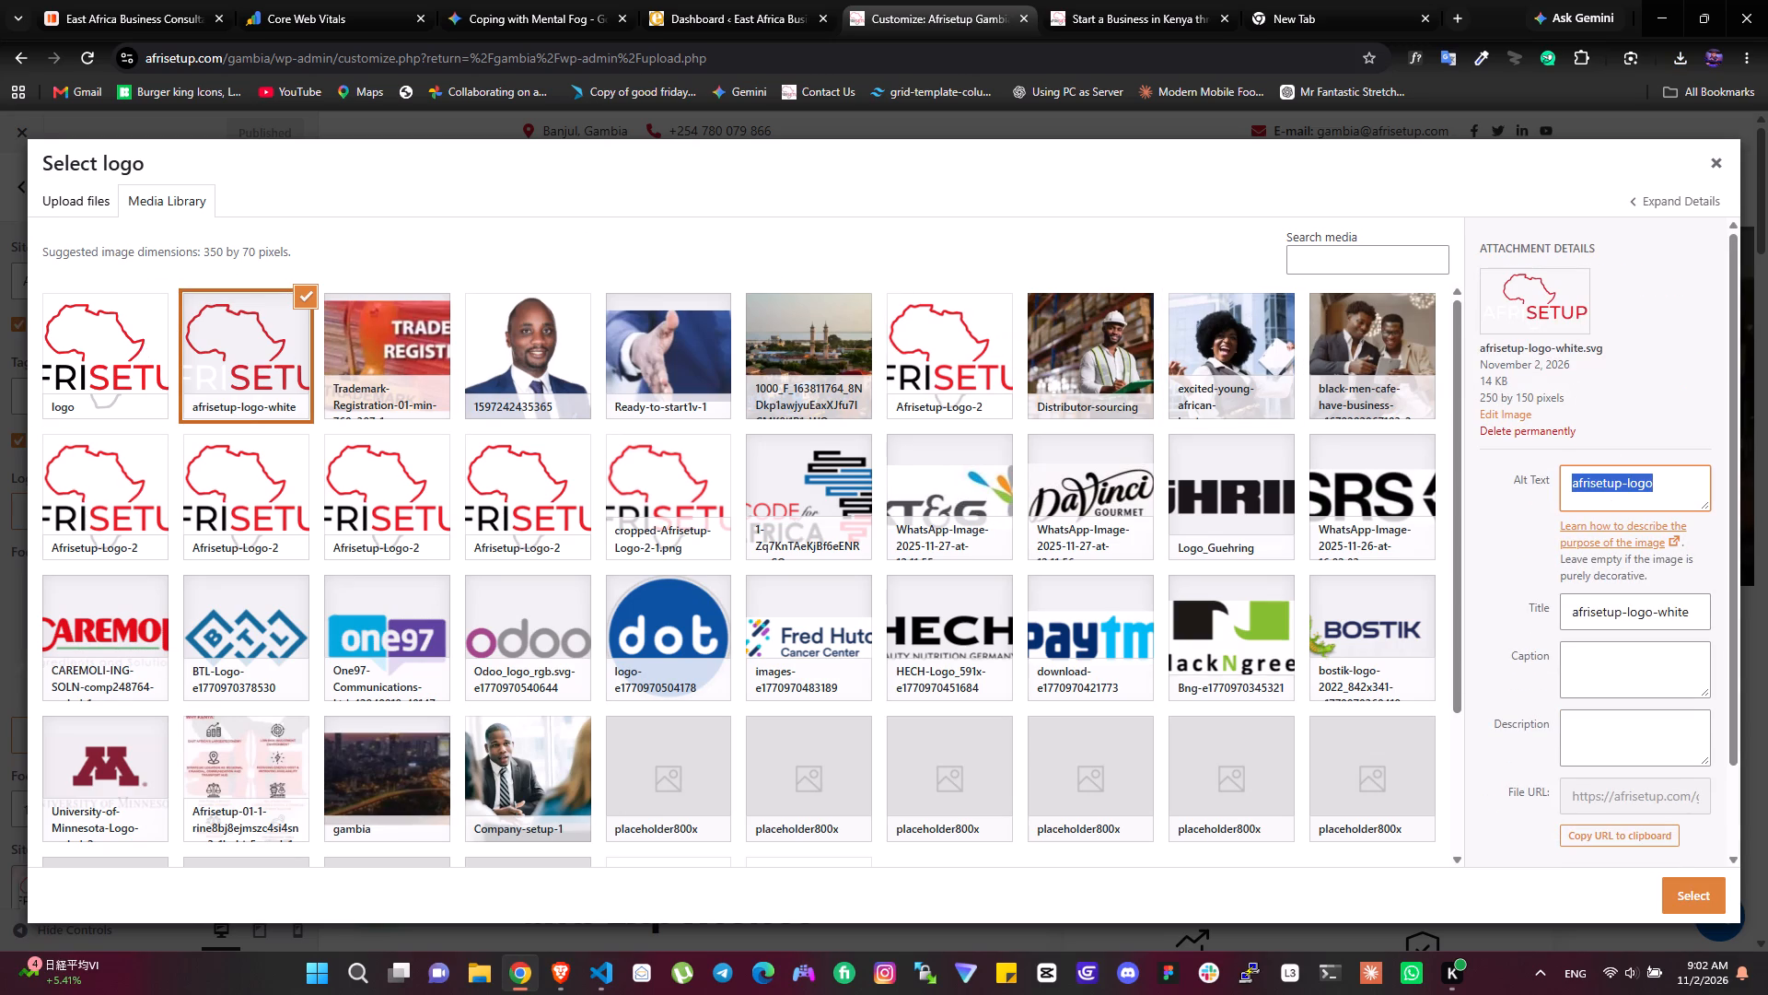
pyautogui.click(145, 322)
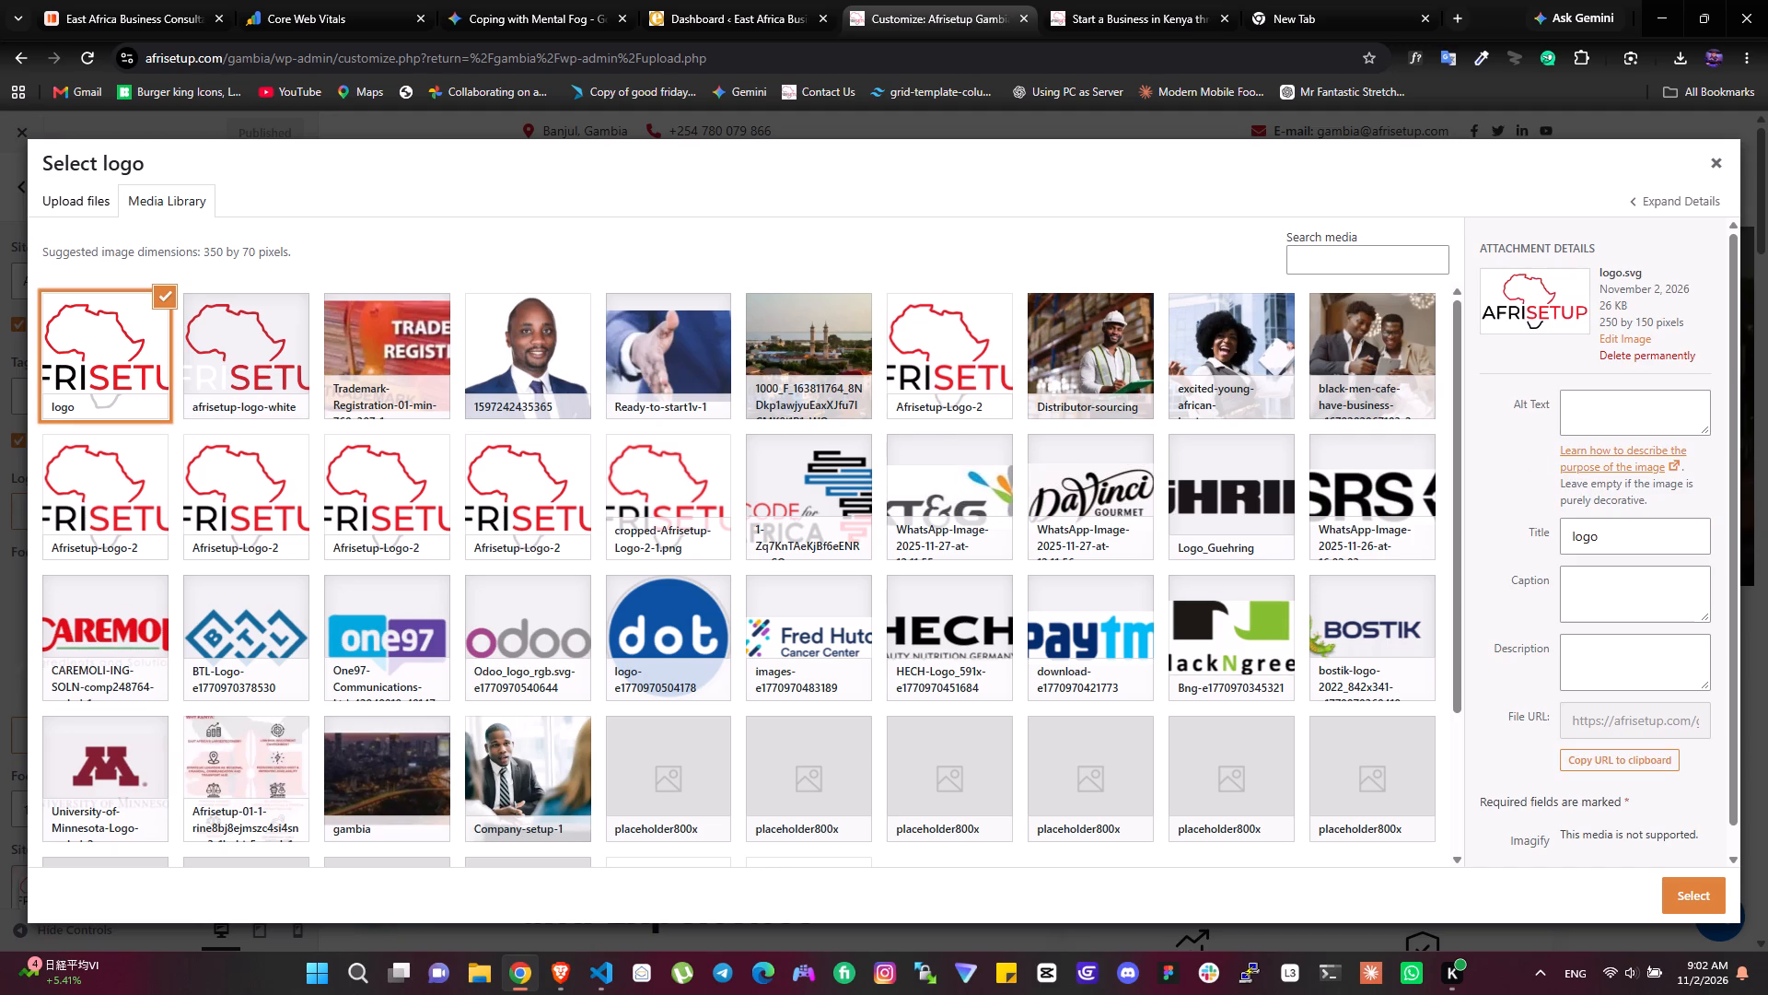
pyautogui.click(1673, 392)
pyautogui.hotkey('ctrl', 'v')
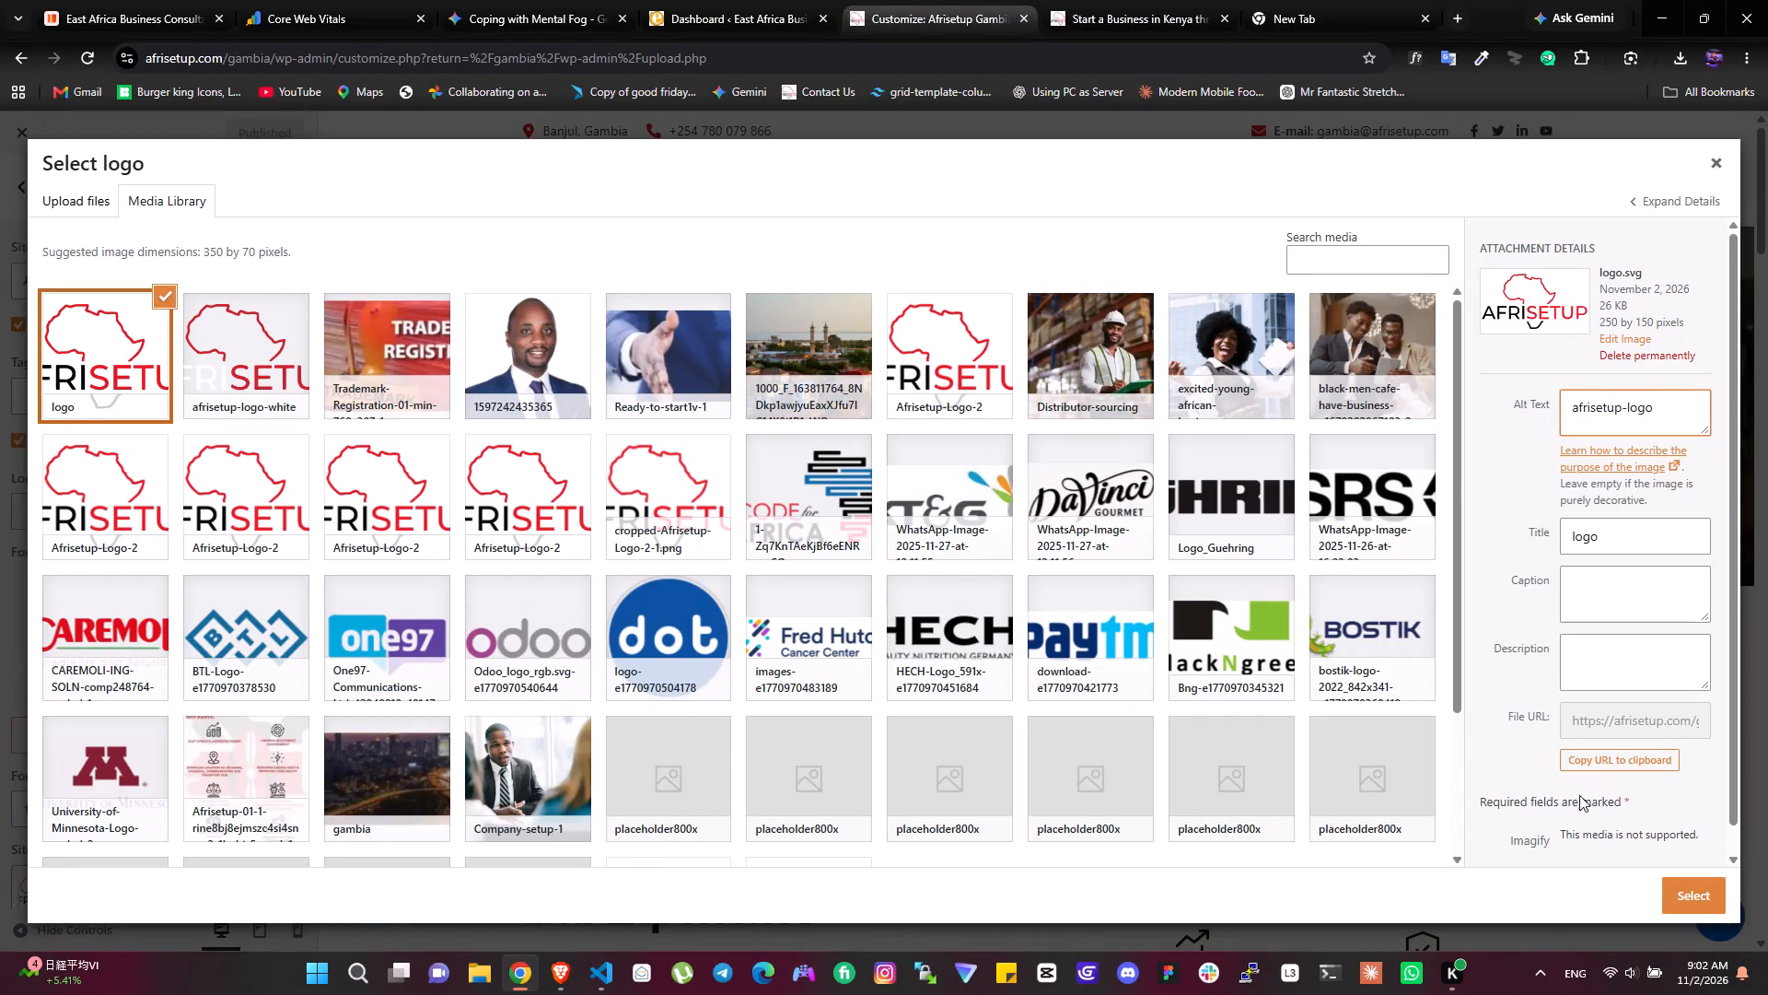
pyautogui.click(1673, 885)
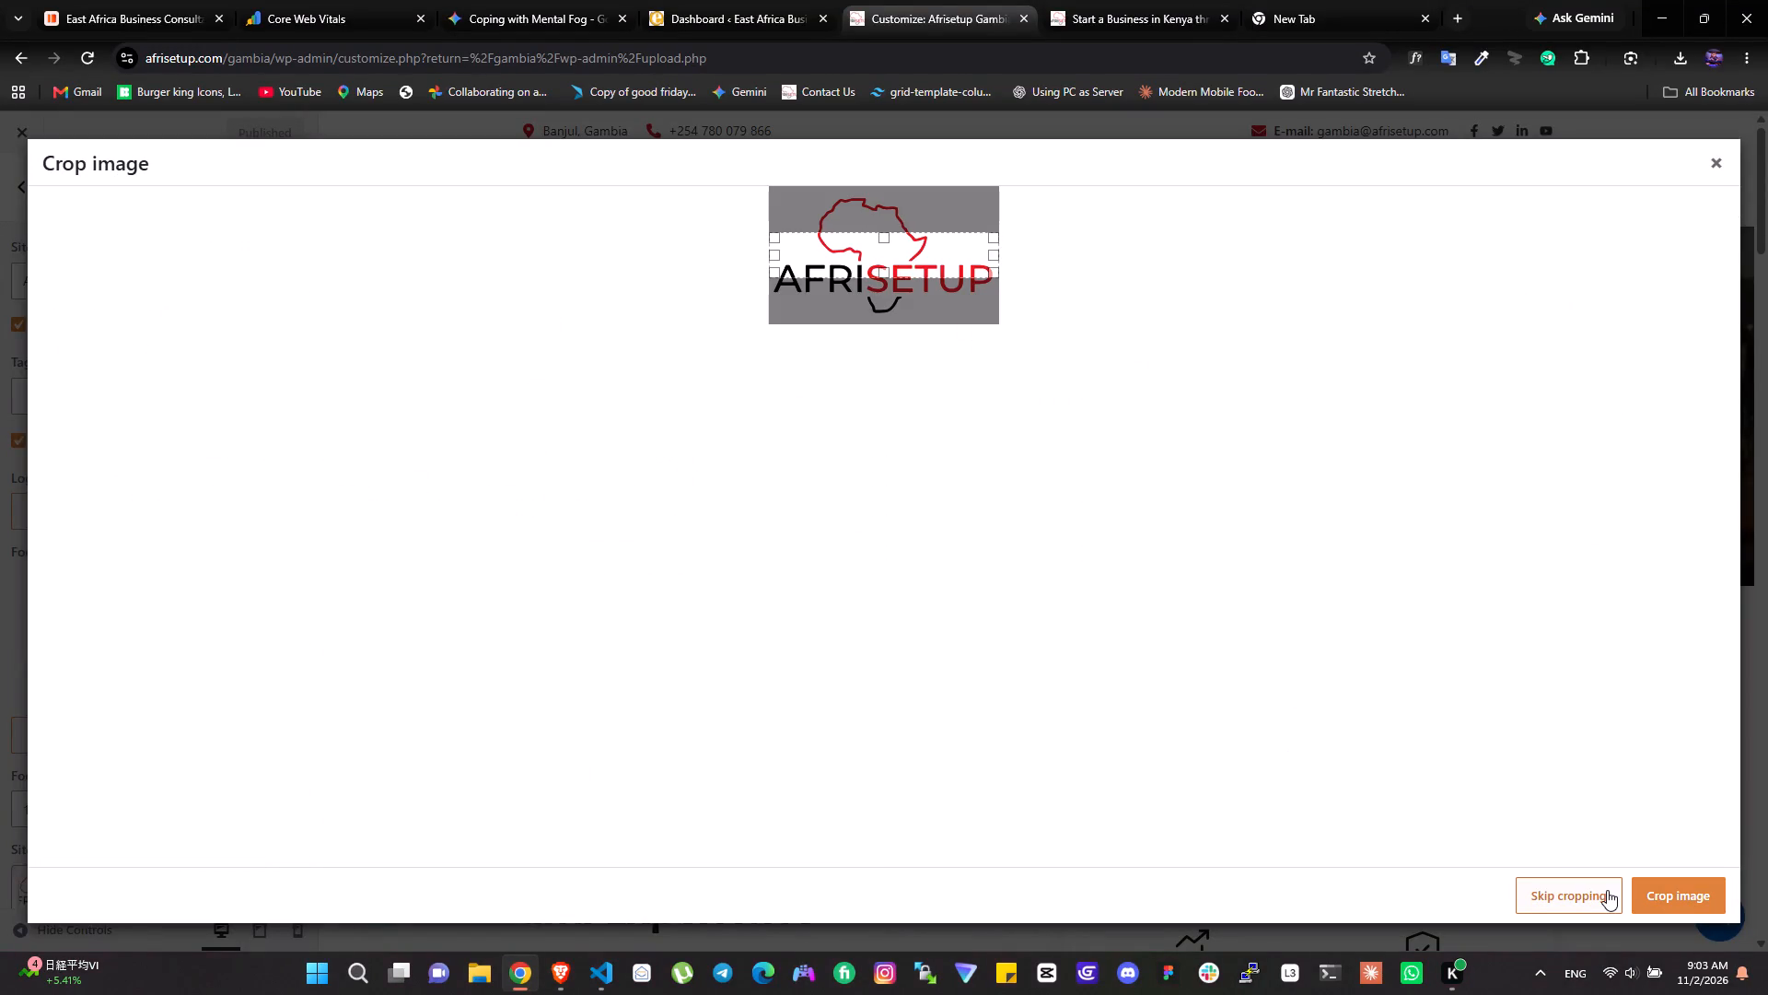
pyautogui.click(1609, 898)
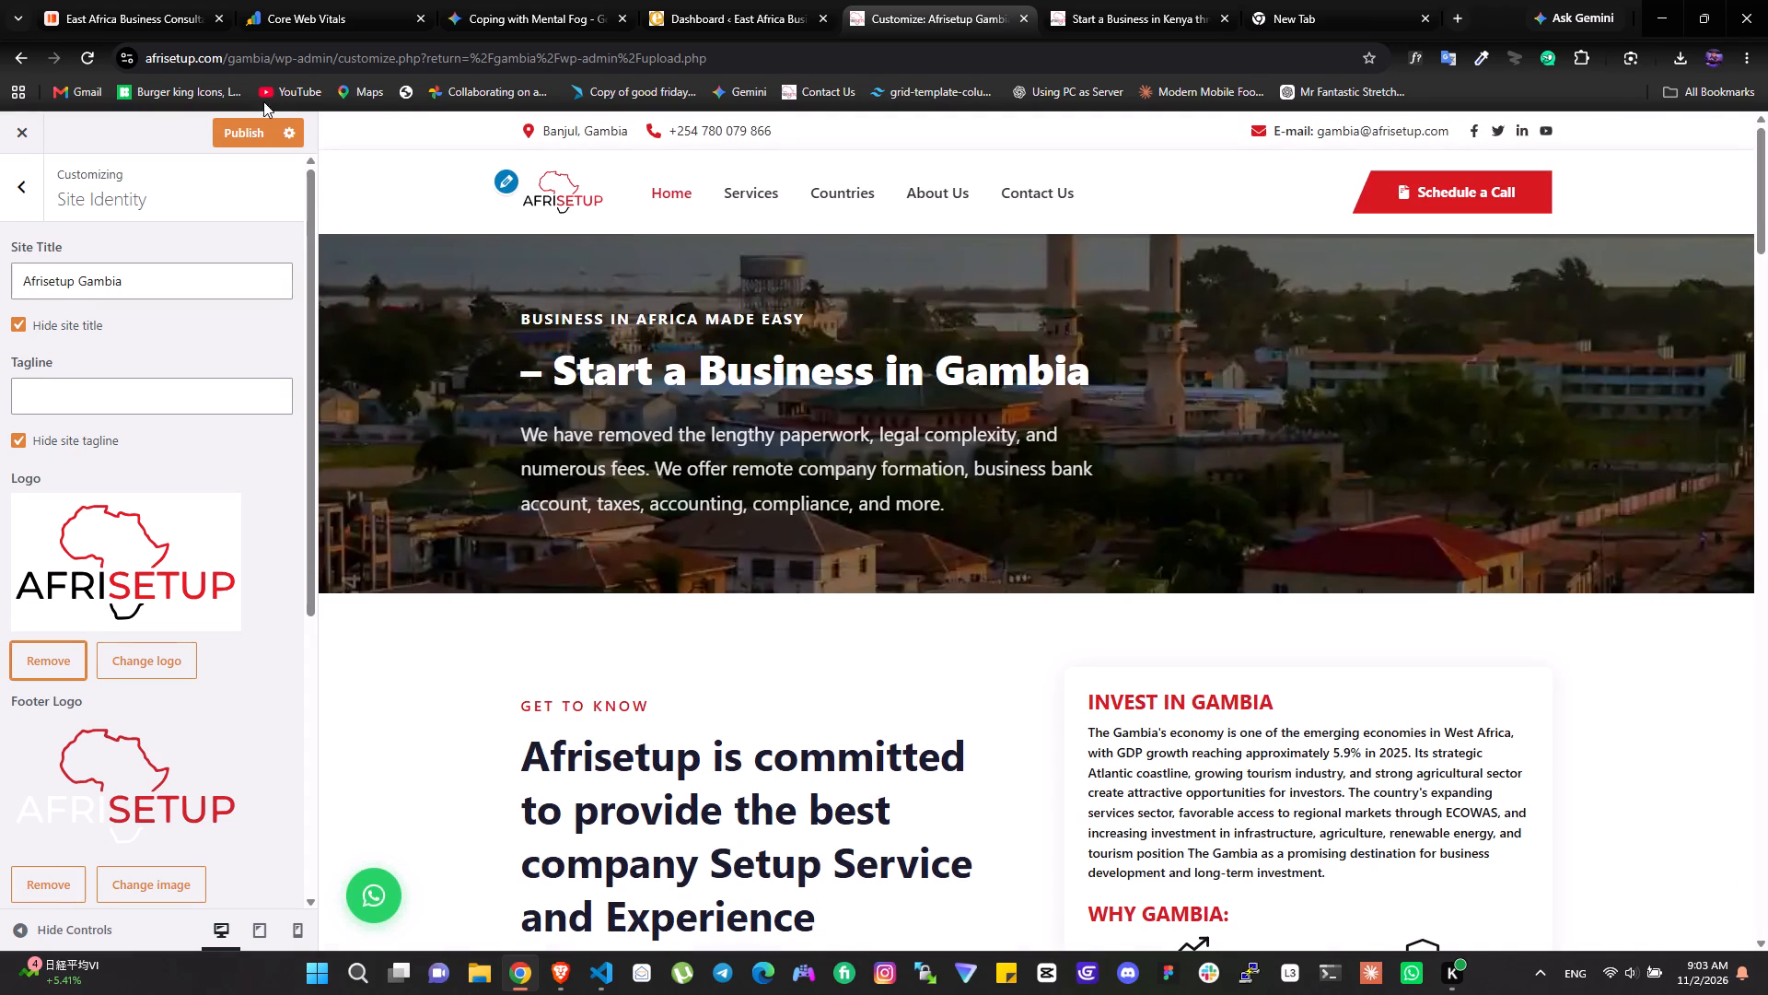